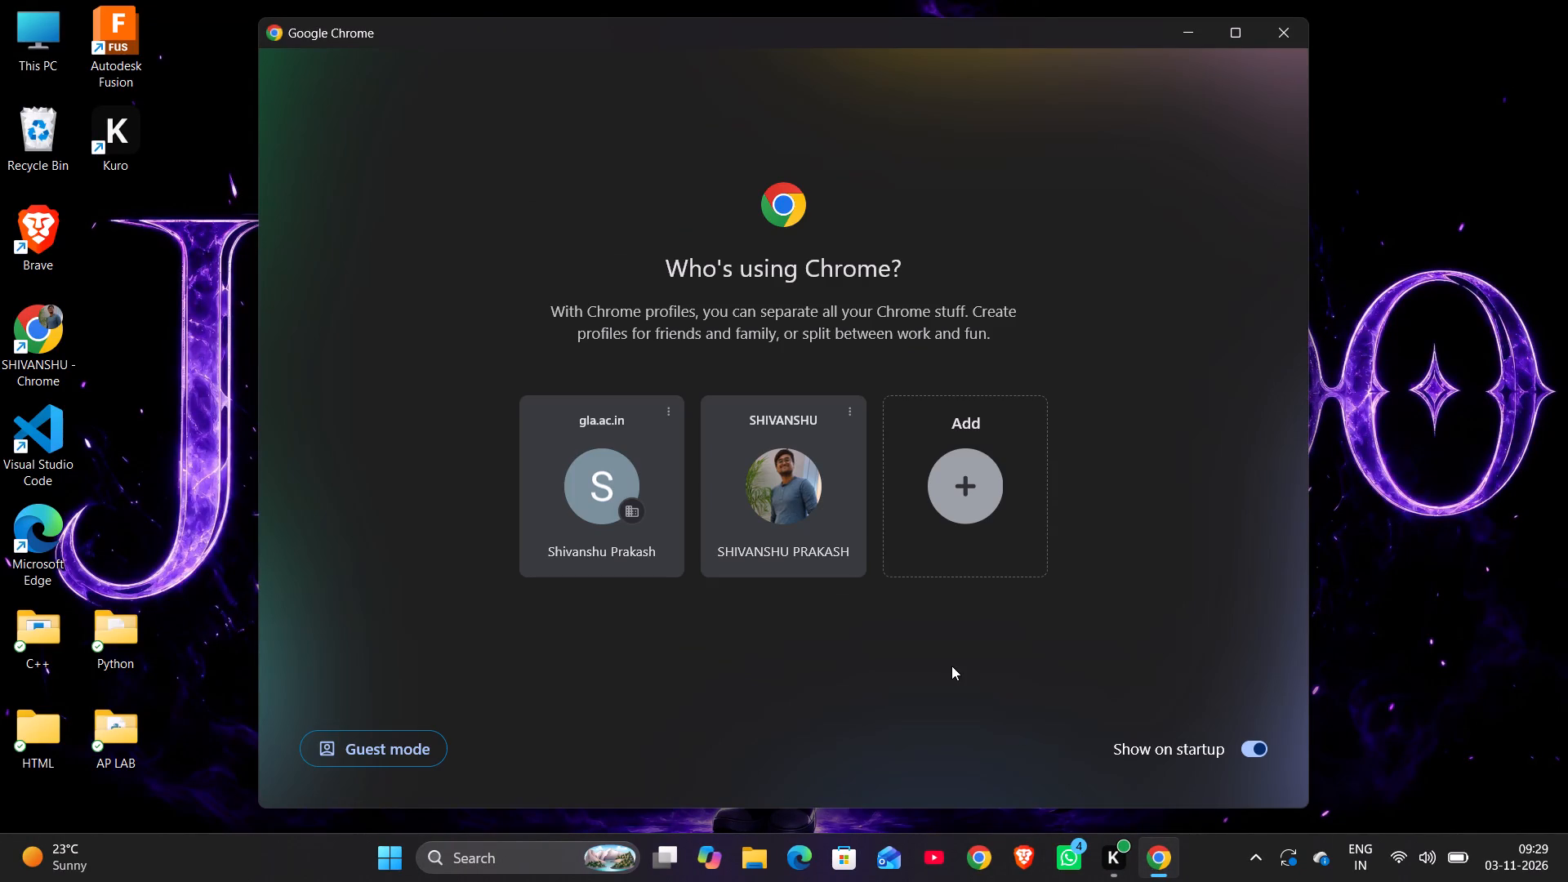
# Open Chrome with the personal profile and go to Figma's recent files.
pyautogui.click(801, 497)
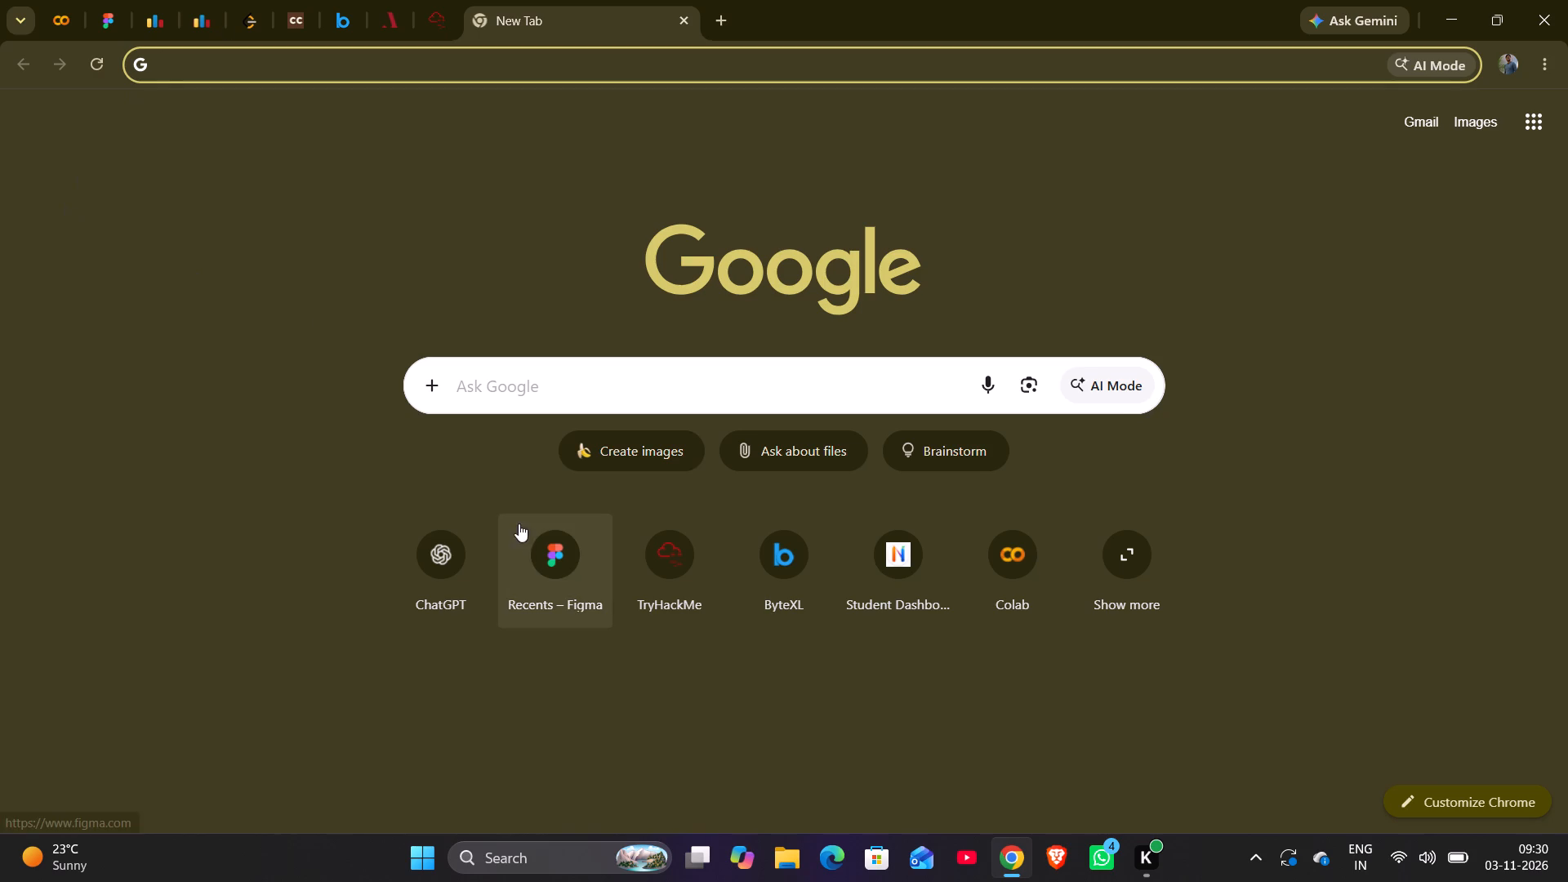
pyautogui.click(575, 571)
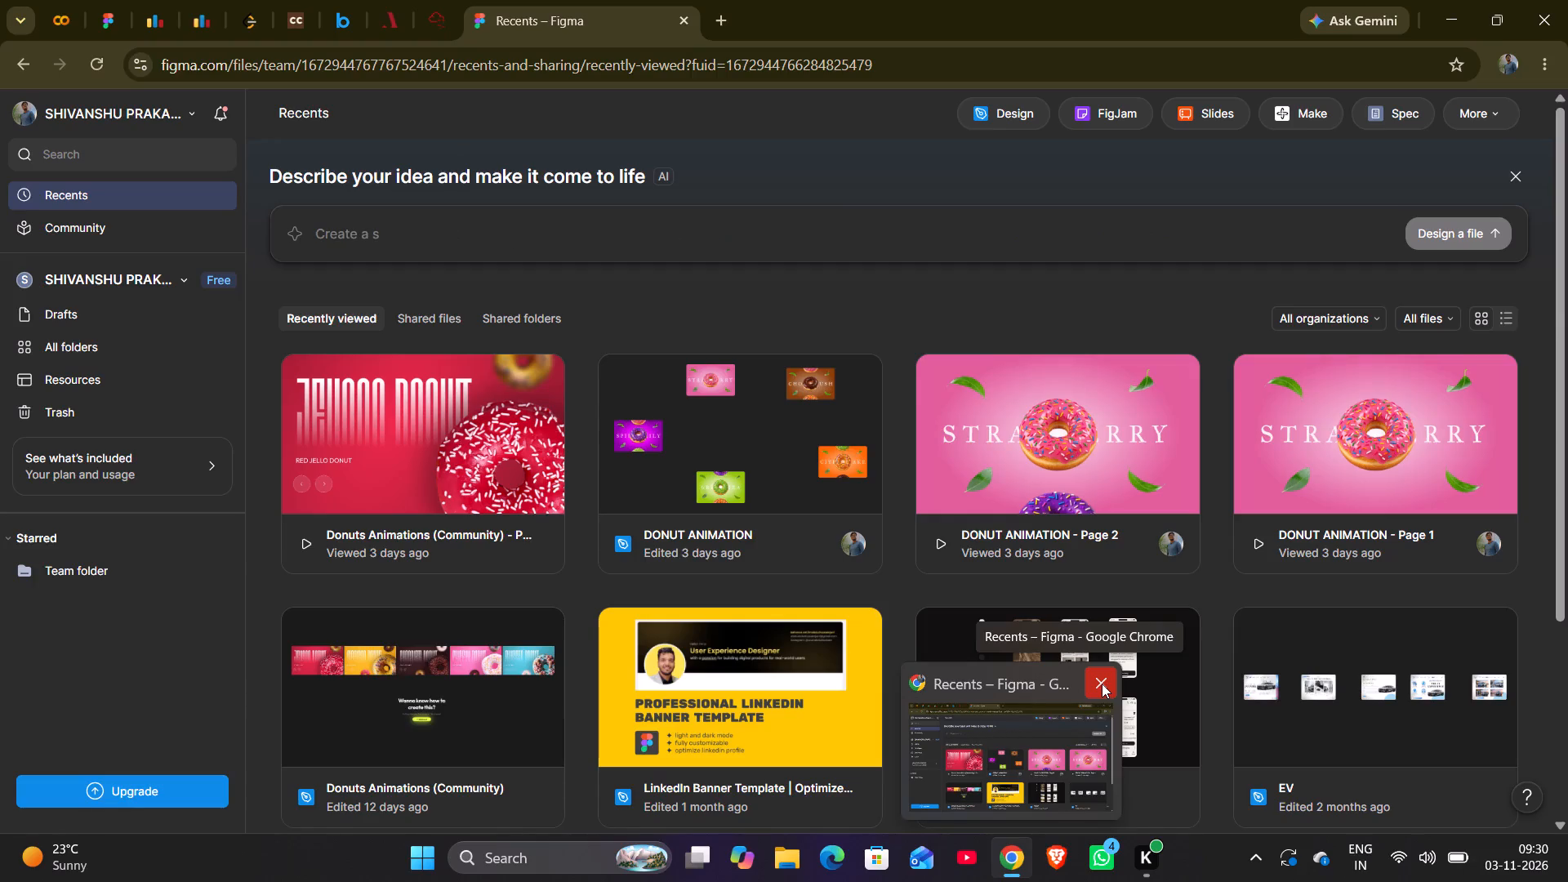
pyautogui.click(1528, 57)
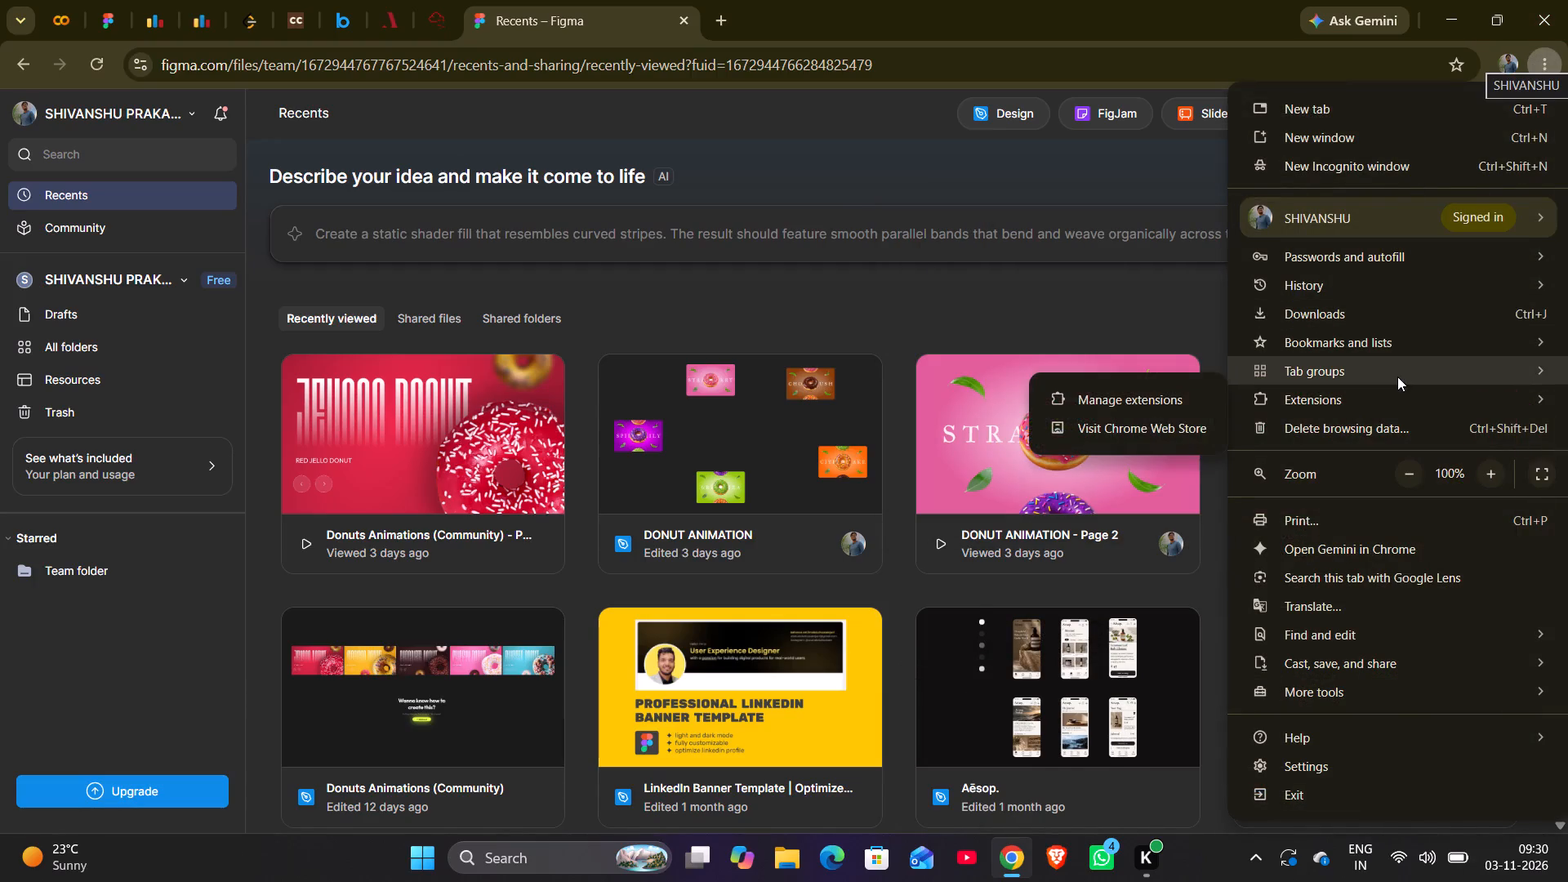
pyautogui.click(1089, 490)
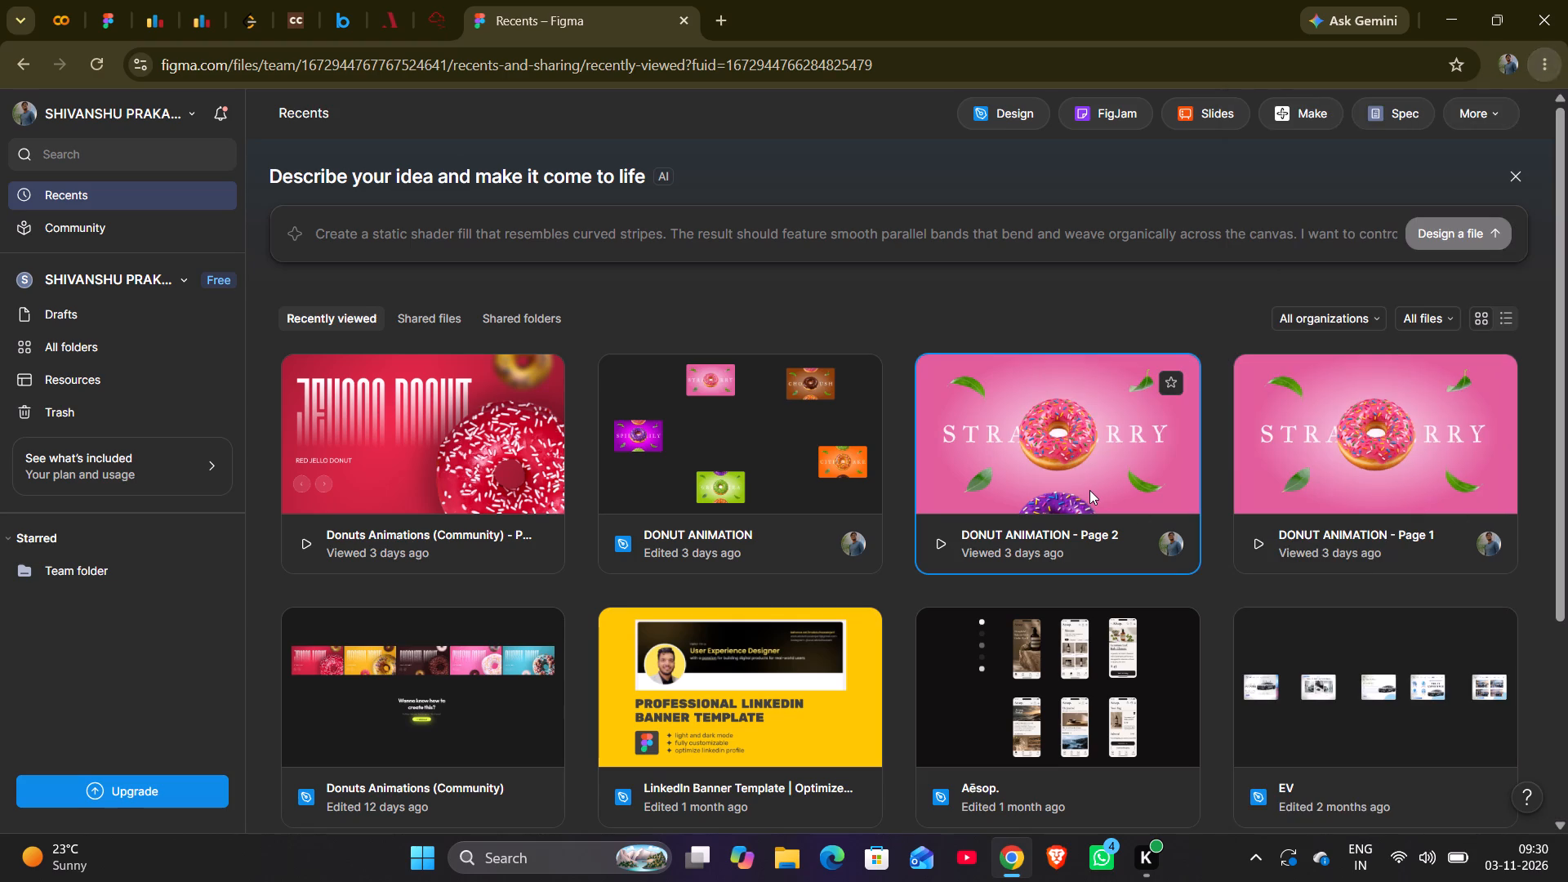
# Play the DONUT ANIMATION - Page 2 prototype through its flavour screens, and close its tab.
pyautogui.click(1089, 490)
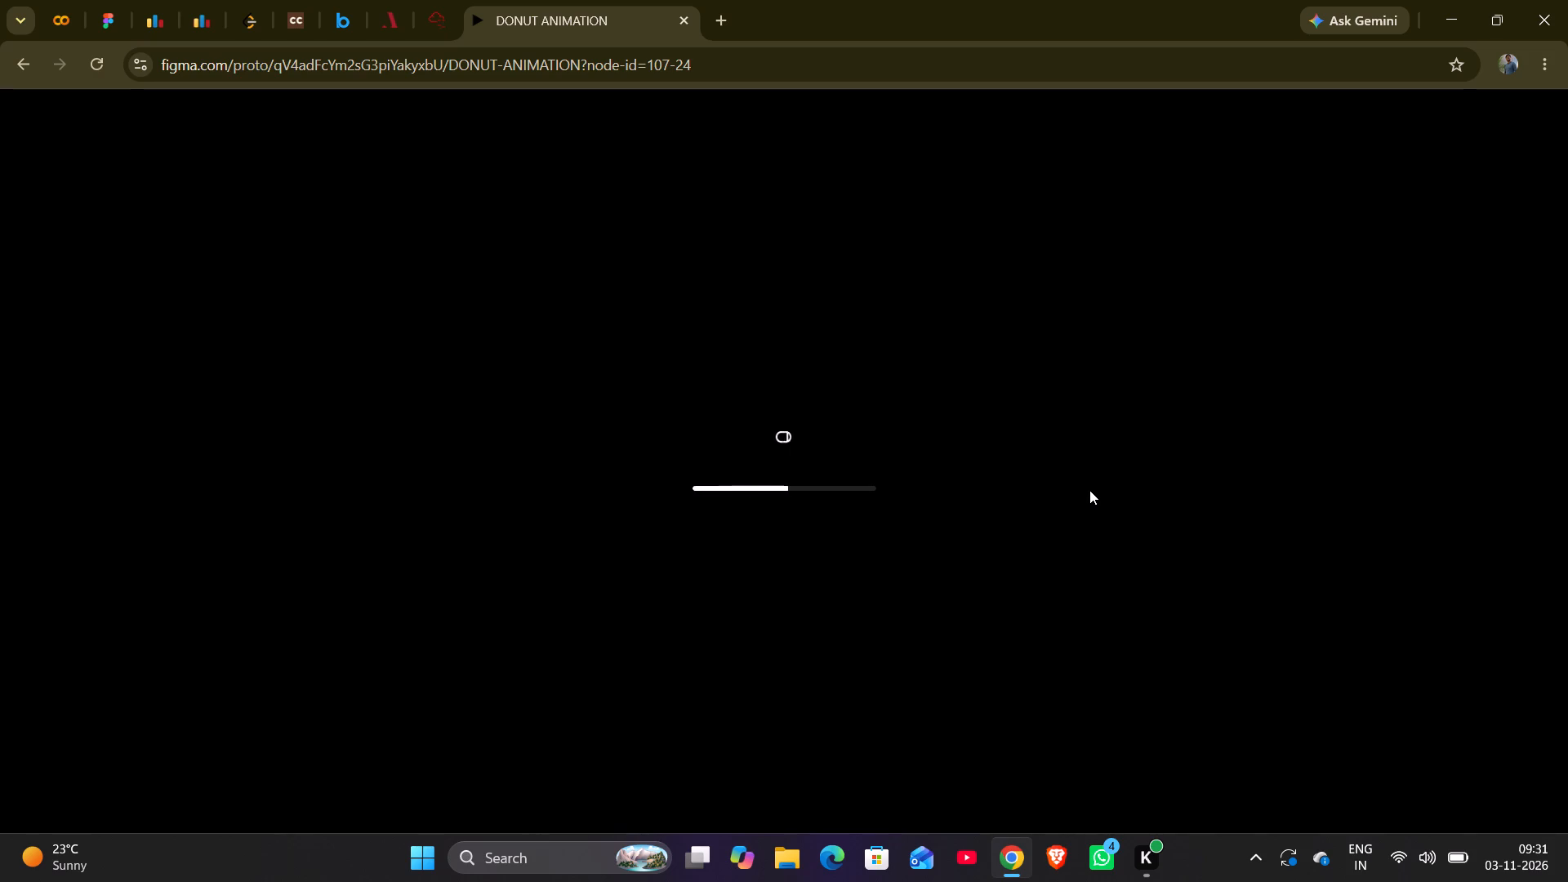
pyautogui.click(978, 493)
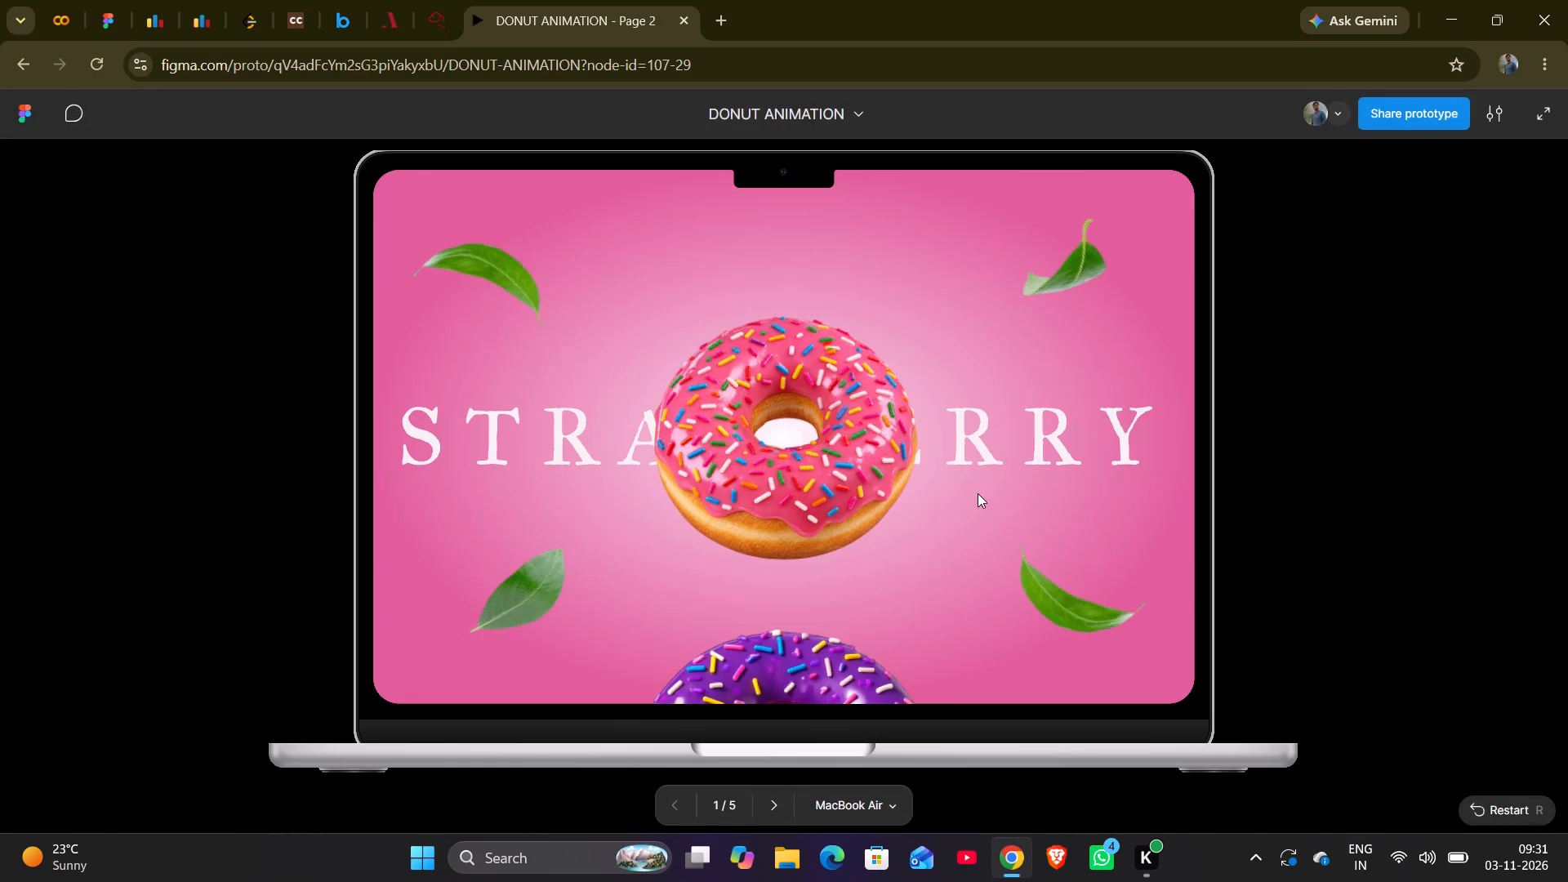
pyautogui.click(978, 493)
pyautogui.doubleClick(978, 493)
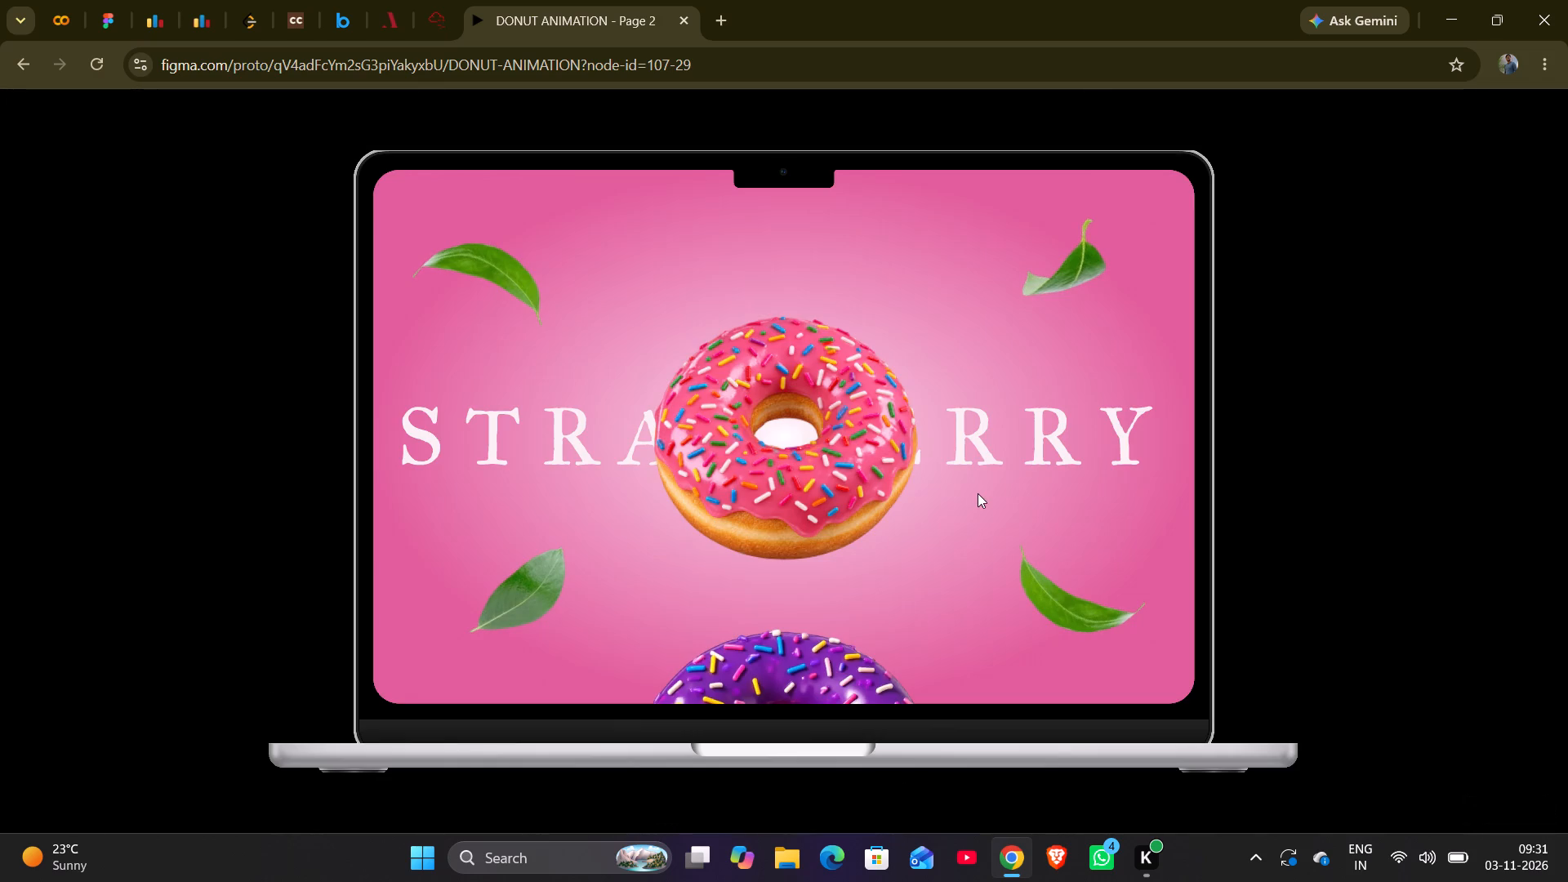
pyautogui.moveTo(978, 493); pyautogui.dragTo(1098, 455)
pyautogui.click(1098, 455)
pyautogui.press('Return')
pyautogui.press('Return')
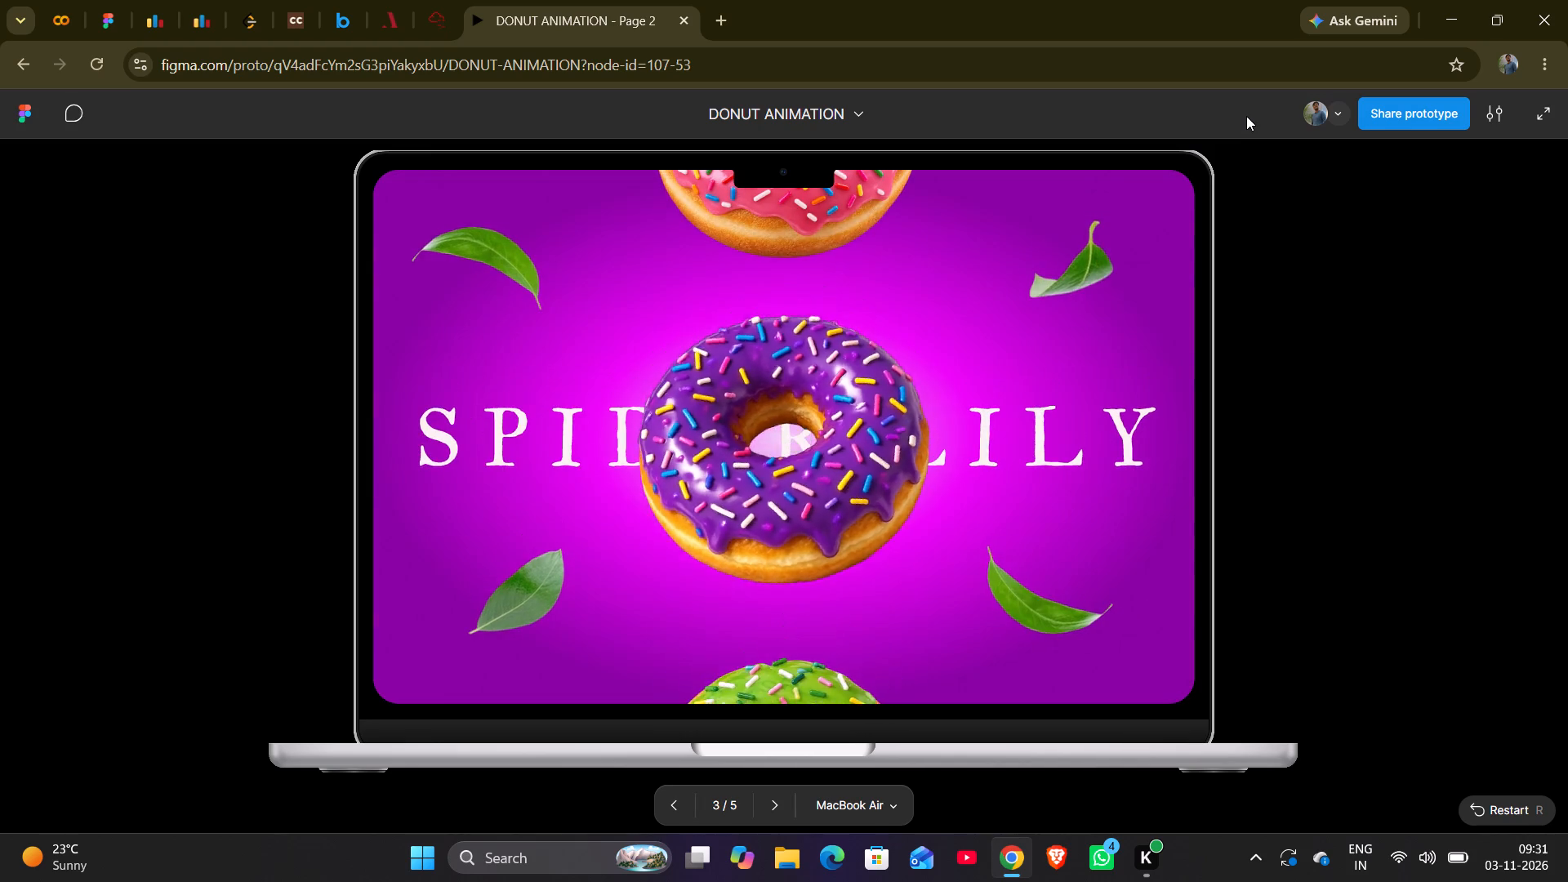
pyautogui.press('Return')
pyautogui.press('Return')
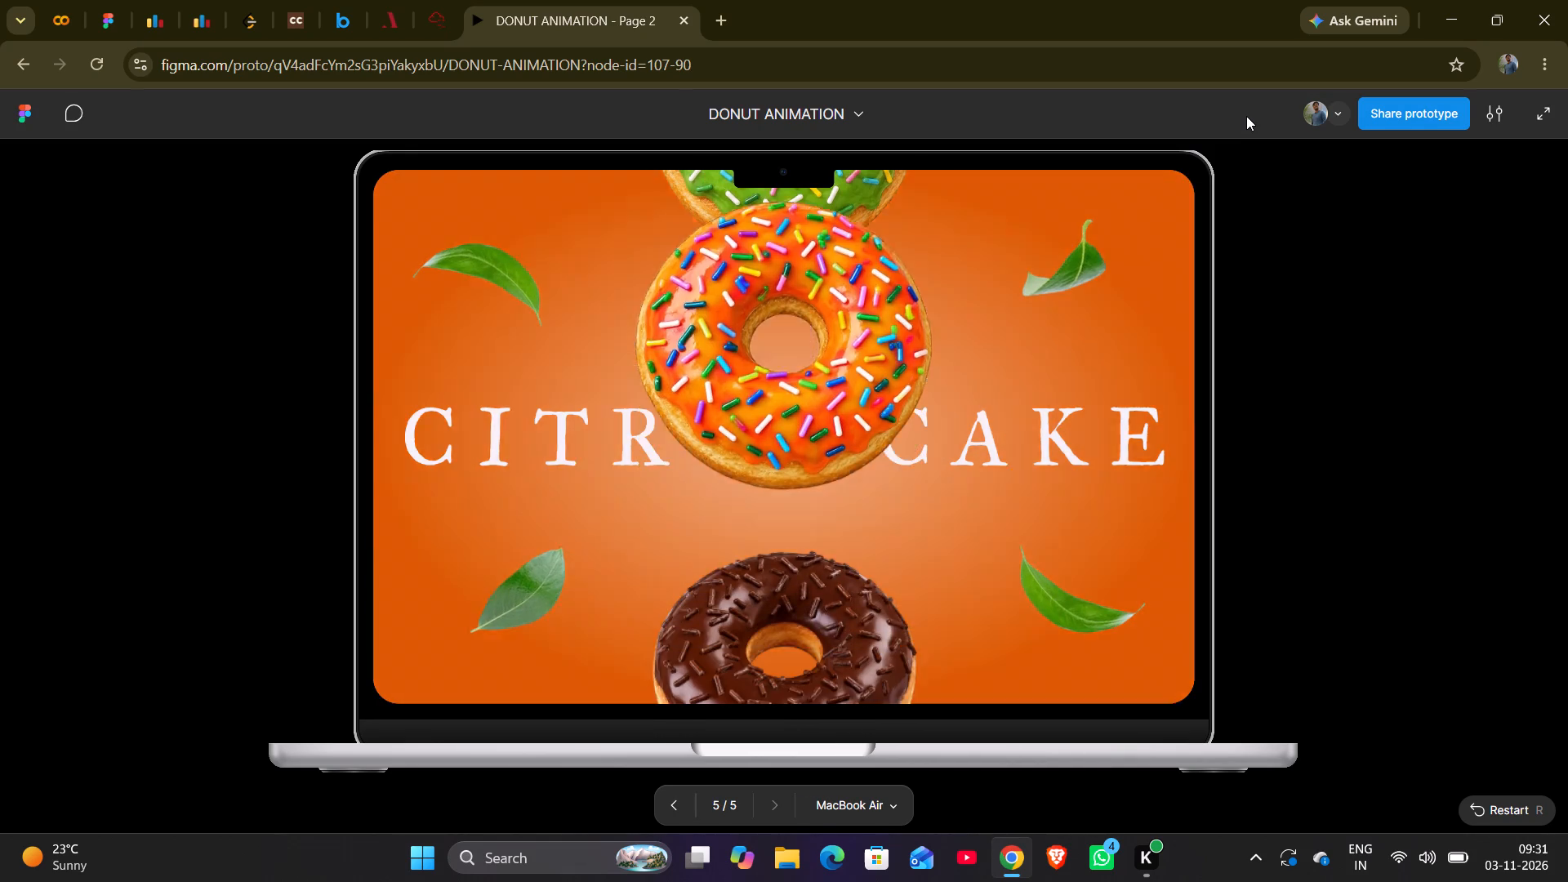
pyautogui.press('Return')
pyautogui.press('Return')
pyautogui.press('Return')
pyautogui.press('Return')
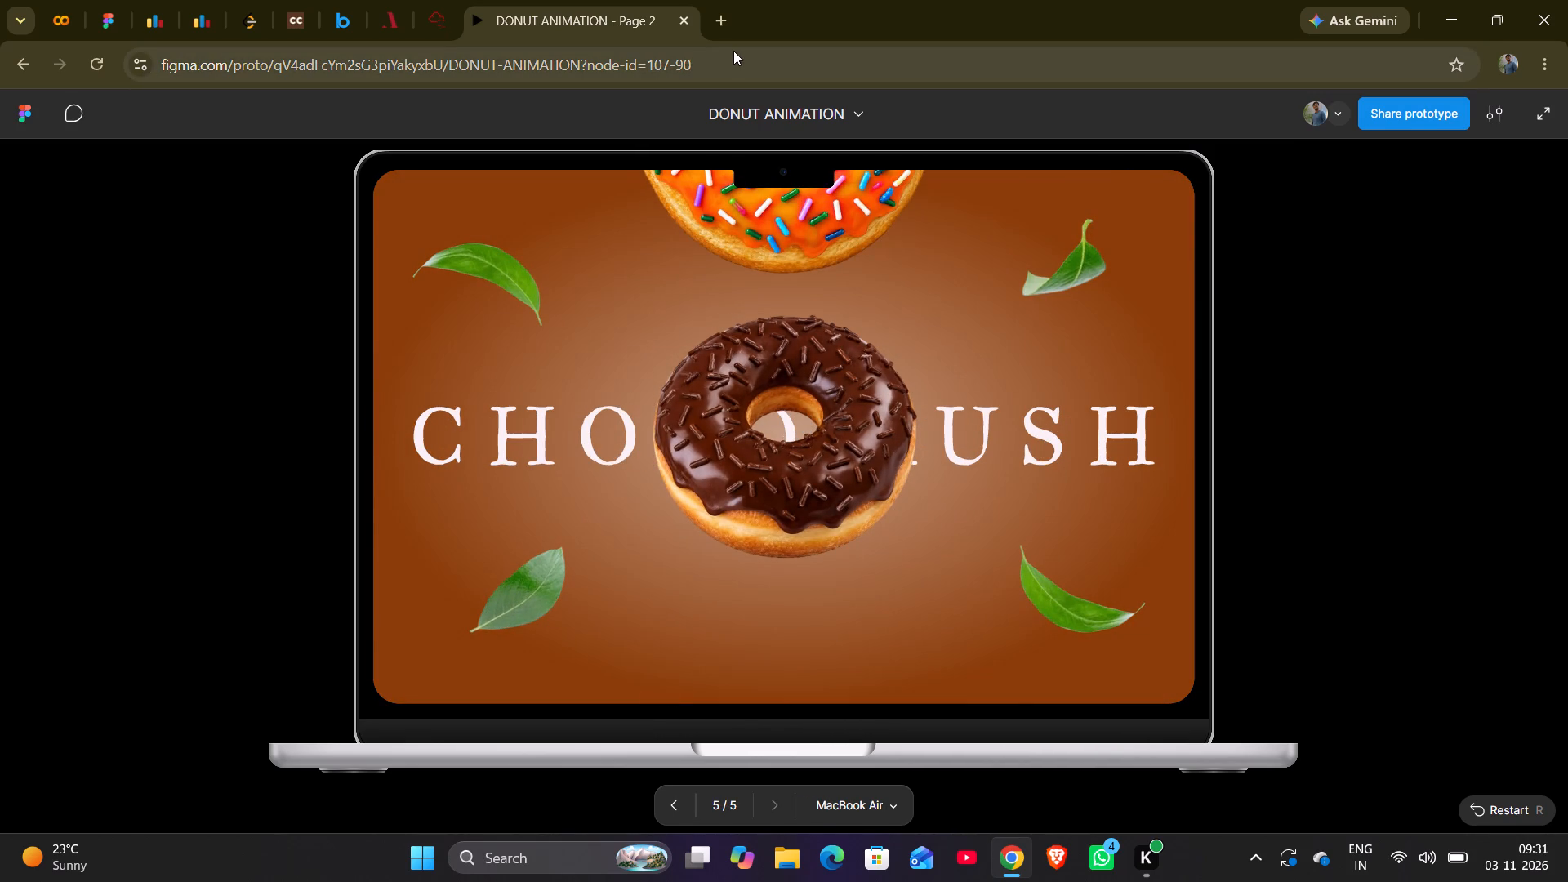
pyautogui.click(685, 22)
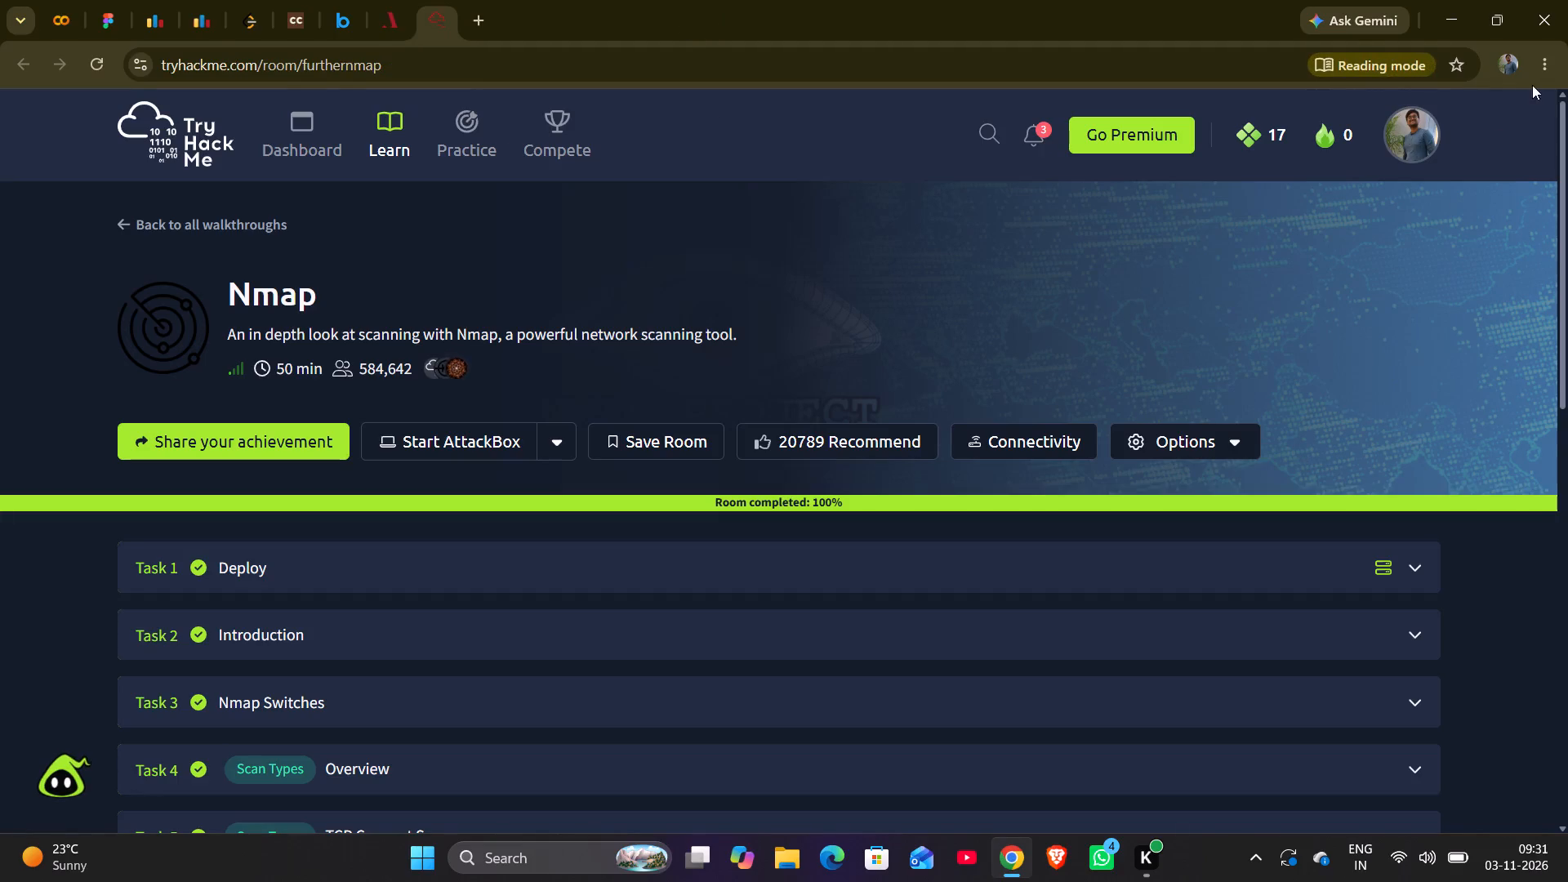
# Switch to the gla.ac.in school Chrome profile.
pyautogui.click(1553, 62)
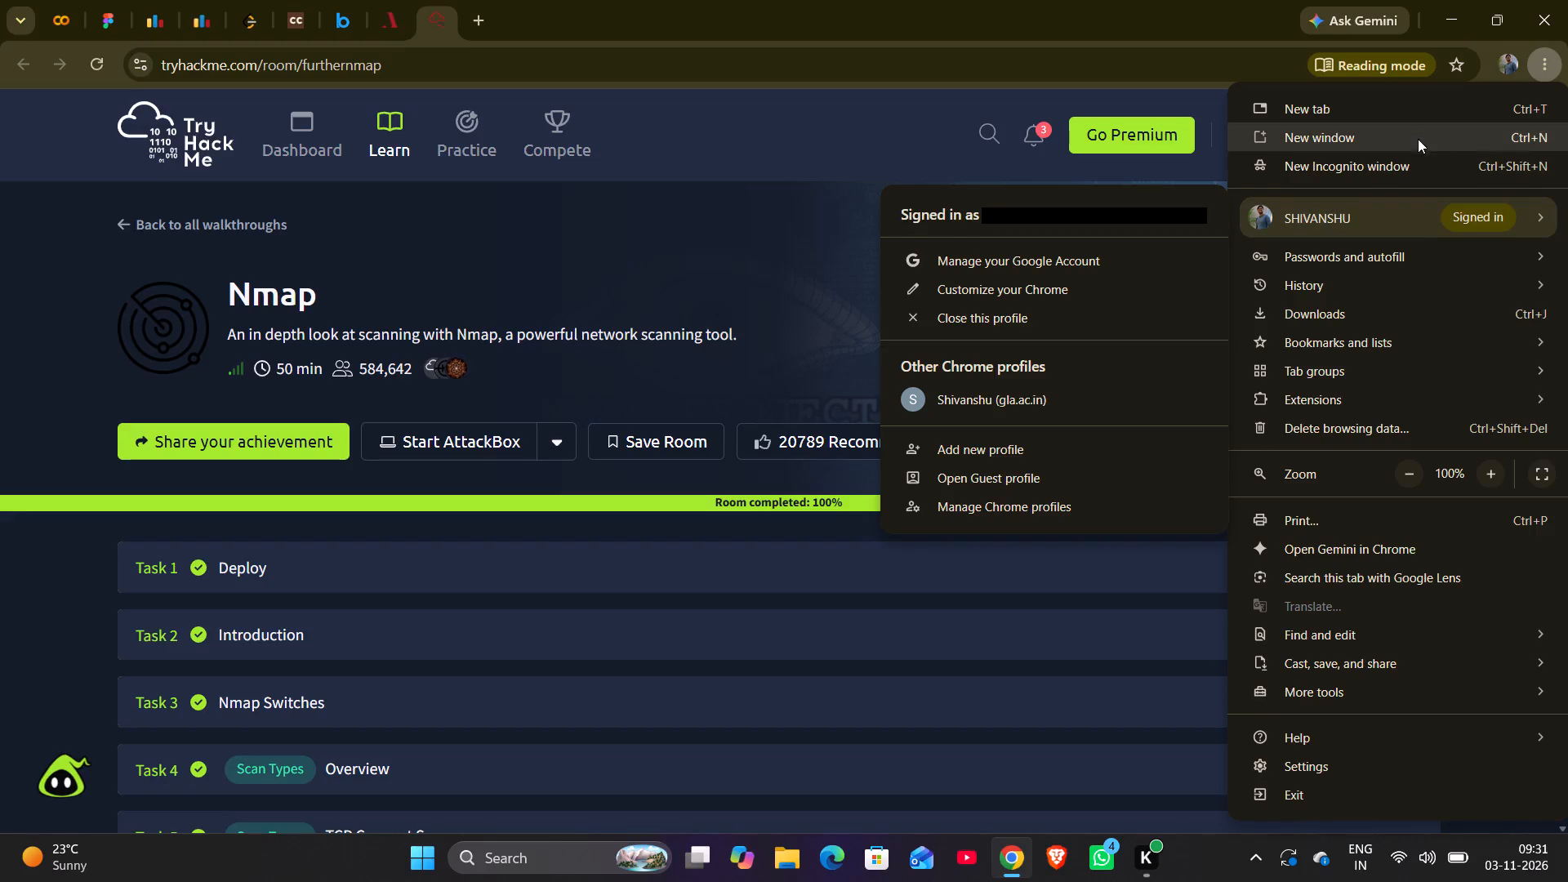
pyautogui.click(1509, 64)
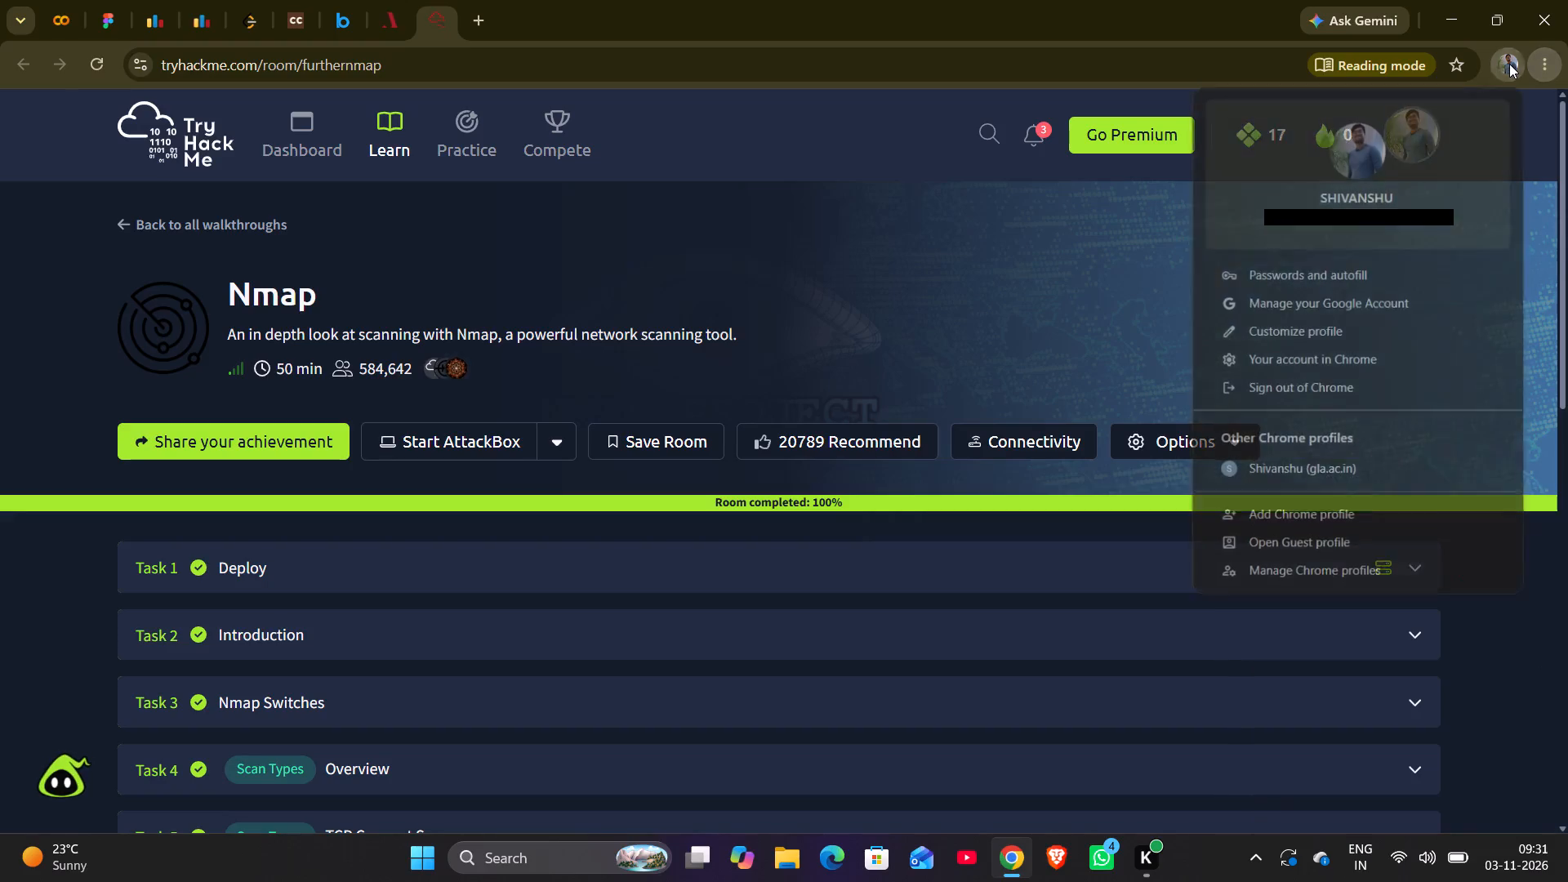
pyautogui.click(1509, 64)
pyautogui.click(1509, 64)
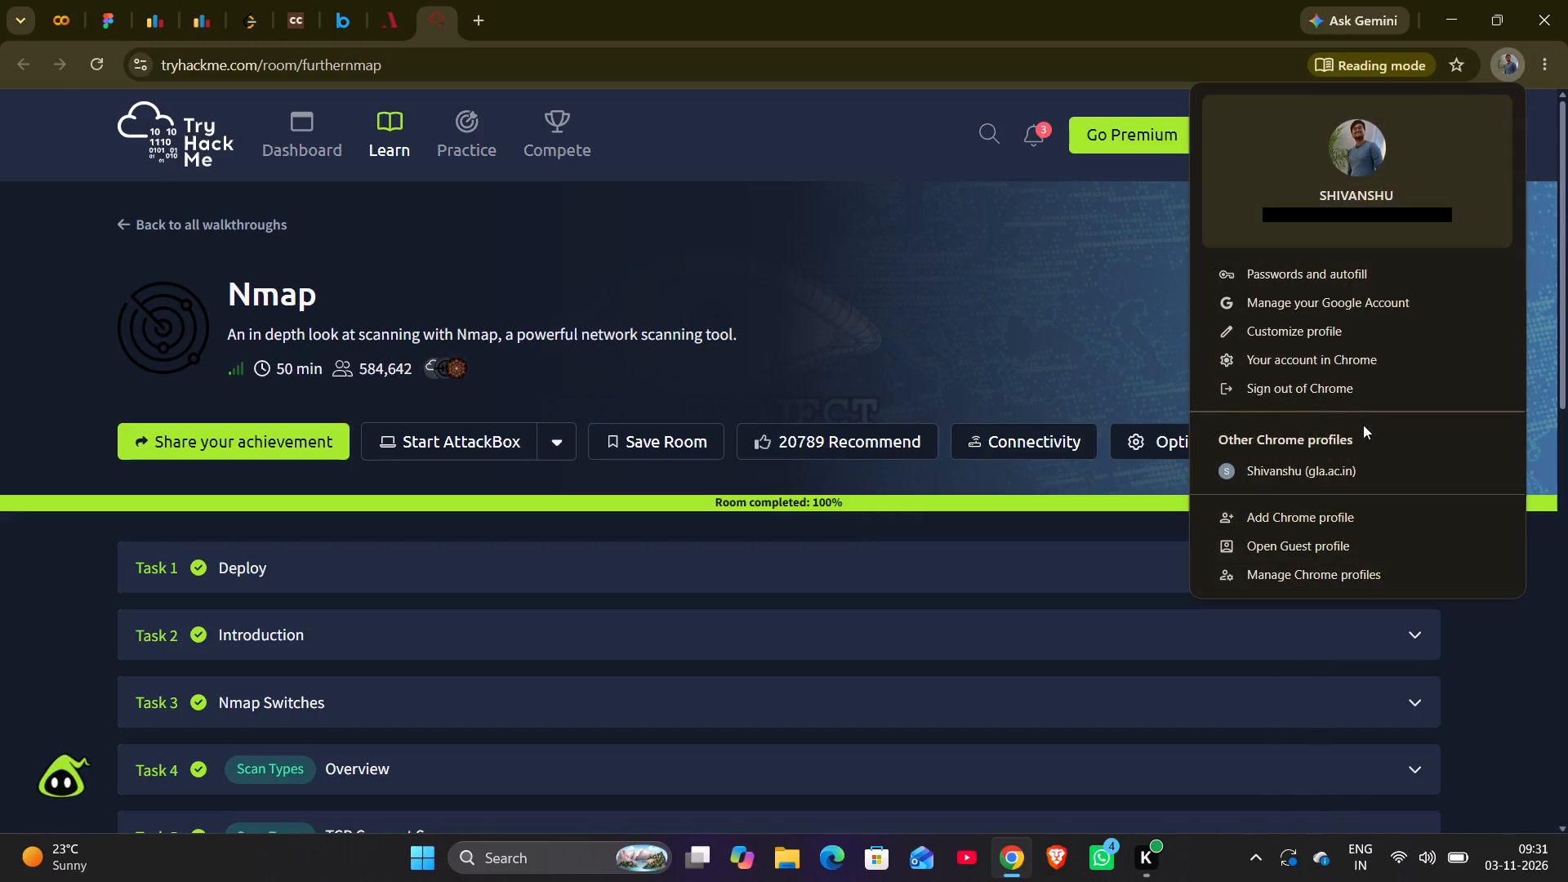
pyautogui.click(1356, 465)
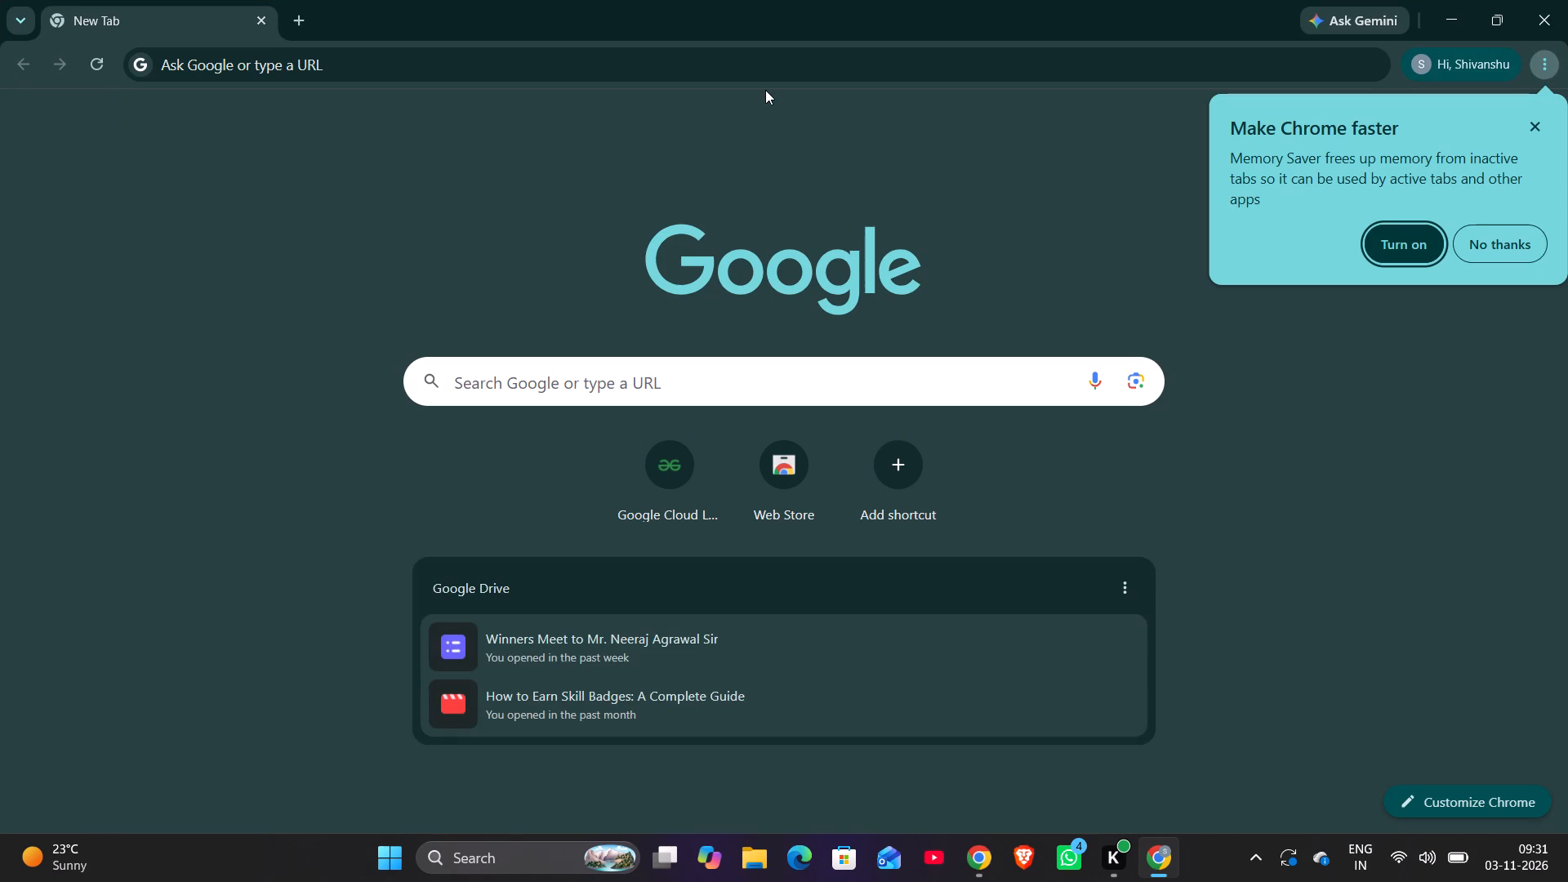
# Search Google for figma and open the sponsored Figma Design result.
pyautogui.write('fi')
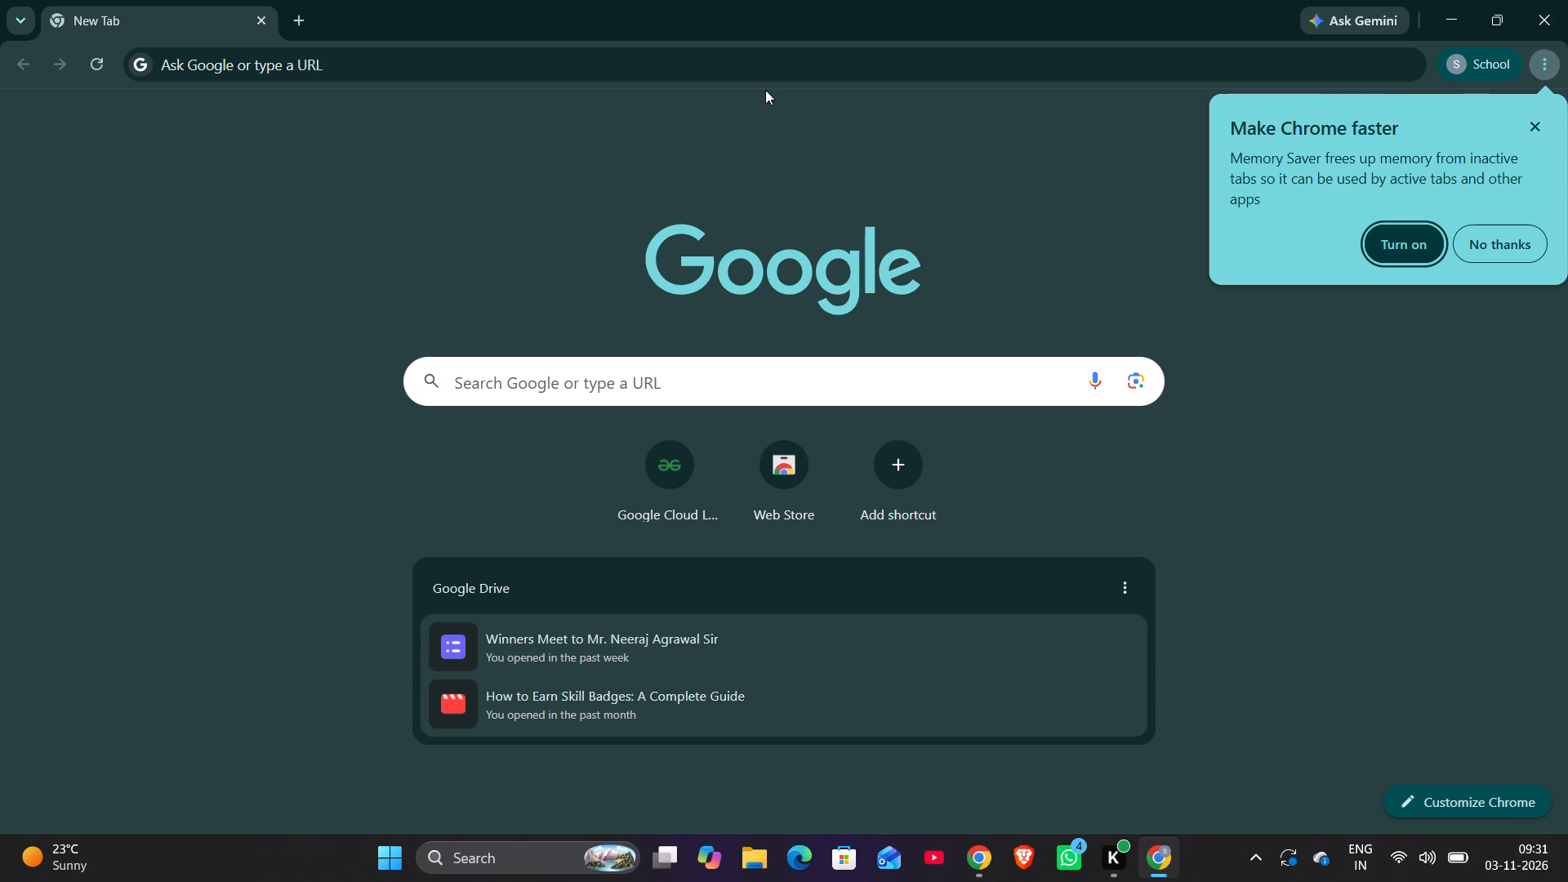
pyautogui.click(737, 375)
pyautogui.write('figm')
pyautogui.press('Return')
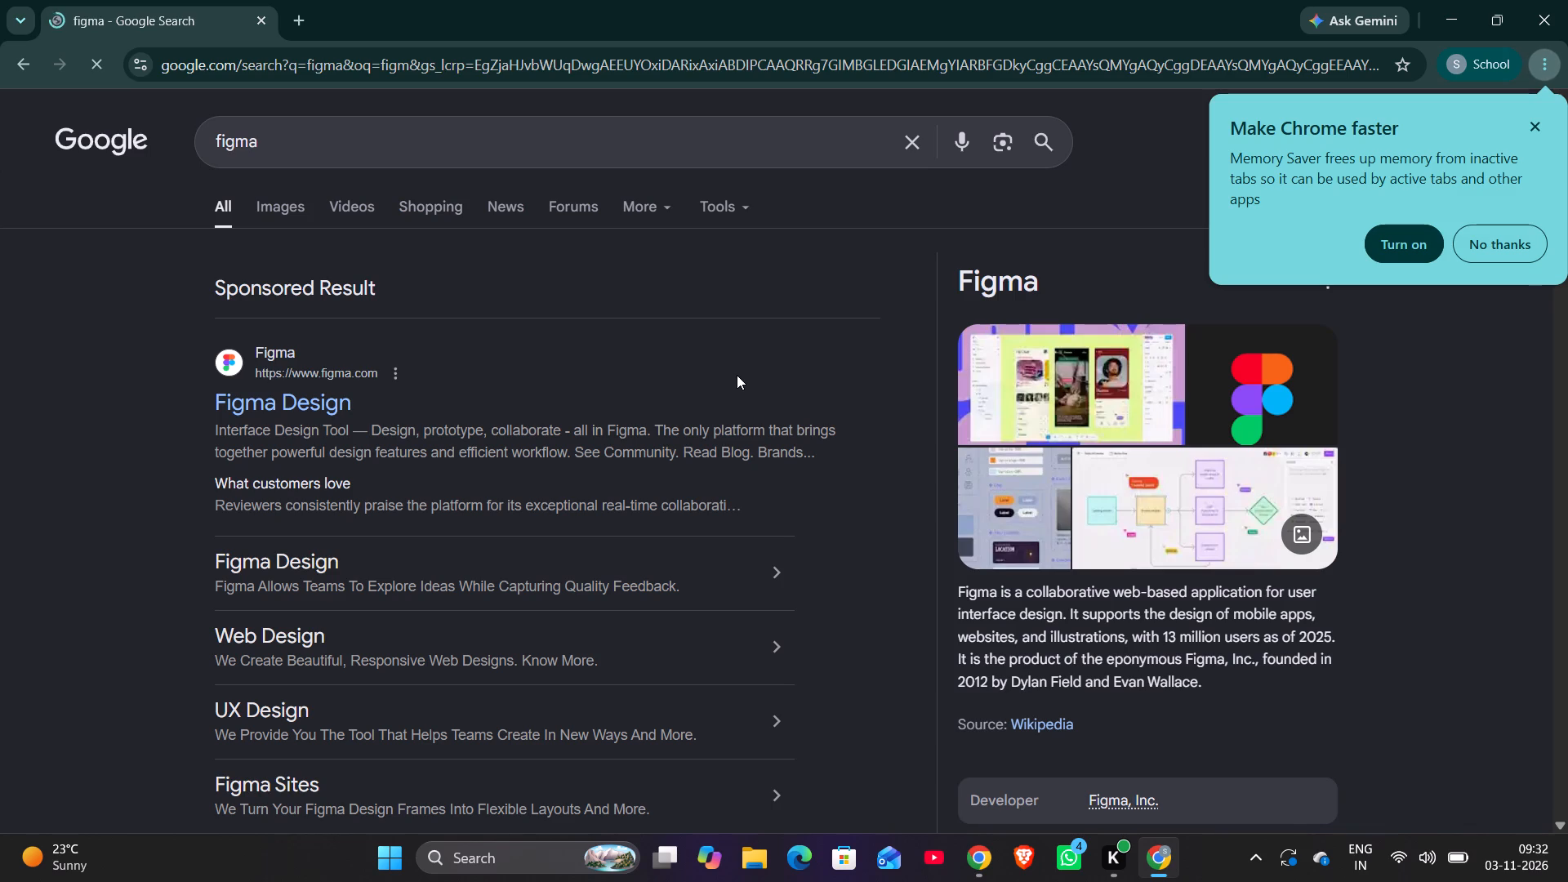
pyautogui.click(328, 407)
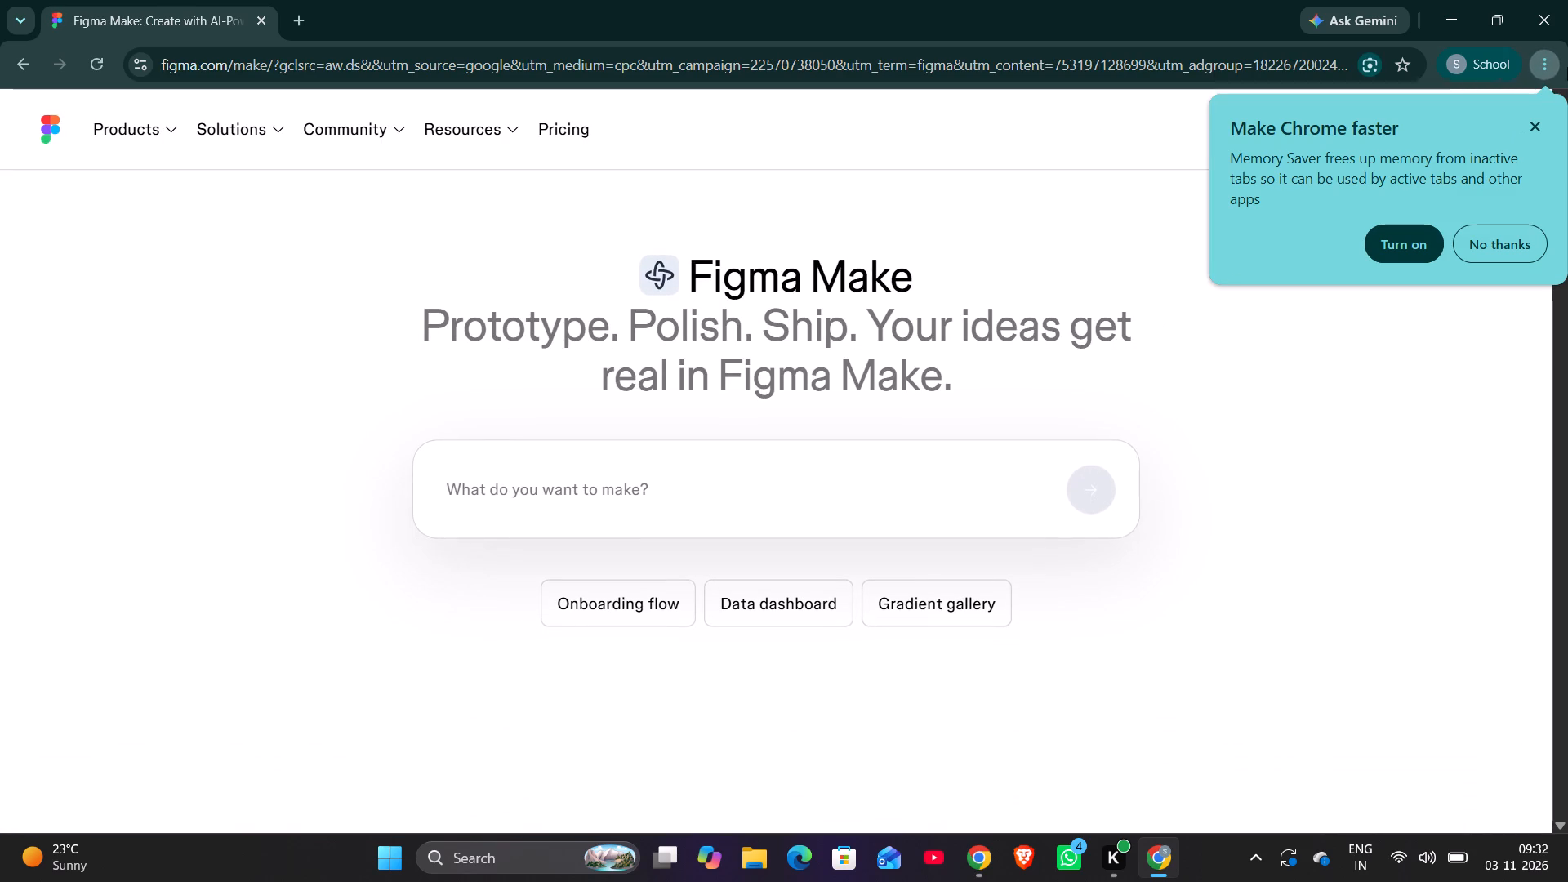
# Go to the school account's recent Figma files and open the Untitled flowchart design file.
pyautogui.click(1534, 124)
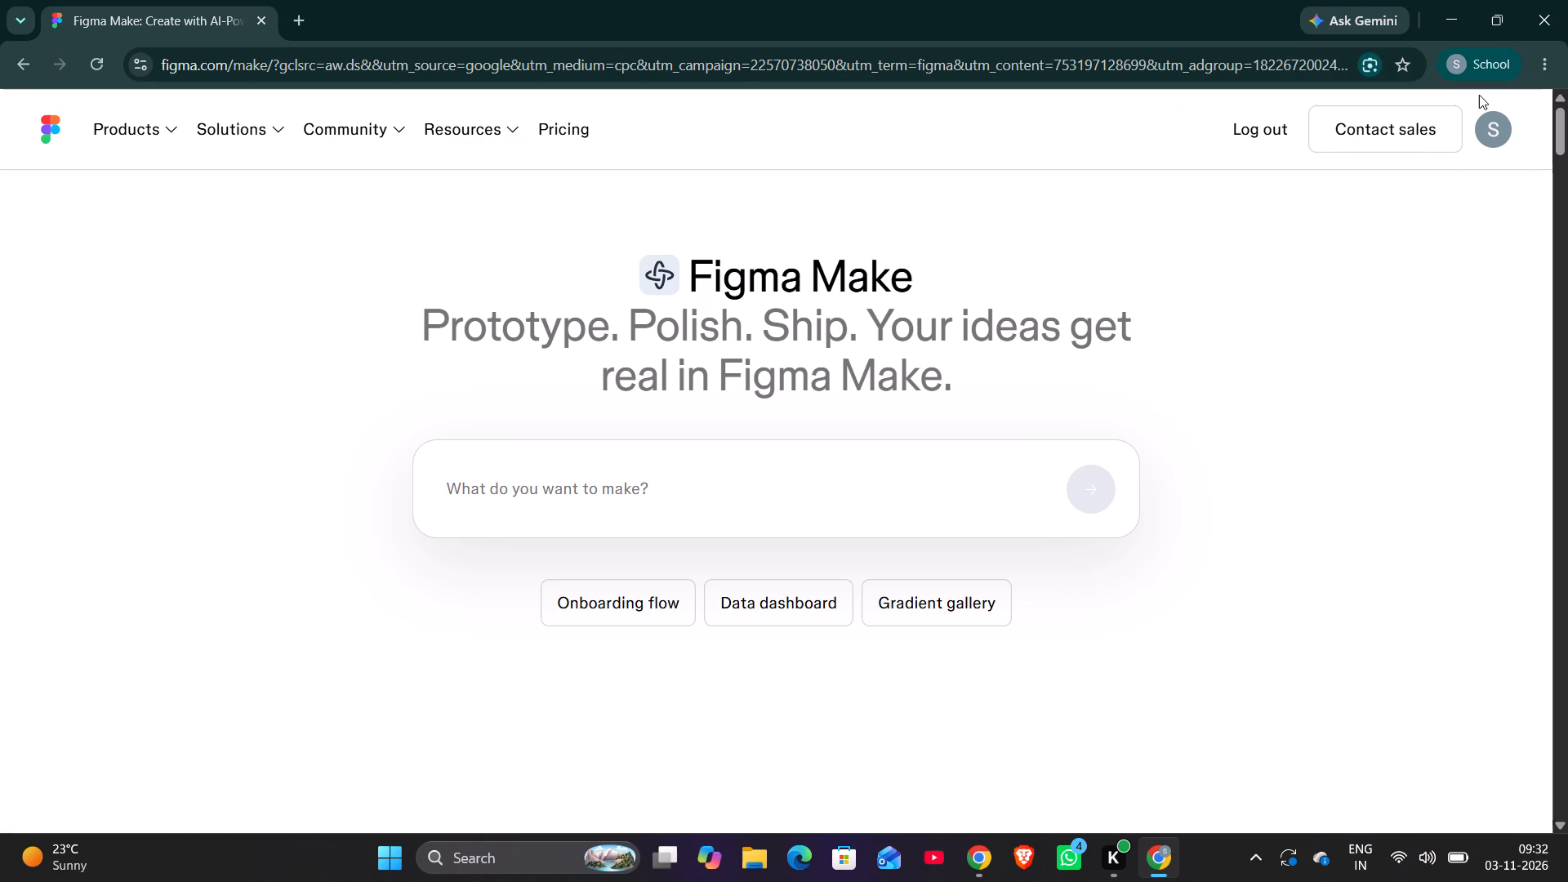
pyautogui.click(1490, 146)
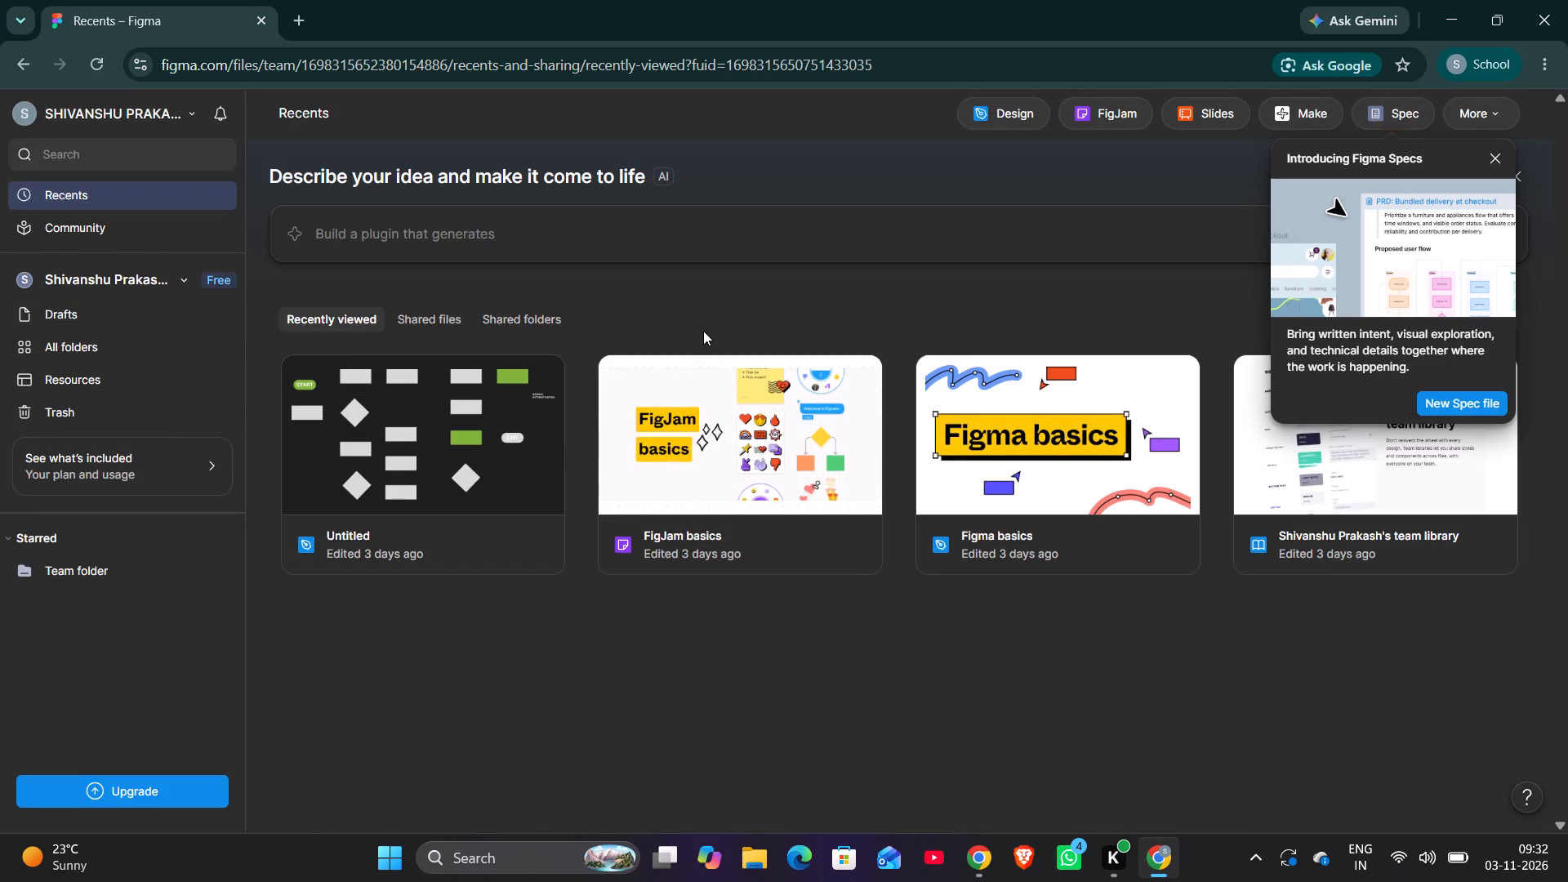
pyautogui.doubleClick(461, 443)
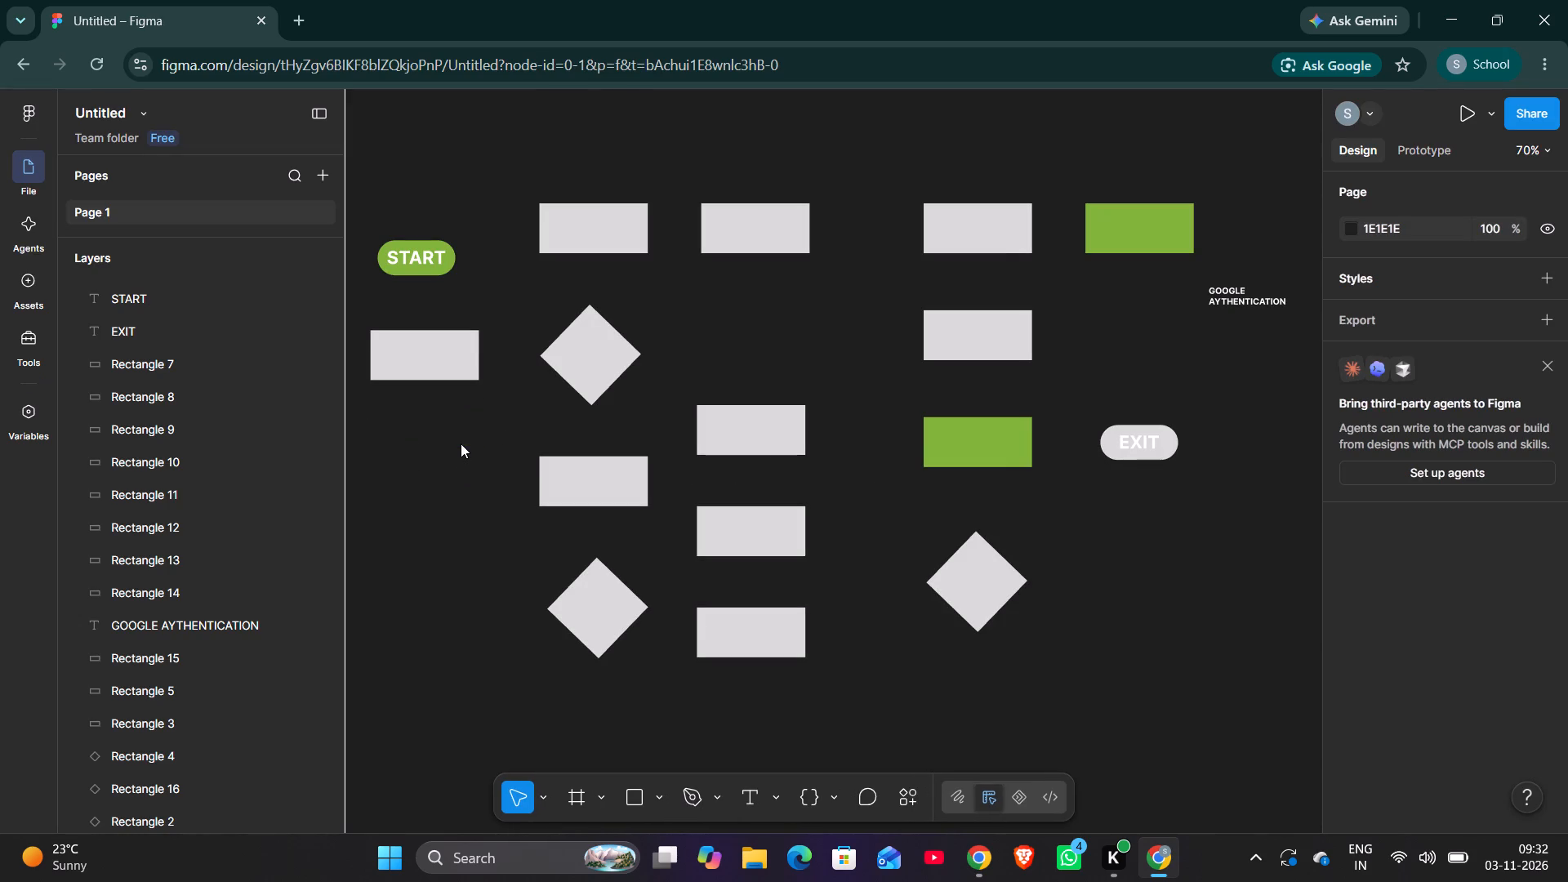
# Fill the grey rectangle below the START label with dark green 2D4E1F.
pyautogui.click(458, 361)
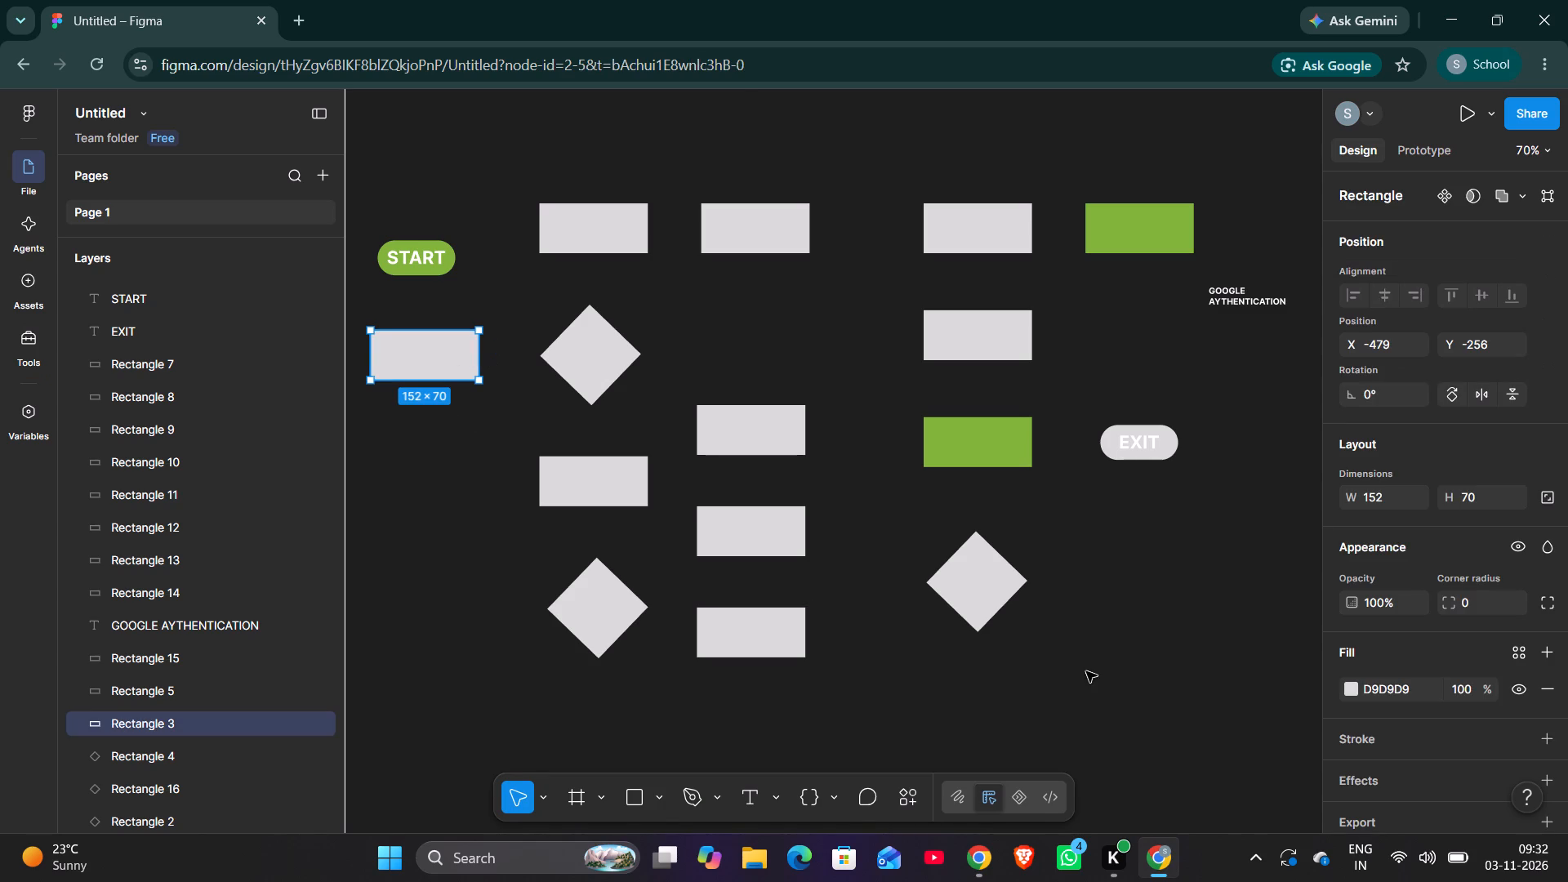
pyautogui.click(1366, 682)
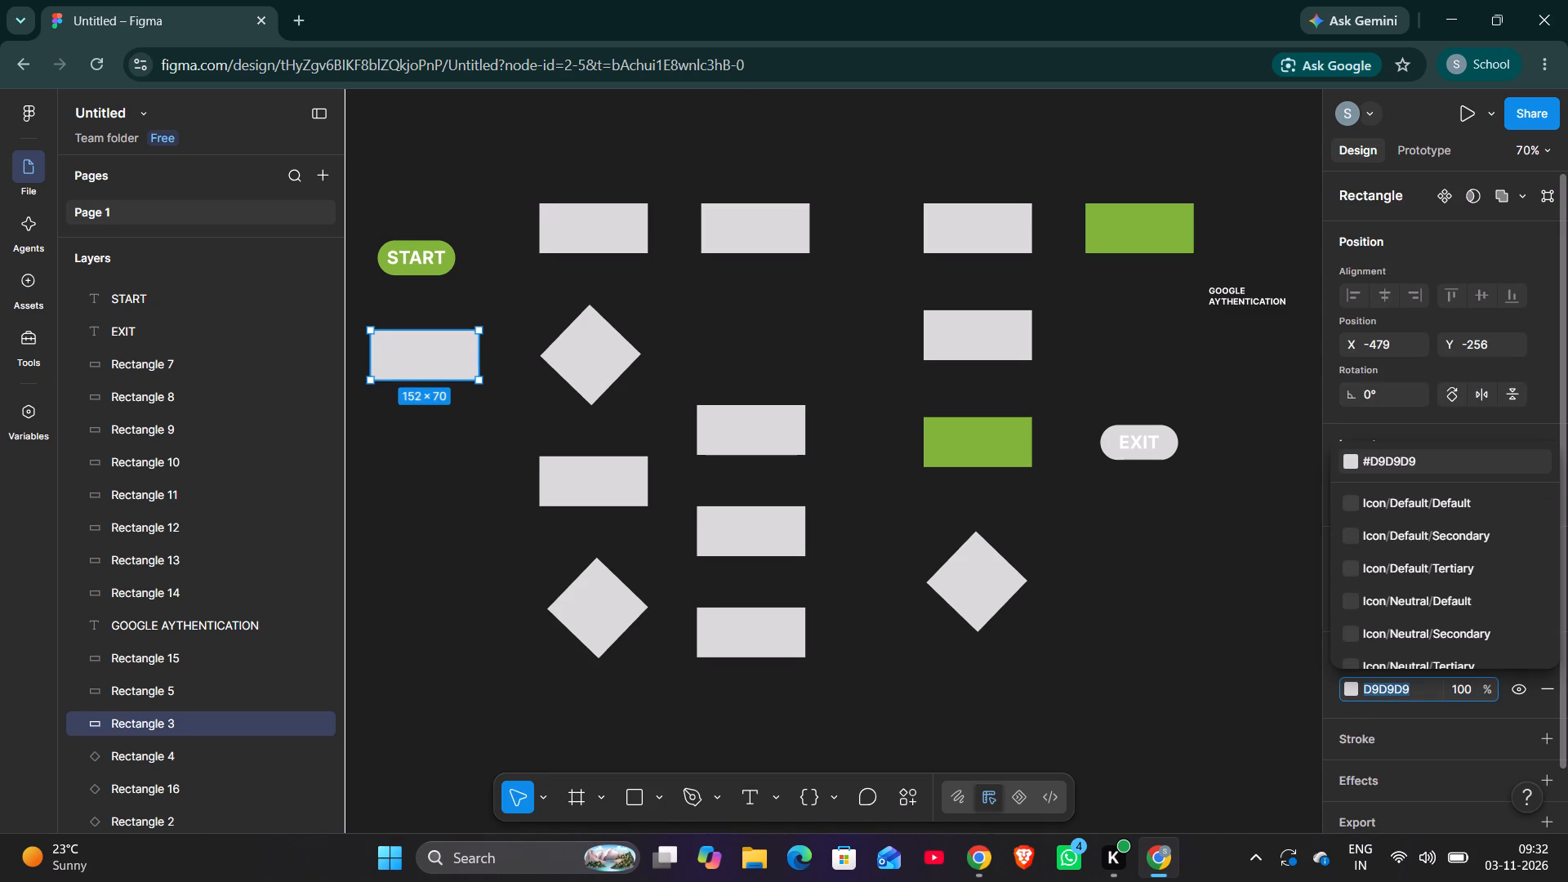
pyautogui.click(1354, 692)
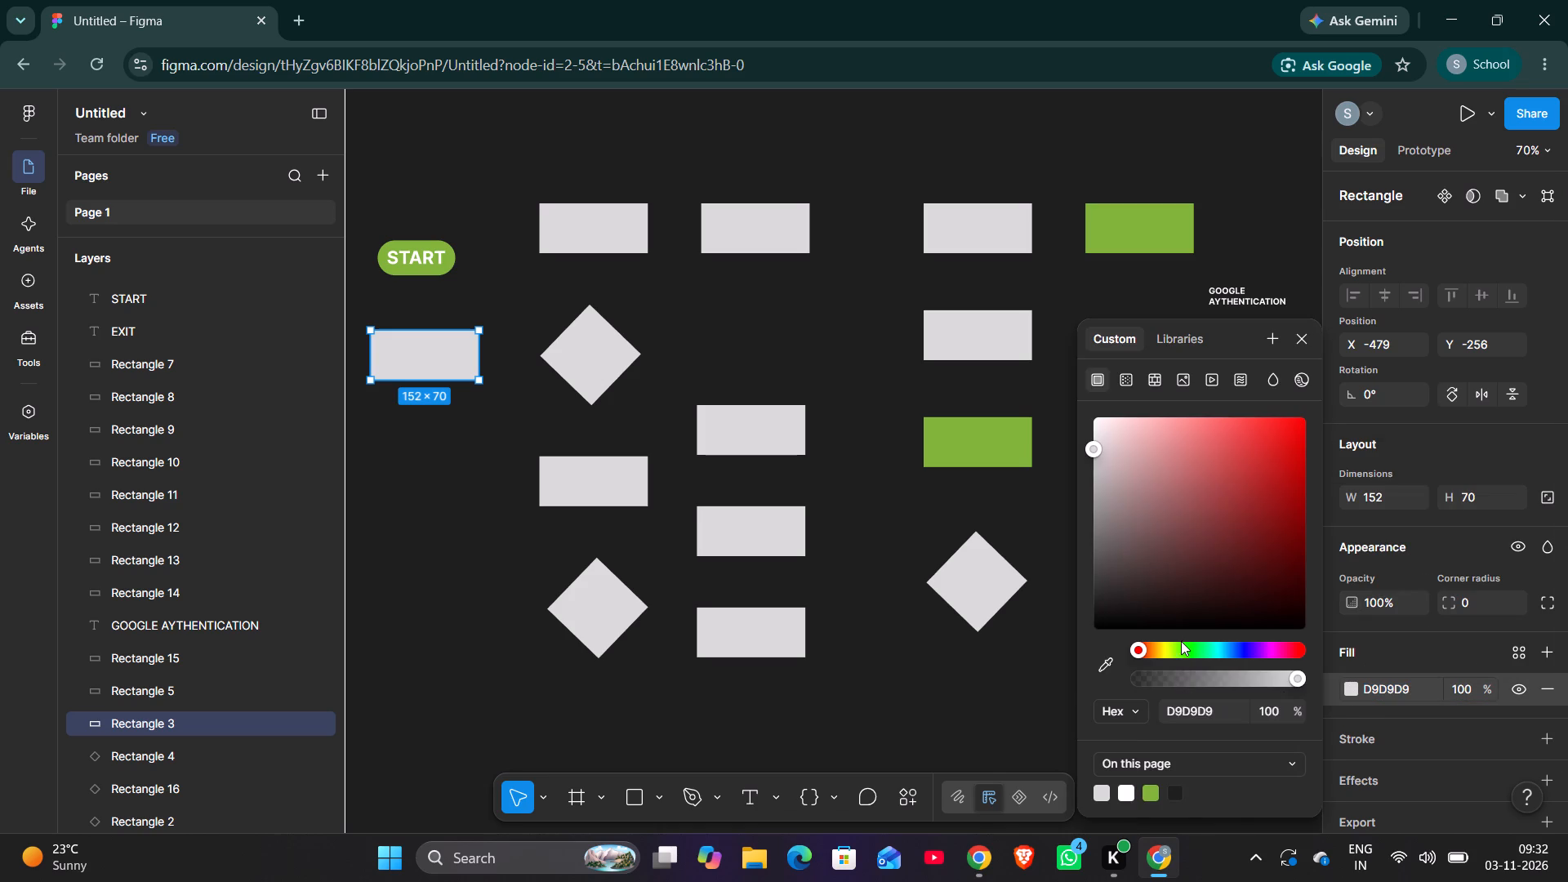
pyautogui.click(1183, 639)
pyautogui.click(1203, 569)
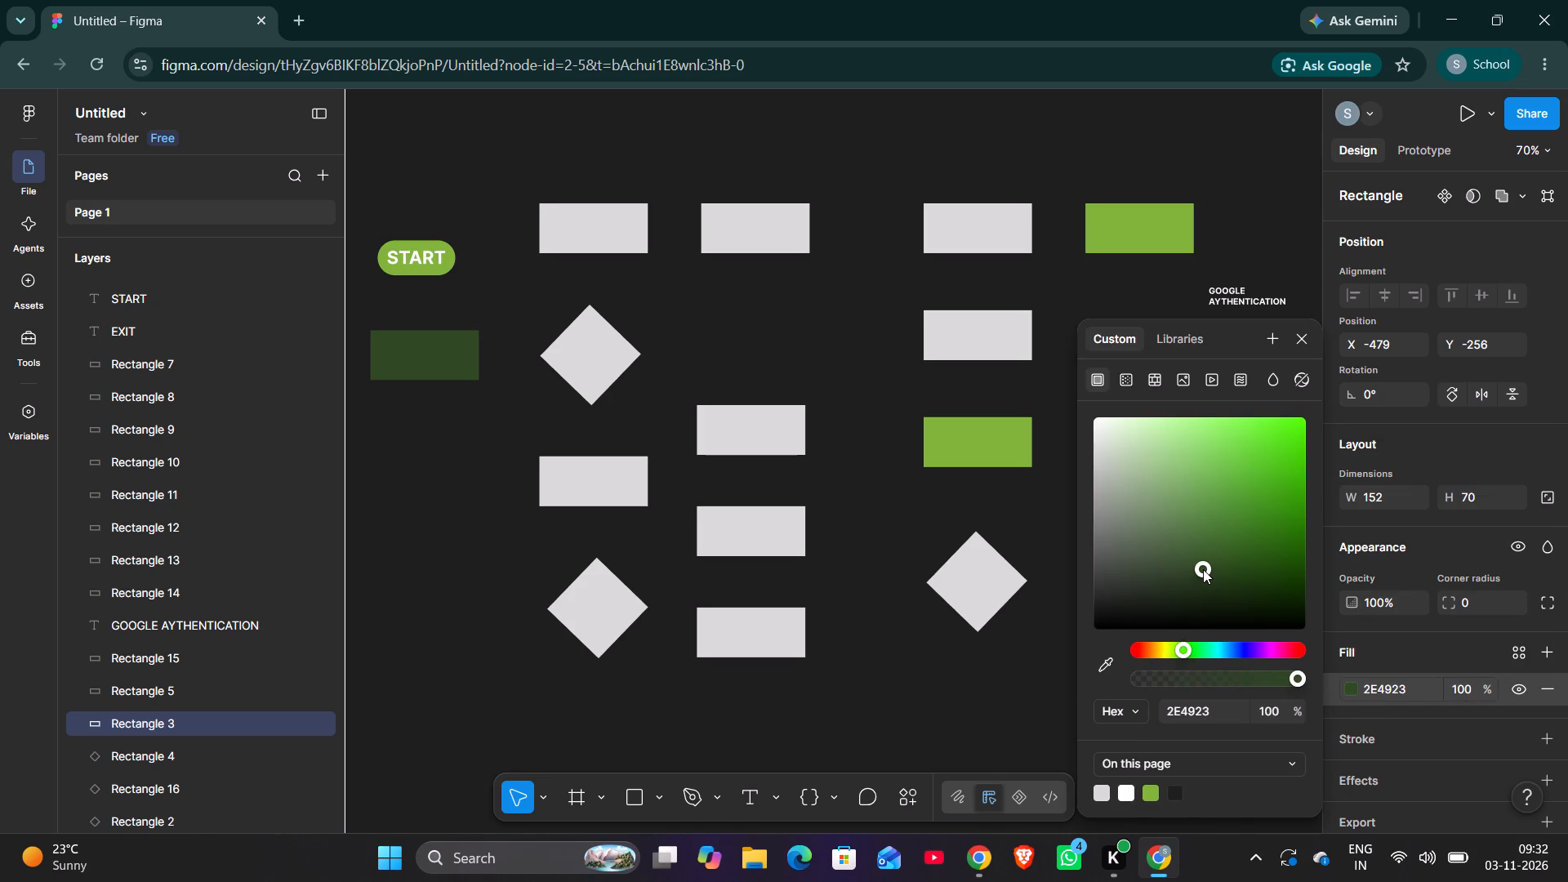
pyautogui.moveTo(1200, 568); pyautogui.dragTo(1221, 564)
pyautogui.click(1040, 639)
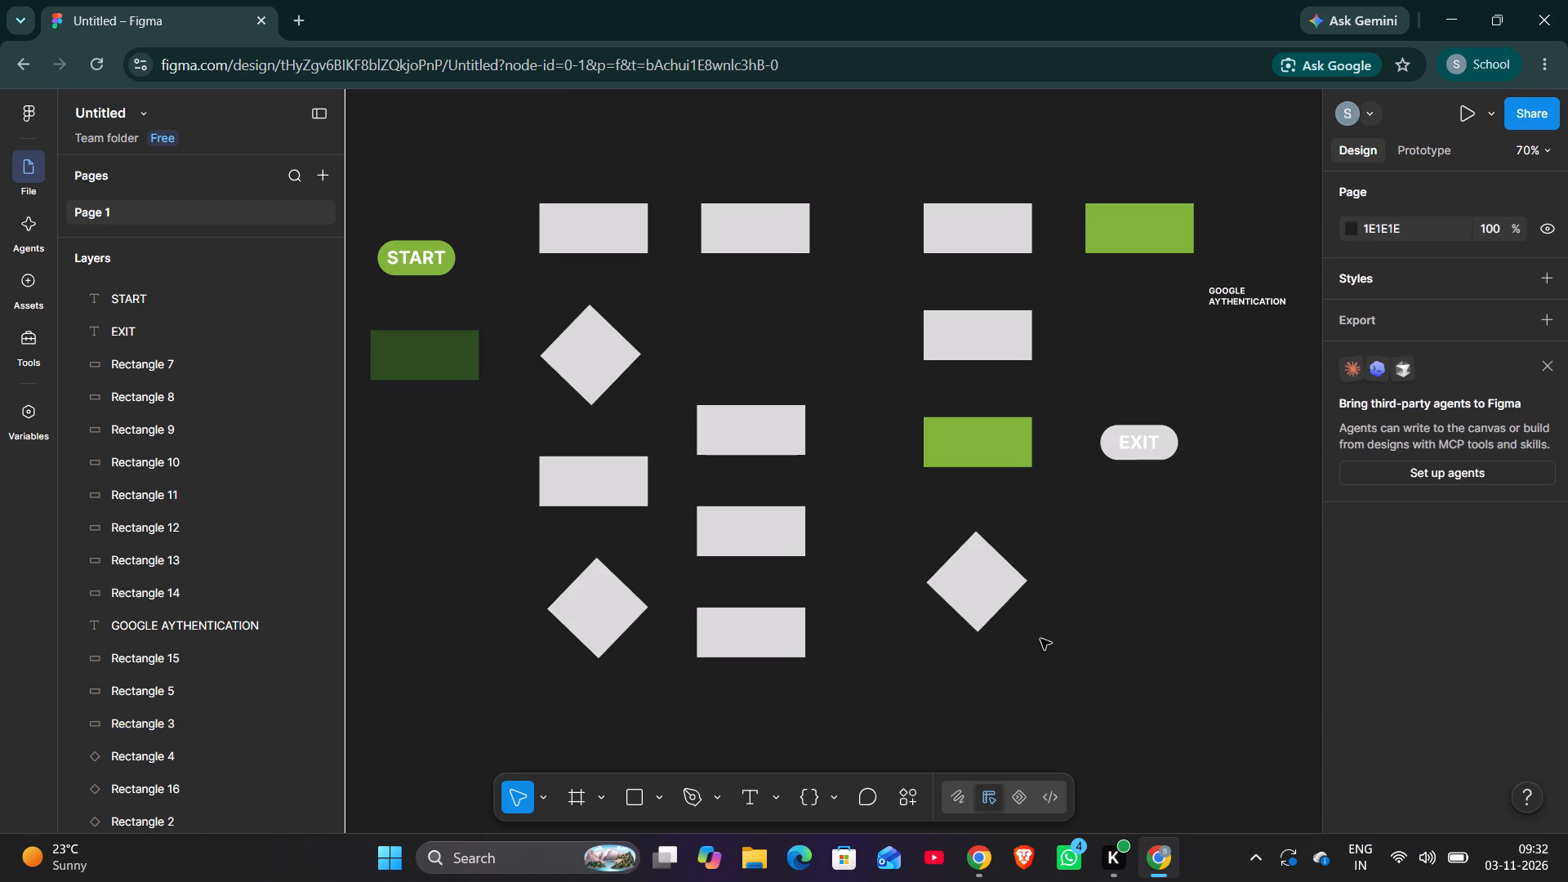
# Fill the top rectangle of the flowchart's second column, above the diamond, with blue 2A4483.
pyautogui.click(621, 240)
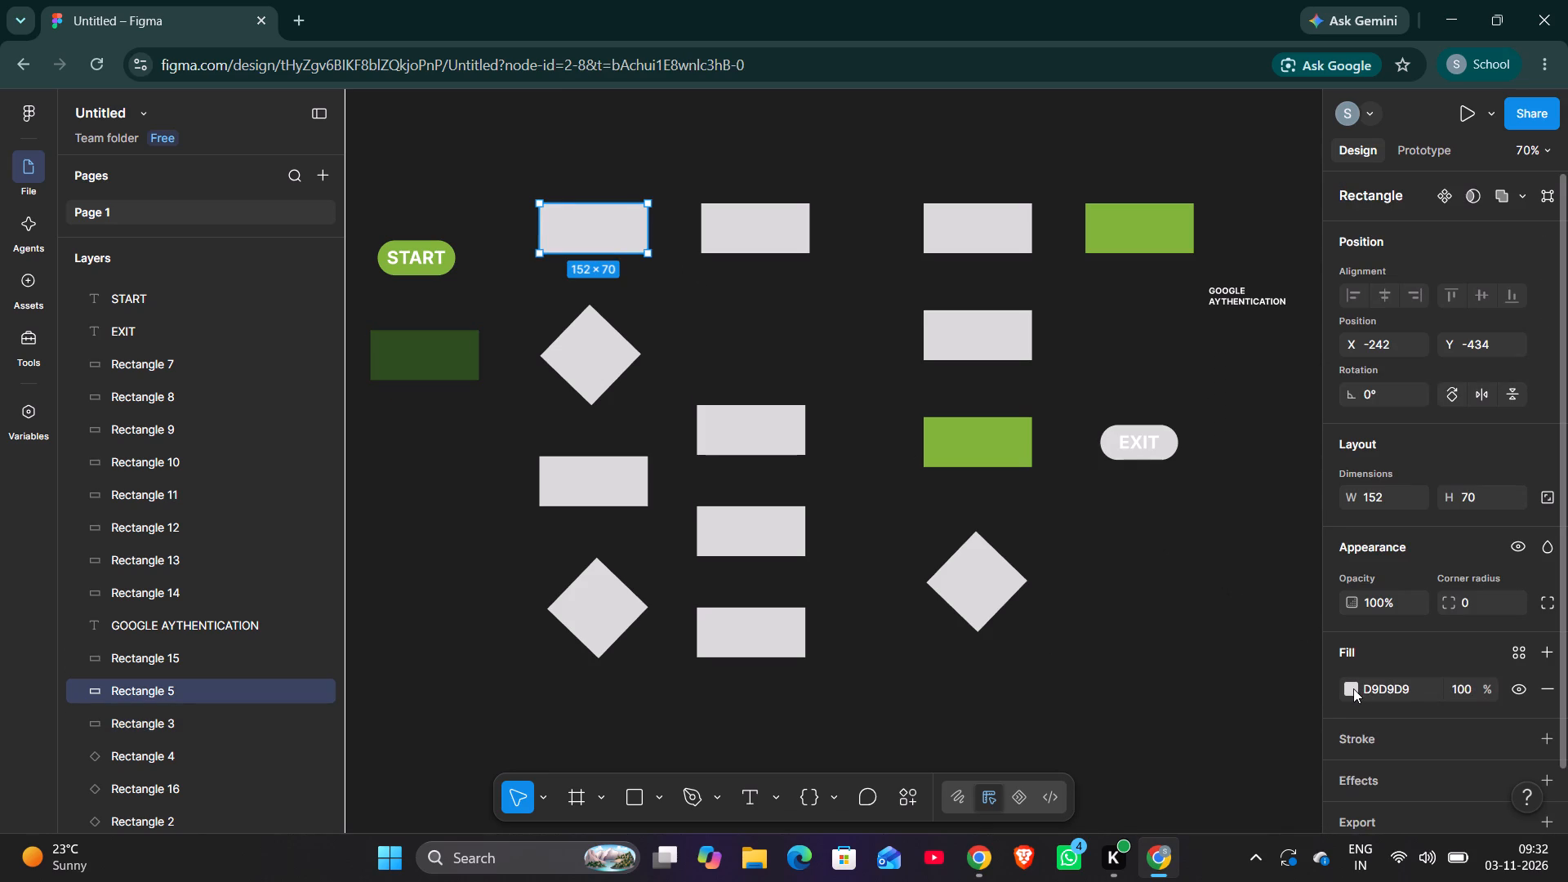
pyautogui.click(1353, 688)
pyautogui.click(1237, 643)
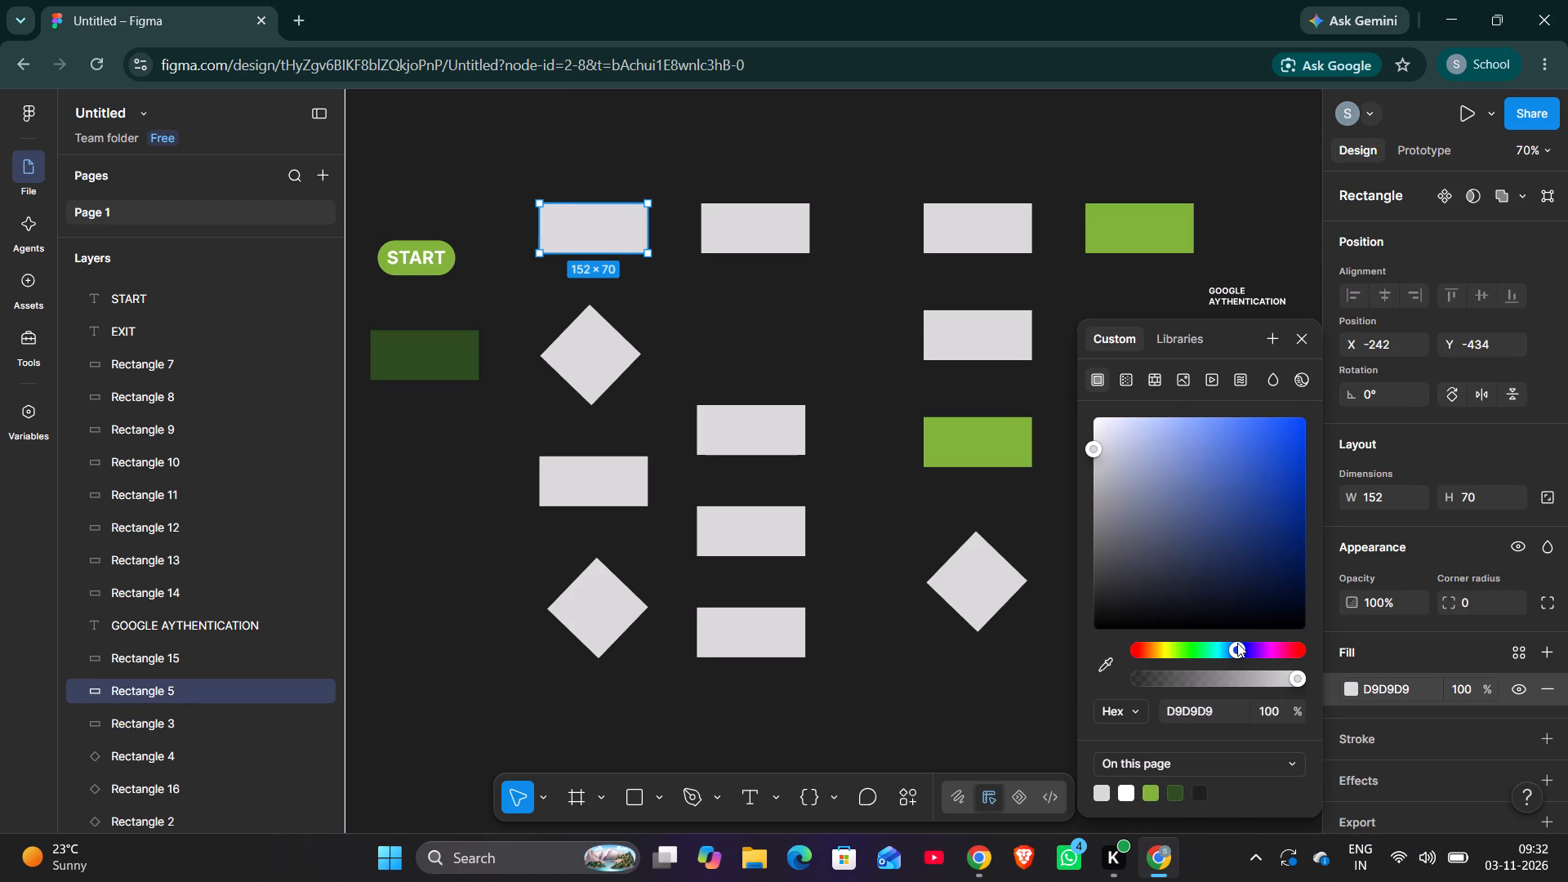
pyautogui.moveTo(1092, 446); pyautogui.dragTo(1234, 548)
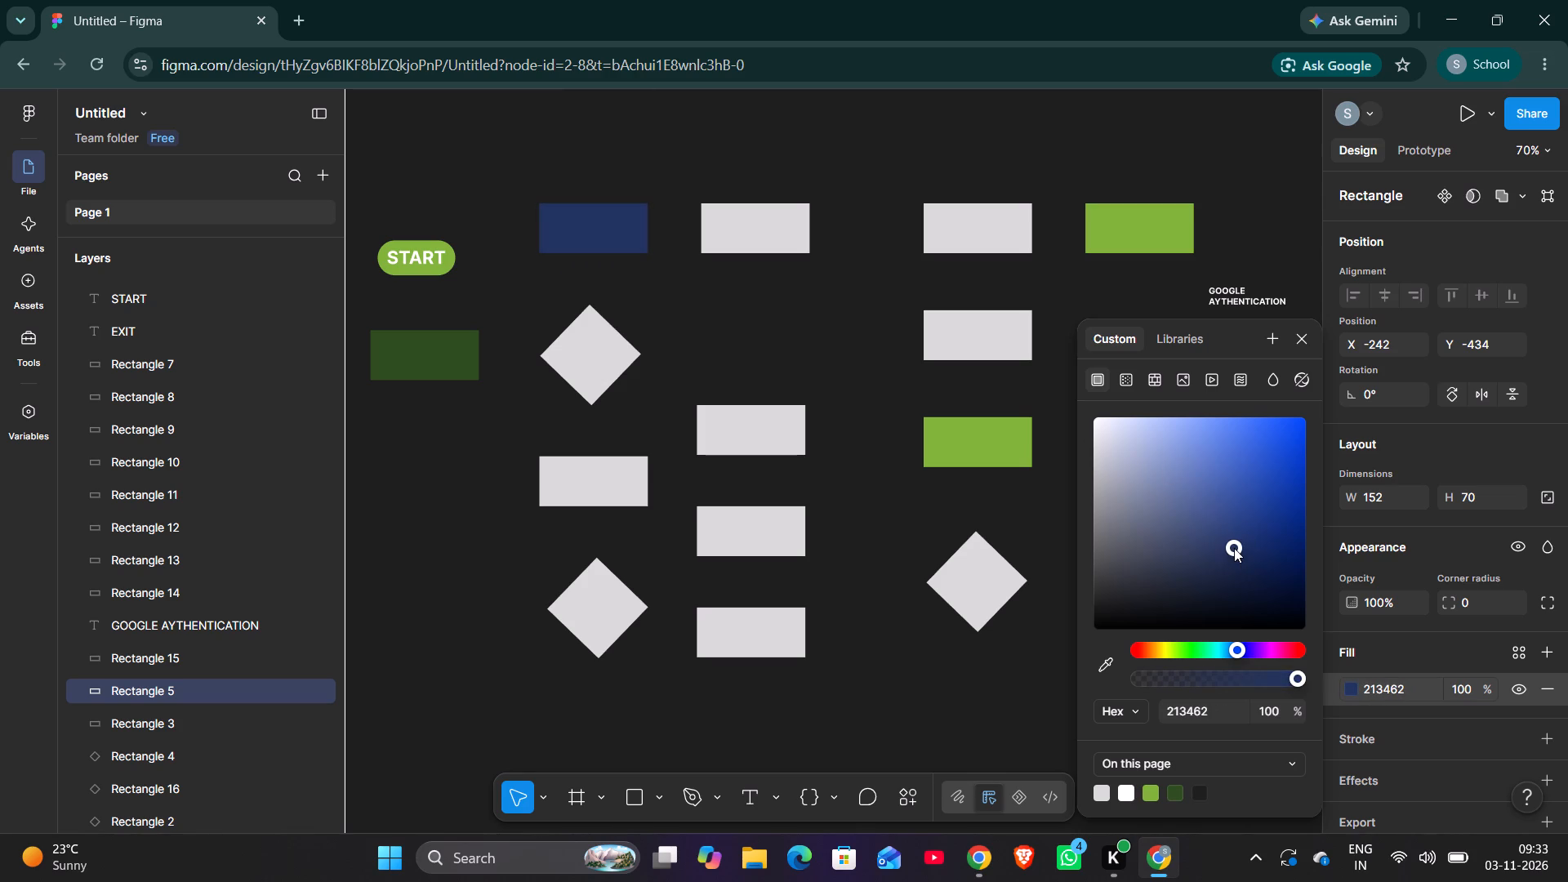
pyautogui.moveTo(1234, 548); pyautogui.dragTo(1237, 520)
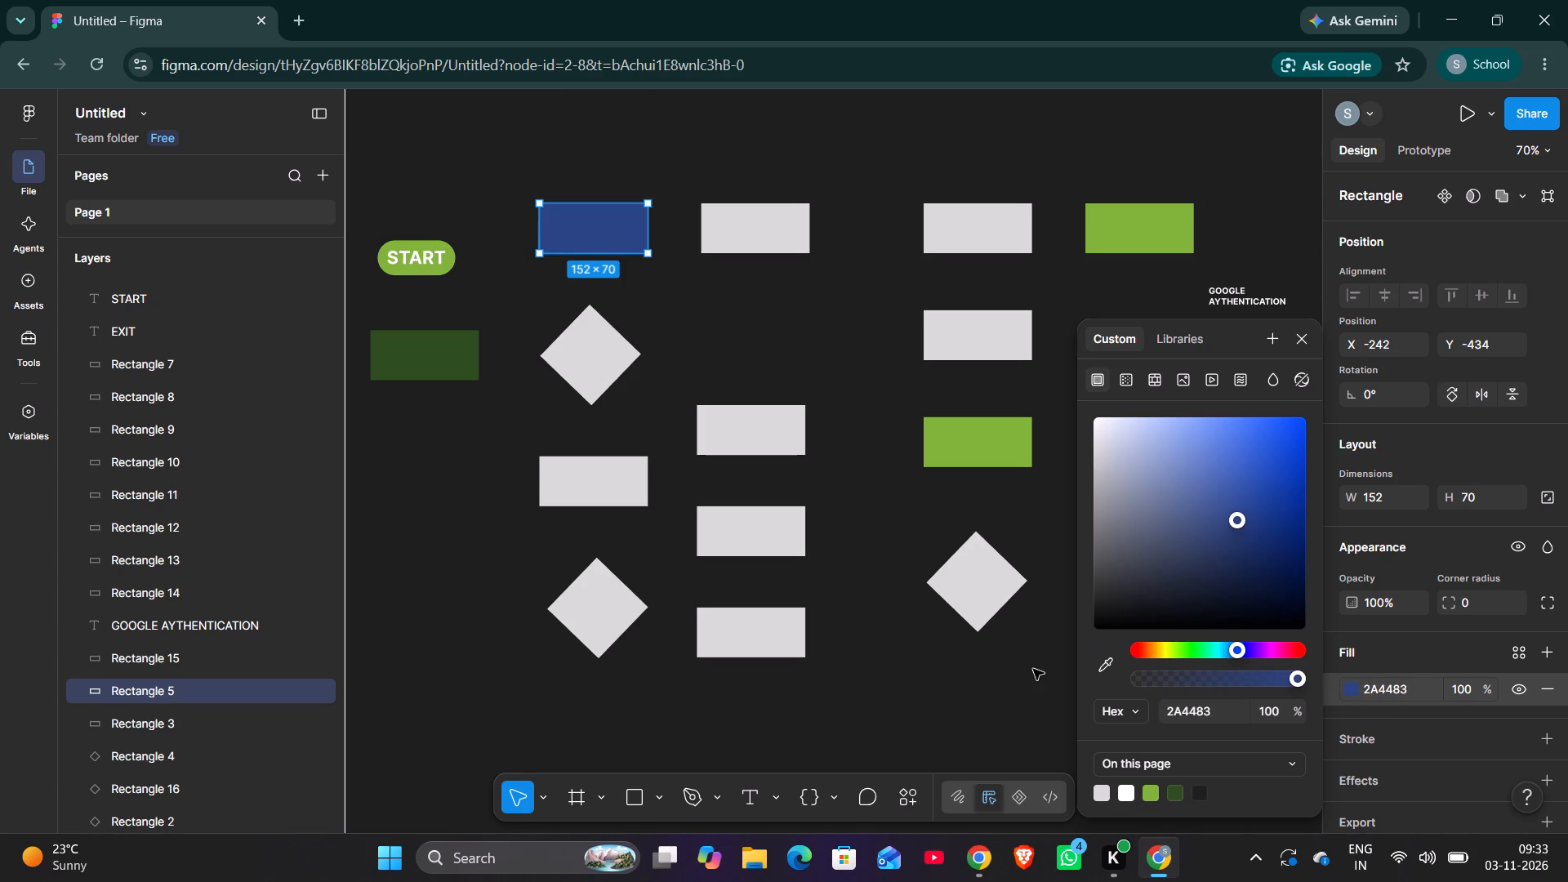
pyautogui.click(1022, 681)
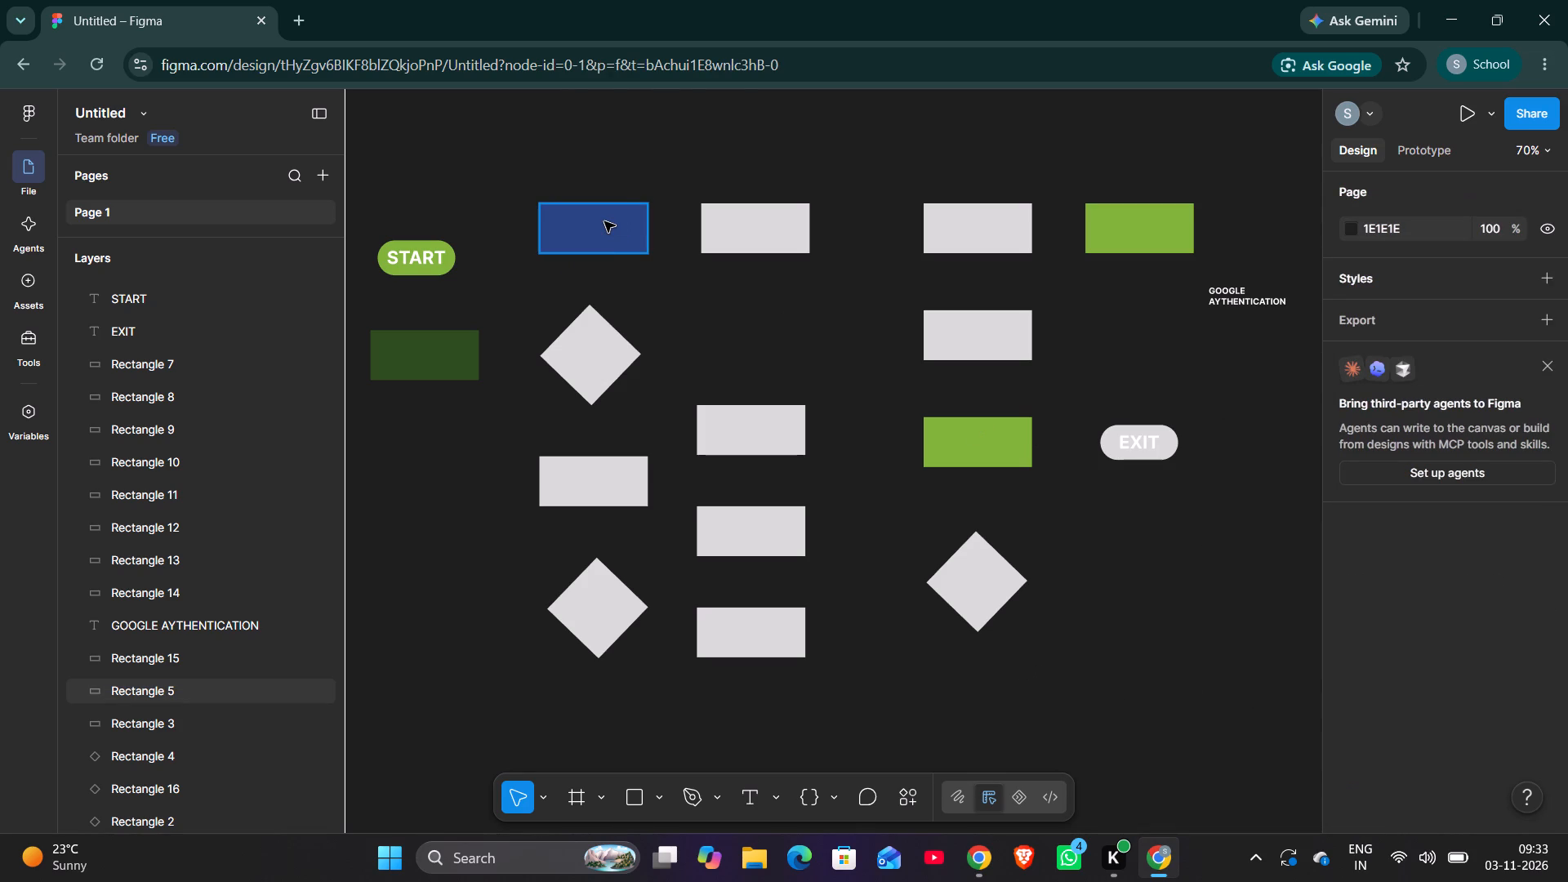
# Copy the blue fill 2A4483 from the second column's top rectangle and apply it to the rectangle between the two diamonds below.
pyautogui.click(603, 220)
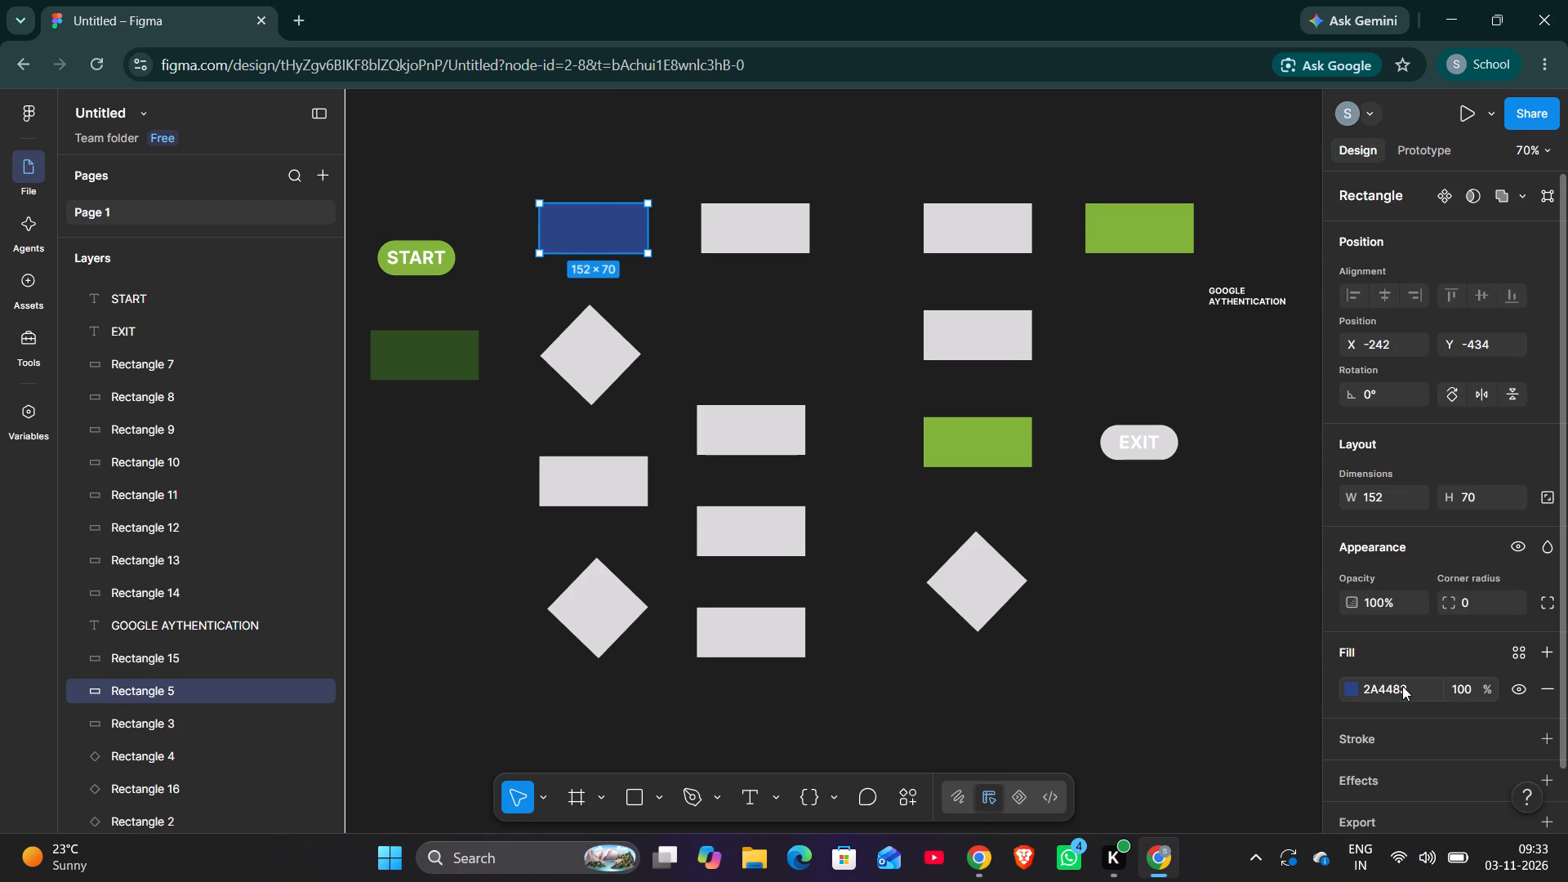
pyautogui.moveTo(1410, 686); pyautogui.dragTo(1347, 684)
pyautogui.hotkey('ctrl', 'c')
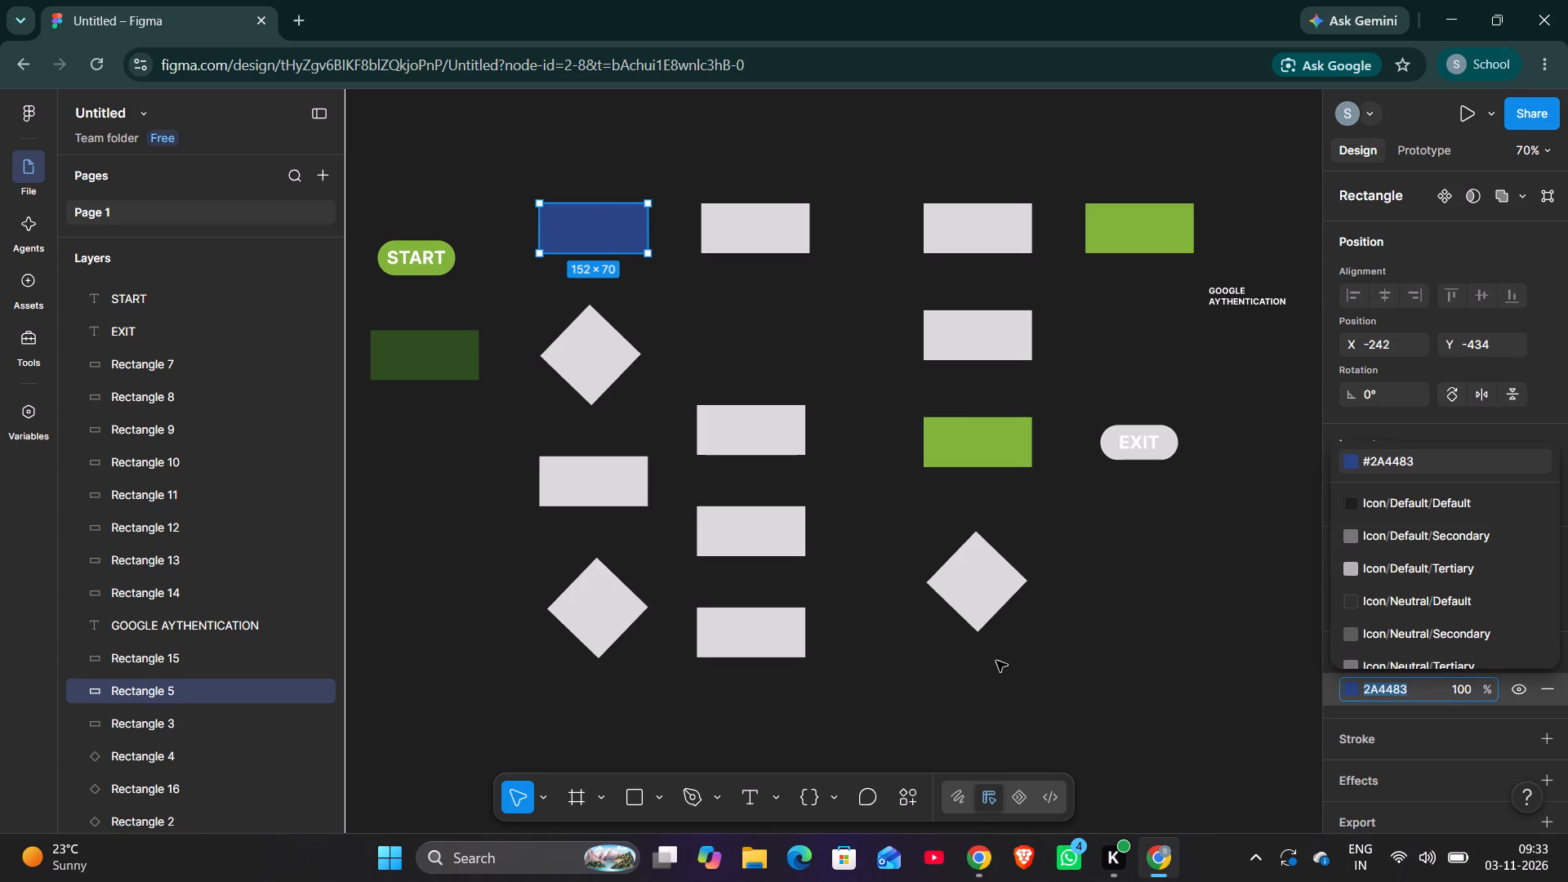
pyautogui.click(618, 492)
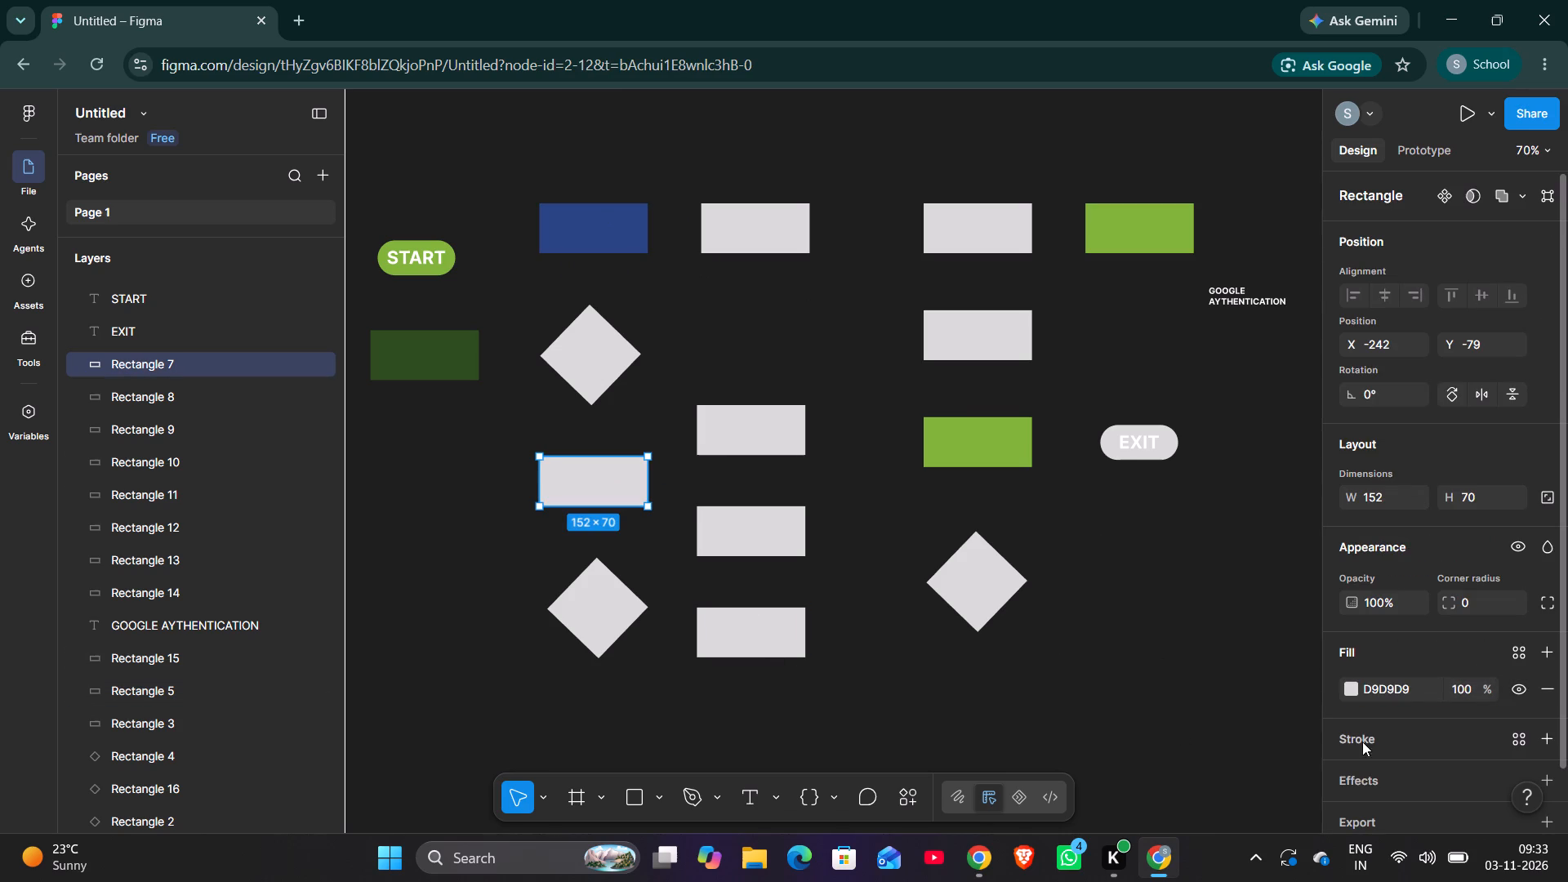
pyautogui.doubleClick(1376, 686)
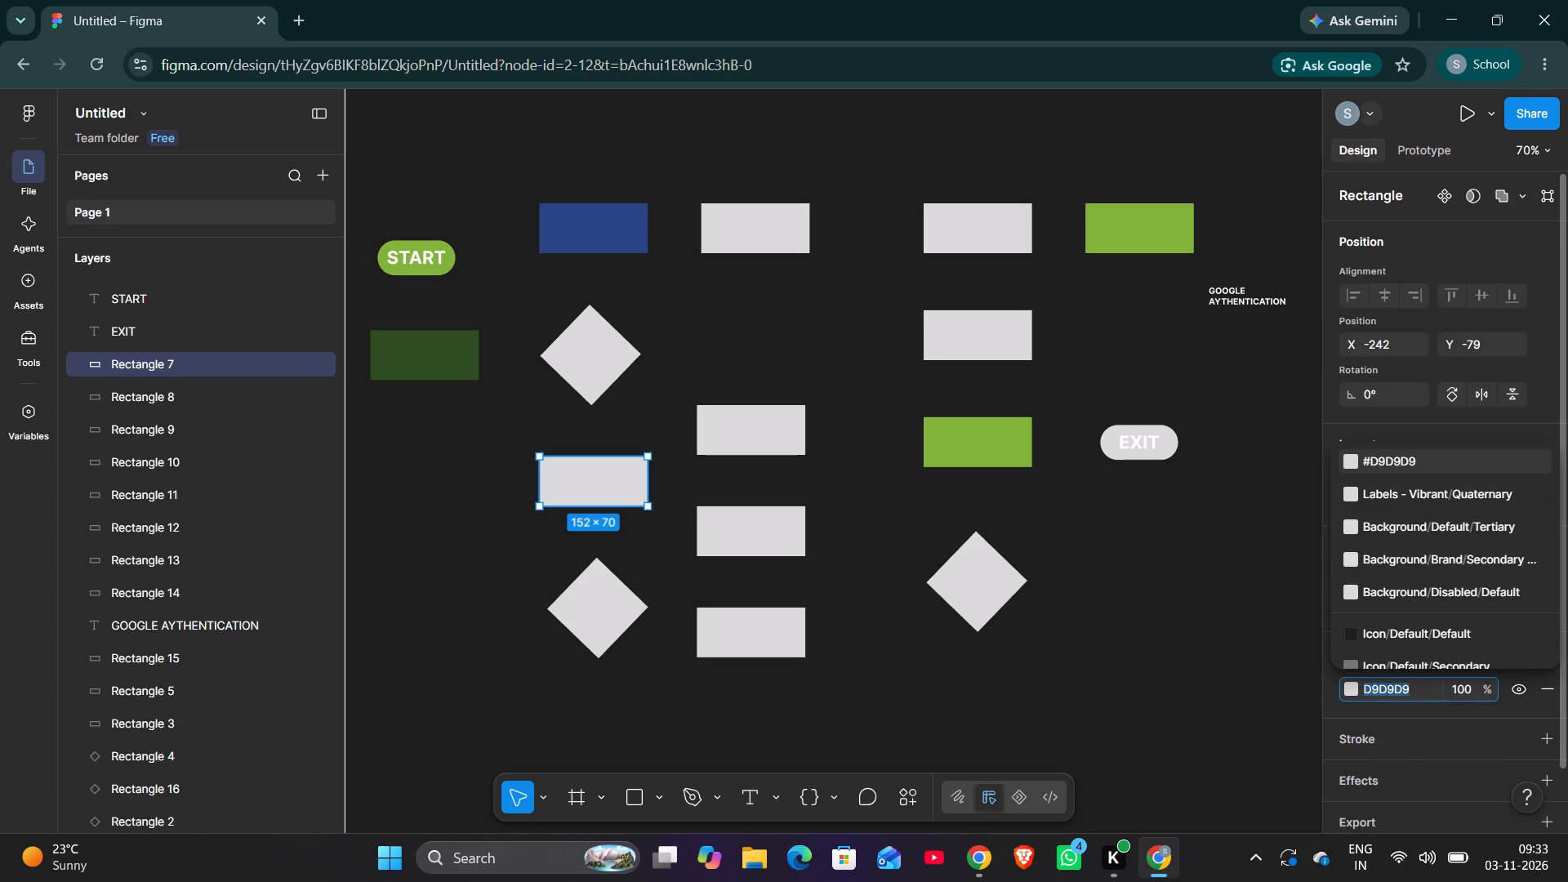
pyautogui.hotkey('ctrl', 'v')
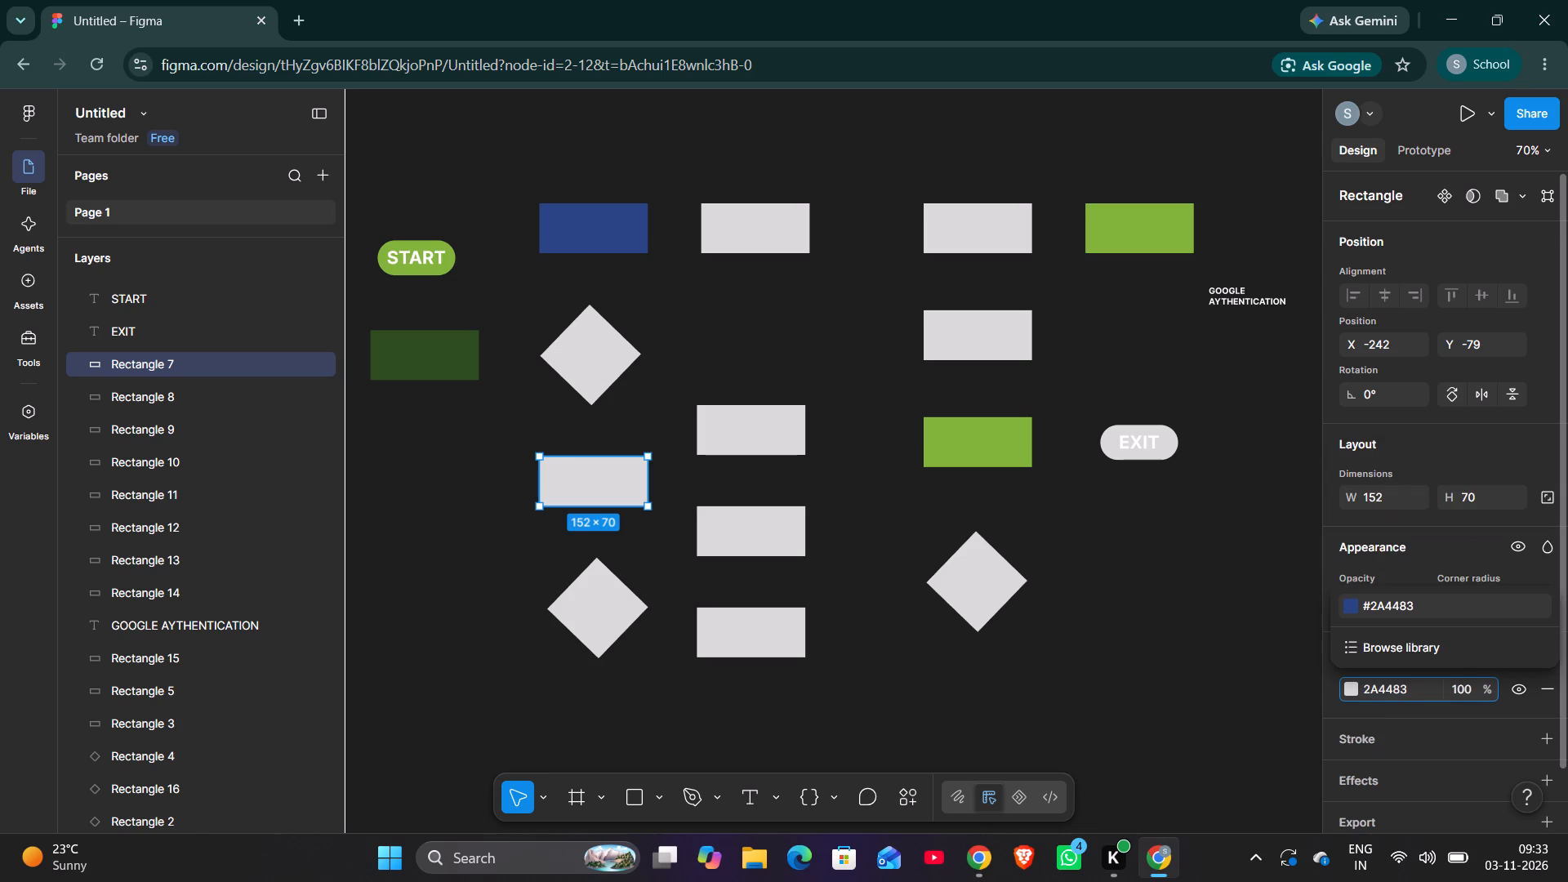
pyautogui.press('Return')
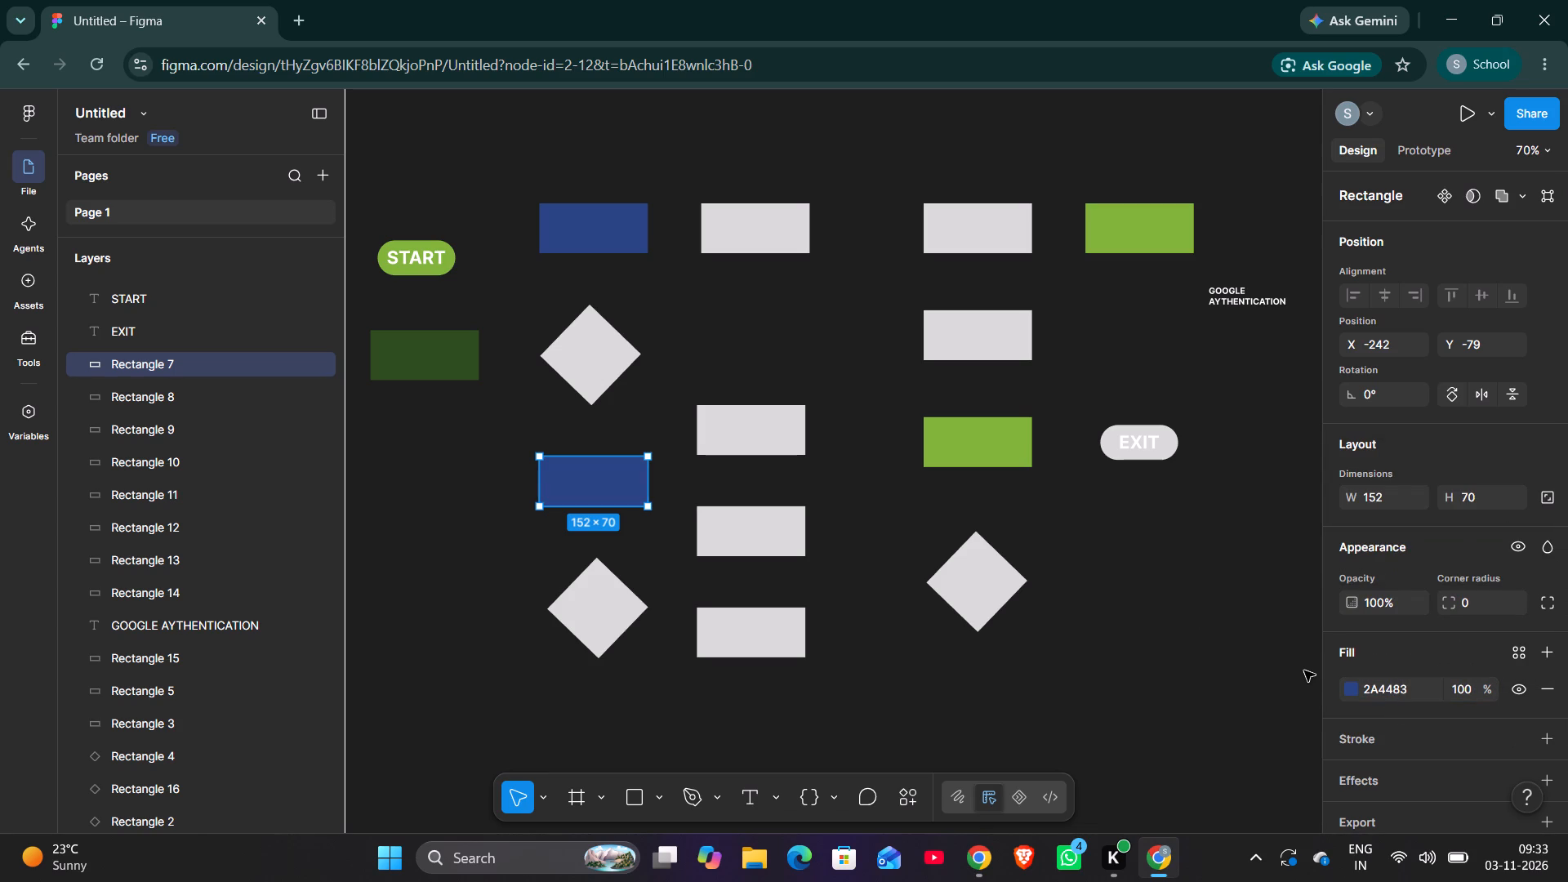
# Fill the upper two rectangles of the grey three-rectangle stack in the third column with the copied blue 2A4483.
pyautogui.click(761, 430)
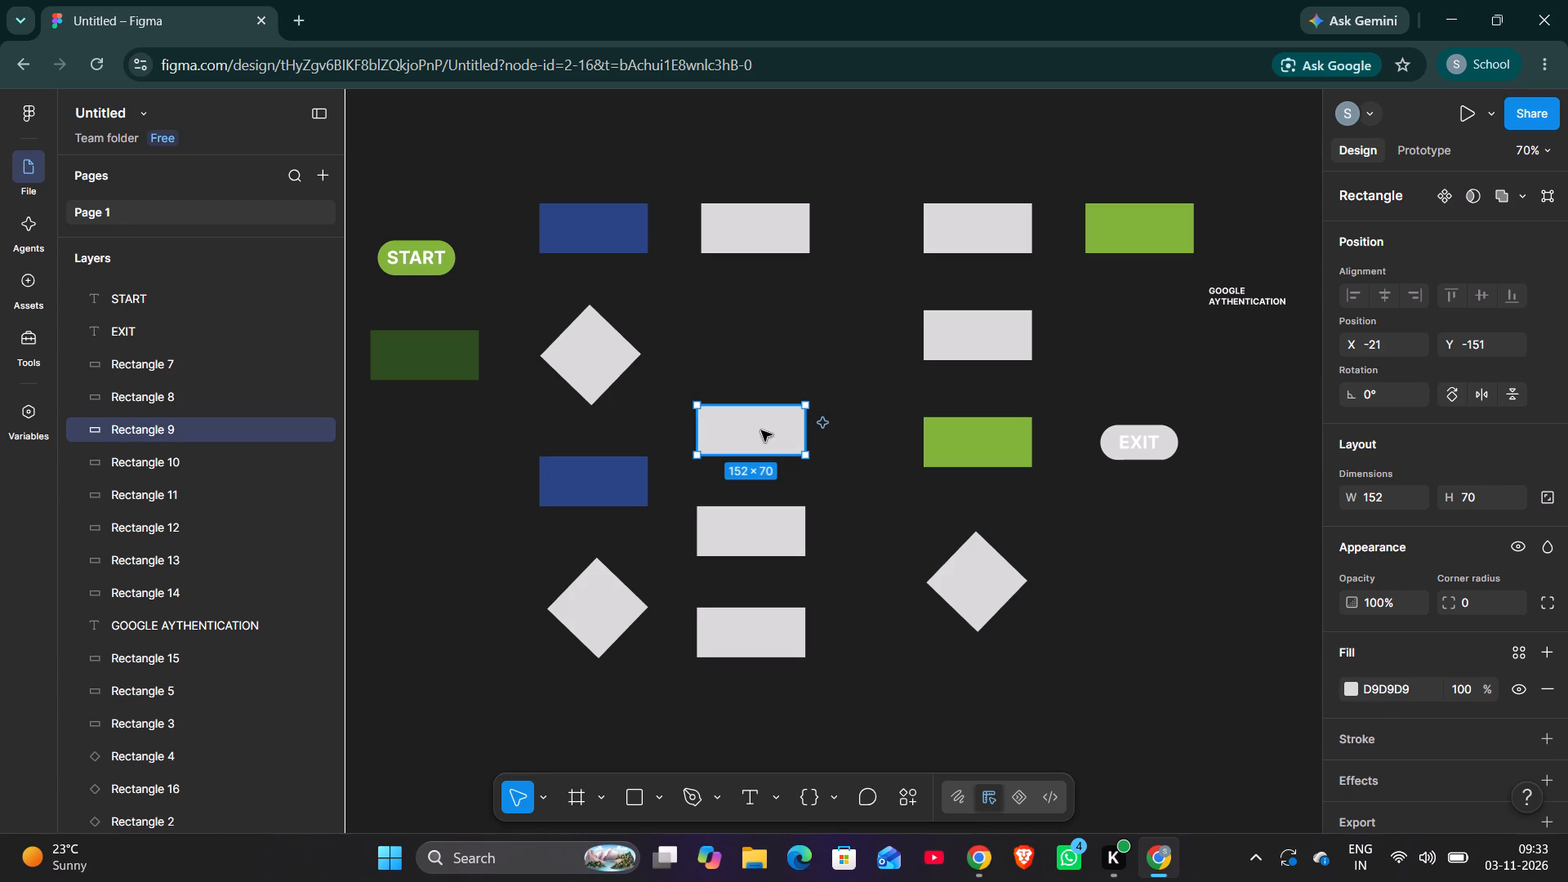
pyautogui.doubleClick(1380, 689)
pyautogui.hotkey('ctrl', 'v')
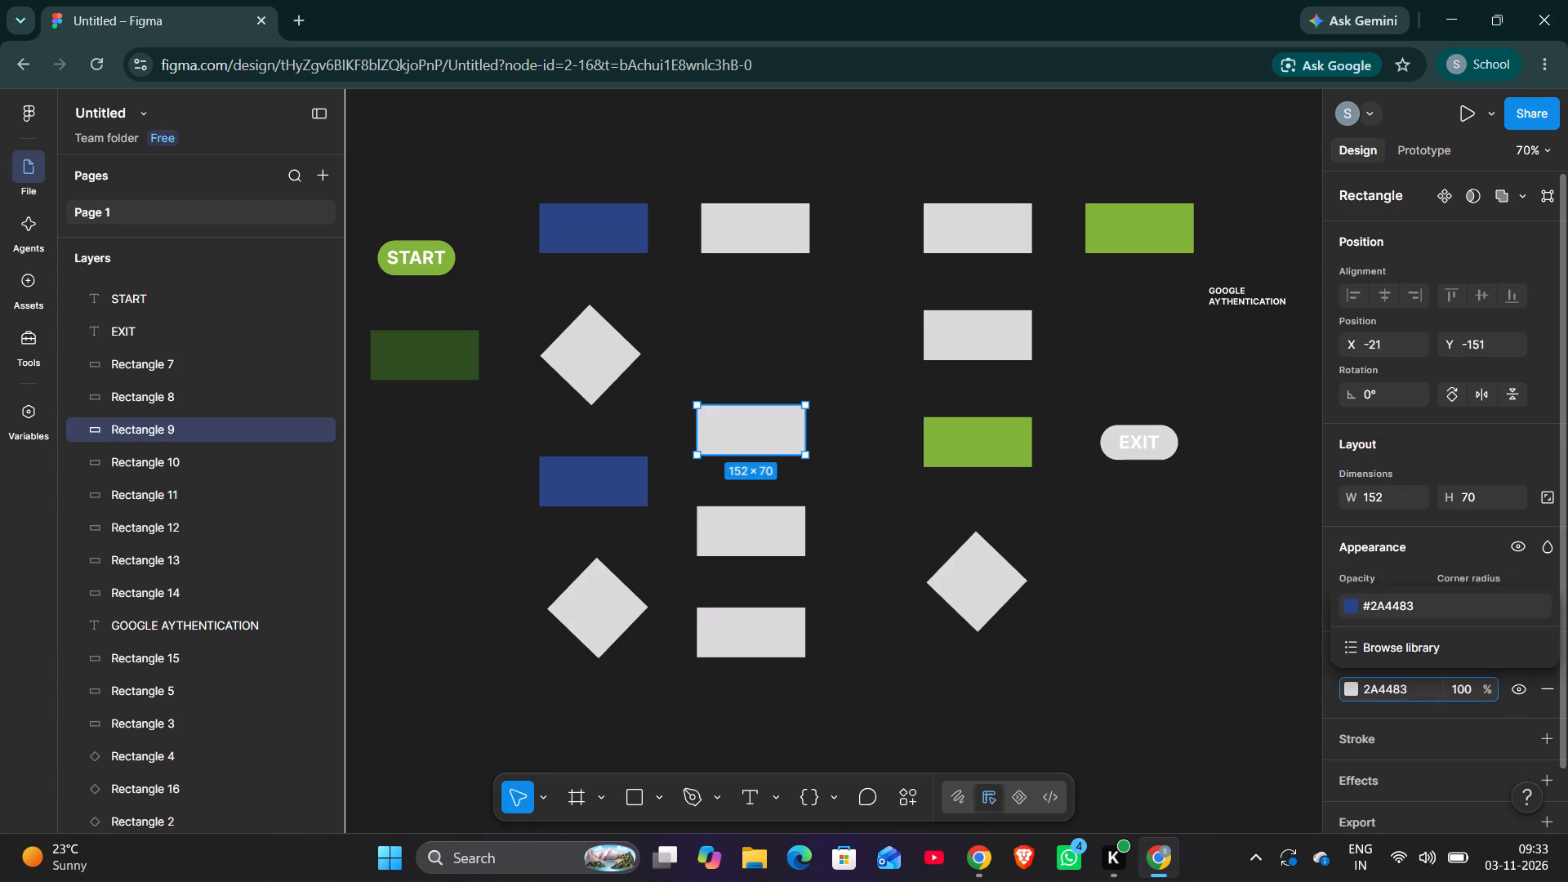
pyautogui.click(1380, 689)
pyautogui.press('Return')
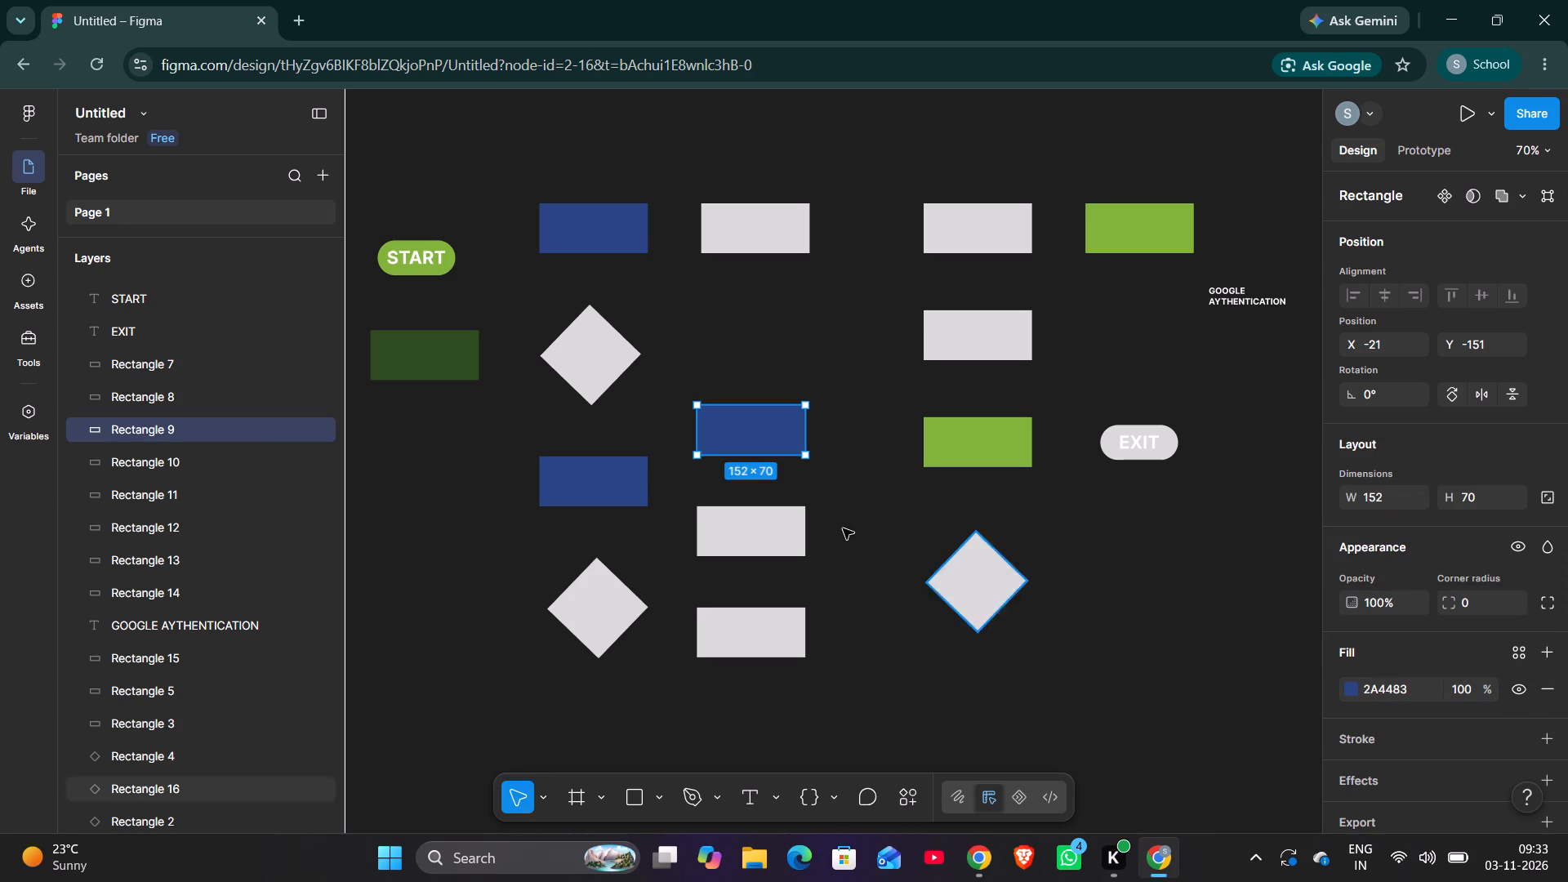
pyautogui.click(757, 535)
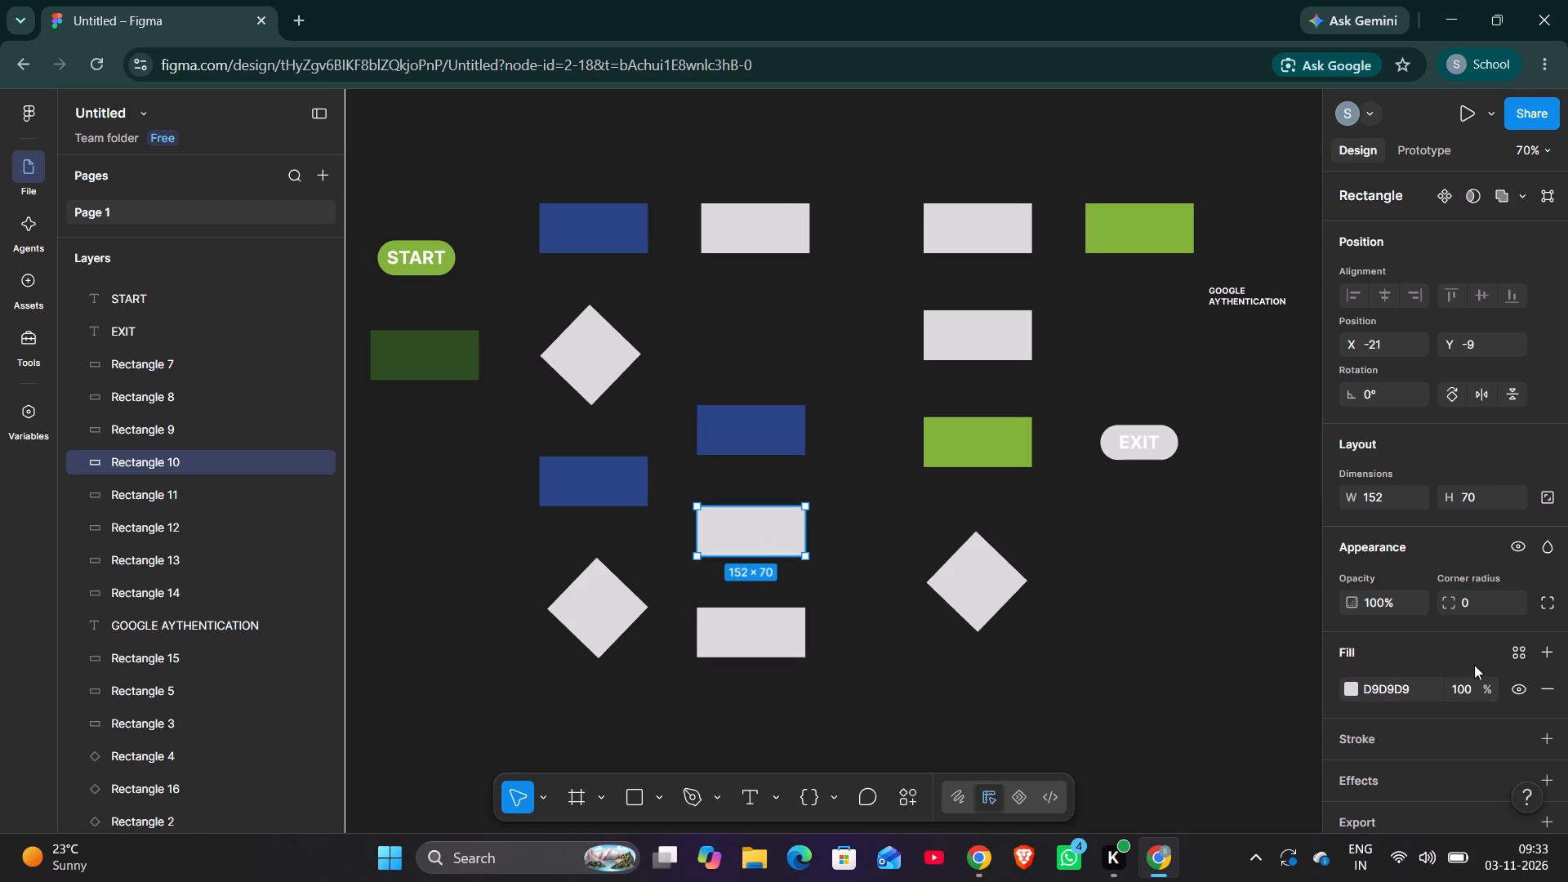
pyautogui.doubleClick(1385, 688)
pyautogui.hotkey('ctrl', 'v')
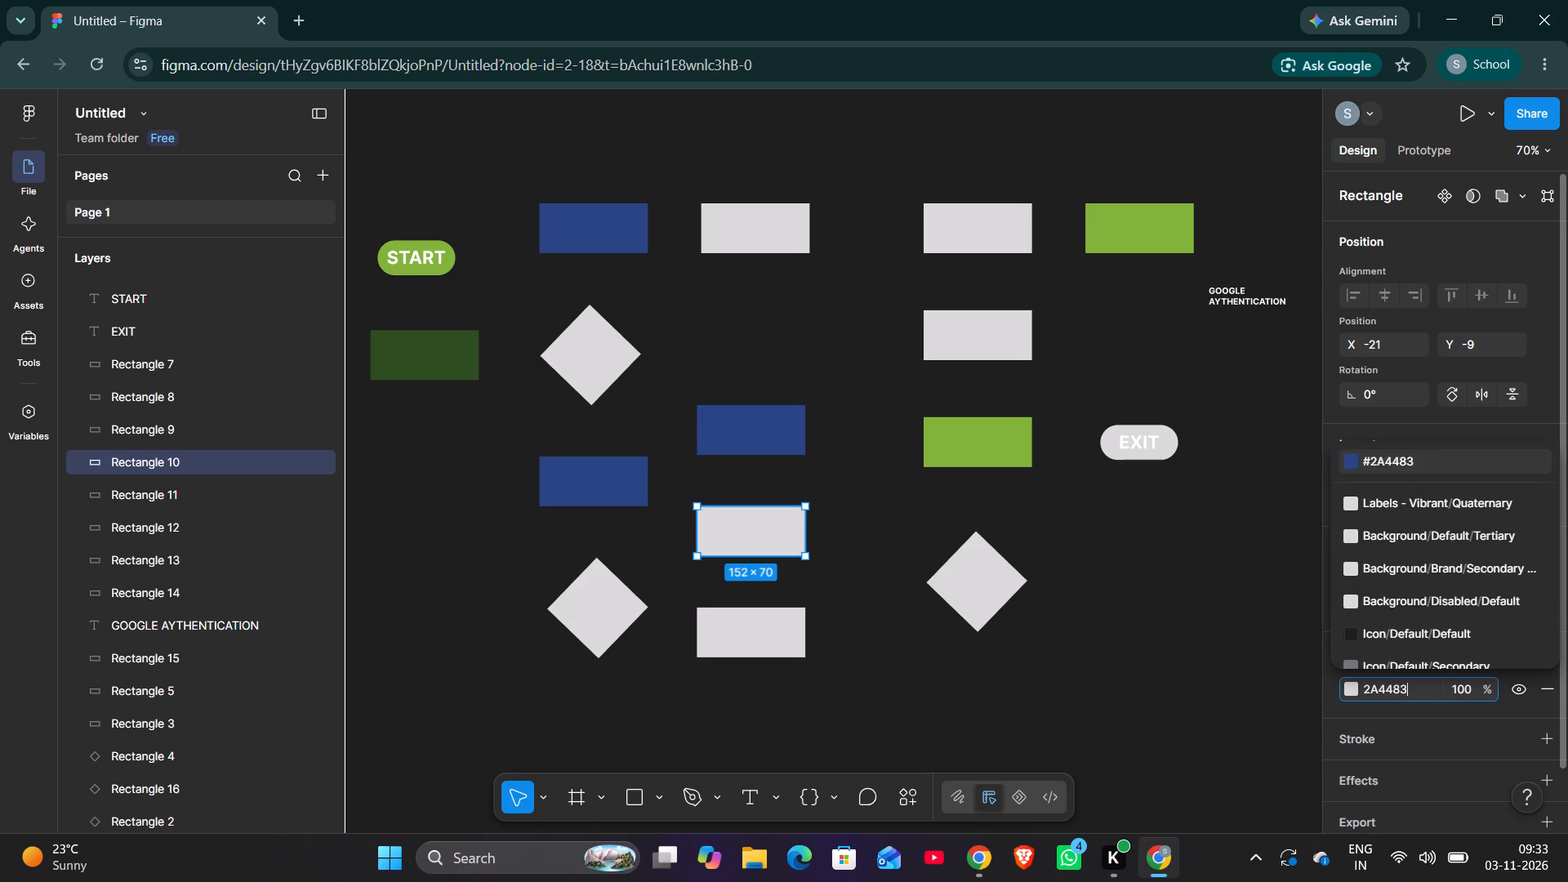
pyautogui.press('Return')
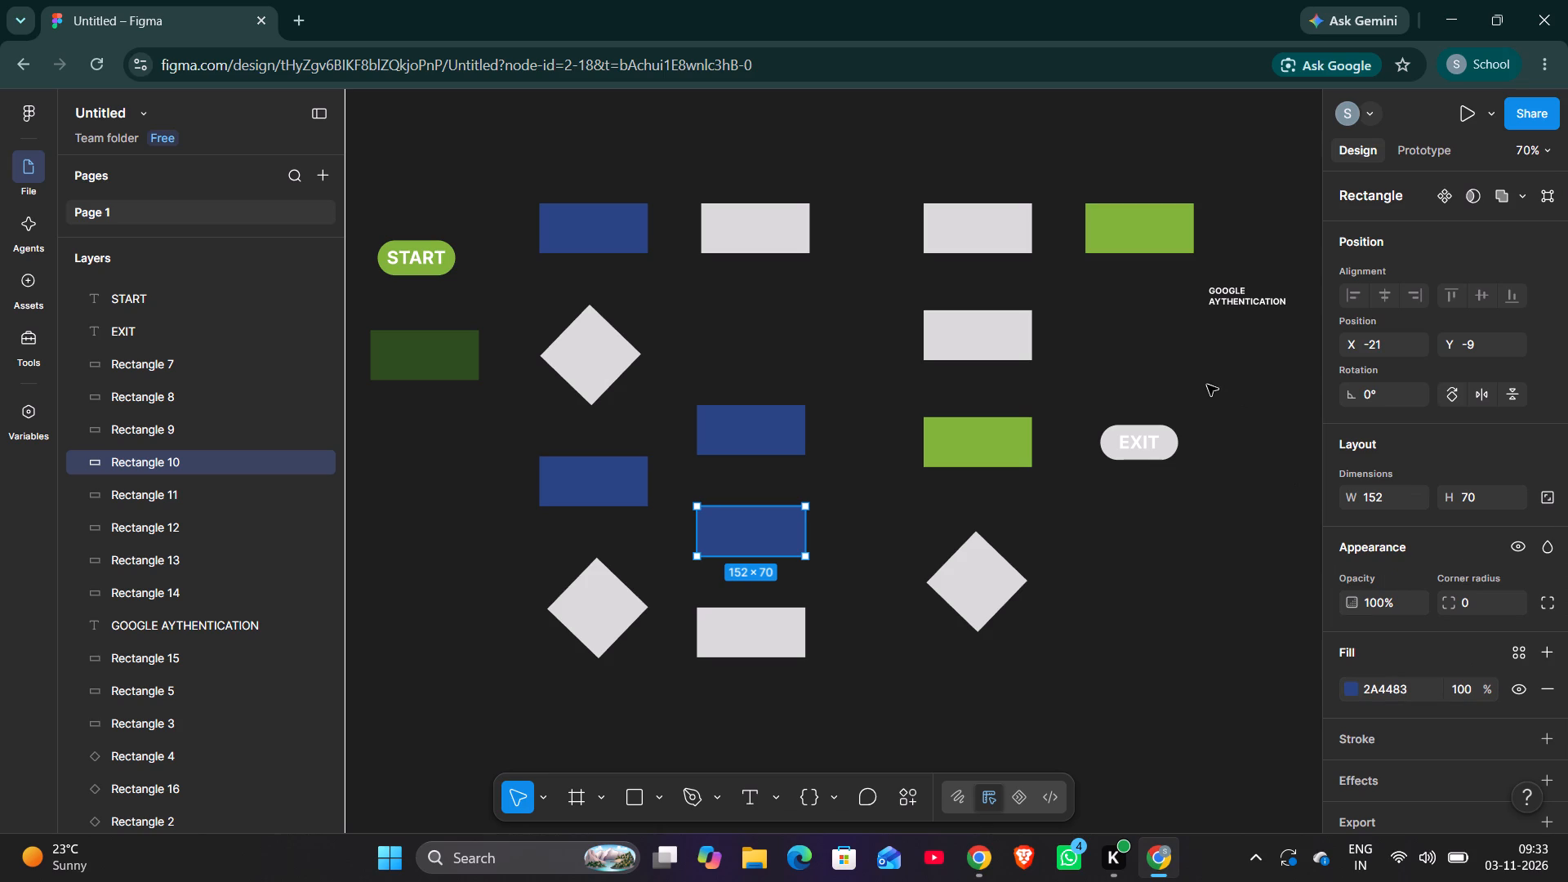
# Fill the two grey rectangles at the top of the fourth column with the copied blue 2A4483.
pyautogui.click(997, 229)
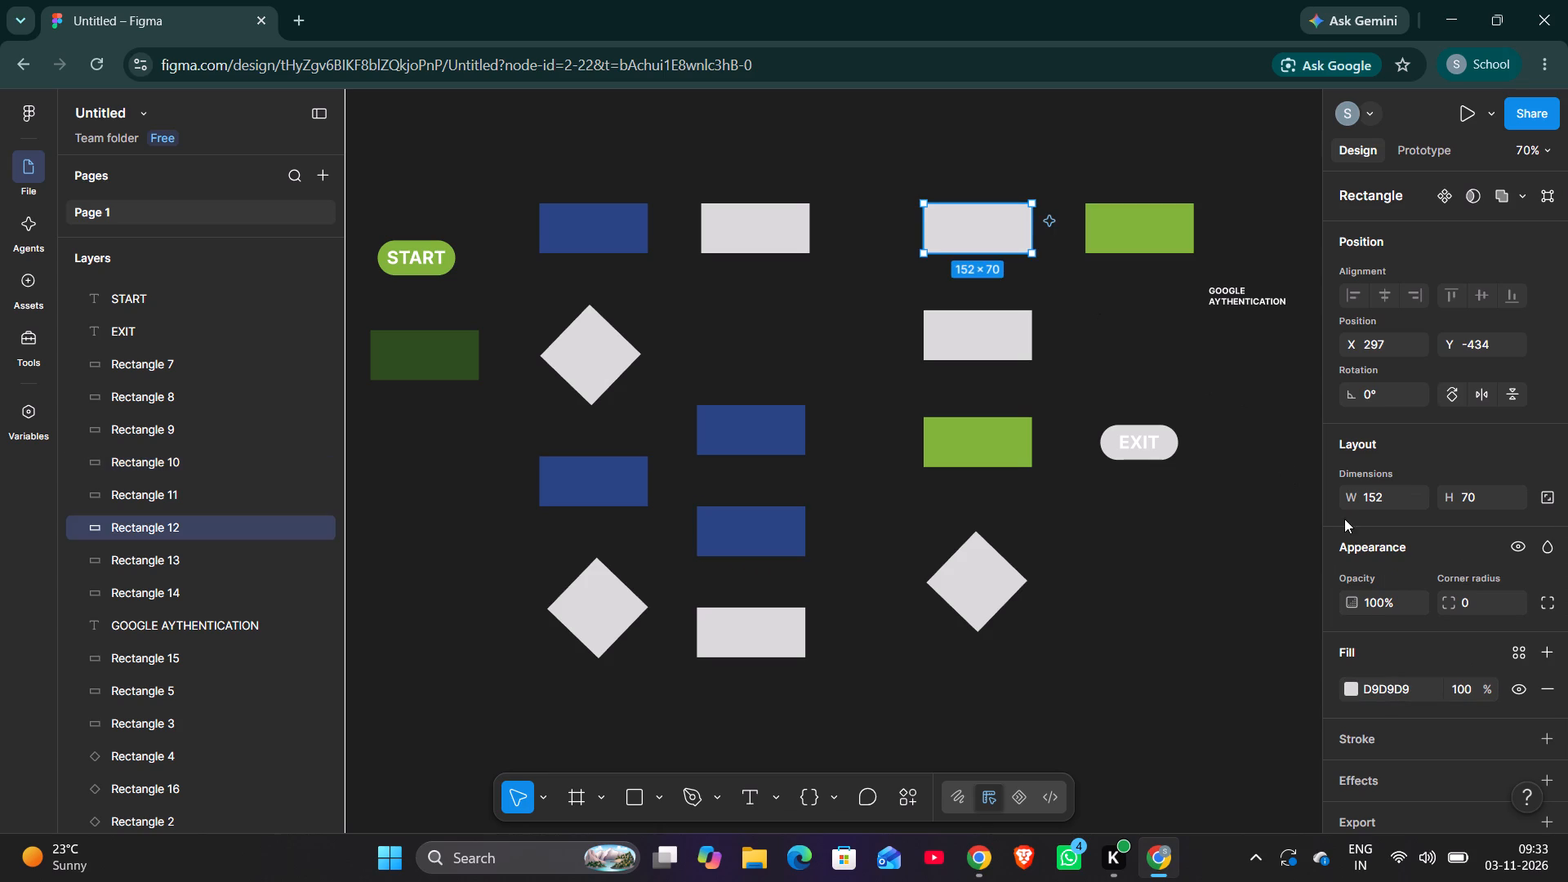
pyautogui.doubleClick(1379, 684)
pyautogui.hotkey('ctrl', 'v')
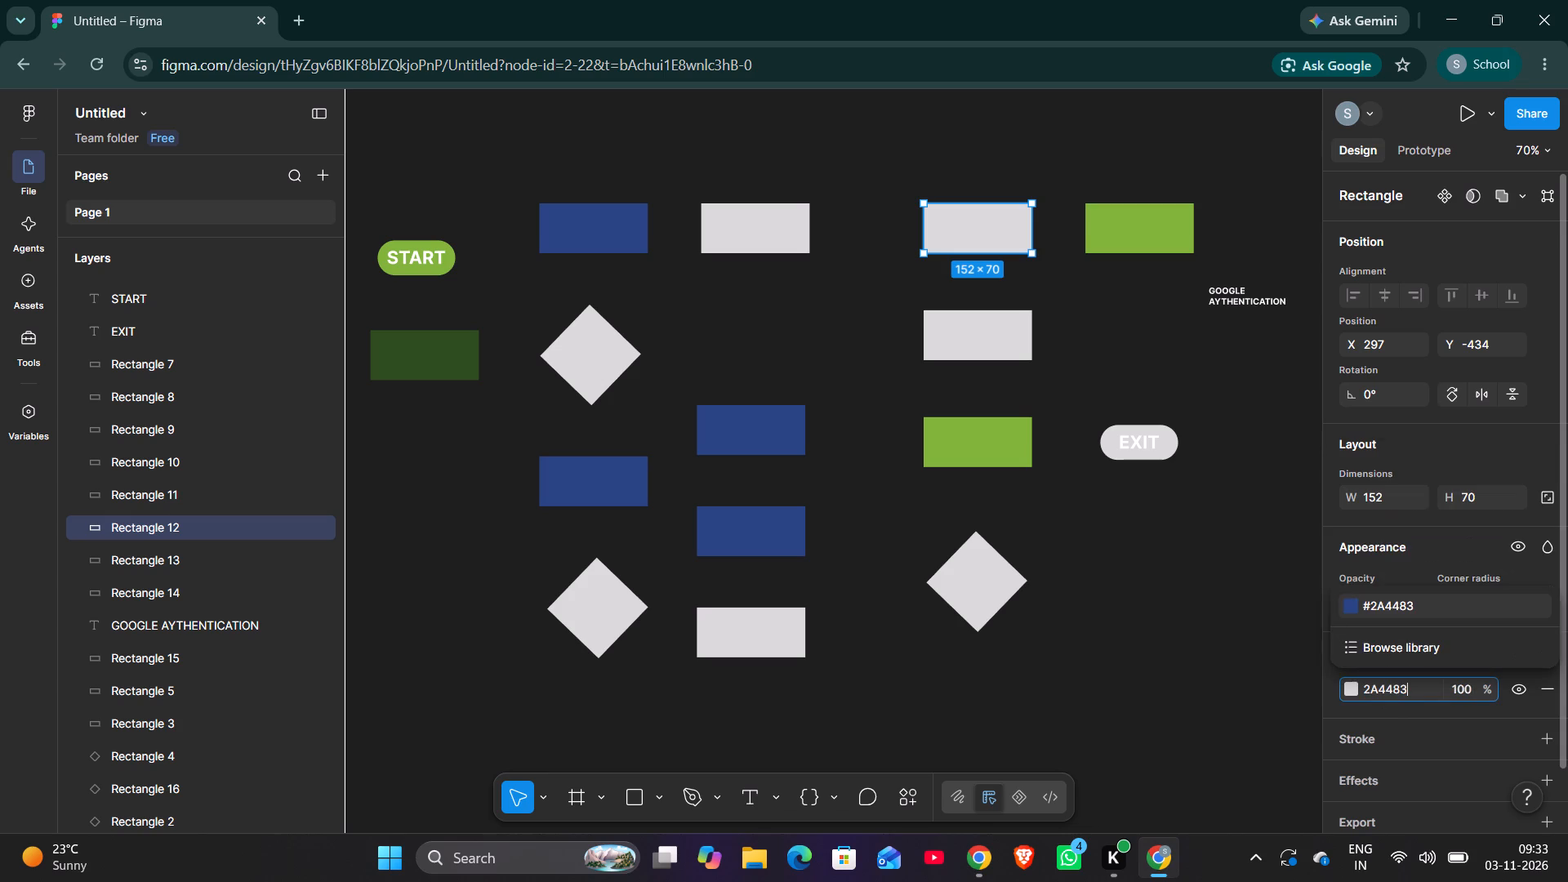
pyautogui.press('Return')
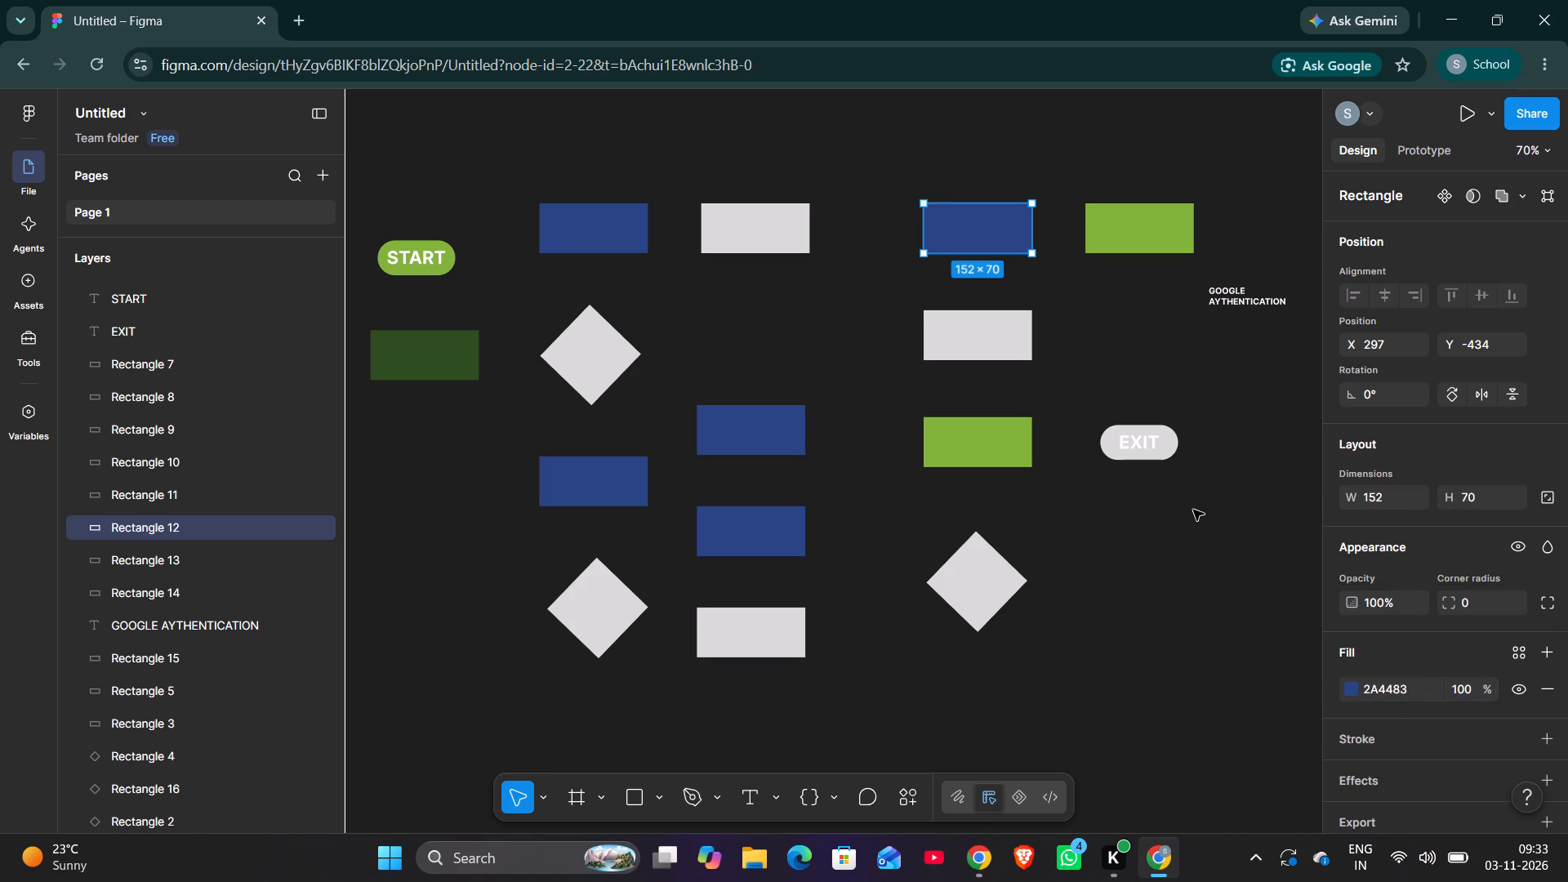
pyautogui.click(1009, 323)
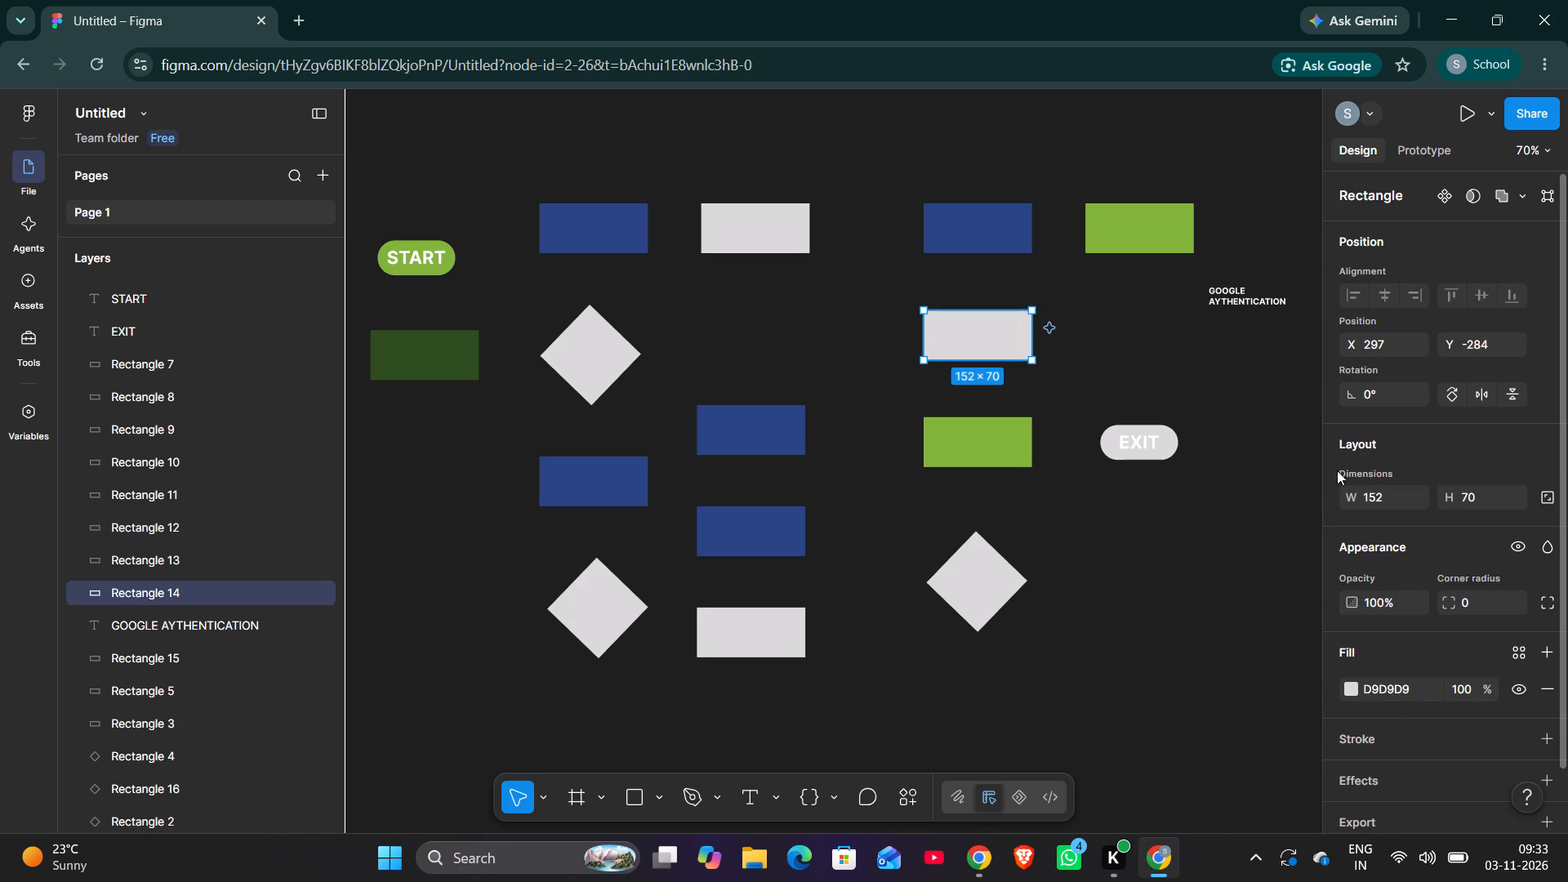
pyautogui.doubleClick(1379, 679)
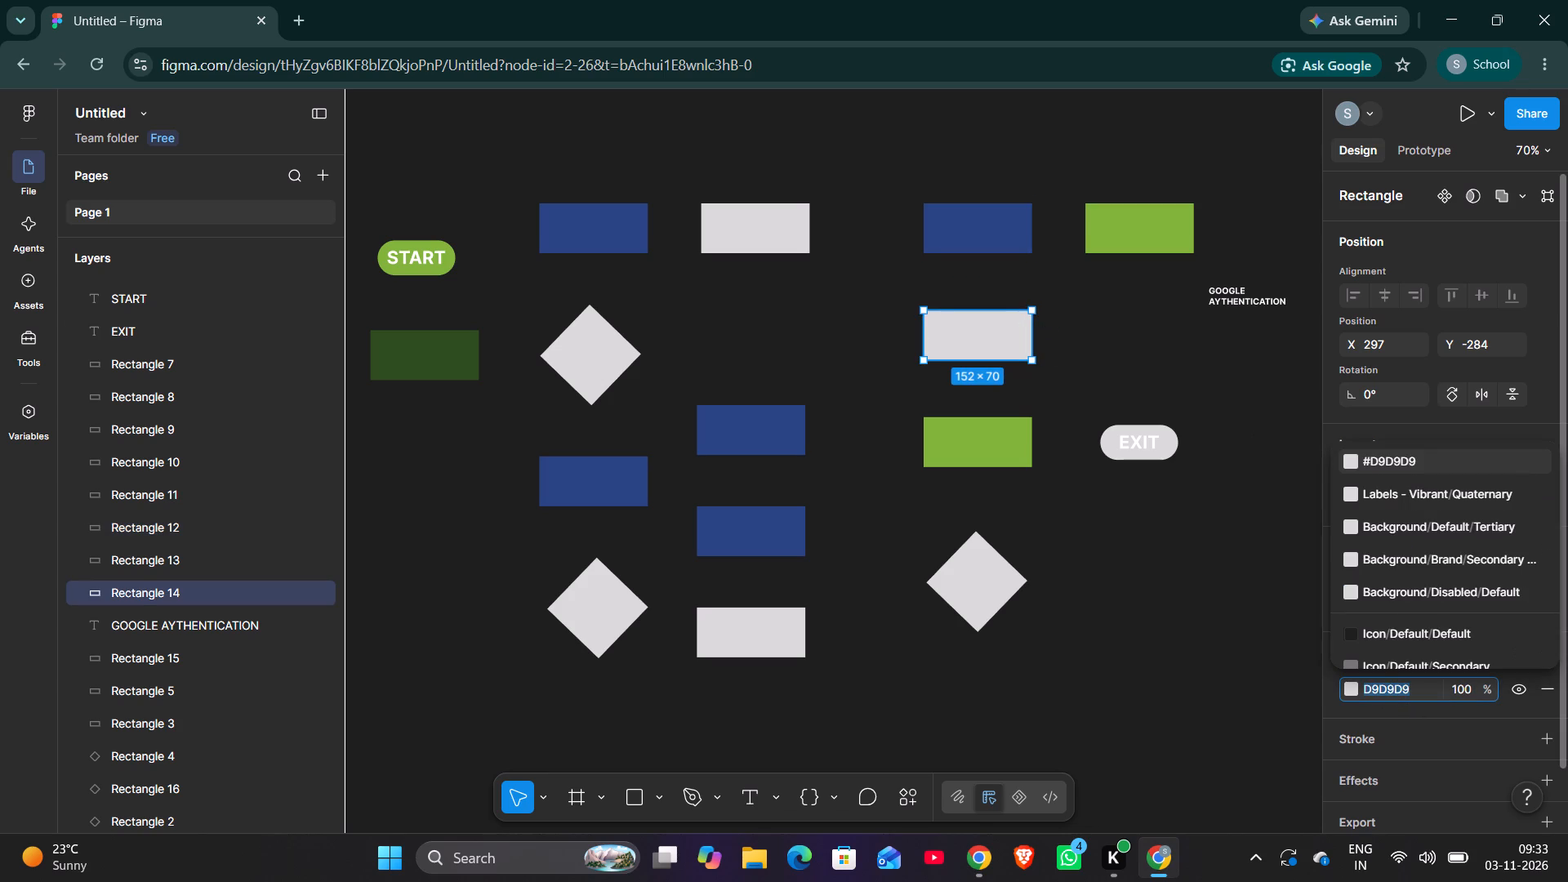
pyautogui.hotkey('ctrl', 'v')
pyautogui.press('Return')
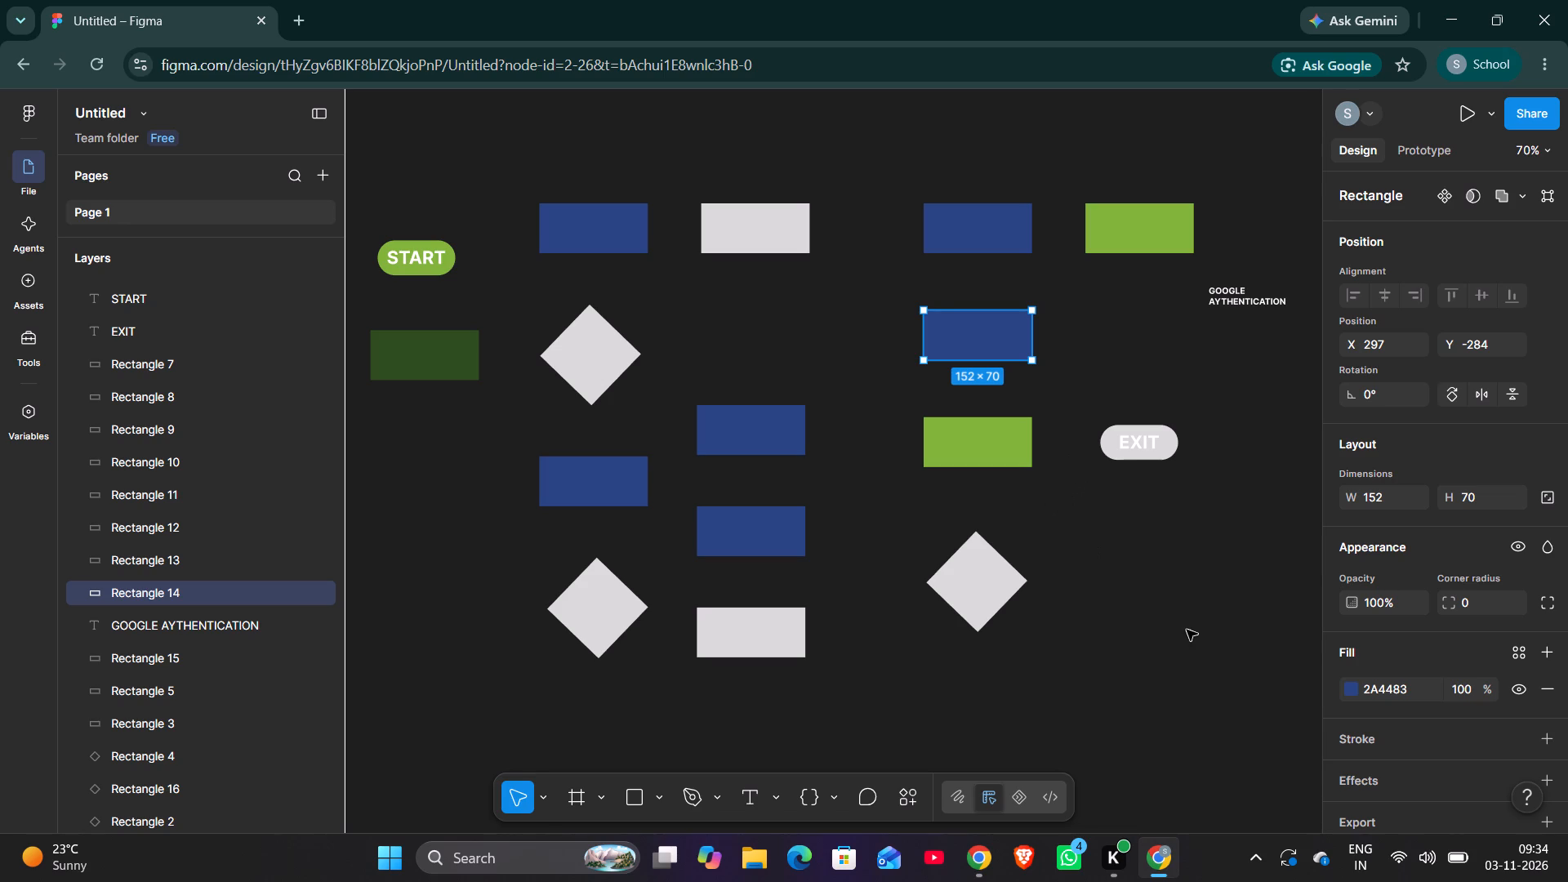
# Fill the top rectangle of the third column with bright red F6292D.
pyautogui.click(1344, 691)
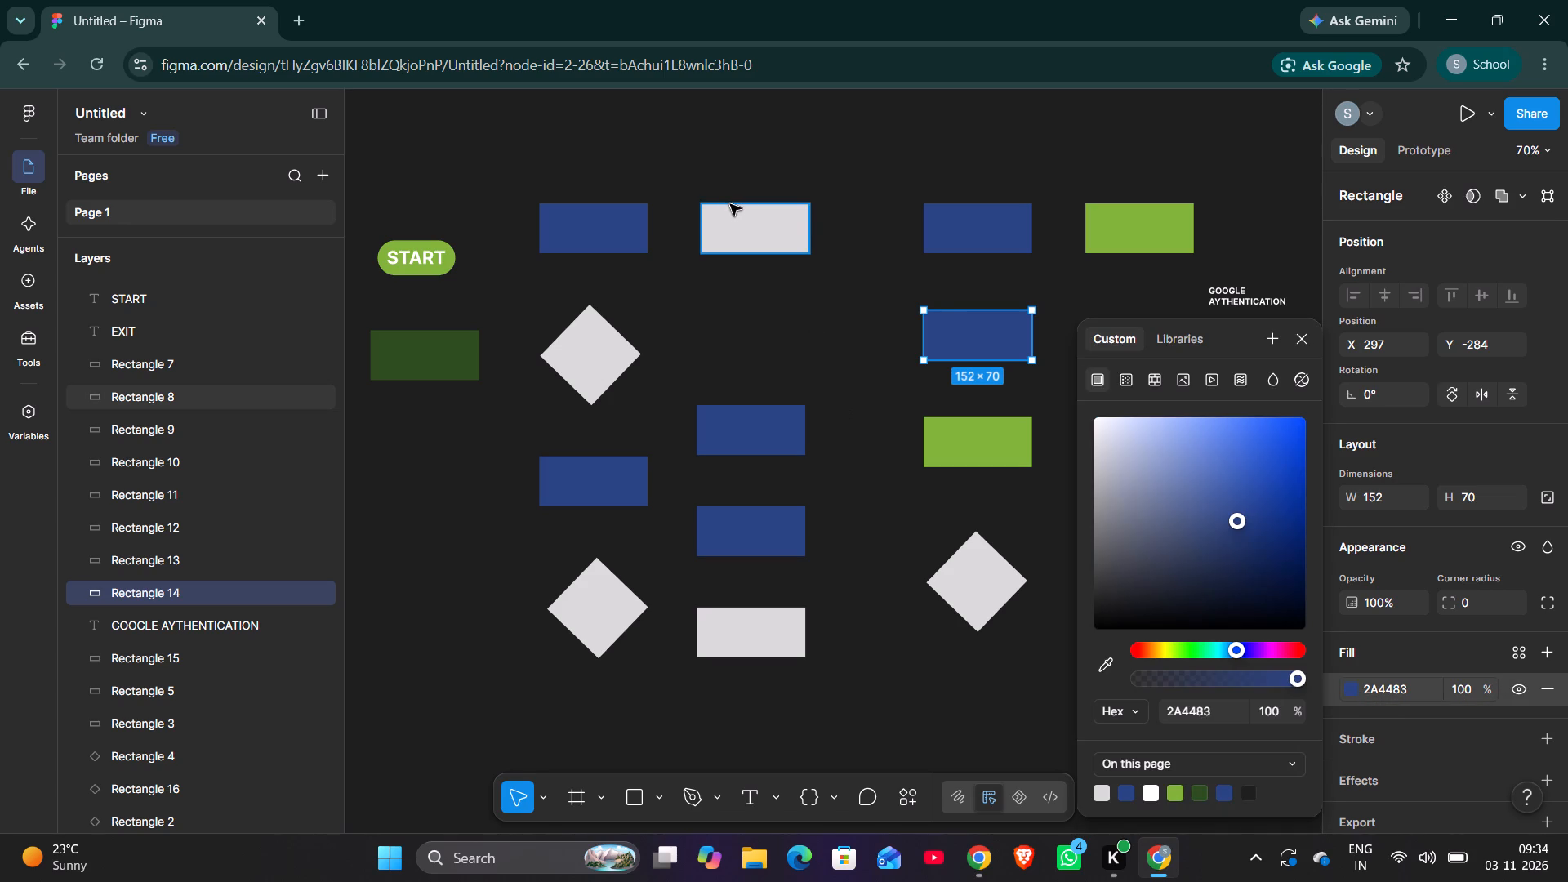
pyautogui.click(730, 204)
pyautogui.click(1346, 691)
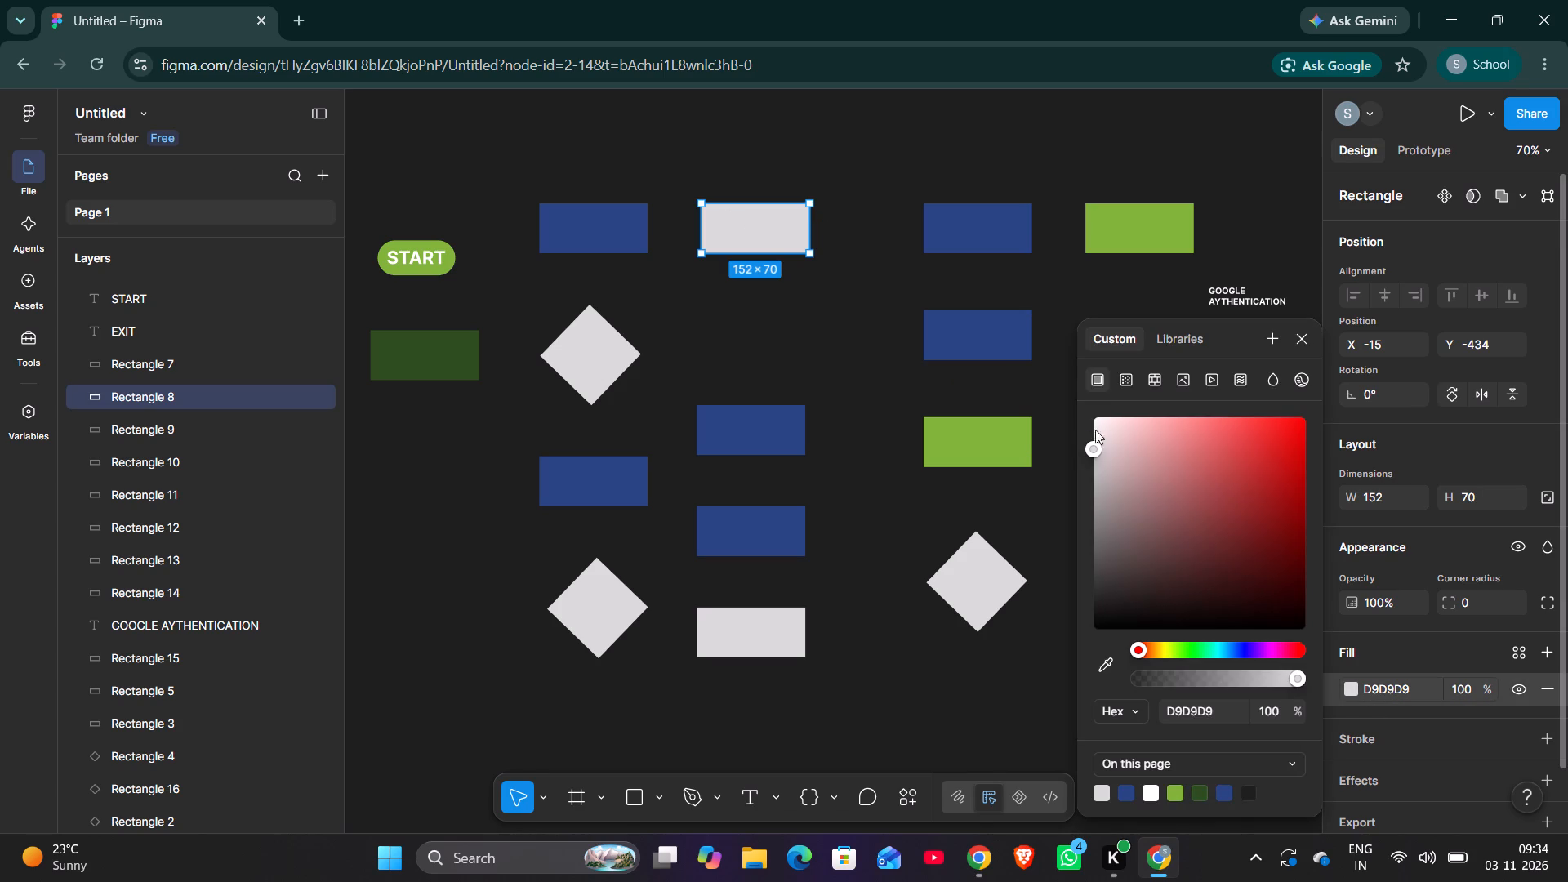
pyautogui.moveTo(1092, 451); pyautogui.dragTo(1245, 540)
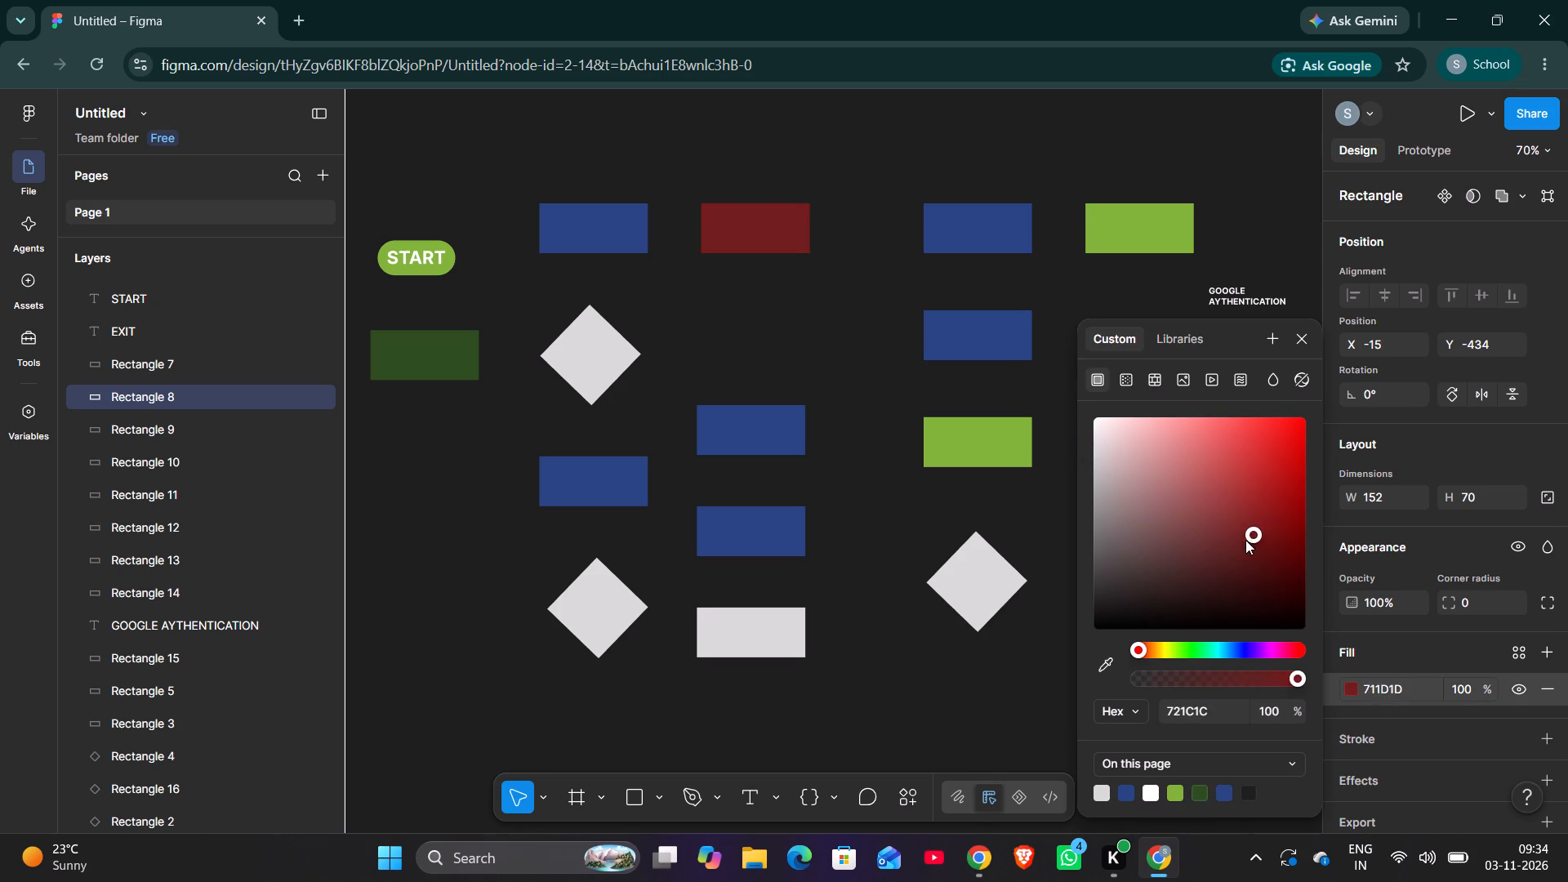
pyautogui.moveTo(1245, 540); pyautogui.dragTo(1232, 512)
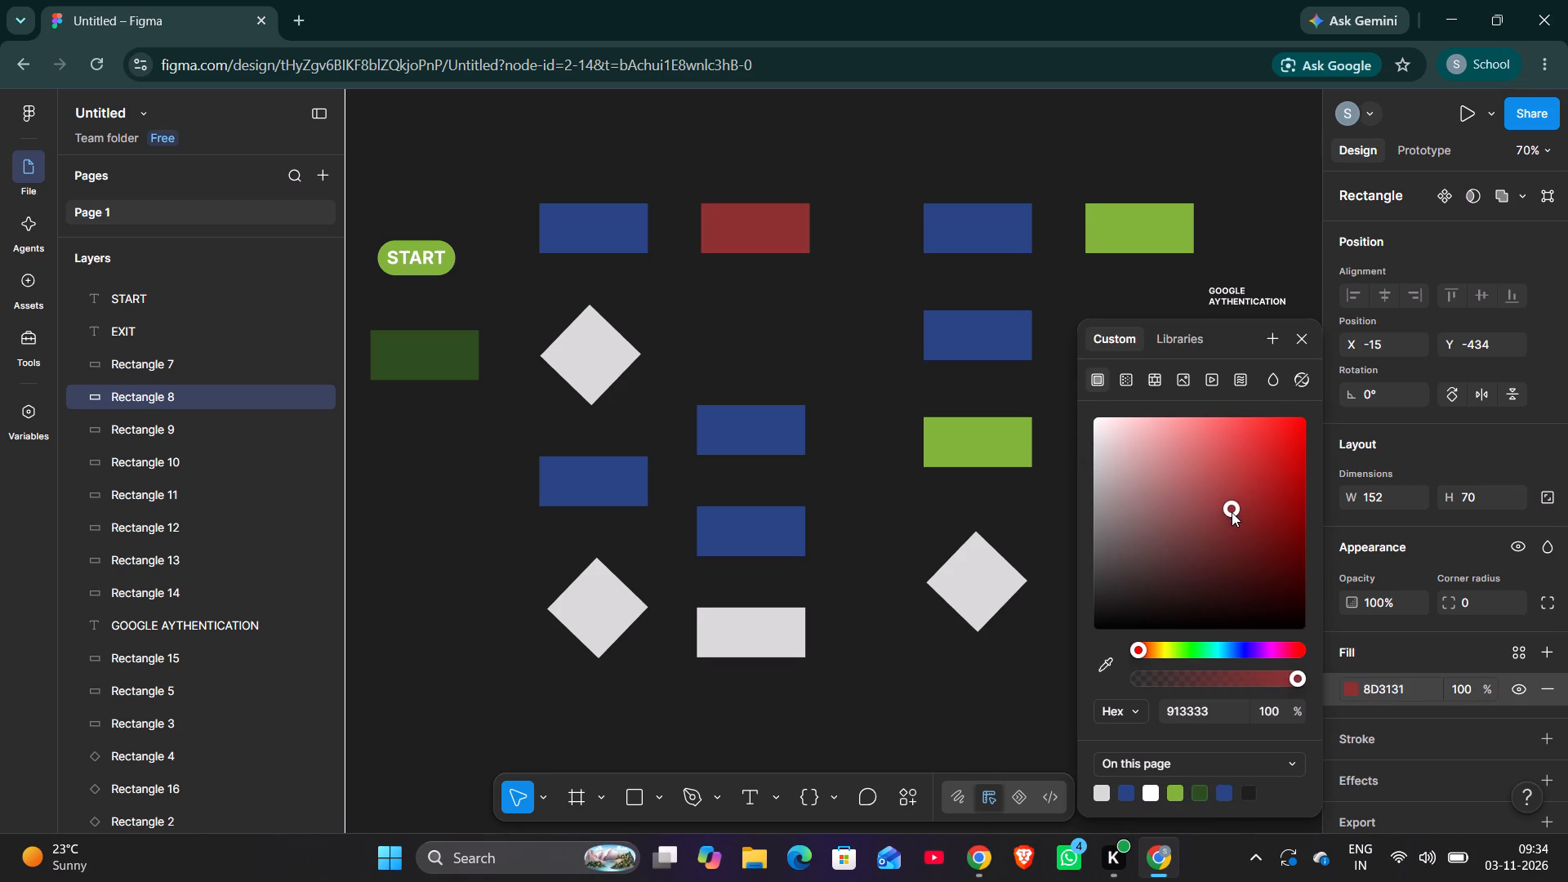
pyautogui.moveTo(1232, 512); pyautogui.dragTo(1233, 564)
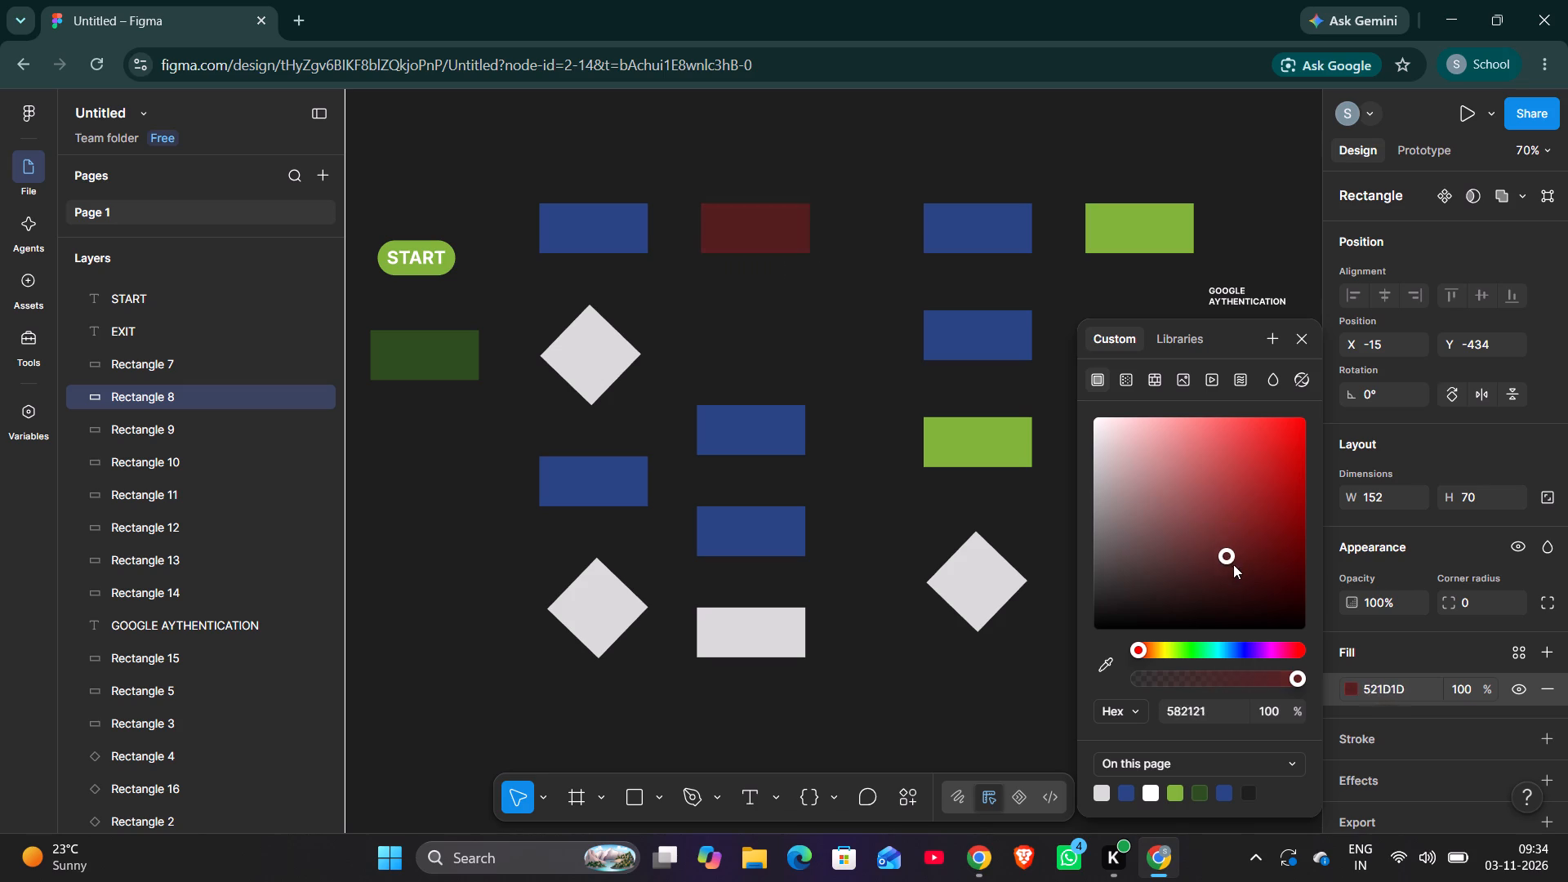
pyautogui.moveTo(1233, 564); pyautogui.dragTo(1262, 541)
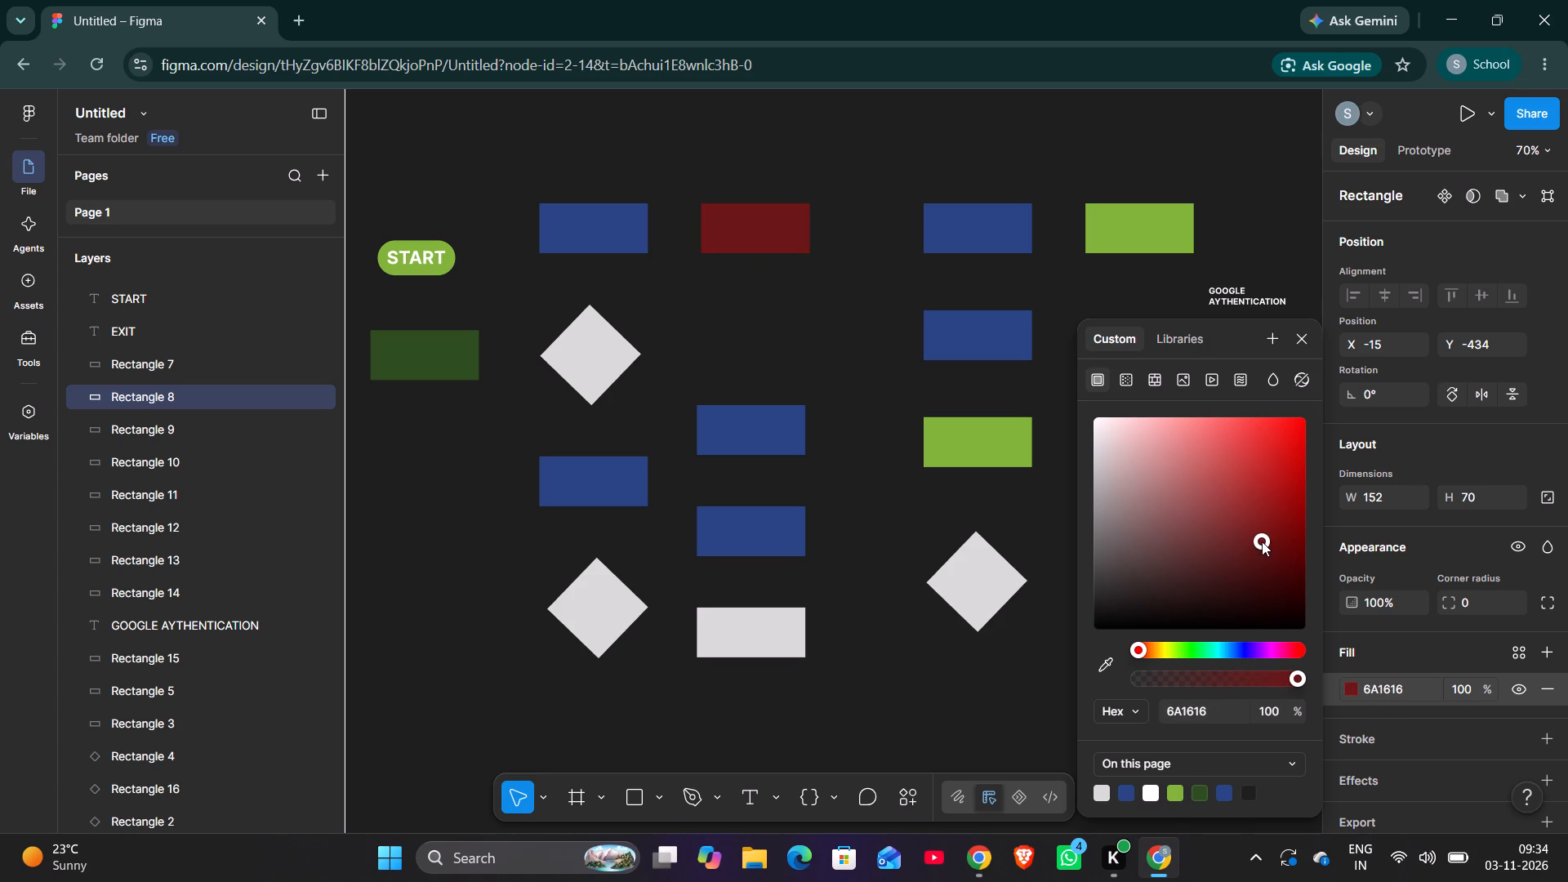
pyautogui.moveTo(1138, 646); pyautogui.dragTo(1159, 650)
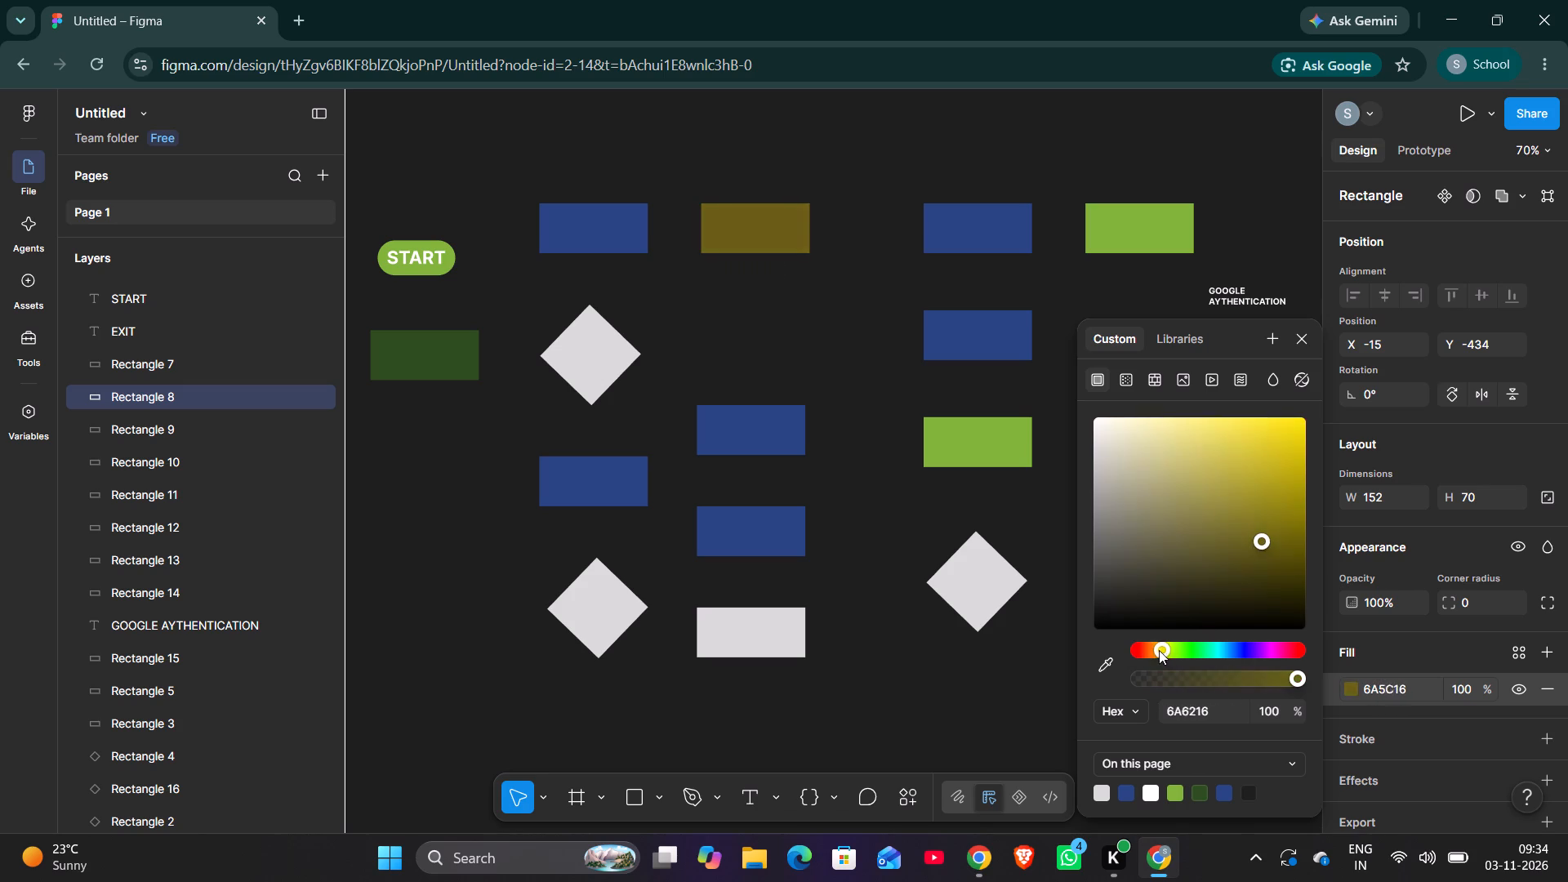
pyautogui.moveTo(1159, 650); pyautogui.dragTo(1148, 653)
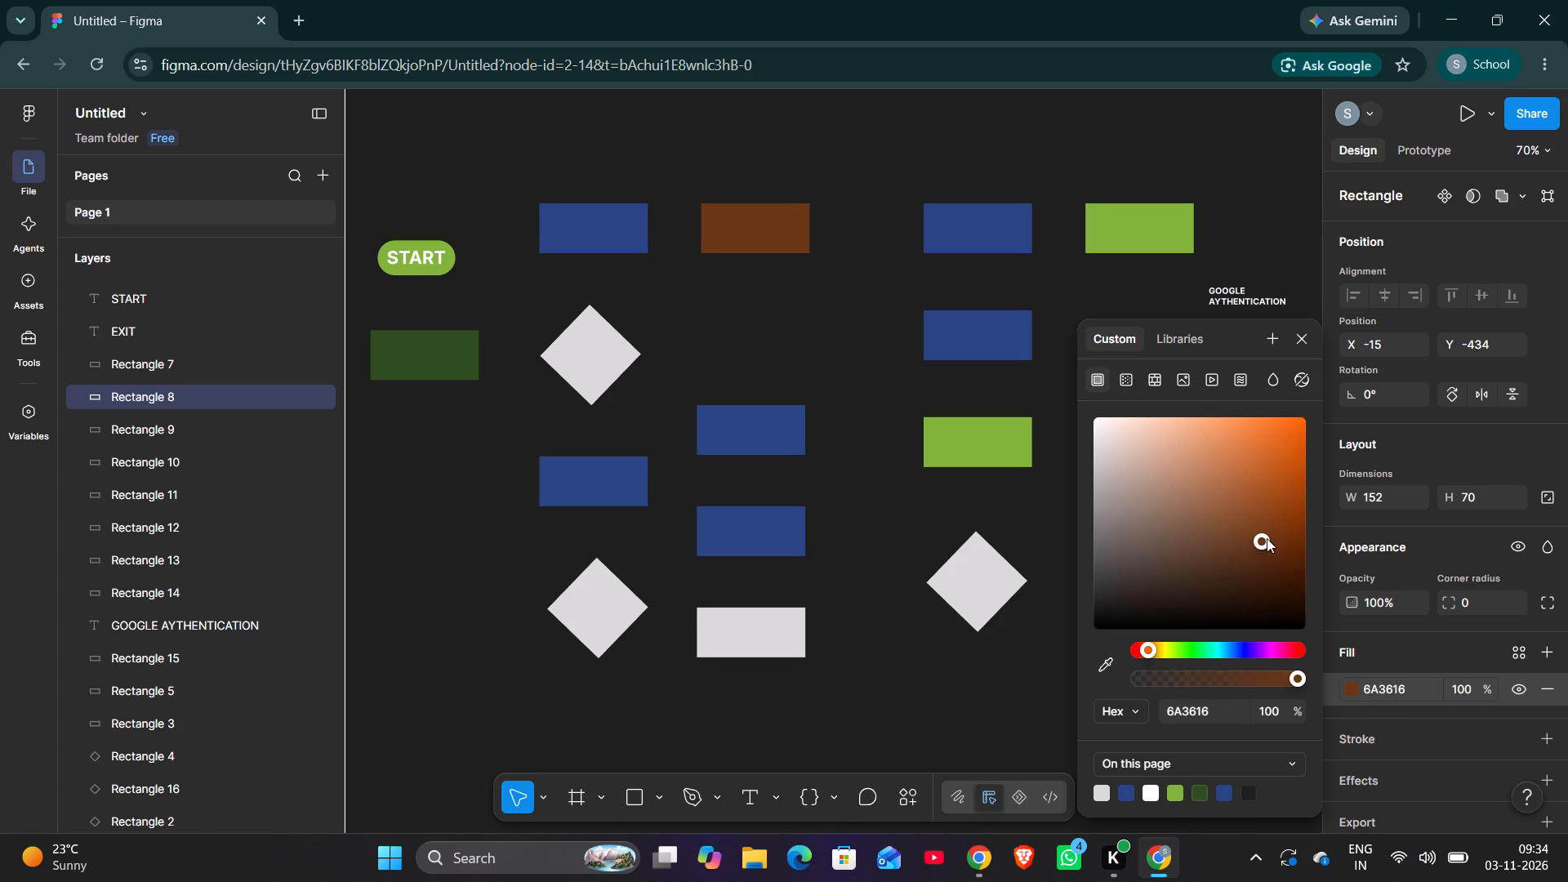
pyautogui.moveTo(1267, 538); pyautogui.dragTo(1202, 488)
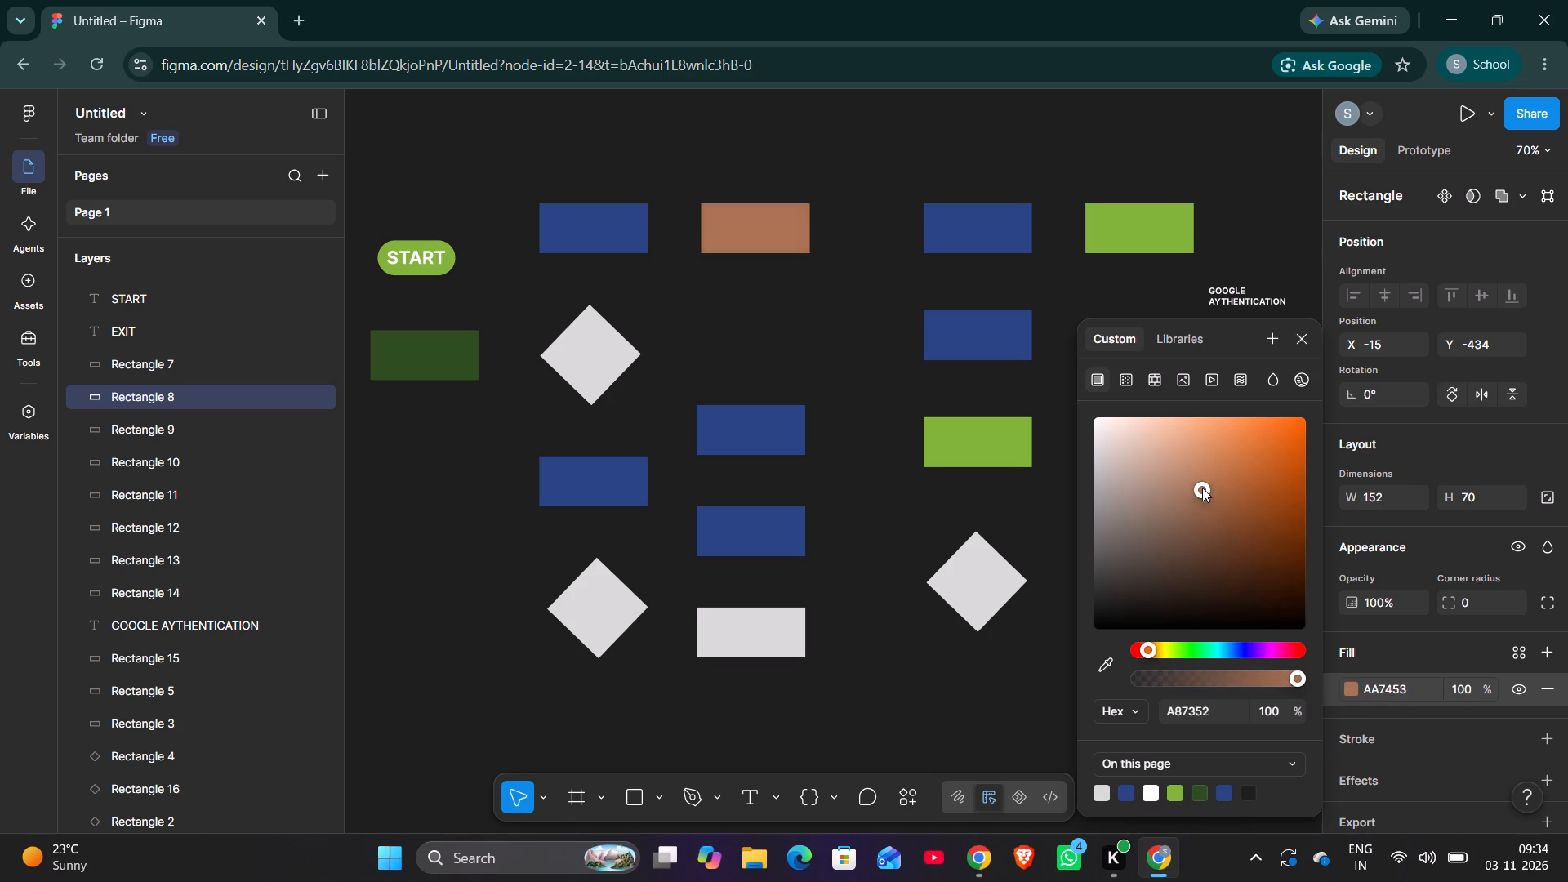
pyautogui.moveTo(1202, 488); pyautogui.dragTo(1290, 645)
pyautogui.click(1290, 645)
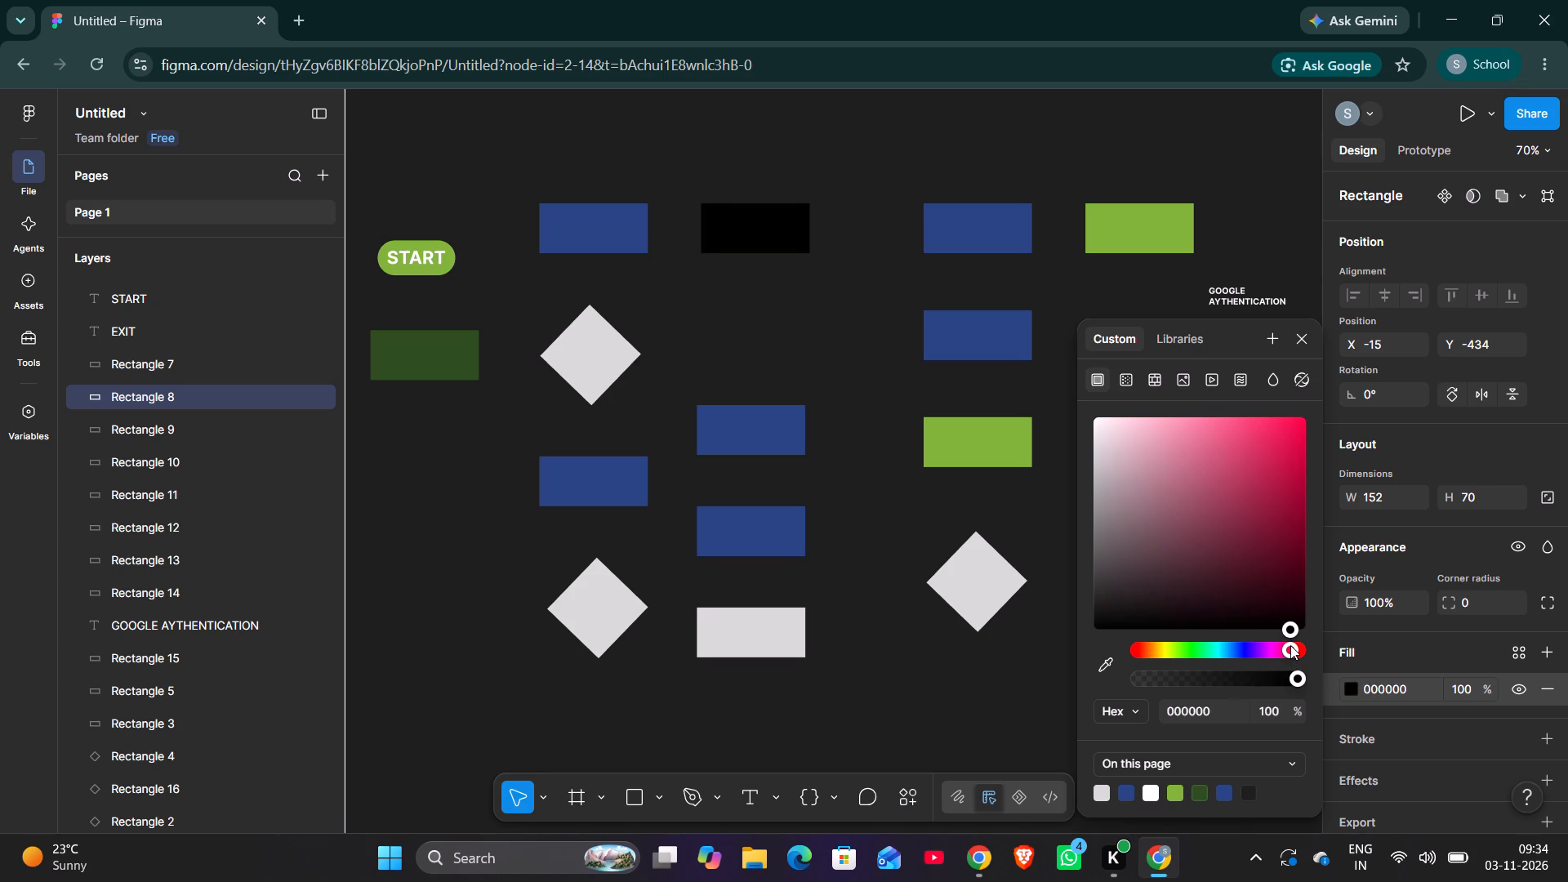
pyautogui.moveTo(1289, 645); pyautogui.dragTo(1343, 643)
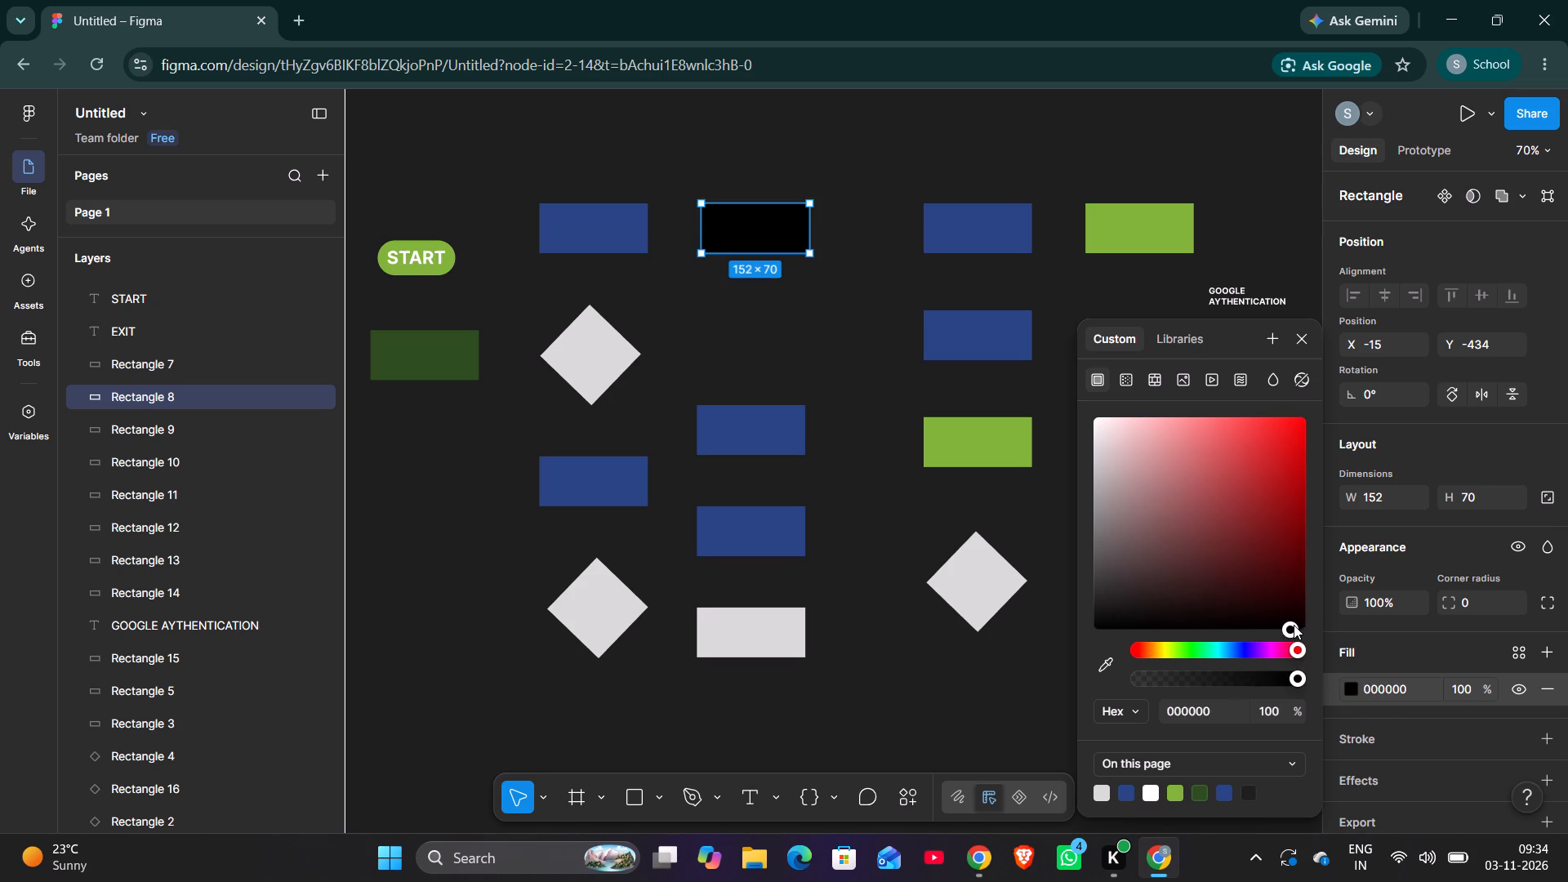
pyautogui.moveTo(1294, 625); pyautogui.dragTo(1269, 457)
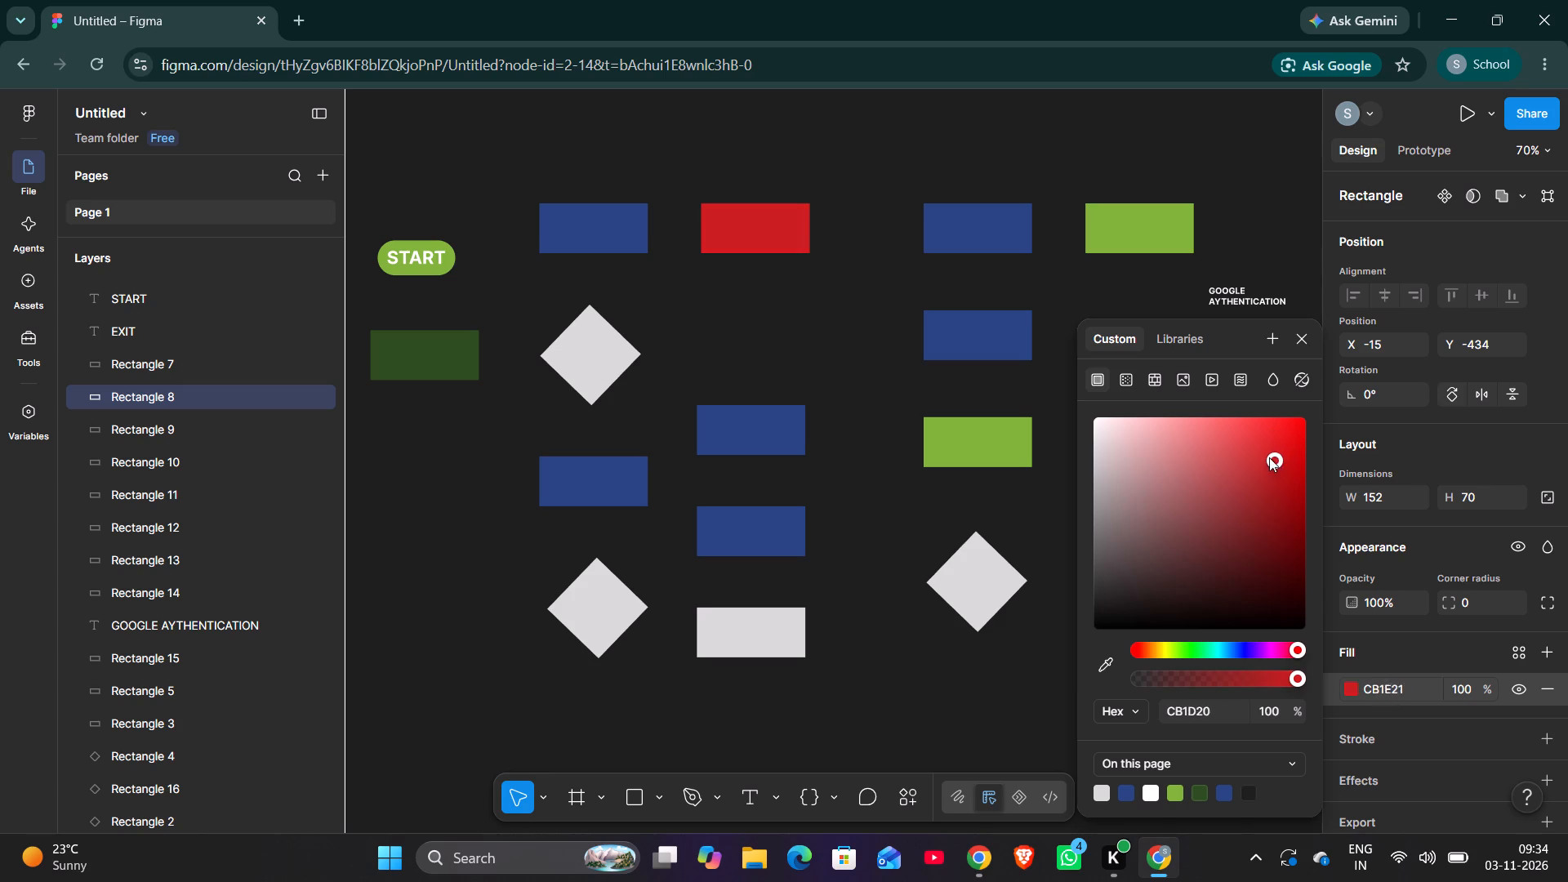
pyautogui.moveTo(1269, 457); pyautogui.dragTo(1293, 430)
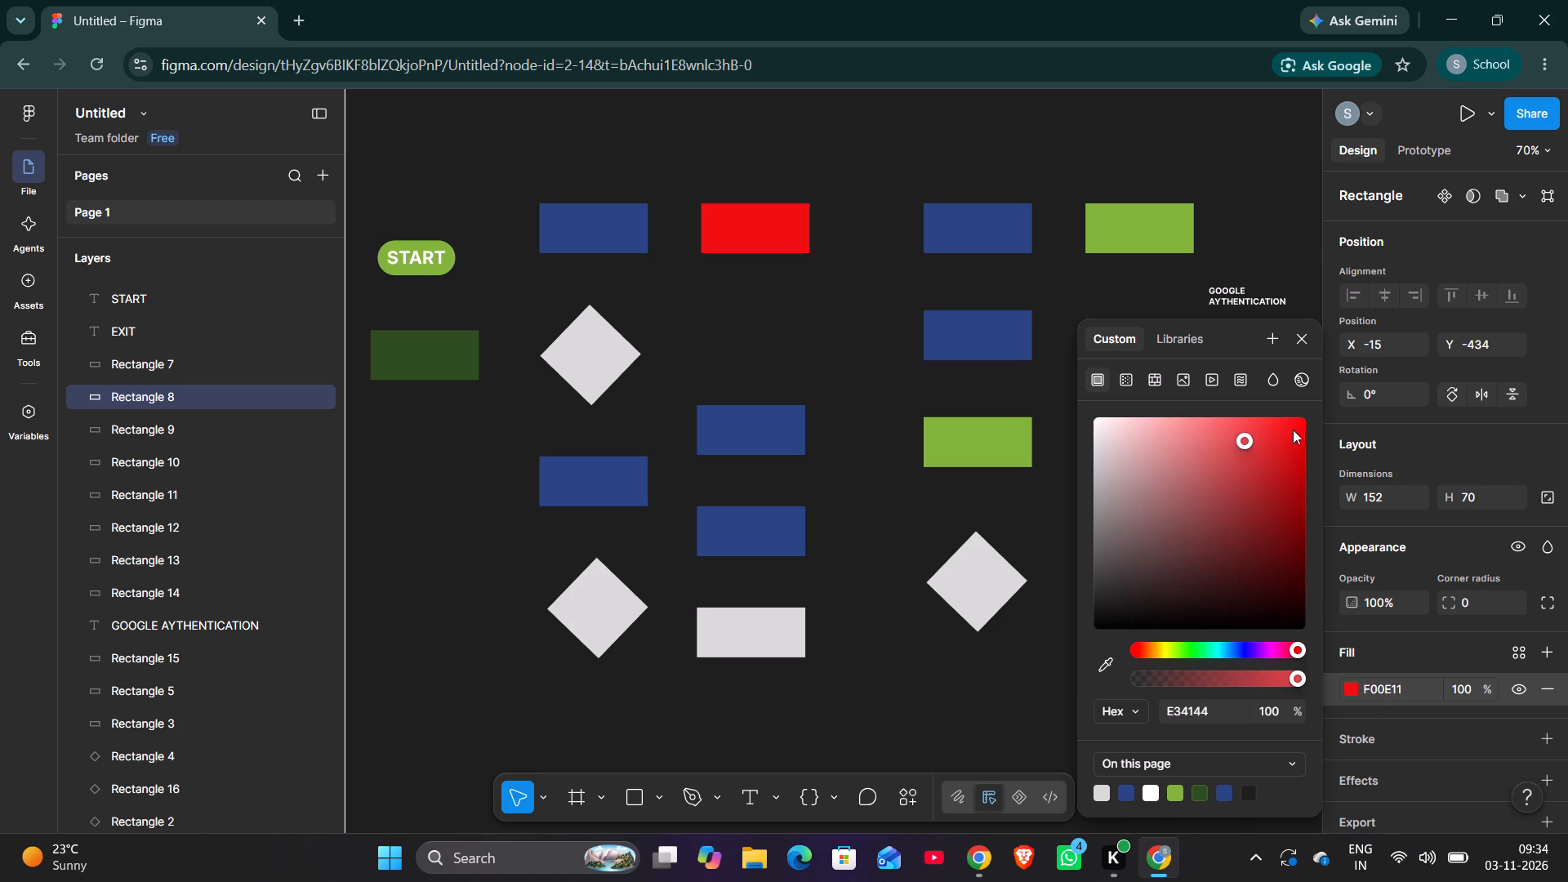
pyautogui.moveTo(1293, 430); pyautogui.dragTo(1270, 425)
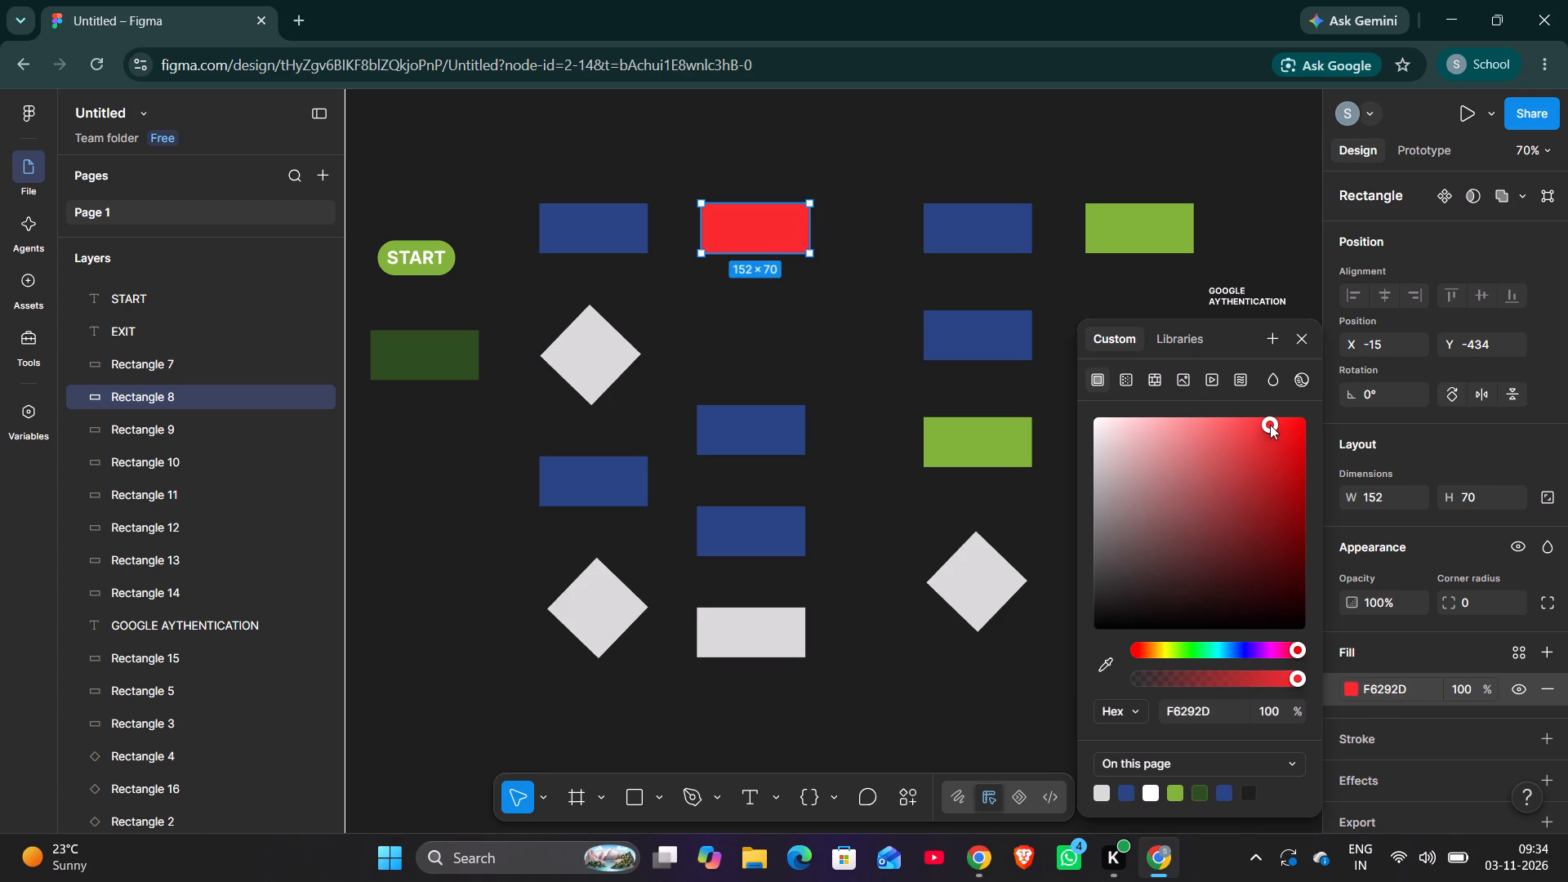
pyautogui.press('Return')
pyautogui.click(1000, 539)
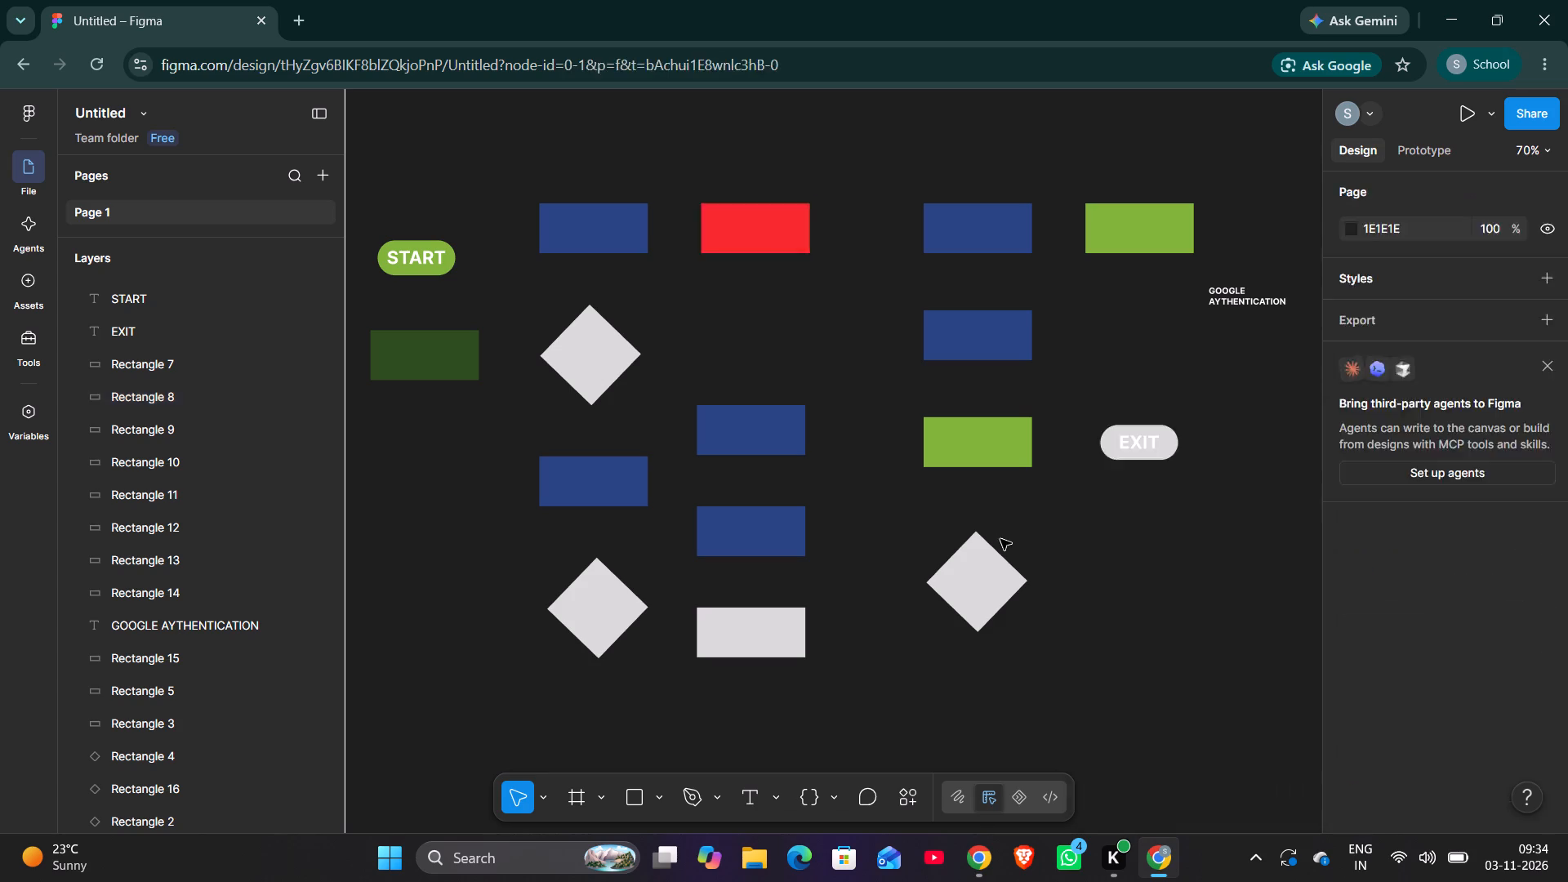
# Copy the red fill F6292D from the third column's top rectangle and apply it to the grey rectangle at the bottom of that column.
pyautogui.click(772, 632)
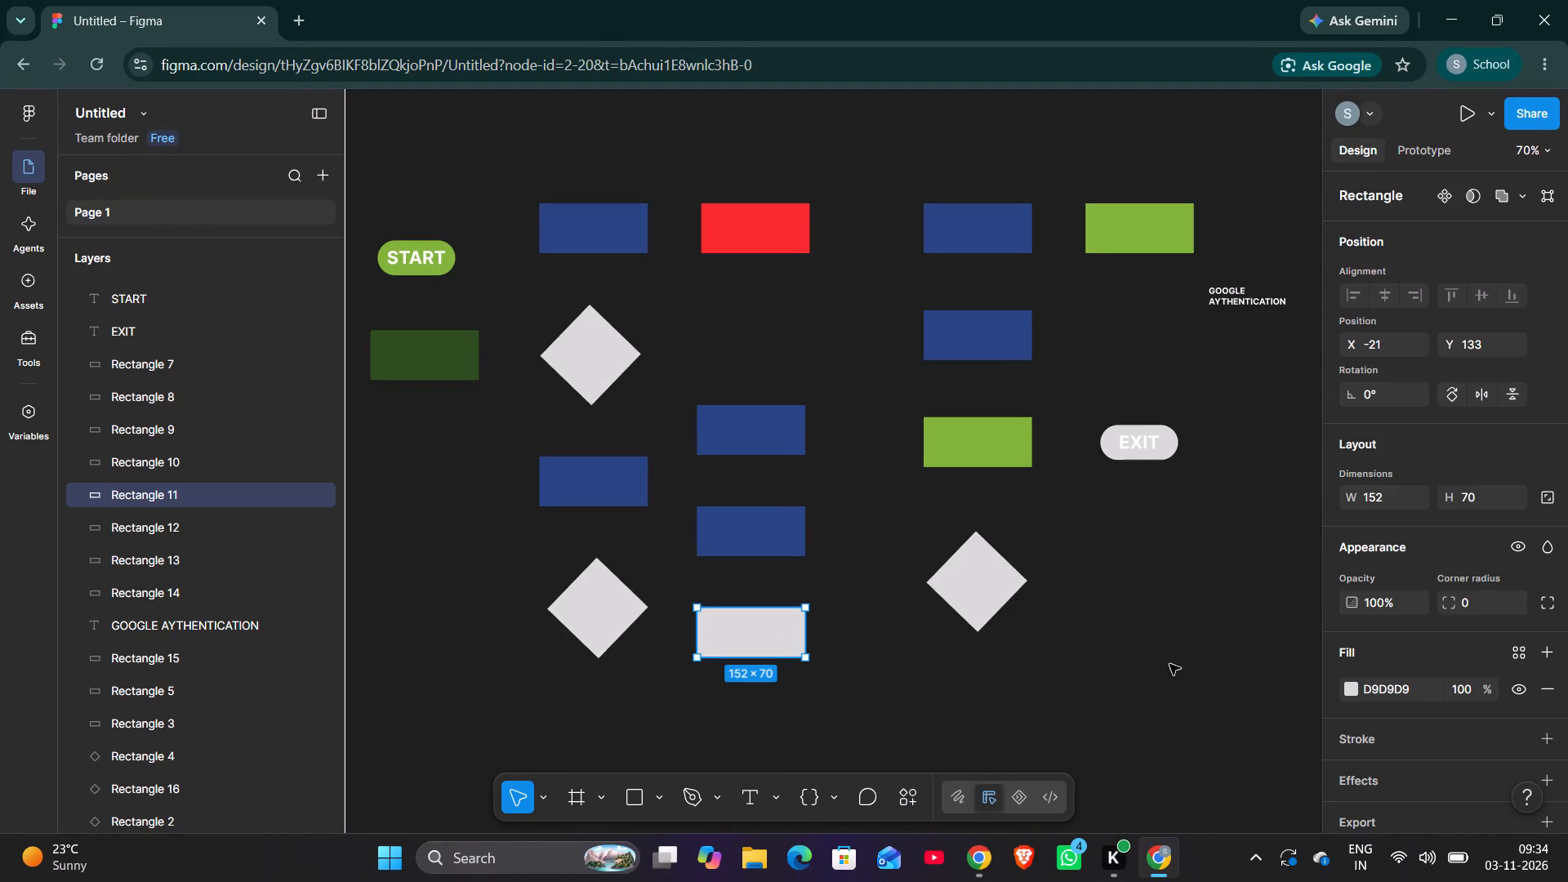
pyautogui.doubleClick(1385, 682)
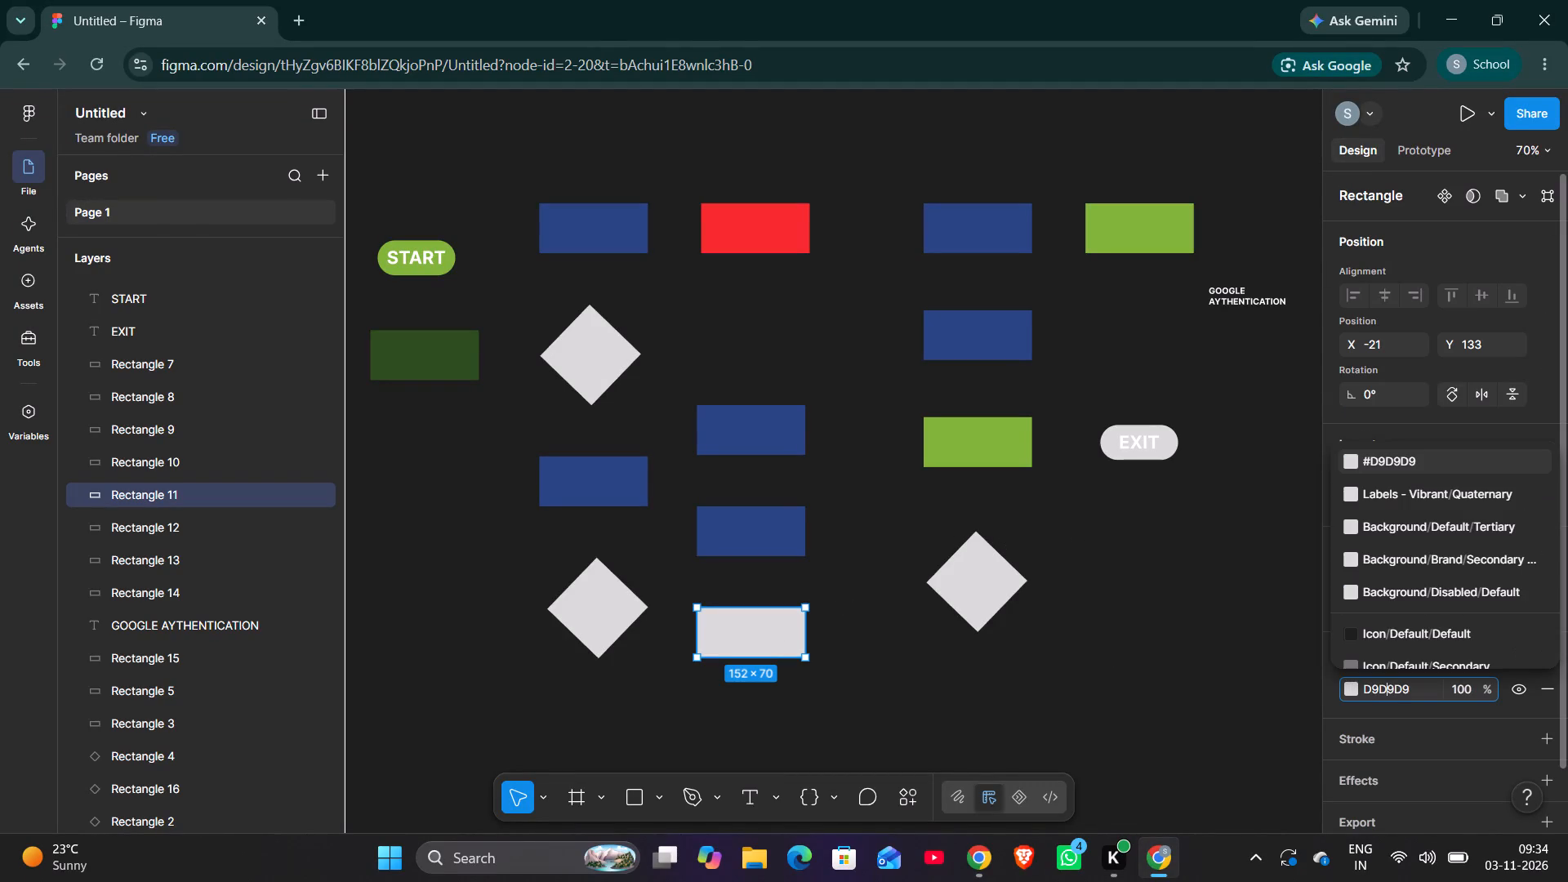
pyautogui.click(755, 239)
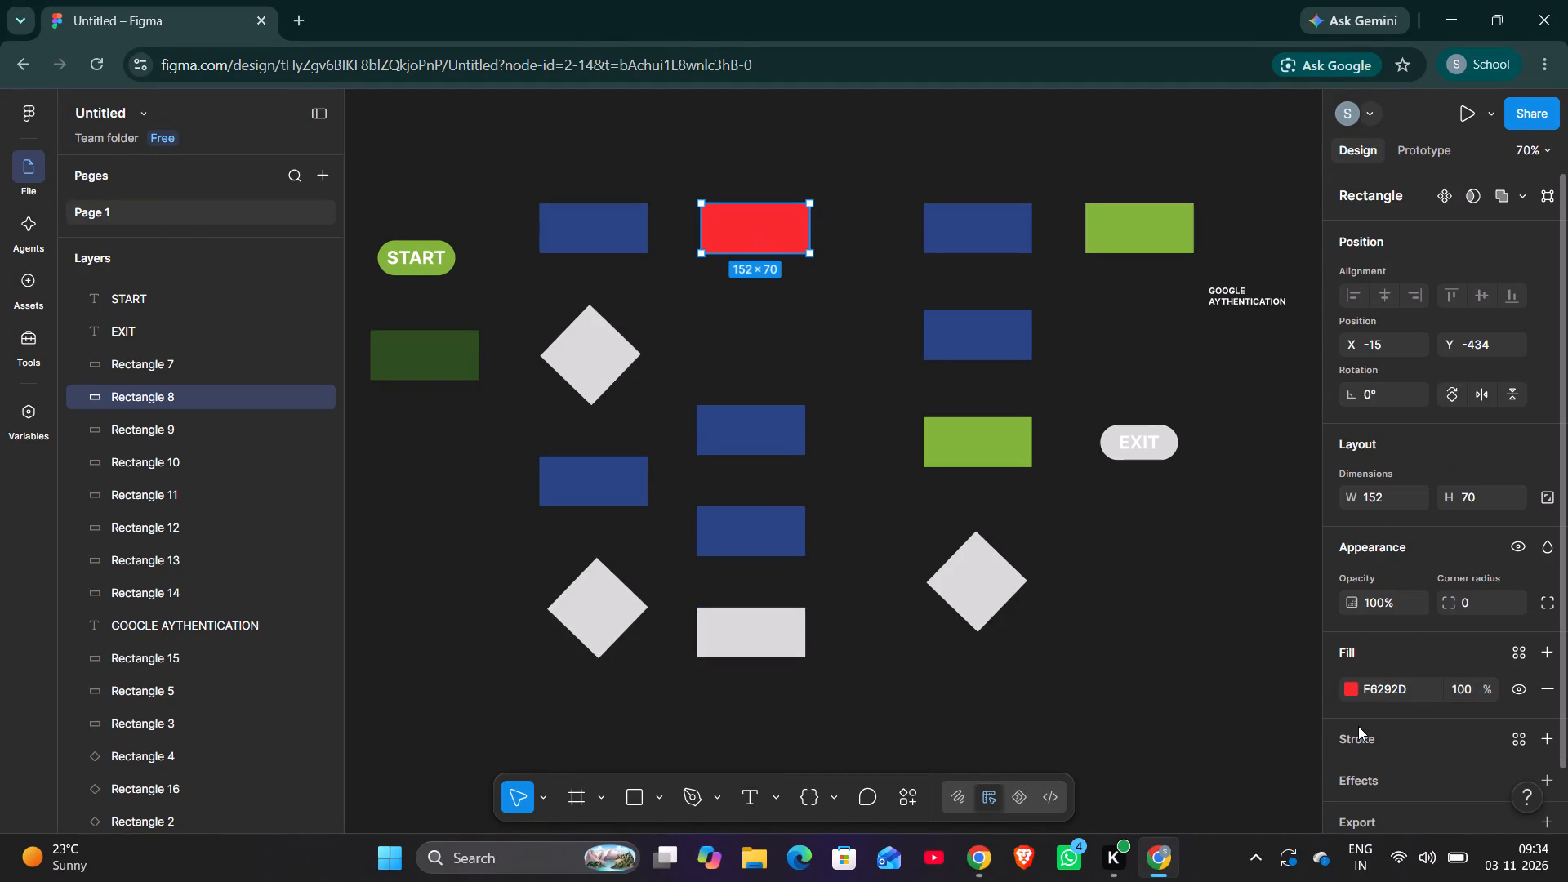
pyautogui.moveTo(1404, 689); pyautogui.dragTo(1386, 688)
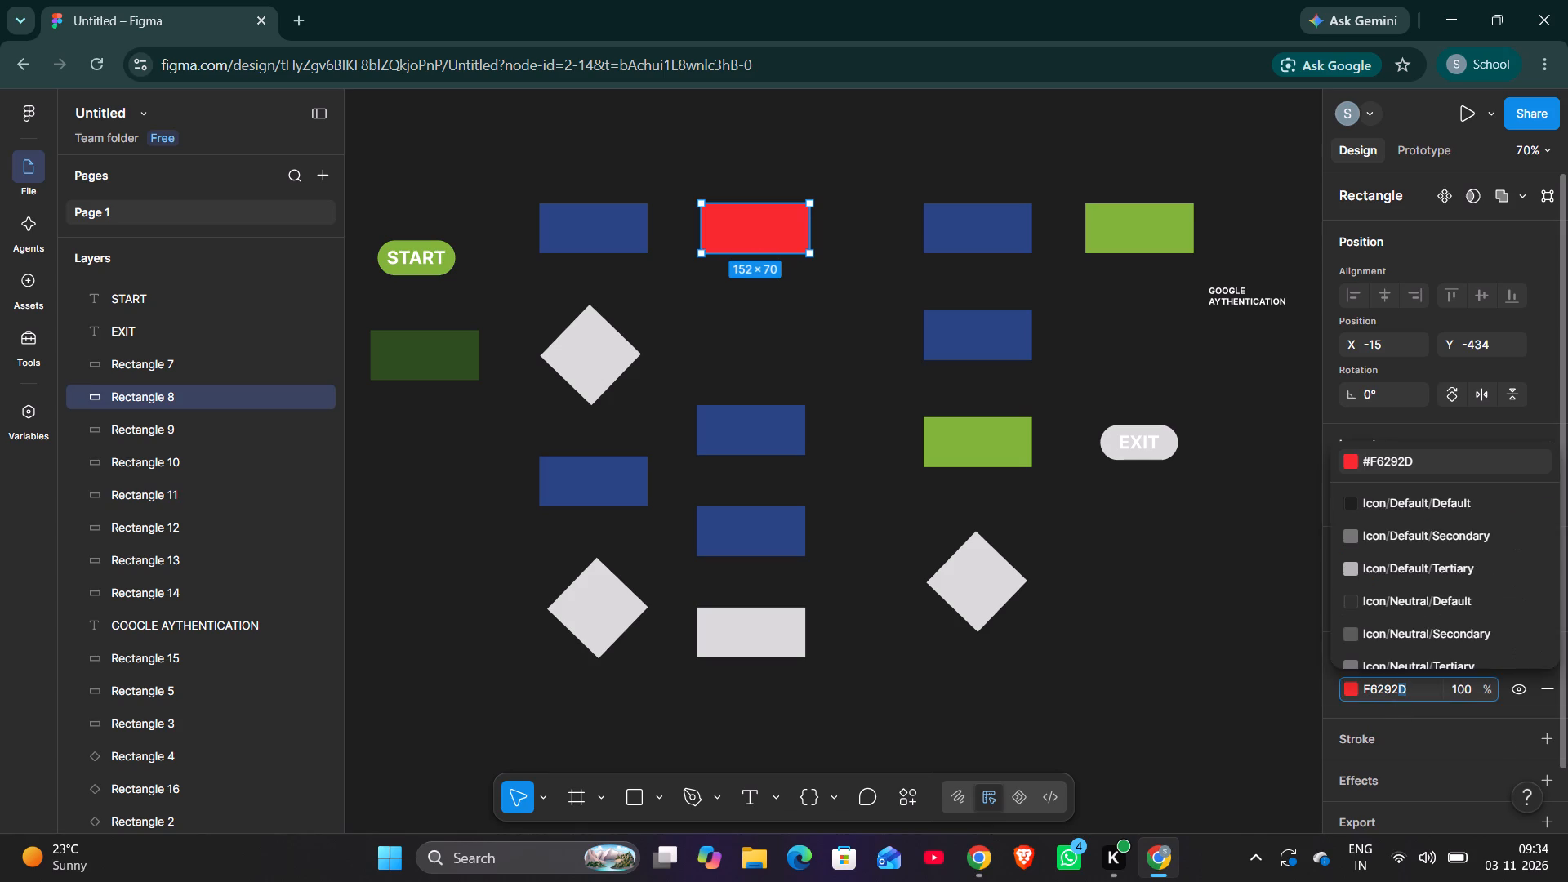
pyautogui.moveTo(1386, 688); pyautogui.dragTo(1346, 688)
pyautogui.hotkey('ctrl', 'c')
pyautogui.click(763, 627)
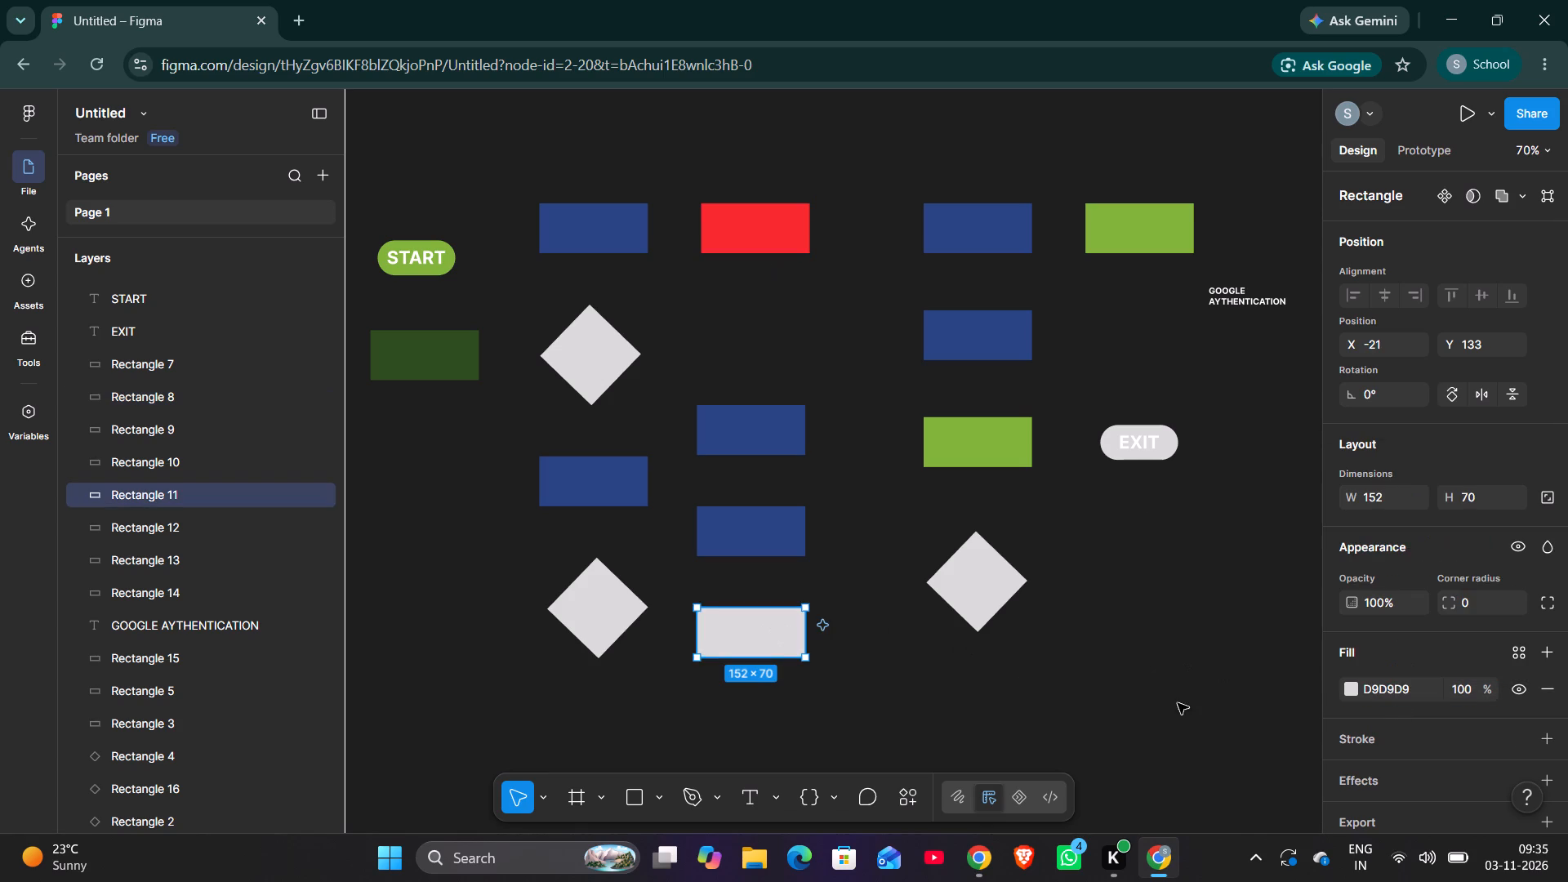
pyautogui.doubleClick(1394, 683)
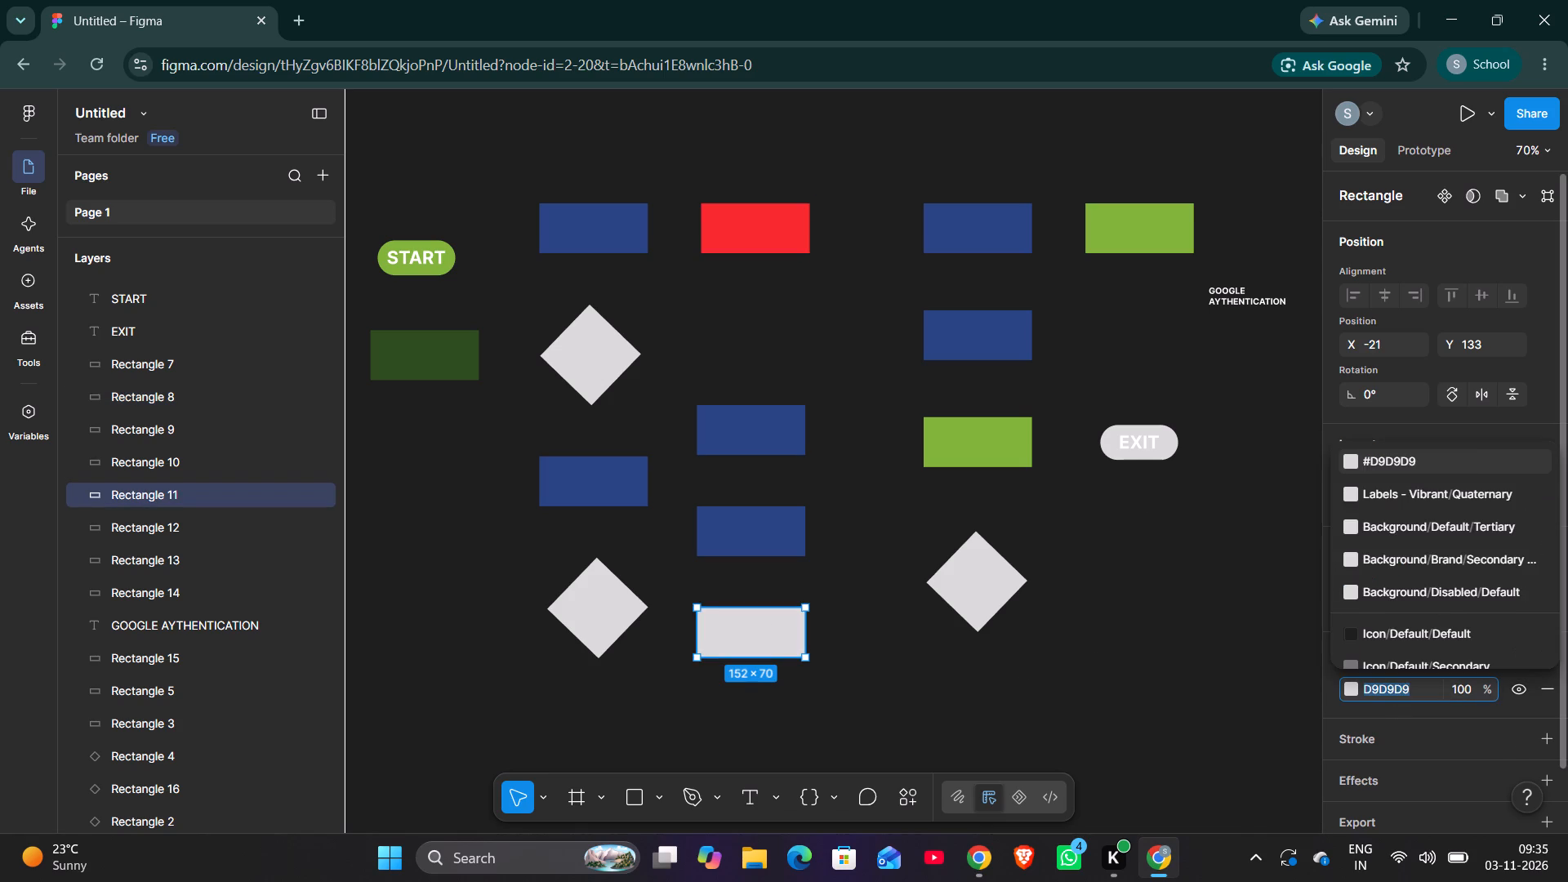
pyautogui.hotkey('ctrl', 'v')
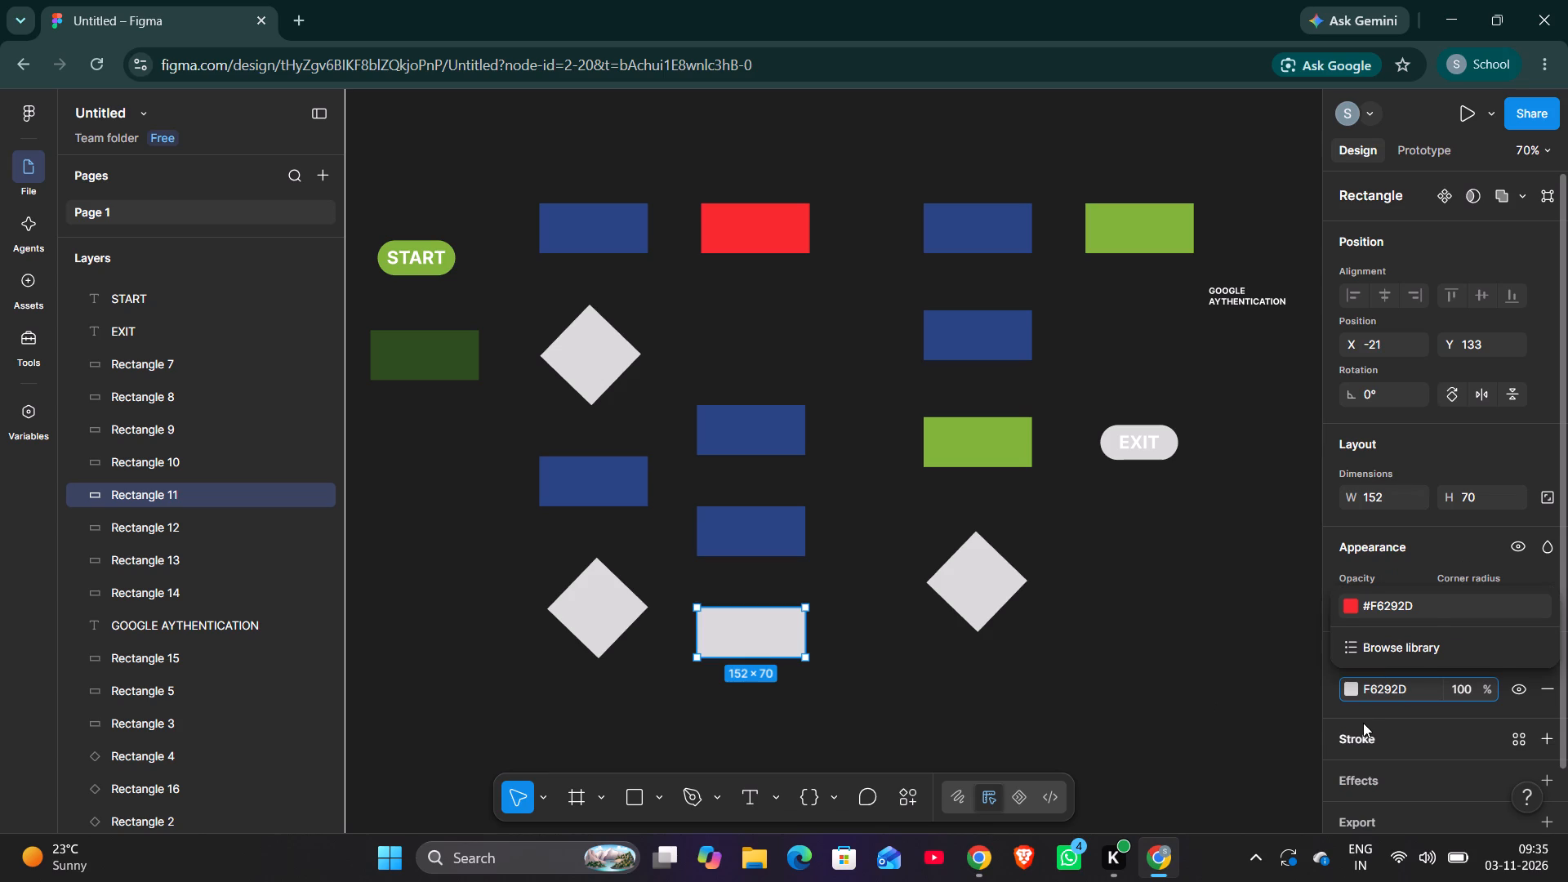
pyautogui.press('Return')
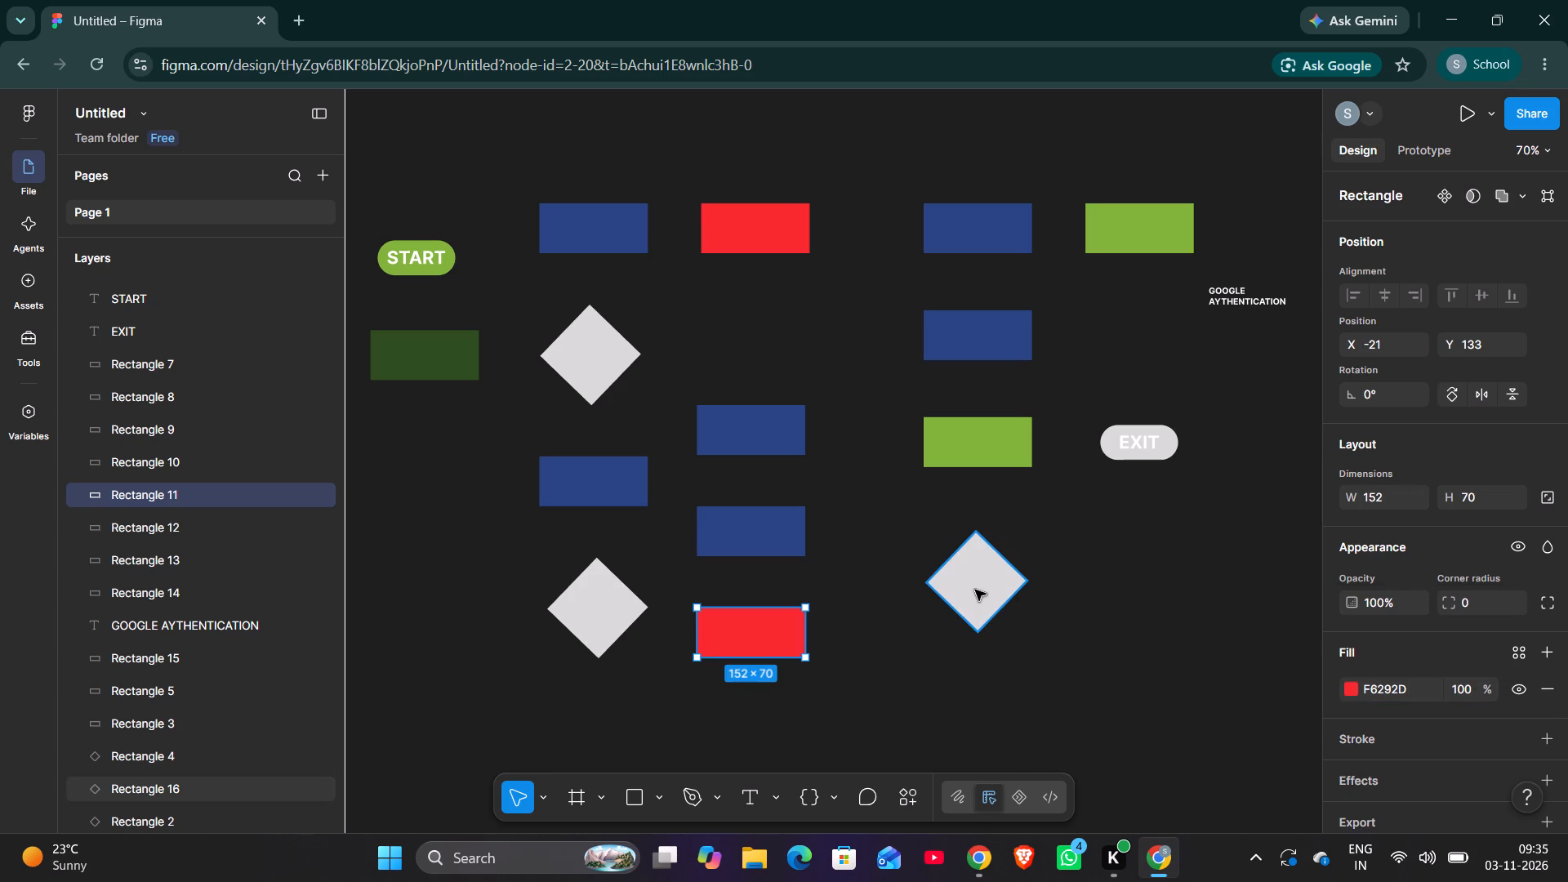
# Fill the upper diamond in the second column with a custom muted yellow, D6BE60.
pyautogui.click(573, 352)
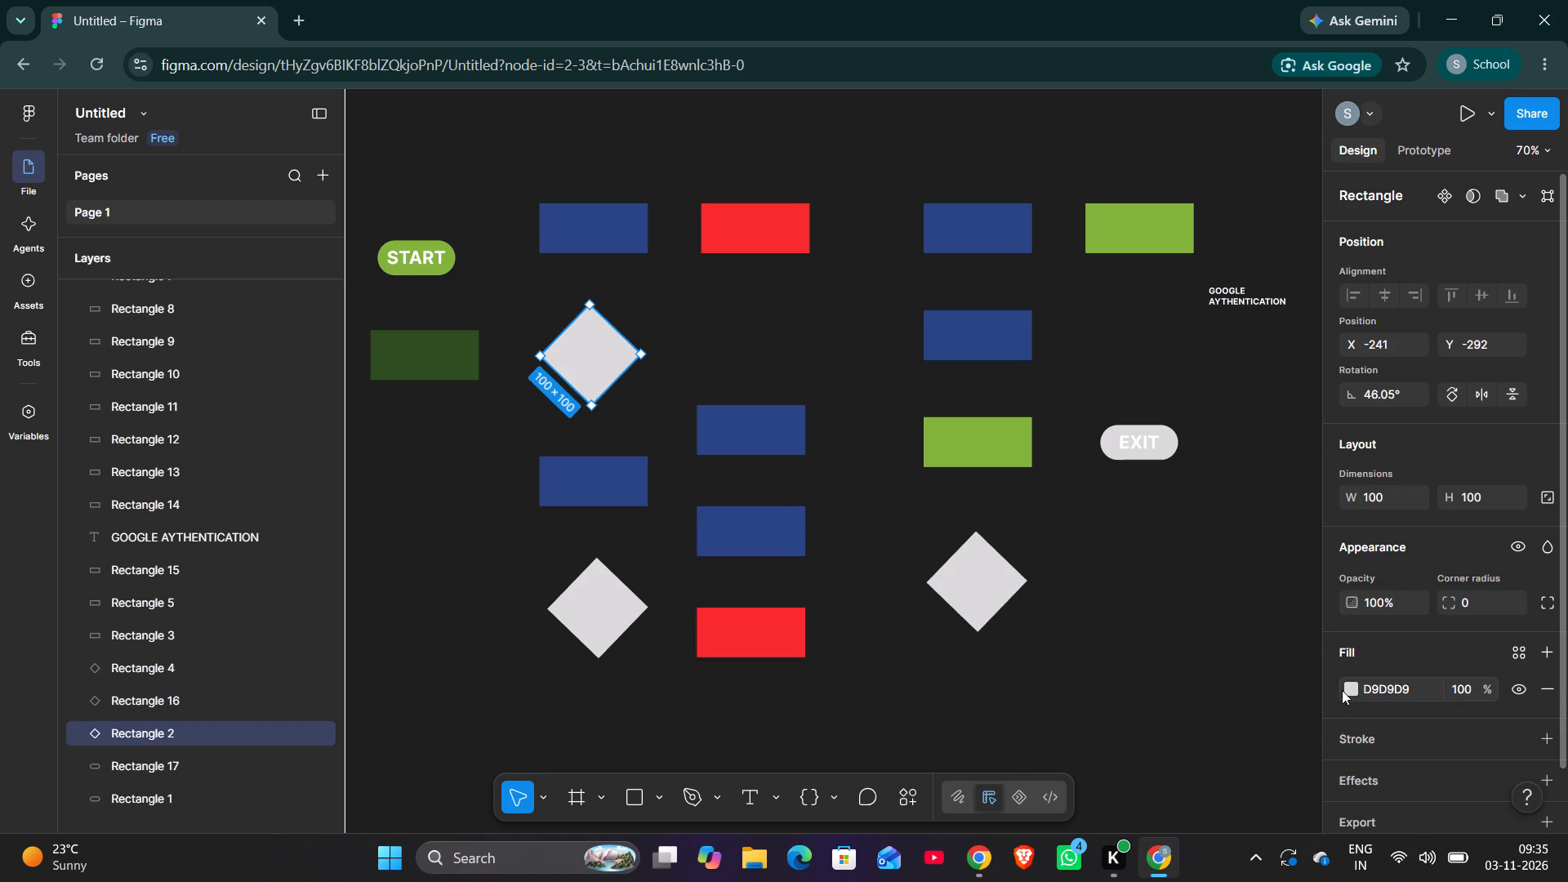
pyautogui.click(1349, 687)
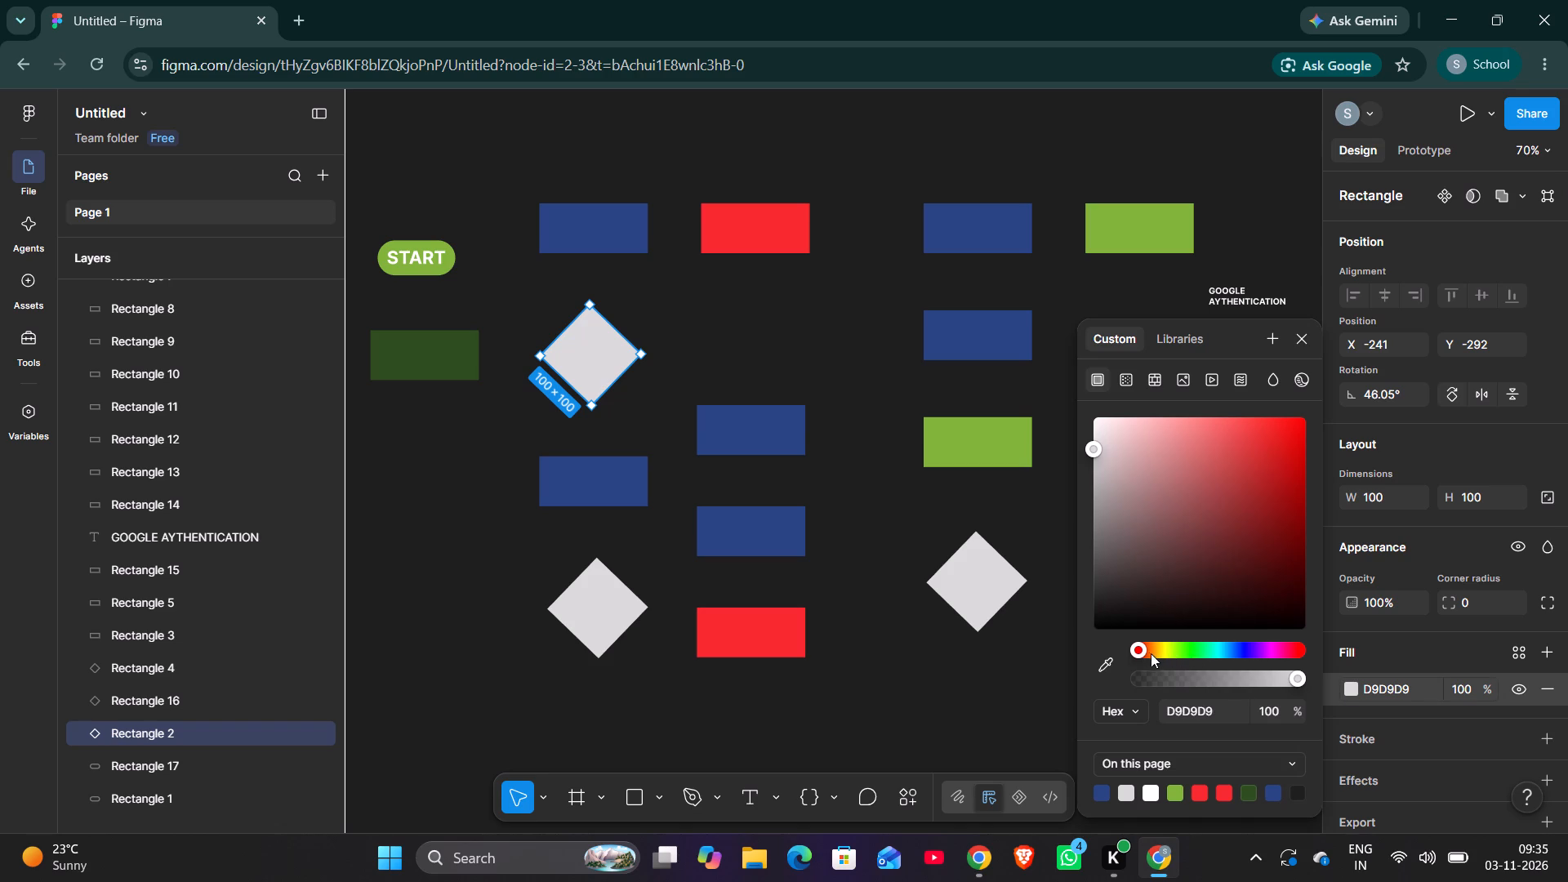
pyautogui.moveTo(1136, 644); pyautogui.dragTo(1168, 647)
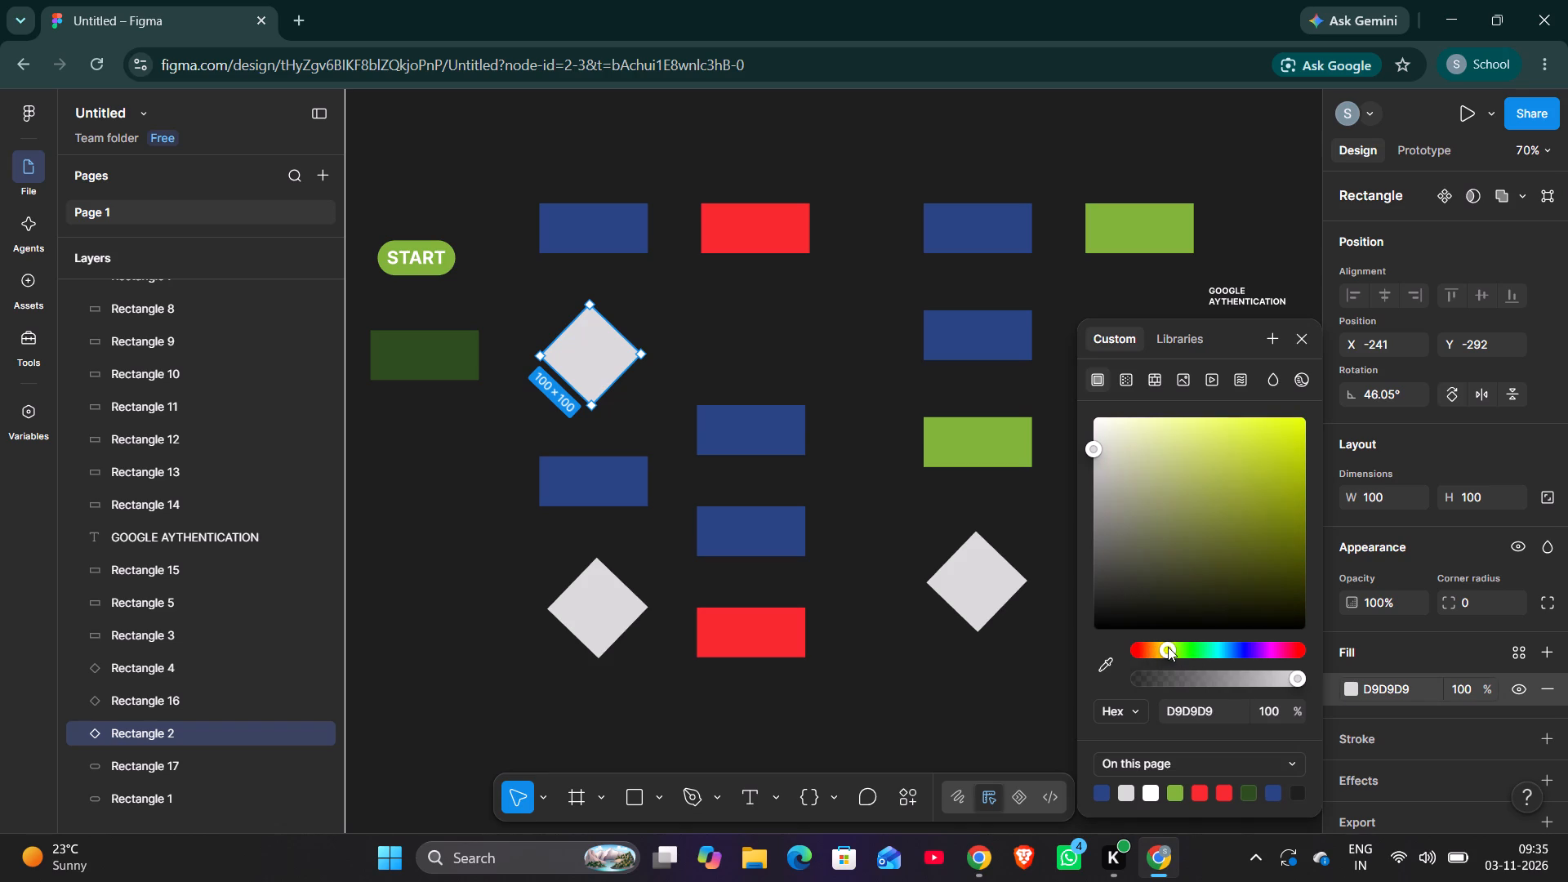
pyautogui.moveTo(1168, 647); pyautogui.dragTo(1167, 646)
pyautogui.moveTo(1167, 646); pyautogui.dragTo(1160, 644)
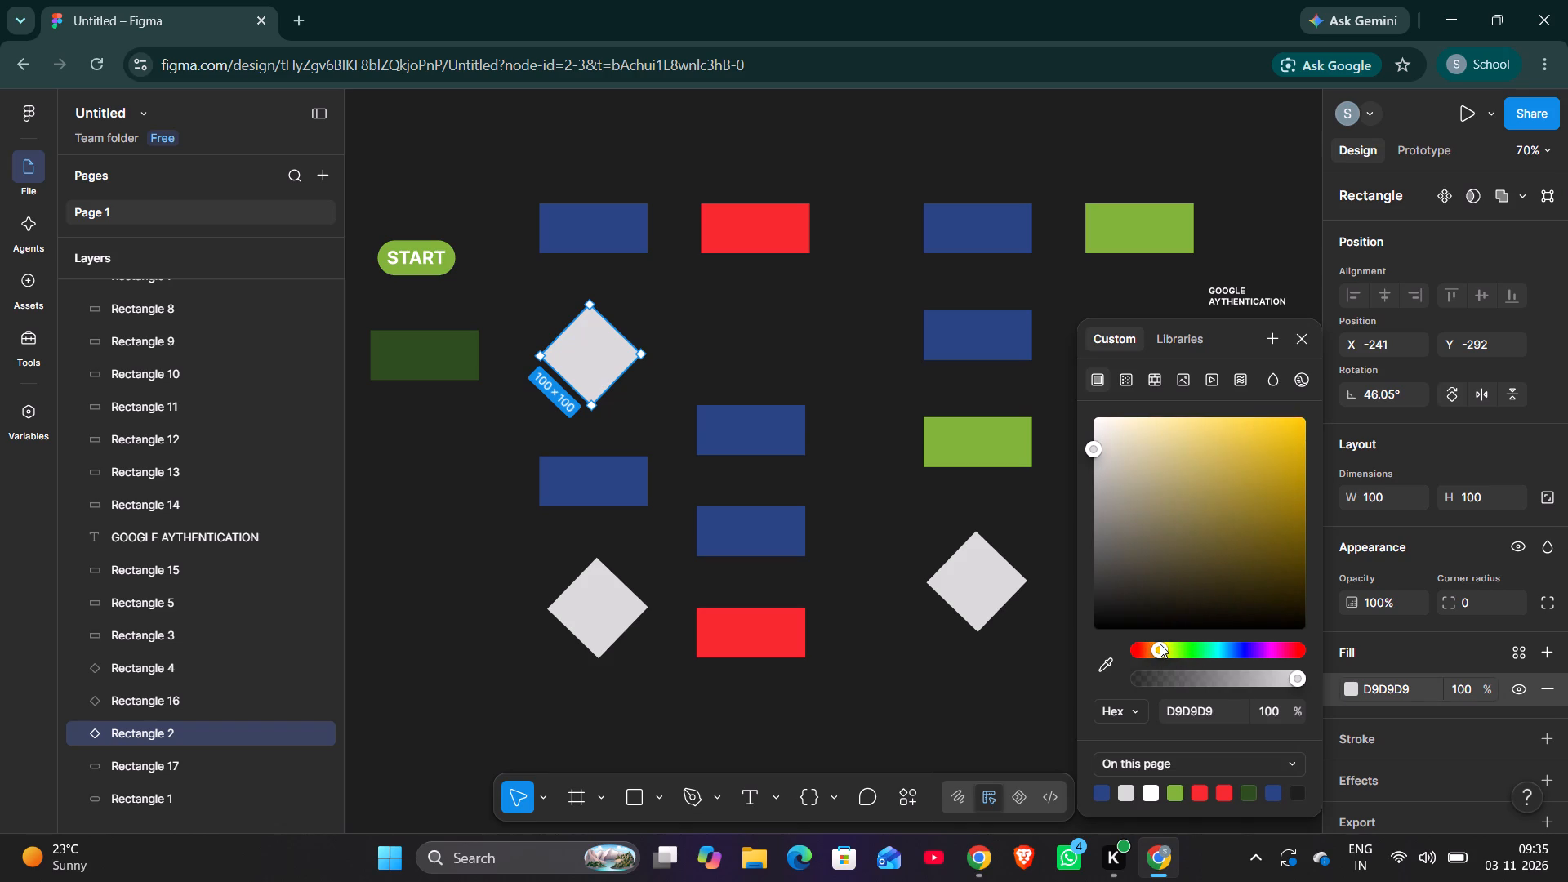
pyautogui.moveTo(1160, 644); pyautogui.dragTo(1160, 644)
pyautogui.moveTo(1095, 443); pyautogui.dragTo(1251, 470)
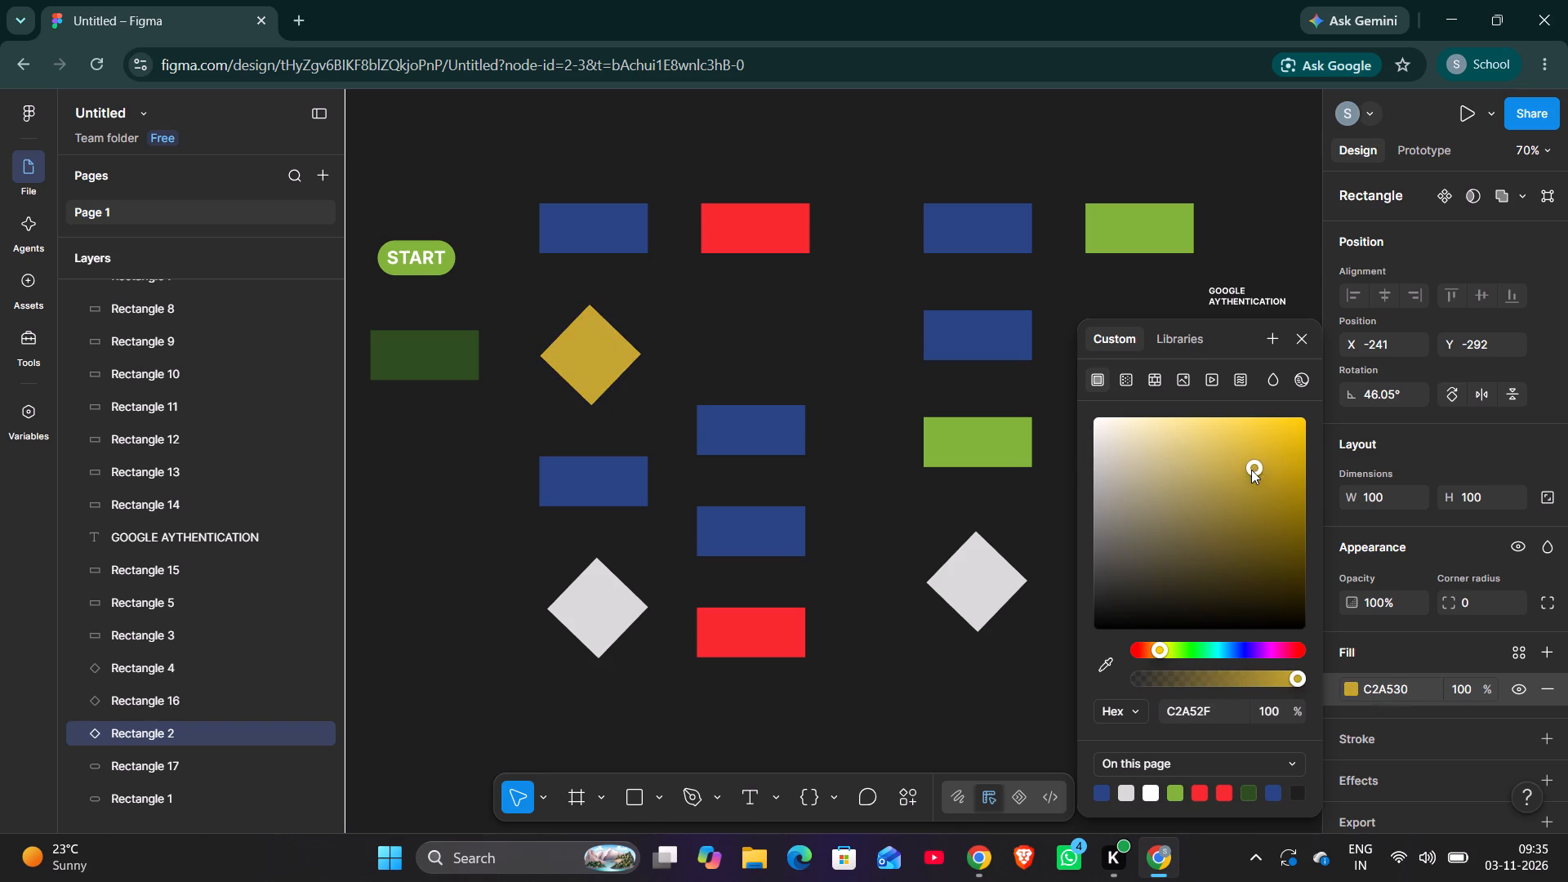
pyautogui.moveTo(1251, 470); pyautogui.dragTo(1235, 463)
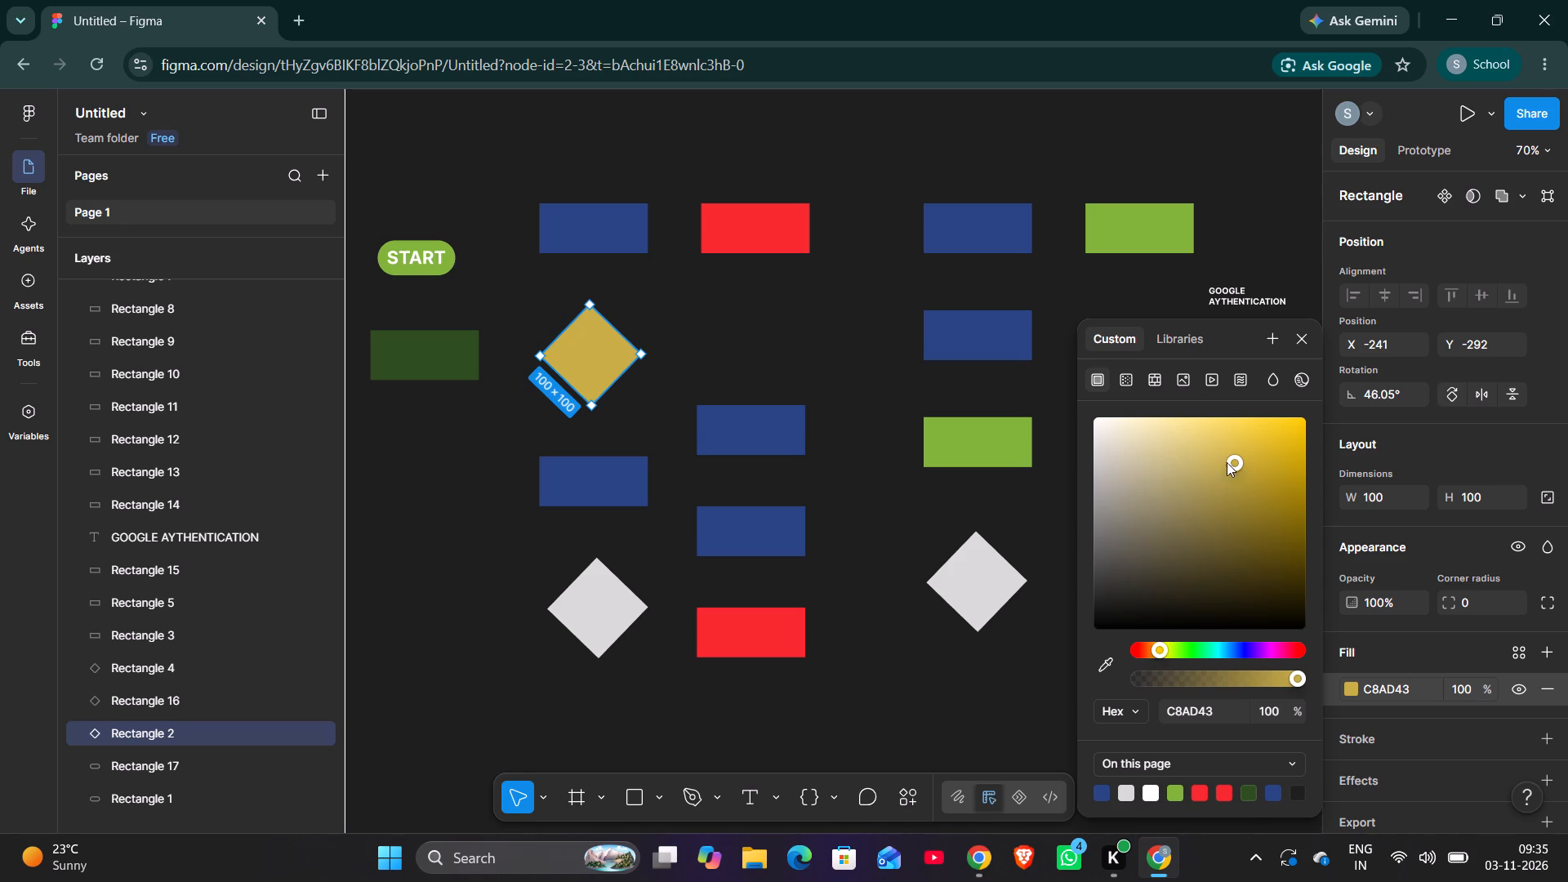
pyautogui.moveTo(1233, 463); pyautogui.dragTo(1201, 443)
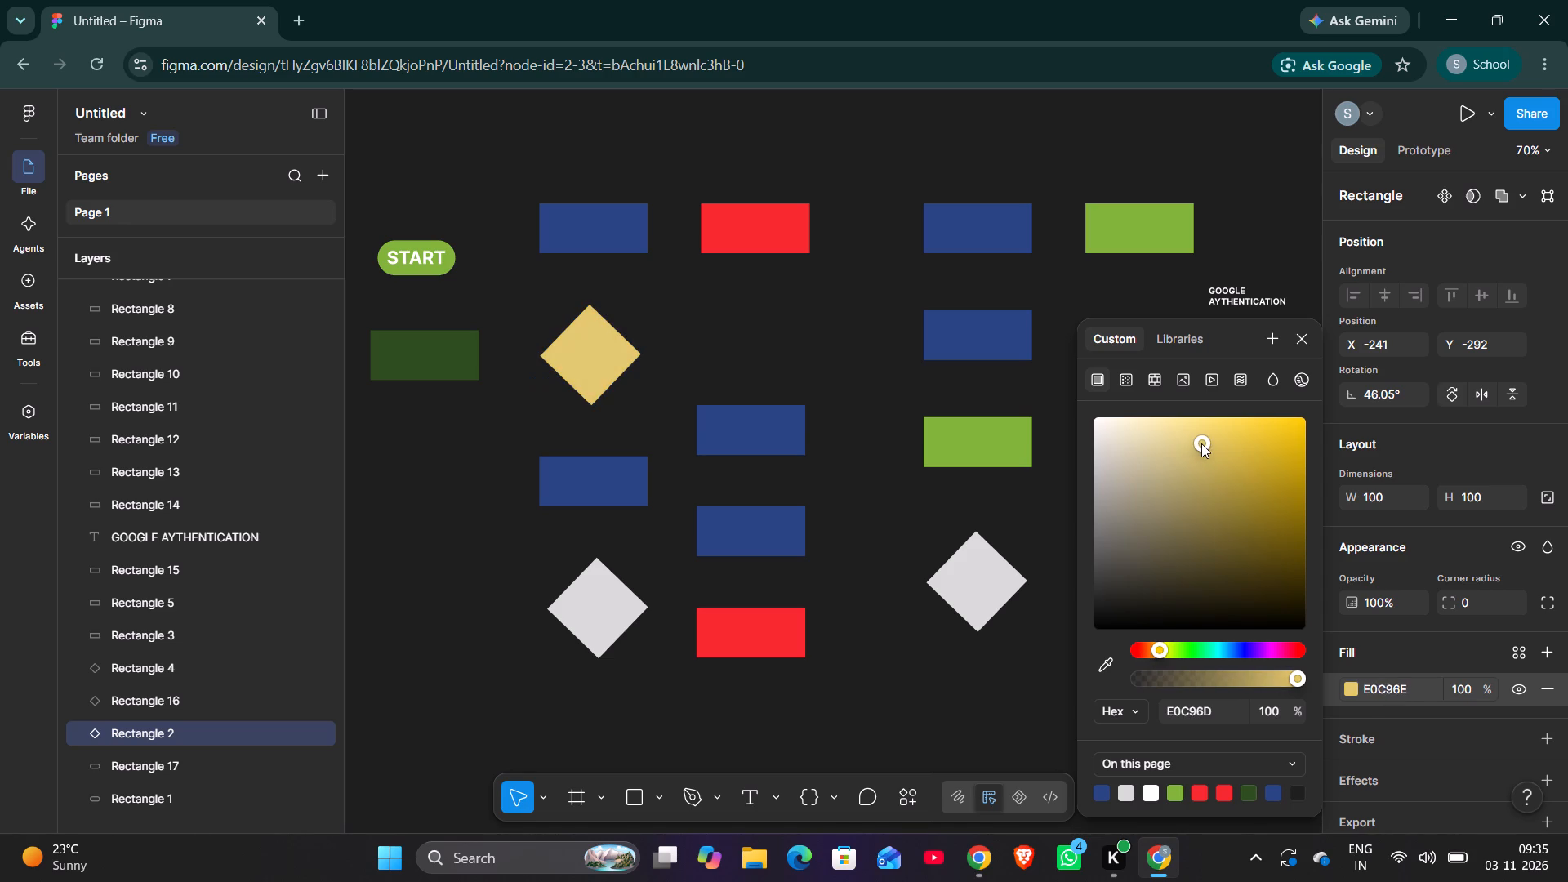
pyautogui.moveTo(1201, 443); pyautogui.dragTo(1210, 452)
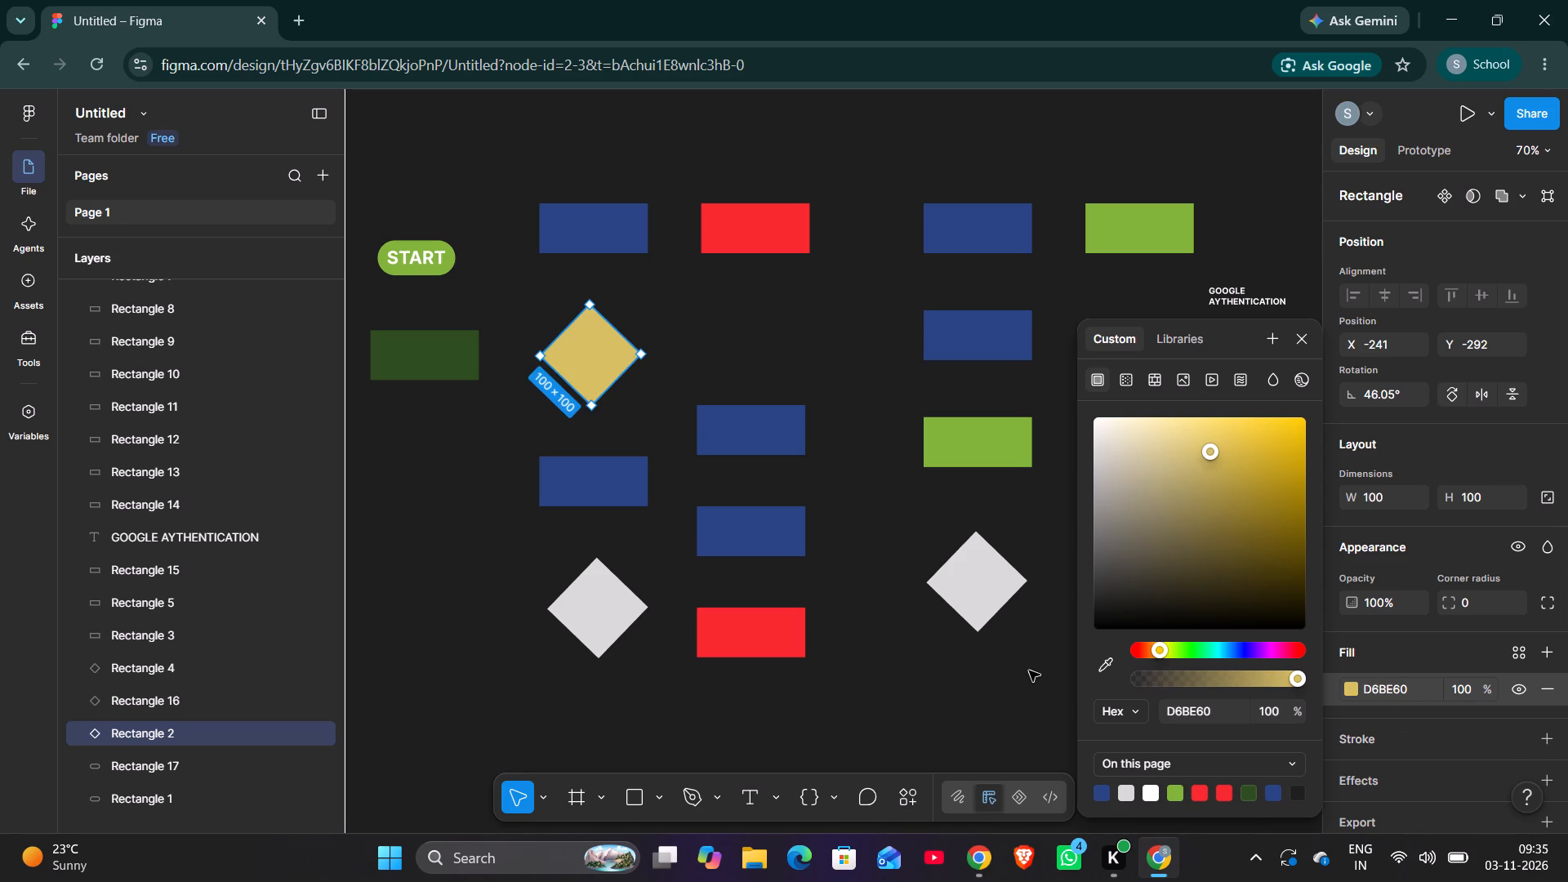
pyautogui.click(1034, 670)
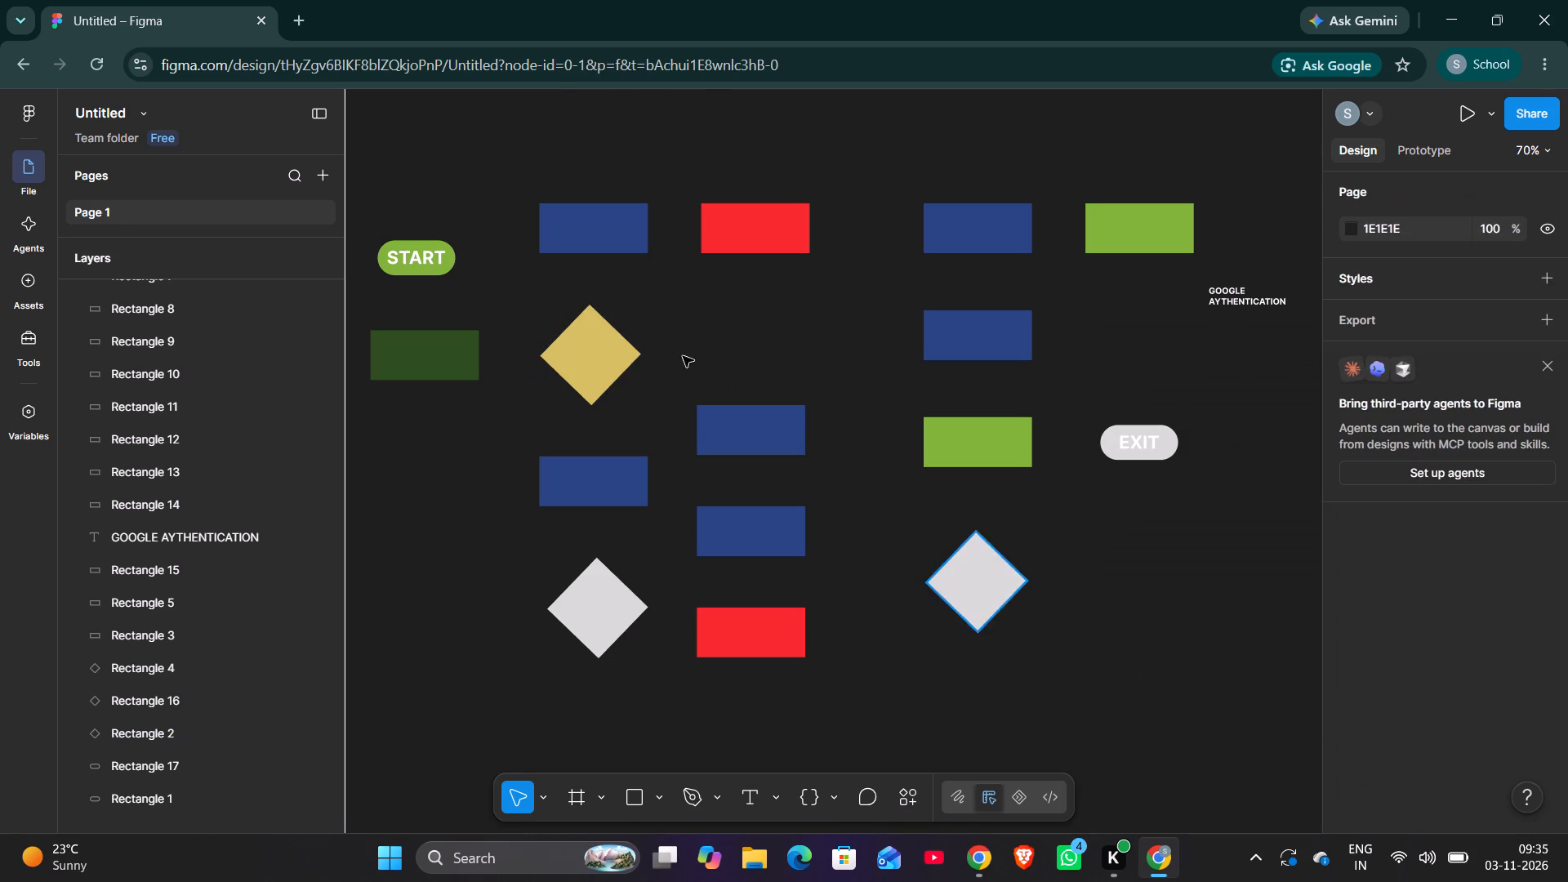
# Copy the yellow fill D6BE60 from the upper diamond and apply it to the lower diamond in the second column.
pyautogui.click(601, 355)
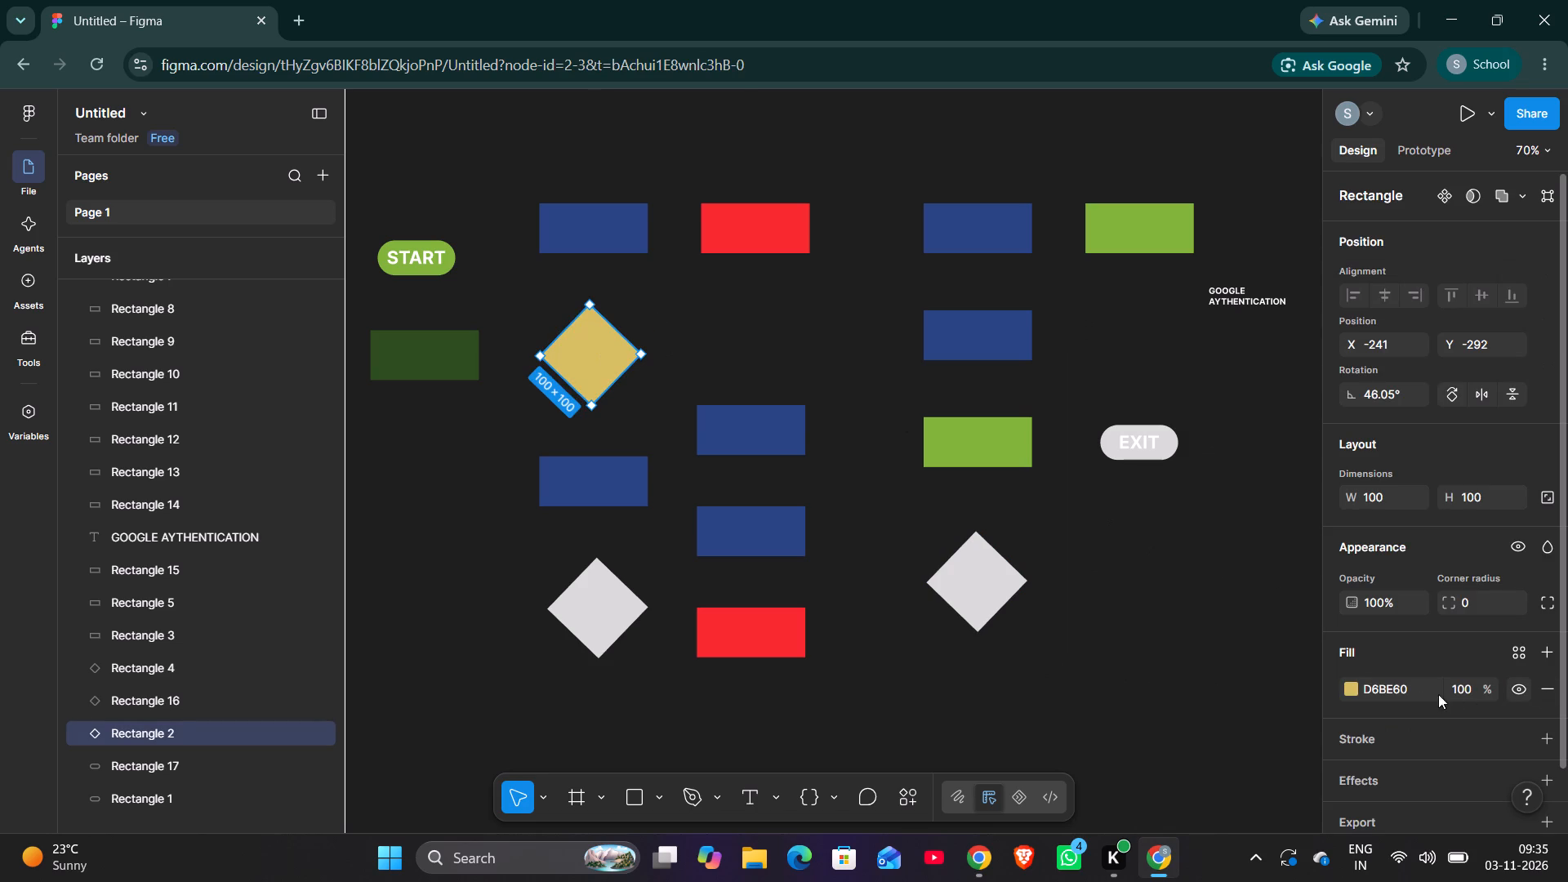
pyautogui.moveTo(1410, 683); pyautogui.dragTo(1343, 681)
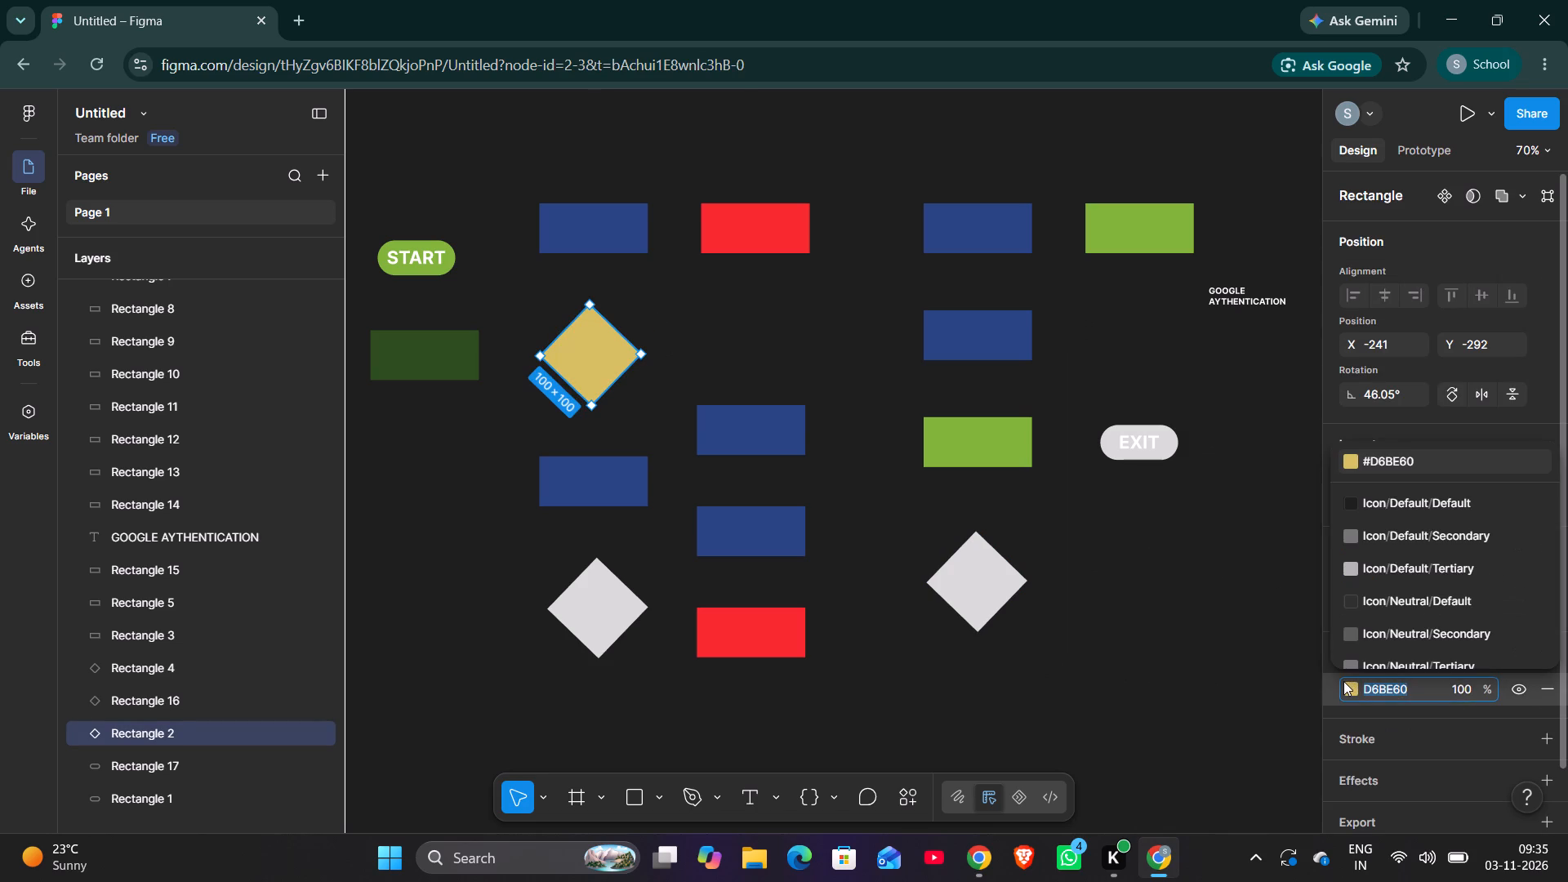
pyautogui.hotkey('ctrl', 'c')
pyautogui.click(587, 590)
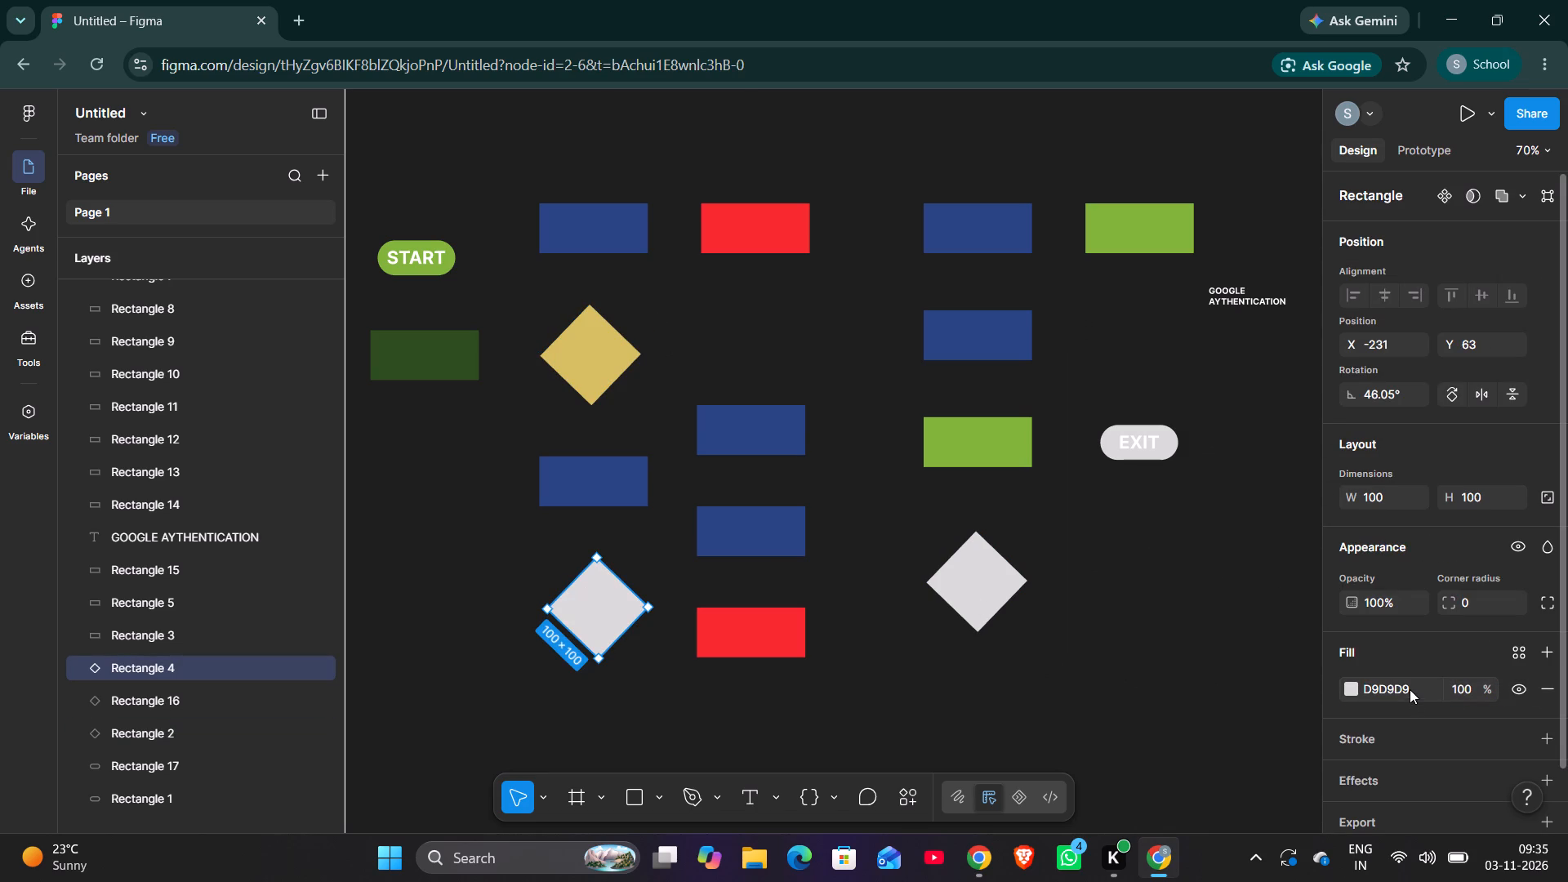
pyautogui.moveTo(1408, 687); pyautogui.dragTo(1293, 697)
pyautogui.hotkey('ctrl', 'v')
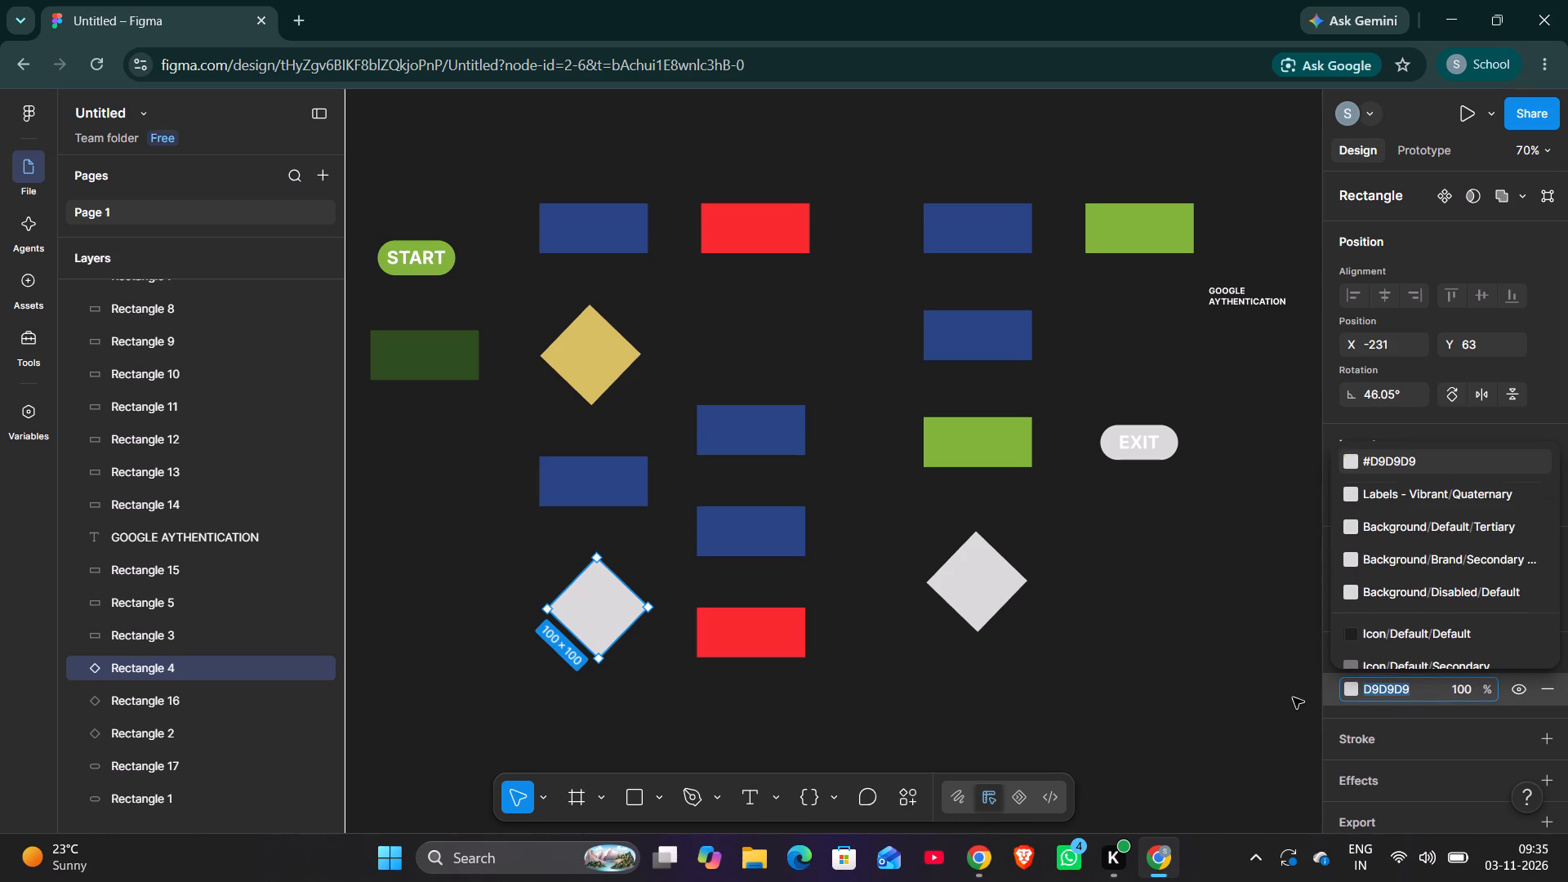
pyautogui.press('Return')
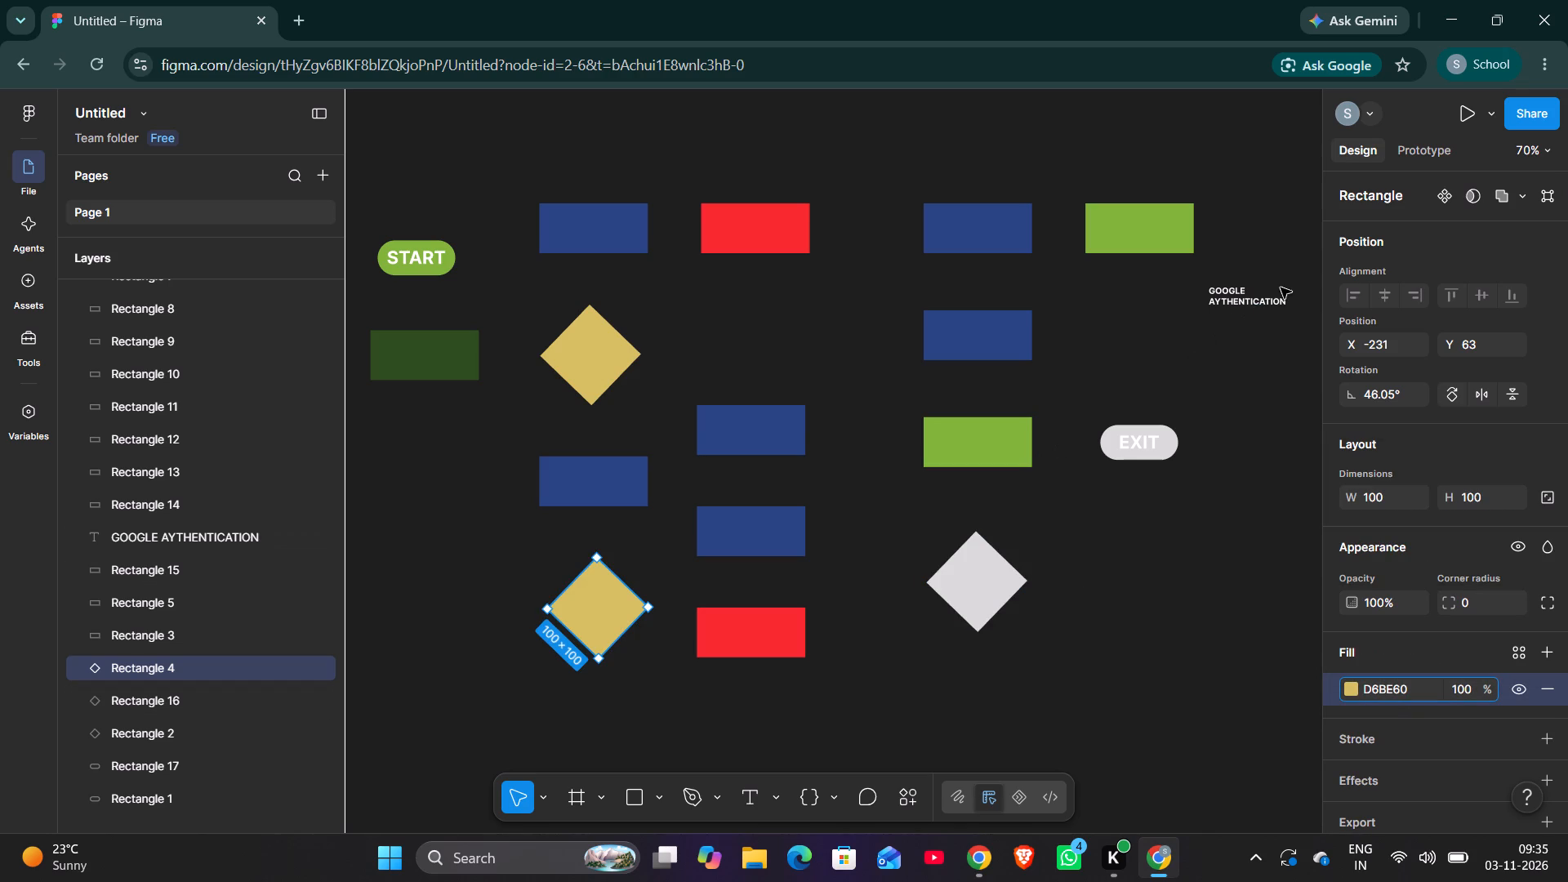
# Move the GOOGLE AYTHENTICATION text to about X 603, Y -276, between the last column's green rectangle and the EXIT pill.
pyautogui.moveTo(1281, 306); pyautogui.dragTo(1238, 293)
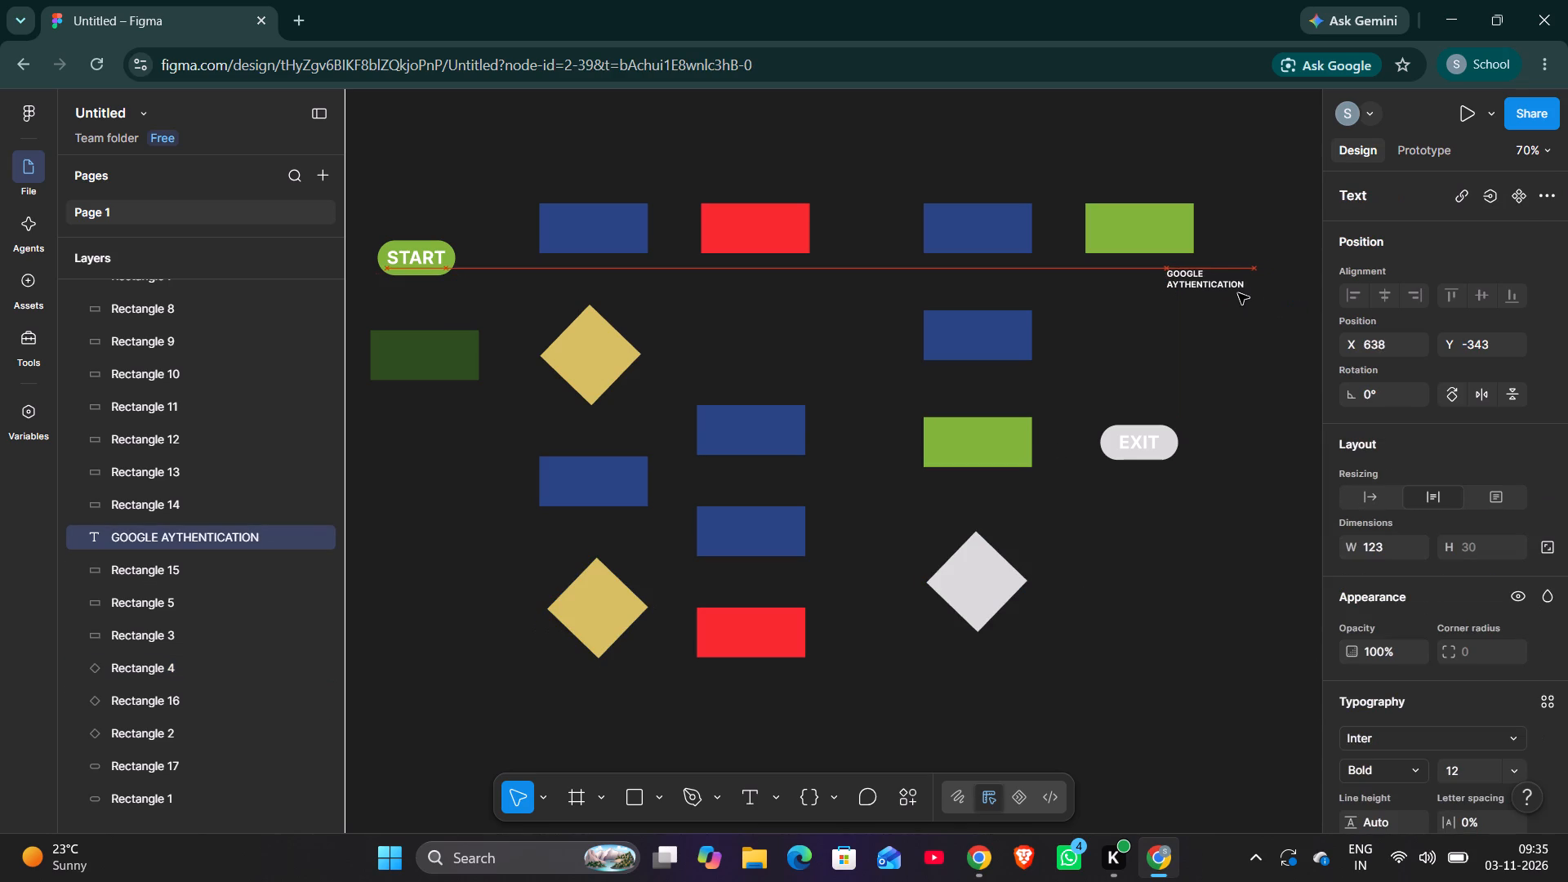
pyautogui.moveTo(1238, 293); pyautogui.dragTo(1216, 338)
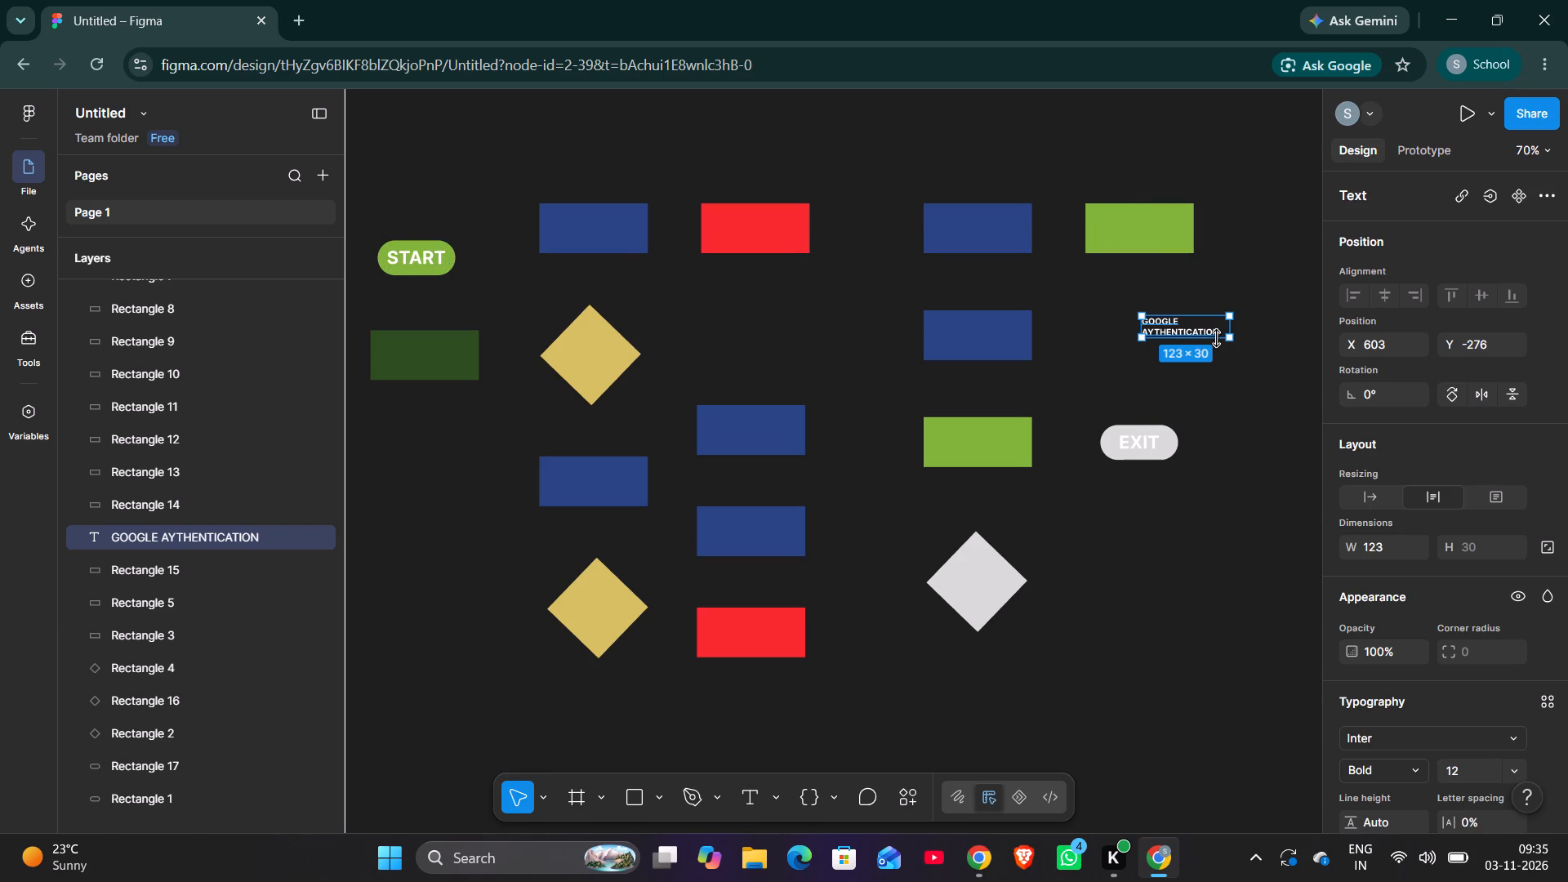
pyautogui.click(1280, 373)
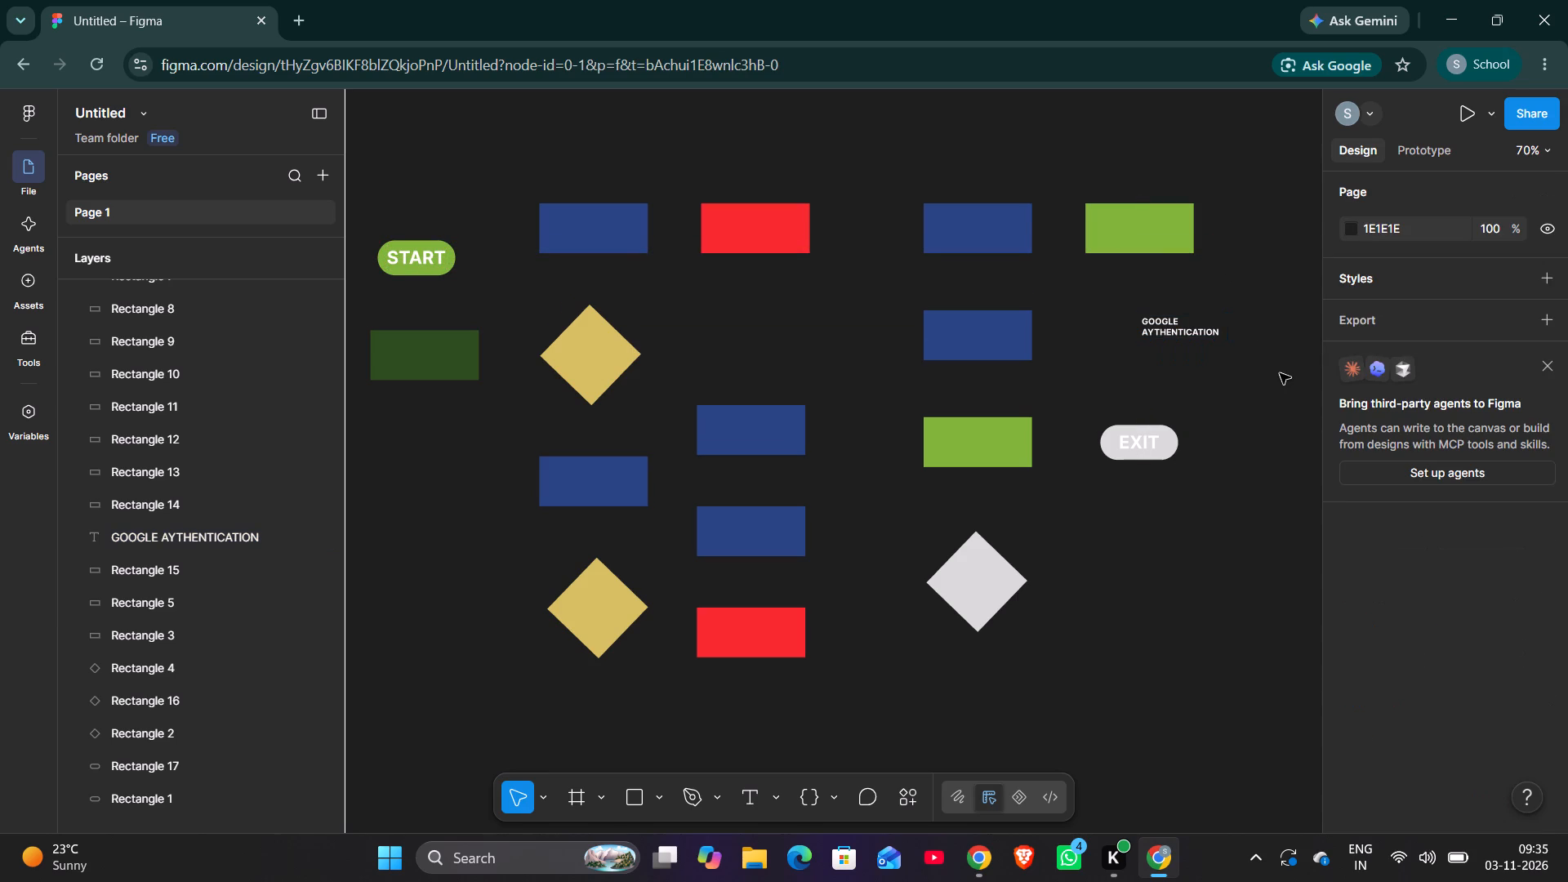
# Delete the GOOGLE AYTHENTICATION text from the flowchart.
pyautogui.doubleClick(1177, 336)
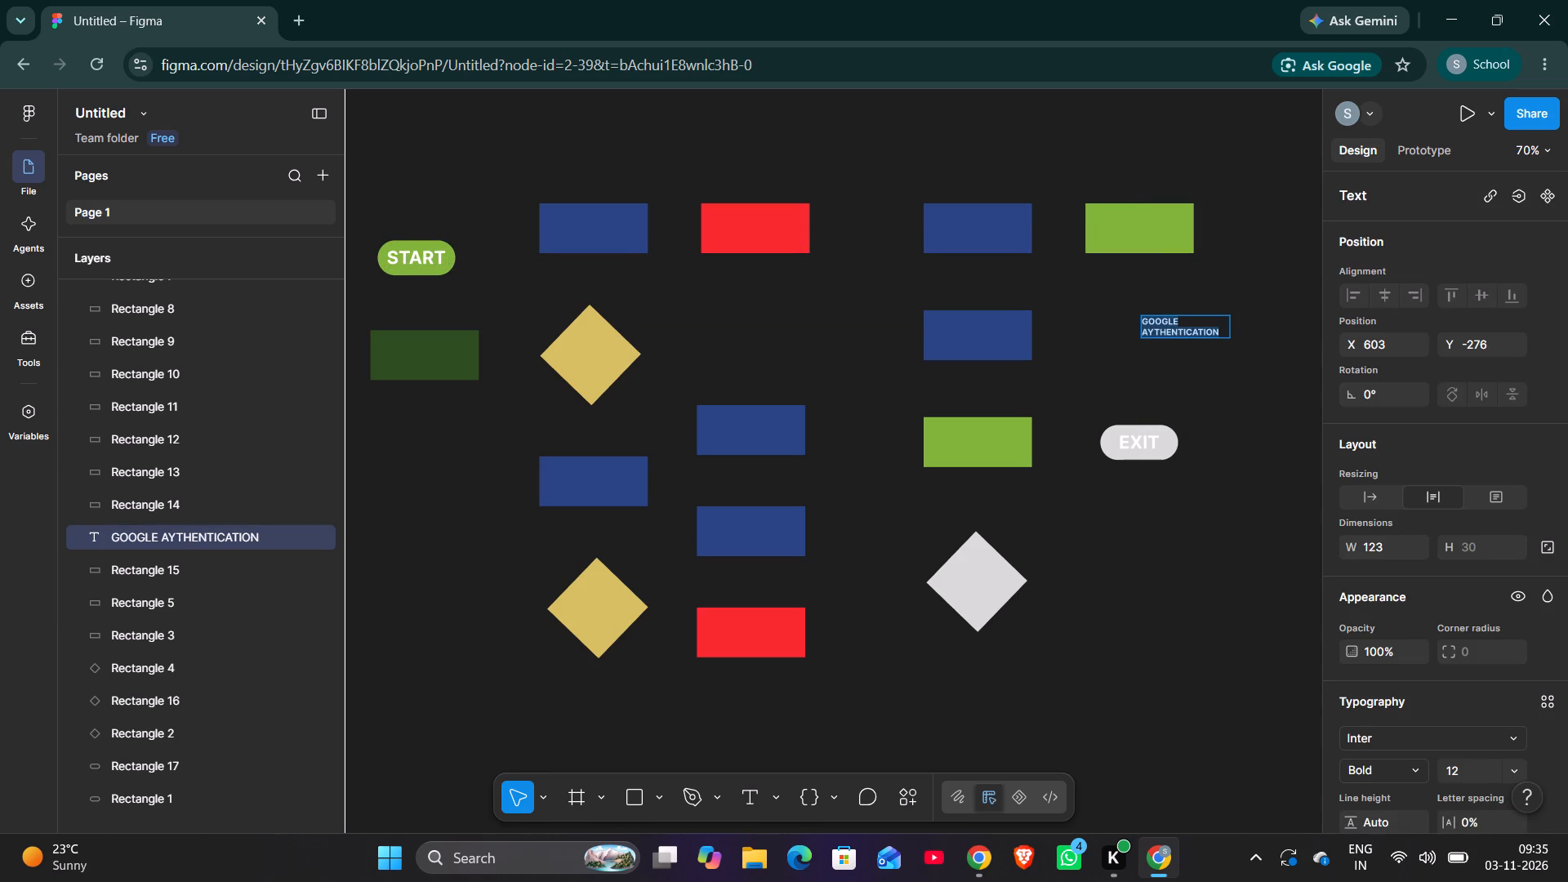
pyautogui.press('BackSpace')
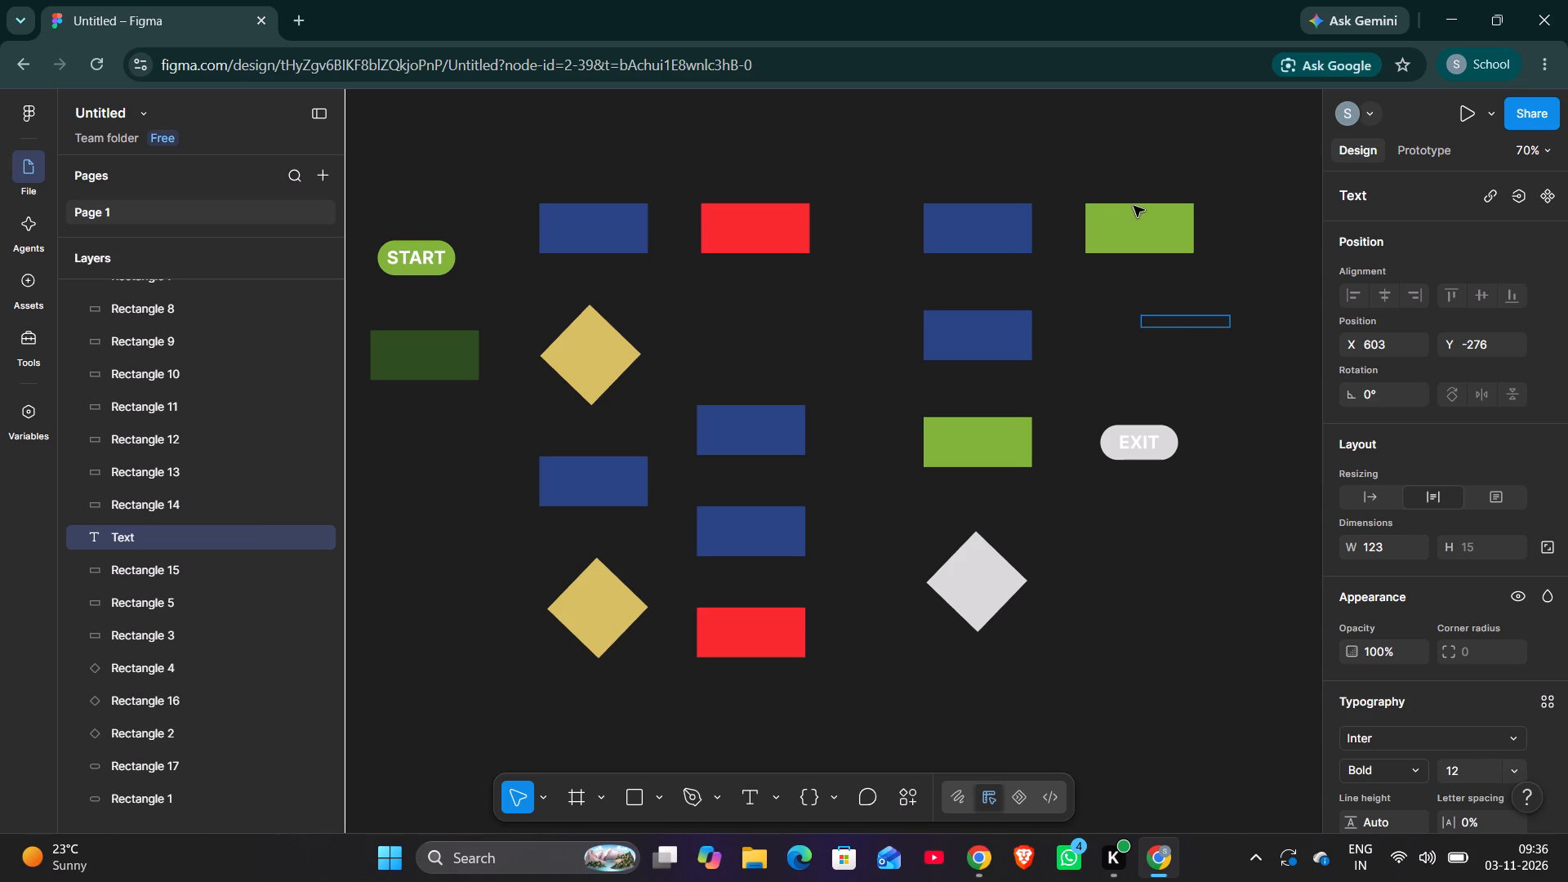
pyautogui.click(980, 586)
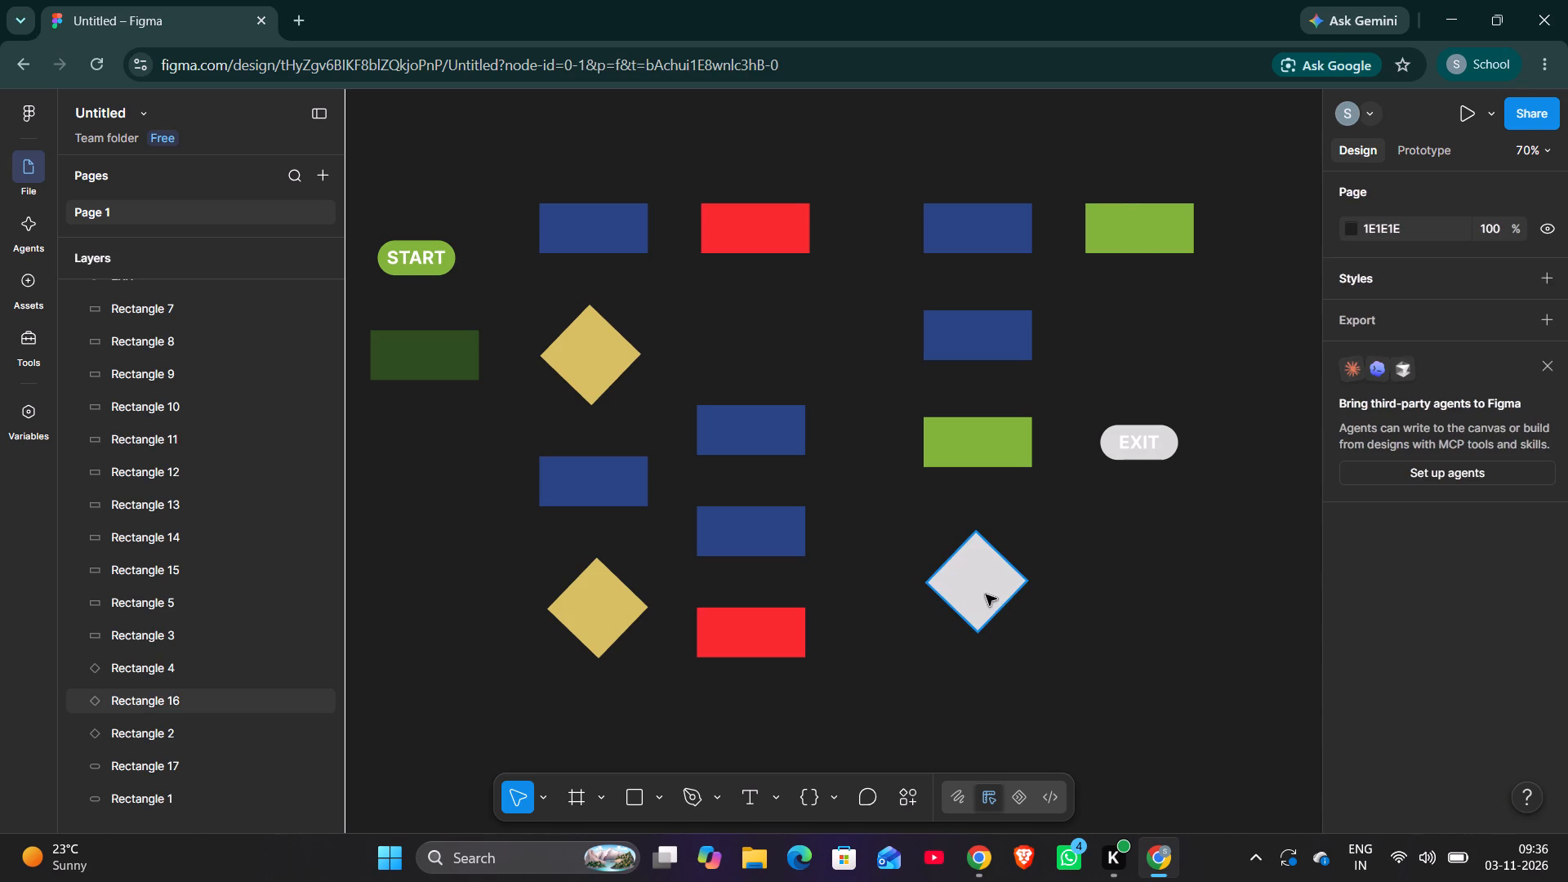
# Fill the grey diamond at the bottom of the fourth column with the copied yellow D6BE60.
pyautogui.click(986, 594)
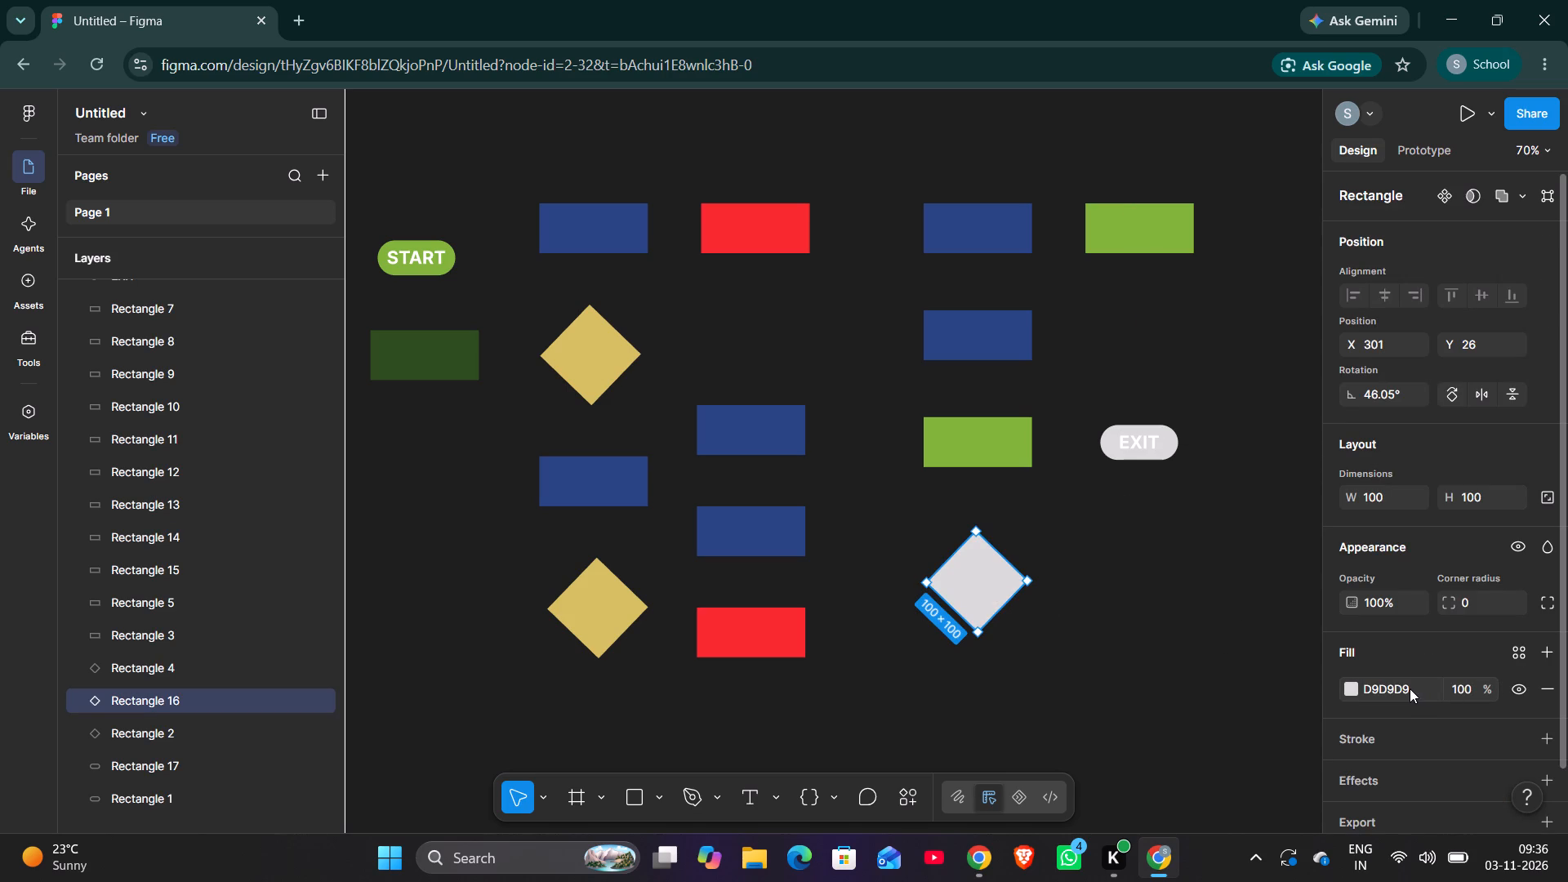
pyautogui.moveTo(1410, 688); pyautogui.dragTo(1301, 692)
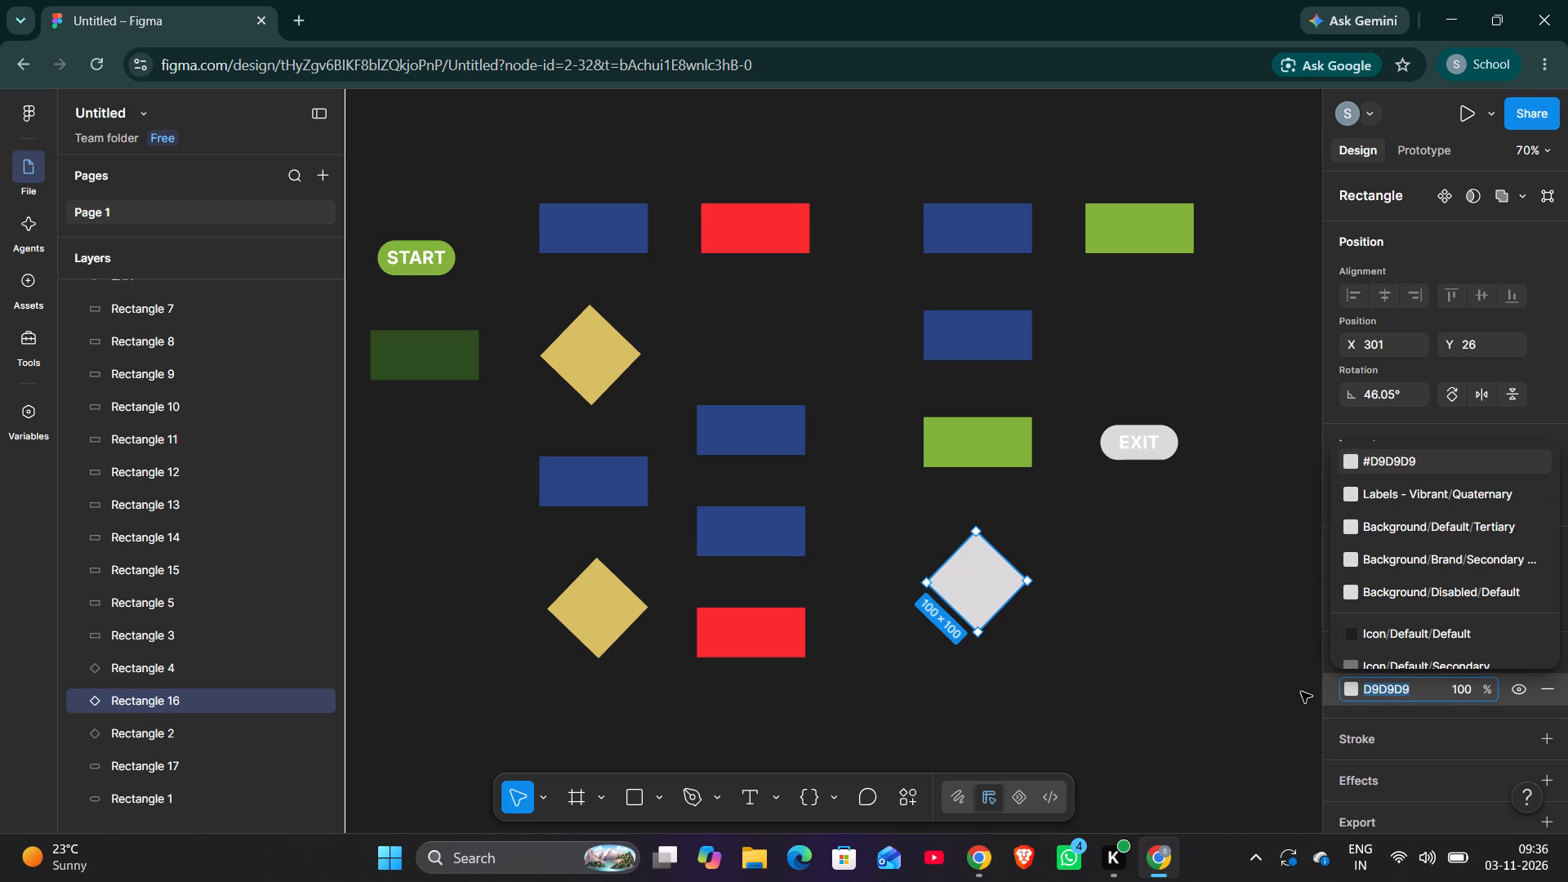
pyautogui.hotkey('ctrl', 'v')
pyautogui.press('Return')
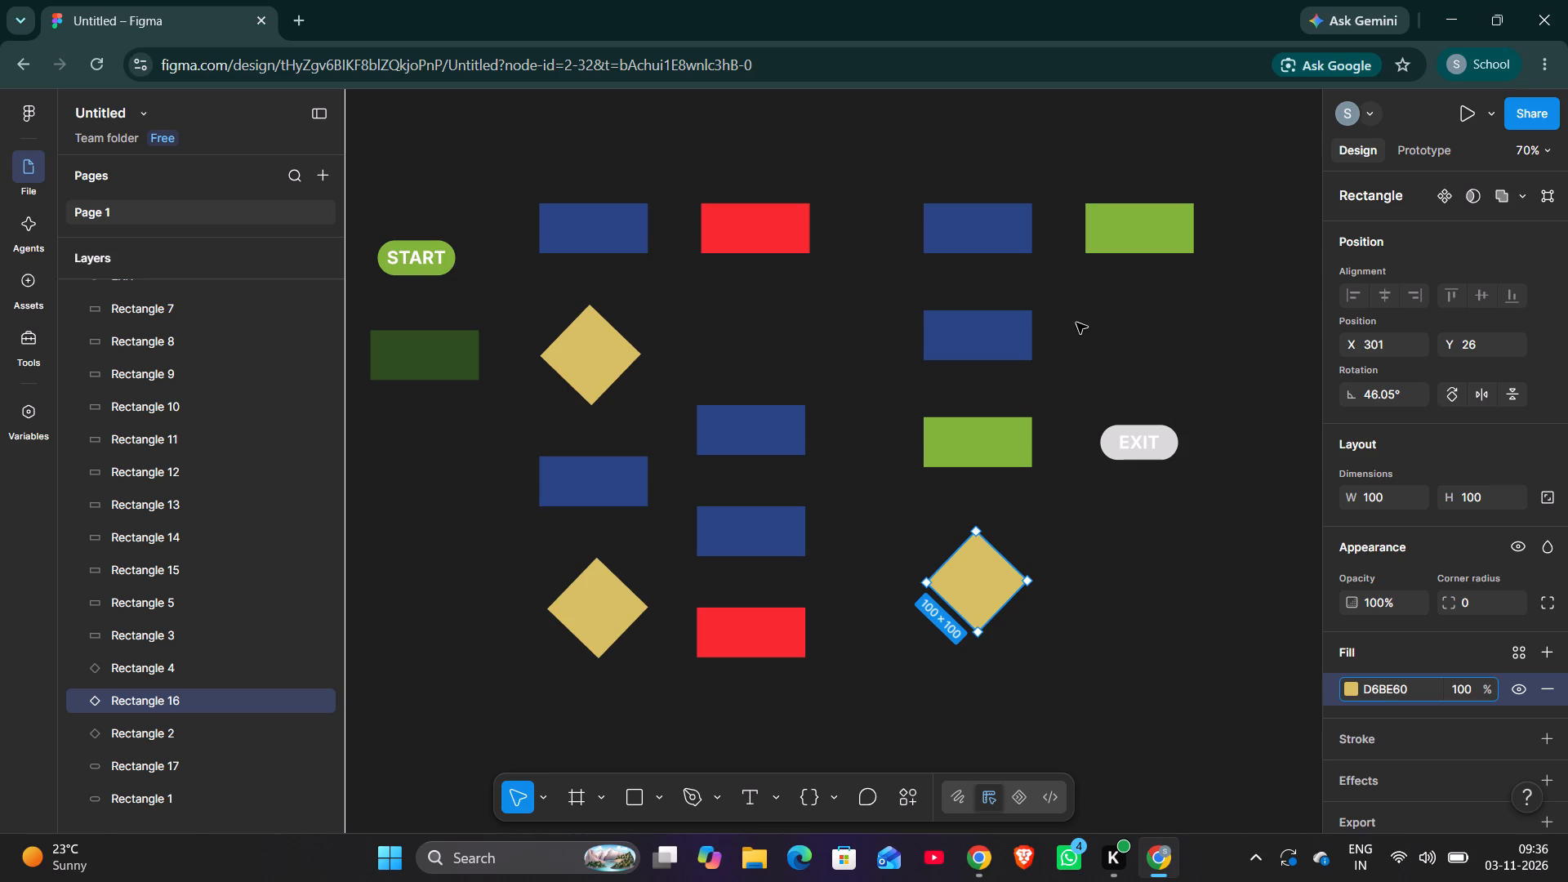
# Change the fill of the EXIT pill to dark brown 673F0B.
pyautogui.click(1107, 454)
pyautogui.doubleClick(1381, 688)
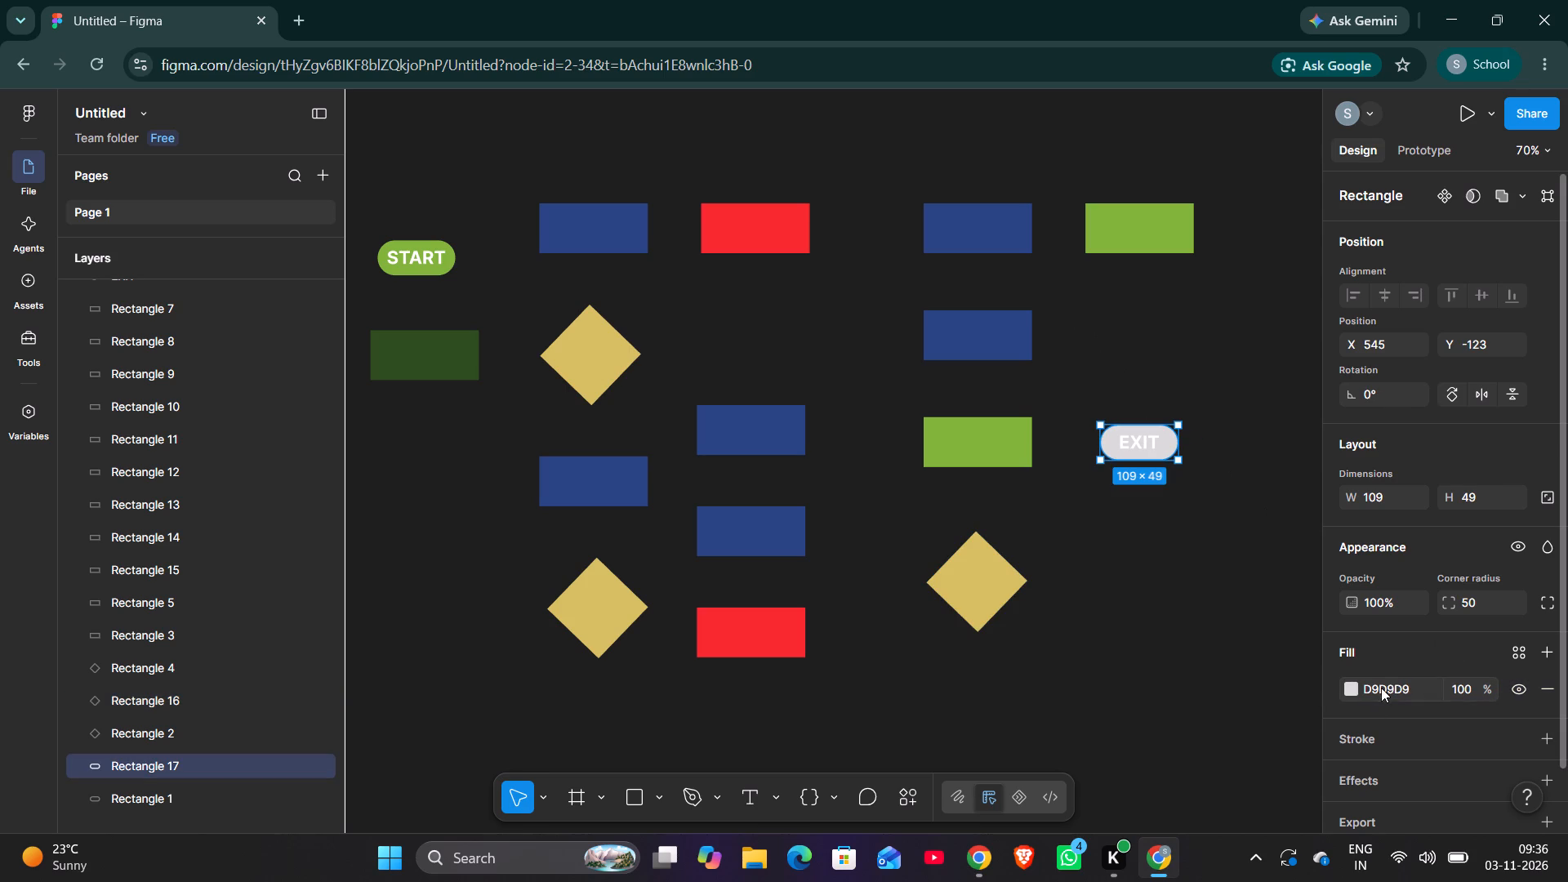
pyautogui.moveTo(1381, 688); pyautogui.dragTo(1351, 689)
pyautogui.click(1351, 689)
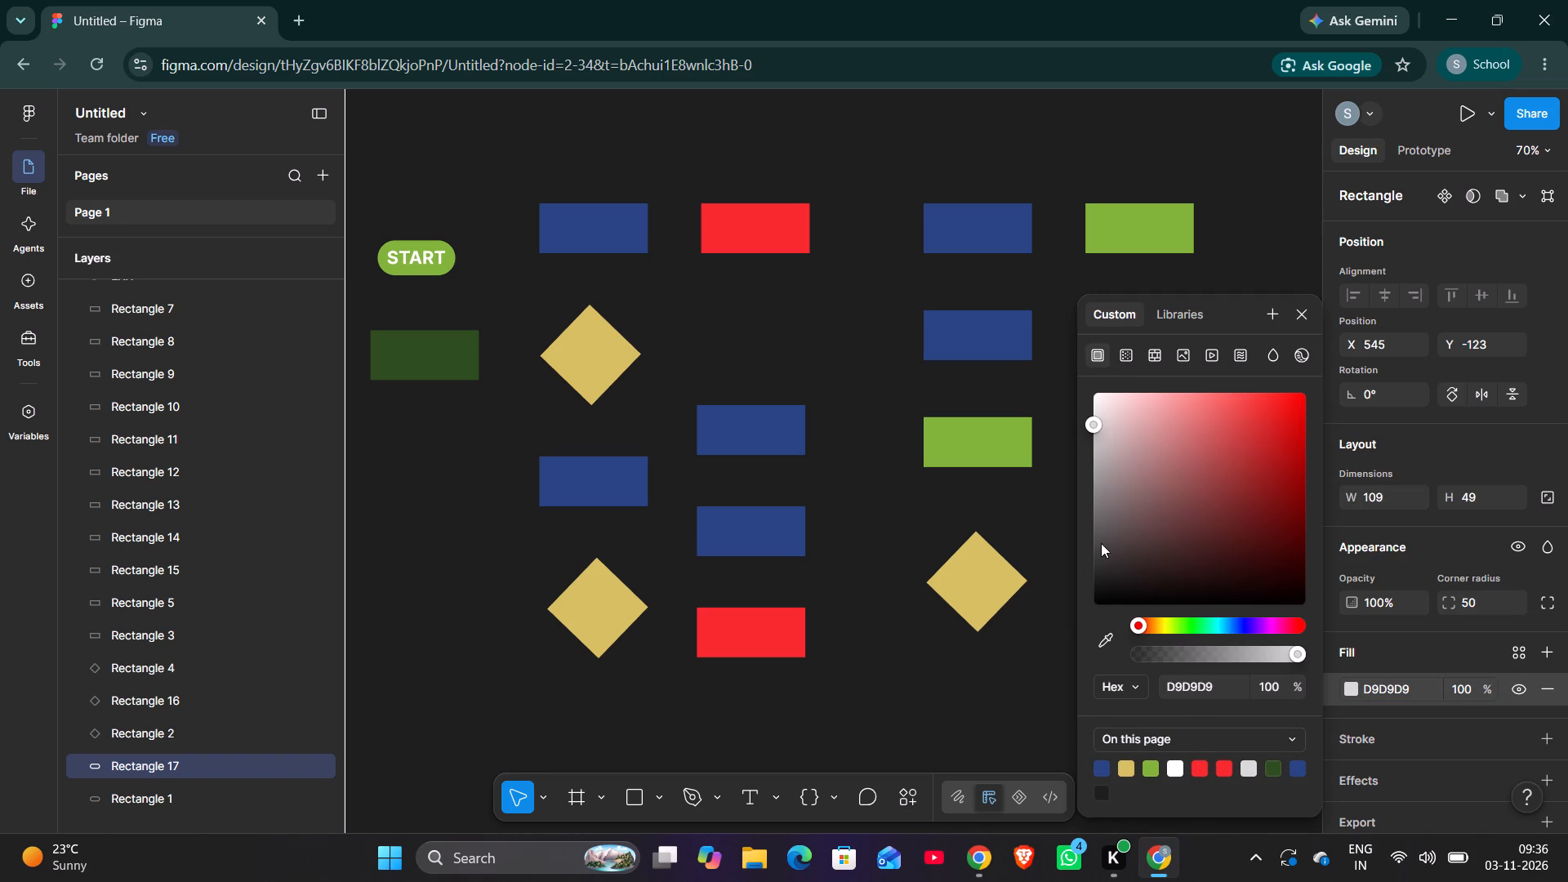
pyautogui.moveTo(1089, 421); pyautogui.dragTo(1117, 412)
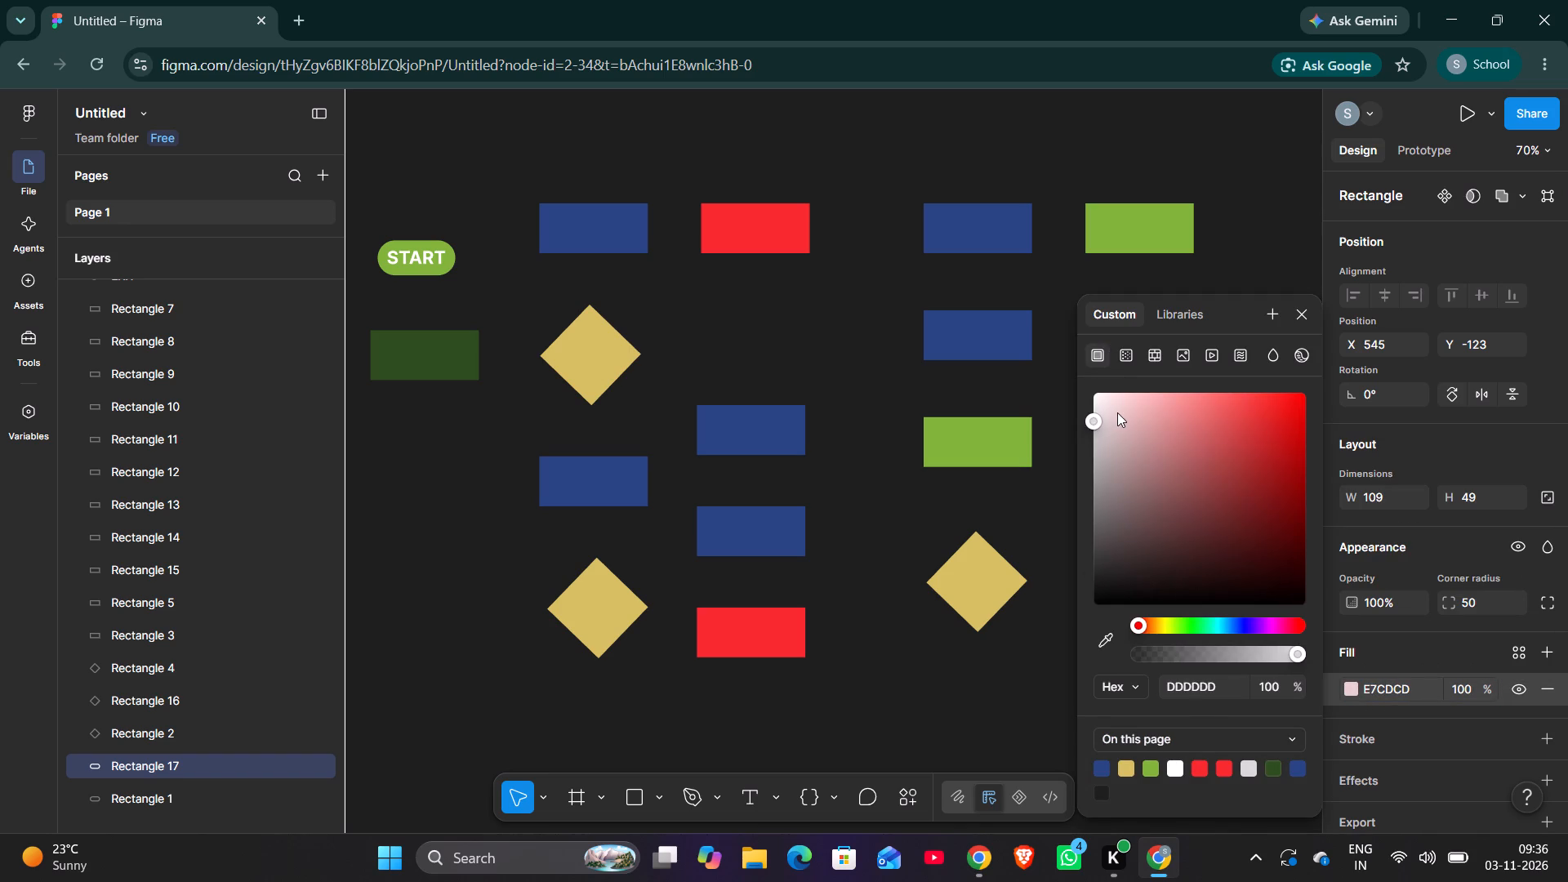
pyautogui.moveTo(1117, 412); pyautogui.dragTo(1114, 414)
pyautogui.moveTo(1138, 621); pyautogui.dragTo(1142, 616)
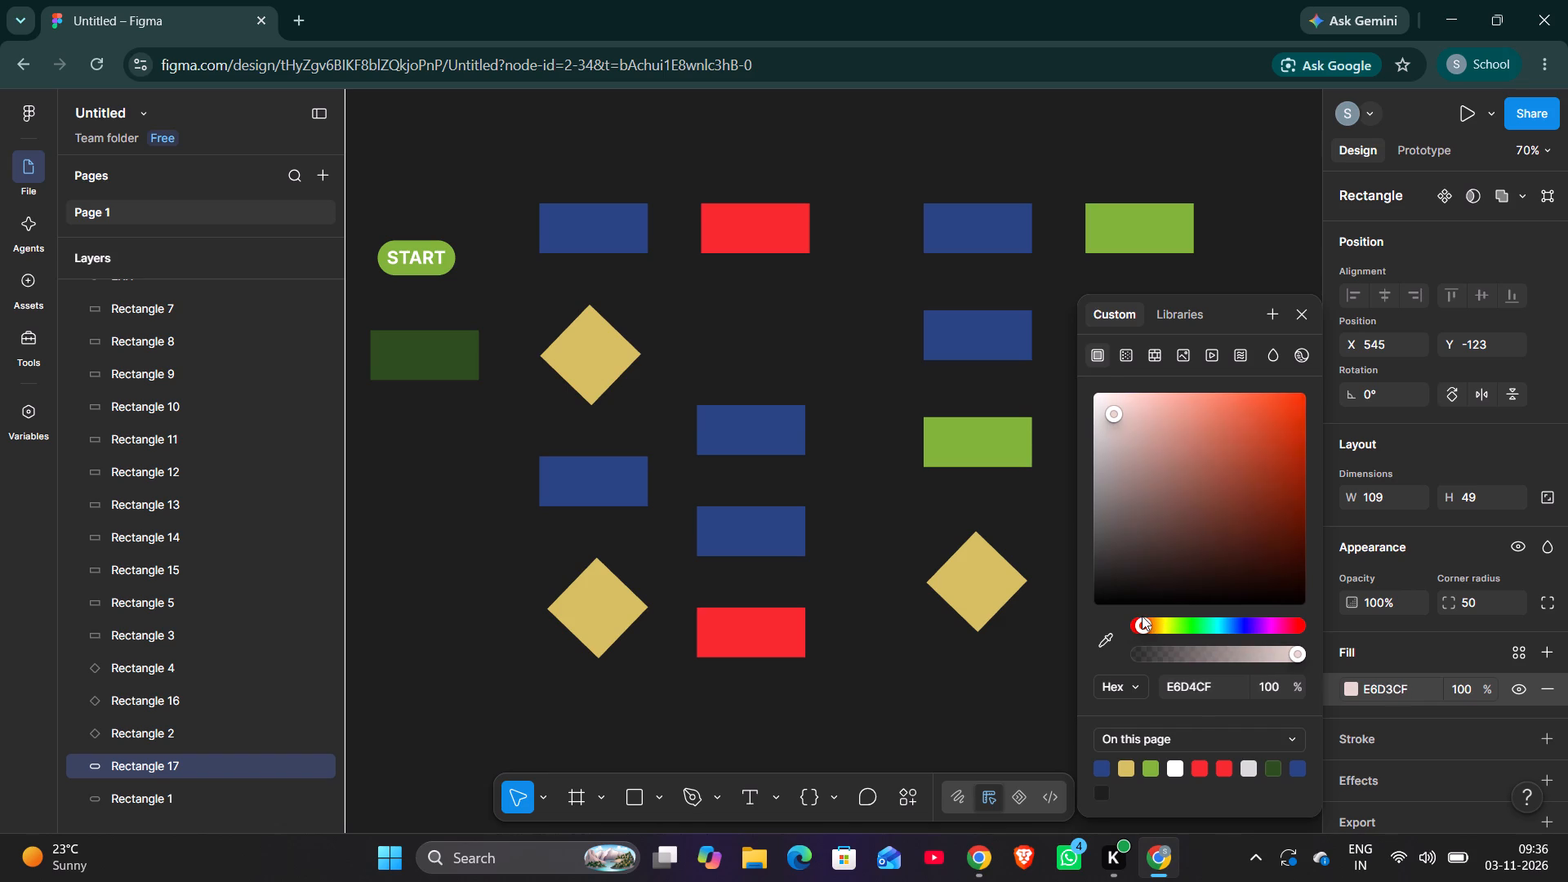
pyautogui.moveTo(1142, 616); pyautogui.dragTo(1152, 621)
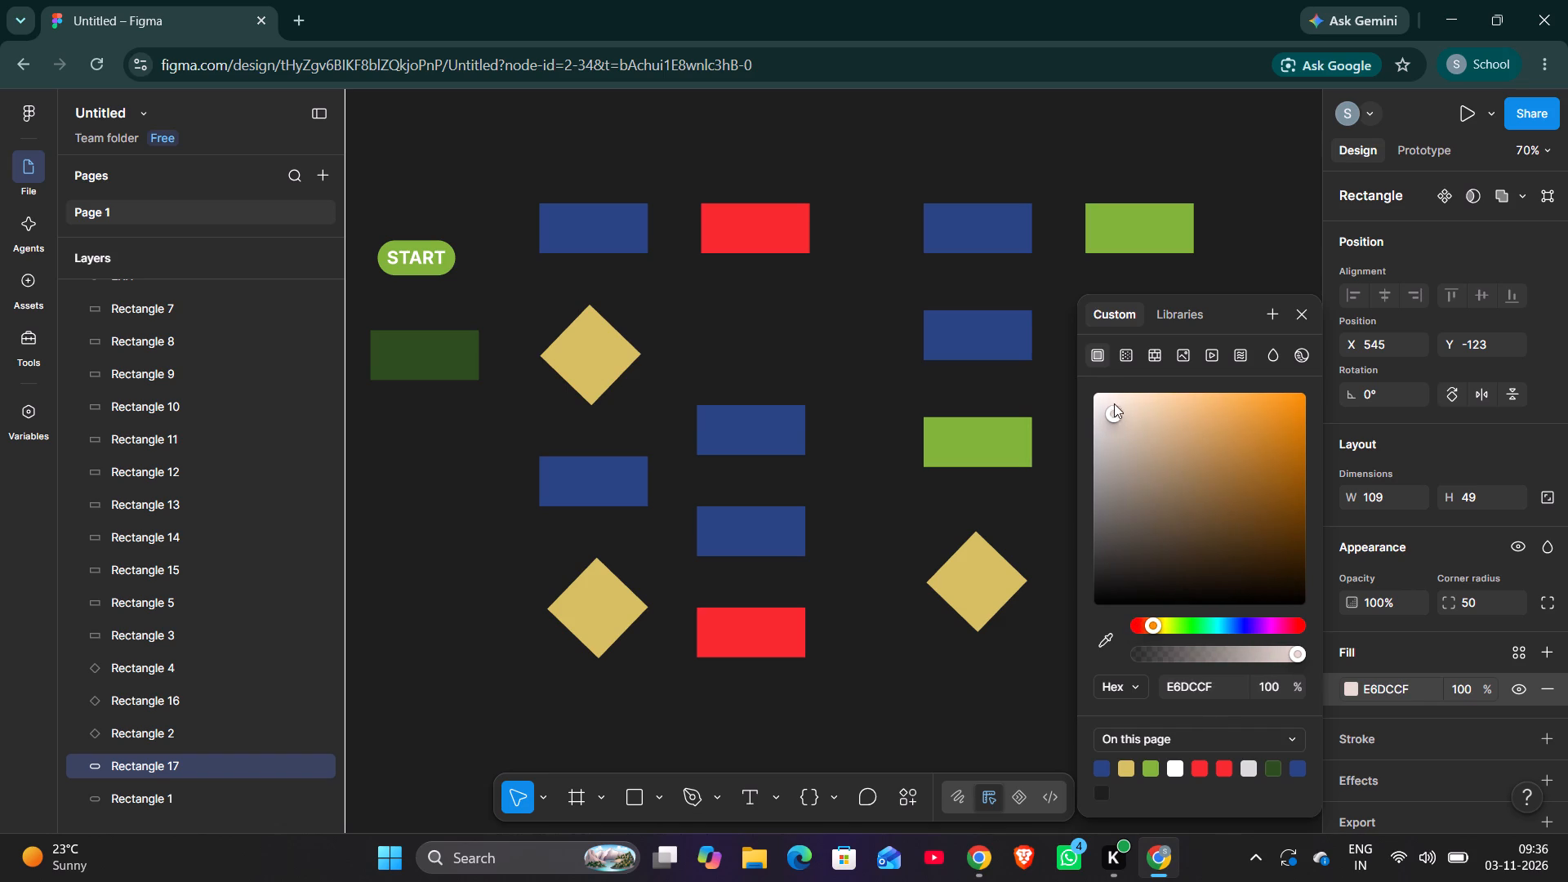
pyautogui.moveTo(1114, 408); pyautogui.dragTo(1301, 591)
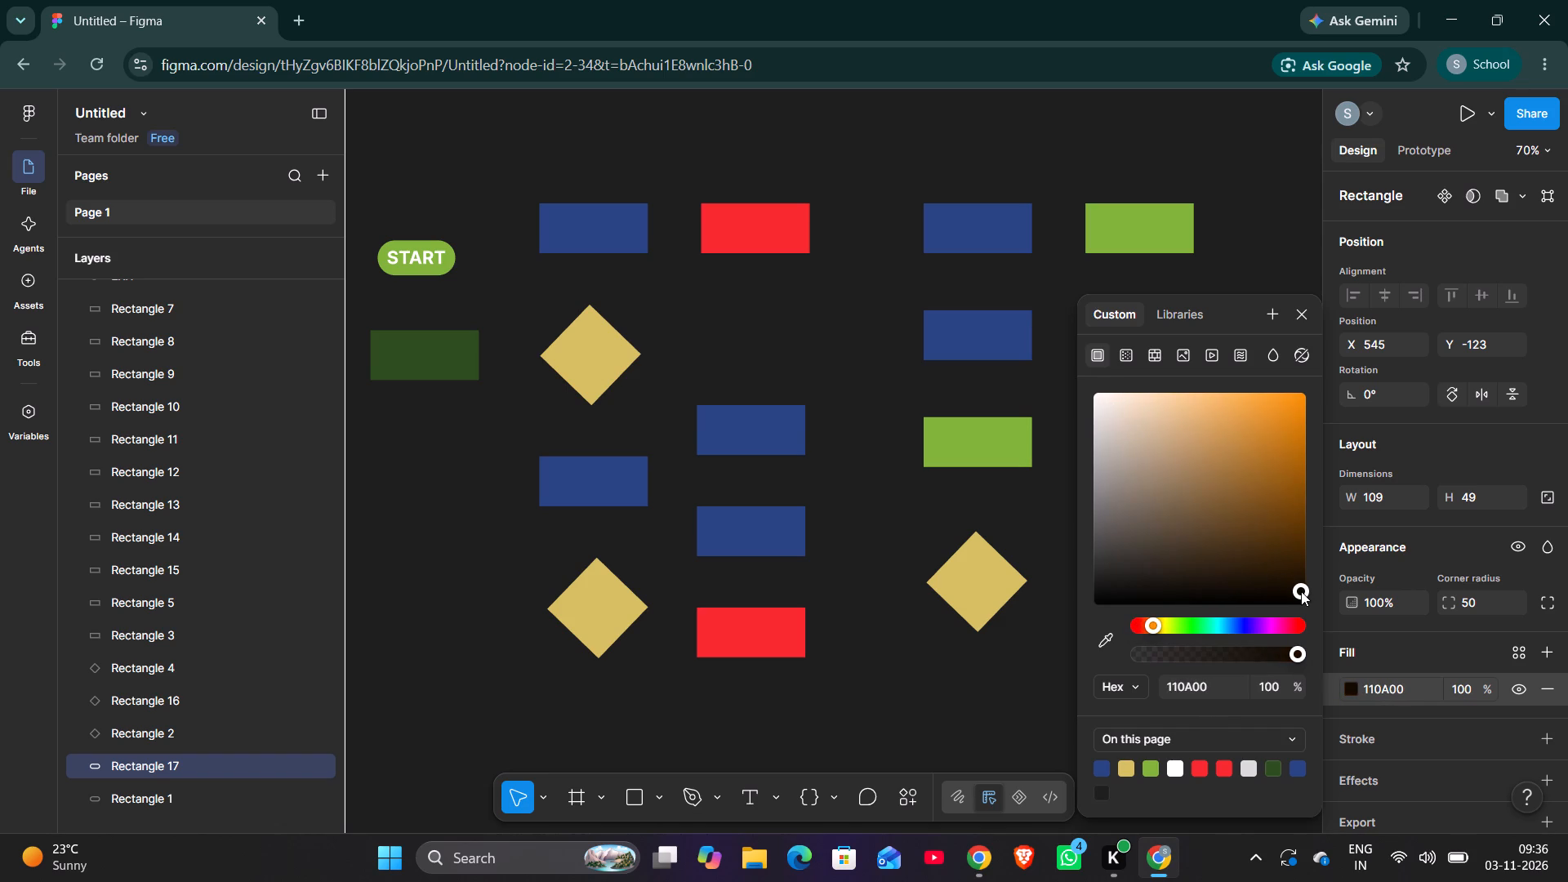
pyautogui.moveTo(1301, 591); pyautogui.dragTo(1303, 592)
pyautogui.moveTo(1303, 592); pyautogui.dragTo(1289, 536)
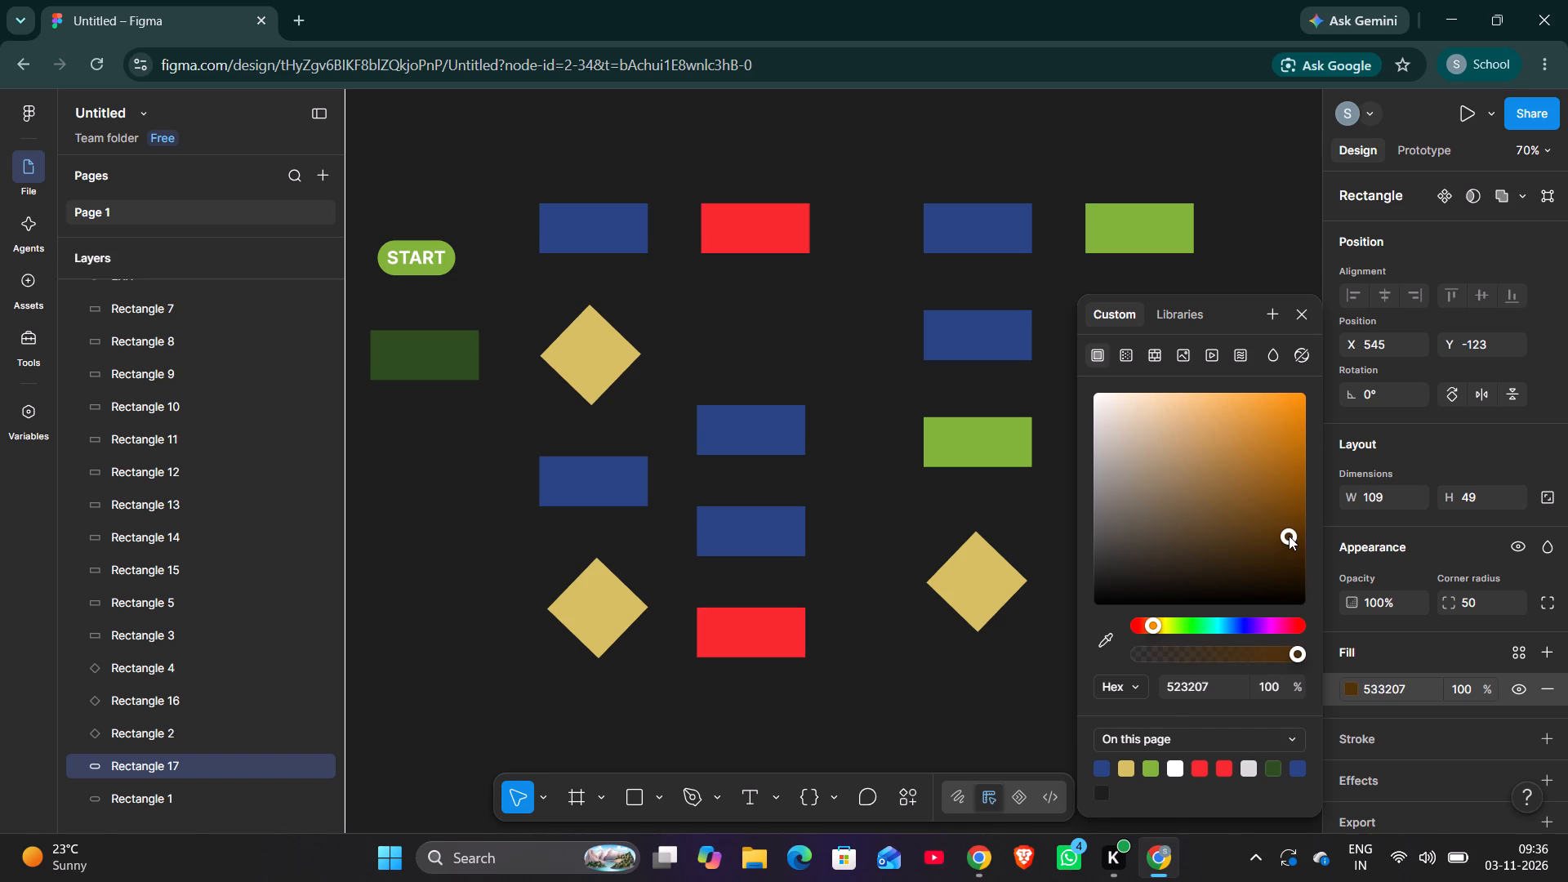
pyautogui.moveTo(1289, 536); pyautogui.dragTo(1282, 513)
pyautogui.moveTo(1282, 513); pyautogui.dragTo(1282, 519)
pyautogui.press('Return')
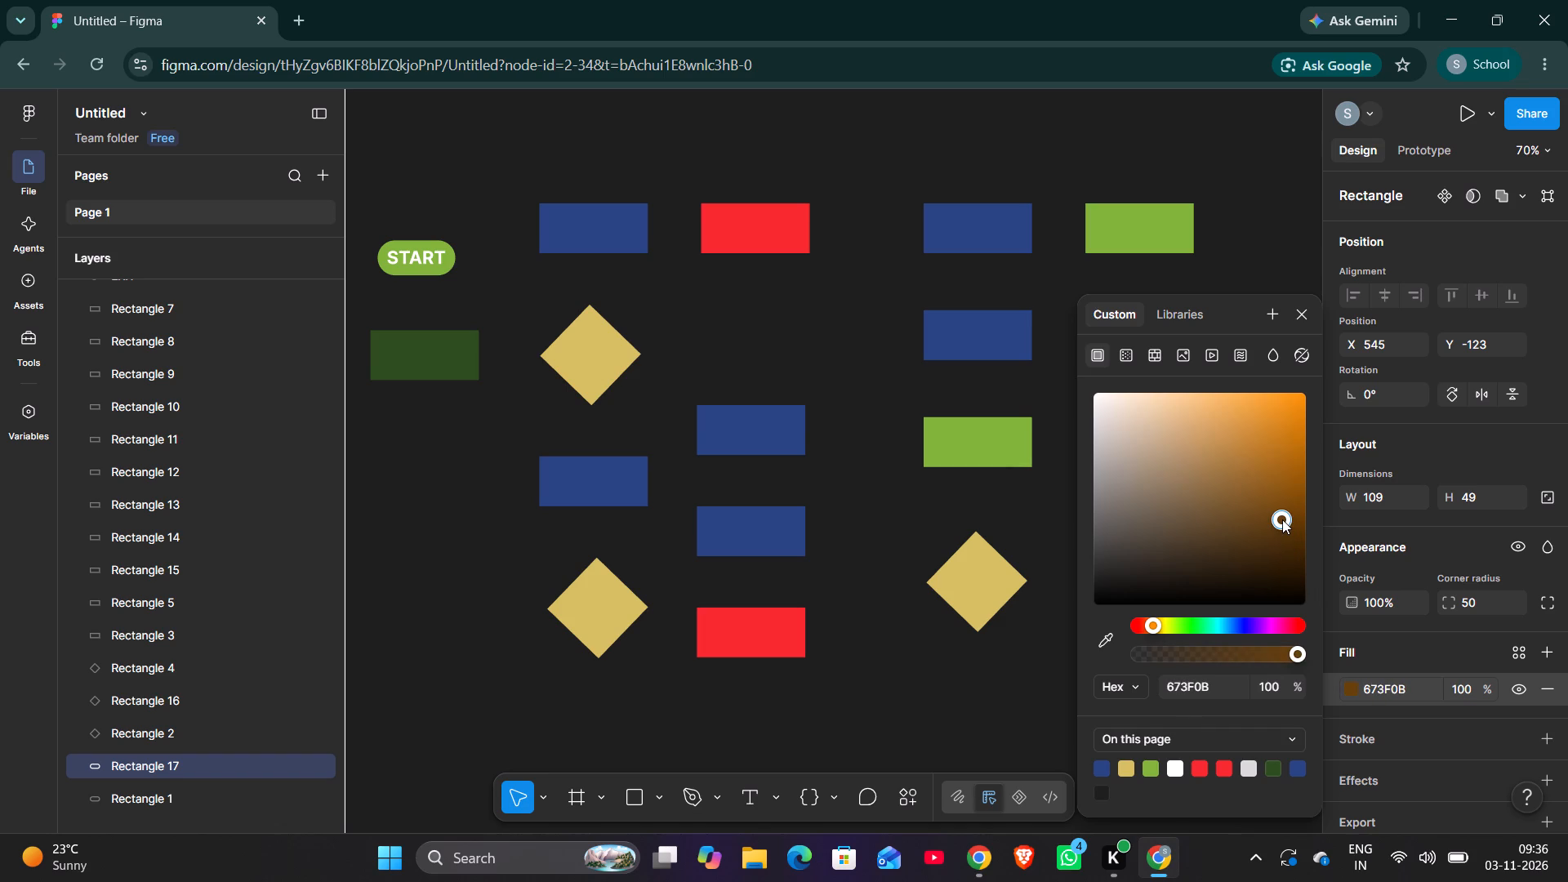
pyautogui.click(1407, 680)
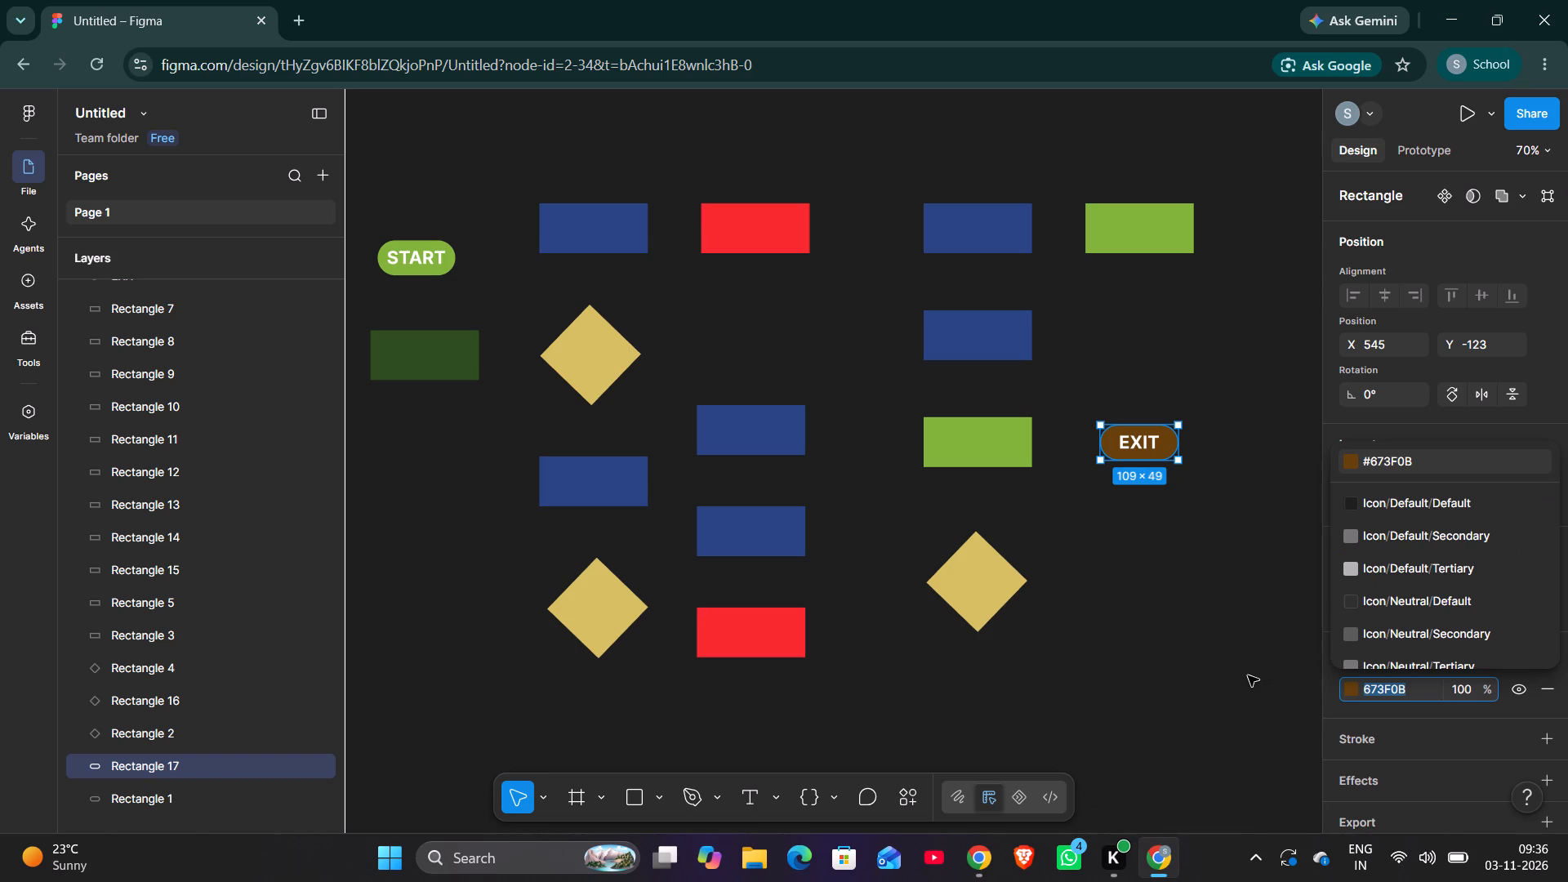
pyautogui.press('Return')
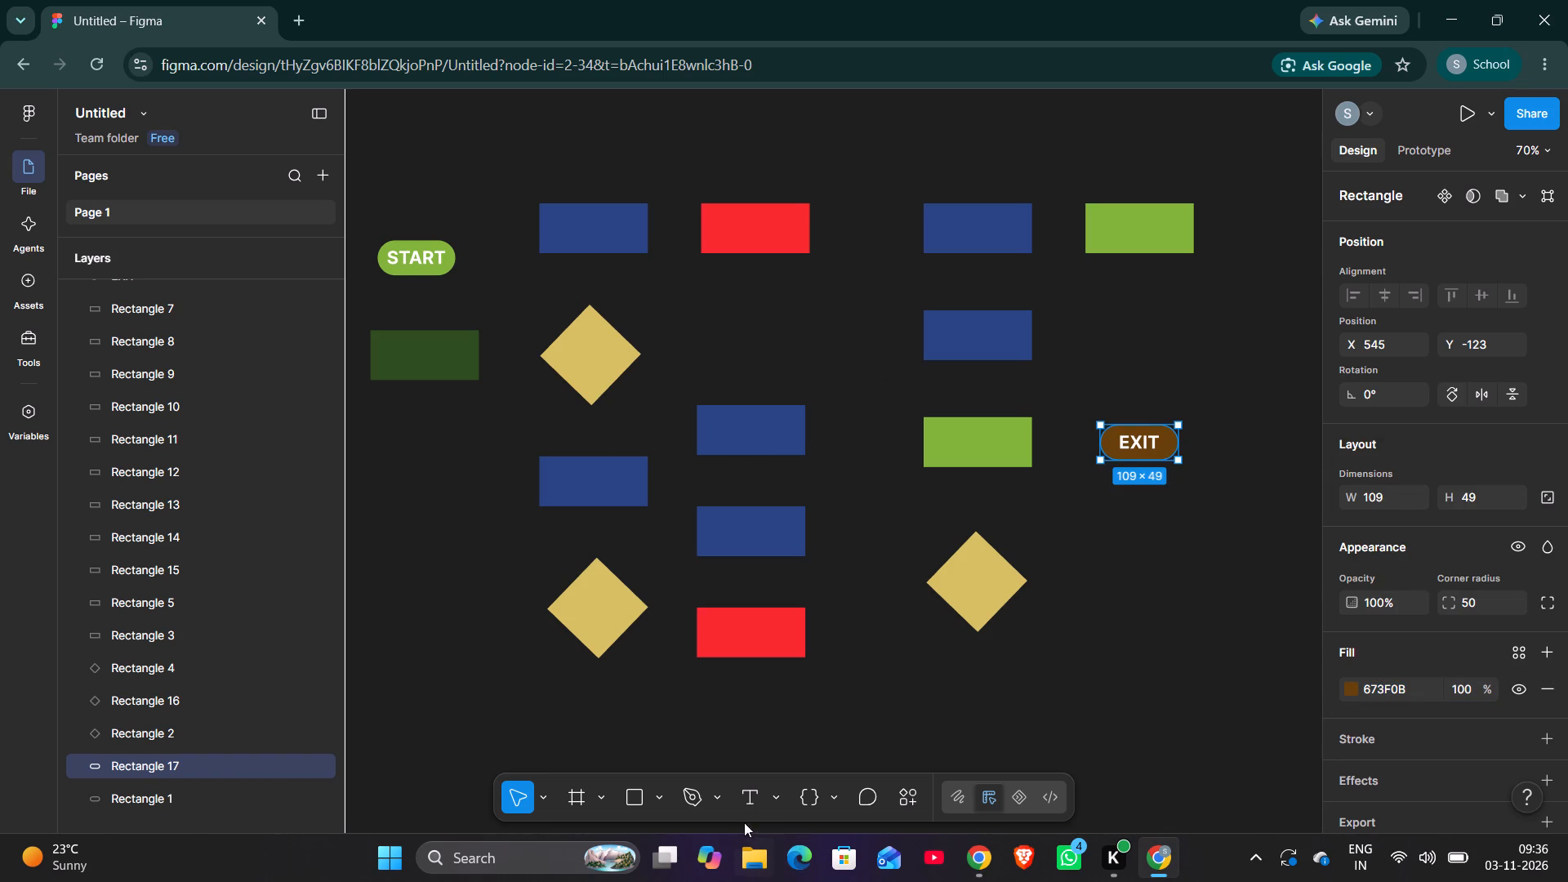
# Add the text "google aythentication" over the green rectangle at the top of the last column.
pyautogui.click(751, 801)
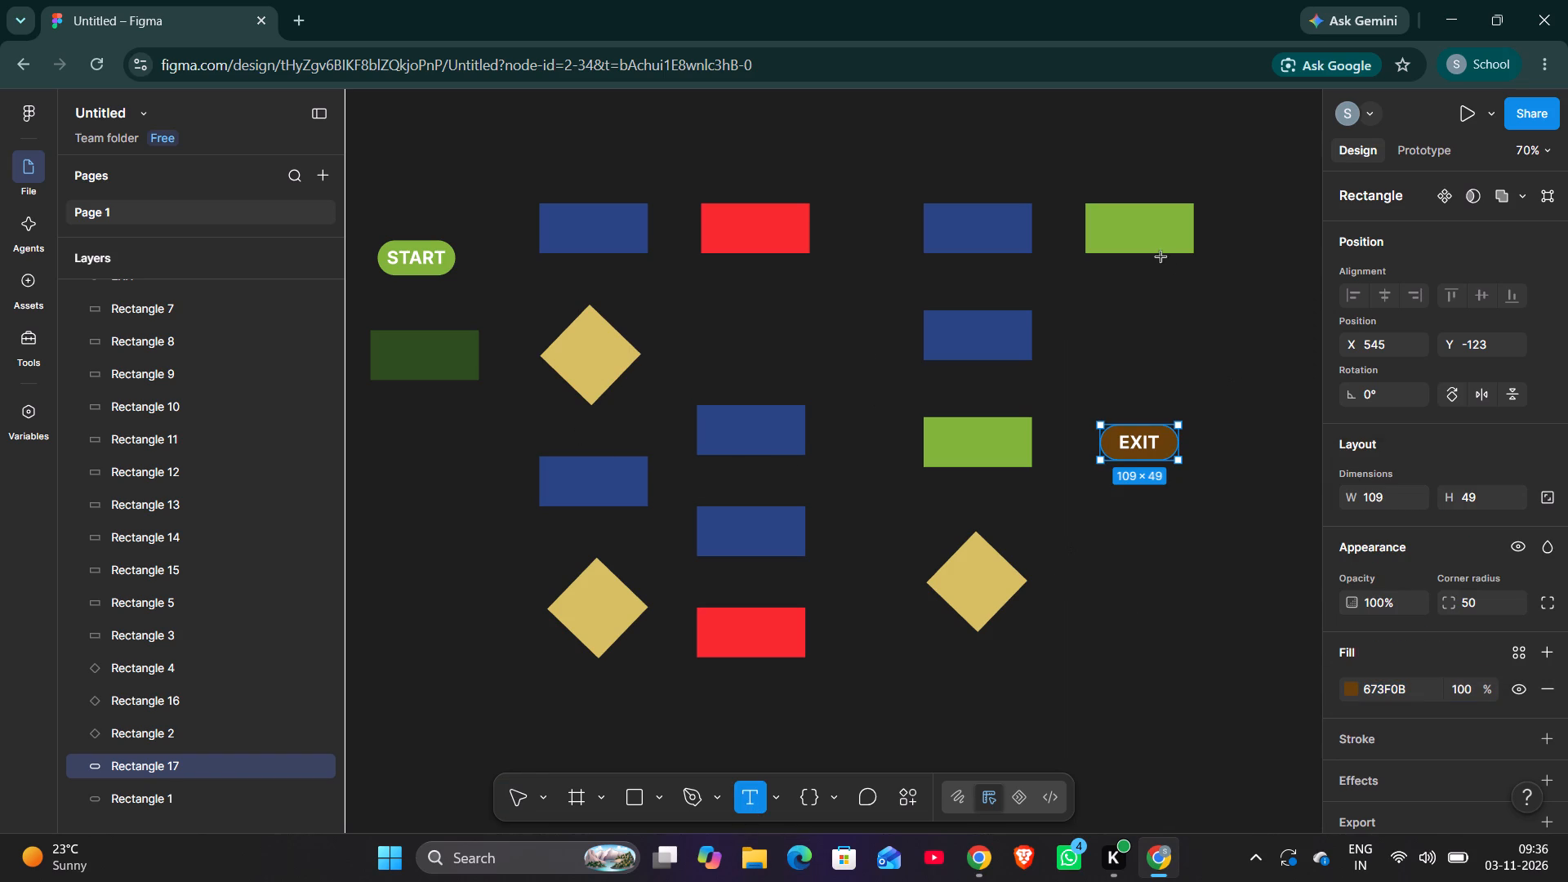
pyautogui.click(1122, 225)
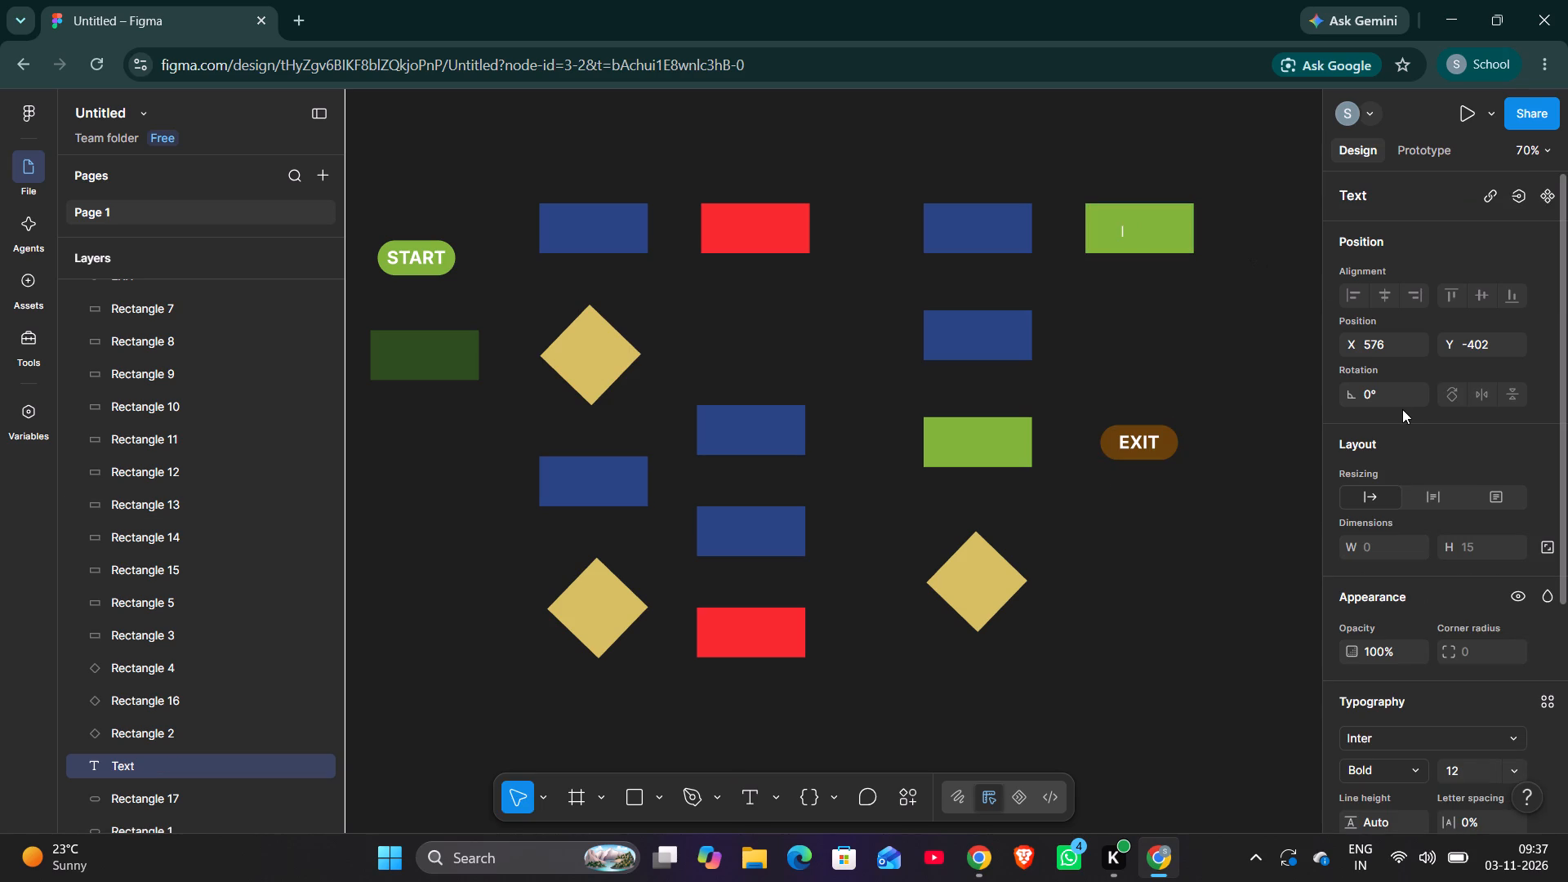
pyautogui.scroll(-1, 1402, 409)
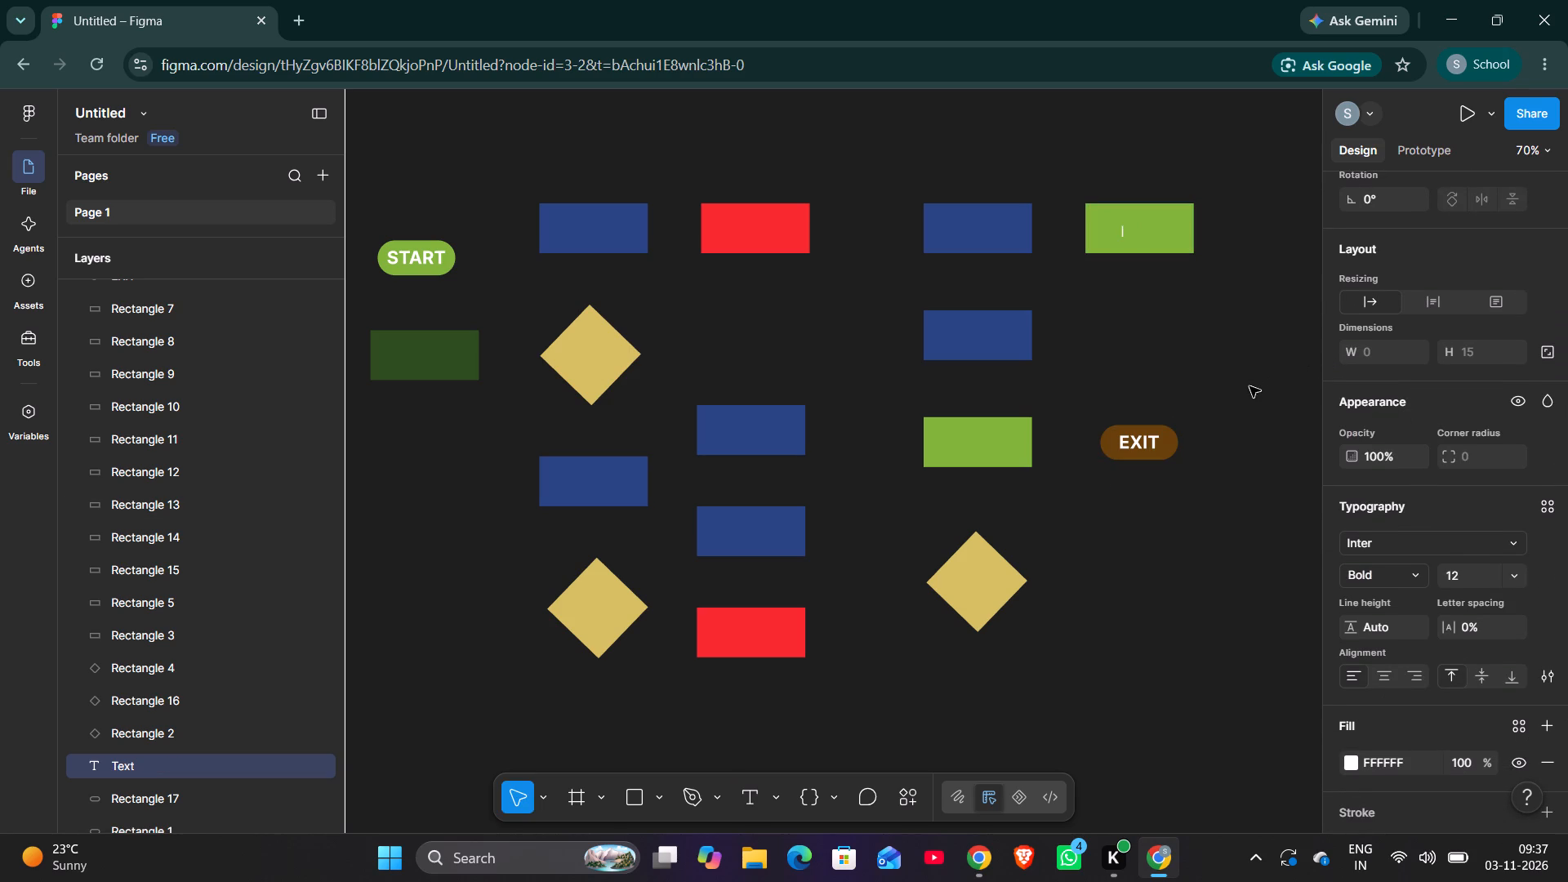
pyautogui.press('g')
pyautogui.write('oo')
pyautogui.write('gl')
pyautogui.press('e')
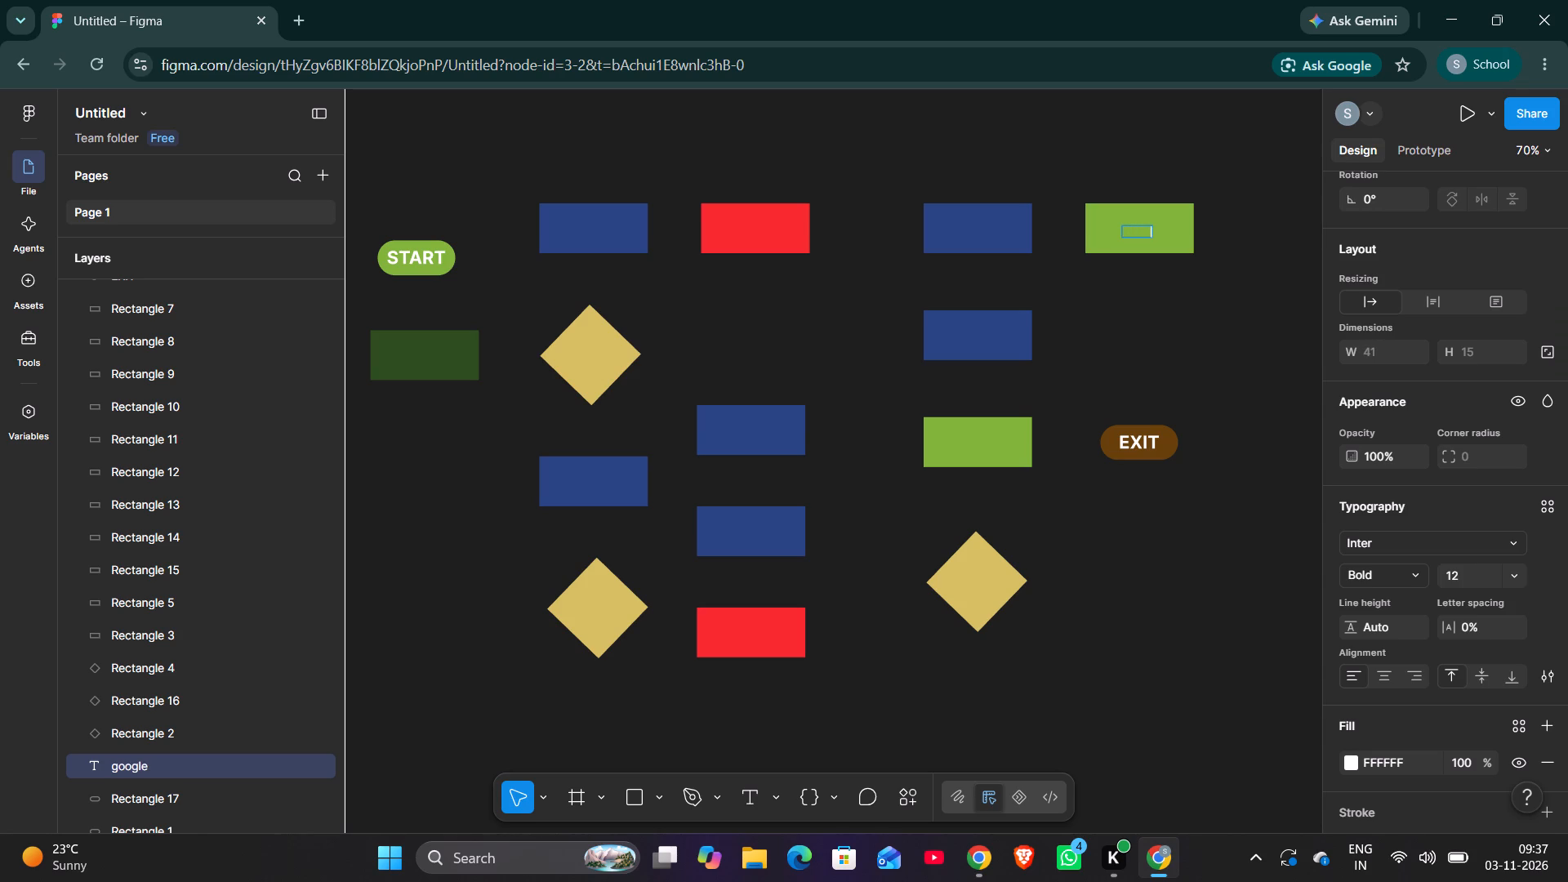
pyautogui.scroll(-3, 1479, 514)
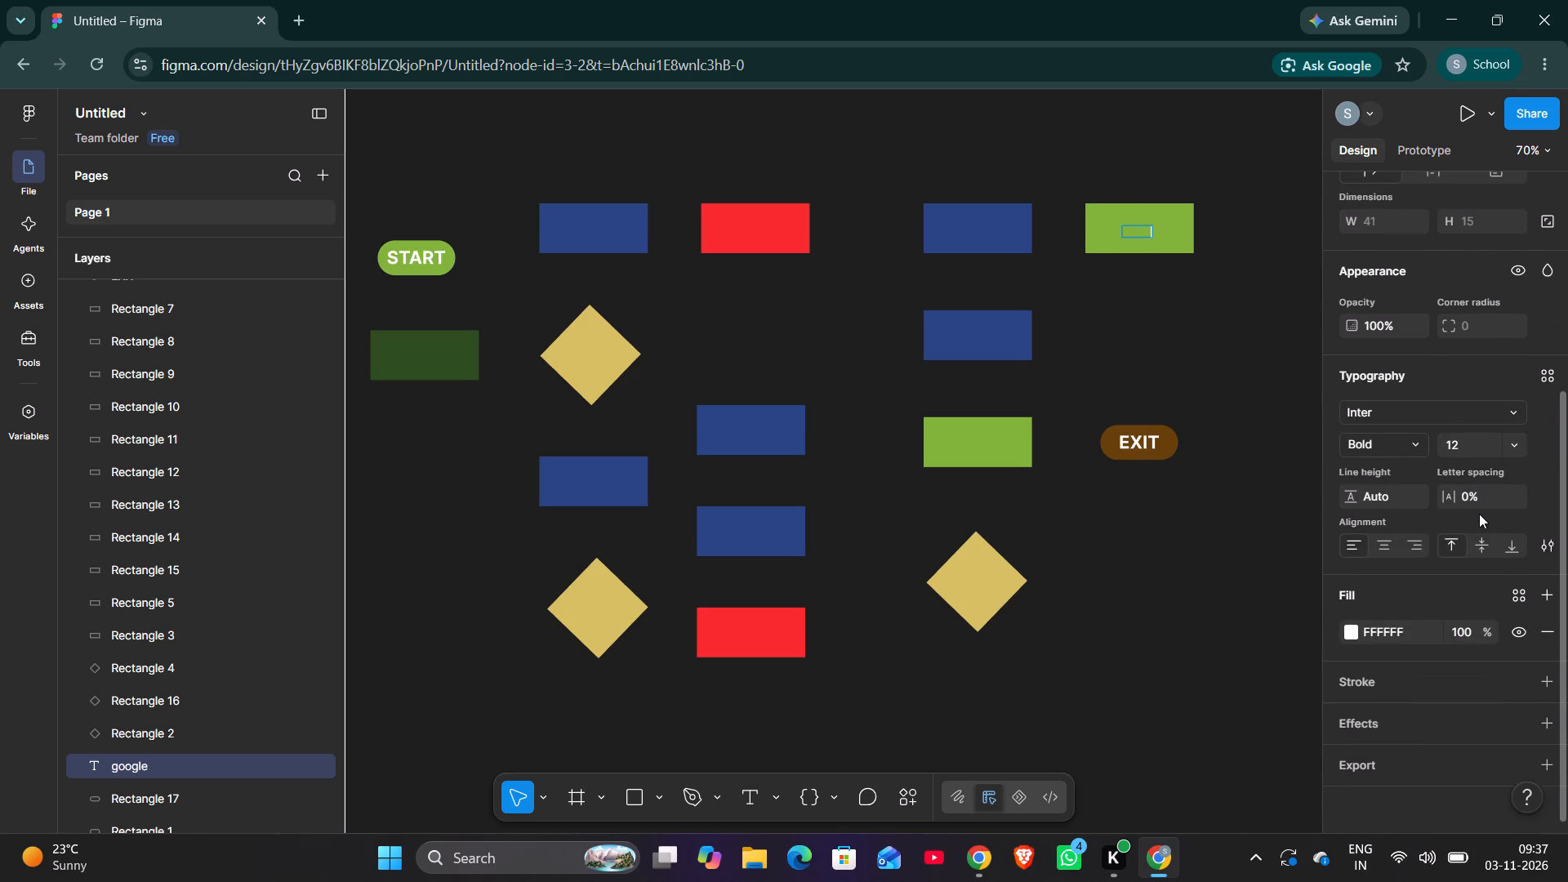
pyautogui.scroll(4, 1479, 514)
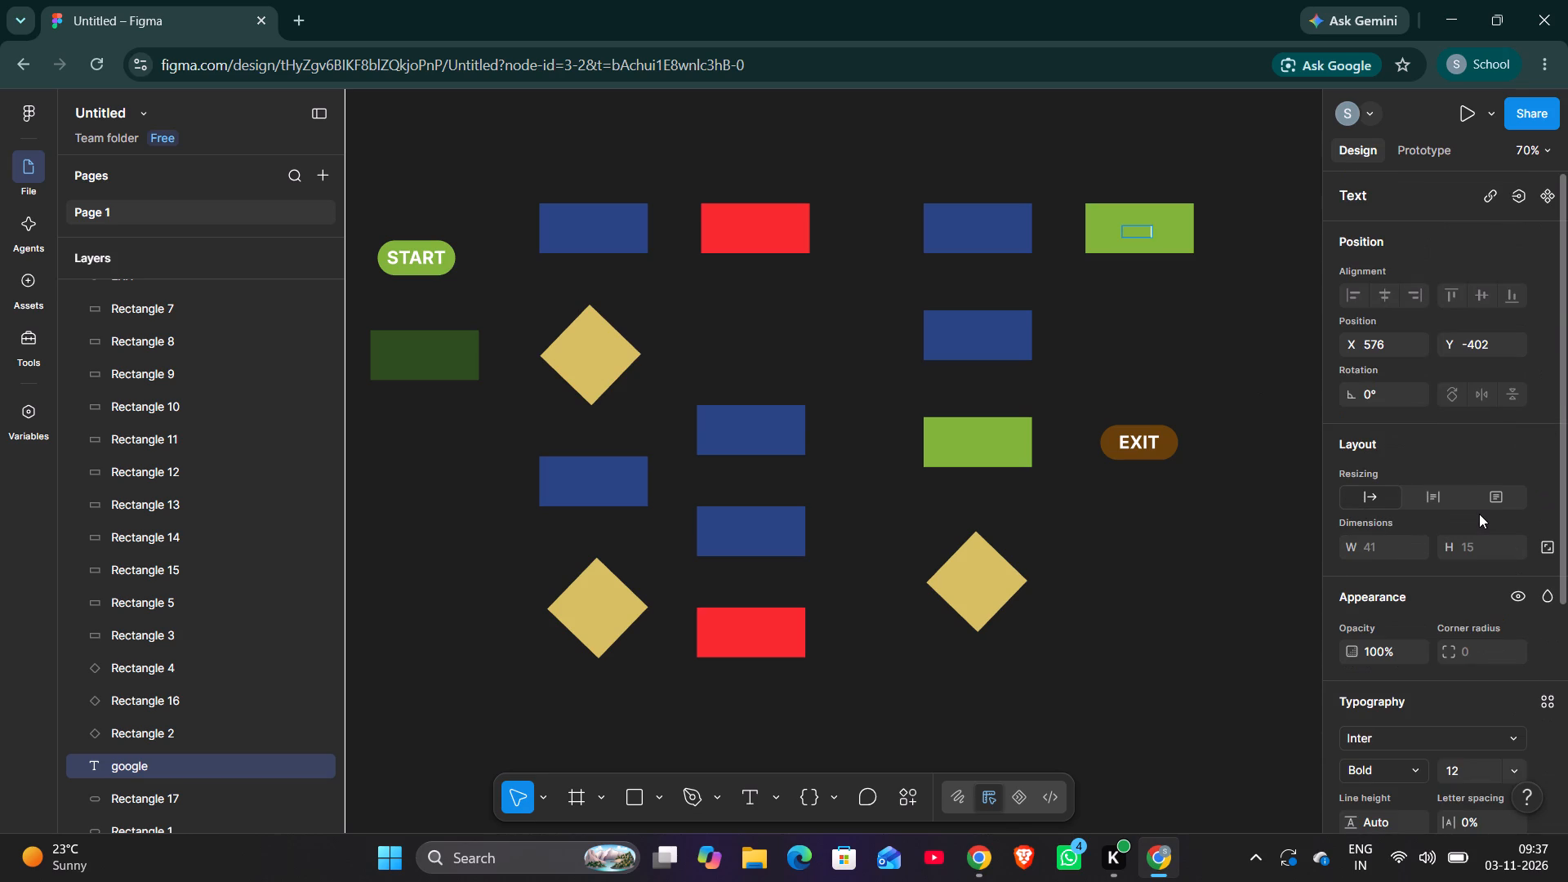
pyautogui.press('space')
pyautogui.write('aythentication')
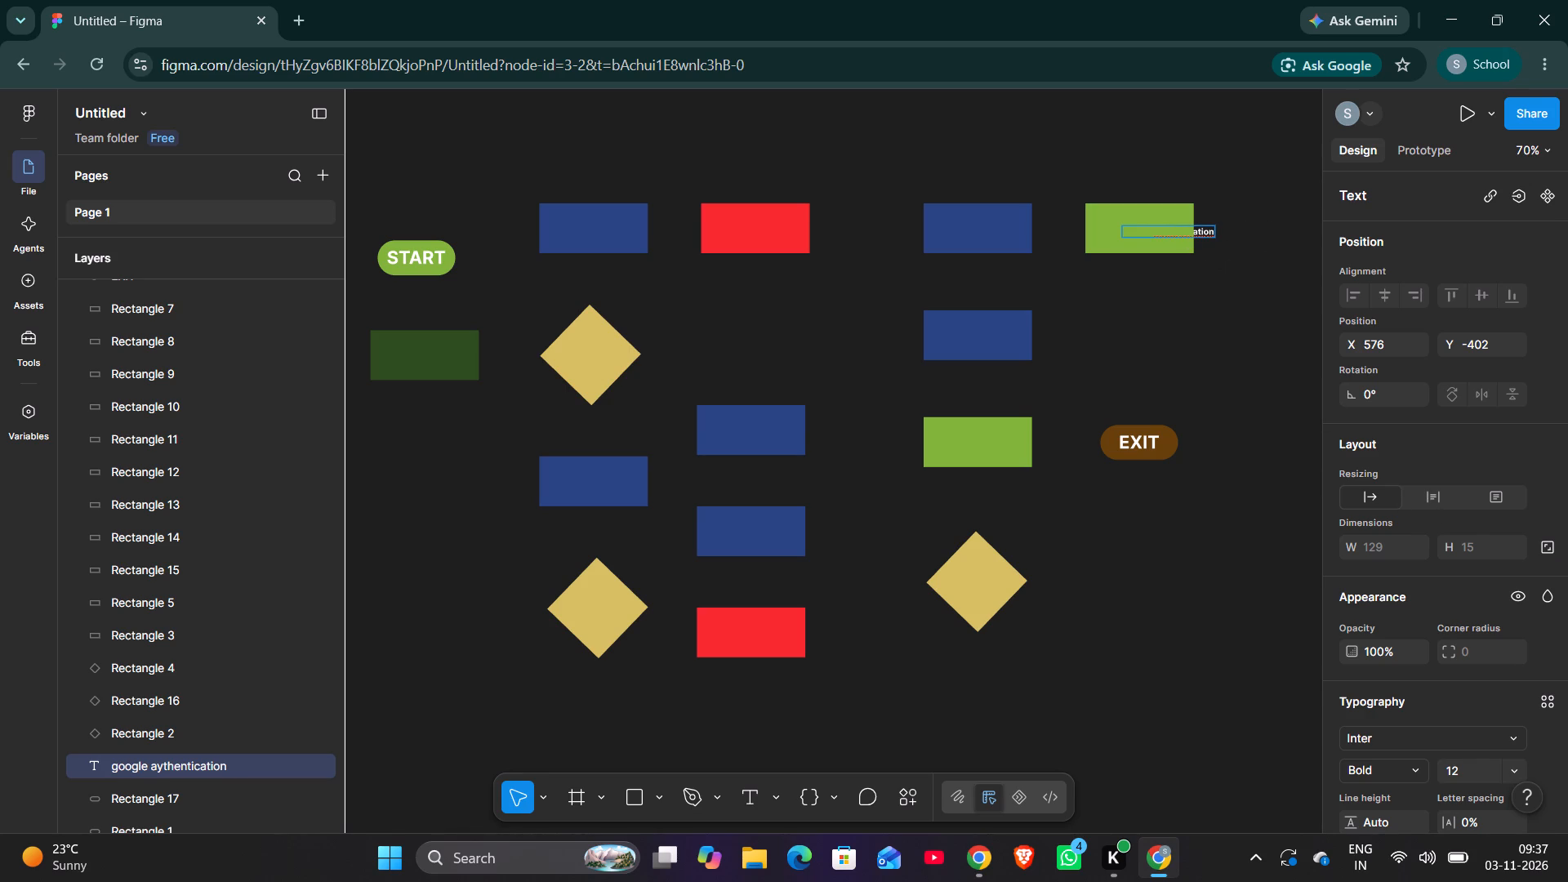
# Replace the wording of the new text over the last column's green rectangle with GOOOGLE AUTHENTICATION in capitals.
pyautogui.press('BackSpace')
pyautogui.press('BackSpace')
pyautogui.press('BackSpace')
pyautogui.press('BackSpace')
pyautogui.press('BackSpace')
pyautogui.press('BackSpace')
pyautogui.press('BackSpace')
pyautogui.press('BackSpace')
pyautogui.press('BackSpace')
pyautogui.press('BackSpace')
pyautogui.press('BackSpace')
pyautogui.press('BackSpace')
pyautogui.press('BackSpace')
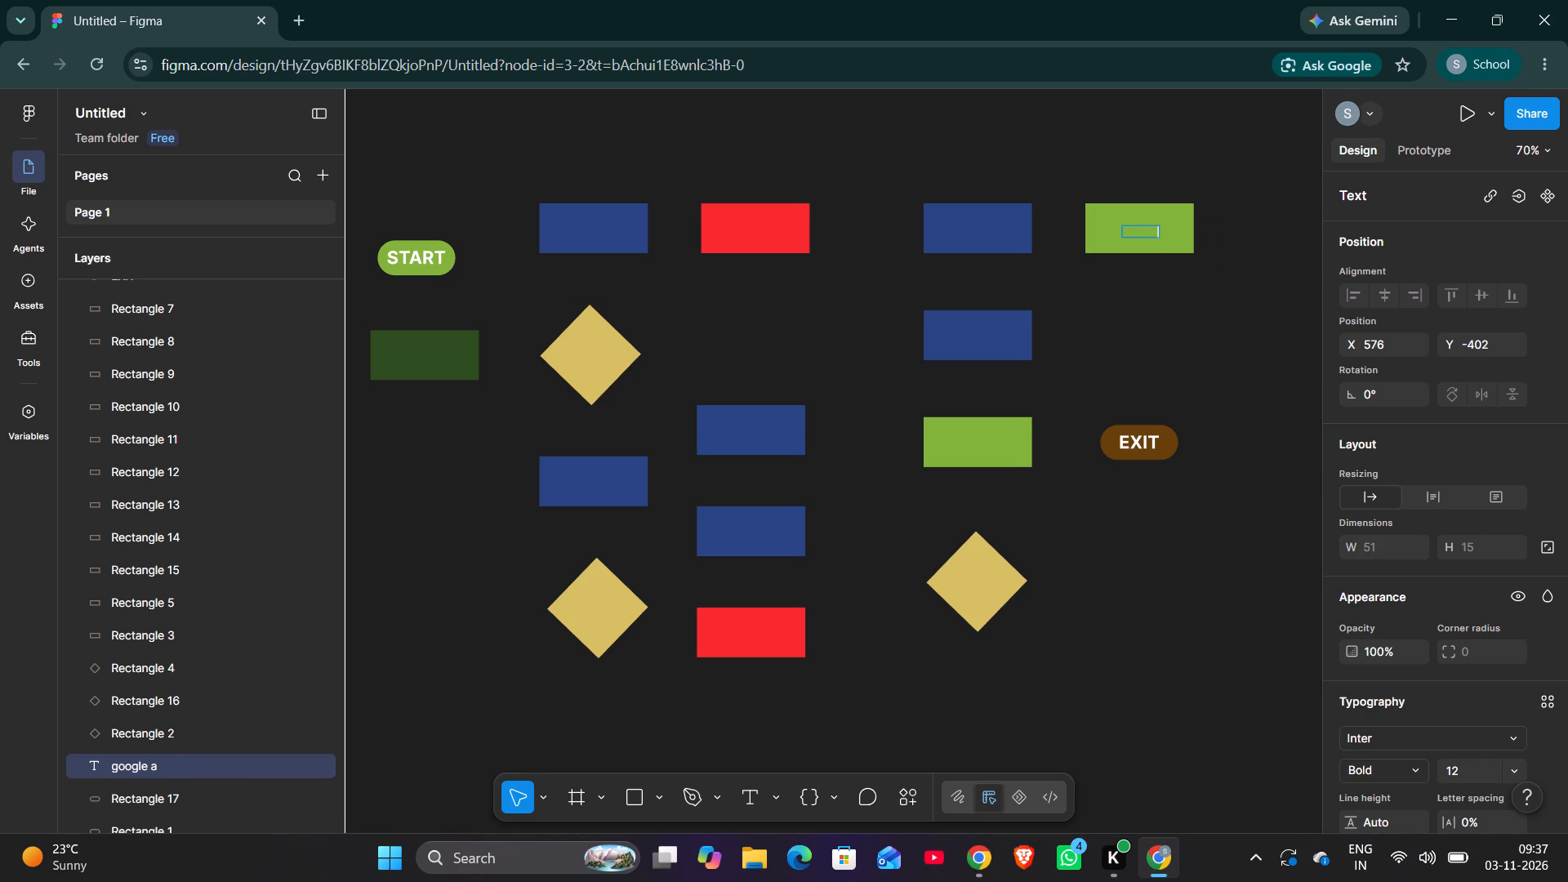
pyautogui.press('BackSpace')
pyautogui.press('BackSpace')
pyautogui.press('BackSpace')
pyautogui.press('BackSpace')
pyautogui.press('BackSpace')
pyautogui.press('BackSpace')
pyautogui.press('BackSpace')
pyautogui.press('BackSpace')
pyautogui.press('g')
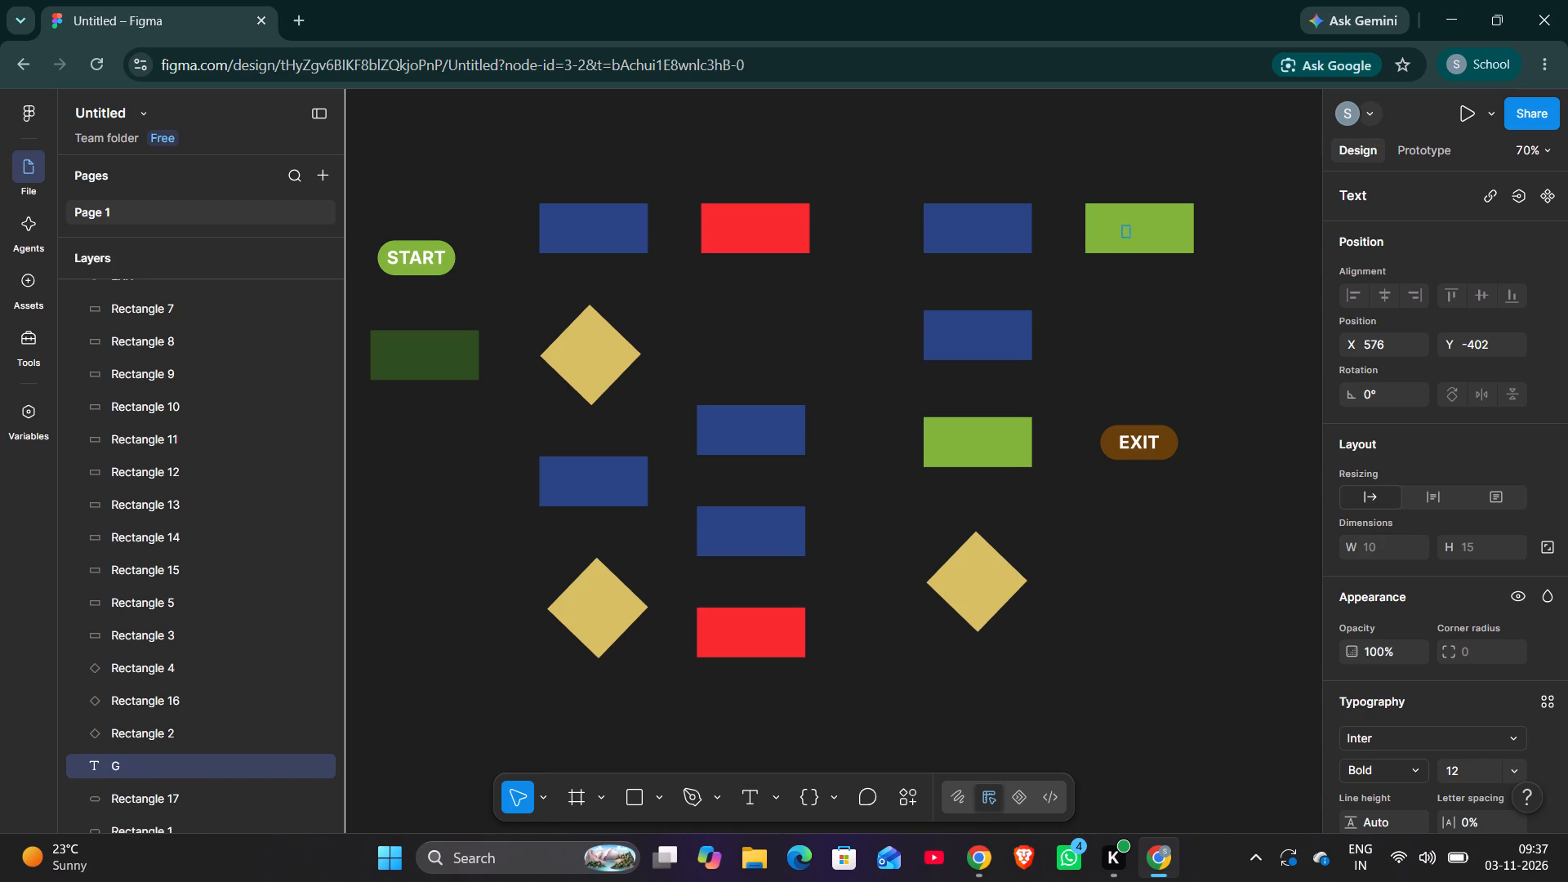
pyautogui.write('OOO')
pyautogui.write('GLE AUTHENTICATU')
pyautogui.press('BackSpace')
pyautogui.write('ION')
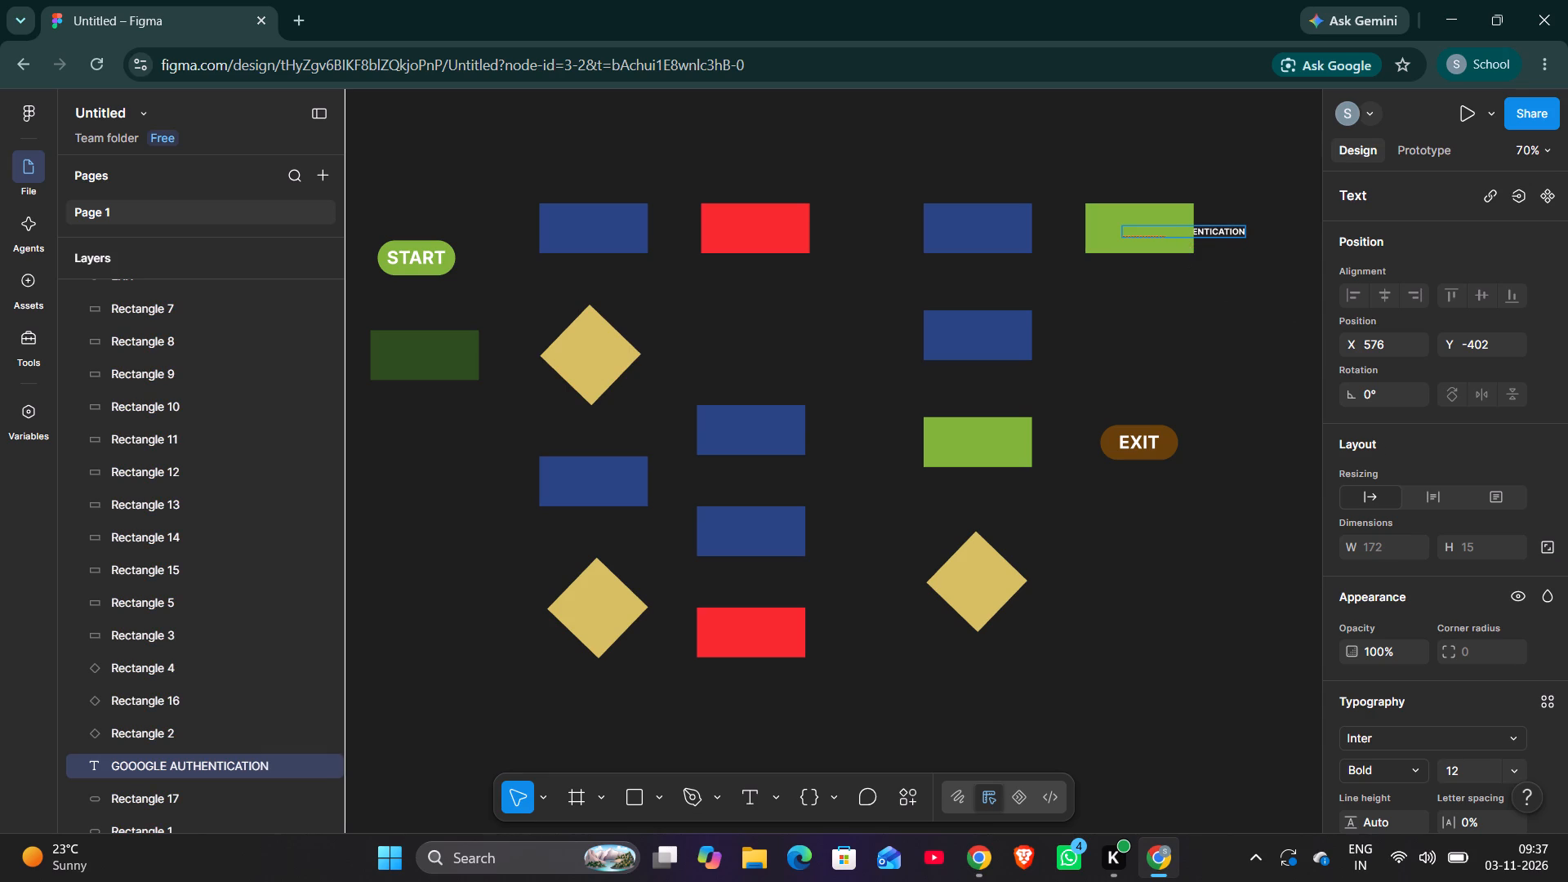
# Set the font size of the whole GOOOGLE AUTHENTICATION text to 16.
pyautogui.moveTo(1240, 234); pyautogui.dragTo(1112, 234)
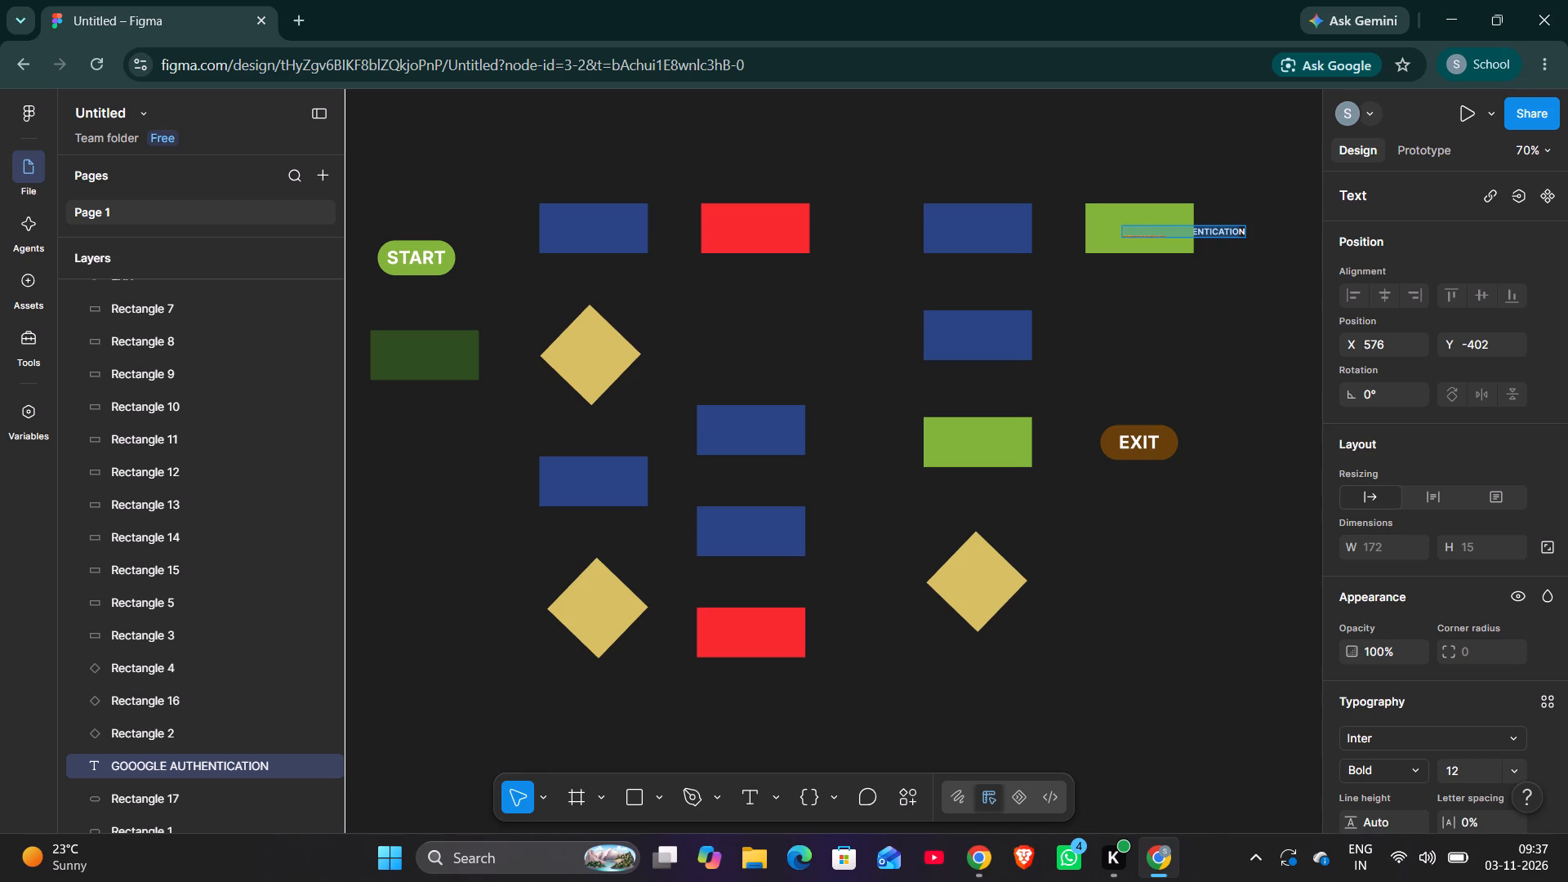
pyautogui.moveTo(1112, 234); pyautogui.dragTo(1102, 234)
pyautogui.moveTo(1238, 311); pyautogui.dragTo(1223, 327)
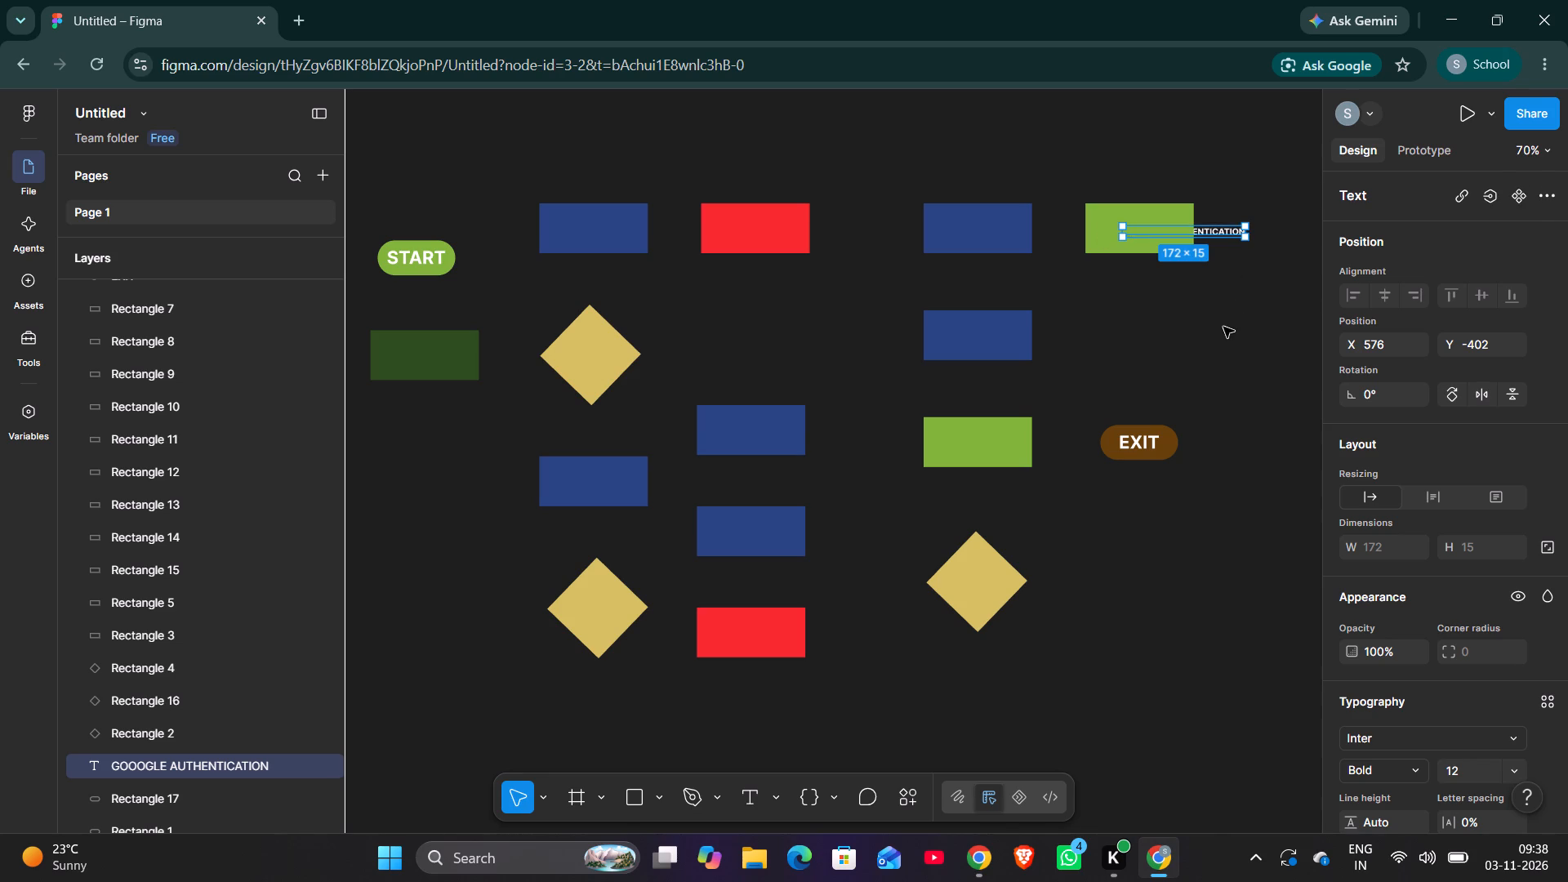
pyautogui.moveTo(1223, 327); pyautogui.dragTo(1210, 234)
pyautogui.doubleClick(1210, 234)
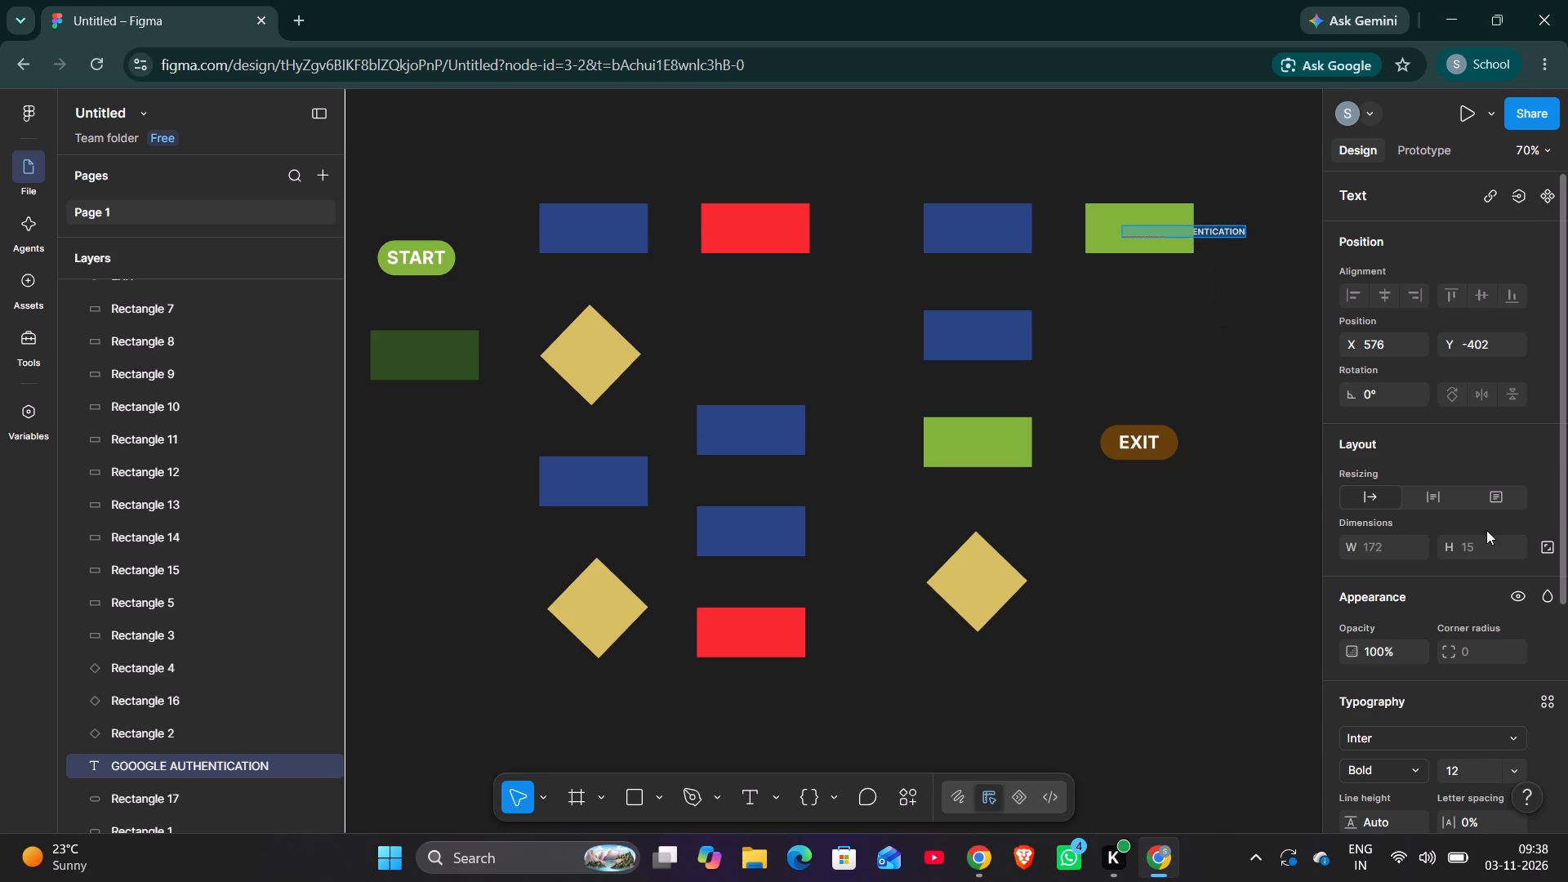
pyautogui.scroll(-3, 1489, 587)
pyautogui.scroll(1, 1489, 587)
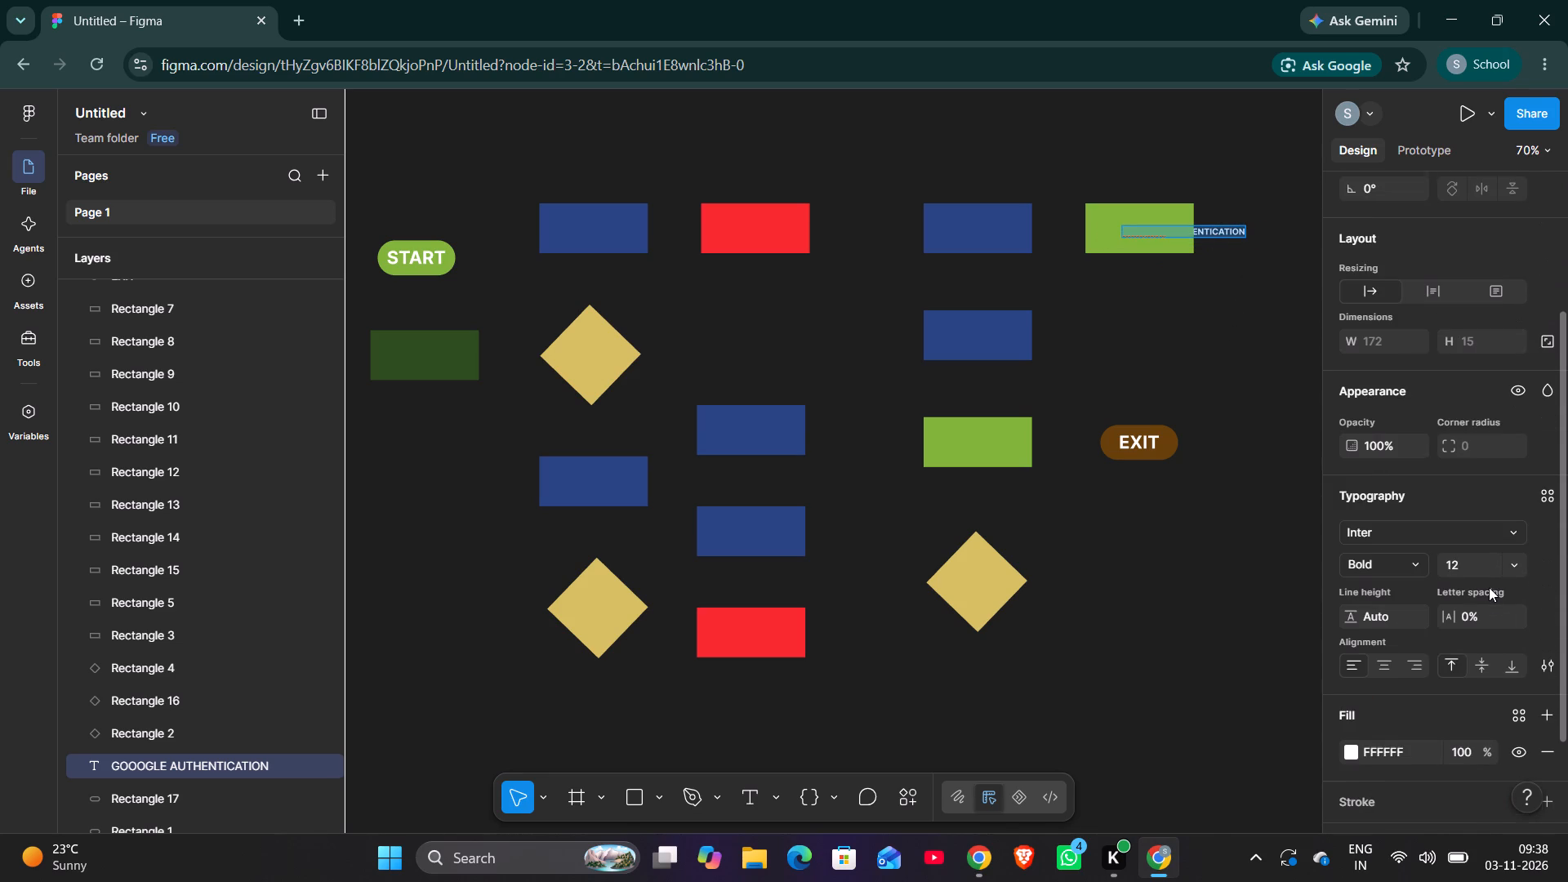
pyautogui.scroll(1, 1489, 587)
pyautogui.click(1518, 564)
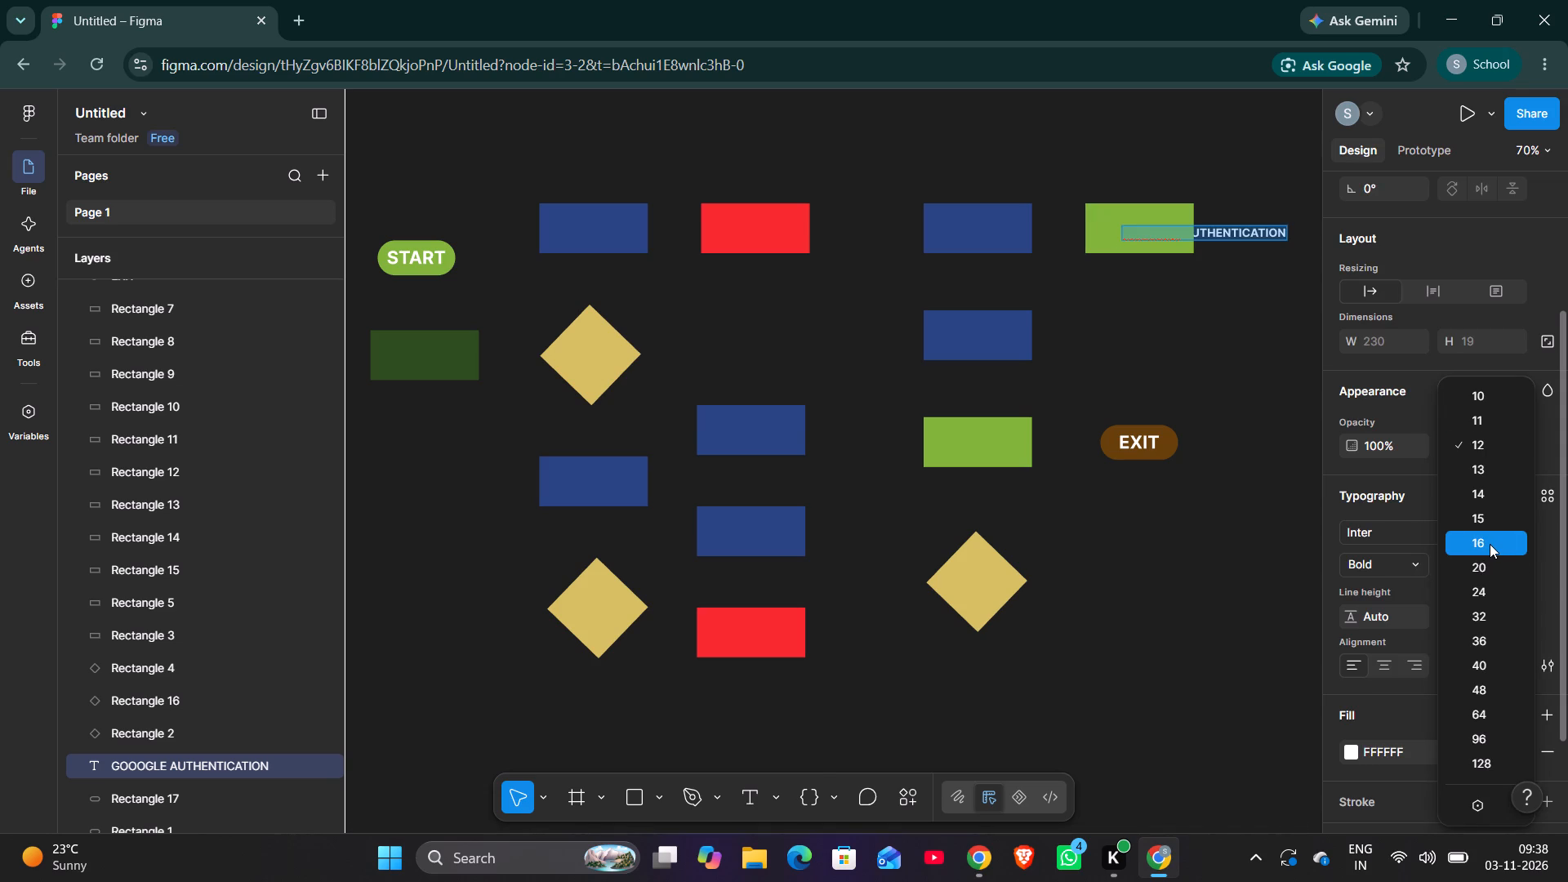
pyautogui.click(1490, 544)
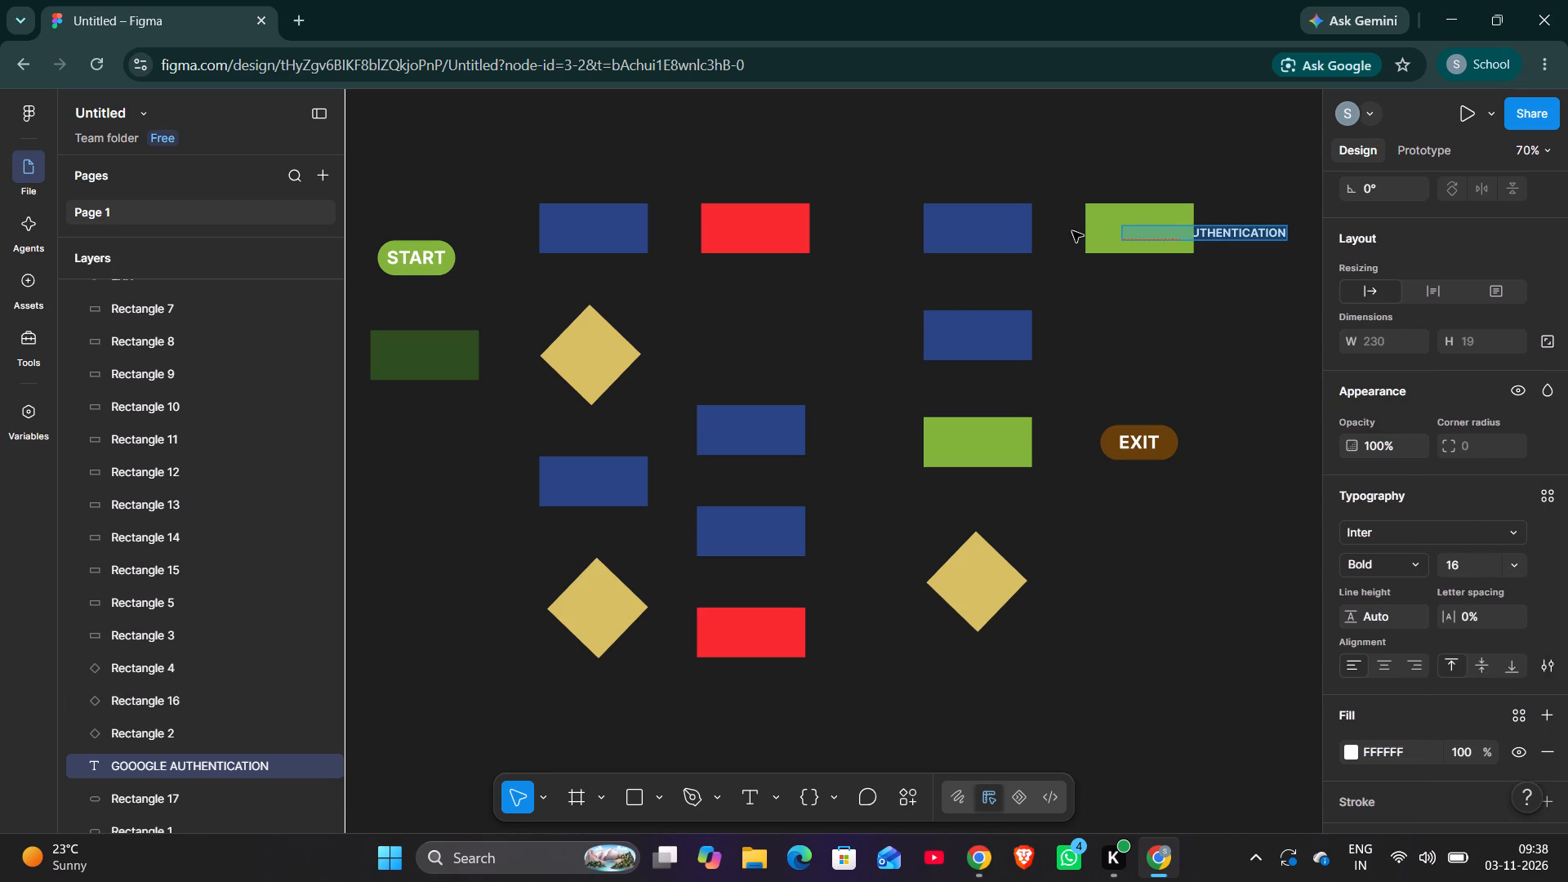
pyautogui.click(1098, 230)
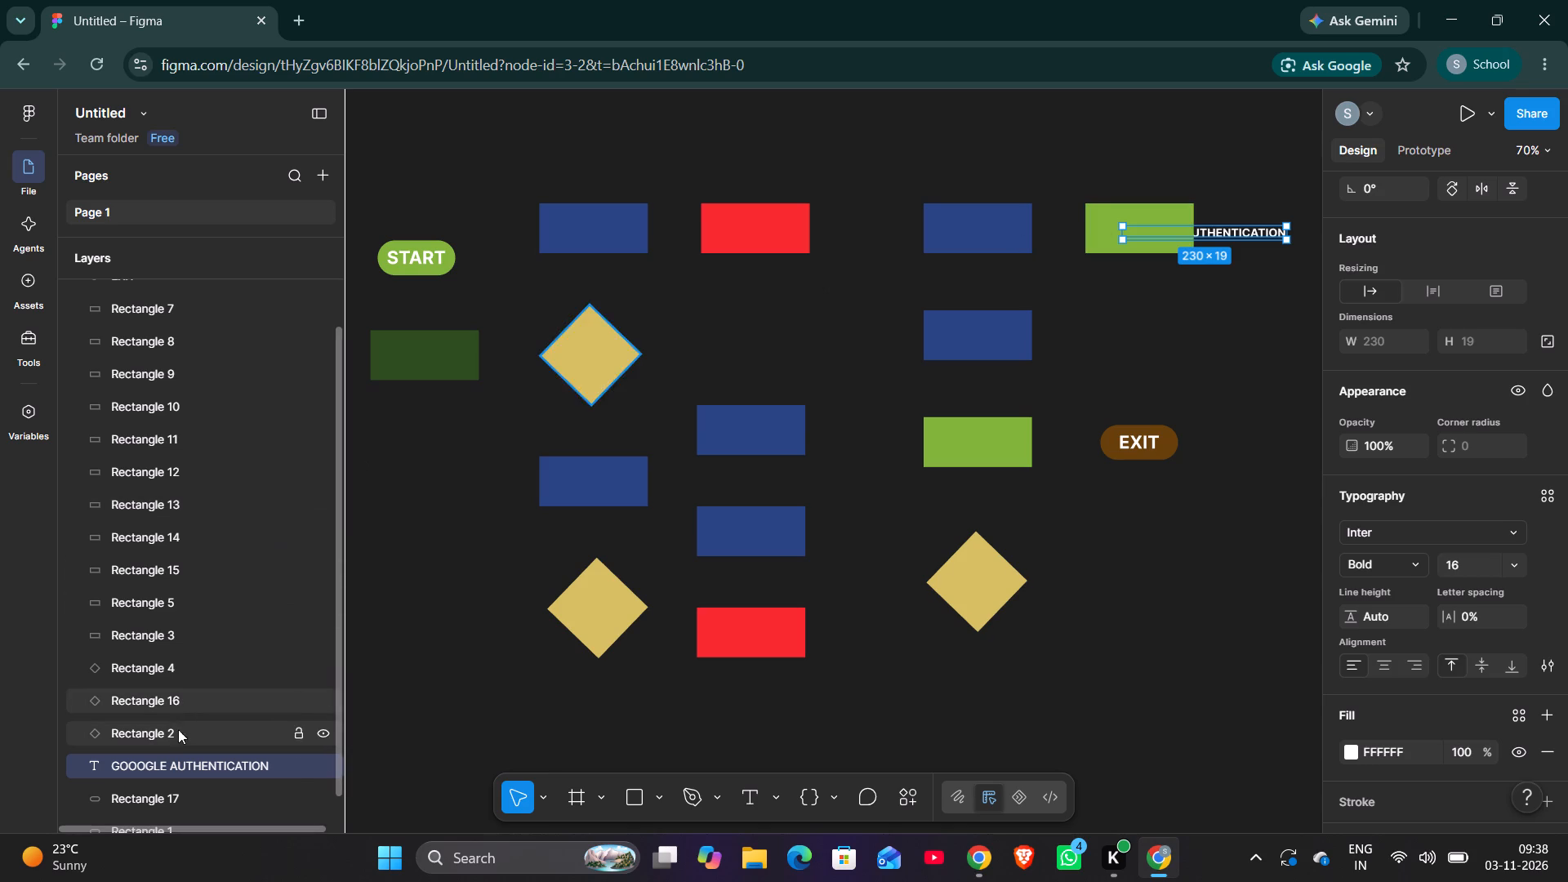
# Bring the GOOOGLE AUTHENTICATION text to the front of the green rectangle.
pyautogui.rightClick(178, 765)
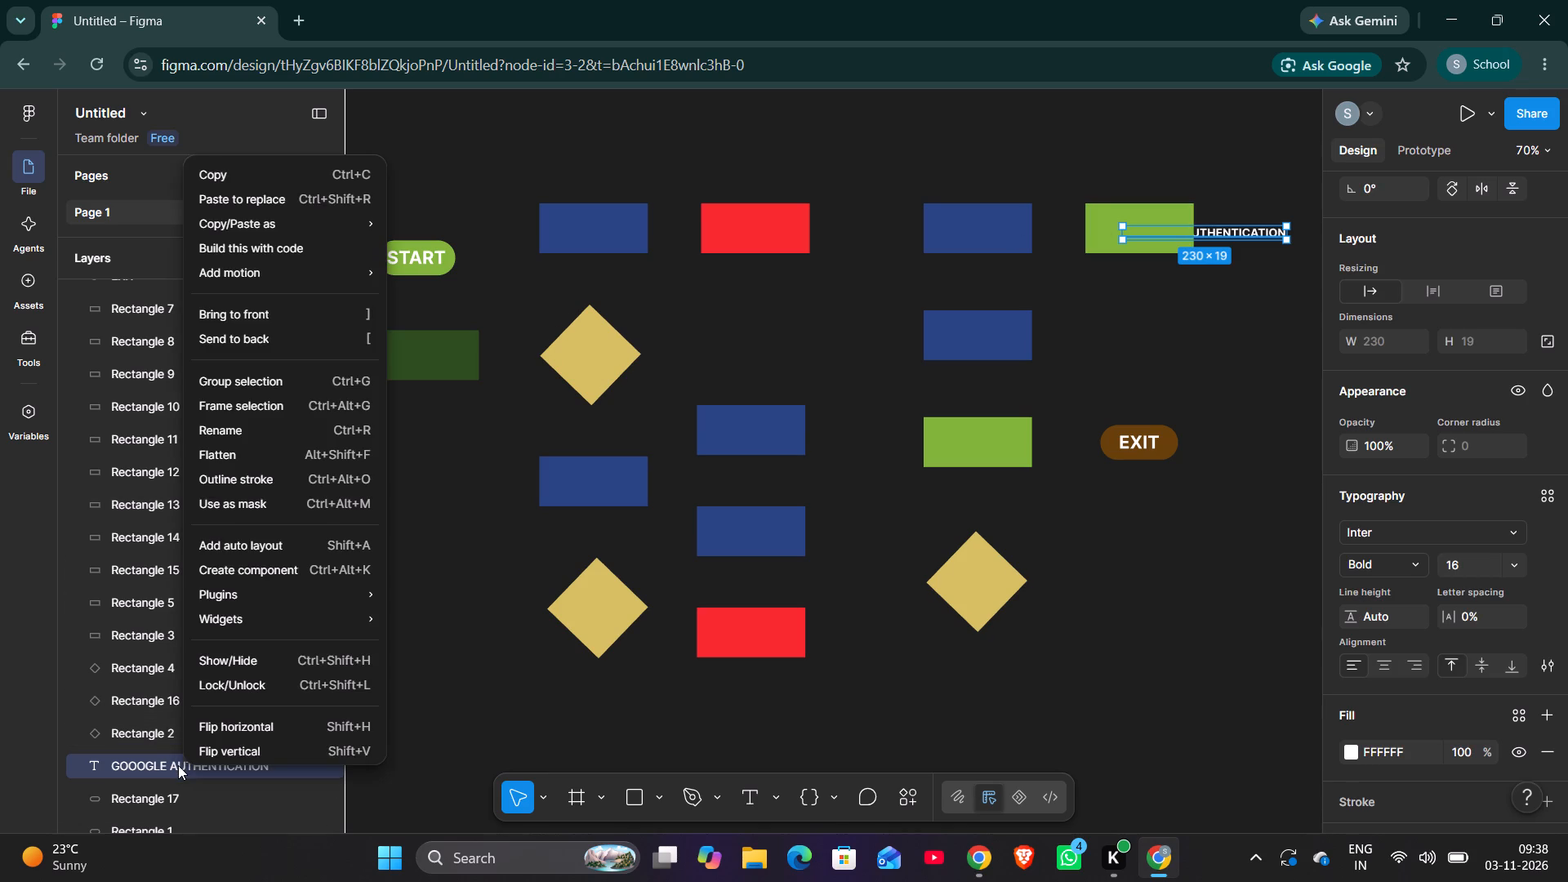
pyautogui.click(305, 308)
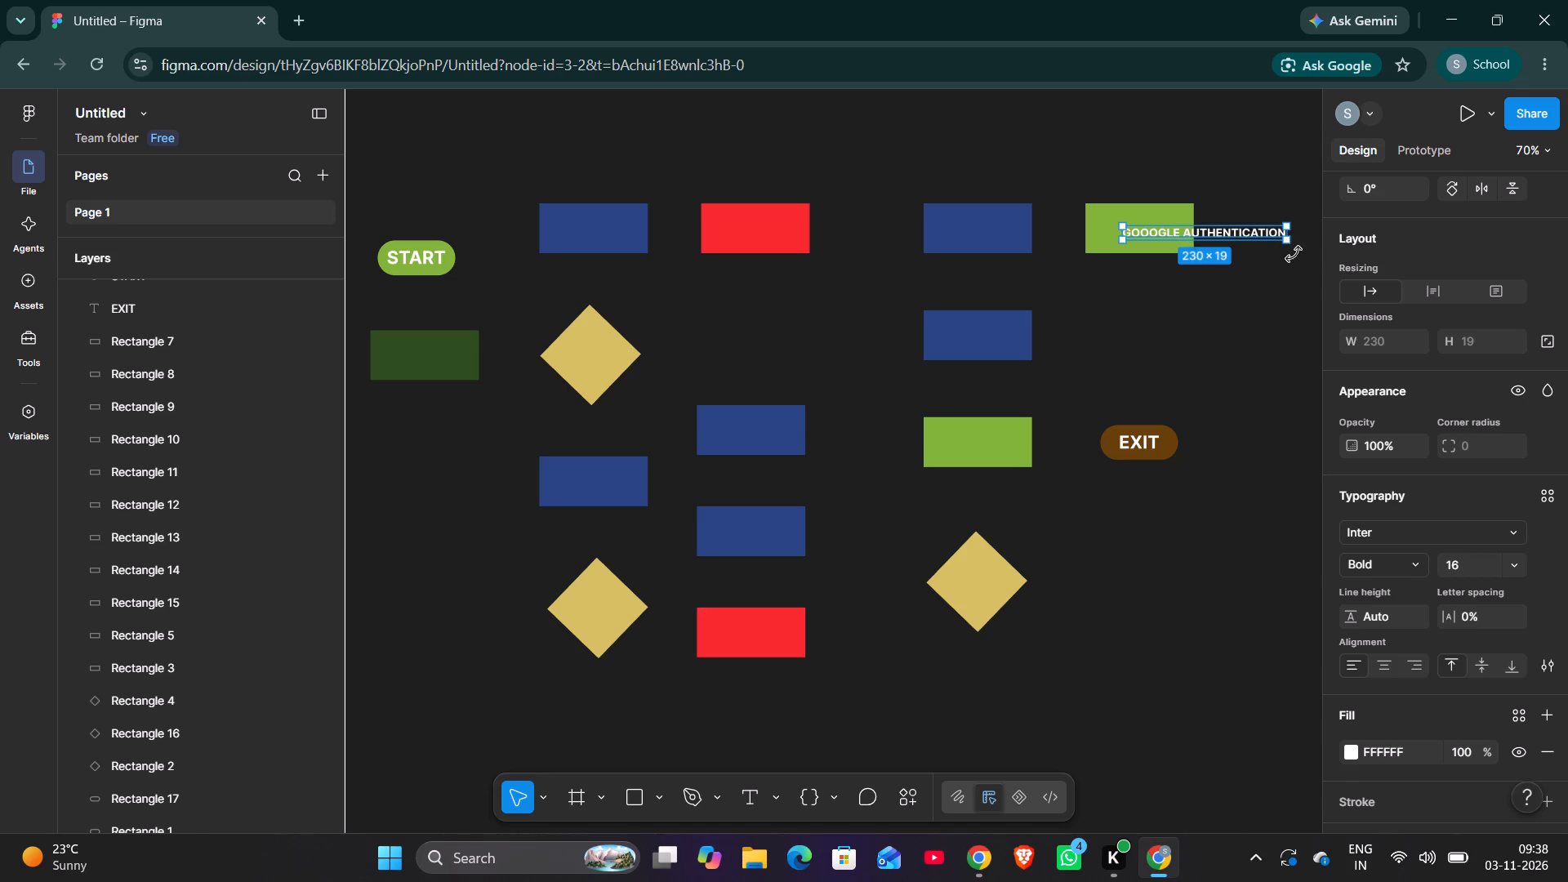
# Enlarge the GOOOGLE AUTHENTICATION text box to about 233 × 38.
pyautogui.moveTo(1288, 244); pyautogui.dragTo(1288, 251)
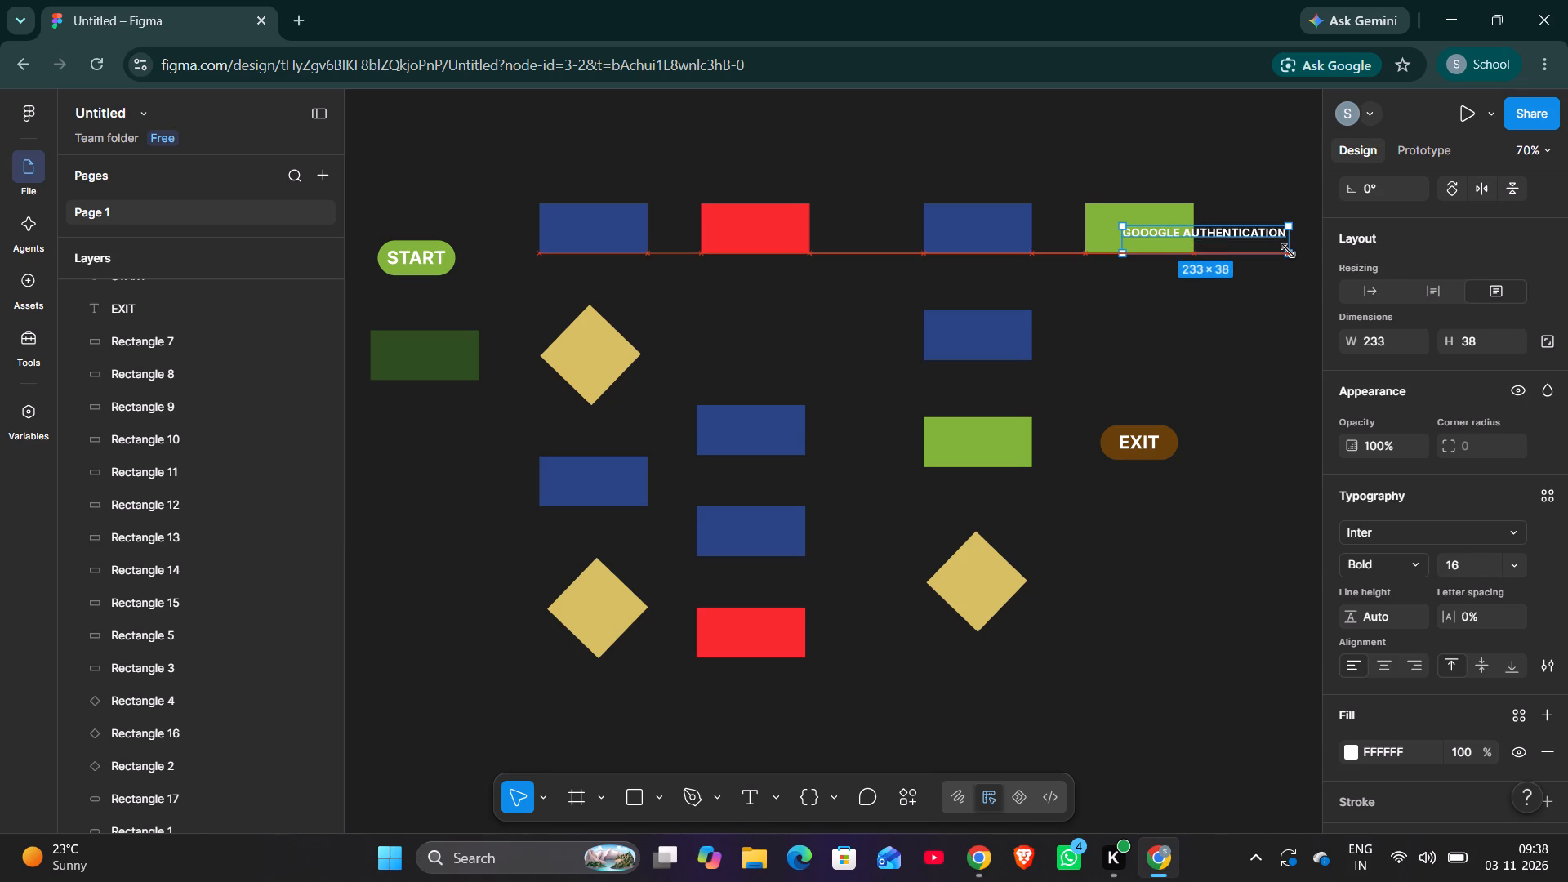
pyautogui.moveTo(1288, 251); pyautogui.dragTo(1288, 252)
pyautogui.click(1273, 317)
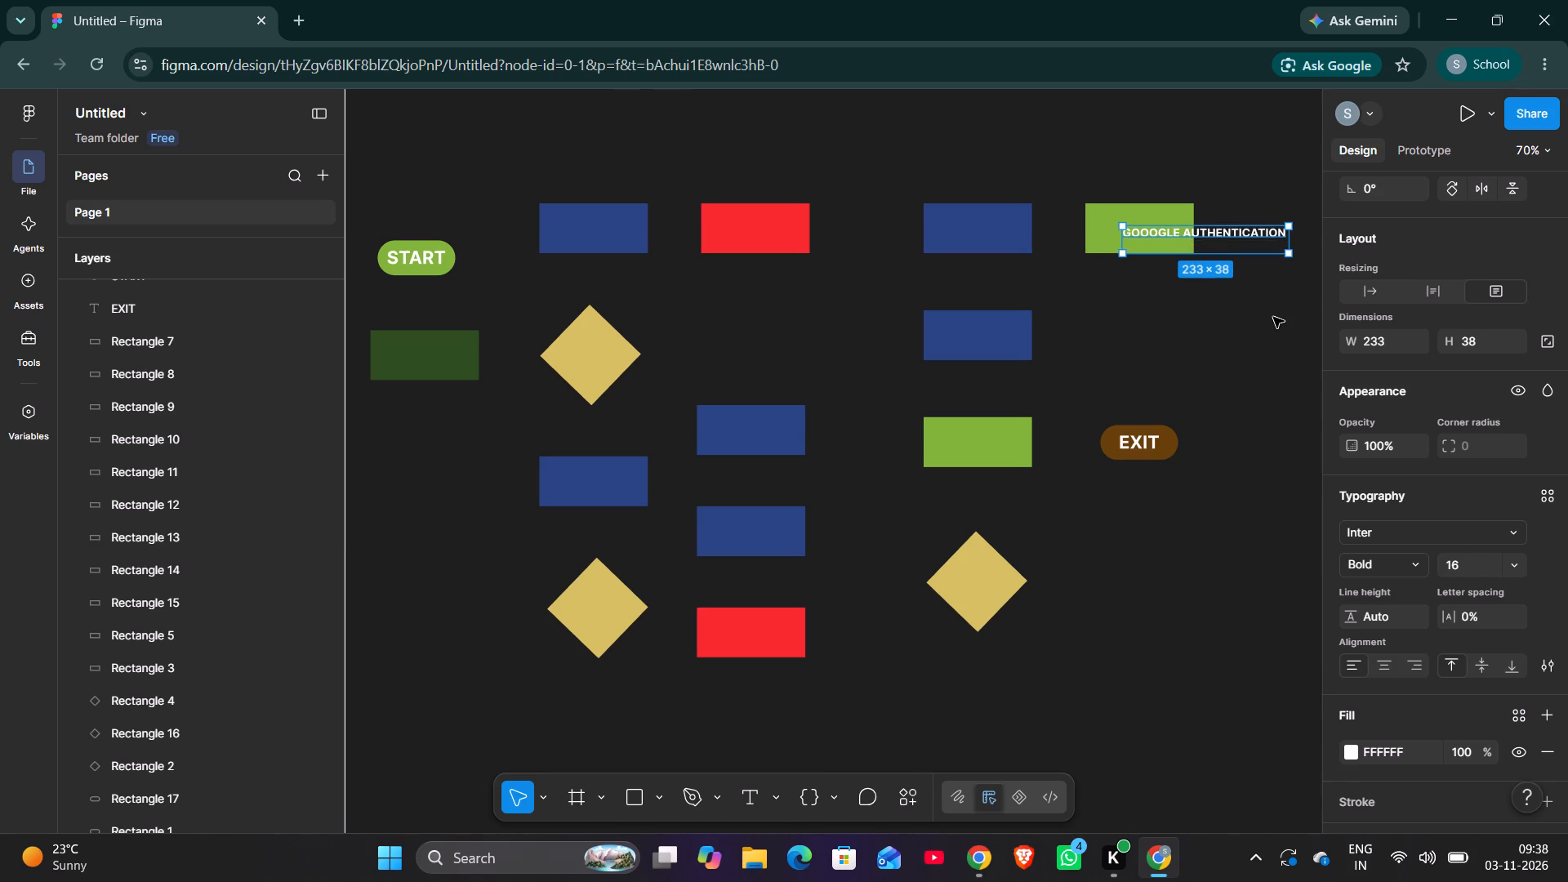
# Break the GOOOGLE AUTHENTICATION text into two lines, with AUTHENTICATION on the second line.
pyautogui.doubleClick(1180, 233)
pyautogui.click(1180, 233)
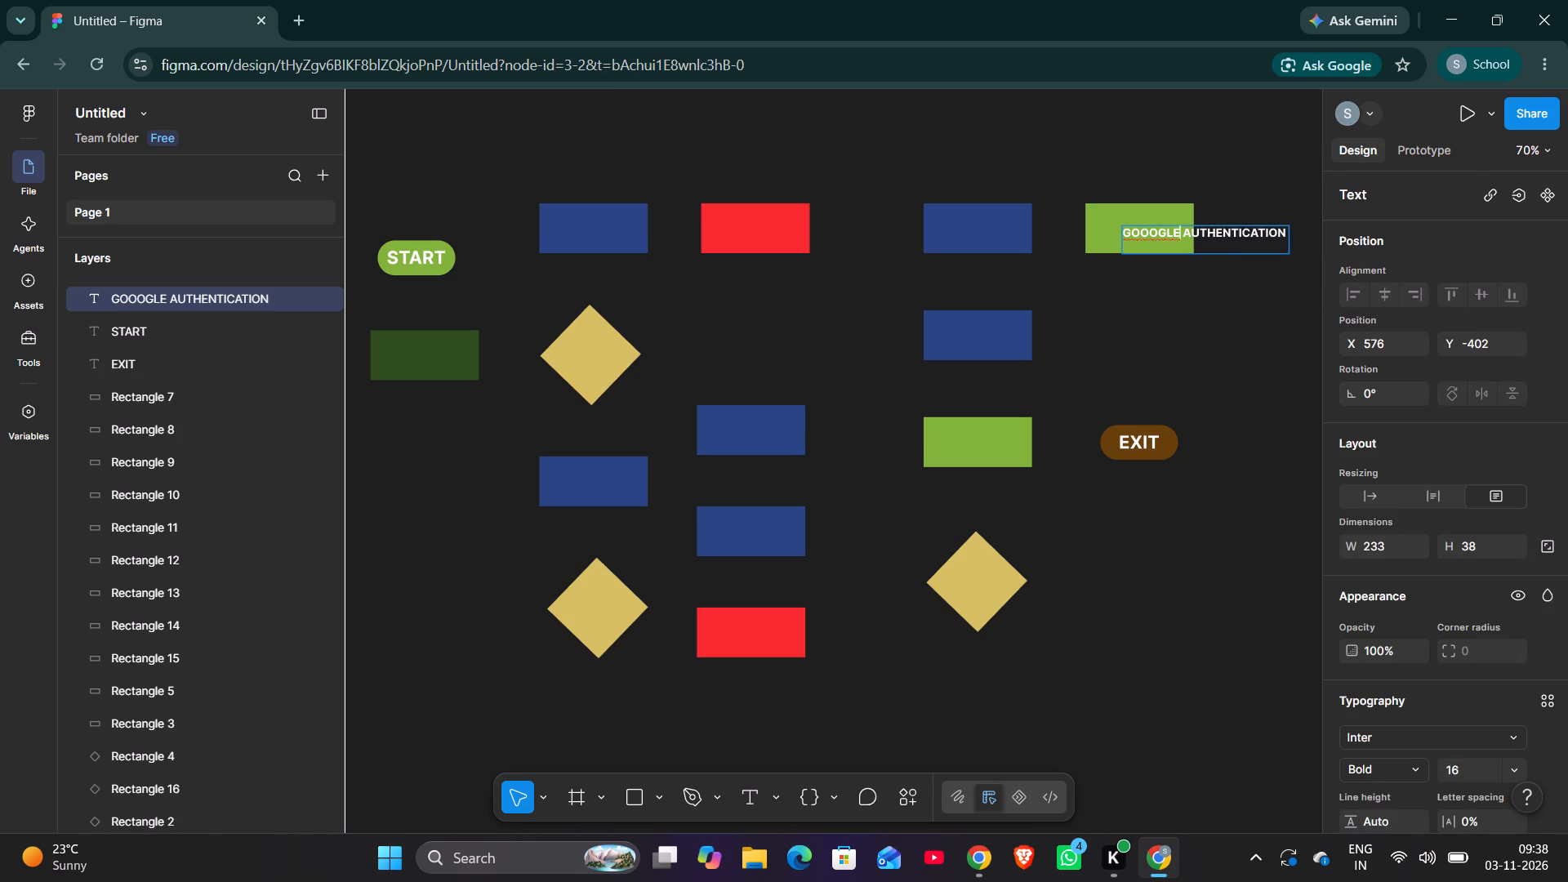
pyautogui.press('Return')
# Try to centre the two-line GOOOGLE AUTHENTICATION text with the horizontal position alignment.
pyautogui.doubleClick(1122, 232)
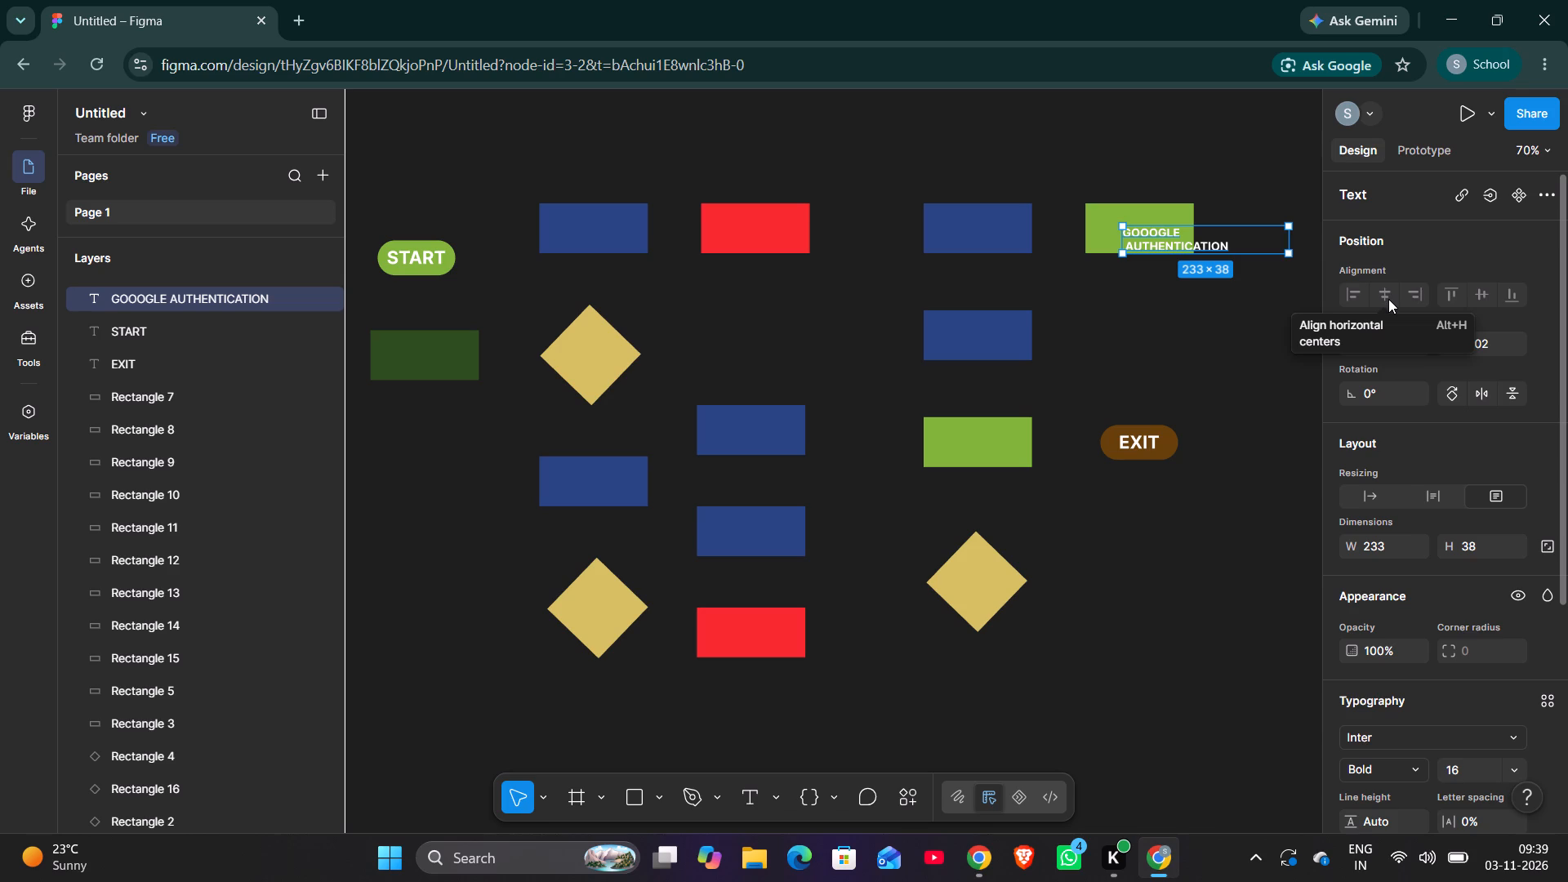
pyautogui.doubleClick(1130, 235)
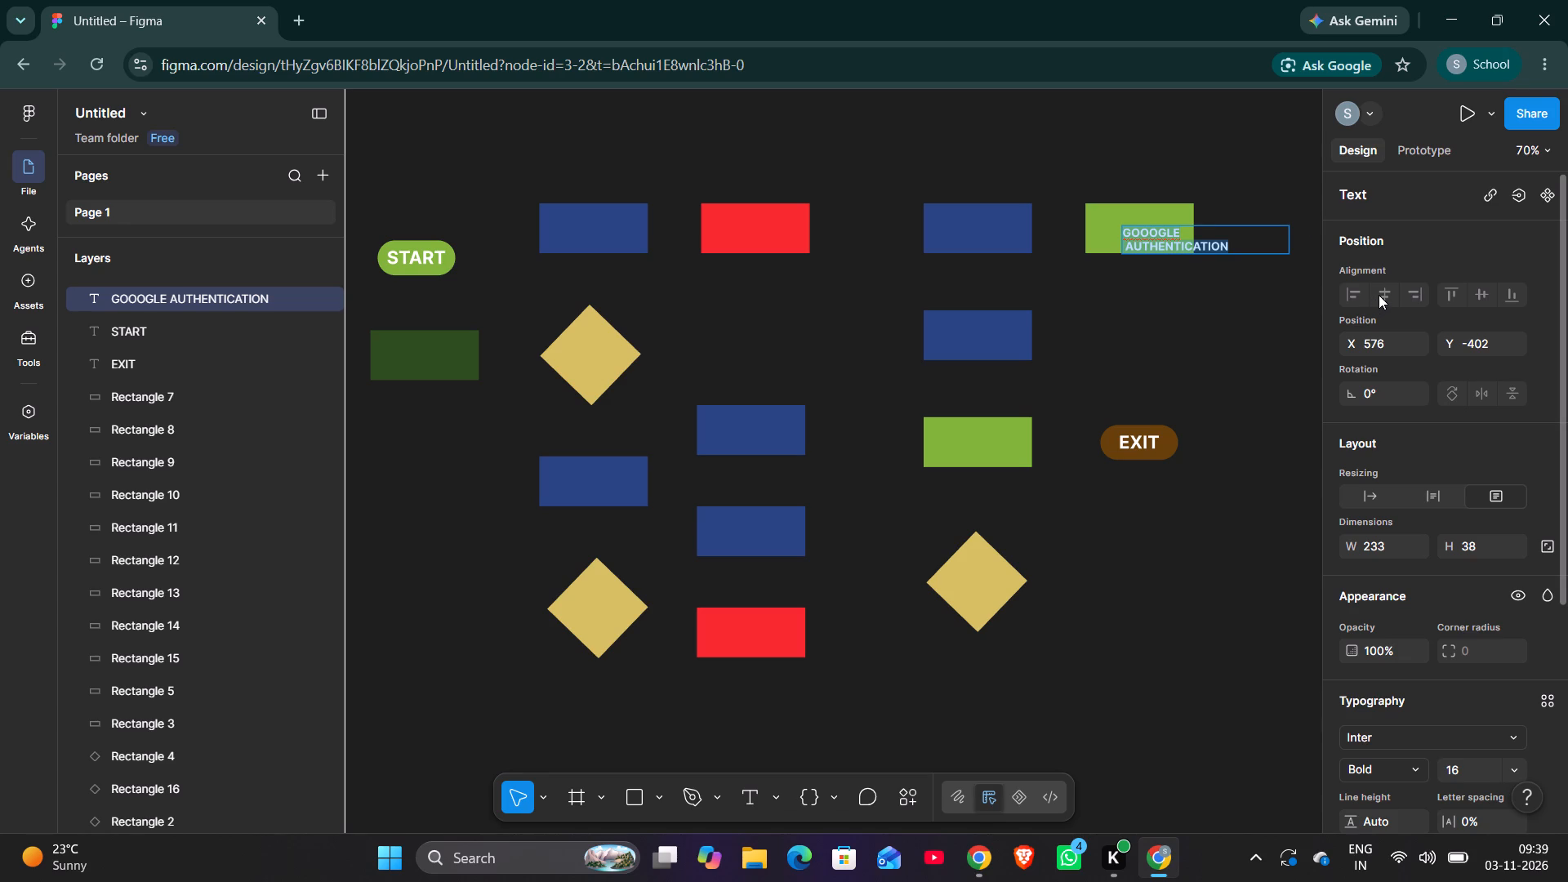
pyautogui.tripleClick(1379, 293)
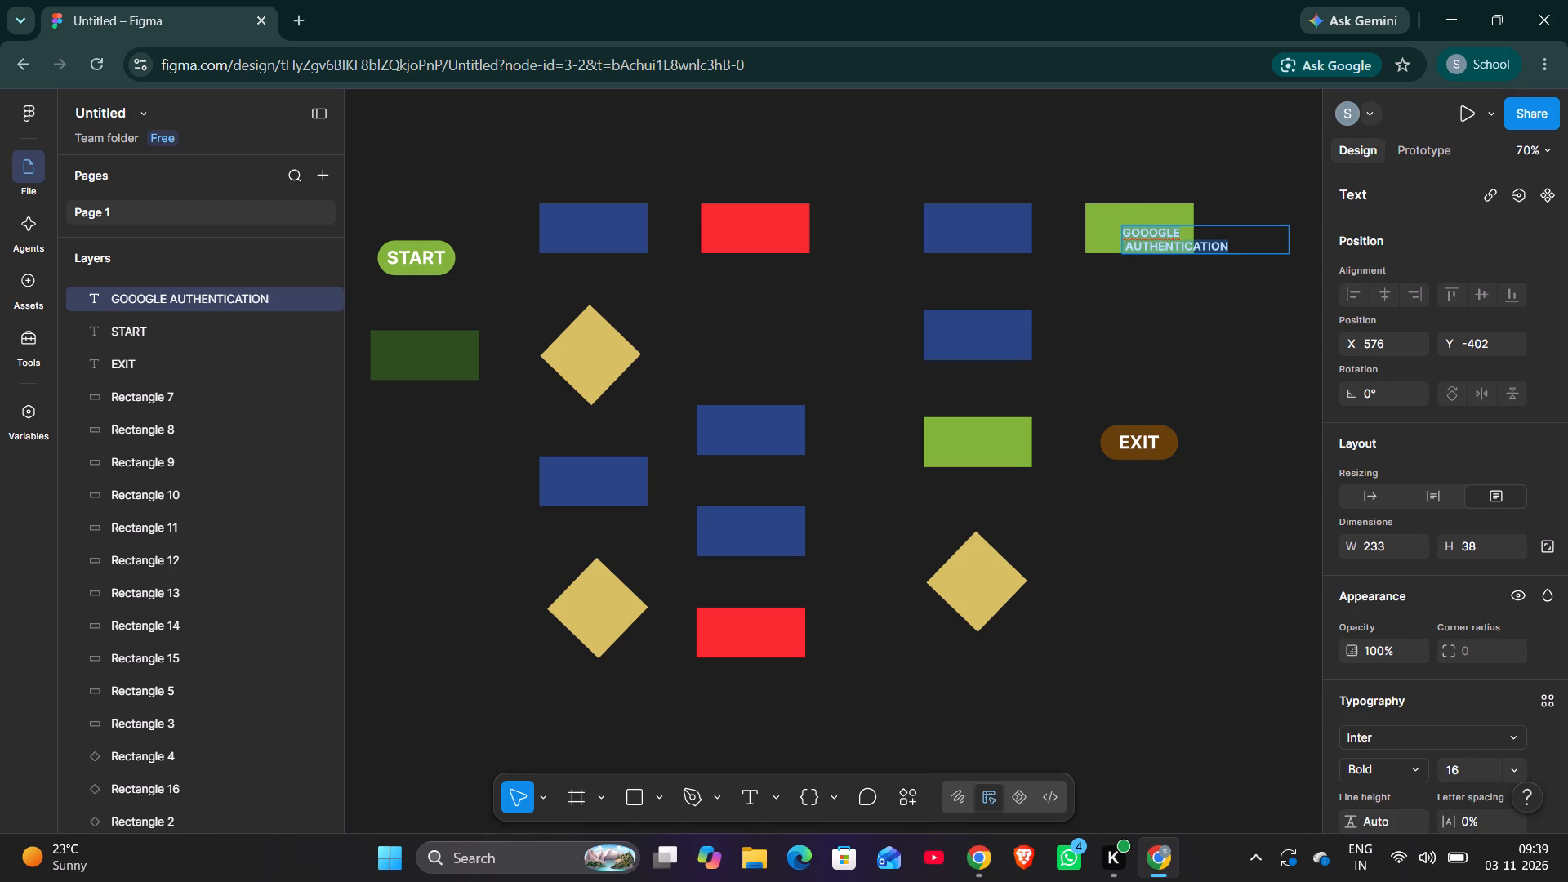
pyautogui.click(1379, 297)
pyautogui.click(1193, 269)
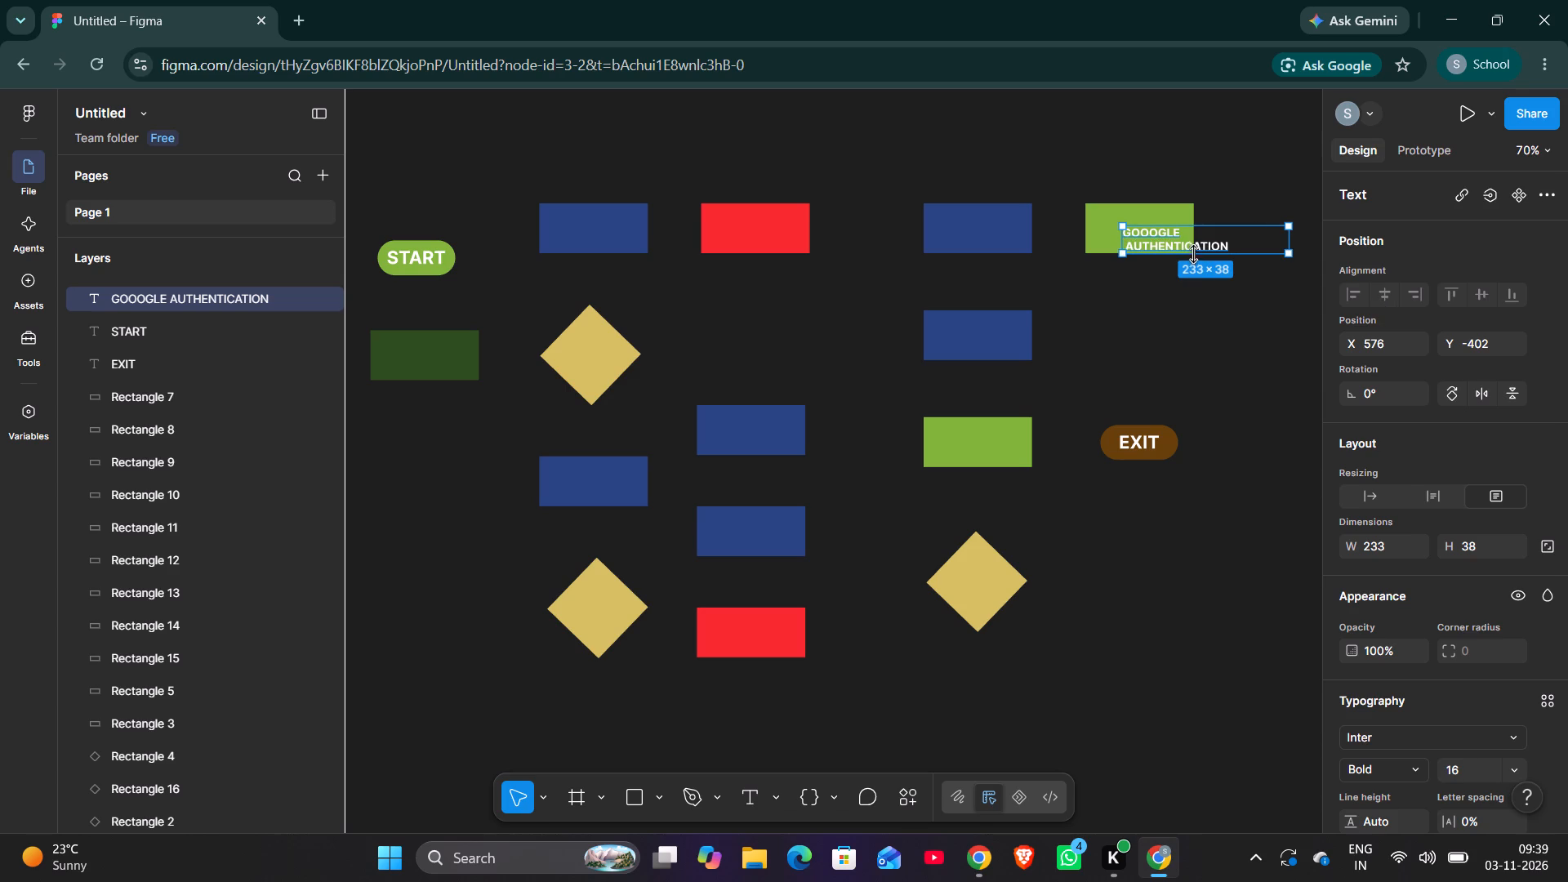
# Narrow the GOOOGLE AUTHENTICATION text box to about 152 wide, close around its wording.
pyautogui.moveTo(1289, 241); pyautogui.dragTo(1230, 238)
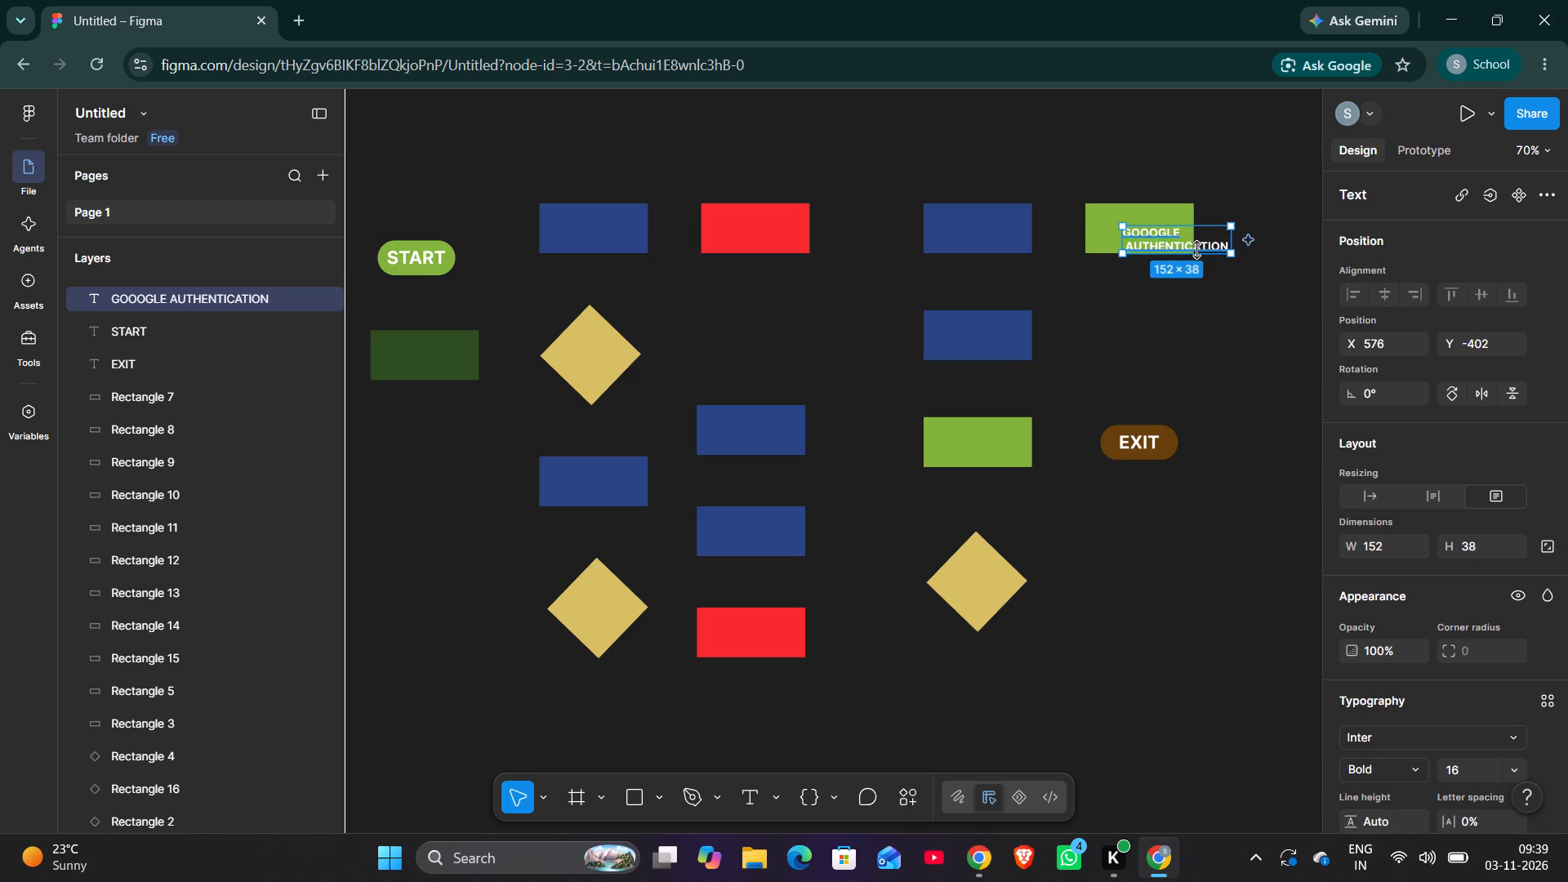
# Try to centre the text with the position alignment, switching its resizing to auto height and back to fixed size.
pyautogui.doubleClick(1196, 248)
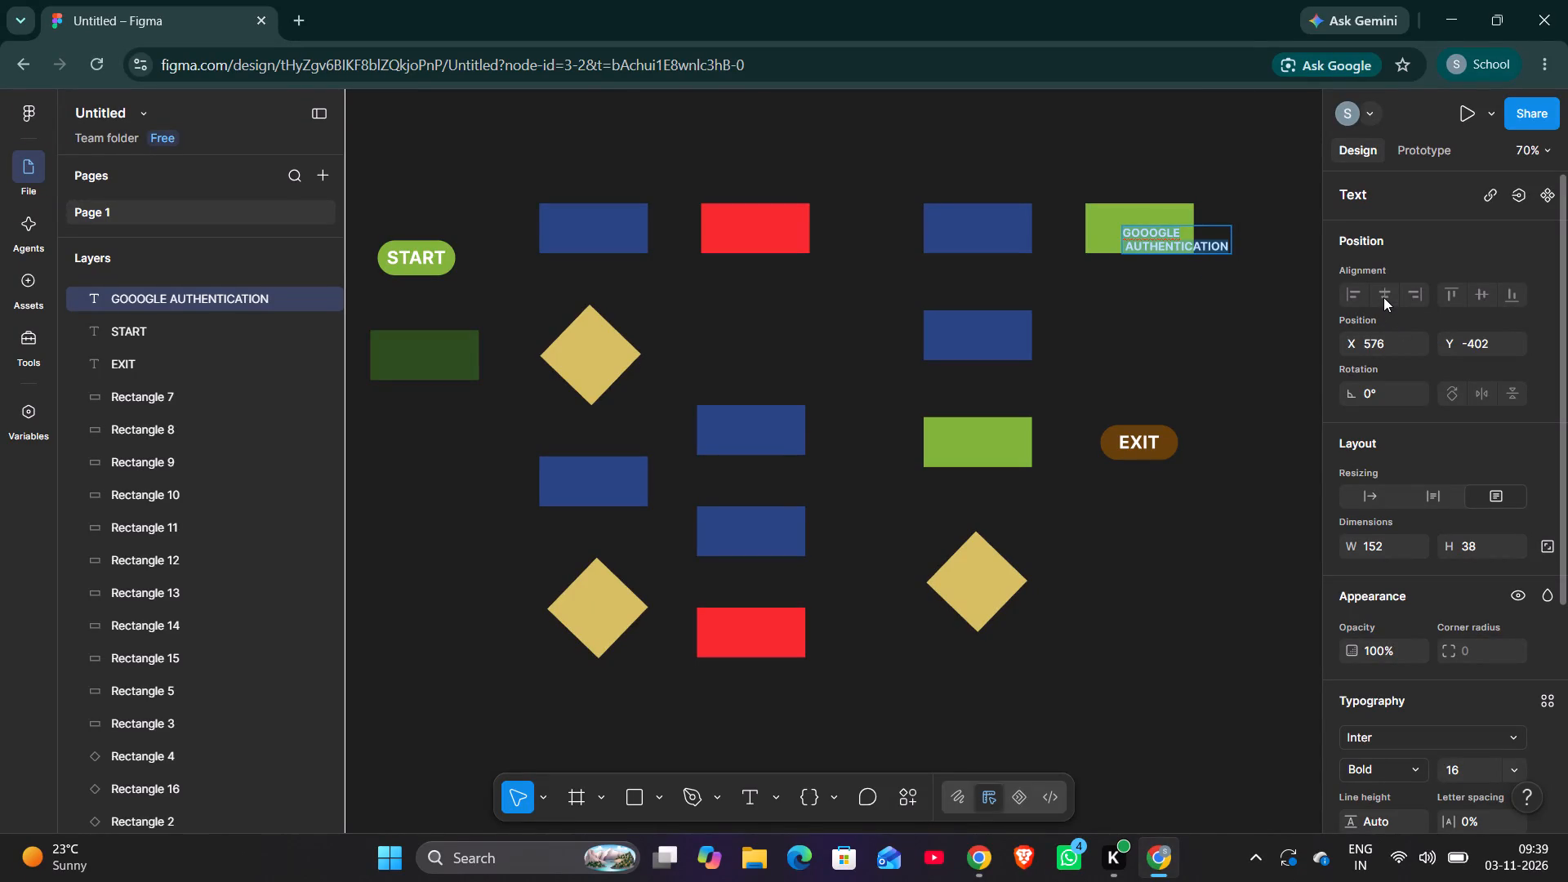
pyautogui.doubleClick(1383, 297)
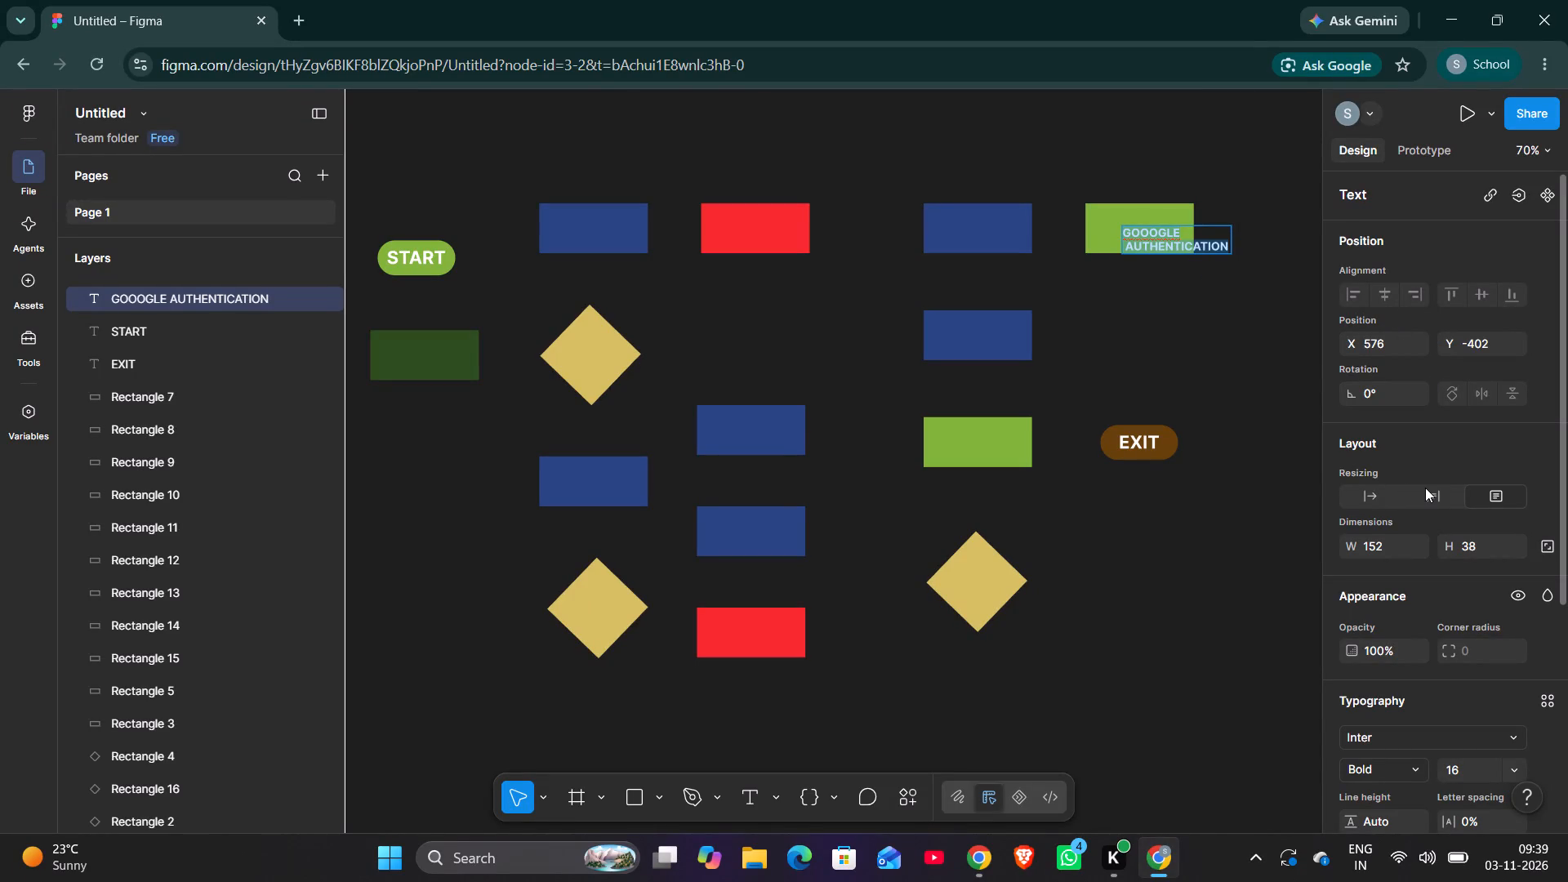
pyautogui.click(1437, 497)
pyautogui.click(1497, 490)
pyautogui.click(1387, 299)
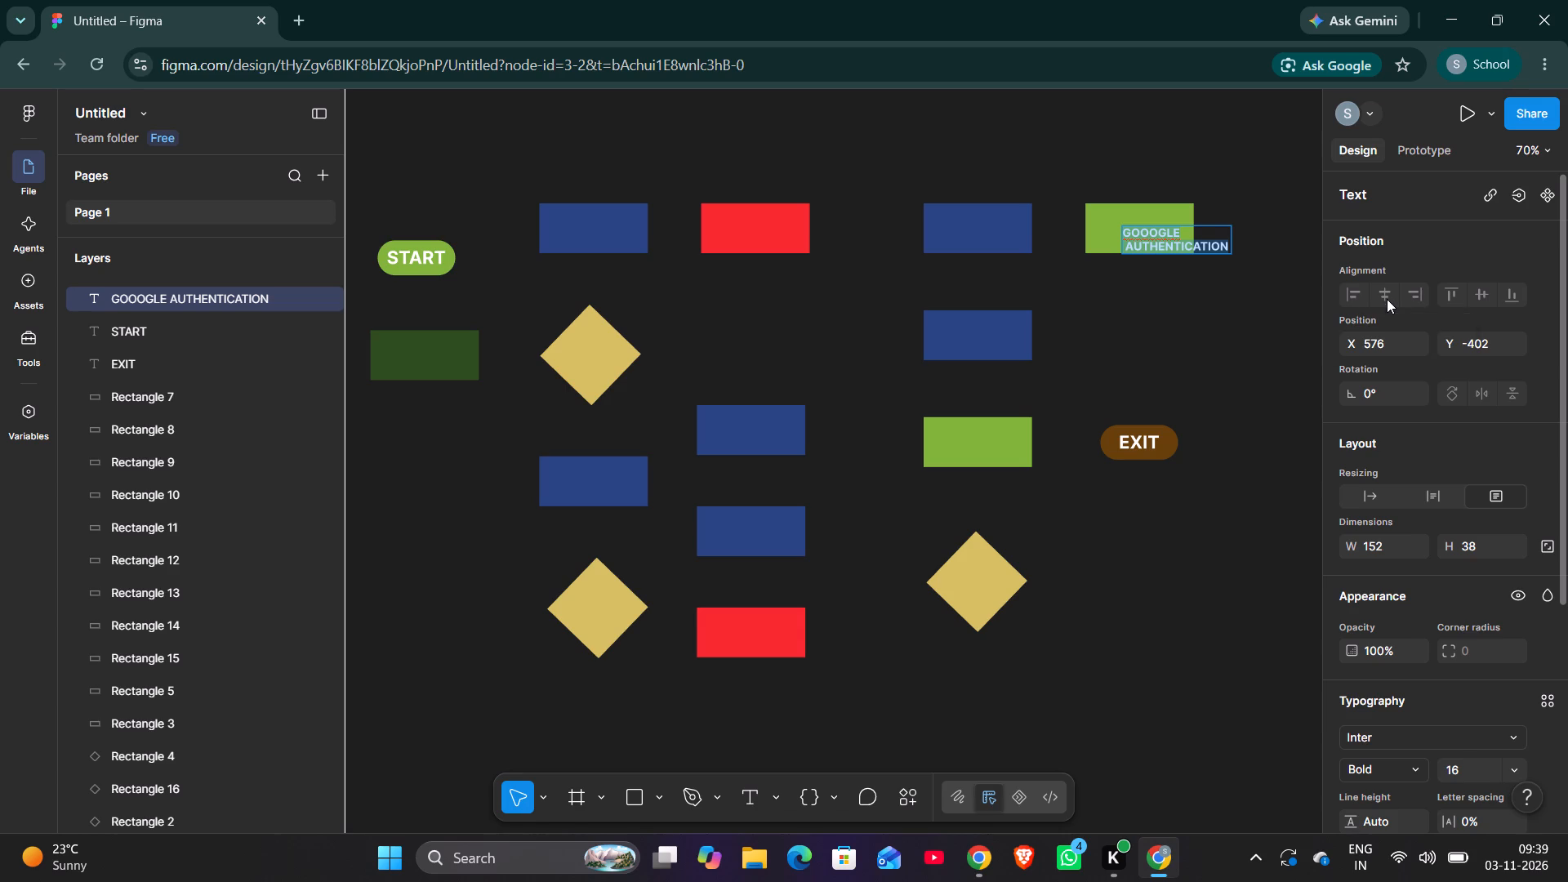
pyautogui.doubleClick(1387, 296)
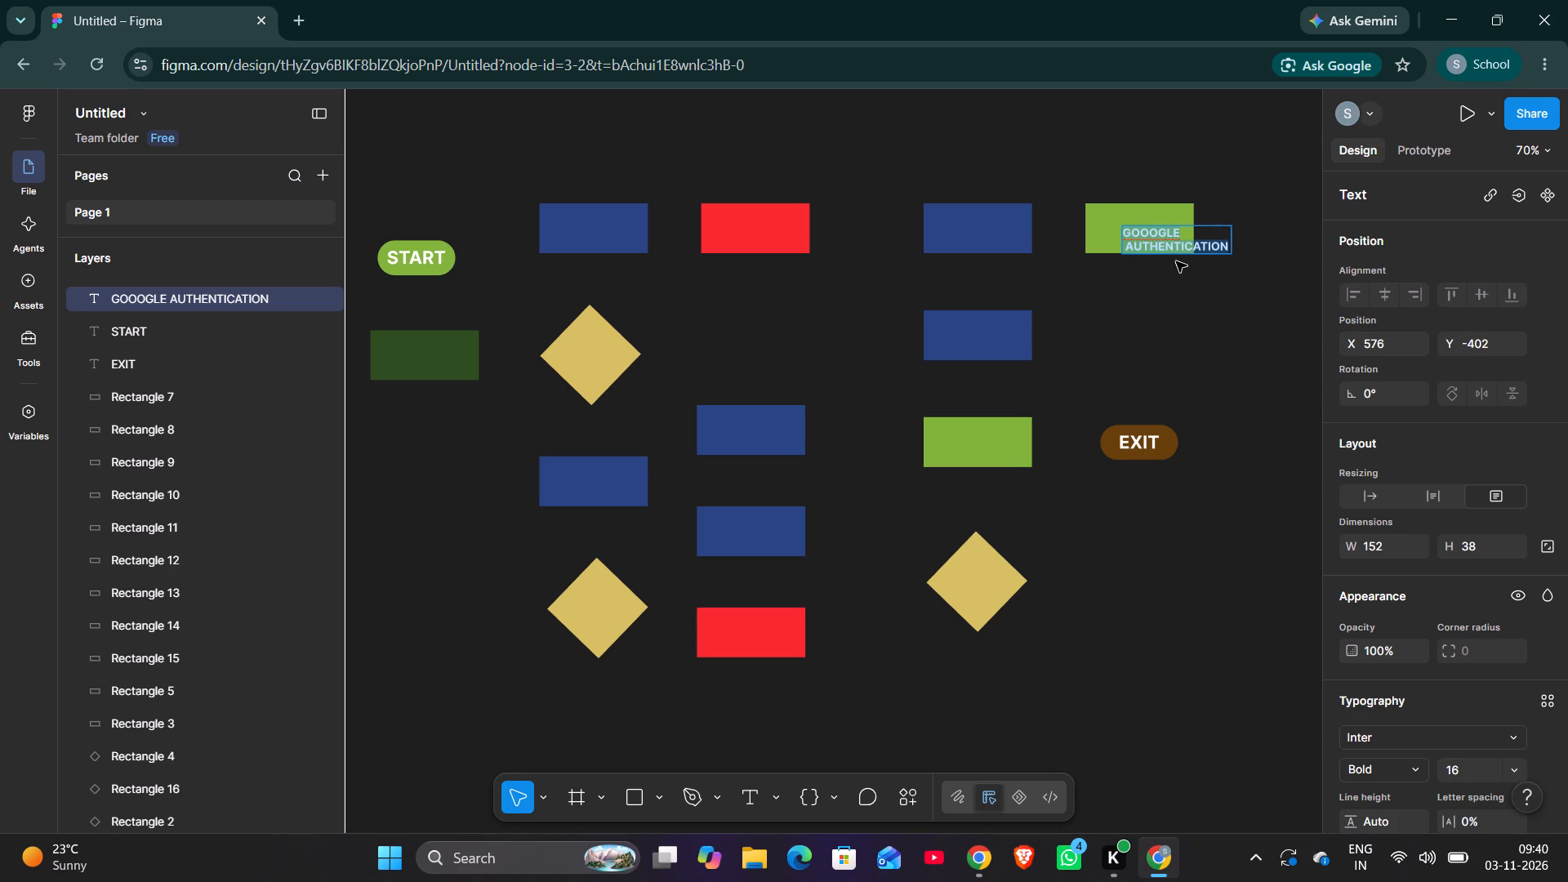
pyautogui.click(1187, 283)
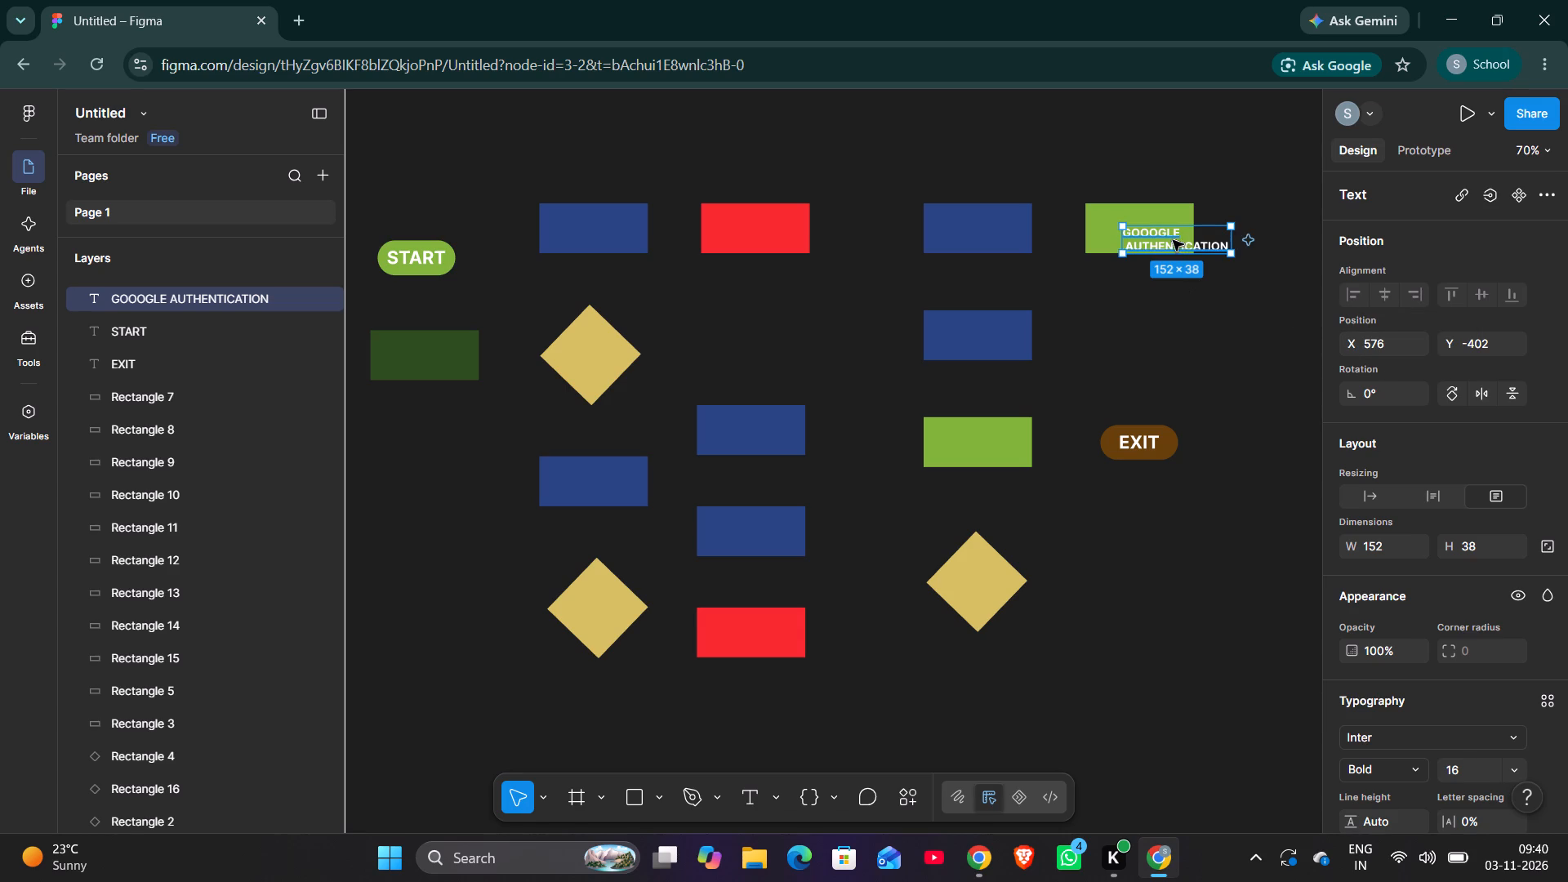
# Move the GOOOGLE AUTHENTICATION text onto the green rectangle atop the last column, at about X 524, Y -420.
pyautogui.moveTo(1172, 238); pyautogui.dragTo(1141, 227)
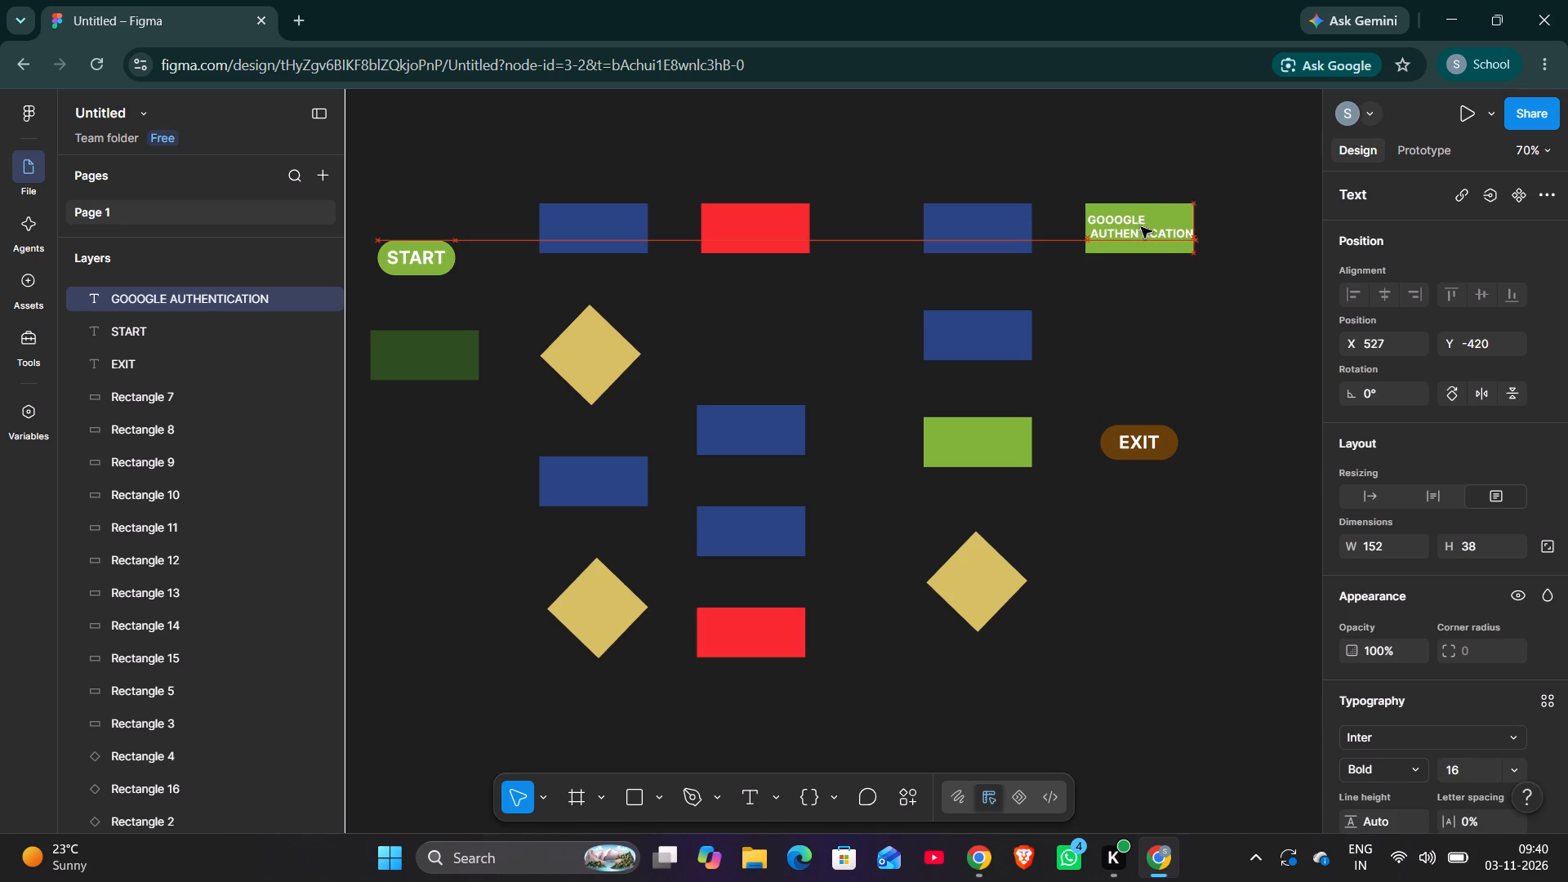
pyautogui.moveTo(1141, 227); pyautogui.dragTo(1135, 227)
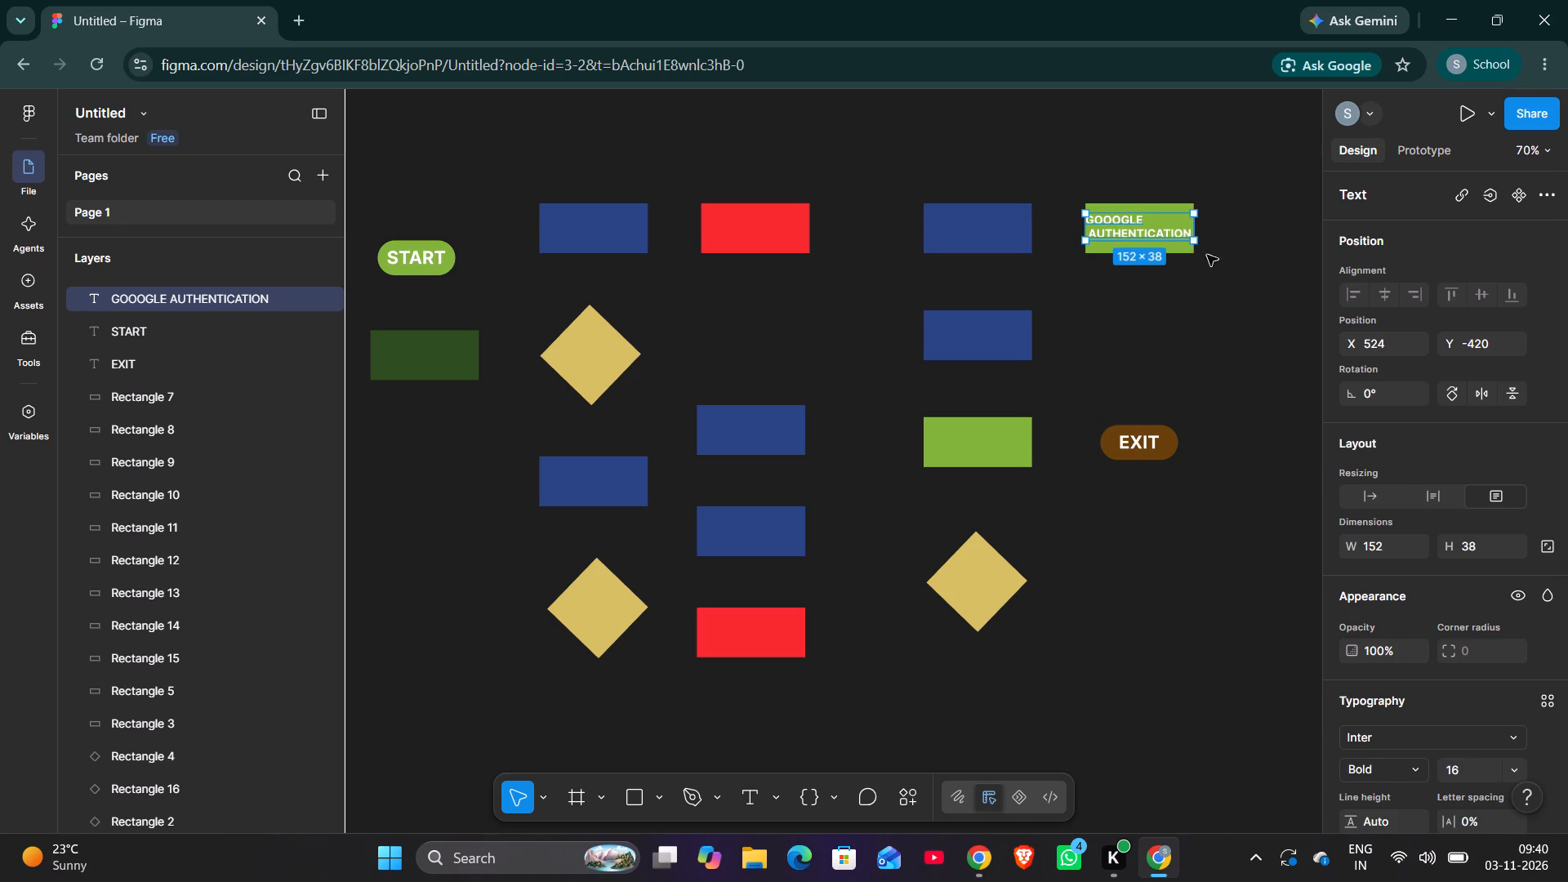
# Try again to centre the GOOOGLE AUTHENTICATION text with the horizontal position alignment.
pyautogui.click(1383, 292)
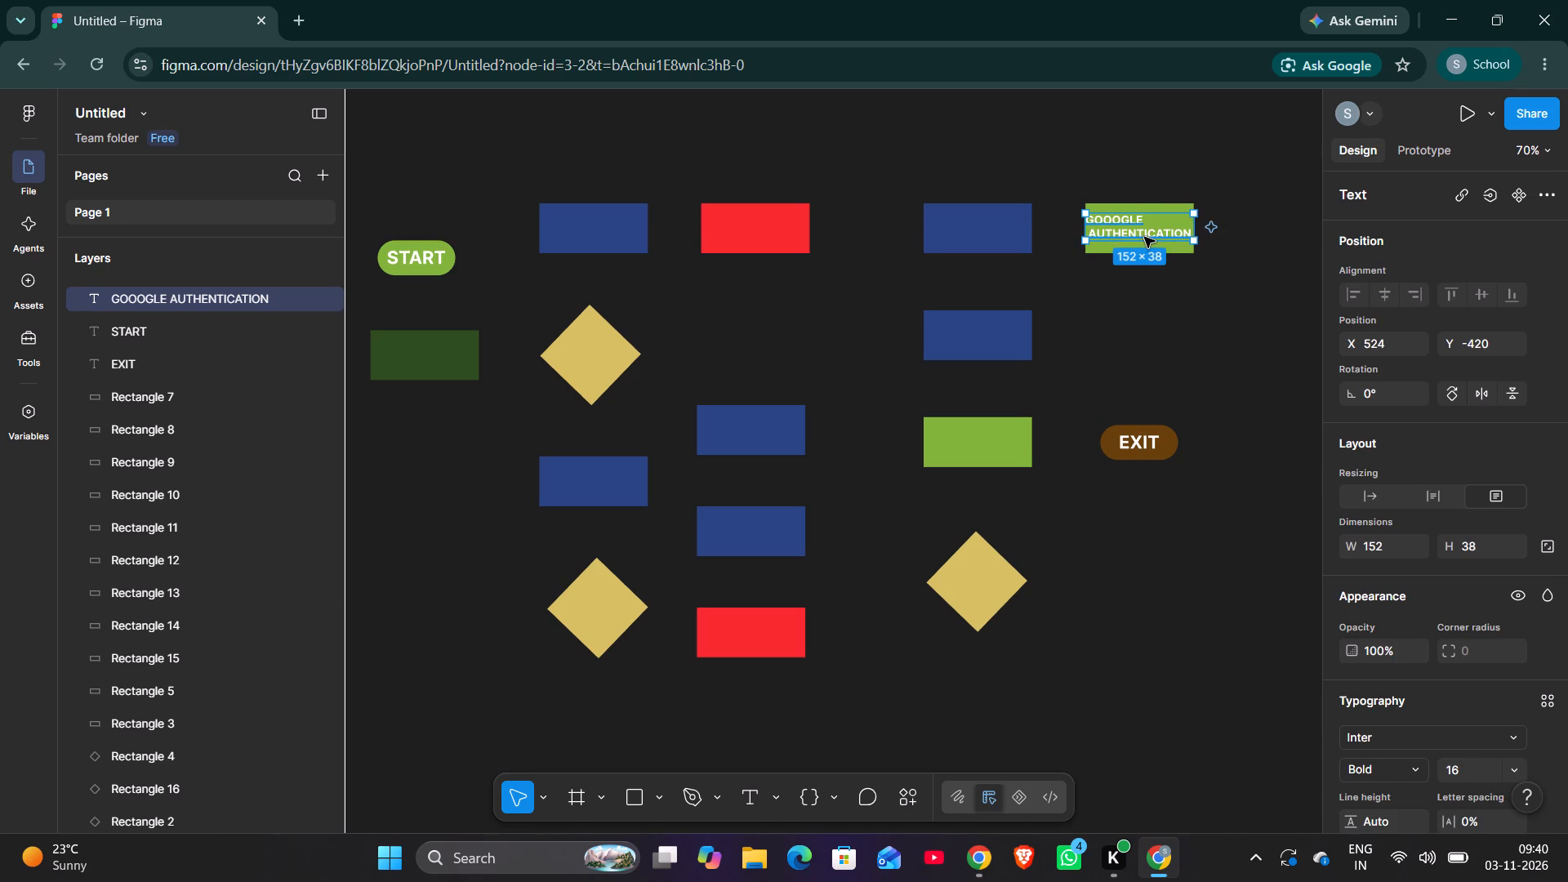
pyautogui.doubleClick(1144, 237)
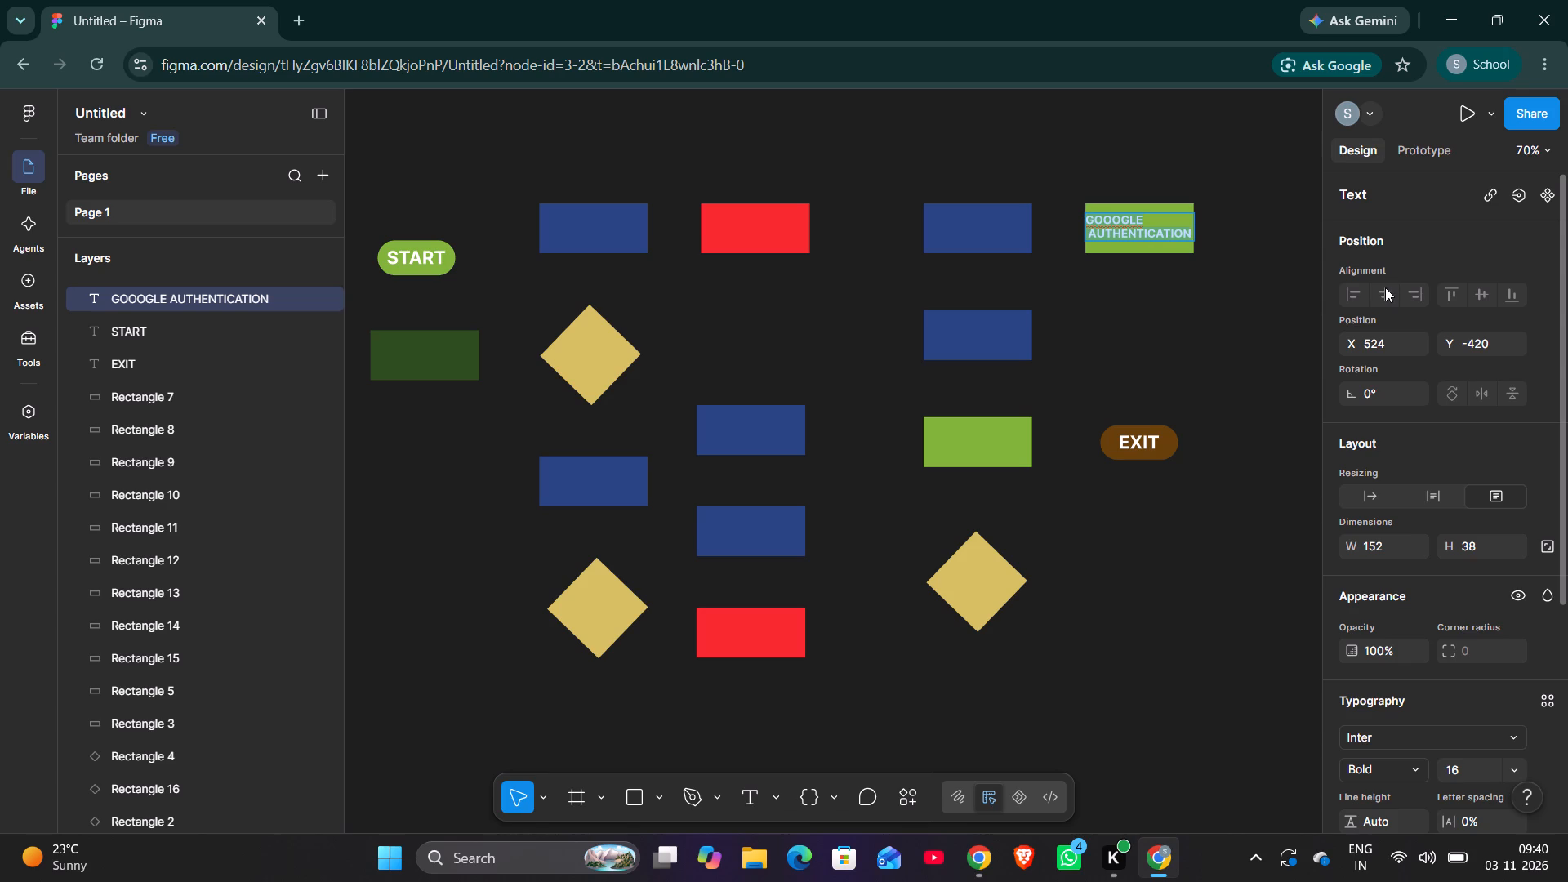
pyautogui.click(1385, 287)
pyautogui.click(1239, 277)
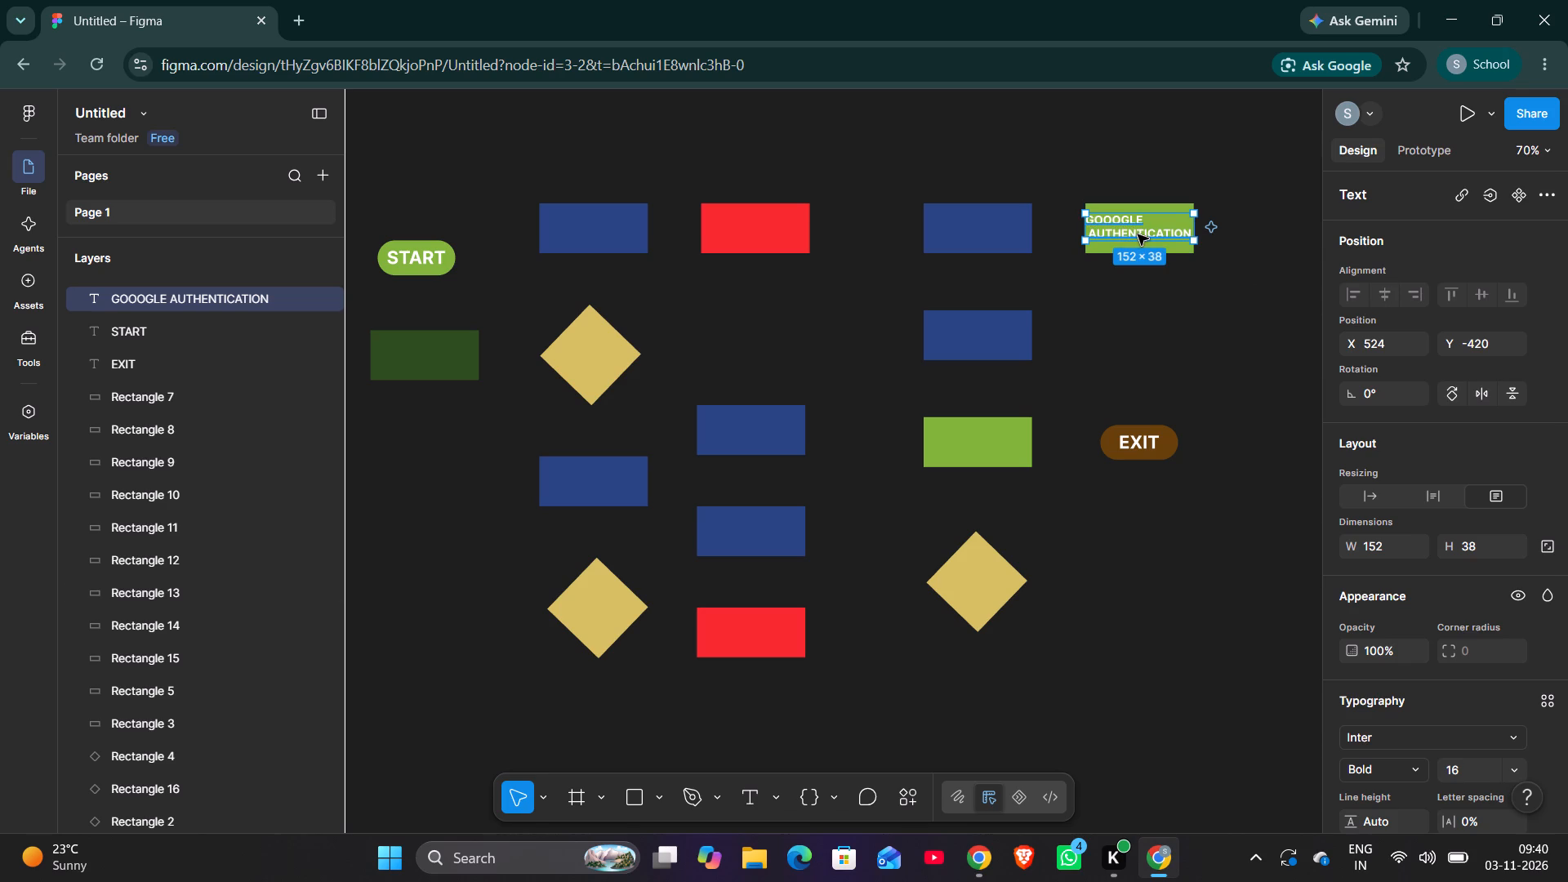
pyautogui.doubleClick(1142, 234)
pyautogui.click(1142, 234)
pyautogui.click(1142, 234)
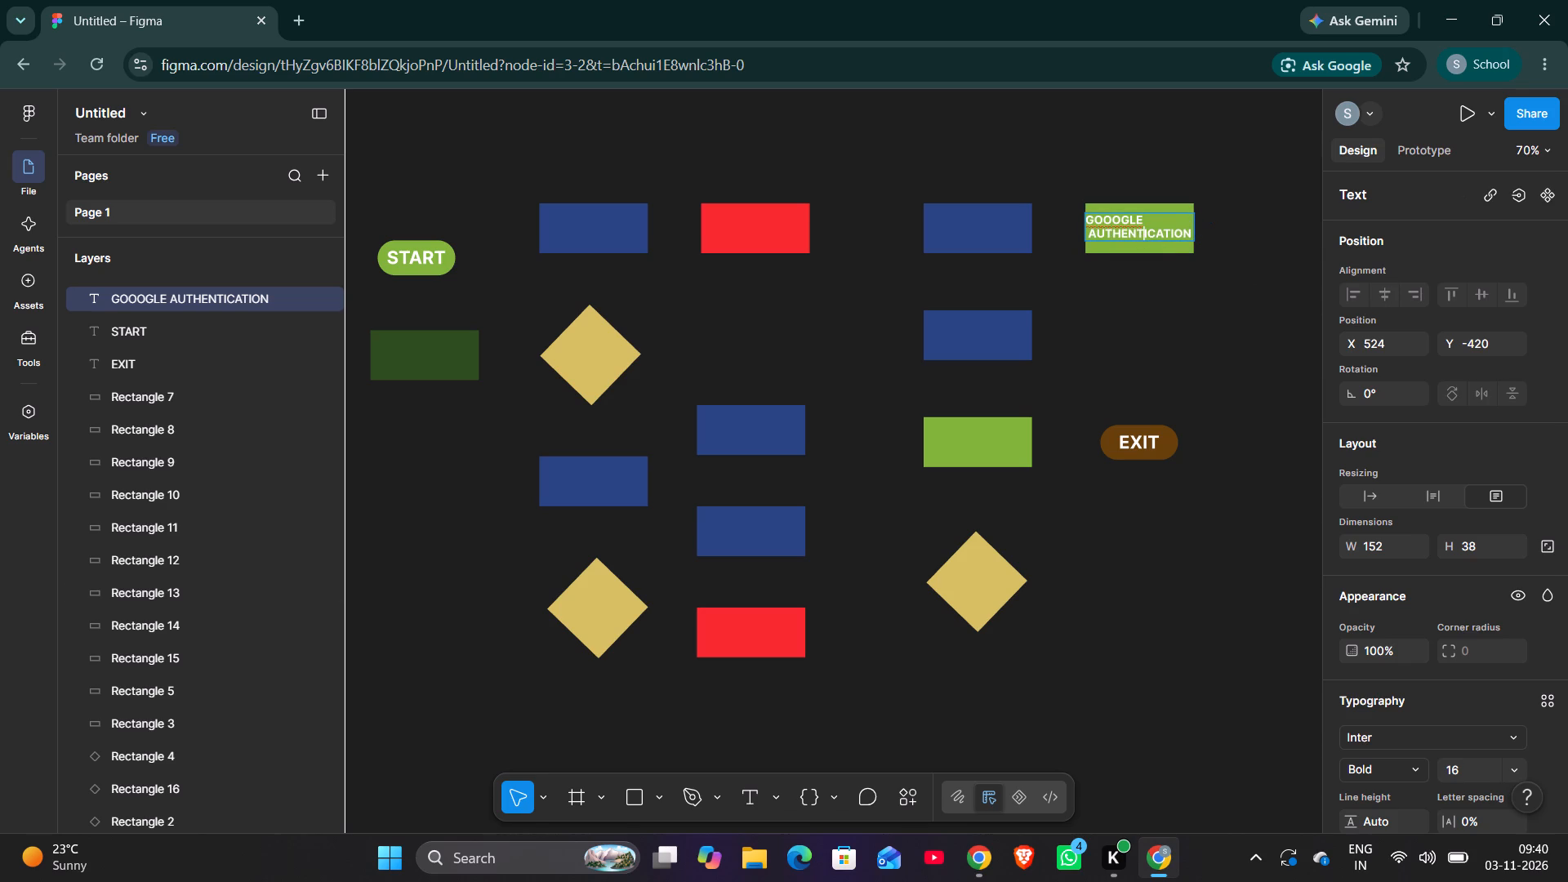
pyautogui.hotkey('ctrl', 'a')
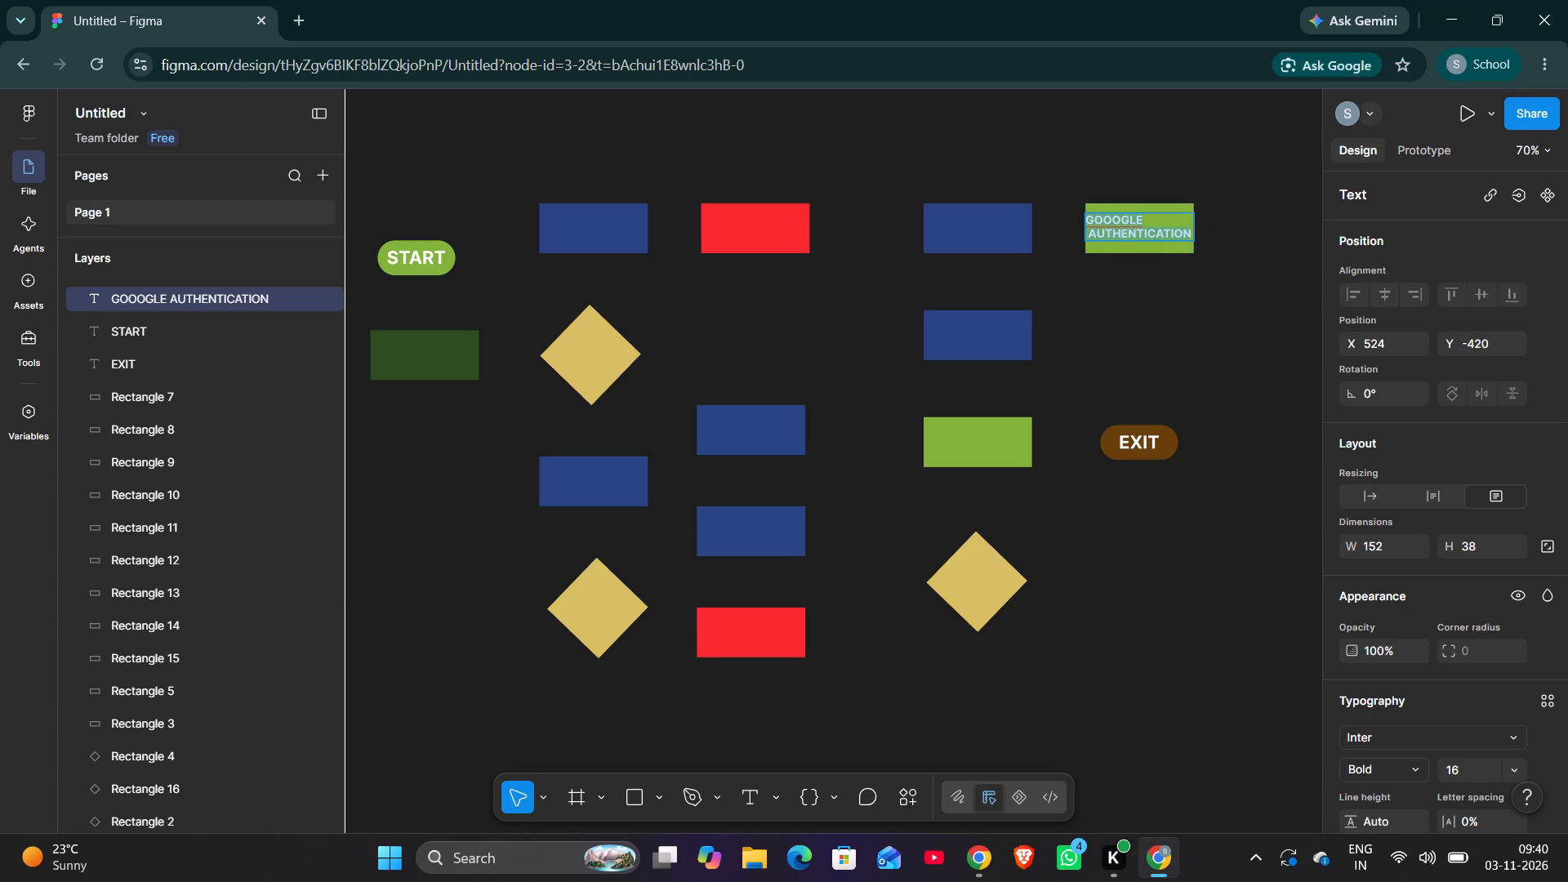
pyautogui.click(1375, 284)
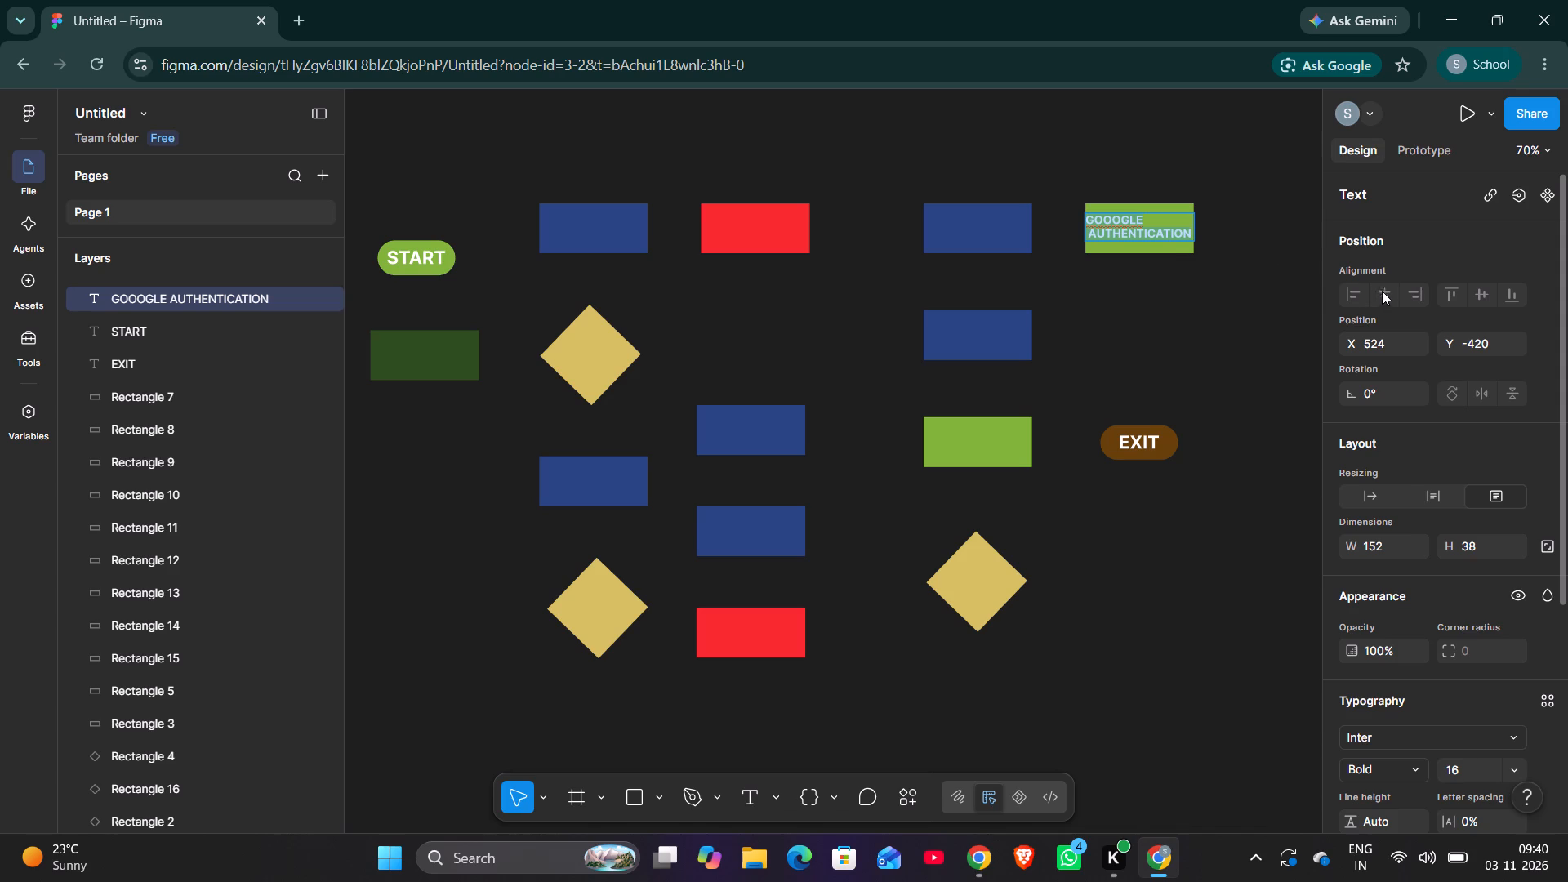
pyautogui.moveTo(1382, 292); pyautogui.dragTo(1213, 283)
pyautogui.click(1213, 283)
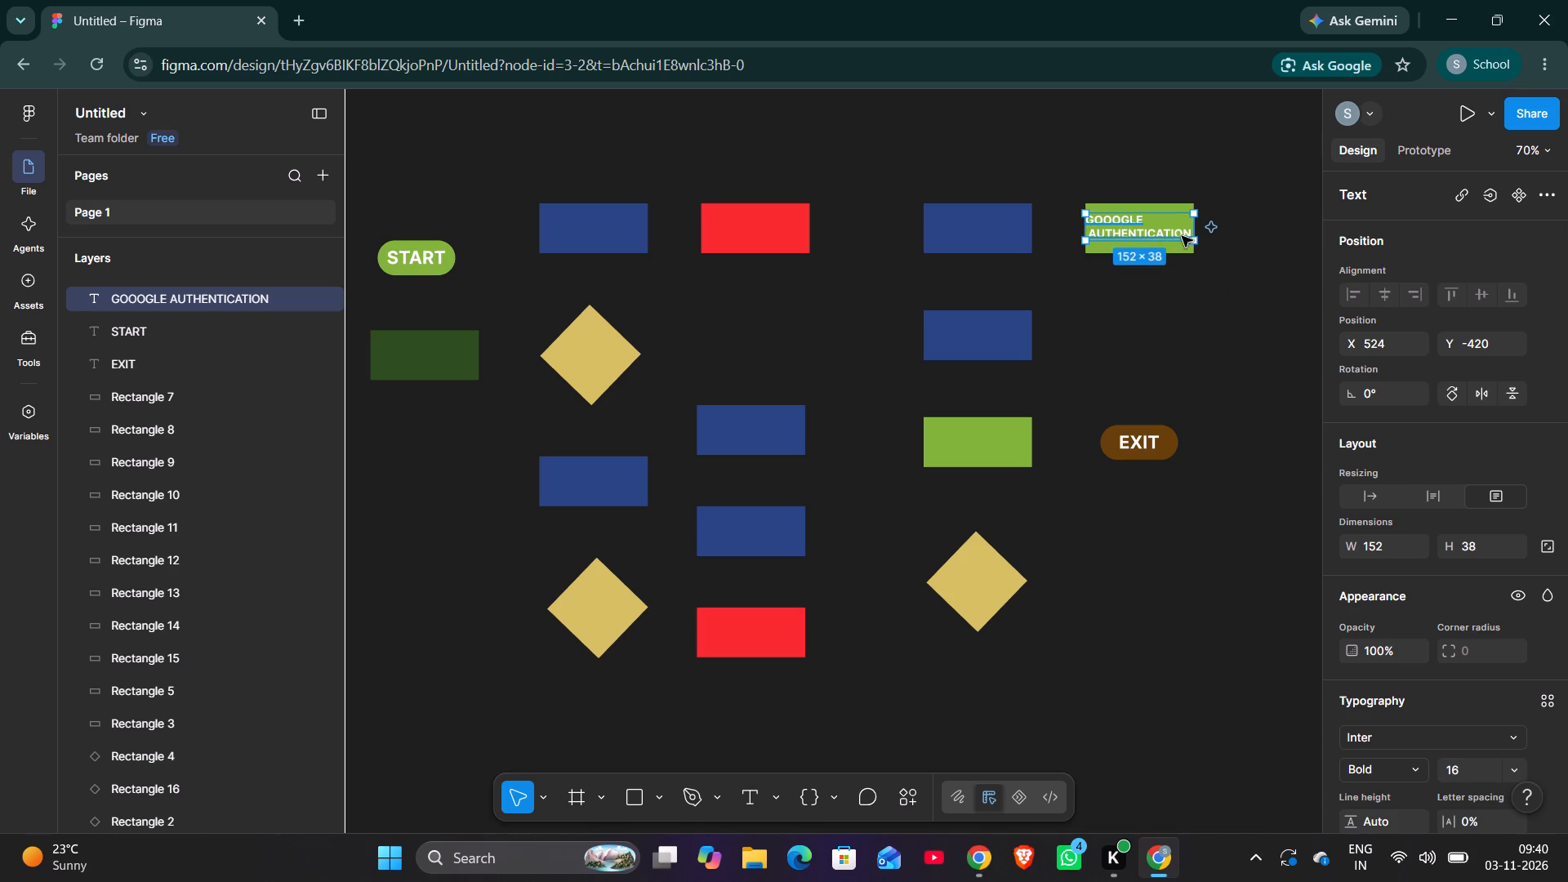
# Set the typography alignment of the whole GOOOGLE AUTHENTICATION text to centre.
pyautogui.doubleClick(1162, 232)
pyautogui.click(1162, 232)
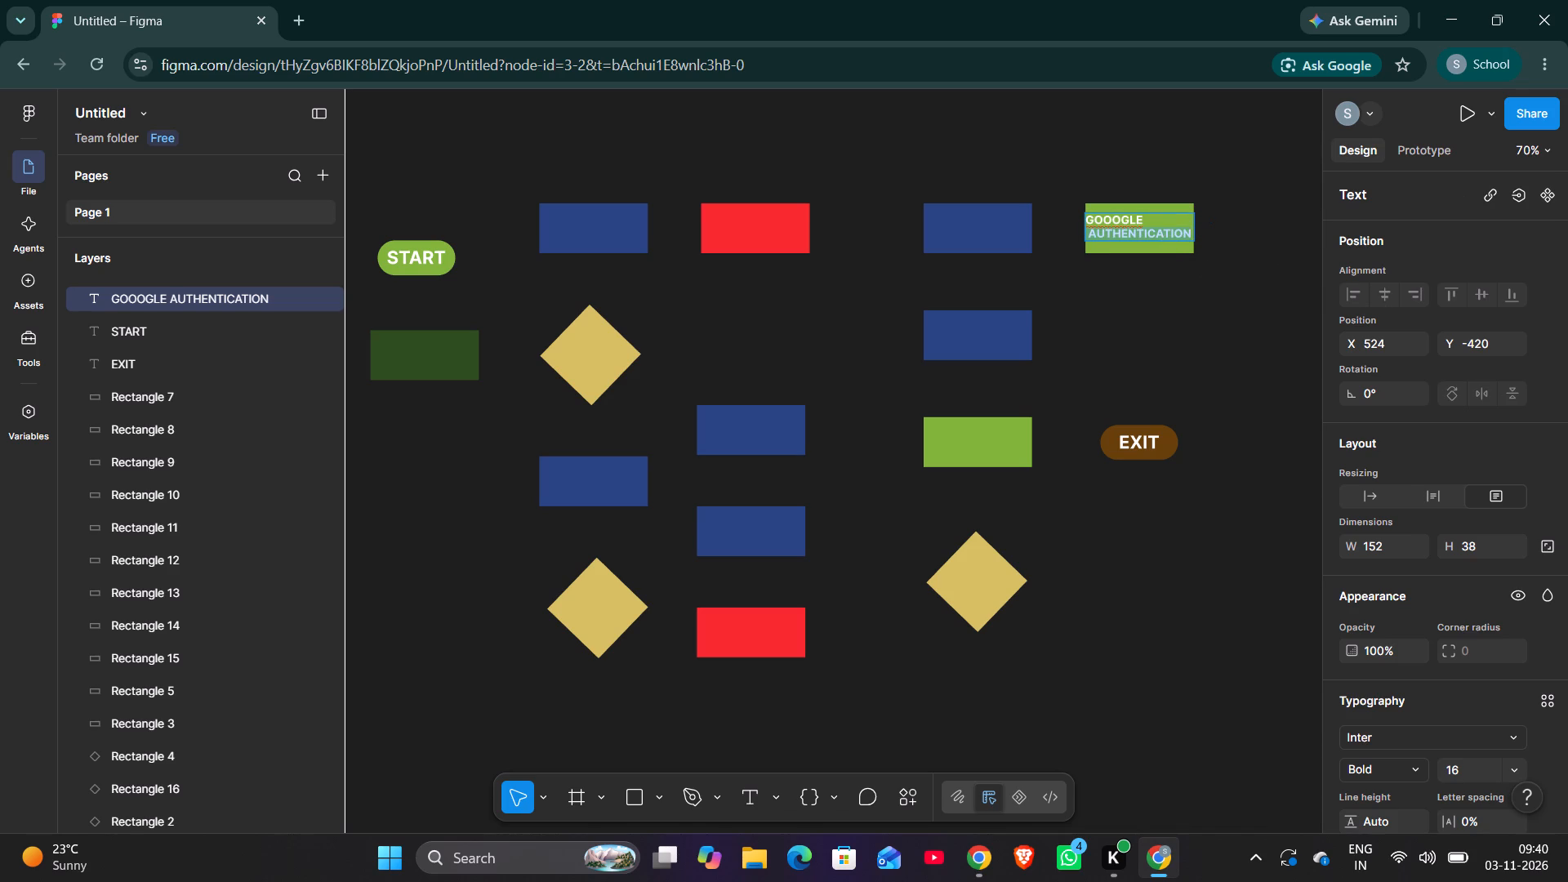
pyautogui.click(1162, 232)
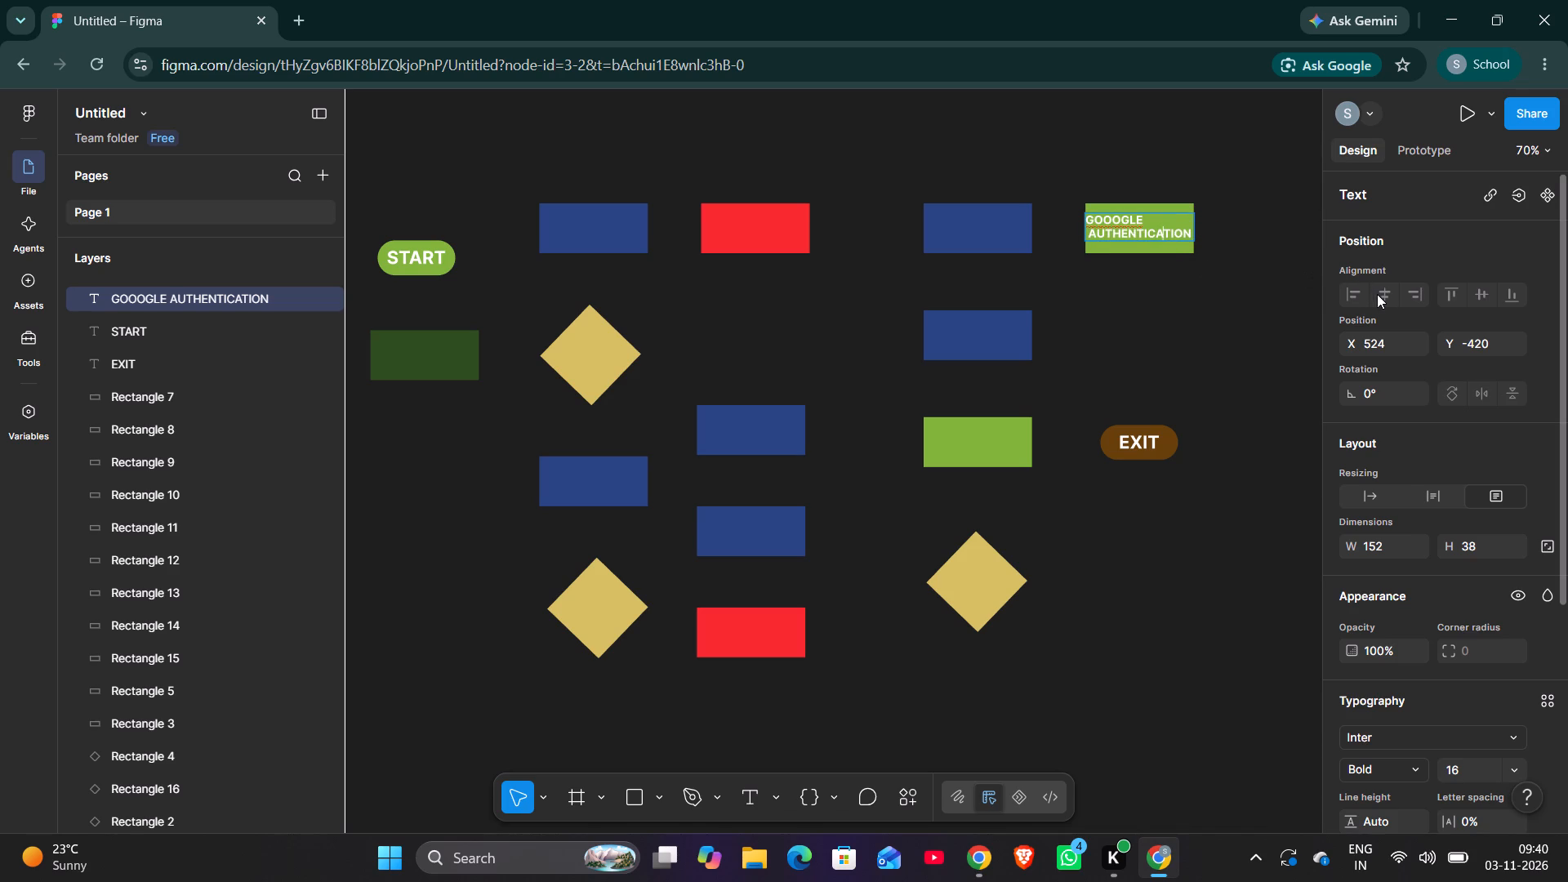
pyautogui.click(1379, 294)
pyautogui.tripleClick(1379, 294)
pyautogui.doubleClick(1379, 294)
pyautogui.scroll(-1, 1419, 412)
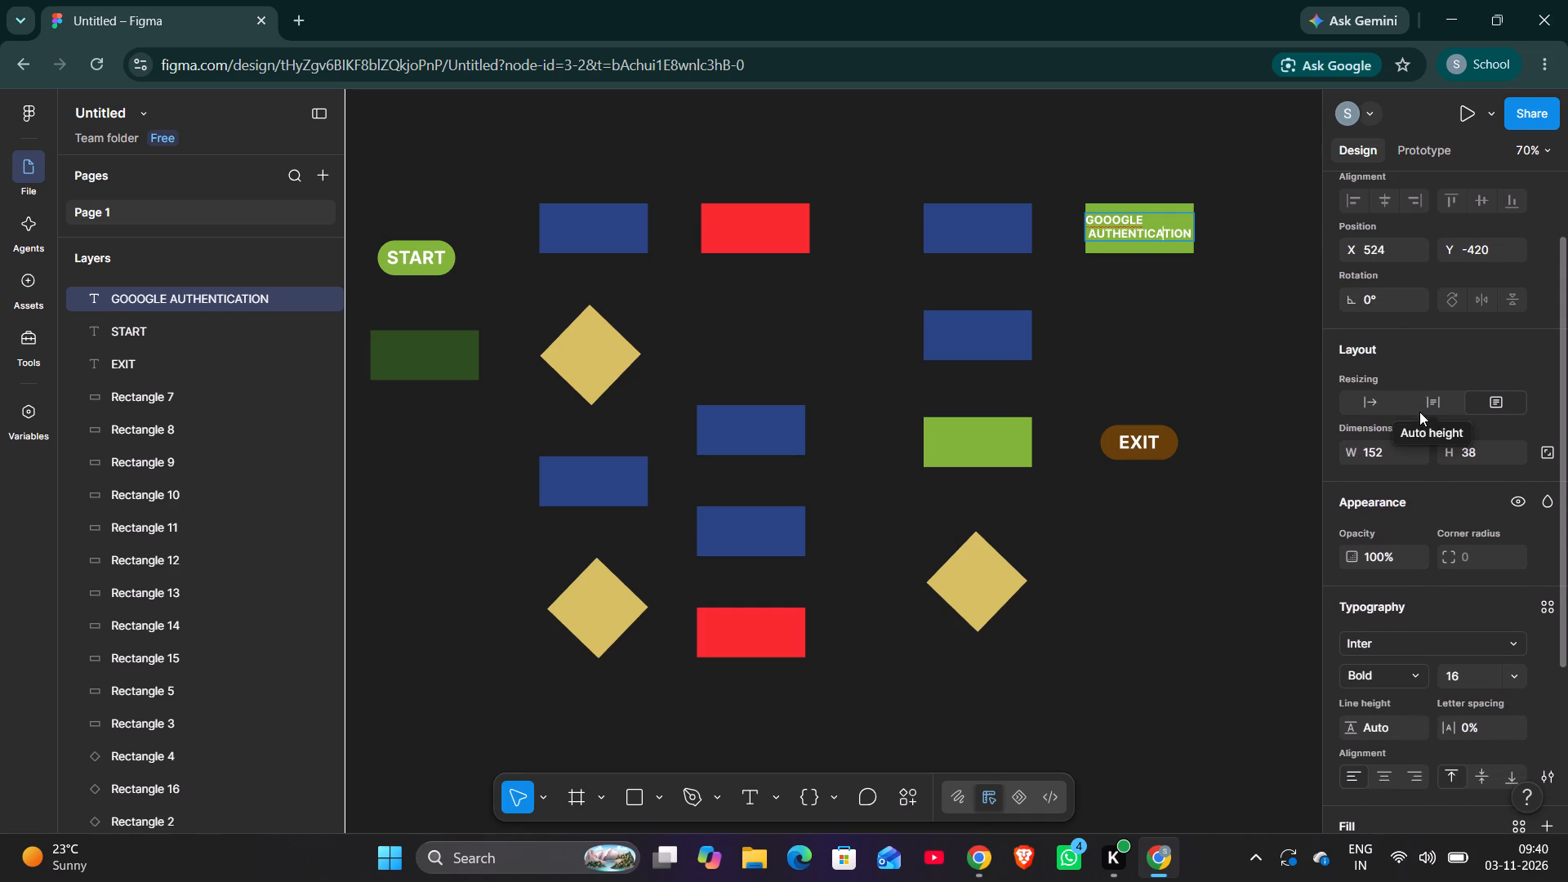
pyautogui.scroll(-1, 1419, 412)
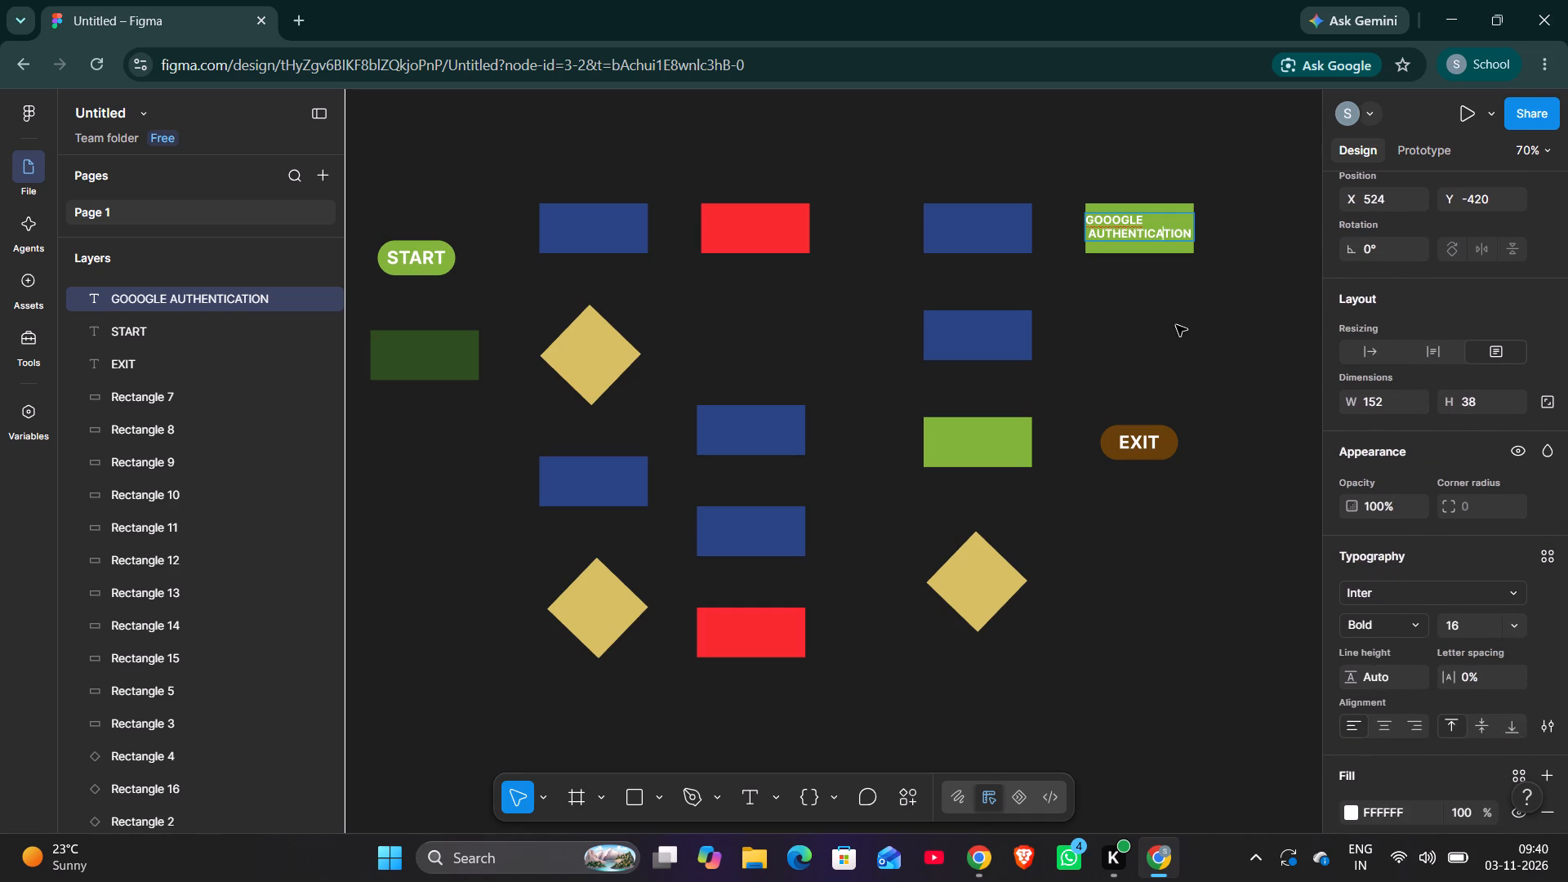
pyautogui.hotkey('ctrl', 'a')
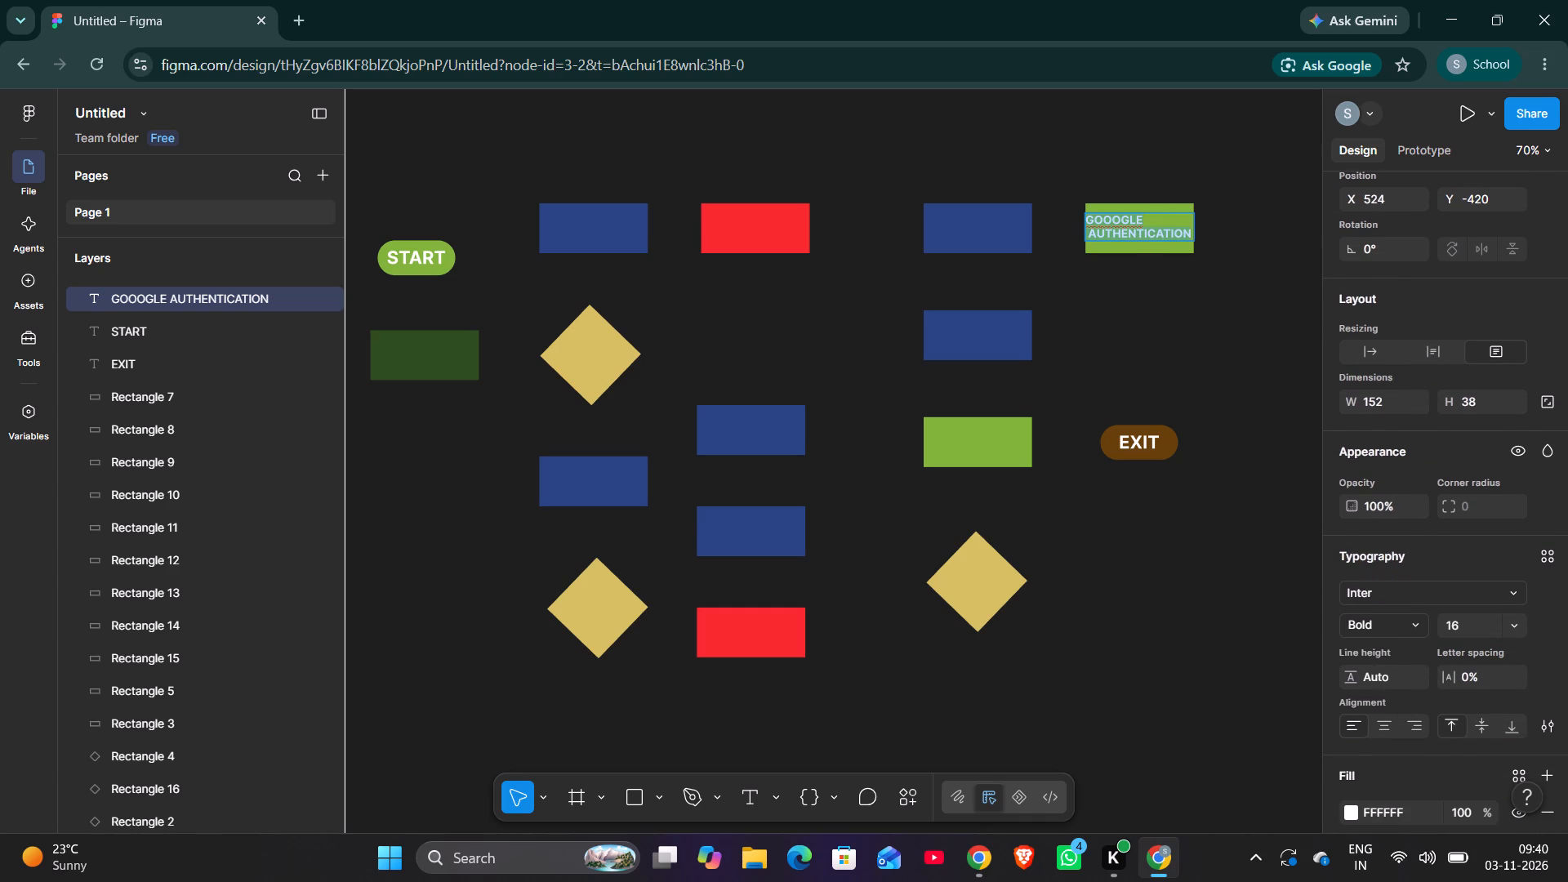
pyautogui.click(1380, 724)
pyautogui.click(1169, 542)
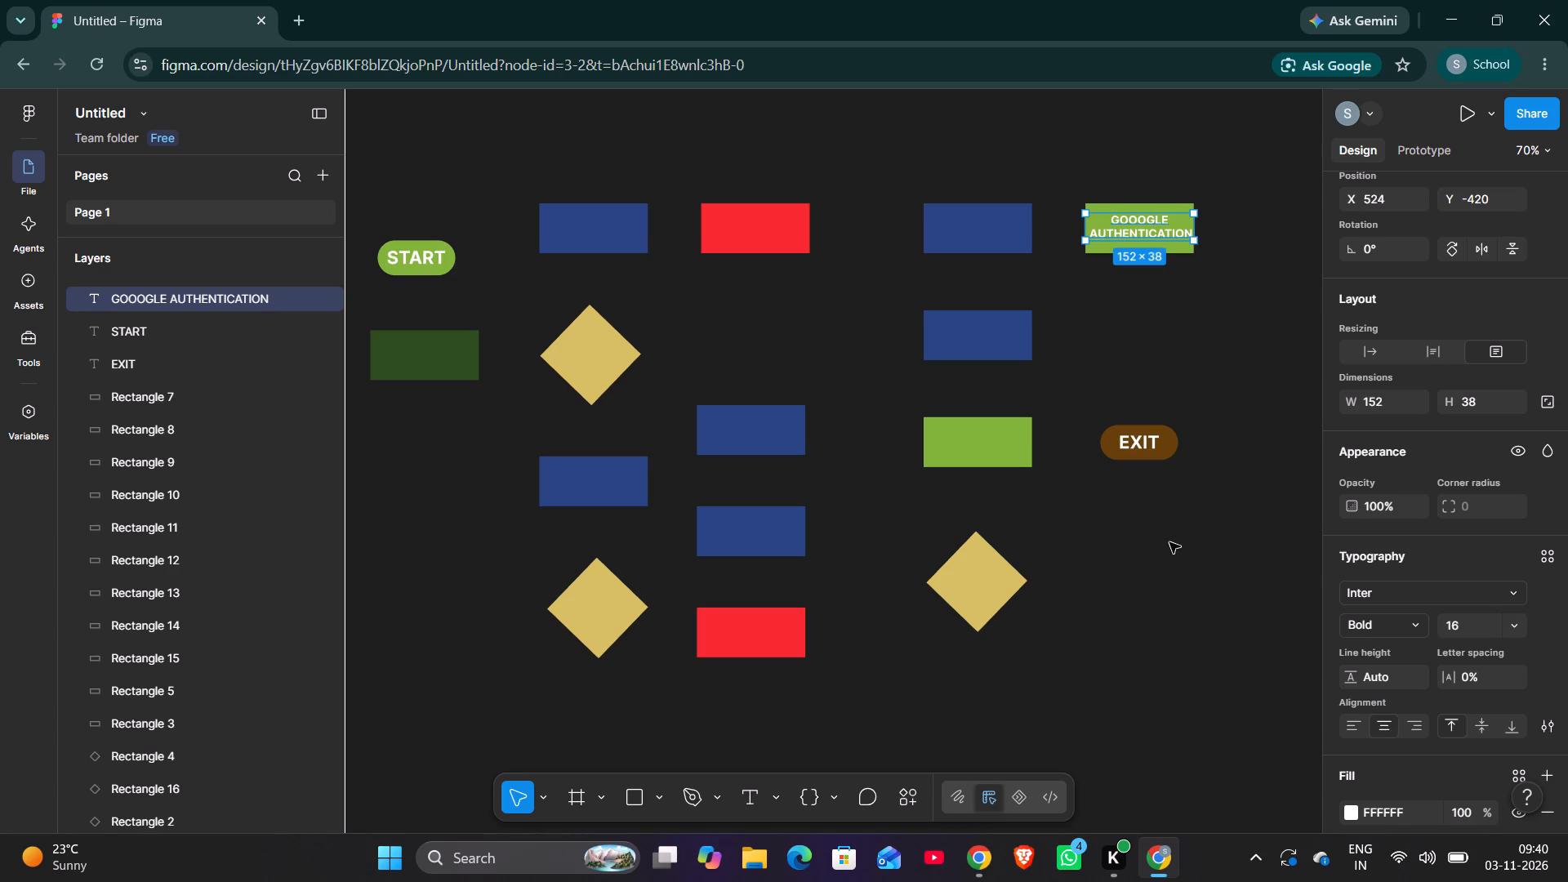
# Add the text LOGIN VIA GOOGLE on the blue rectangle beside the GOOOGLE AUTHENTICATION box.
pyautogui.click(1205, 306)
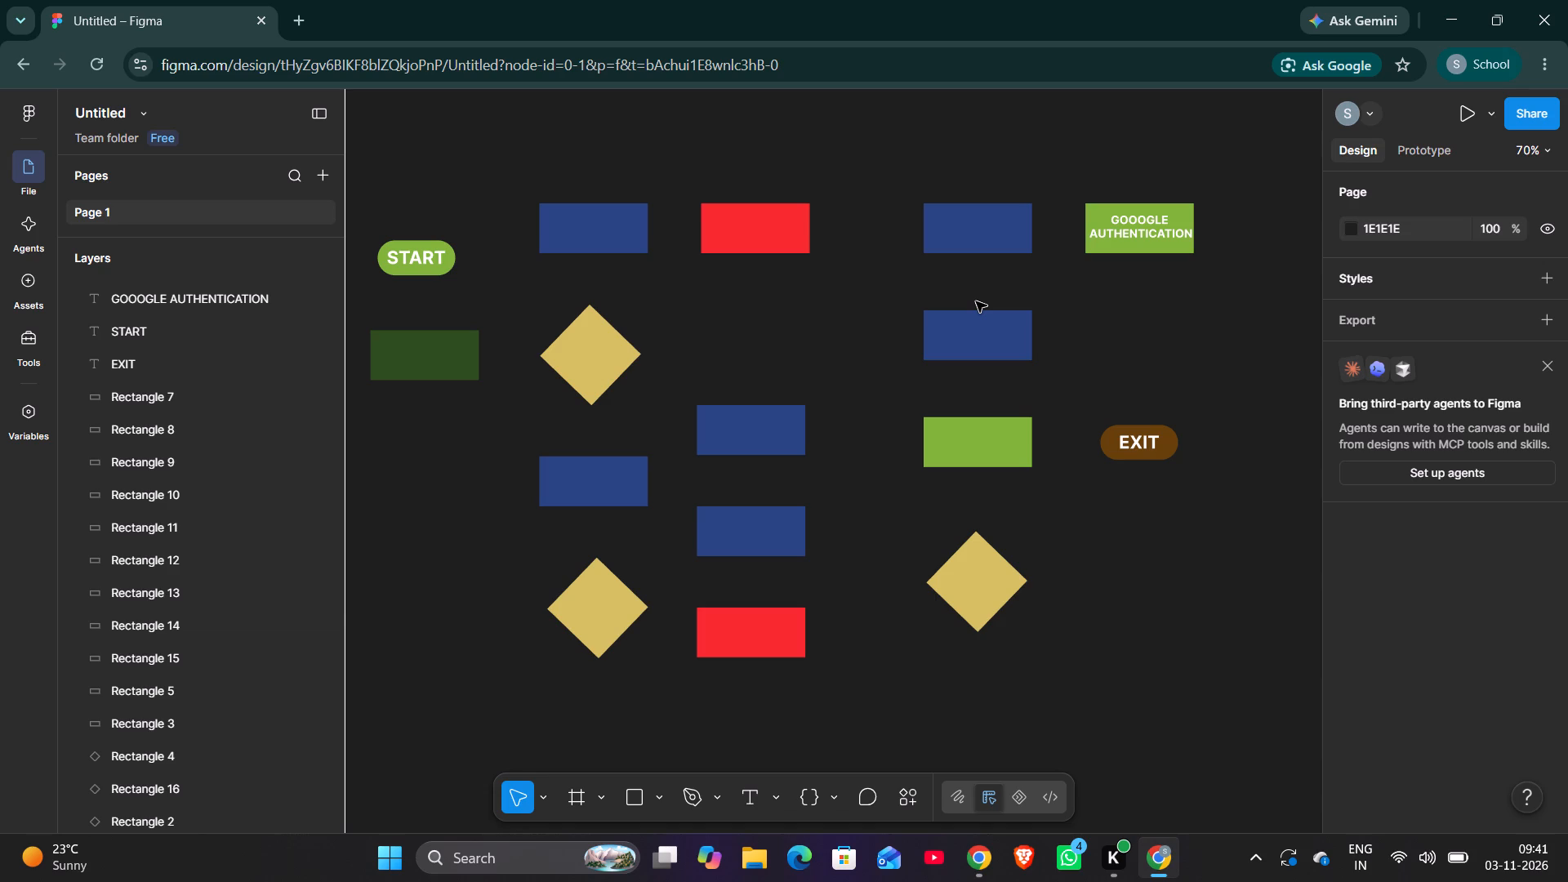
pyautogui.click(758, 797)
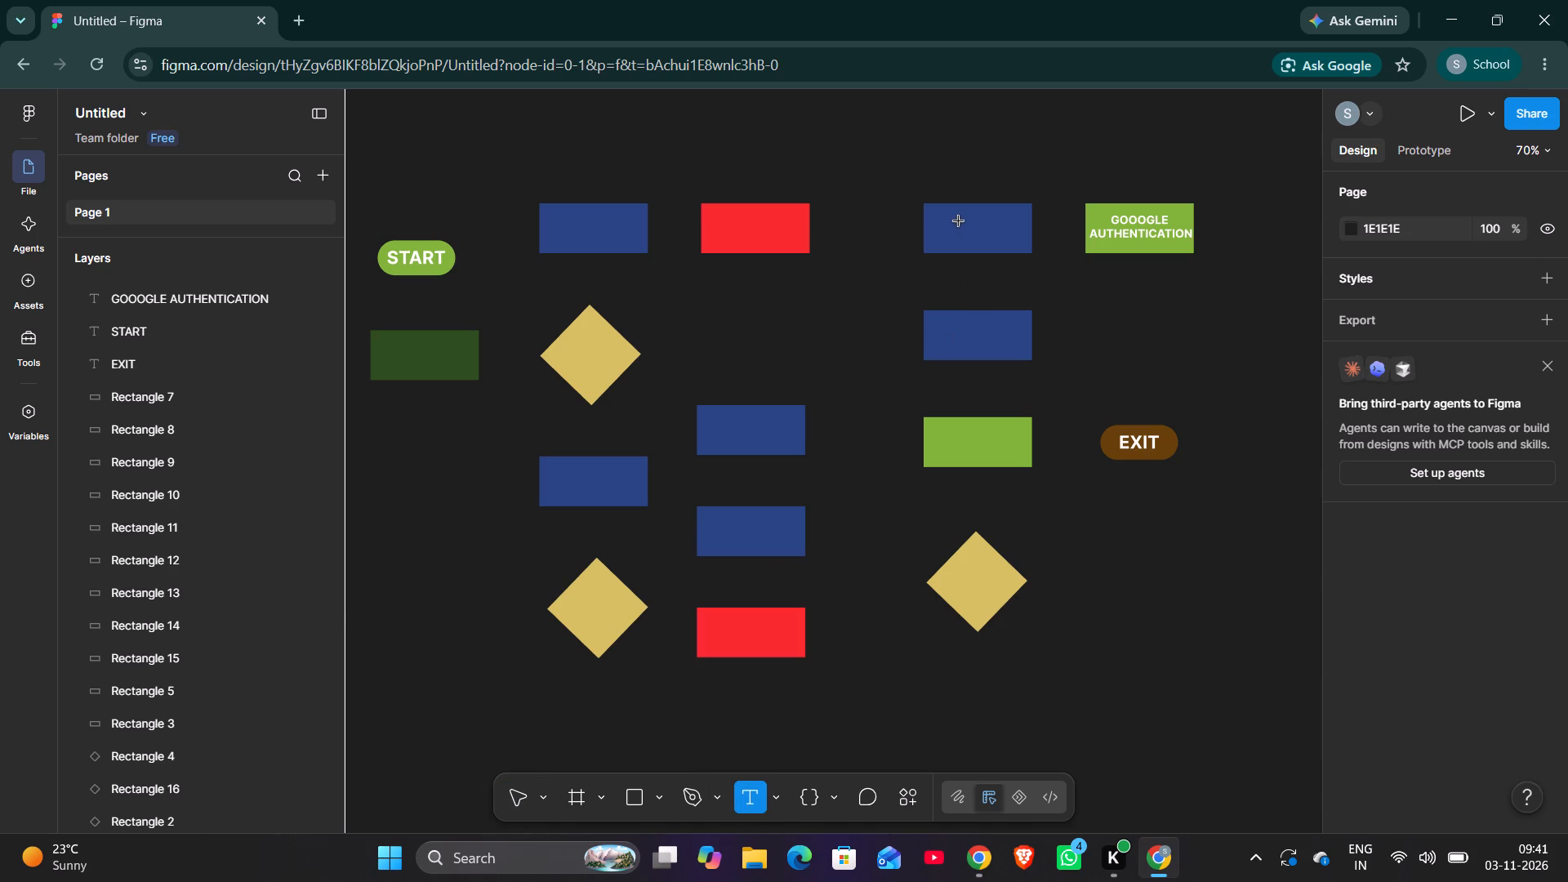
pyautogui.click(958, 218)
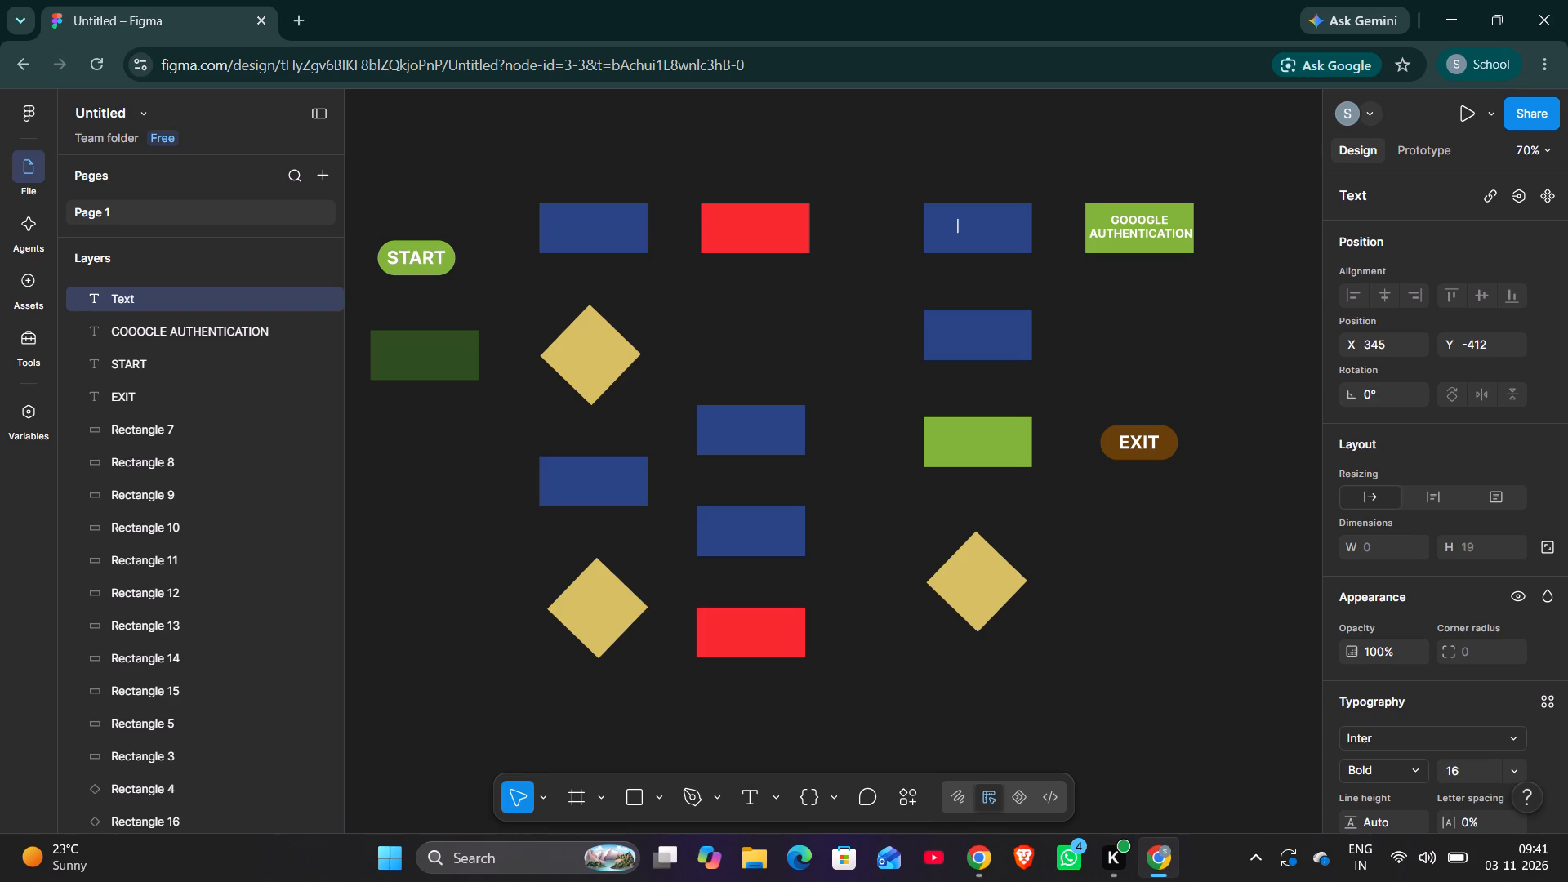
pyautogui.press('l')
pyautogui.press('o')
pyautogui.write('GI')
pyautogui.write('N')
pyautogui.press('space')
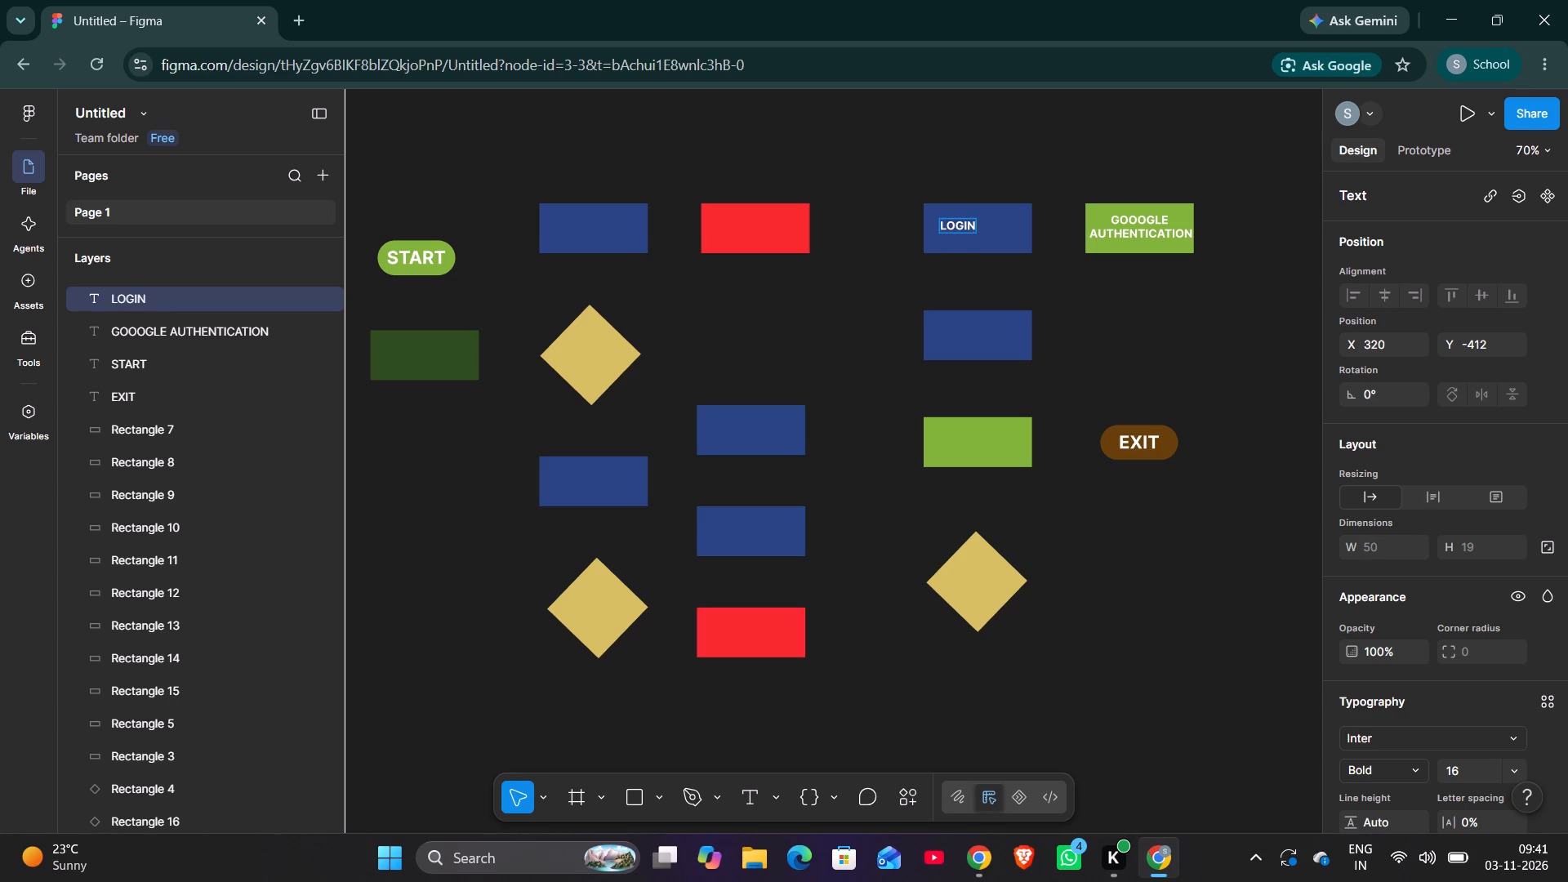
pyautogui.write('VIA GOOGLE')
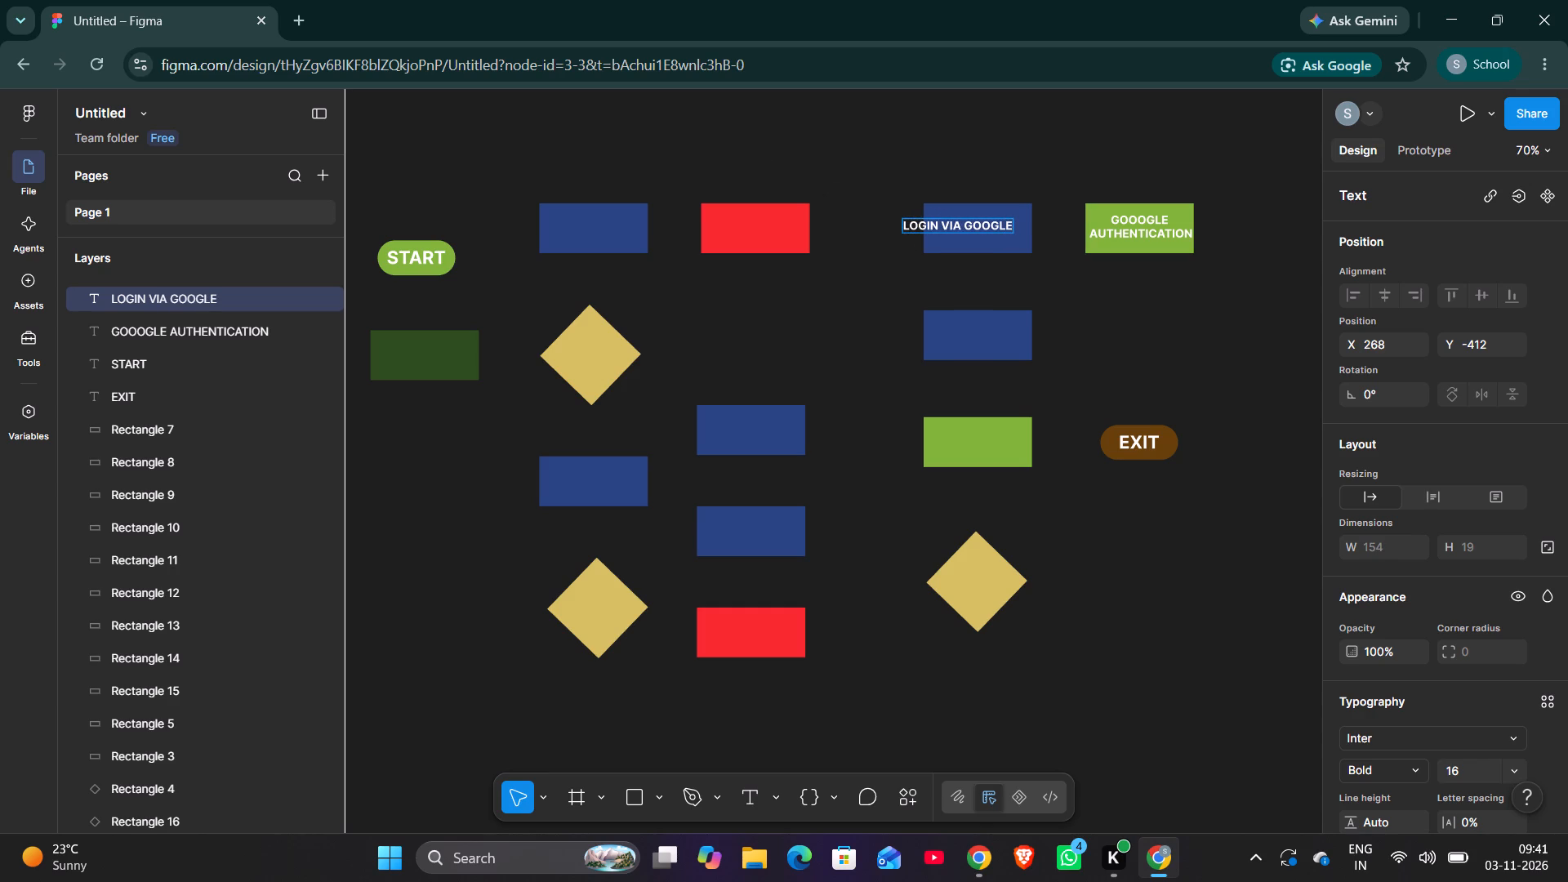
pyautogui.click(932, 275)
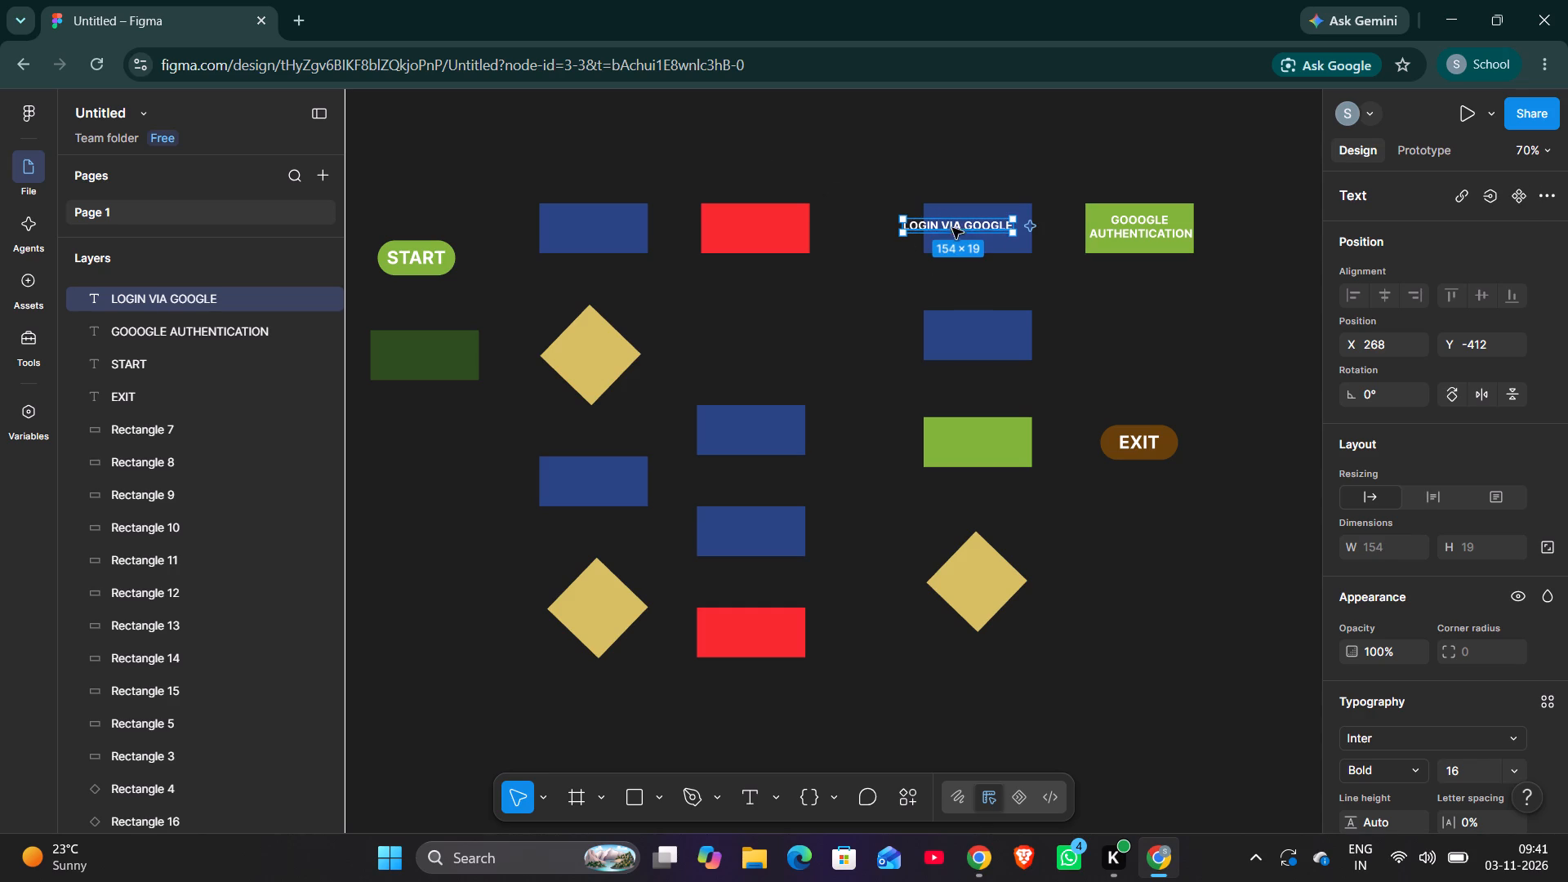
# Move the LOGIN VIA GOOGLE text so it sits centred across its blue rectangle, at about X 295, Y -405.
pyautogui.moveTo(952, 225); pyautogui.dragTo(967, 228)
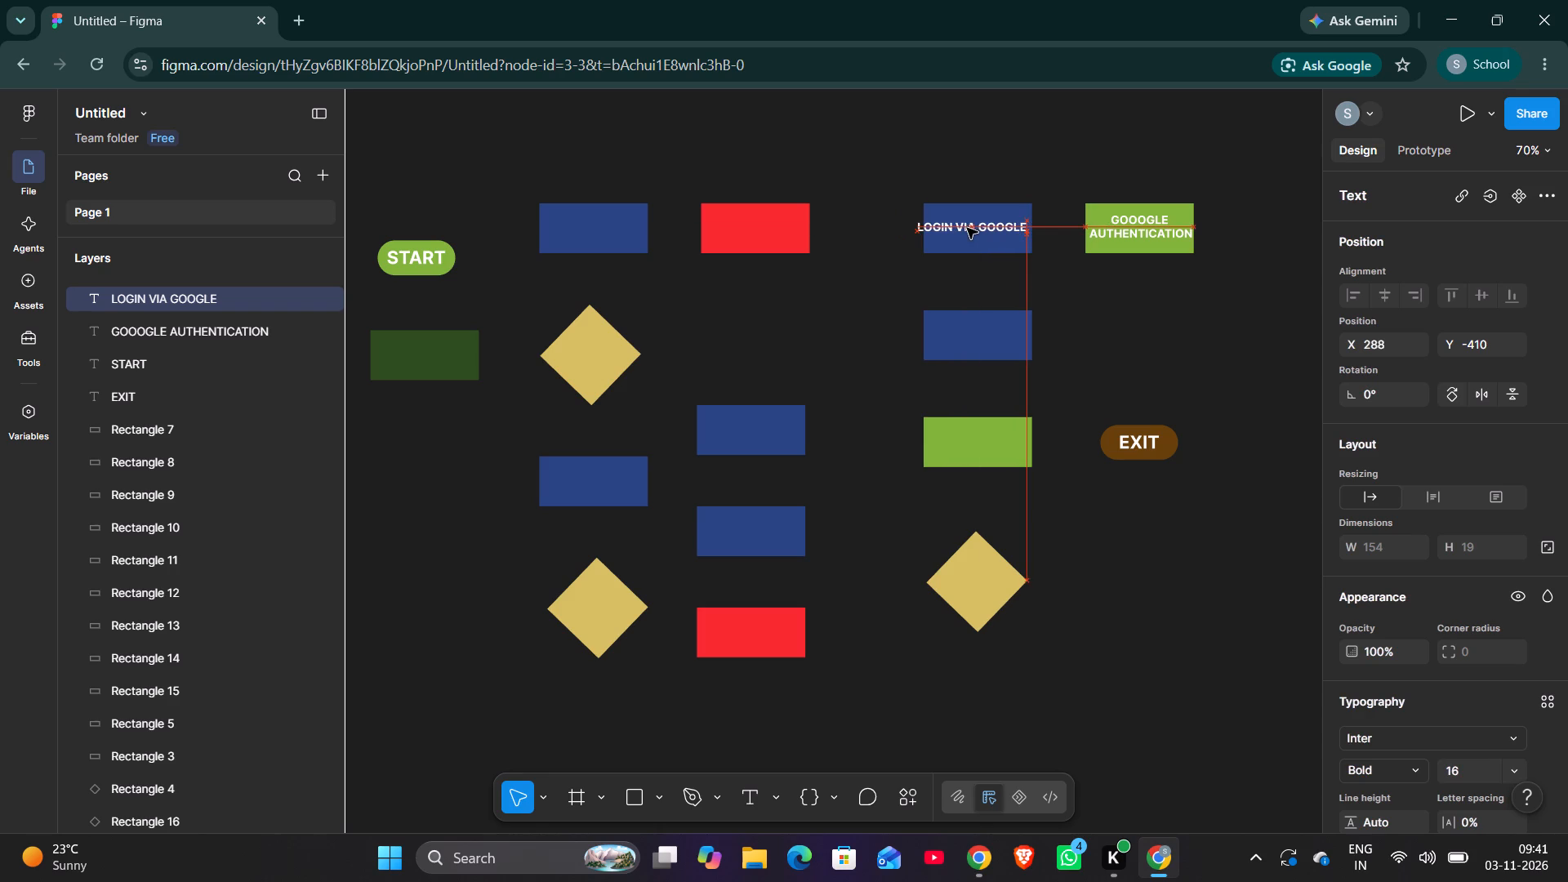
pyautogui.moveTo(967, 228); pyautogui.dragTo(972, 228)
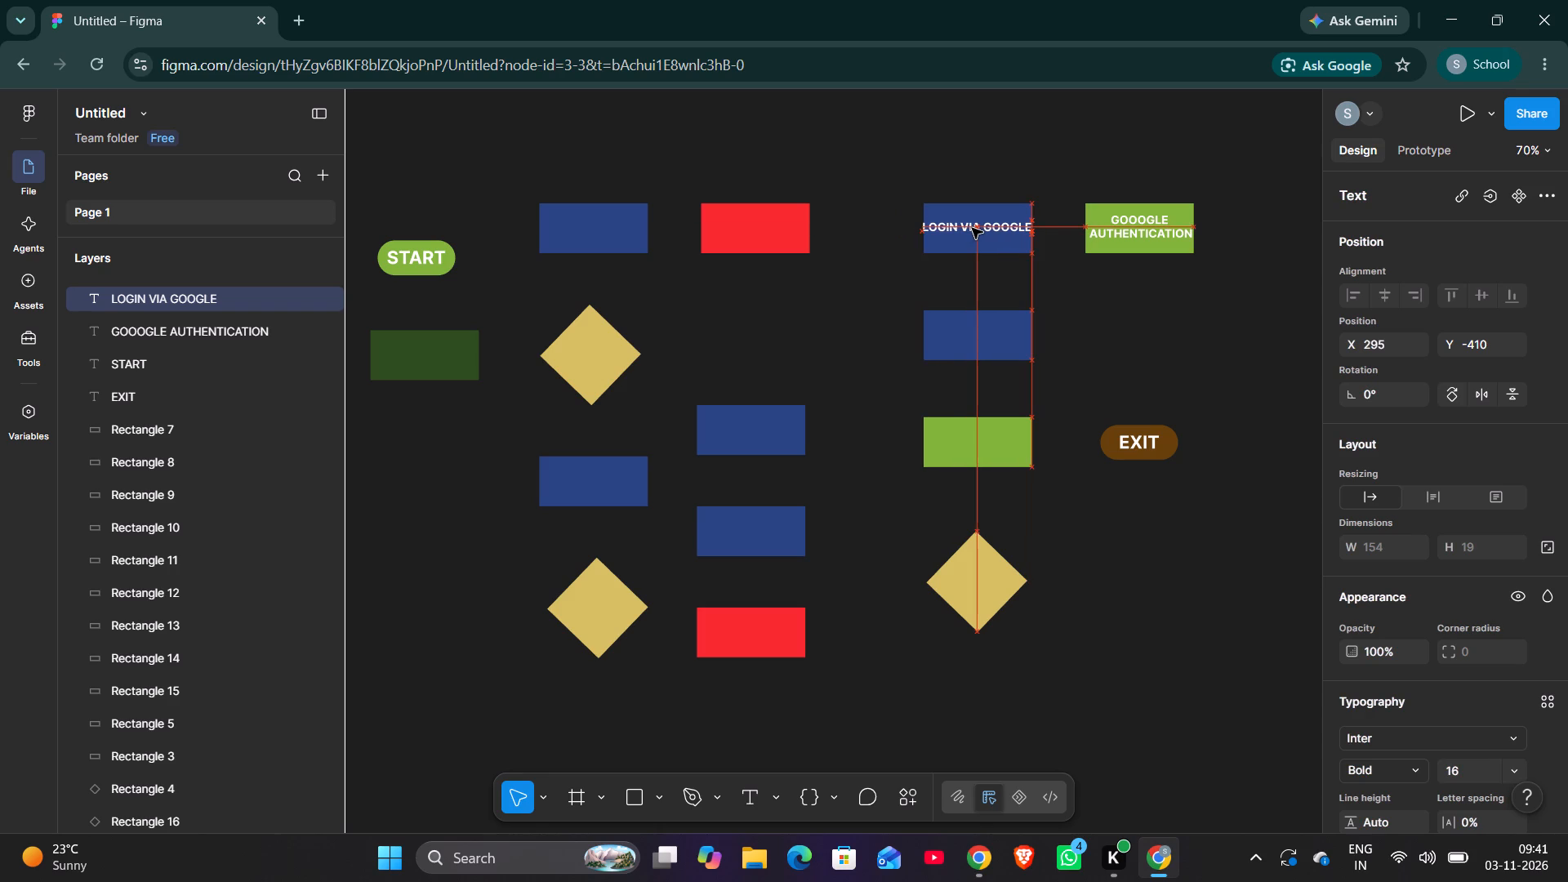
pyautogui.moveTo(972, 228); pyautogui.dragTo(972, 229)
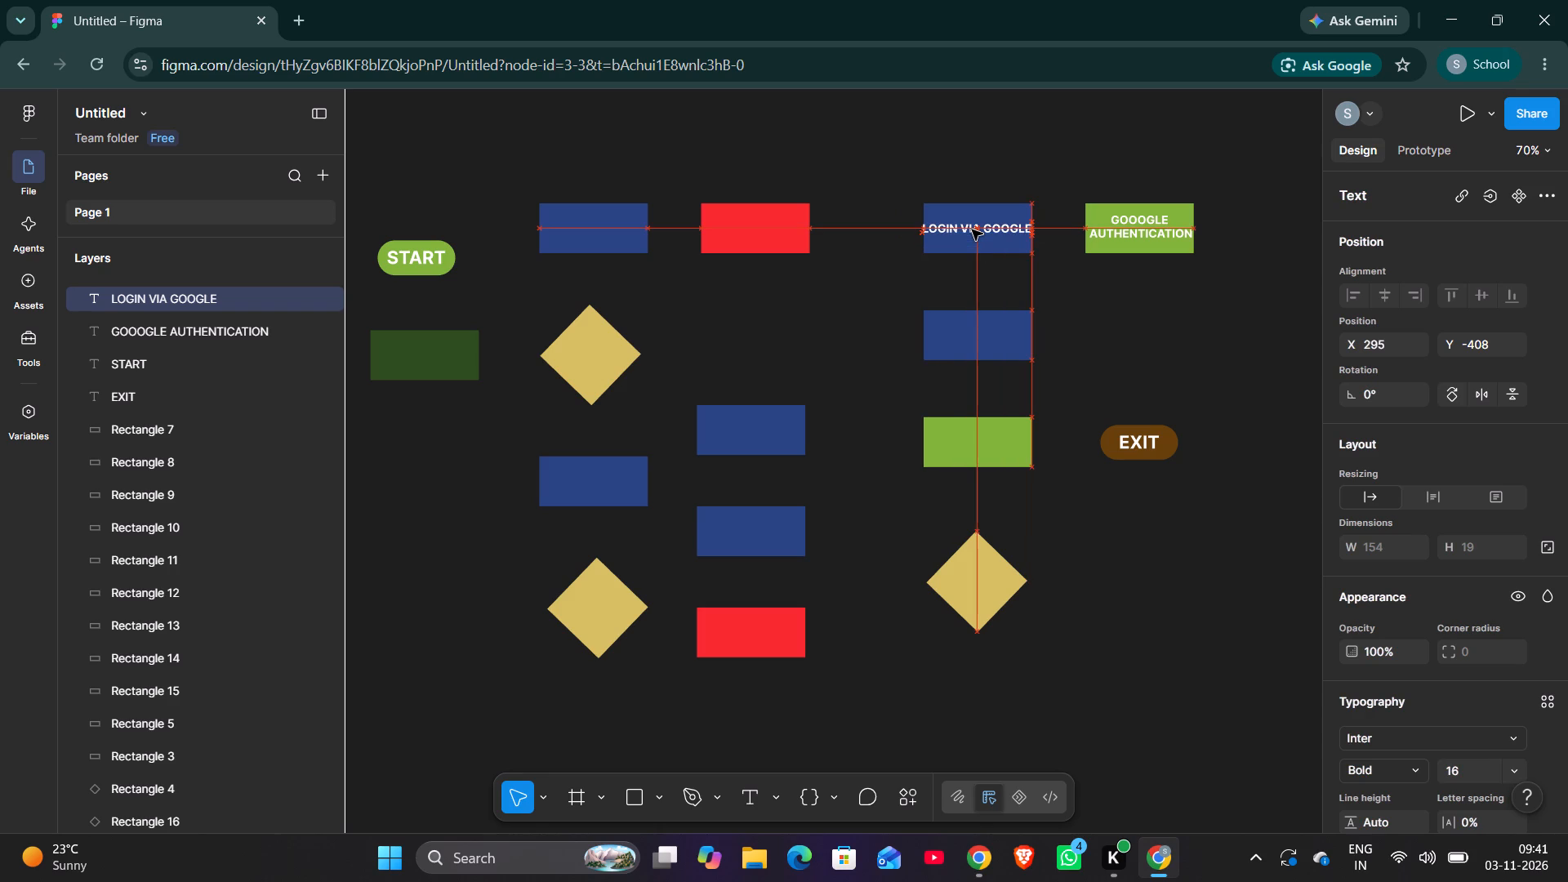
pyautogui.press('Up')
pyautogui.press('Up')
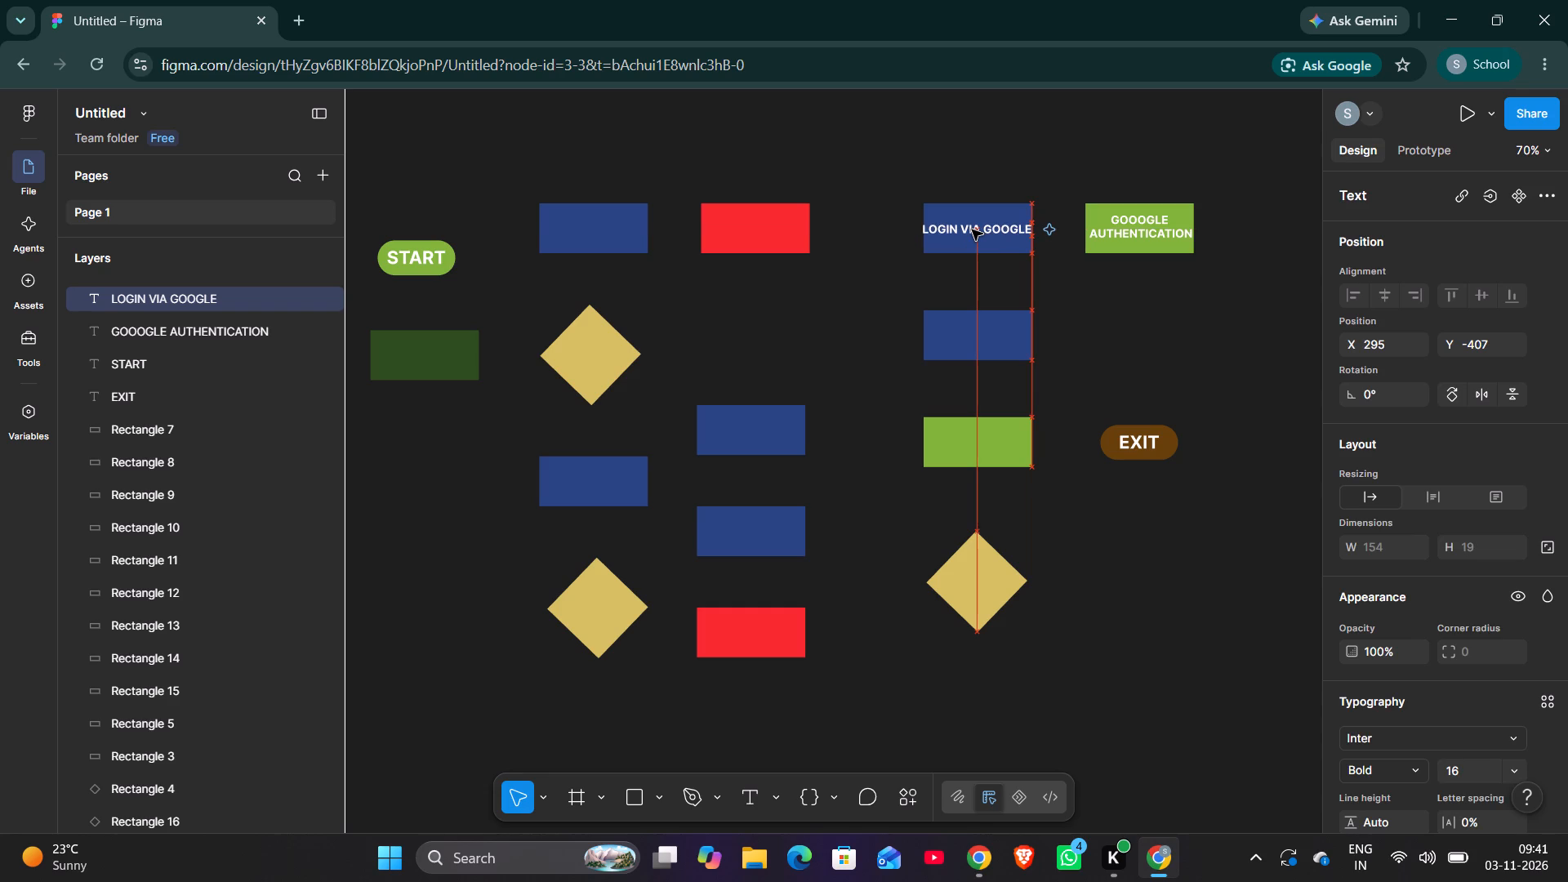
pyautogui.press('Up')
pyautogui.press('Up')
pyautogui.press('Up')
pyautogui.press('Up')
pyautogui.press('Up')
pyautogui.press('Up')
pyautogui.press('Up')
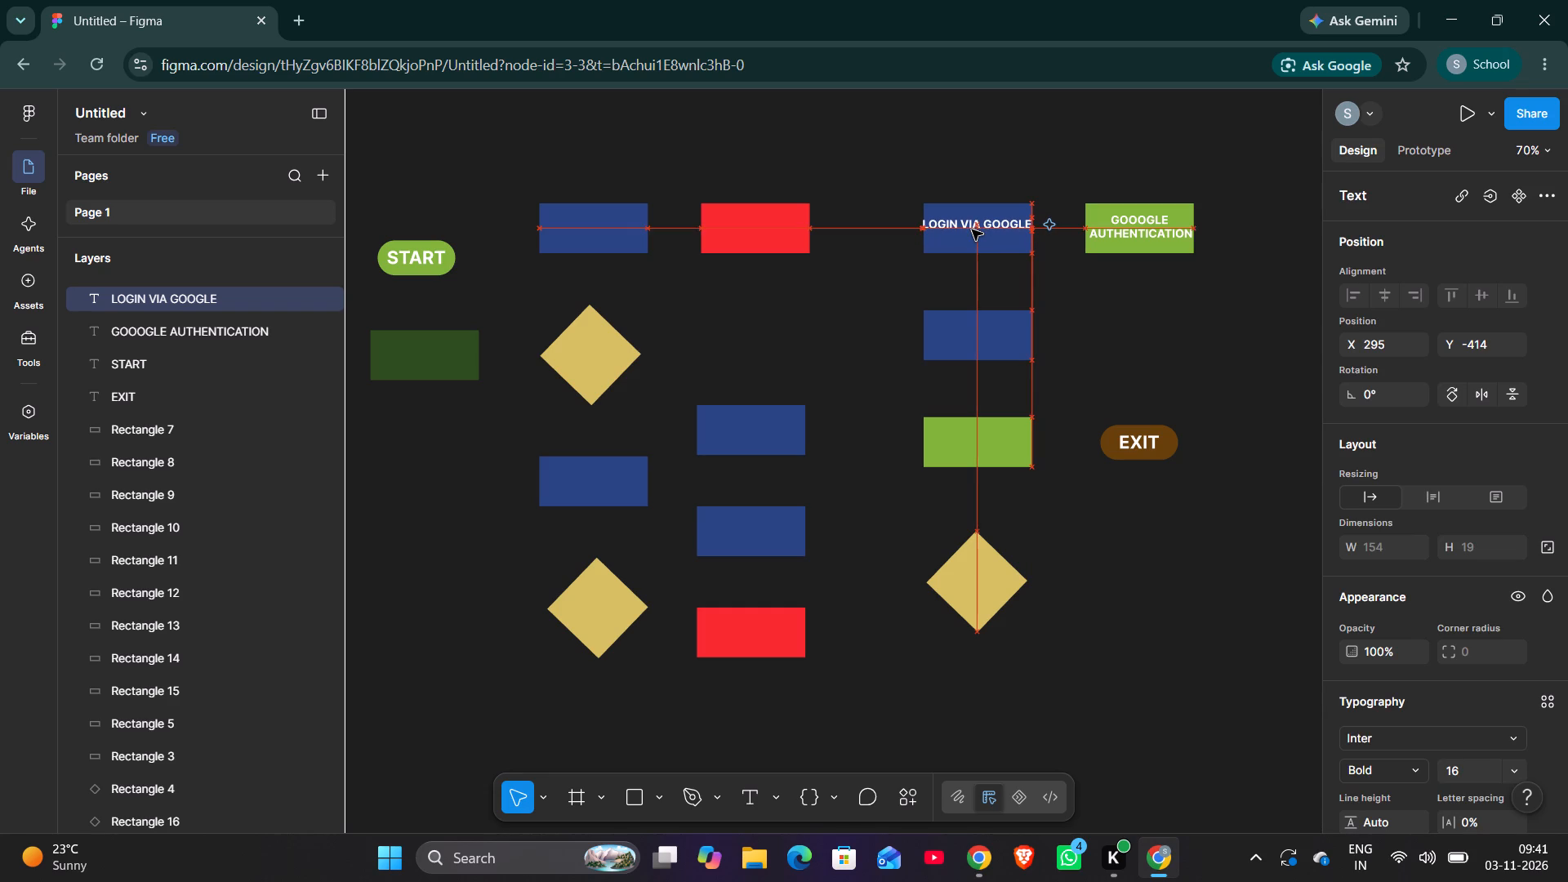
pyautogui.press('Down')
pyautogui.press('Down')
pyautogui.press('Down')
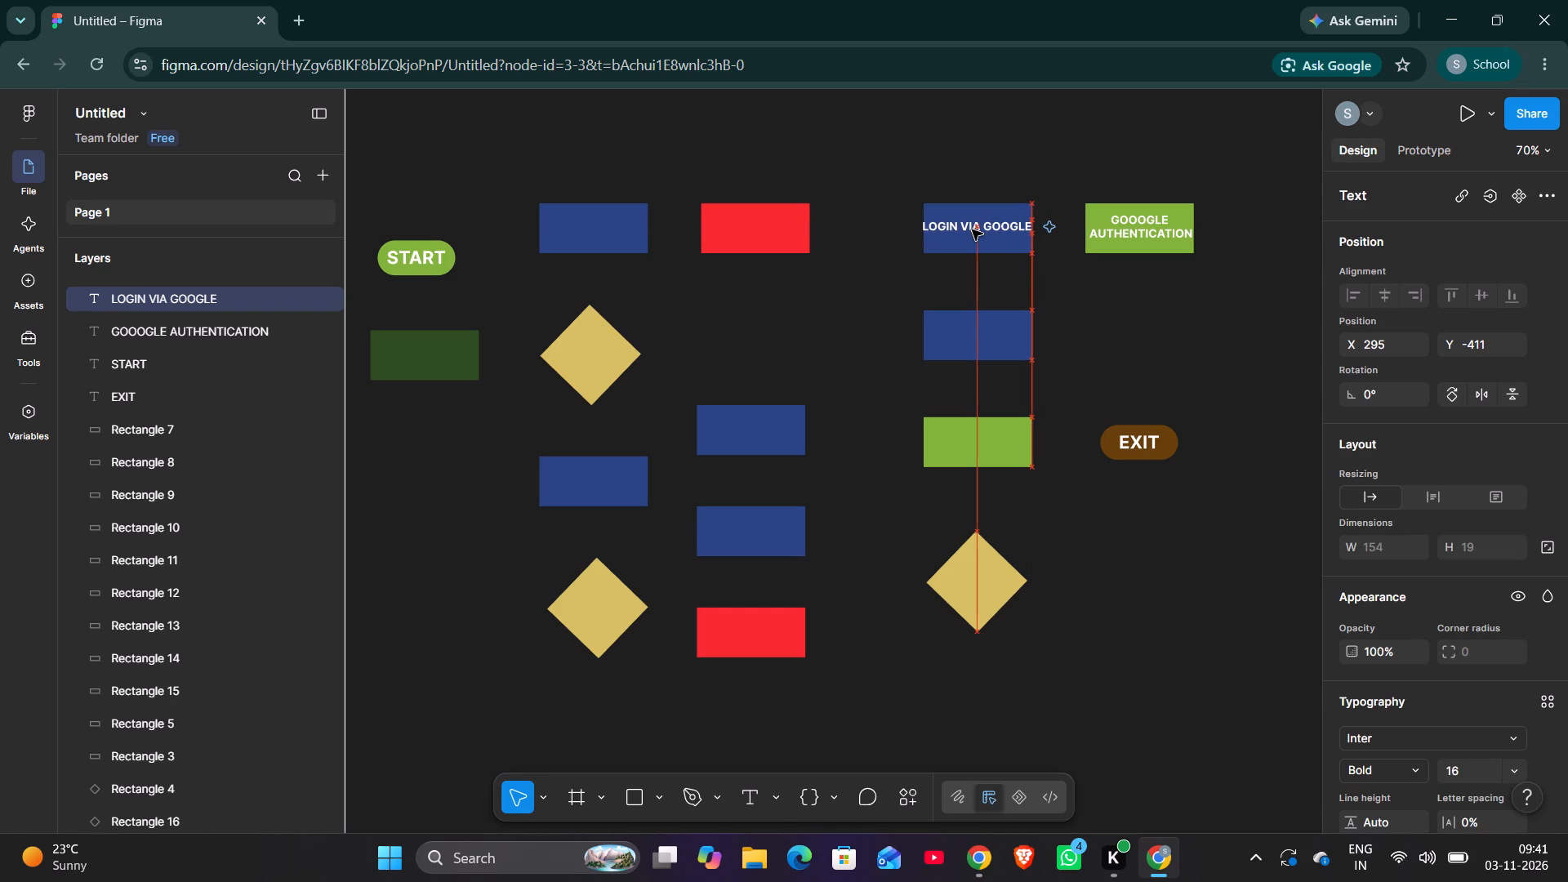
pyautogui.press('Down')
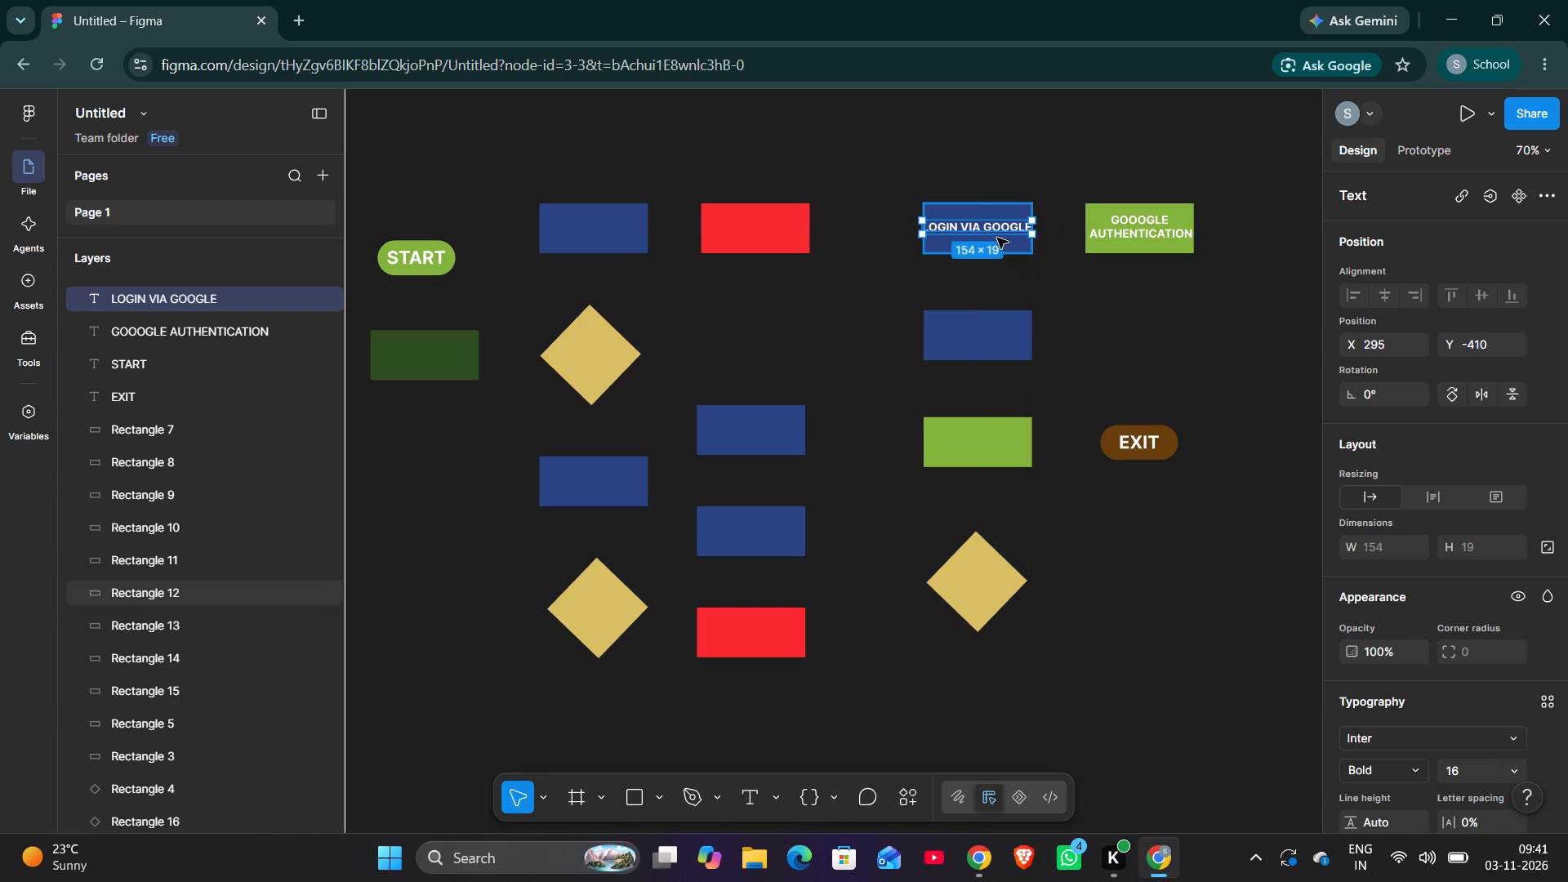
pyautogui.click(986, 224)
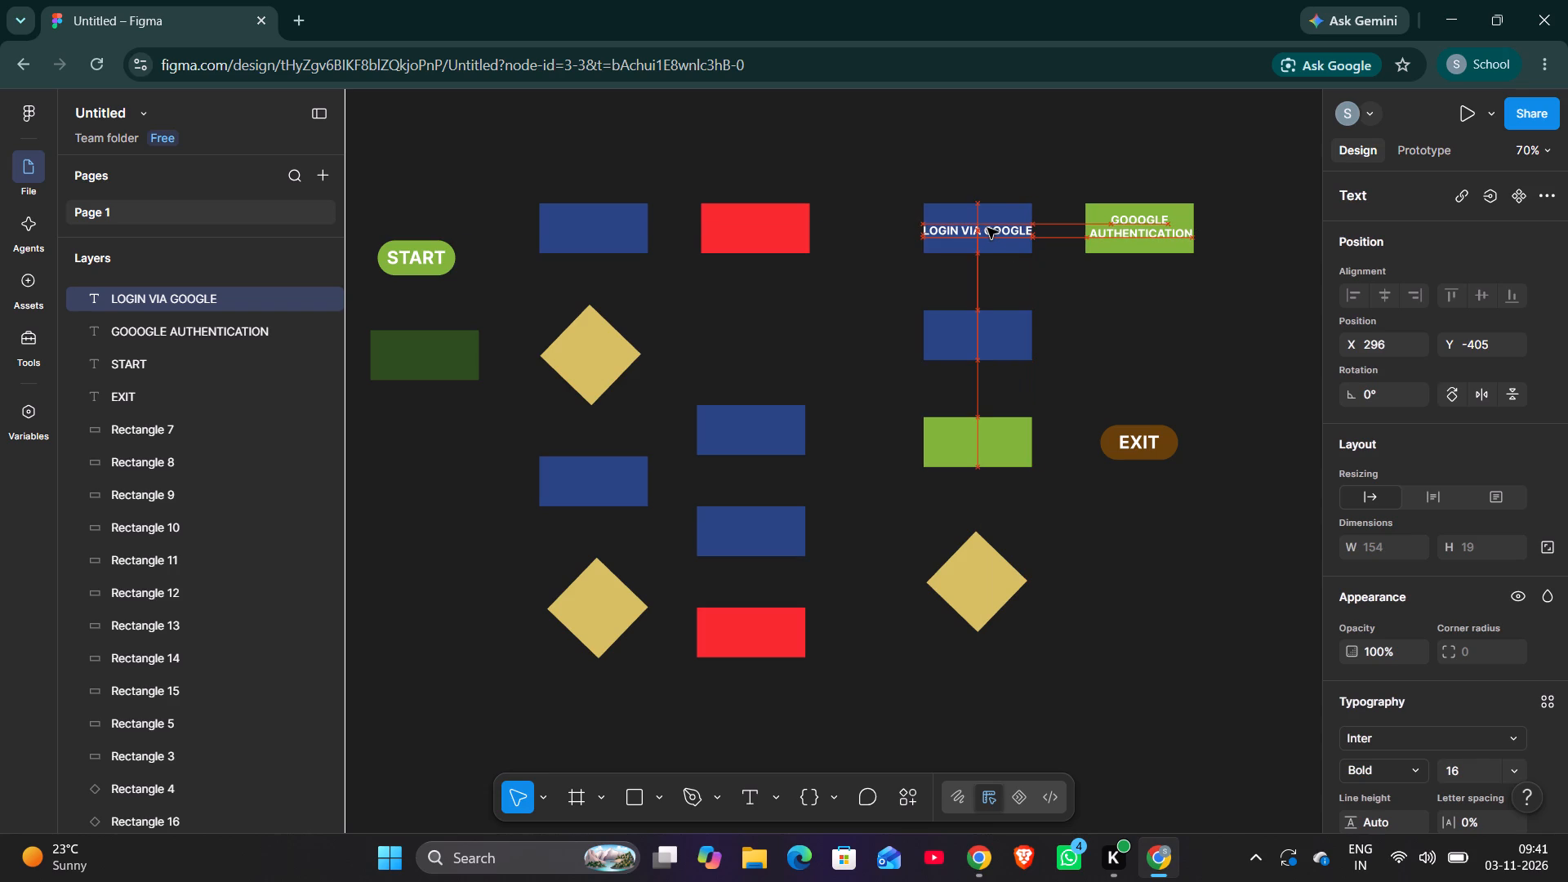
# Set the font size of the whole LOGIN VIA GOOGLE text to 14.
pyautogui.doubleClick(987, 228)
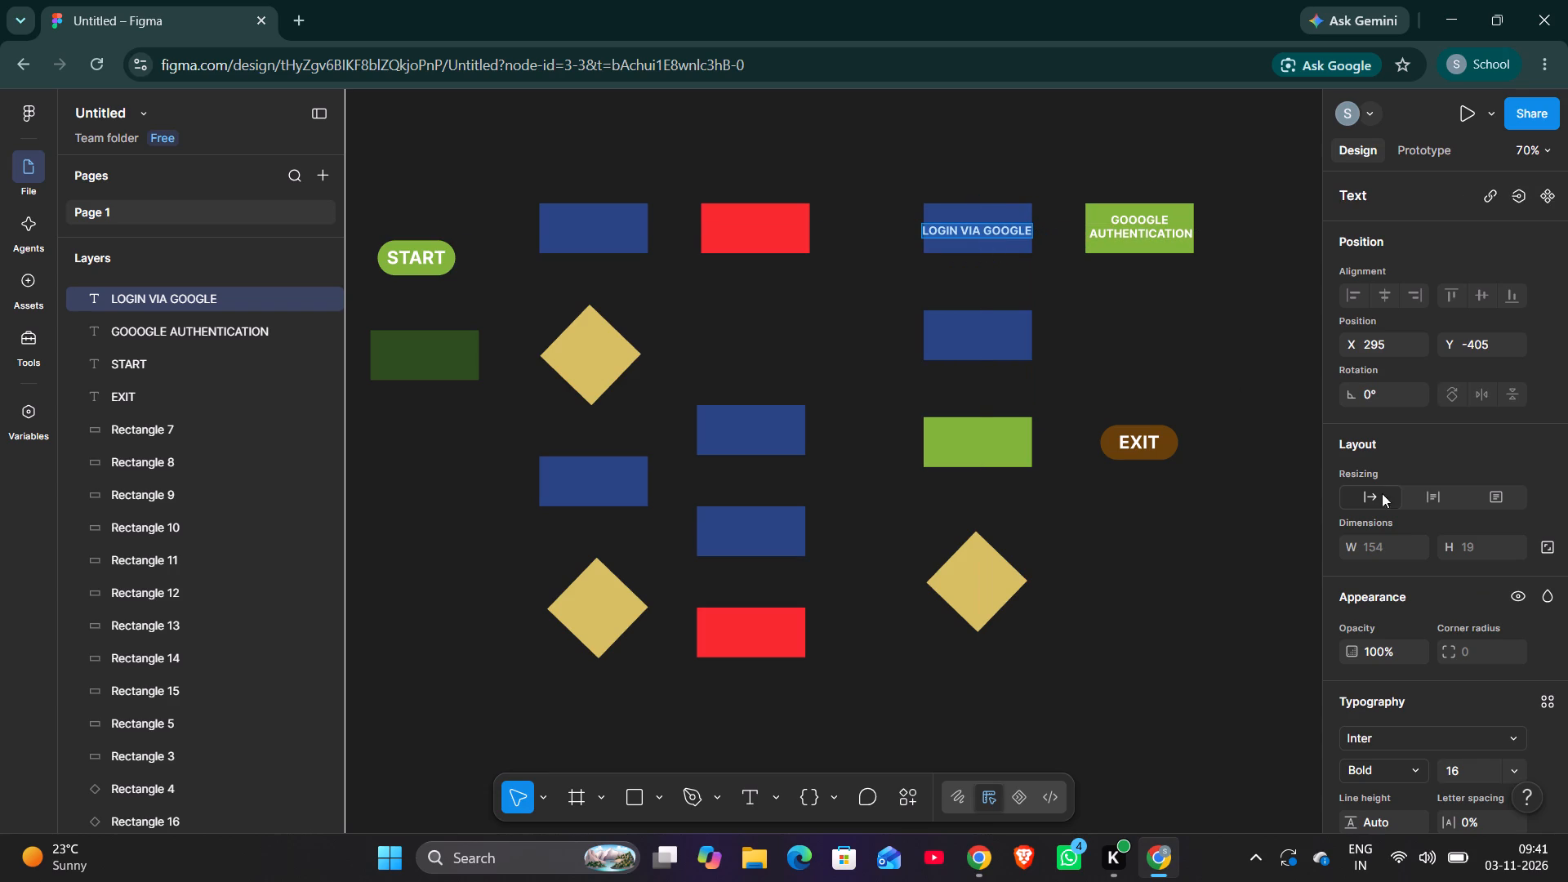
pyautogui.click(1479, 776)
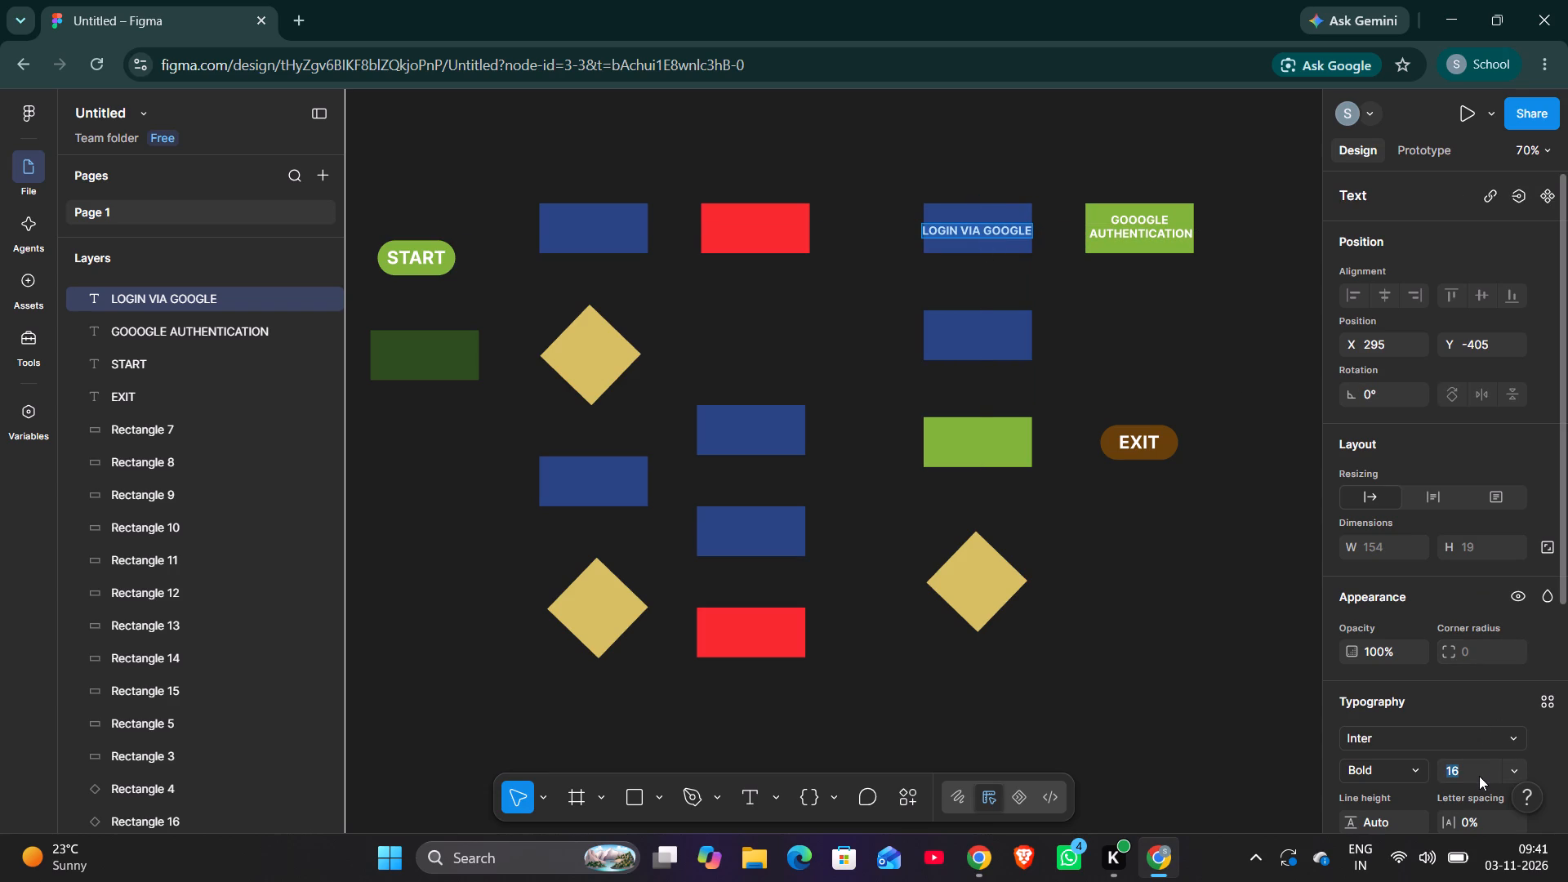
pyautogui.write('14')
pyautogui.press('Return')
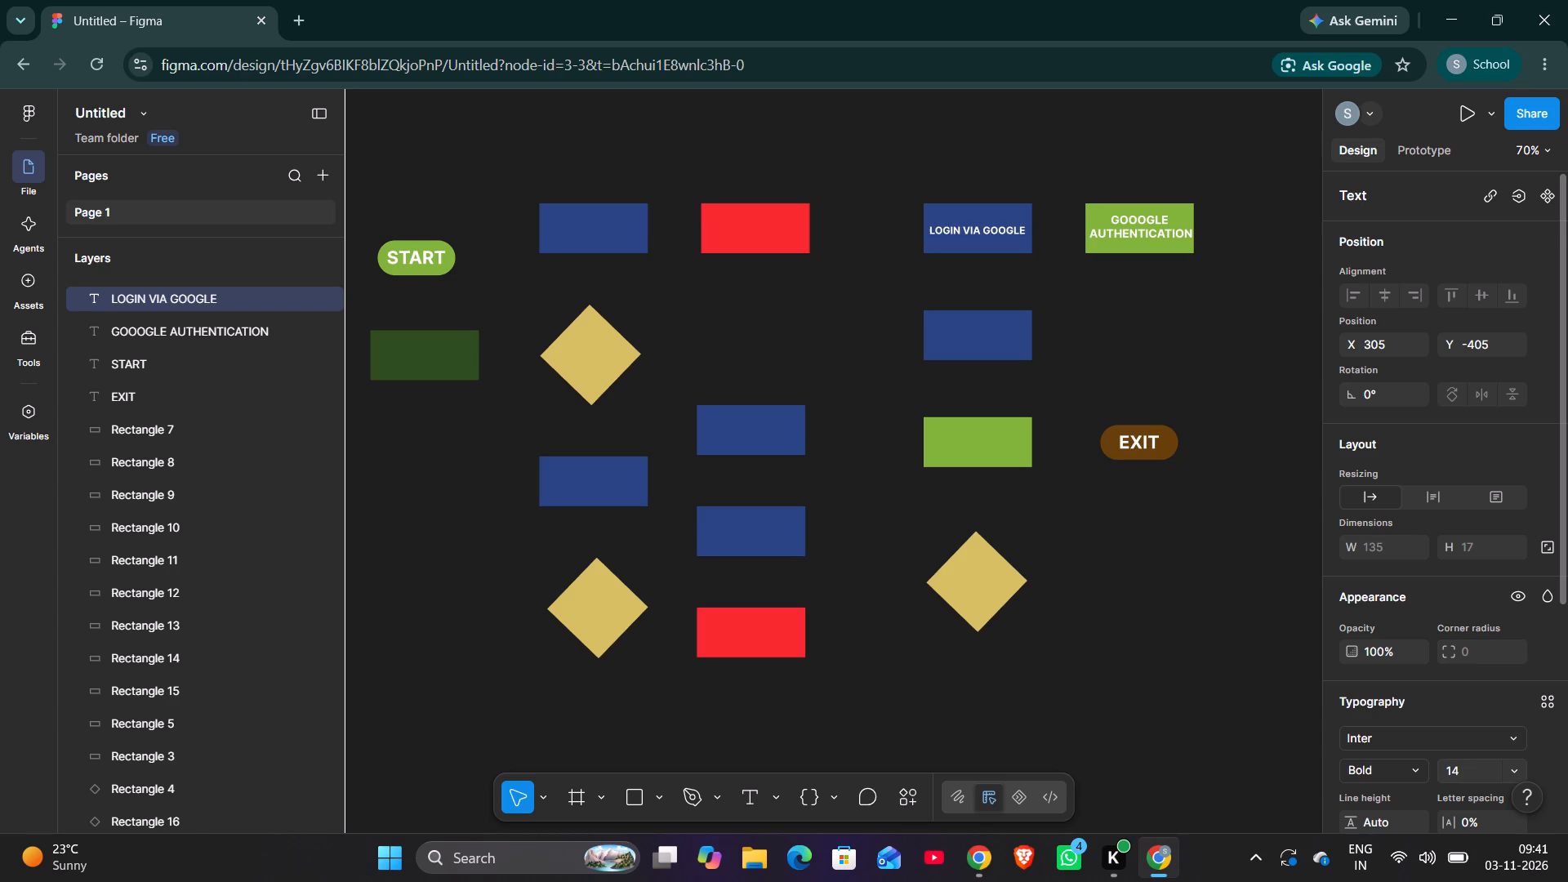
pyautogui.click(985, 300)
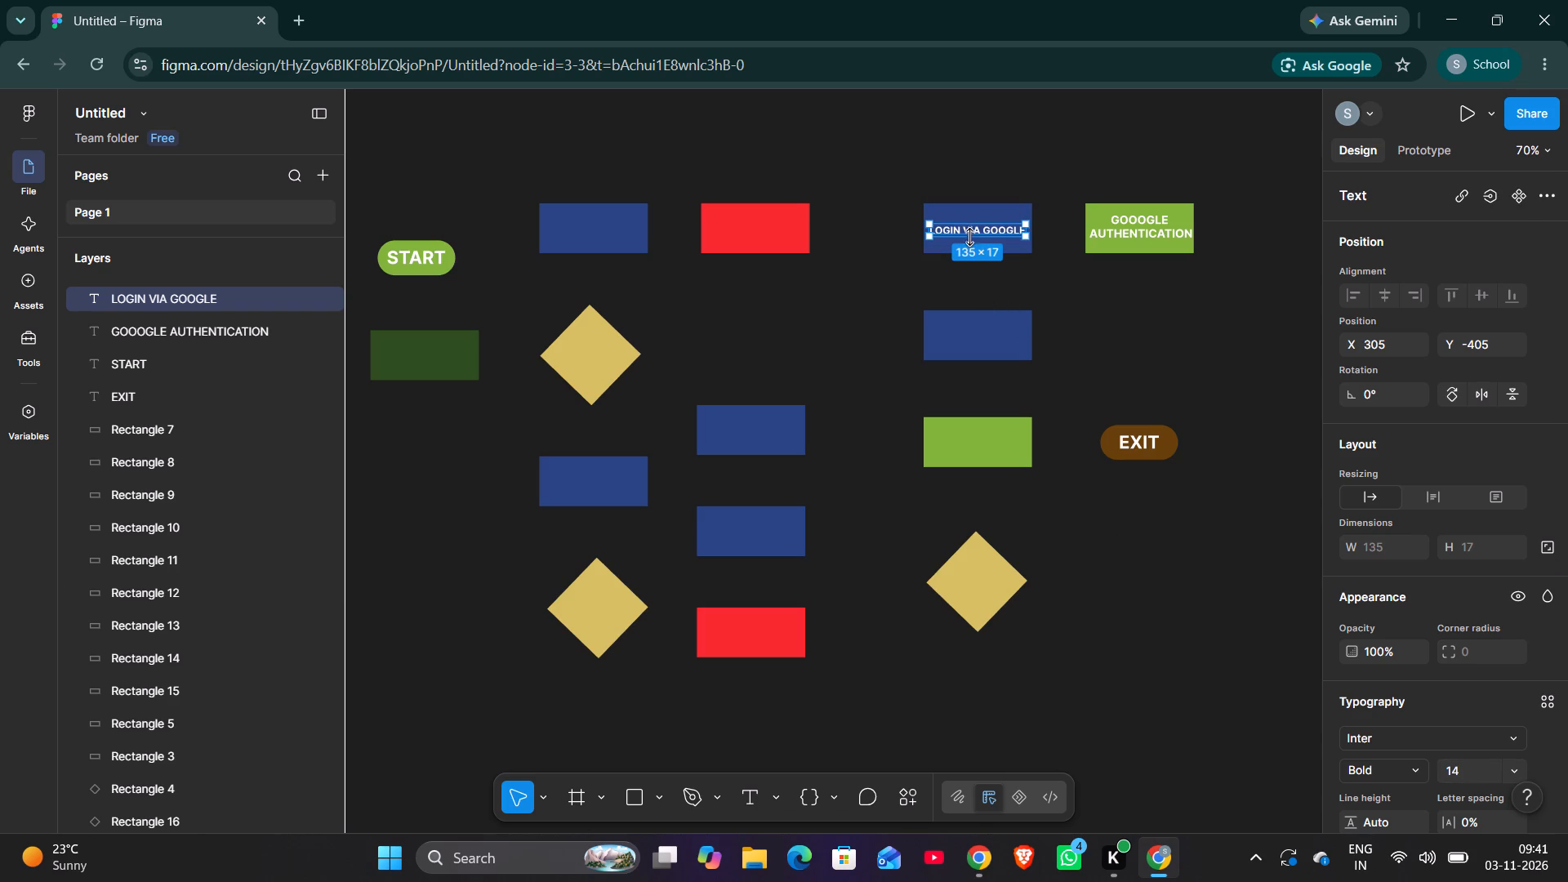
# Move the LOGIN VIA GOOGLE text to the middle of its blue rectangle, at about X 305, Y -409.
pyautogui.click(972, 231)
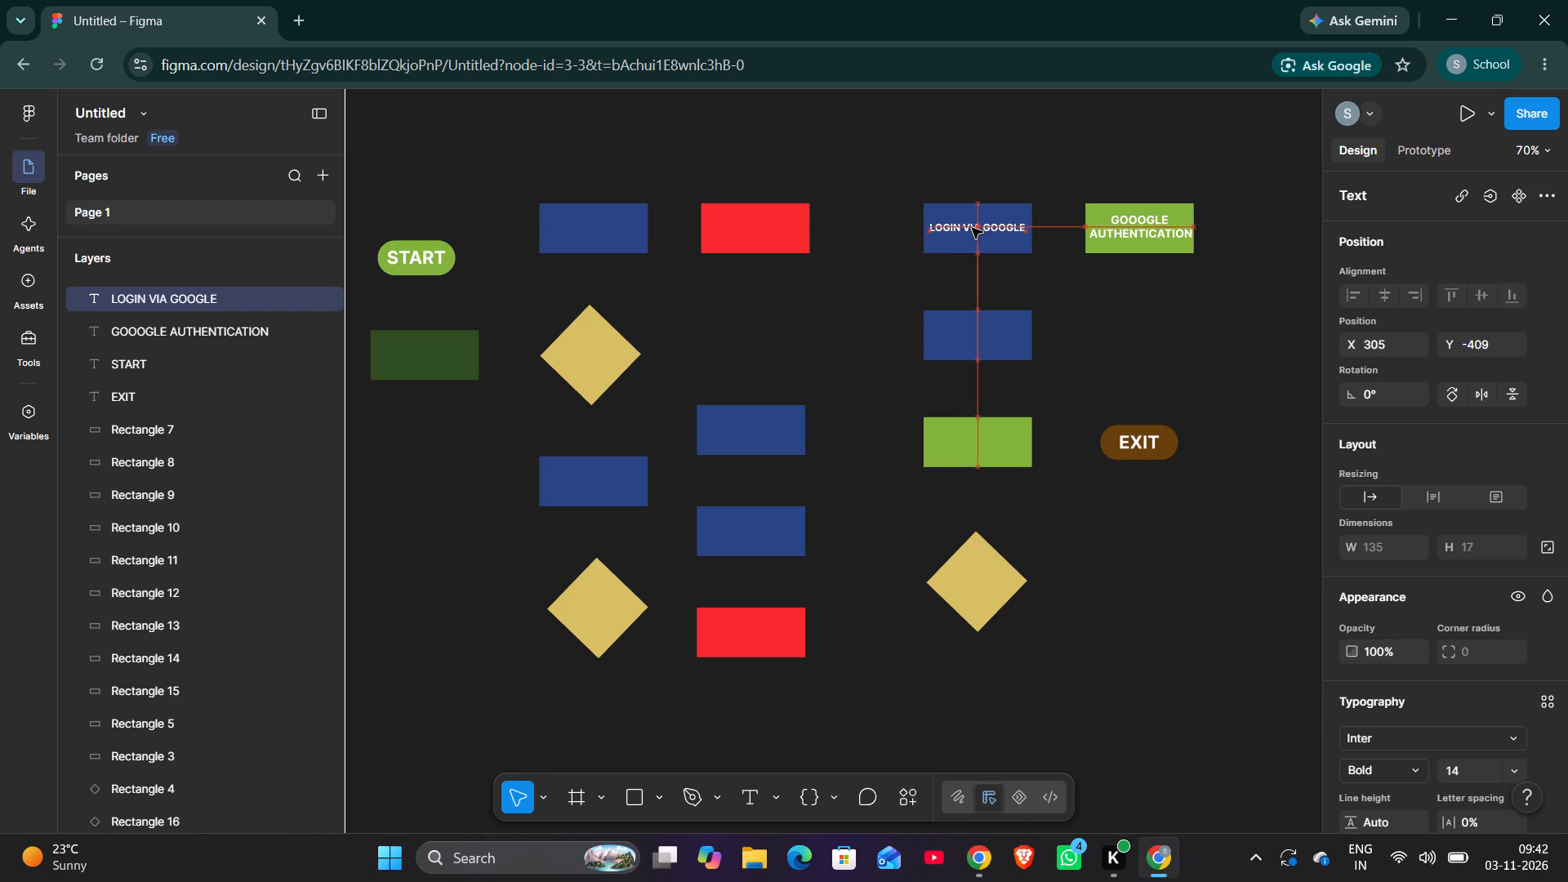
pyautogui.click(992, 287)
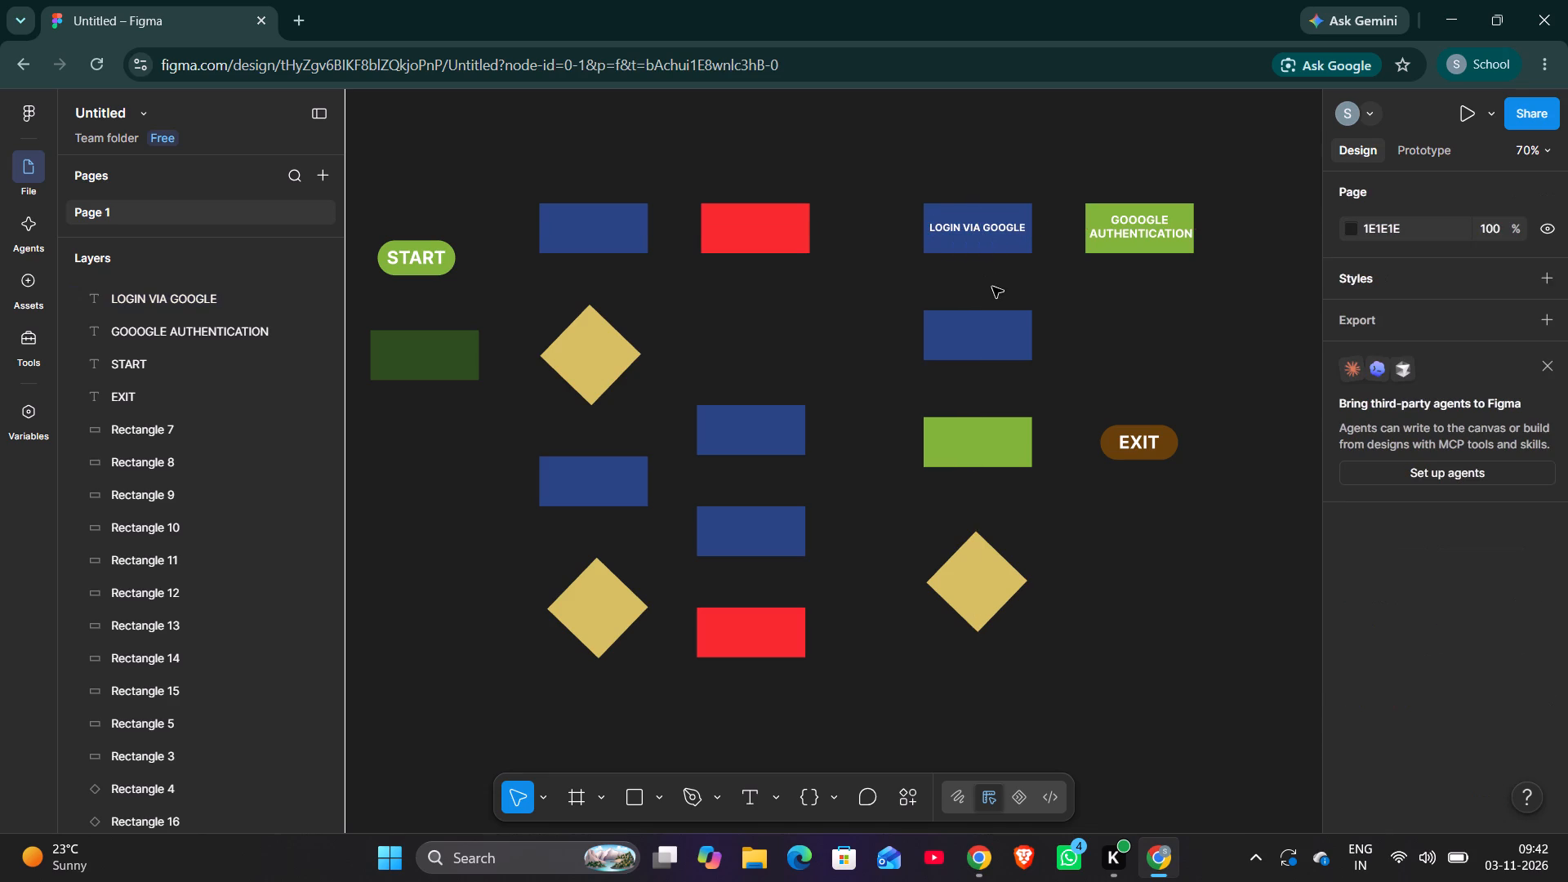
# Set the typography alignment of the whole LOGIN VIA GOOGLE text to centre.
pyautogui.click(978, 233)
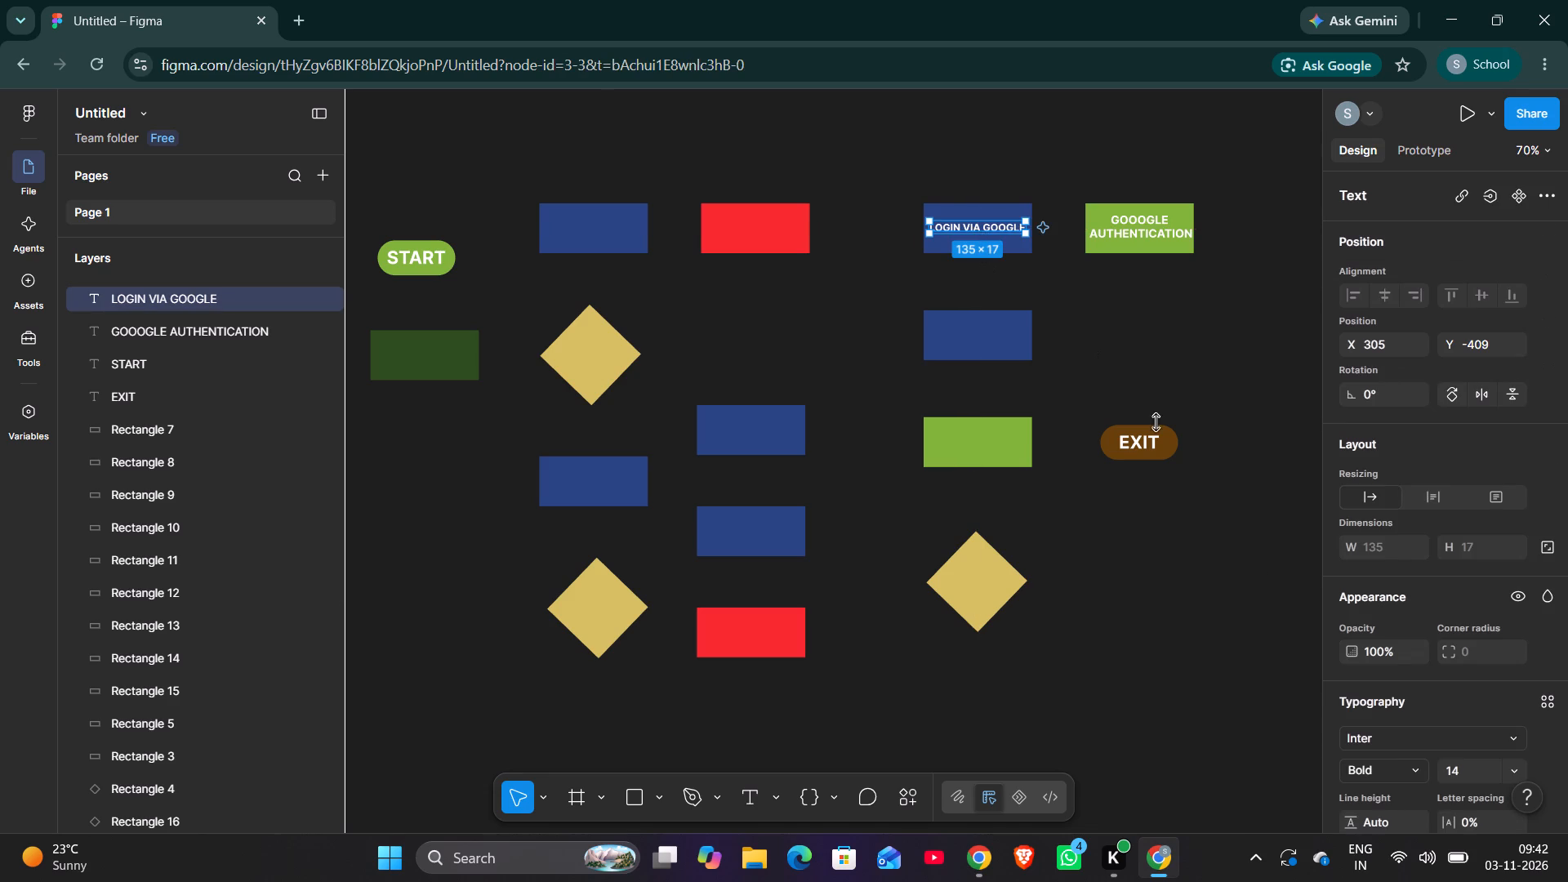
pyautogui.scroll(-2, 1438, 631)
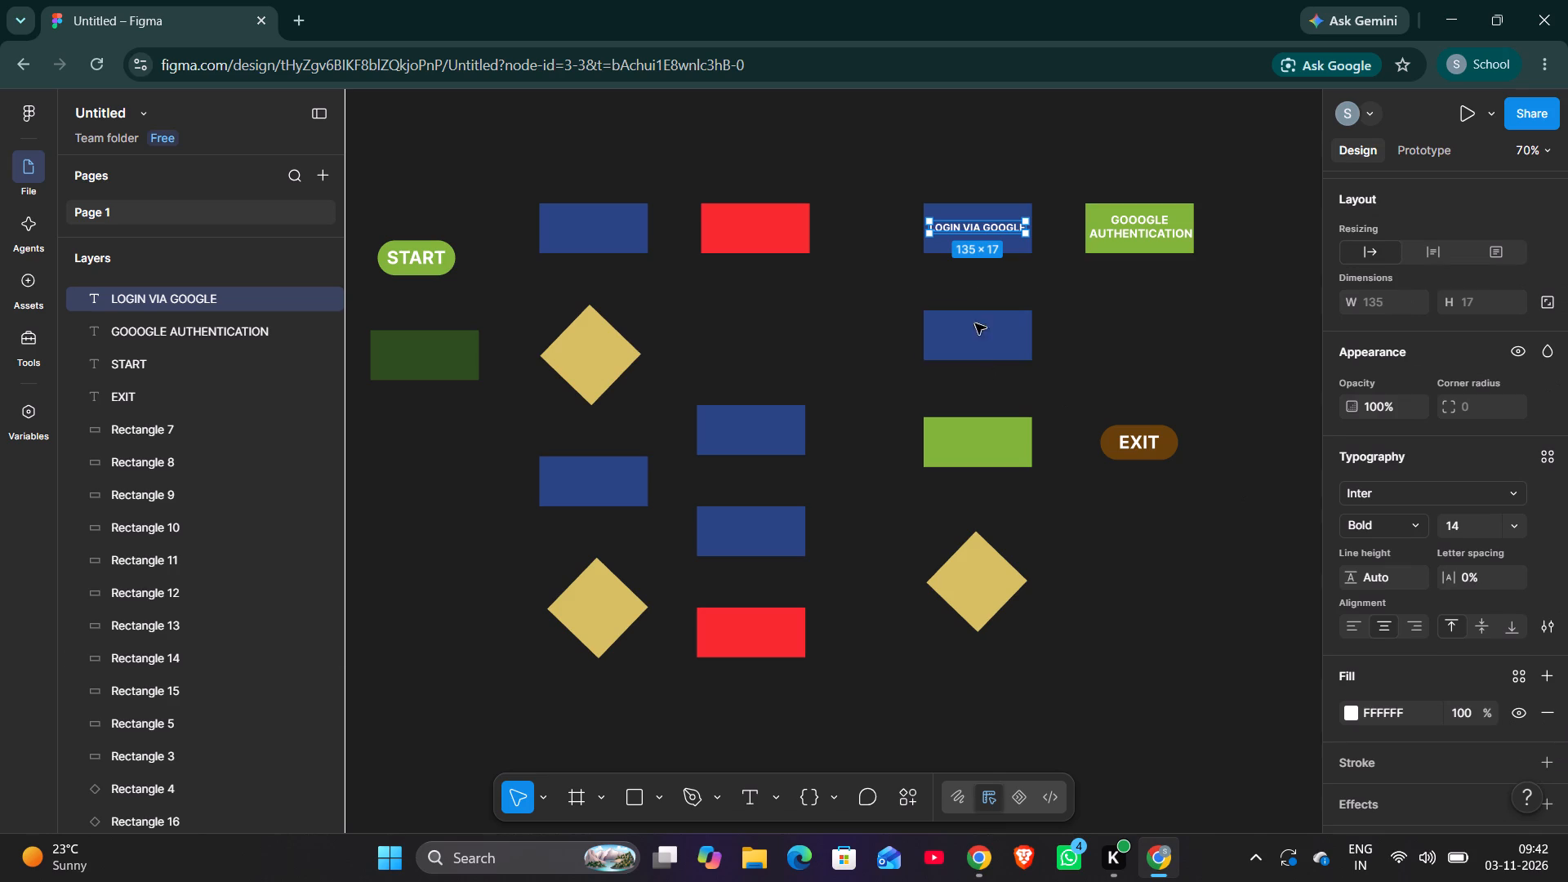
pyautogui.doubleClick(973, 225)
pyautogui.click(1385, 631)
pyautogui.click(1215, 594)
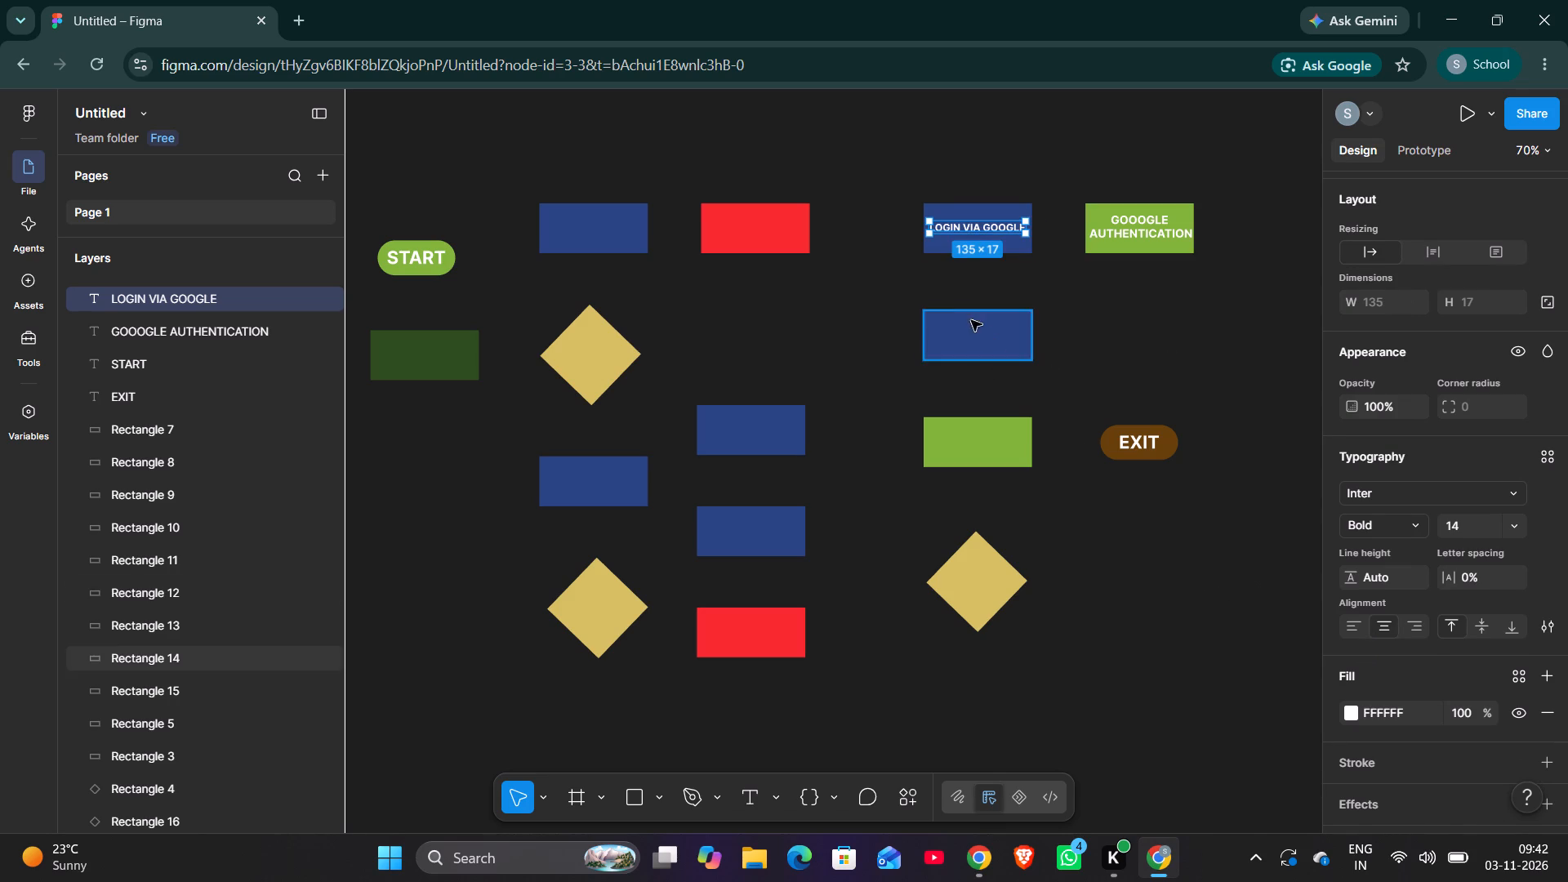
# Add the text LOGIN VIA FACEBOOK on the blue rectangle below LOGIN VIA GOOGLE, with a line break before FACEBOOK.
pyautogui.click(955, 337)
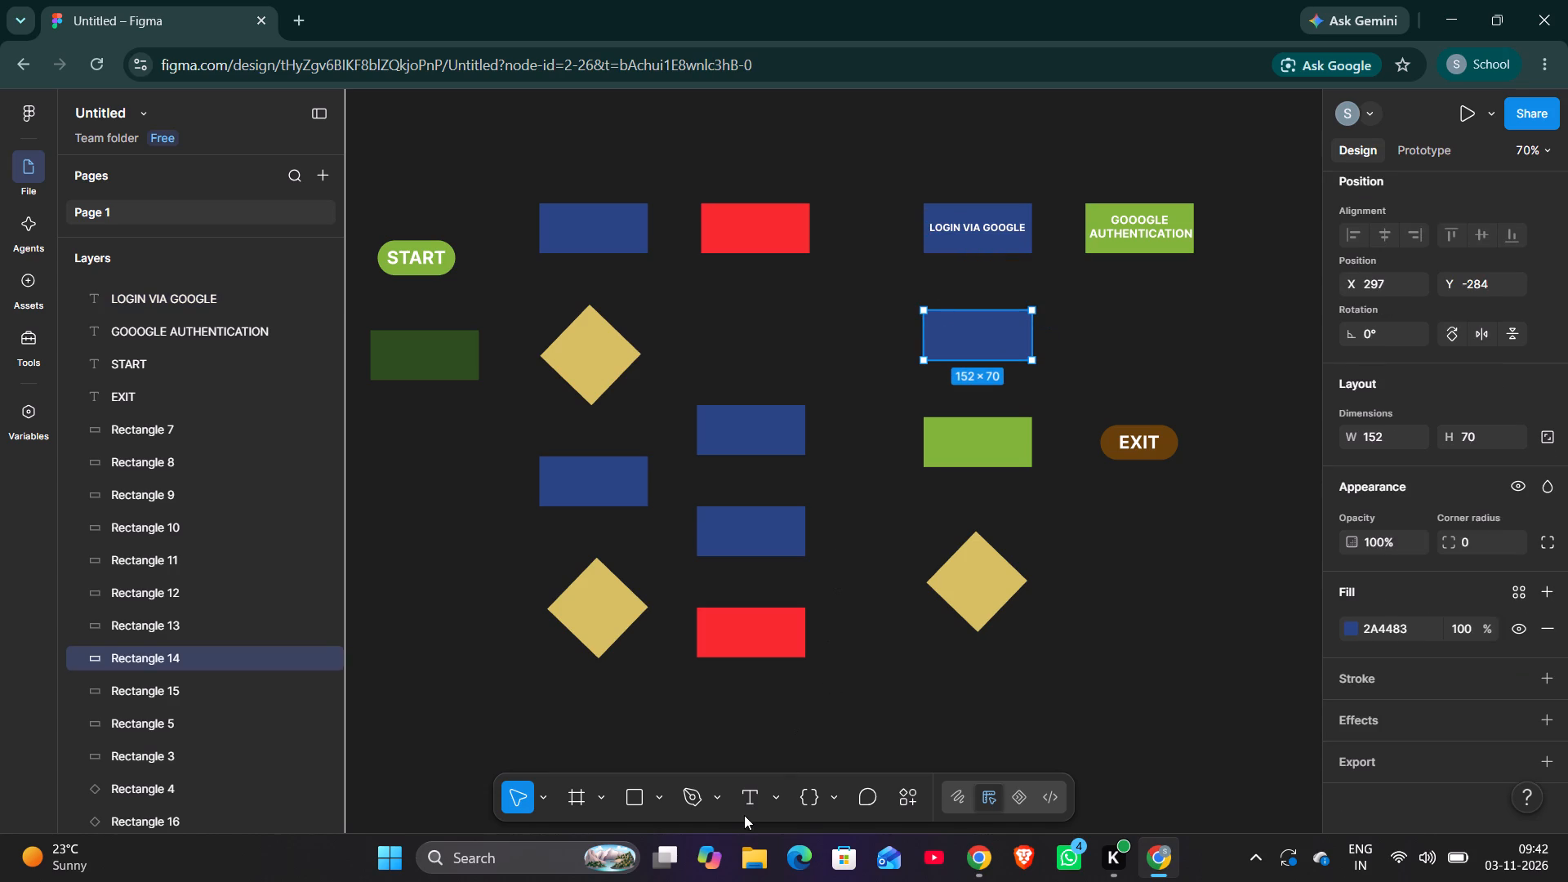
pyautogui.click(758, 792)
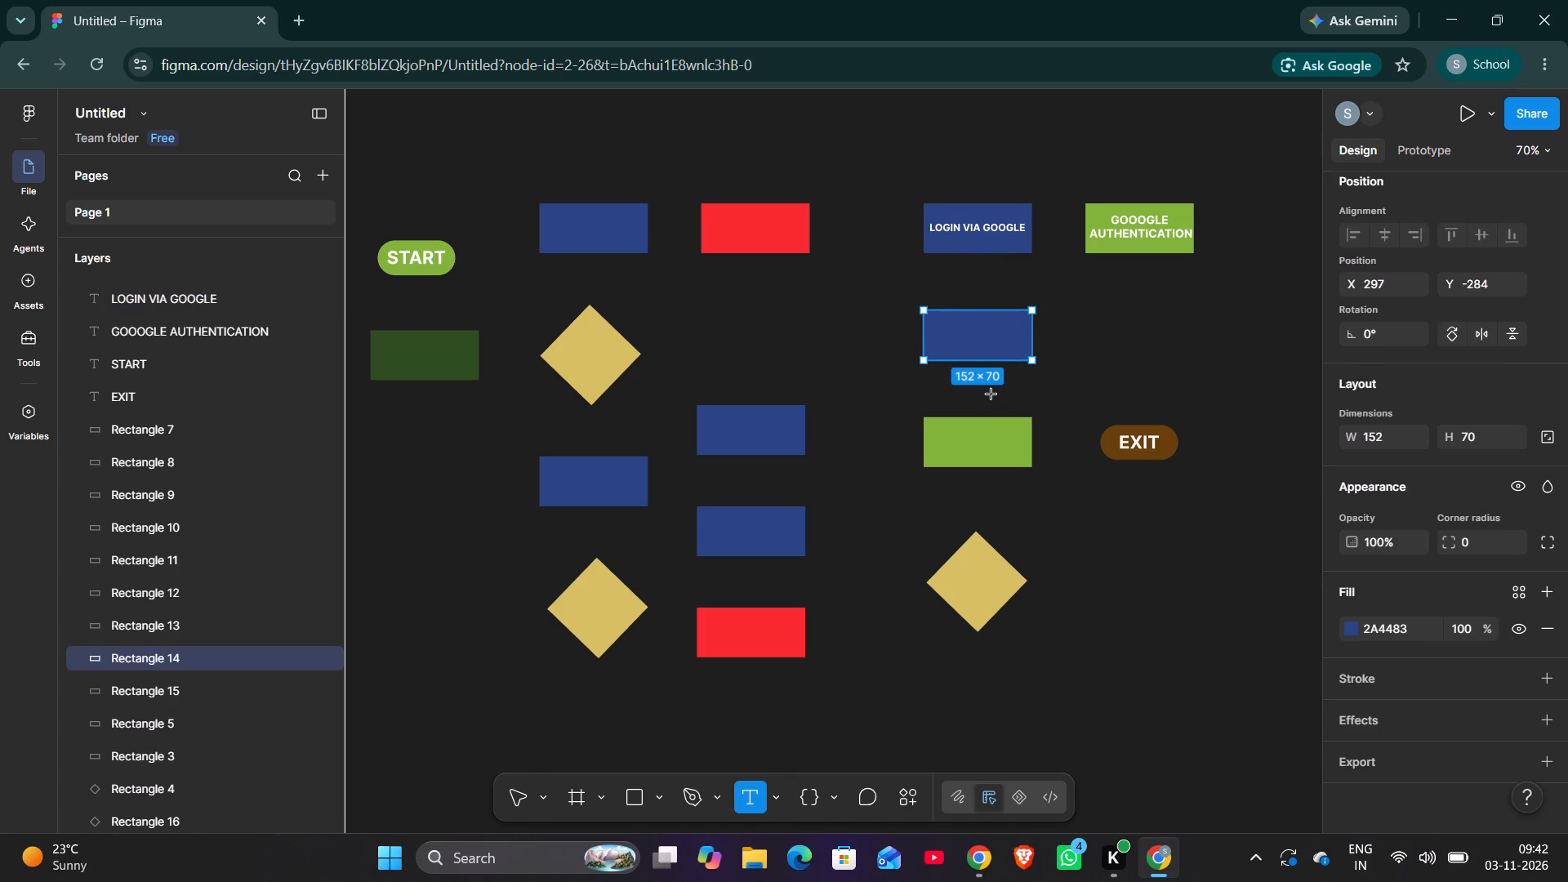
pyautogui.click(951, 325)
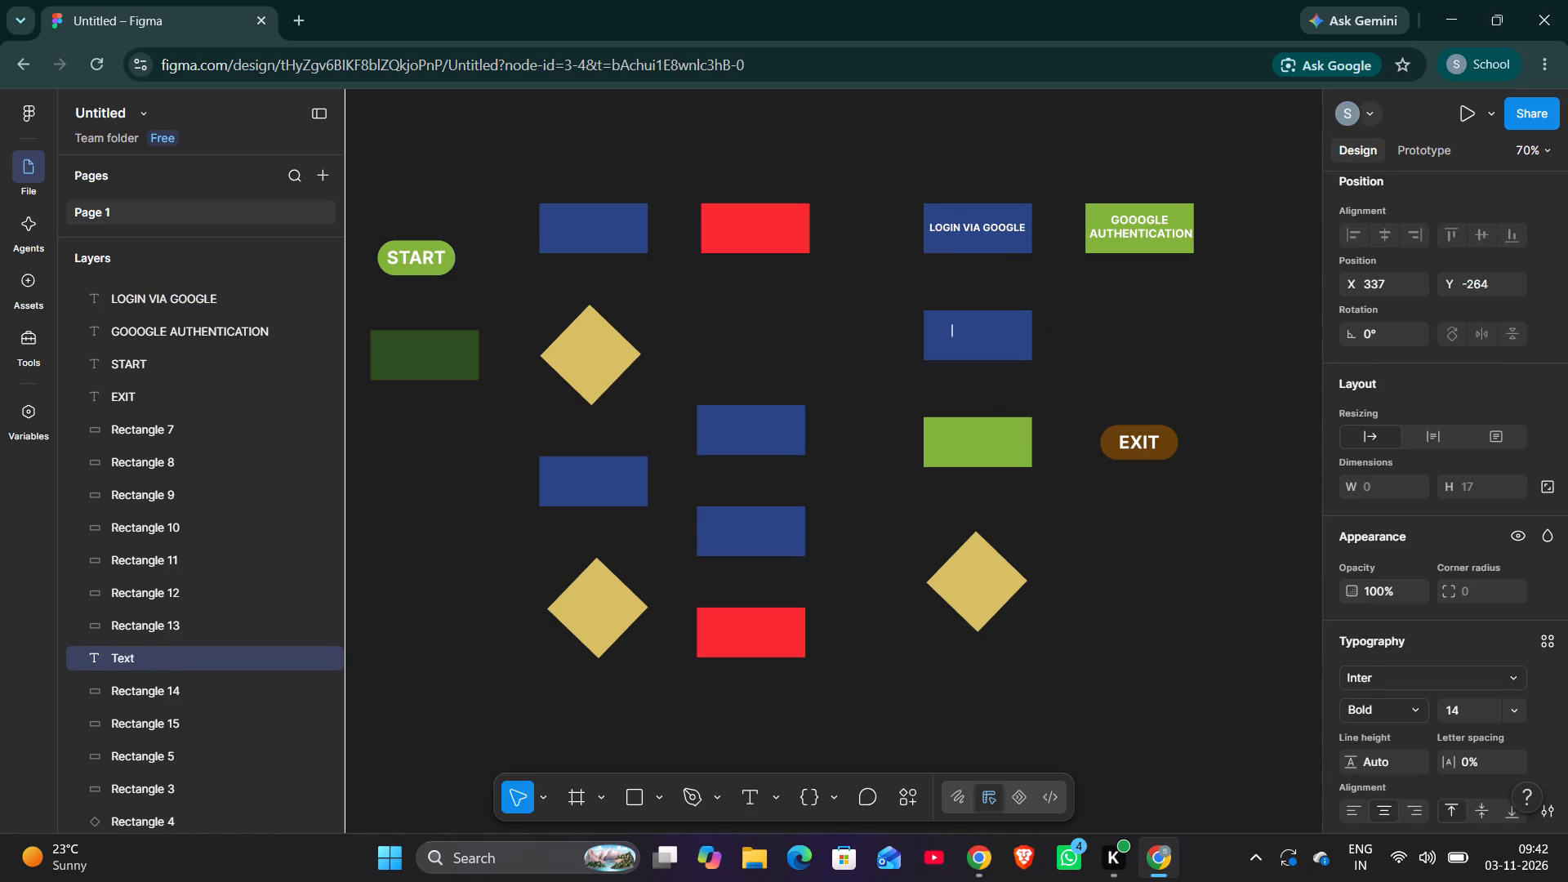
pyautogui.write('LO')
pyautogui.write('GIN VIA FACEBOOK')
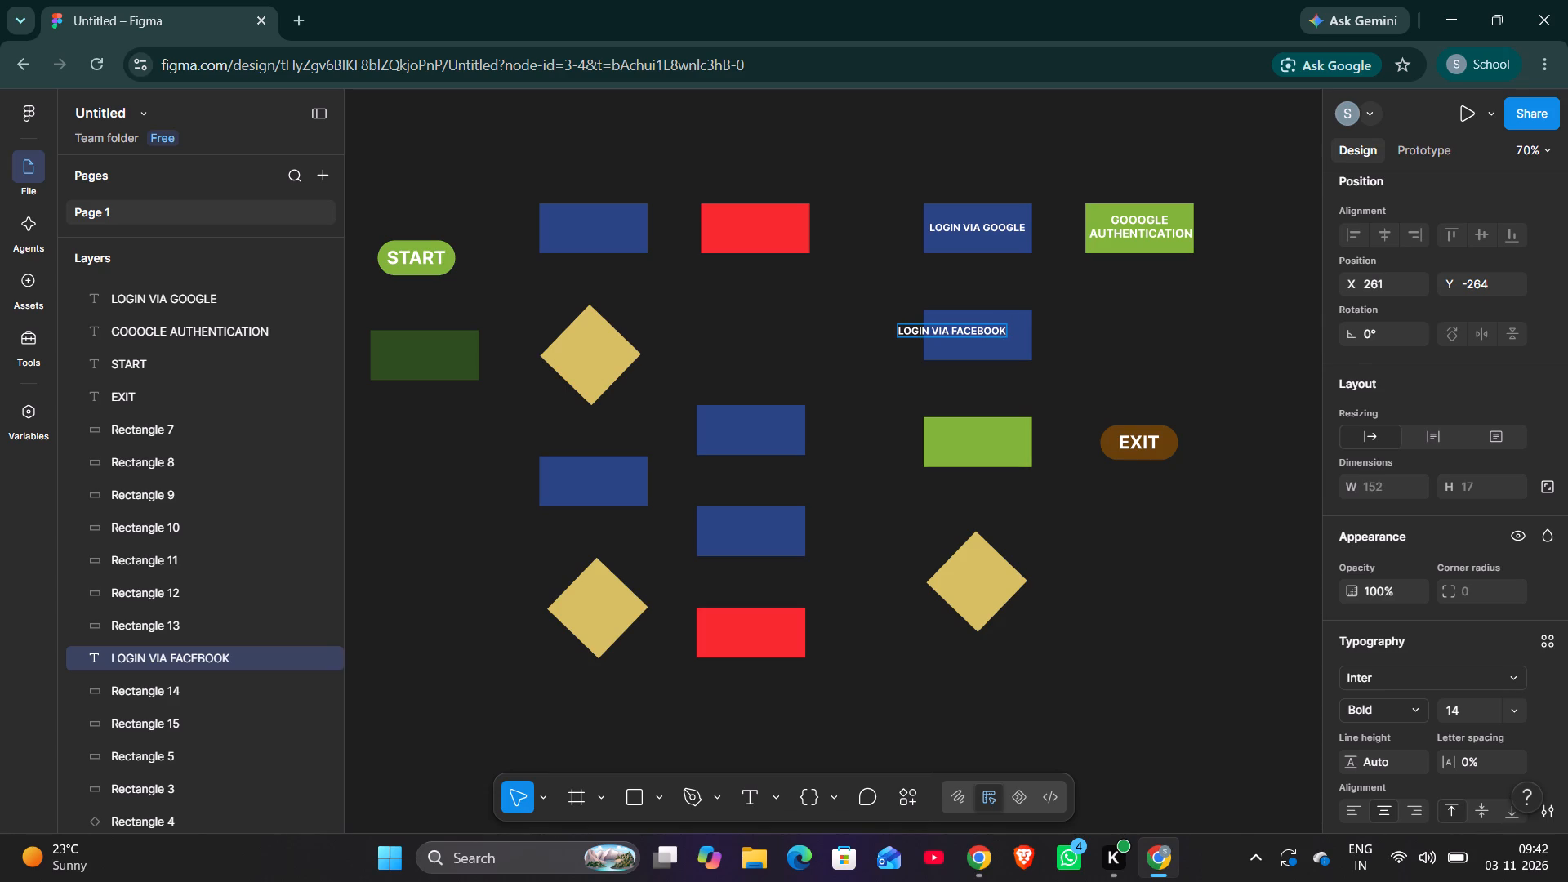
pyautogui.click(953, 332)
pyautogui.press('Left')
pyautogui.press('Left')
pyautogui.press('Return')
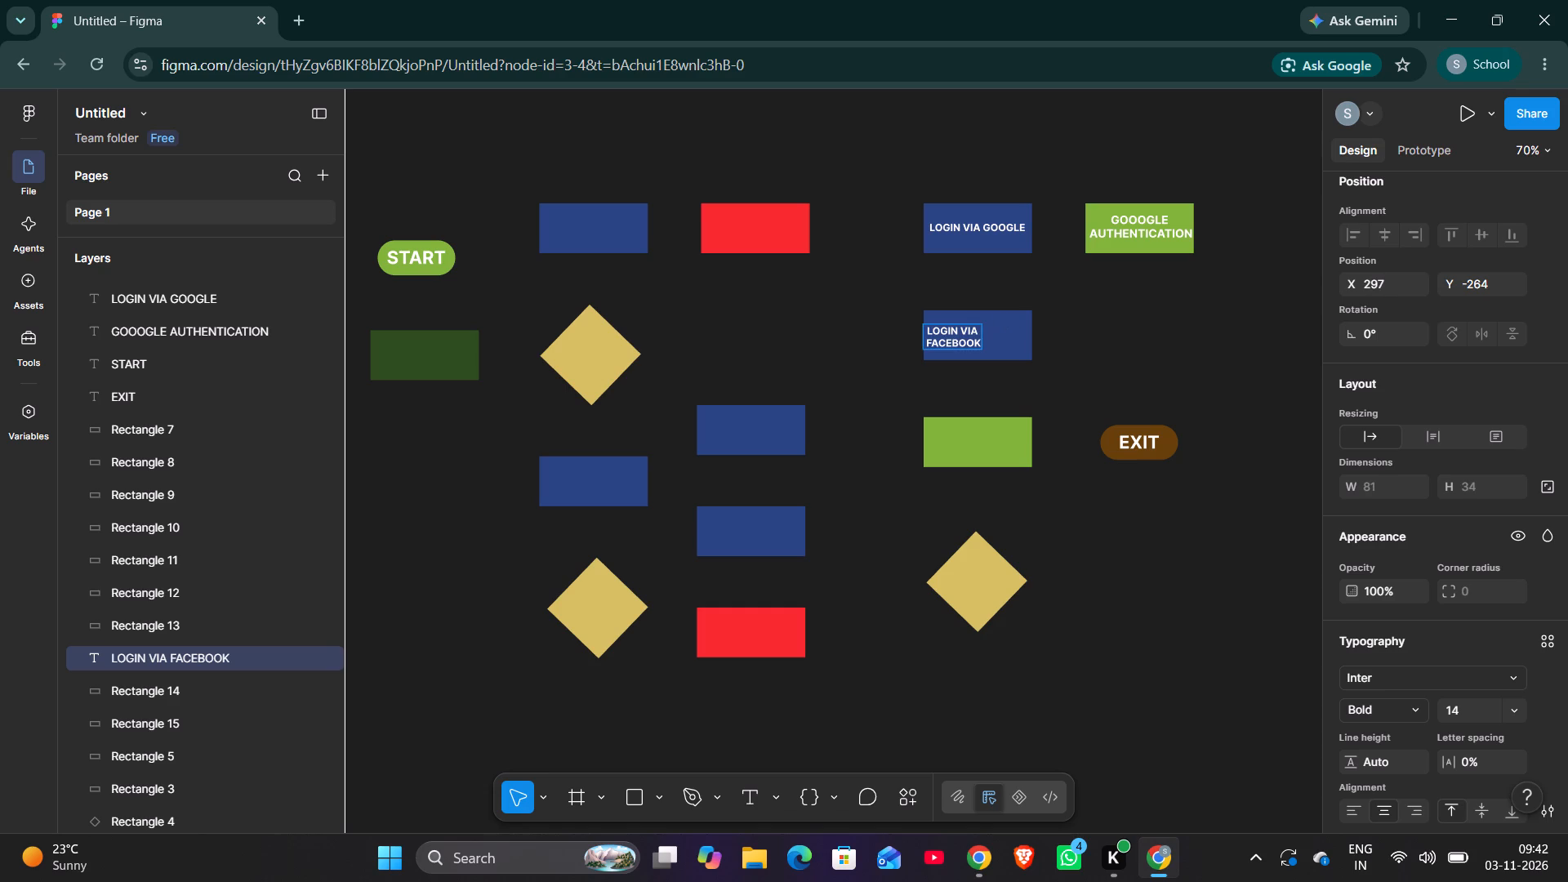
pyautogui.click(1102, 358)
# Set the typography alignment of the whole LOGIN VIA FACEBOOK text to centre.
pyautogui.doubleClick(960, 336)
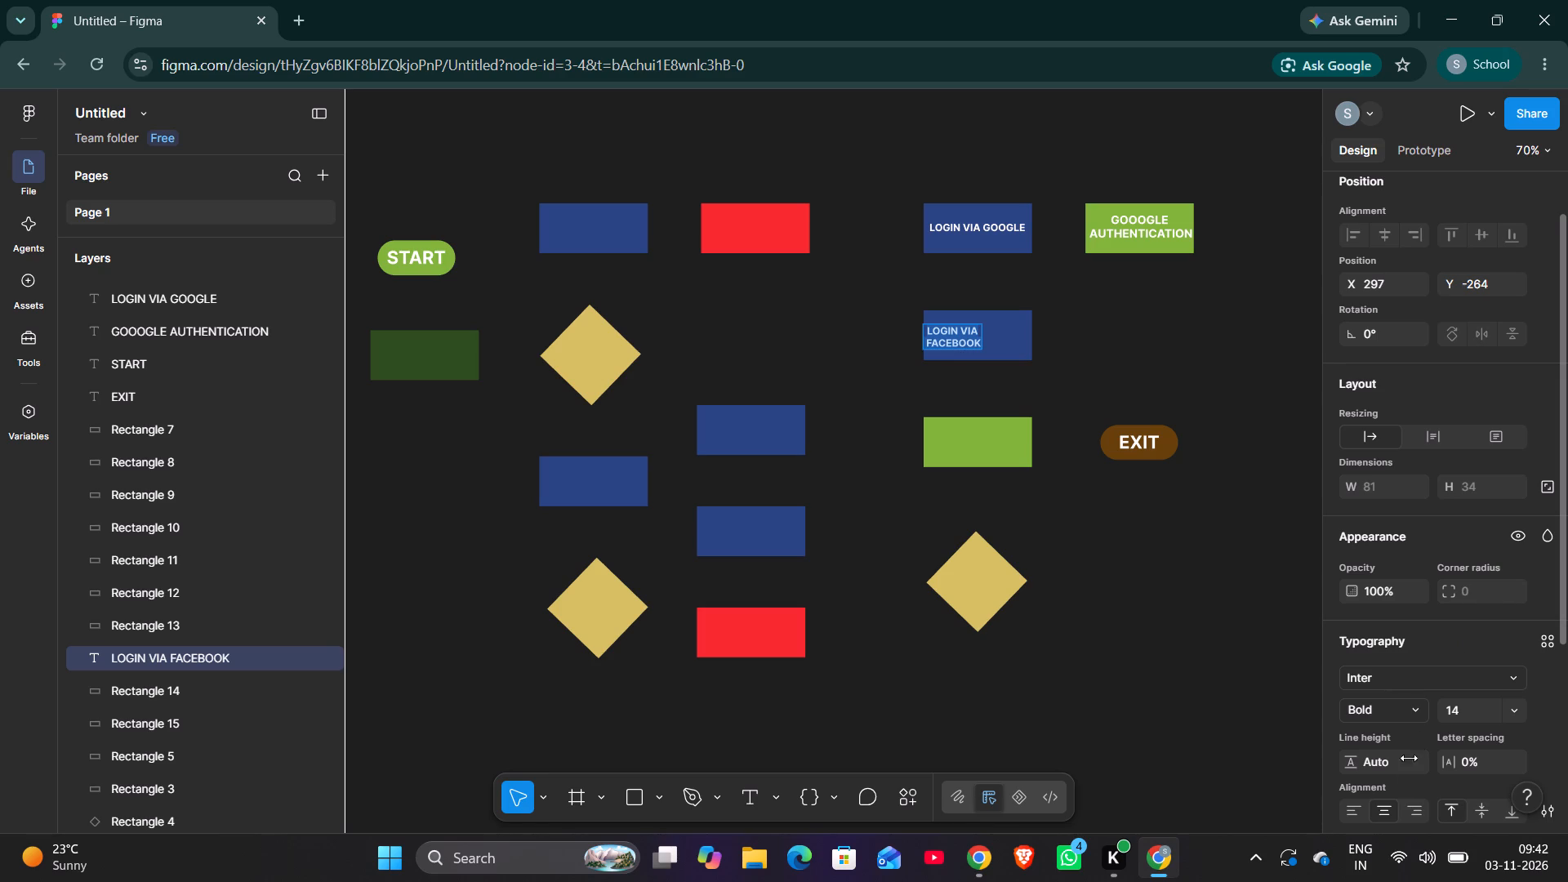
pyautogui.click(1382, 813)
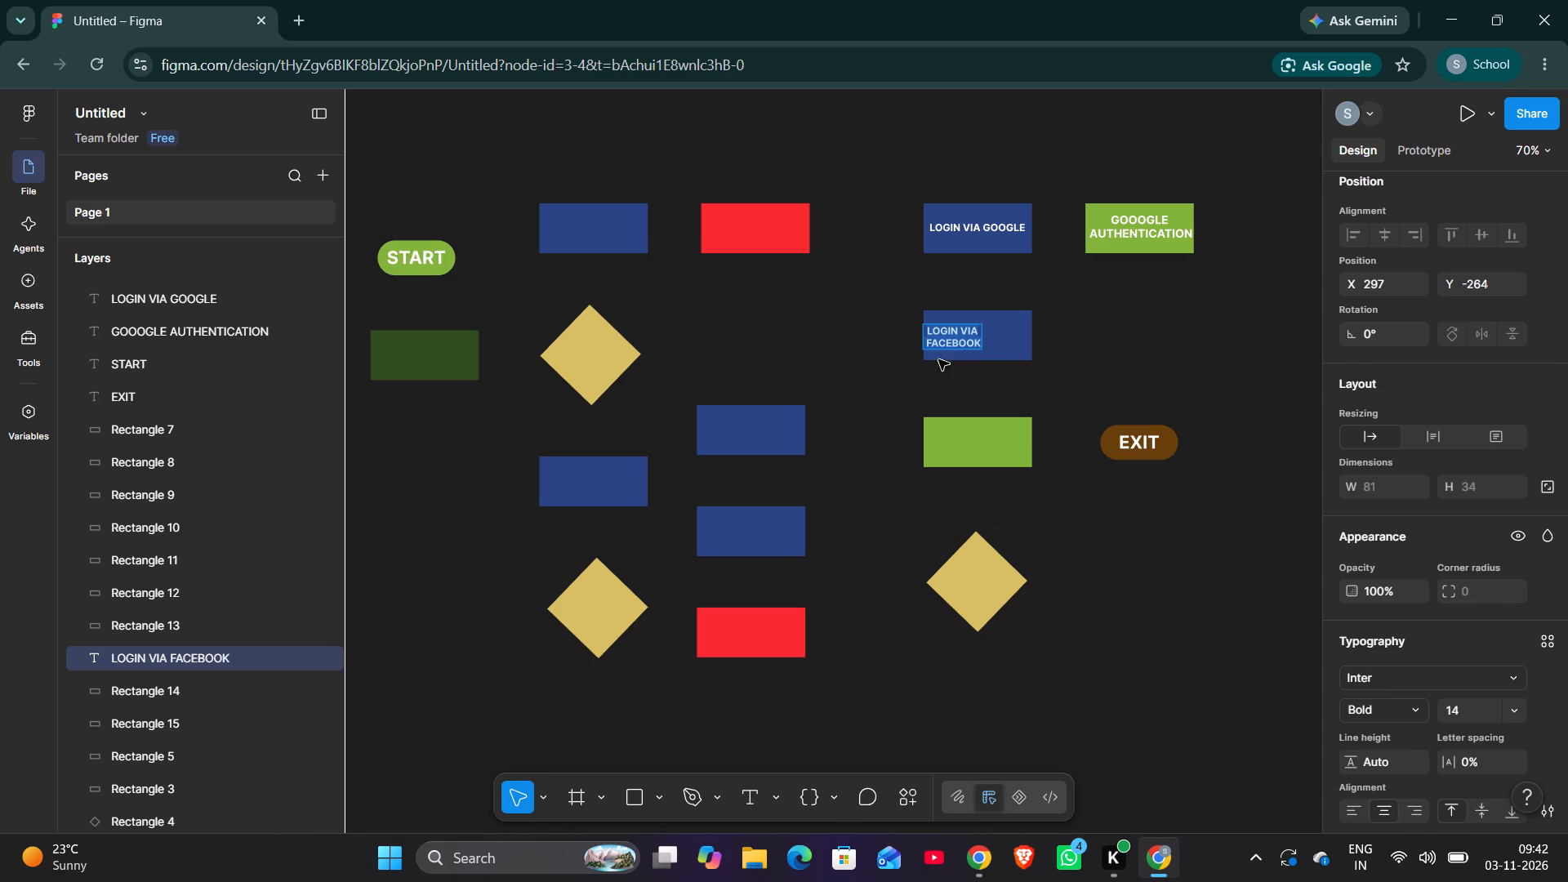
pyautogui.doubleClick(955, 337)
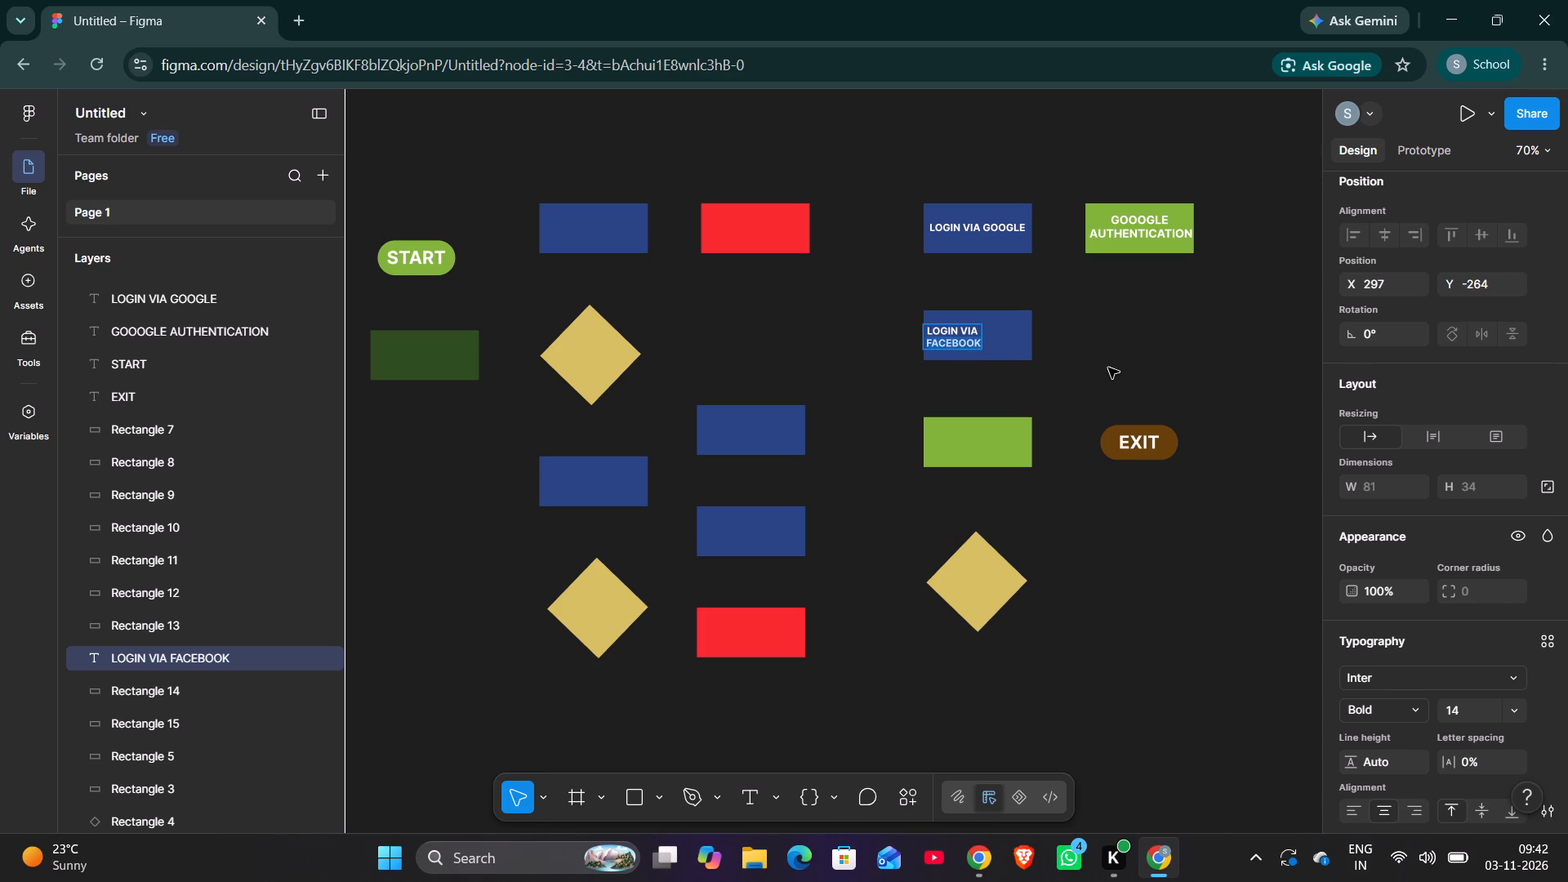
pyautogui.click(1108, 367)
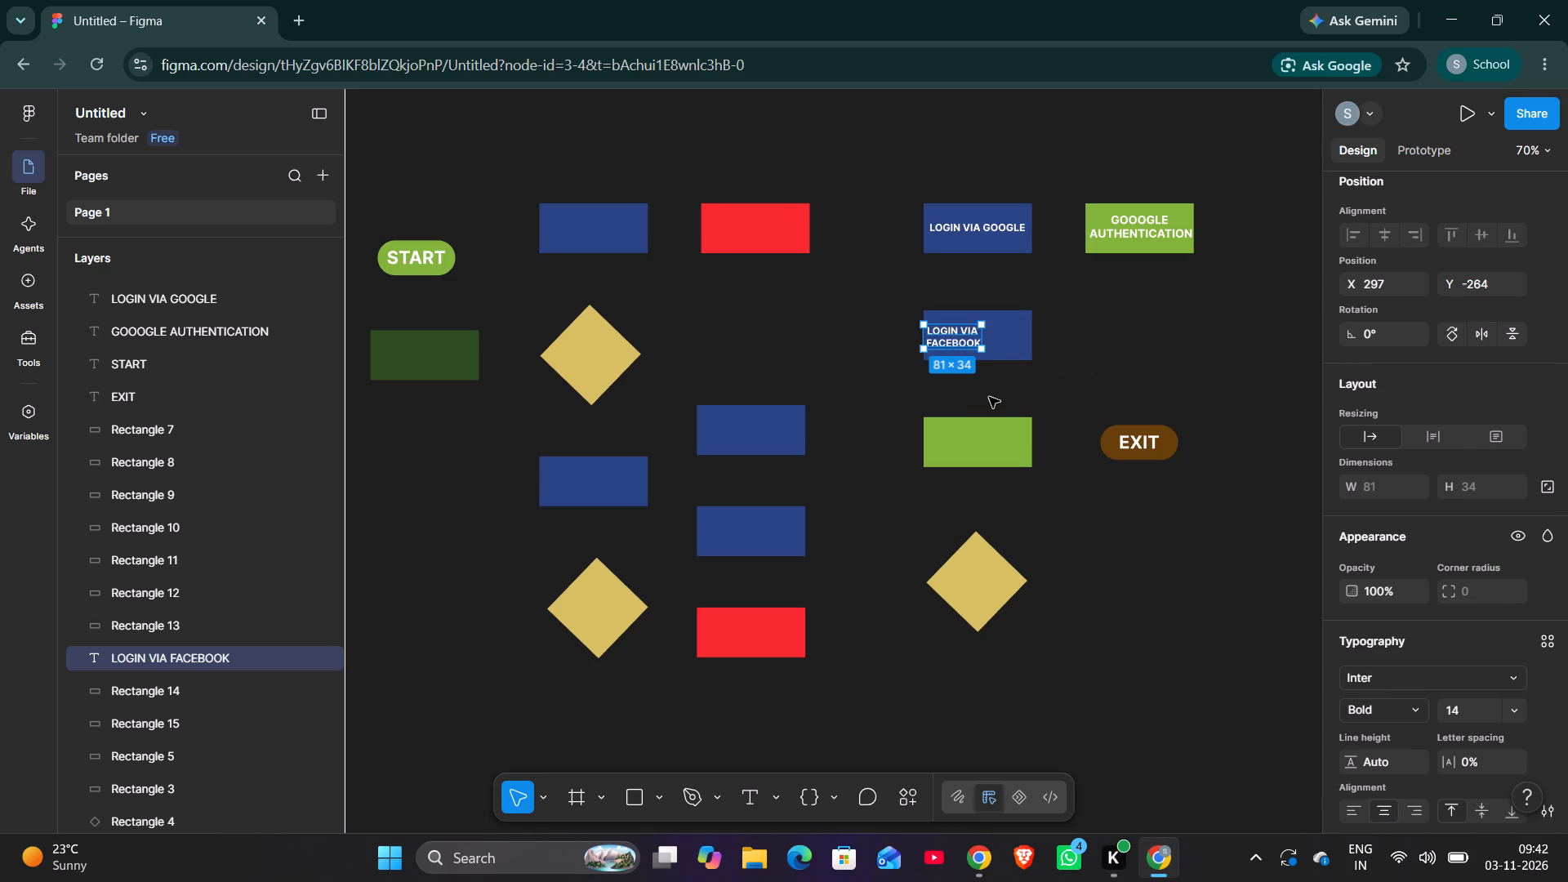
pyautogui.click(989, 397)
# Move the LOGIN VIA FACEBOOK text to the middle of its blue rectangle, at about X 331, Y -266.
pyautogui.click(958, 337)
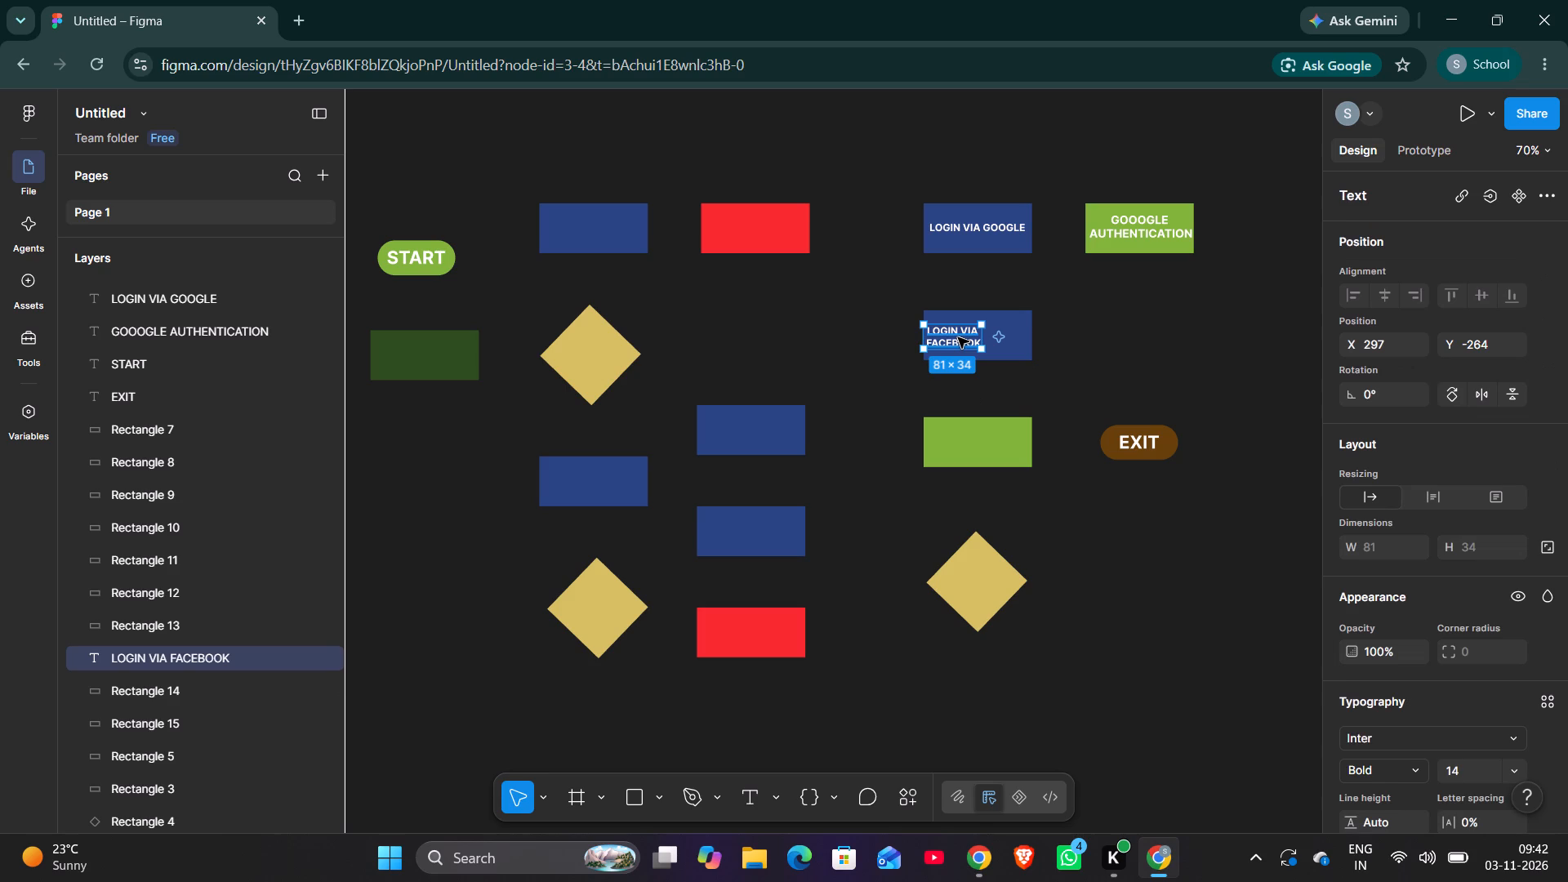
pyautogui.moveTo(946, 336); pyautogui.dragTo(964, 332)
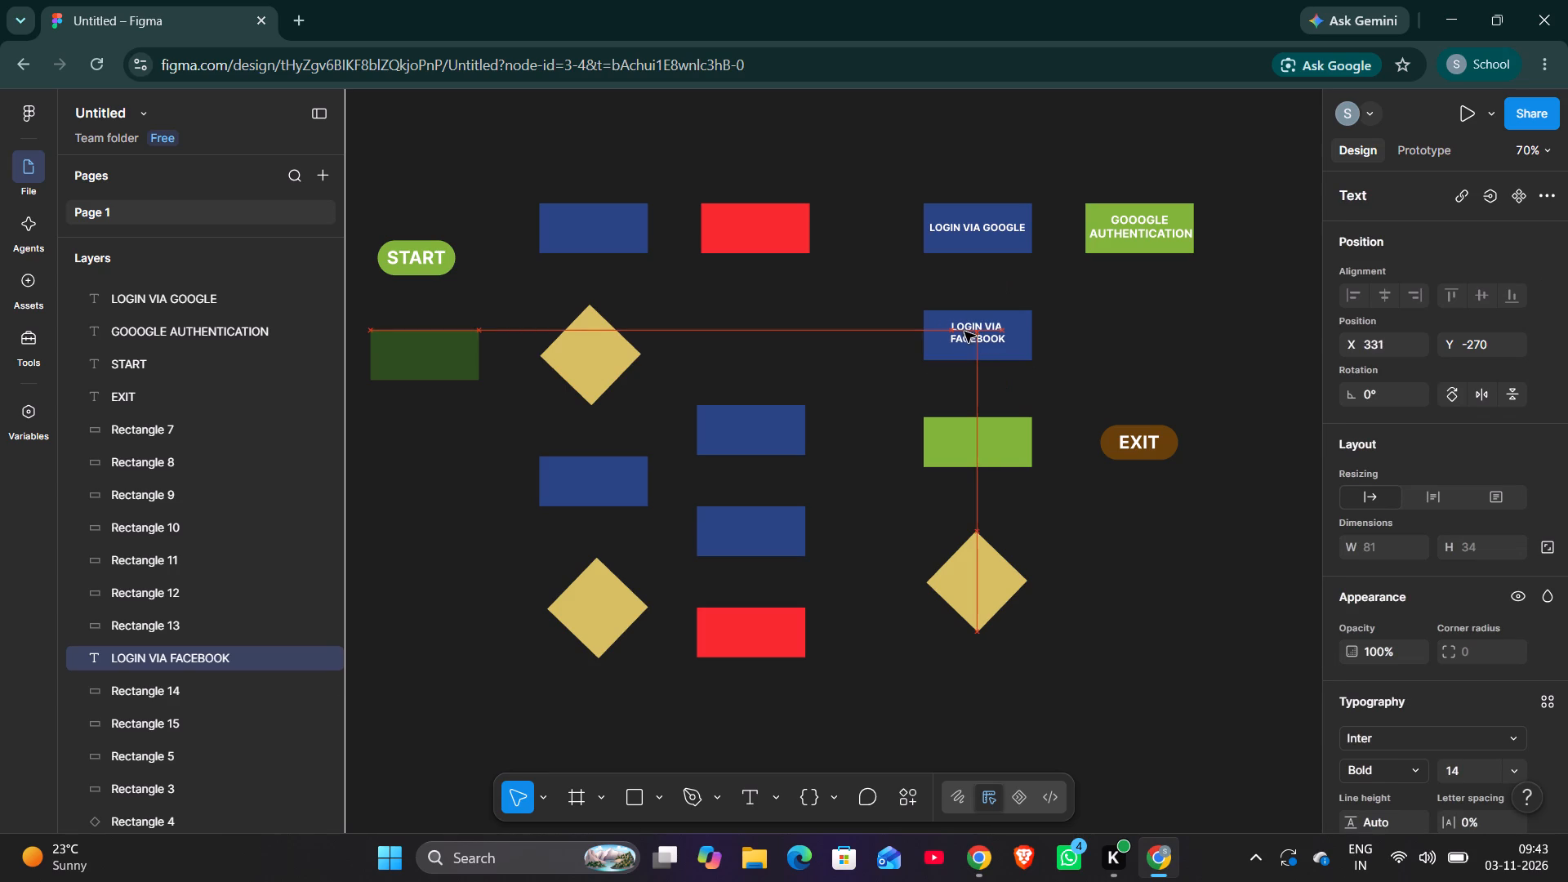
pyautogui.moveTo(964, 332); pyautogui.dragTo(966, 331)
pyautogui.moveTo(966, 331); pyautogui.dragTo(964, 333)
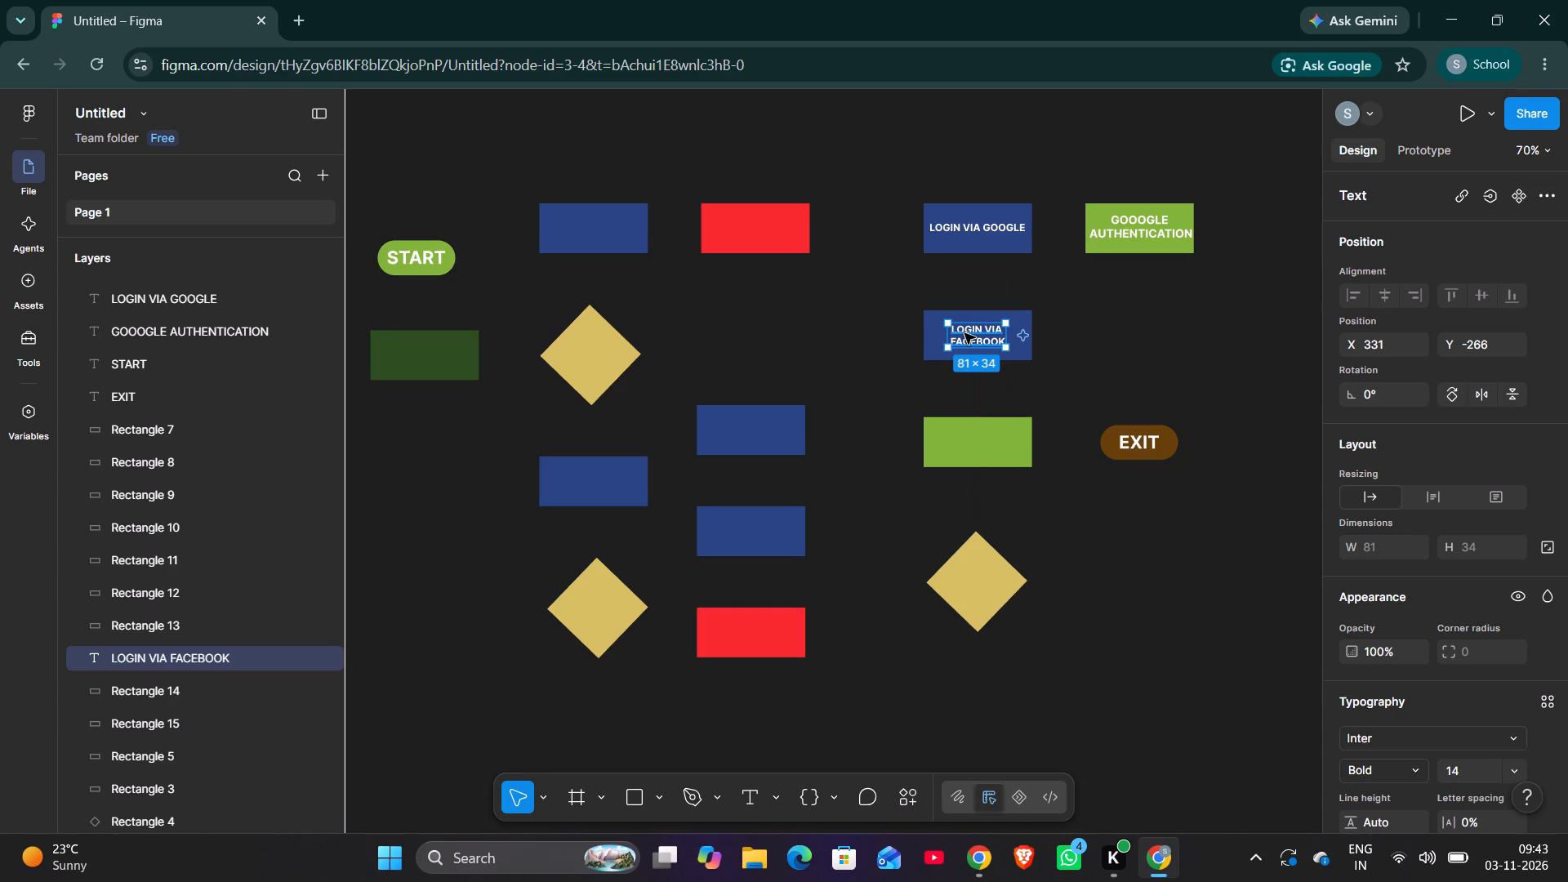
# Add the two-line text FACEBOOK AUTHENTICATION on the empty green rectangle below LOGIN VIA FACEBOOK, with AUTHENTICATION on the second line.
pyautogui.click(966, 440)
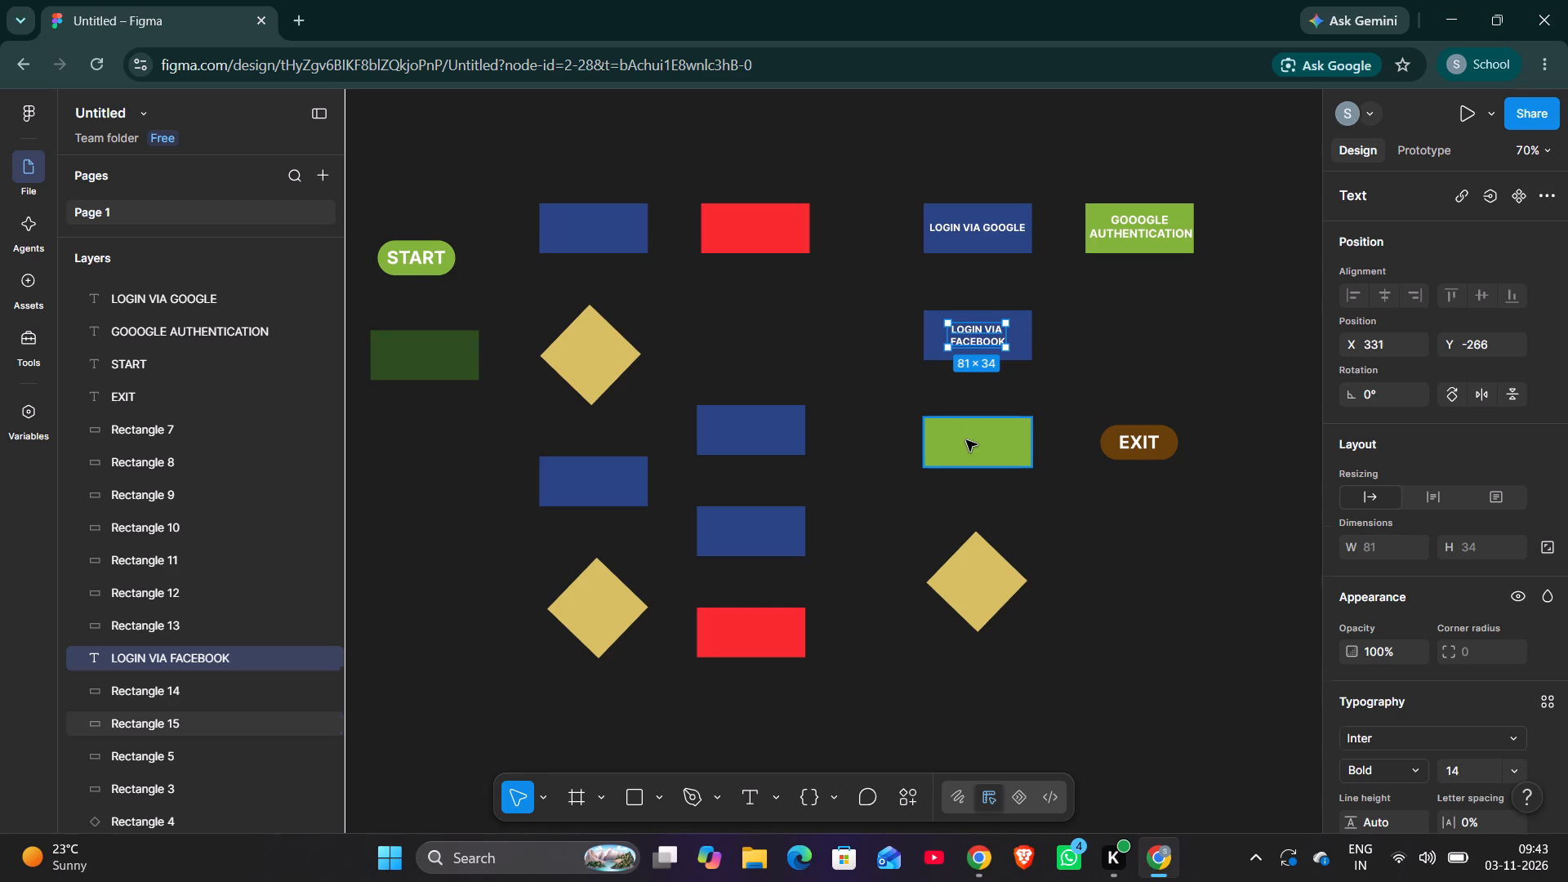
pyautogui.click(750, 795)
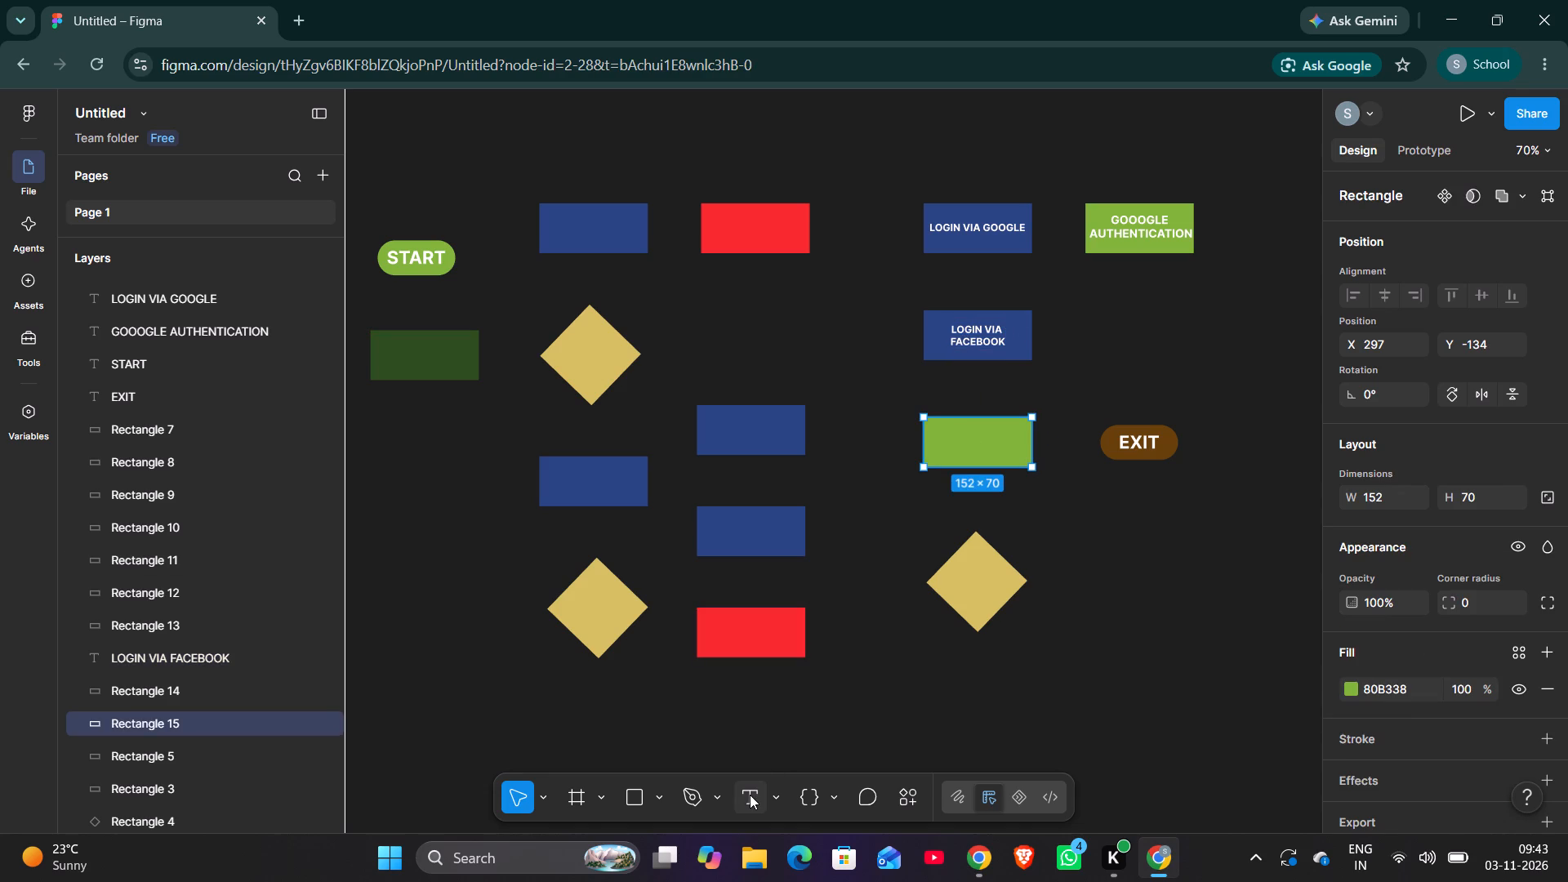
pyautogui.click(947, 427)
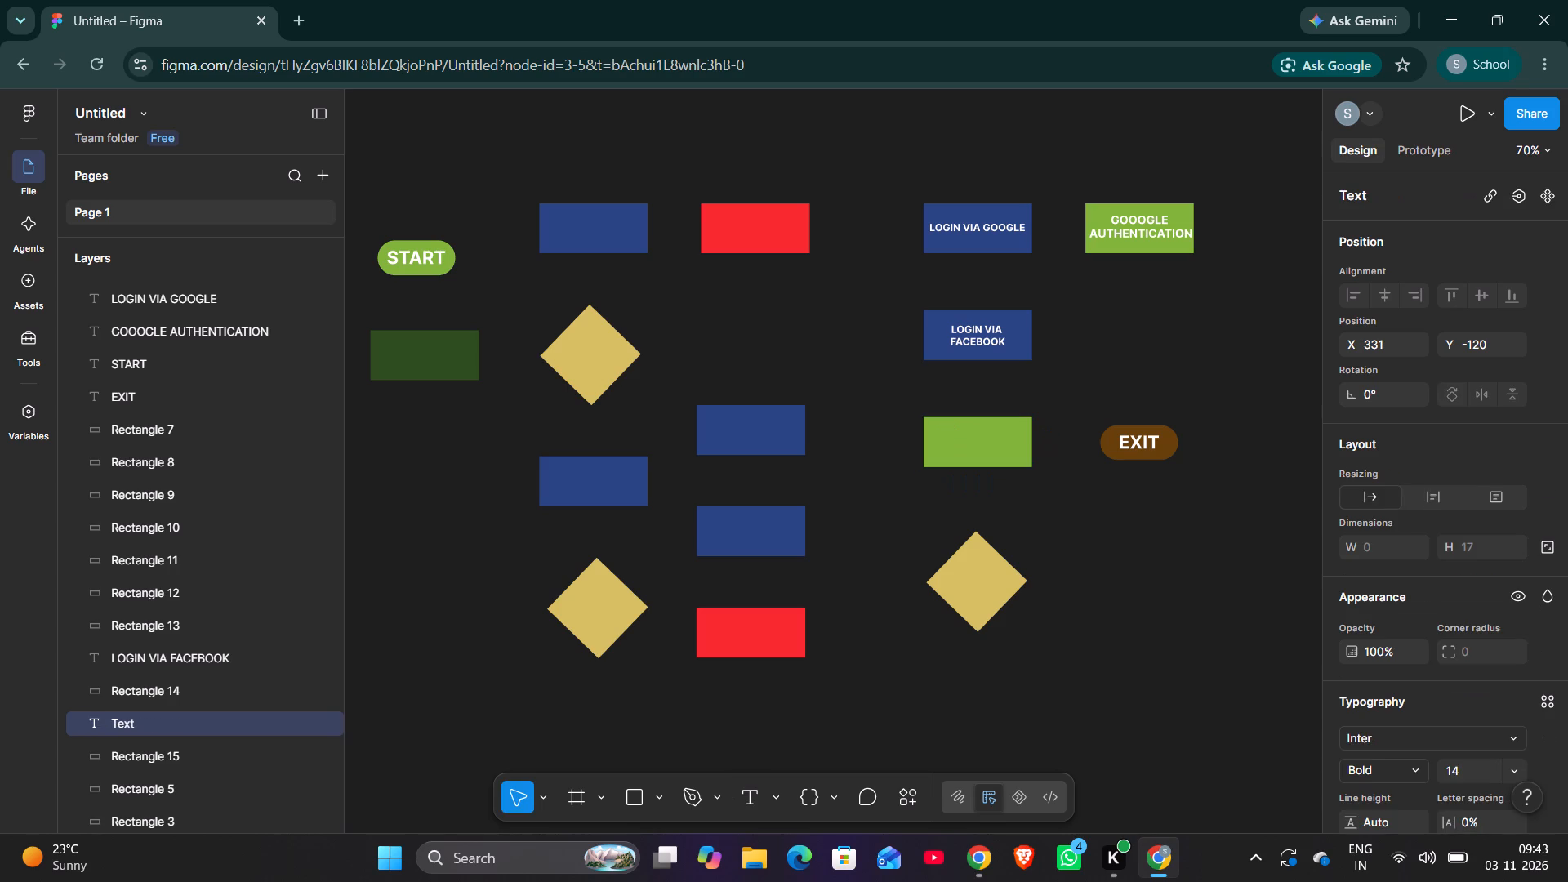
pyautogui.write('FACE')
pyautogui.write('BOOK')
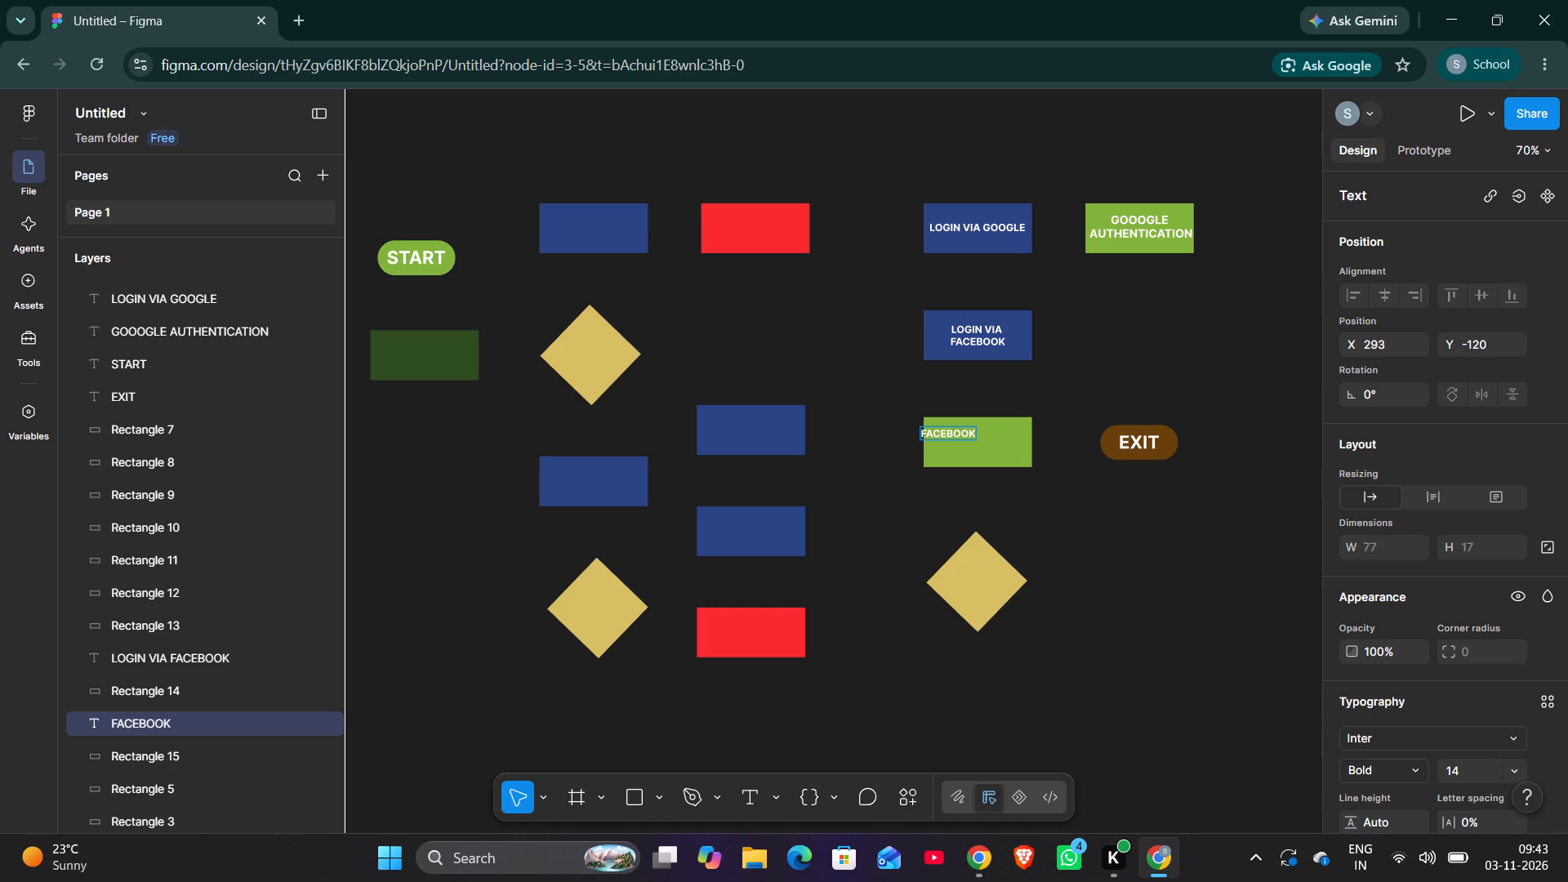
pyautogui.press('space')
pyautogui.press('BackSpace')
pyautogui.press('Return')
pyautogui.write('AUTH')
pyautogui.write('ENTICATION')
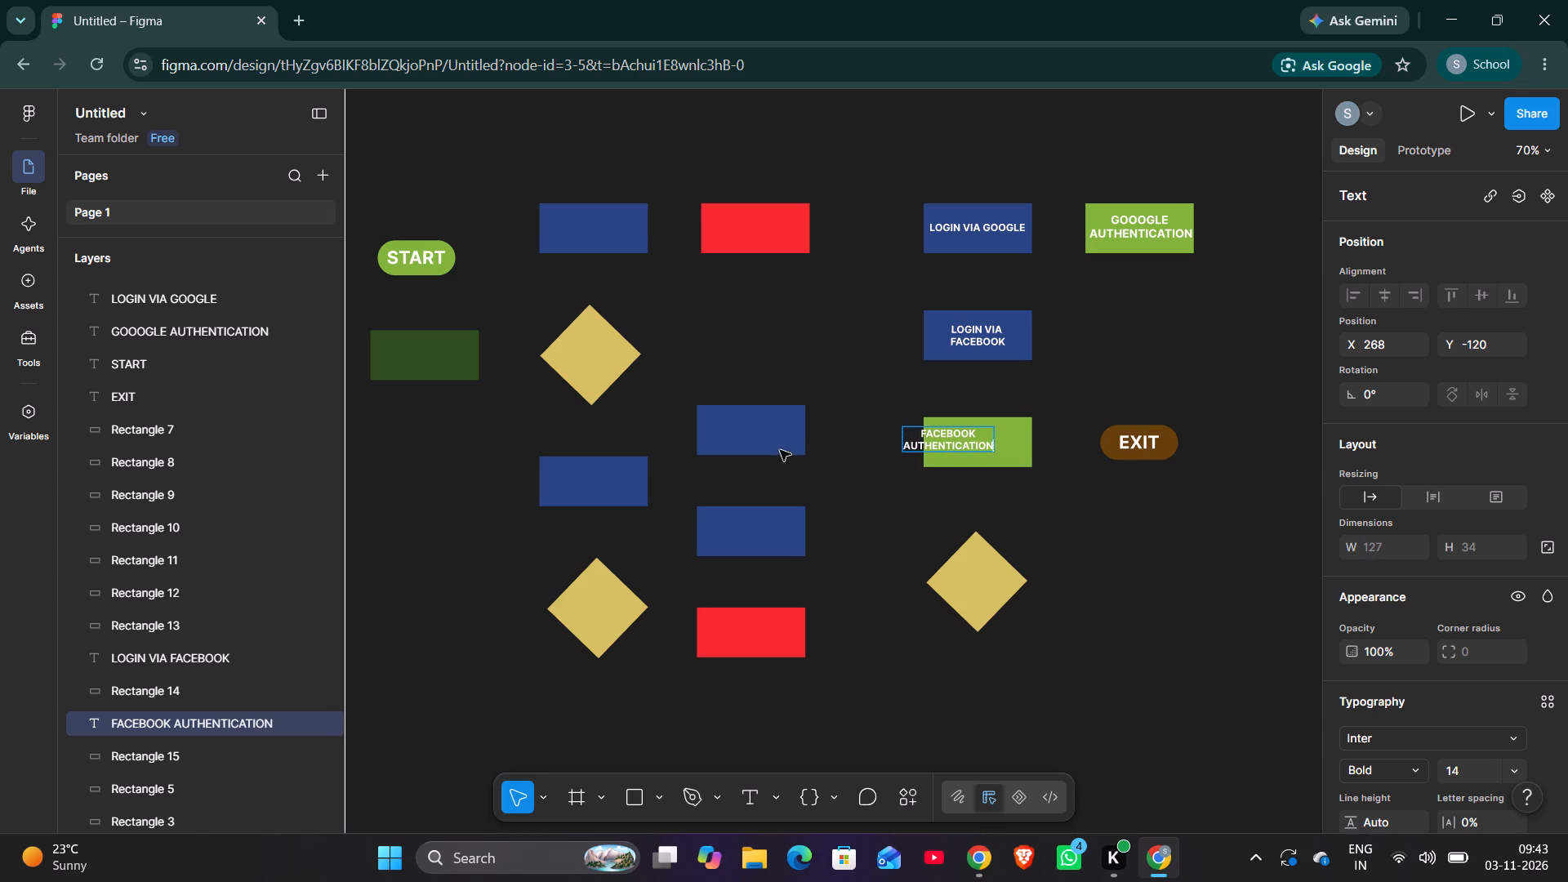
pyautogui.click(849, 518)
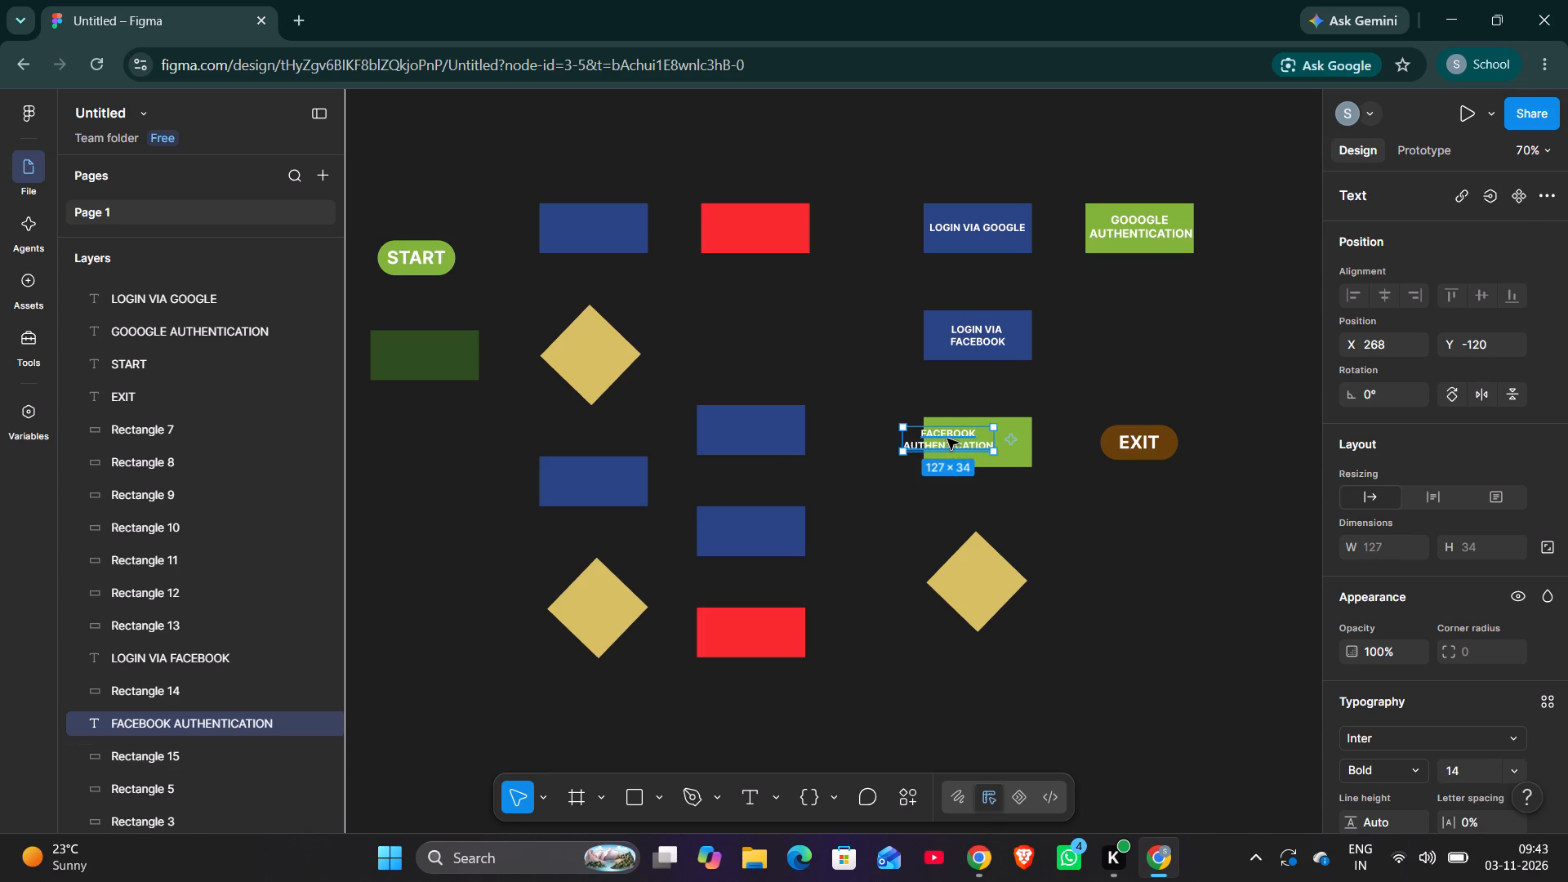
# Move the FACEBOOK AUTHENTICATION text to the middle of its green rectangle, at about X 308, Y -121, and deselect it.
pyautogui.click(947, 439)
pyautogui.moveTo(947, 439); pyautogui.dragTo(969, 443)
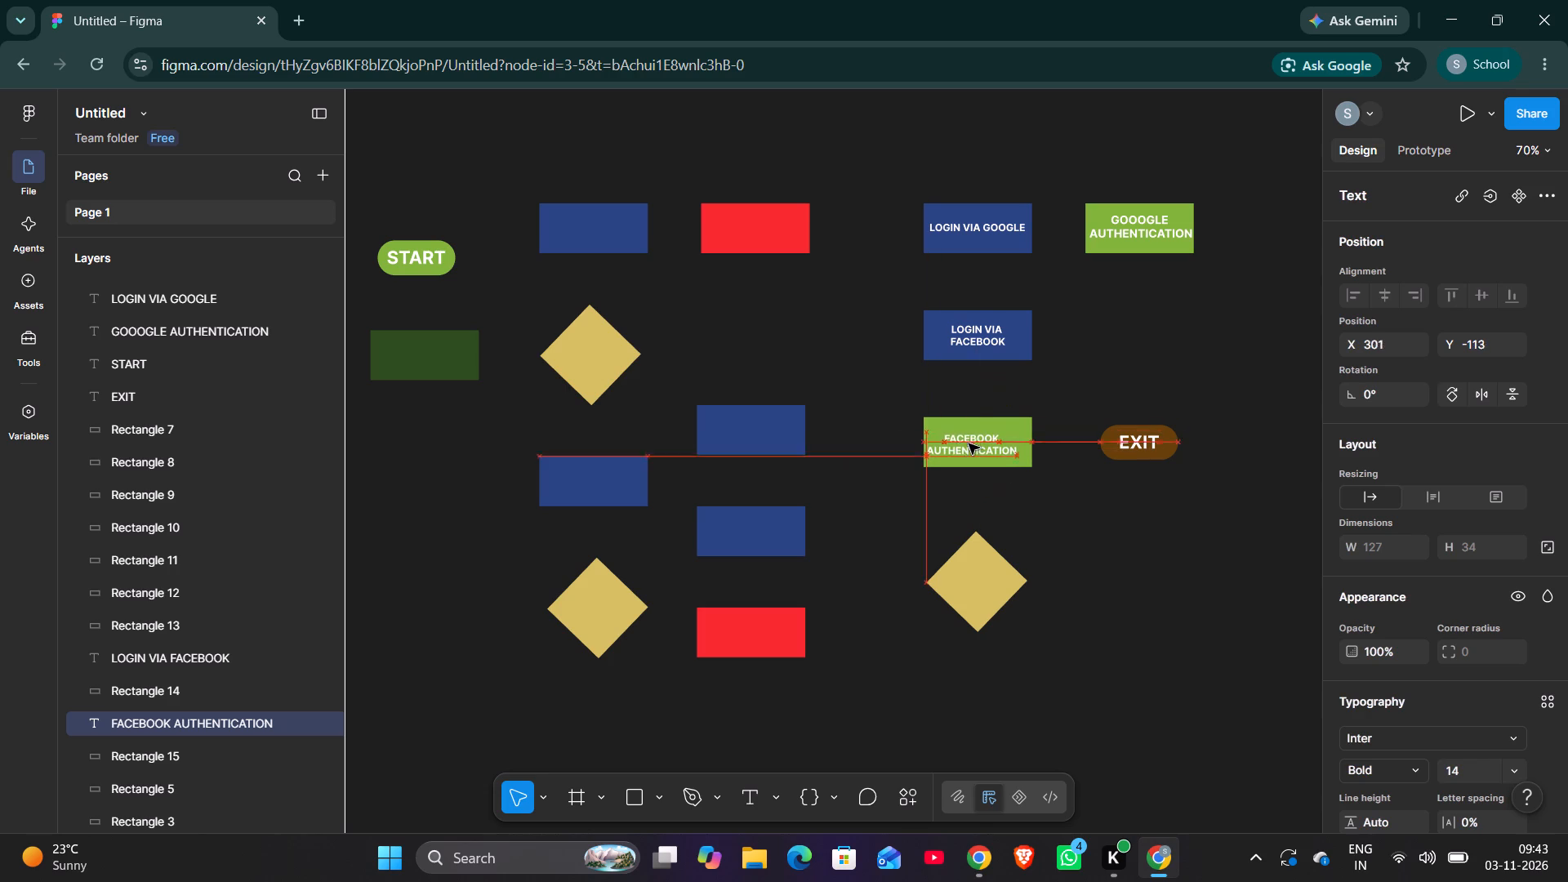
pyautogui.moveTo(969, 443); pyautogui.dragTo(974, 442)
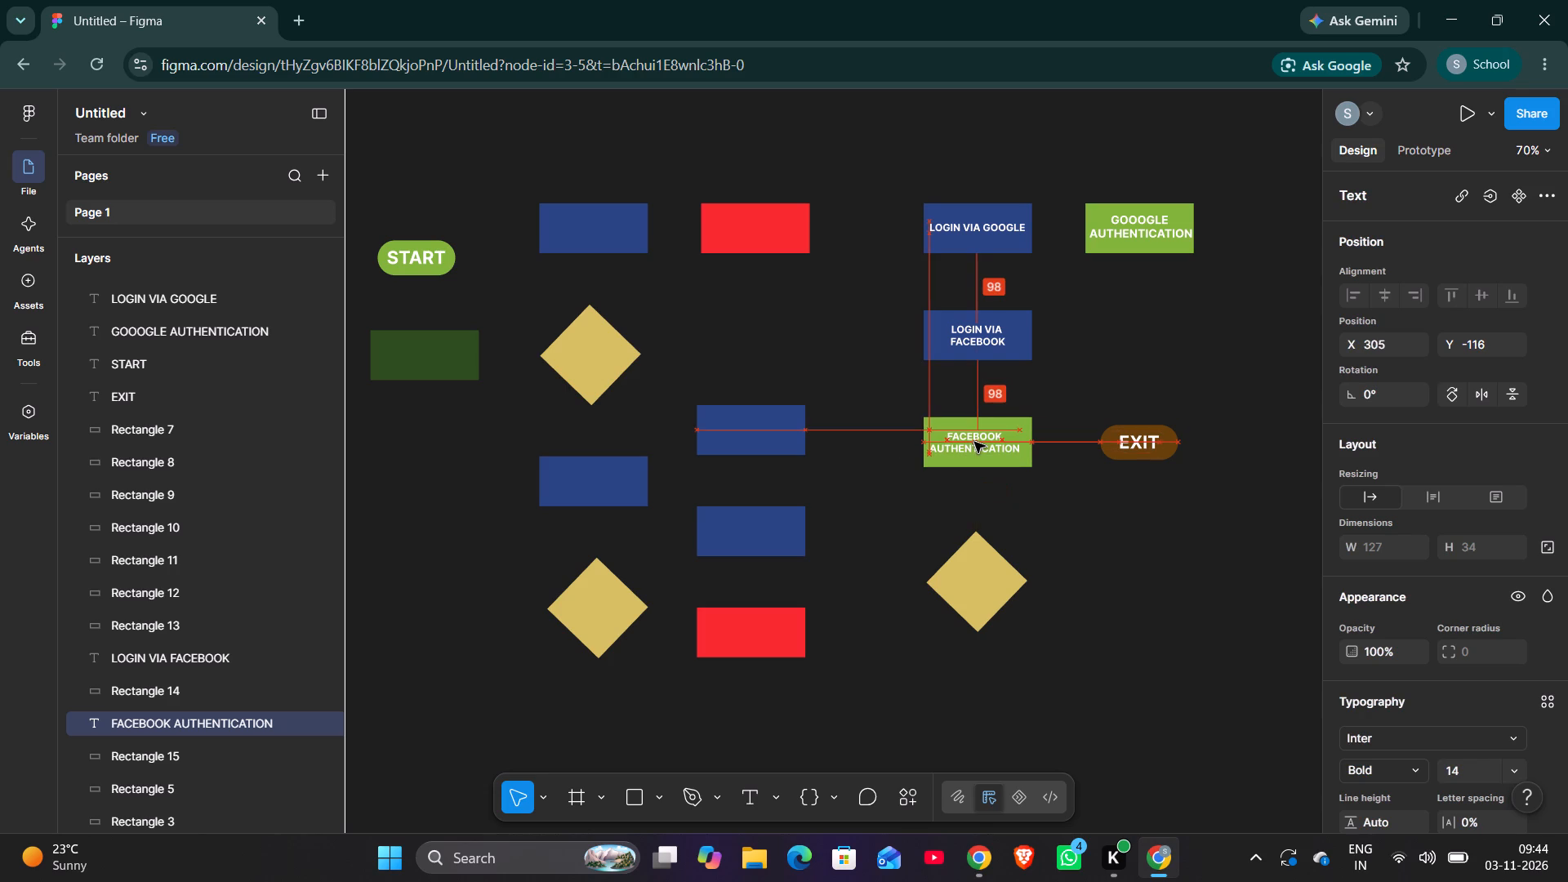
pyautogui.moveTo(974, 442); pyautogui.dragTo(975, 439)
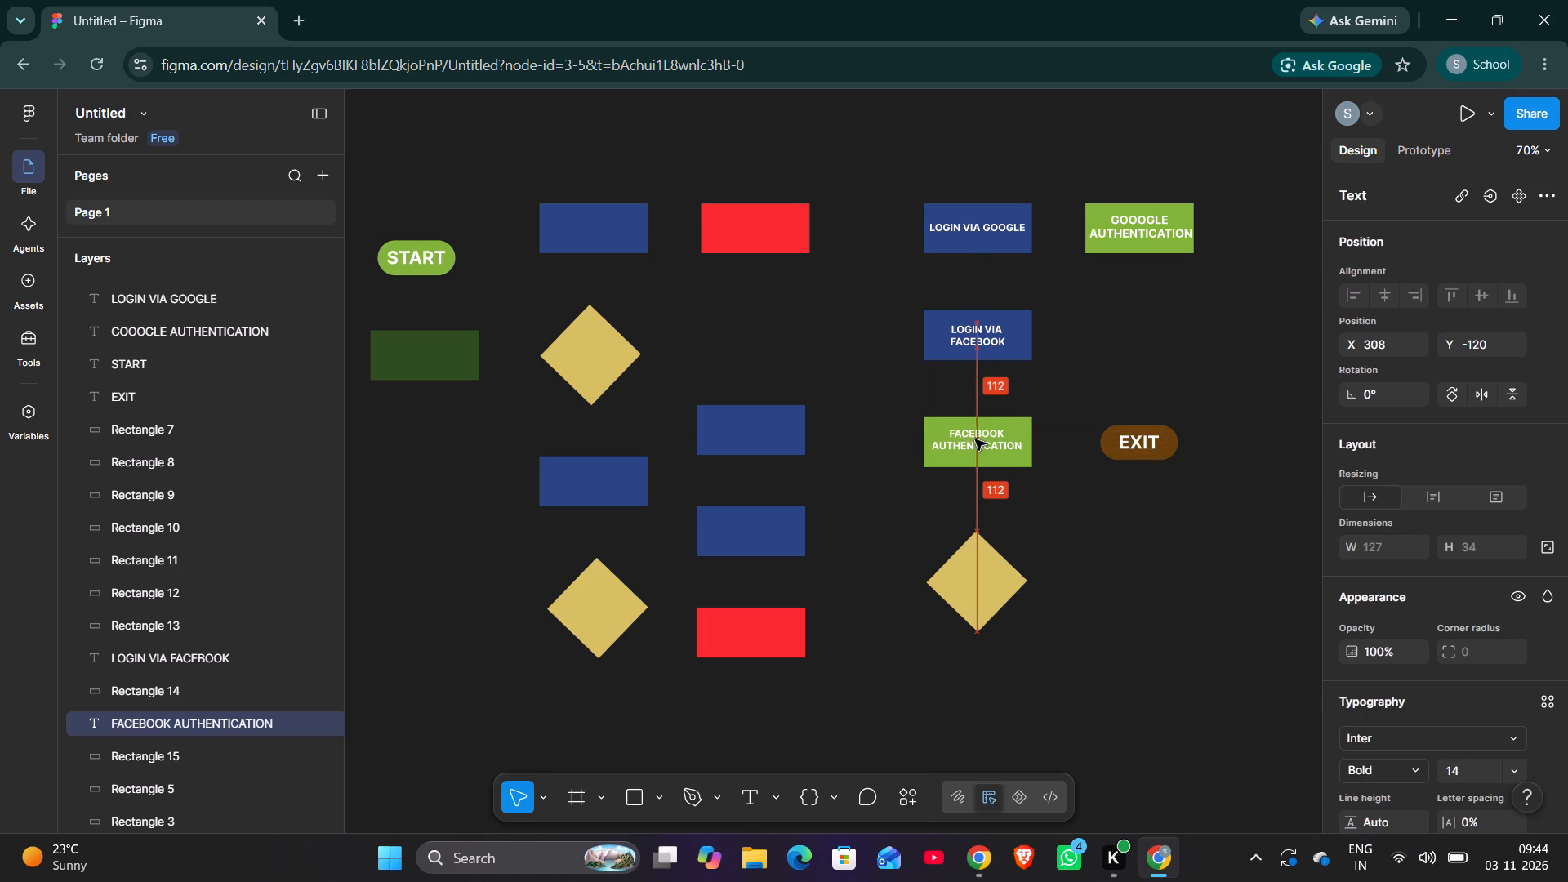
pyautogui.moveTo(975, 439); pyautogui.dragTo(975, 440)
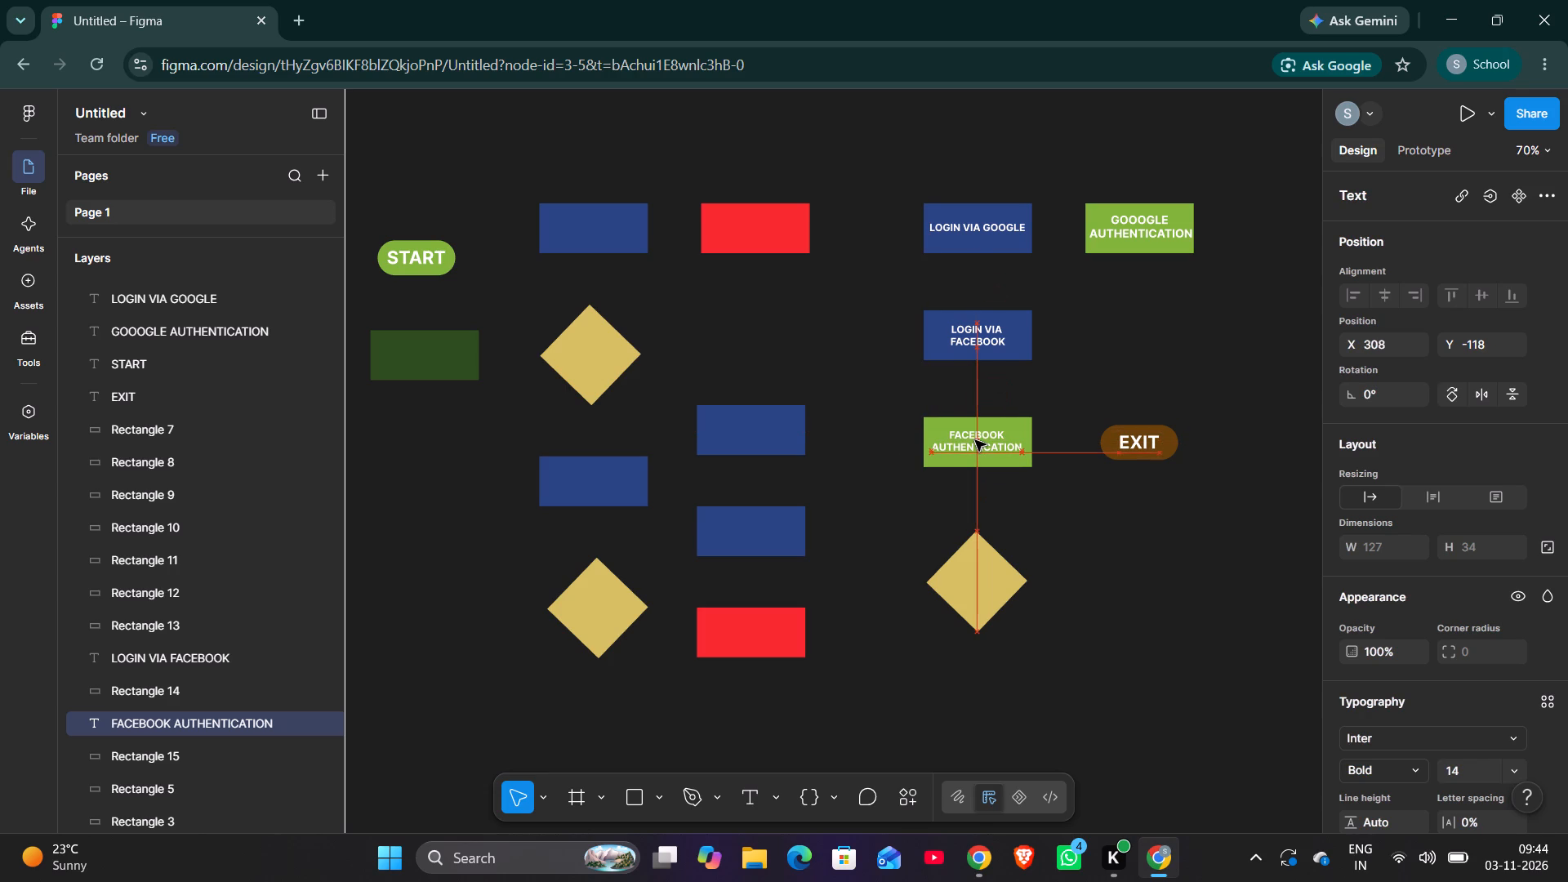
pyautogui.moveTo(975, 440); pyautogui.dragTo(975, 442)
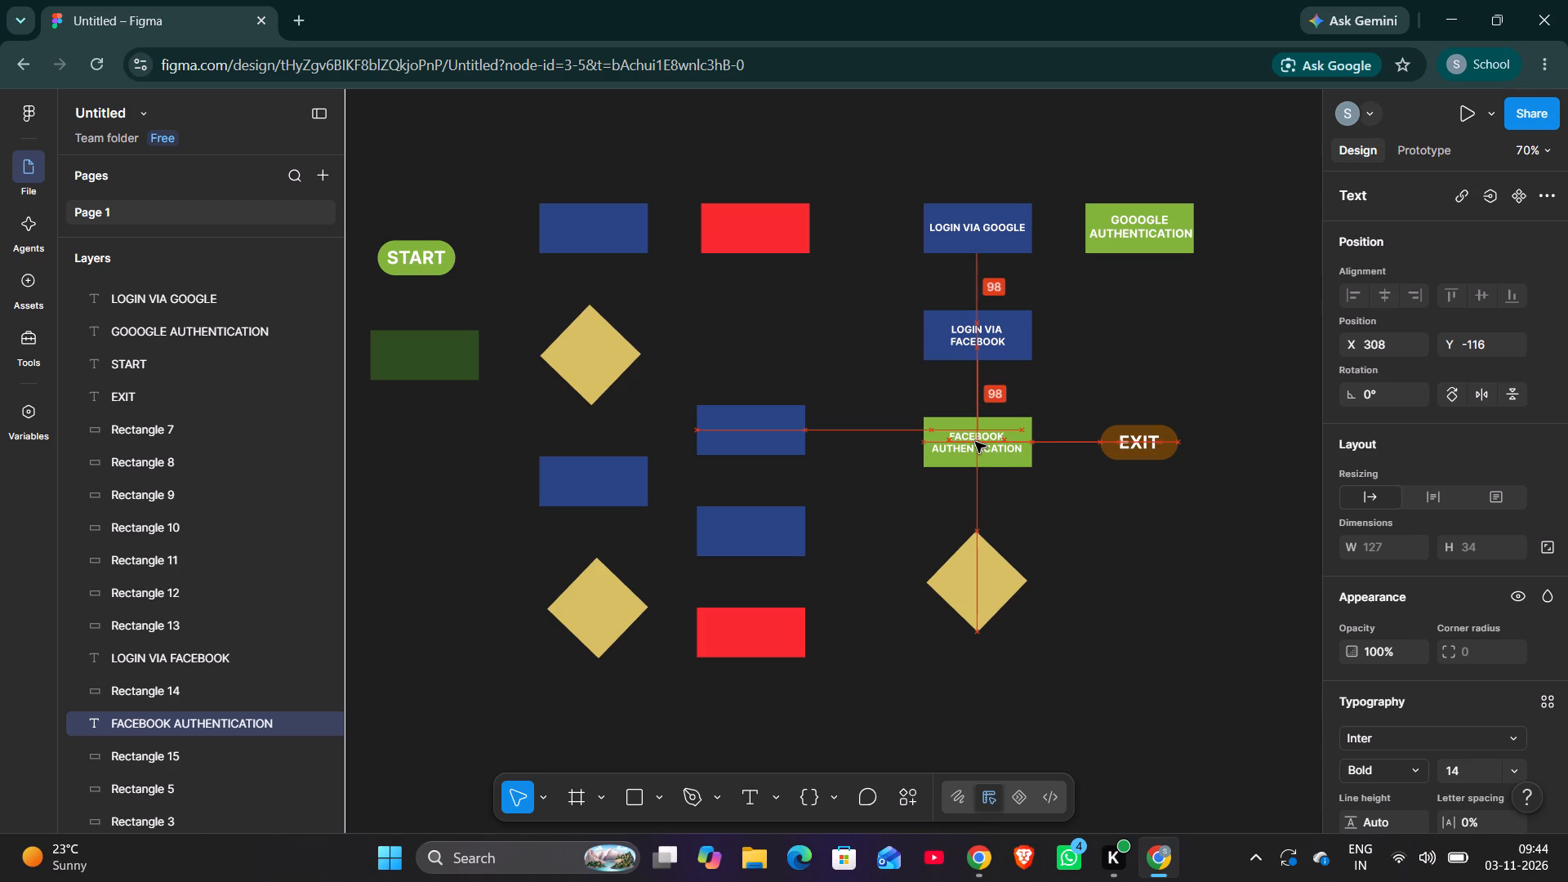
pyautogui.moveTo(975, 442); pyautogui.dragTo(975, 443)
pyautogui.click(975, 443)
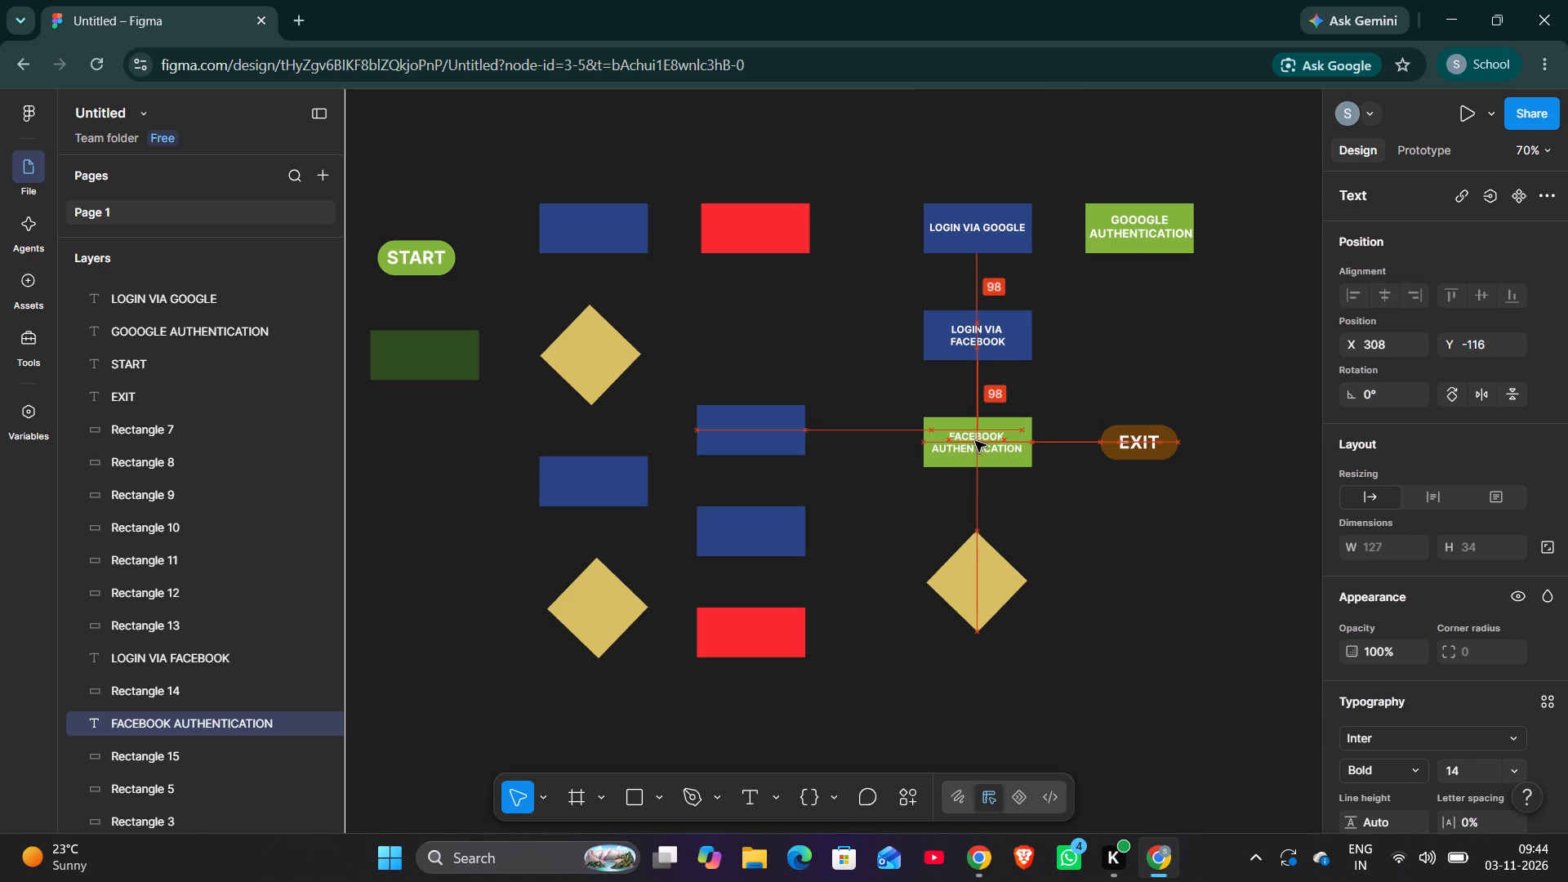
pyautogui.click(975, 443)
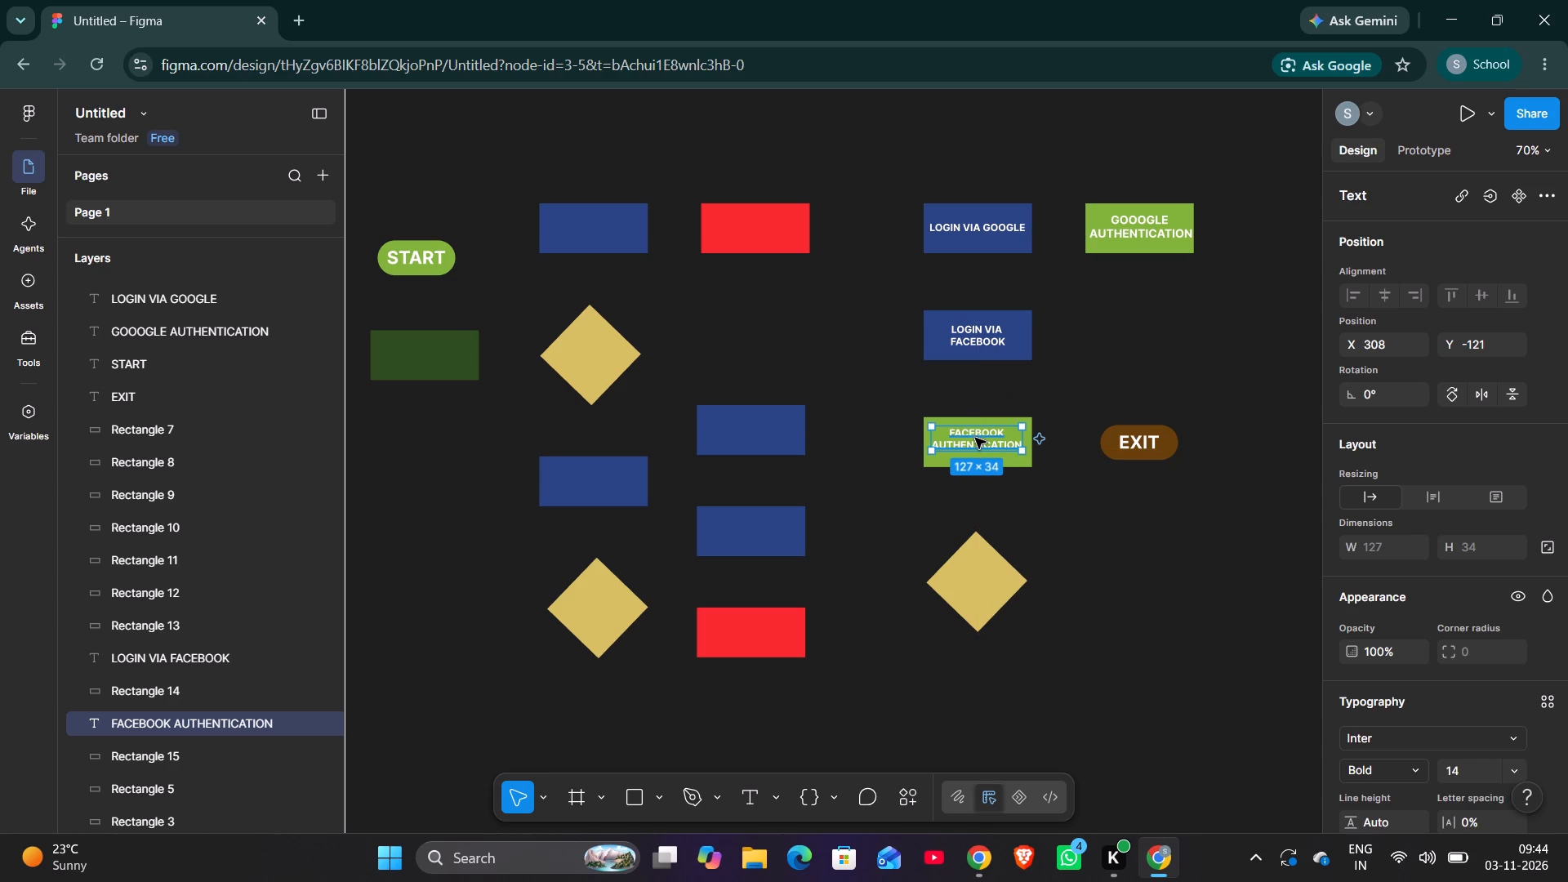
pyautogui.click(1080, 515)
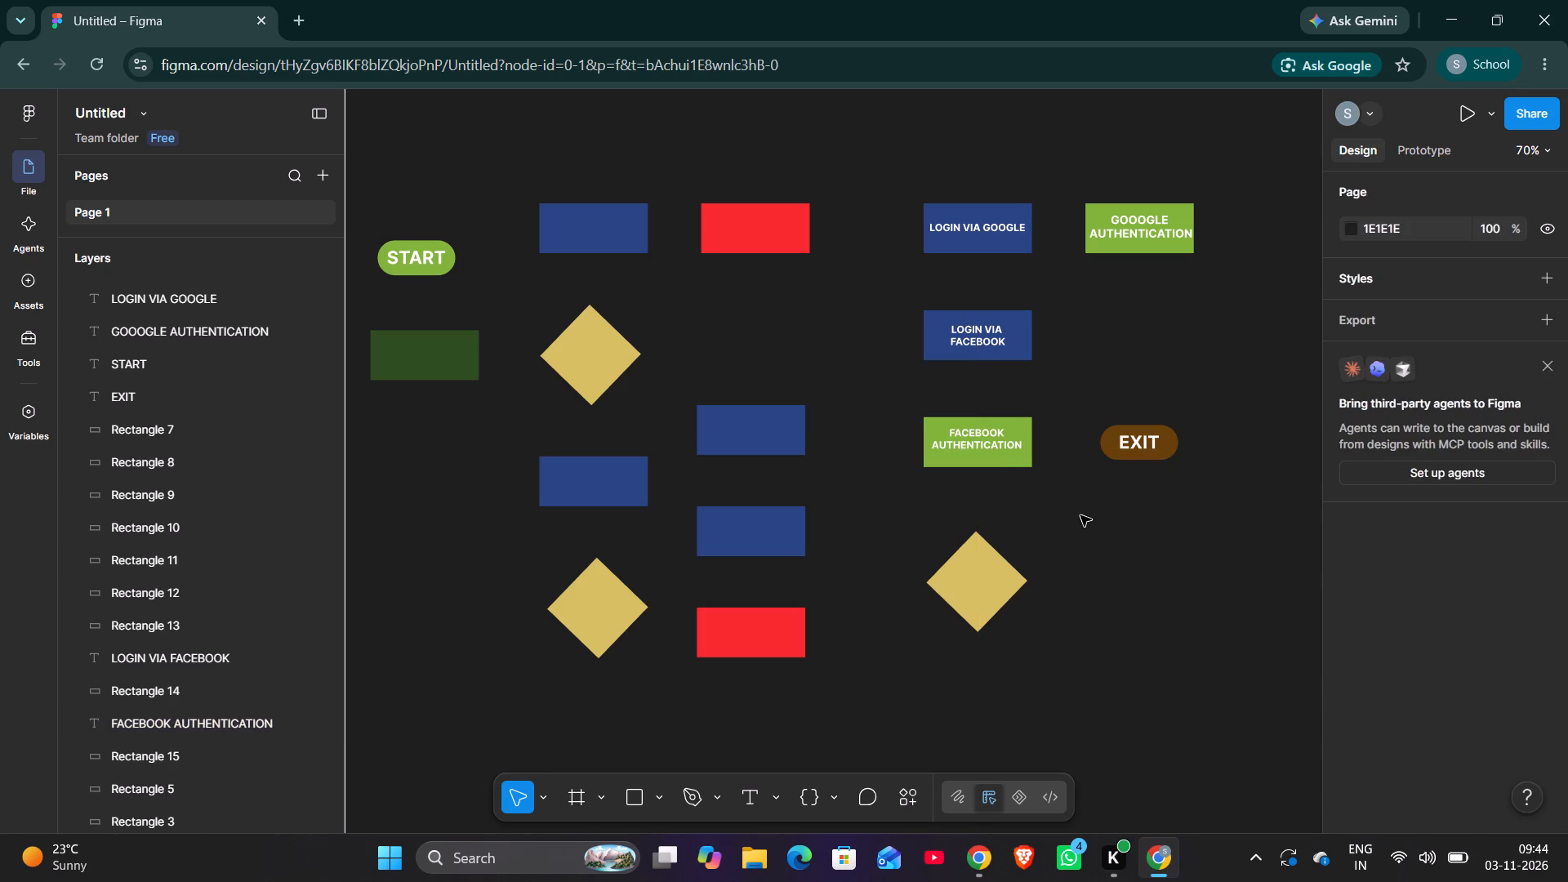
# Add a text label starting with "User" on the yellow diamond below the FACEBOOK AUTHENTICATION rectangle.
pyautogui.click(979, 626)
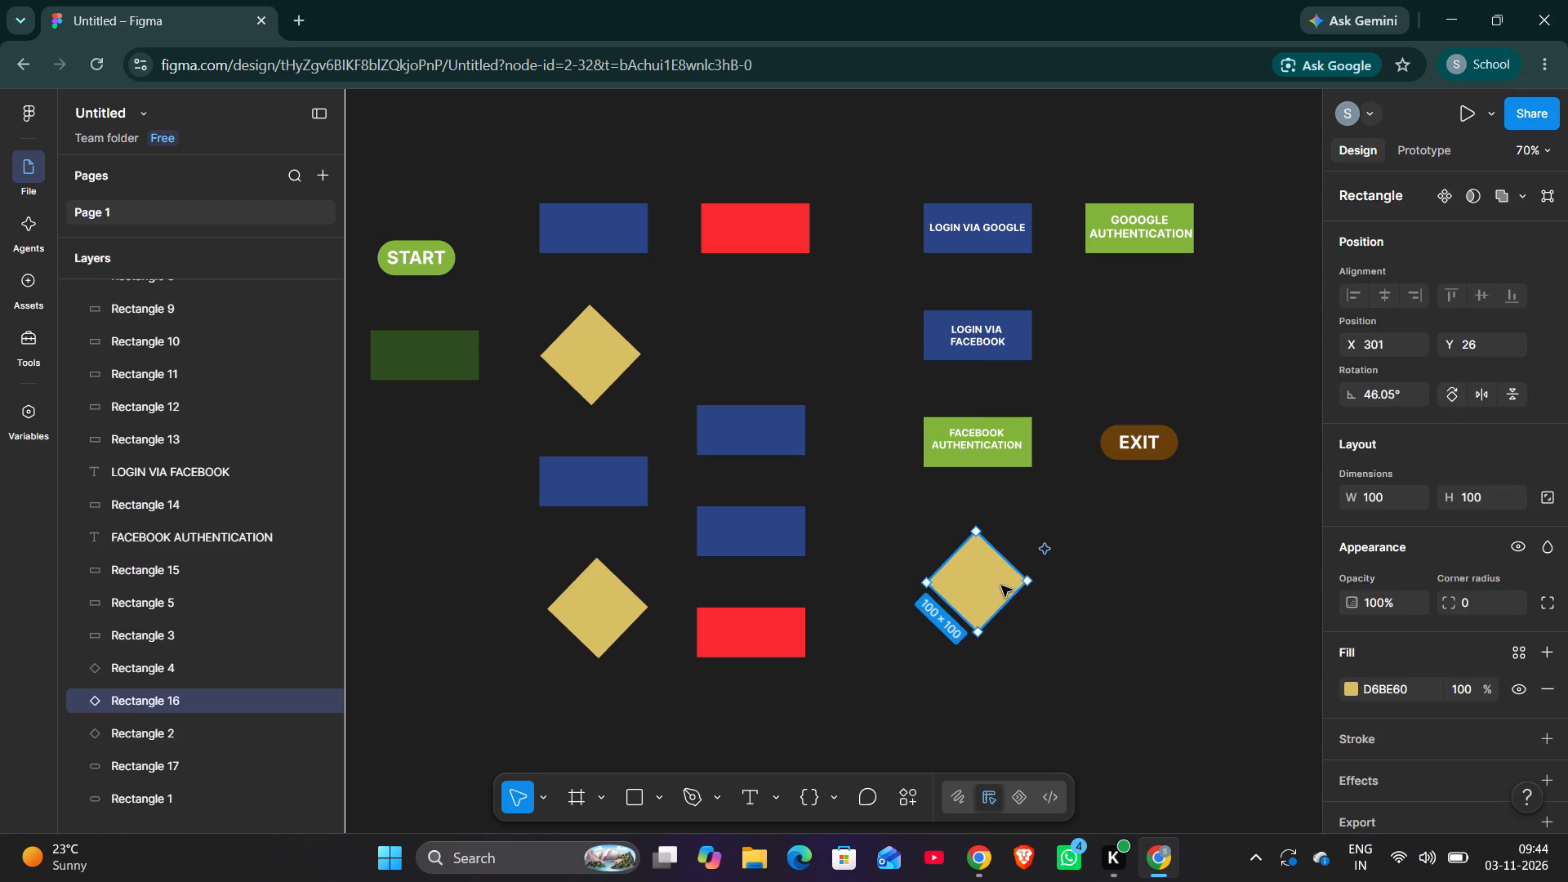
pyautogui.click(746, 797)
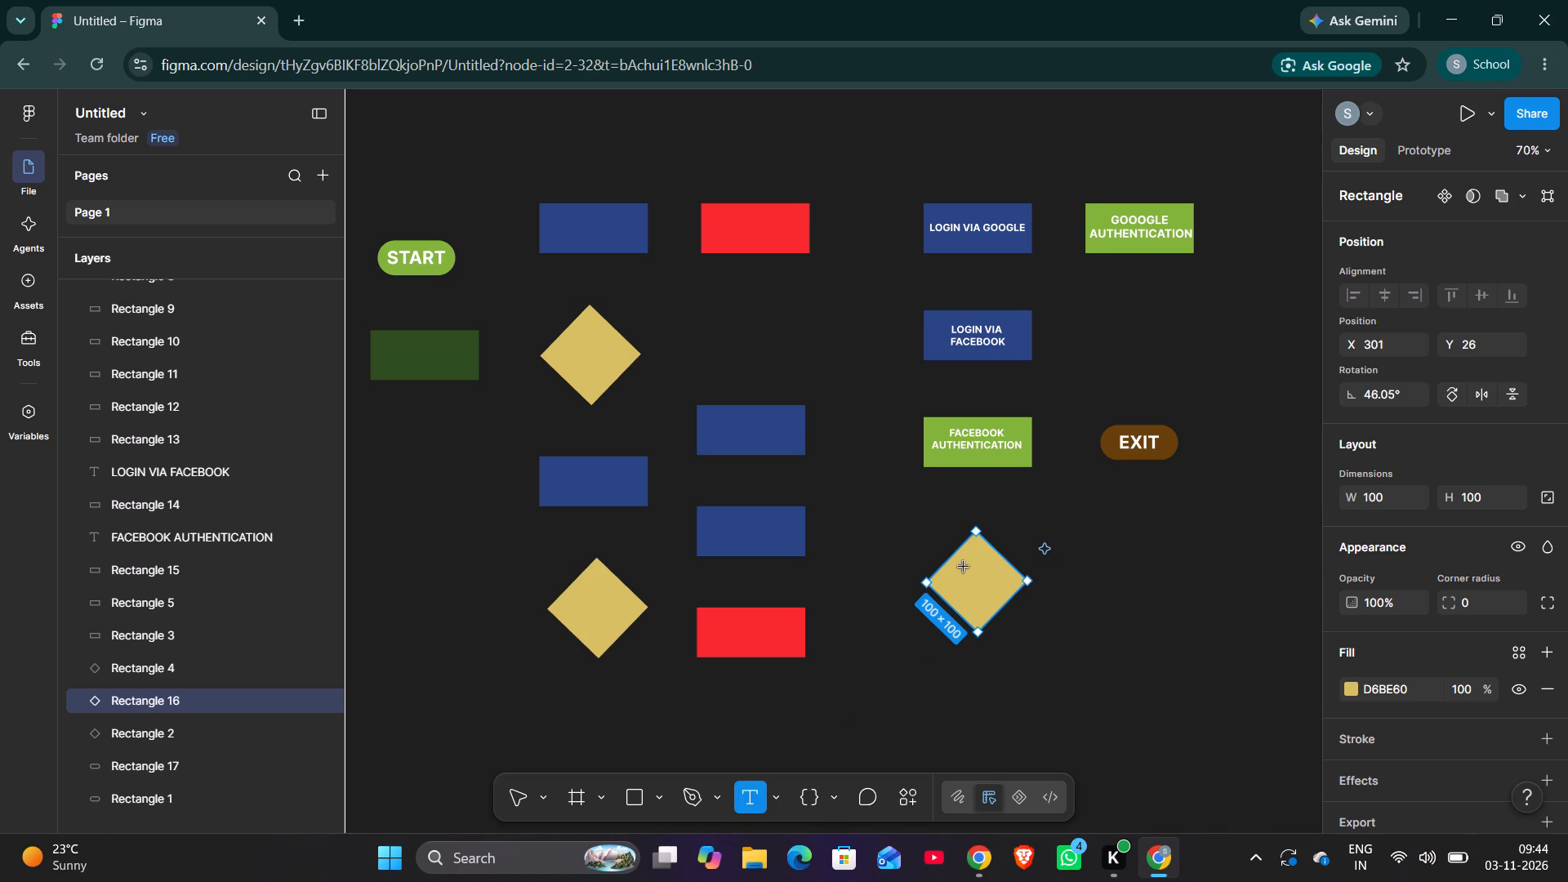
pyautogui.click(962, 566)
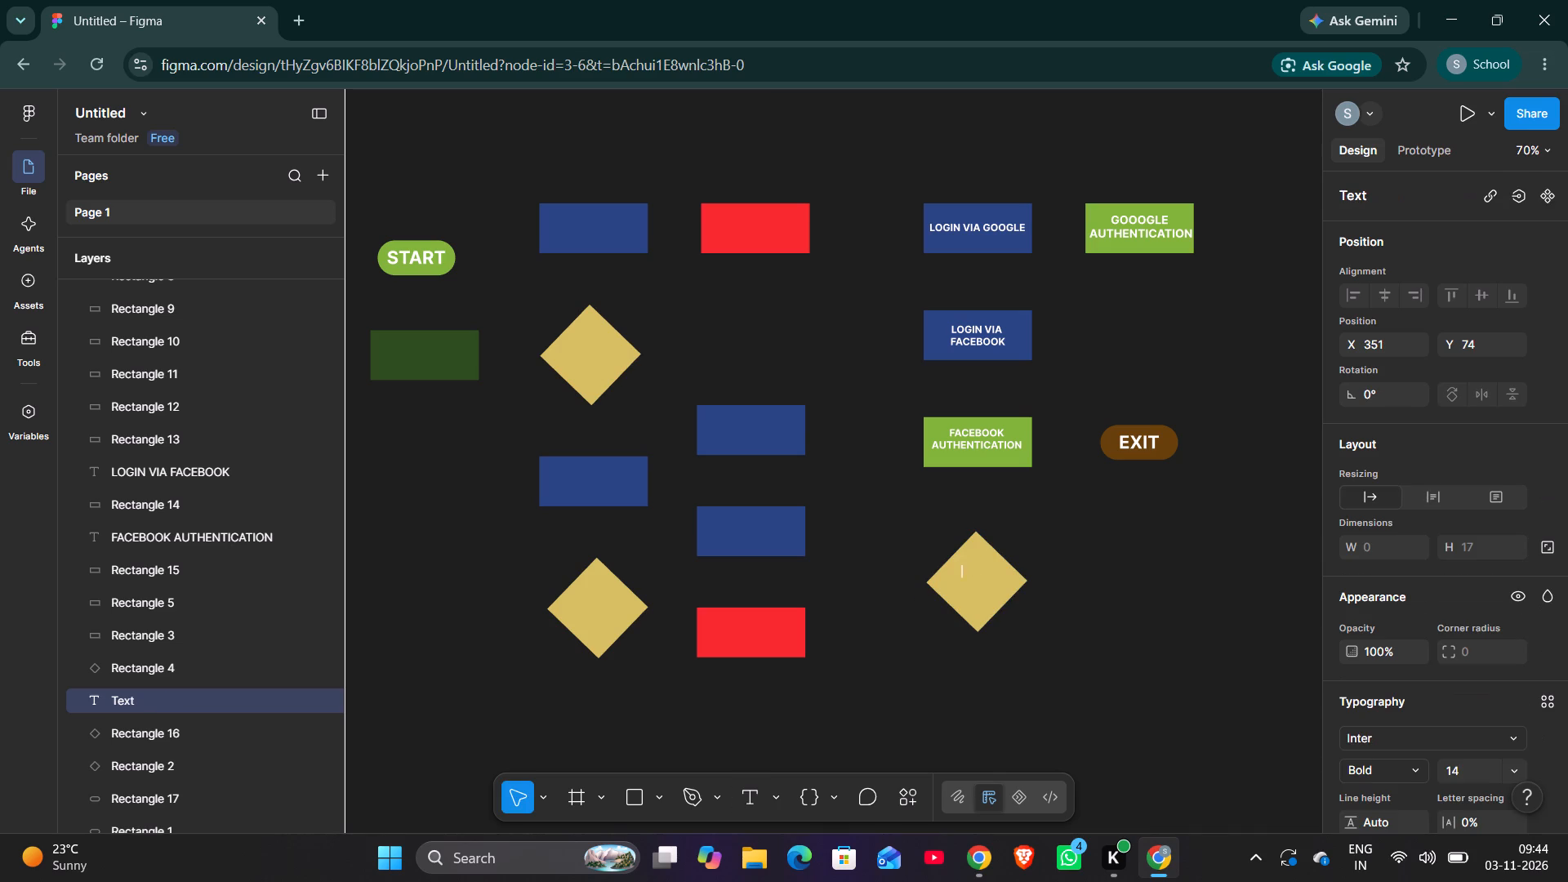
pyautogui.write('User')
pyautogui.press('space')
# Complete the User label on the yellow diamond below FACEBOOK AUTHENTICATION as "User logged in successfully?", broken over three lines.
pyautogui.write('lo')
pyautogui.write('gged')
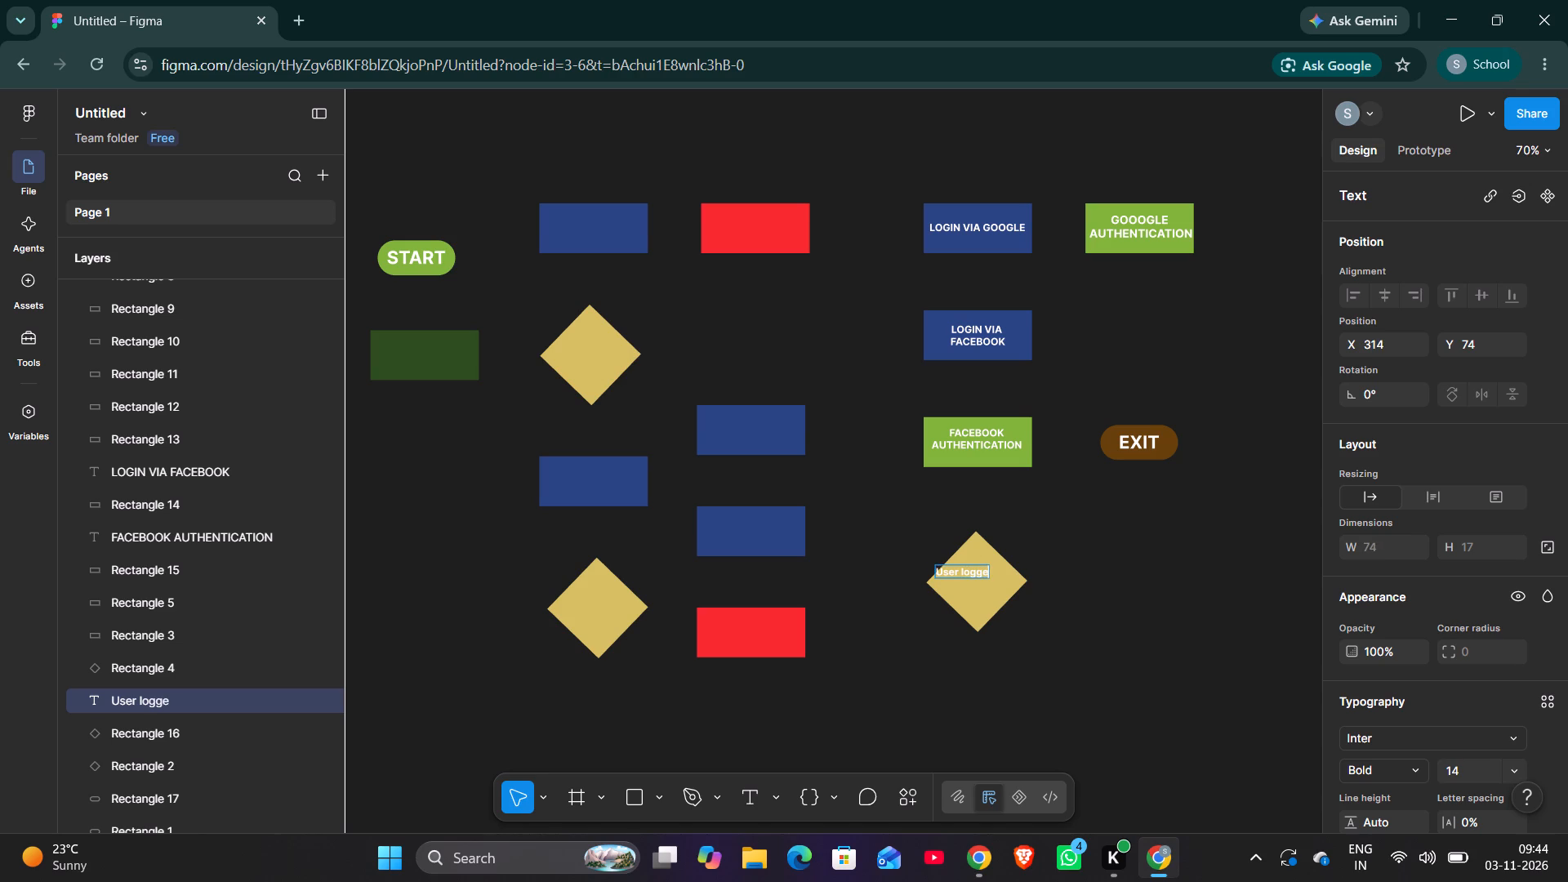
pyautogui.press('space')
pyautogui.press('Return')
pyautogui.write('in')
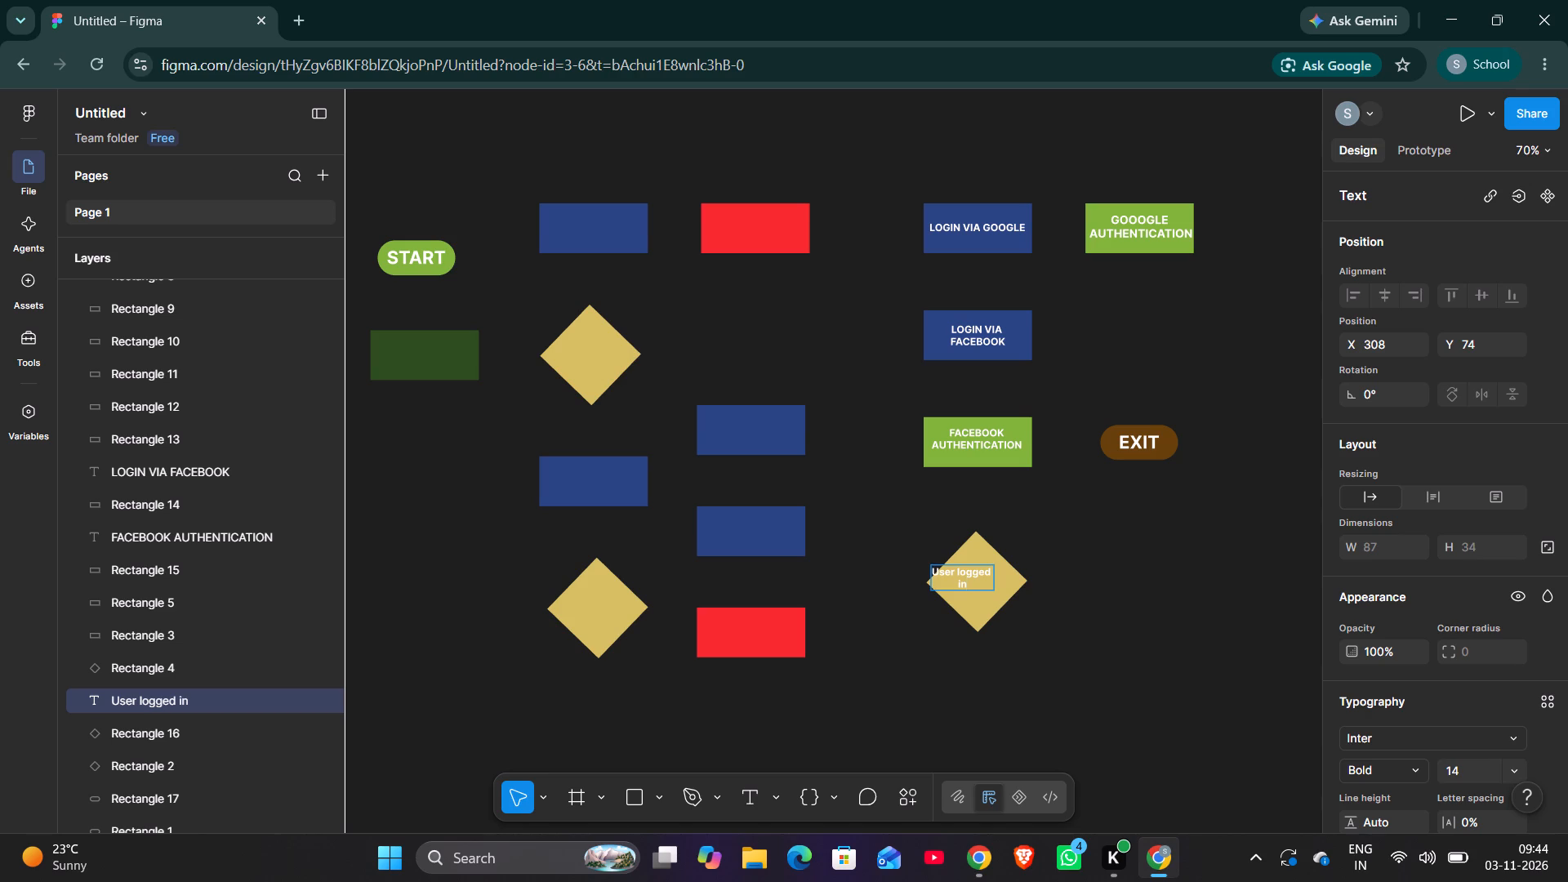
pyautogui.press('Return')
pyautogui.write('succ')
pyautogui.write('essf')
pyautogui.press('u')
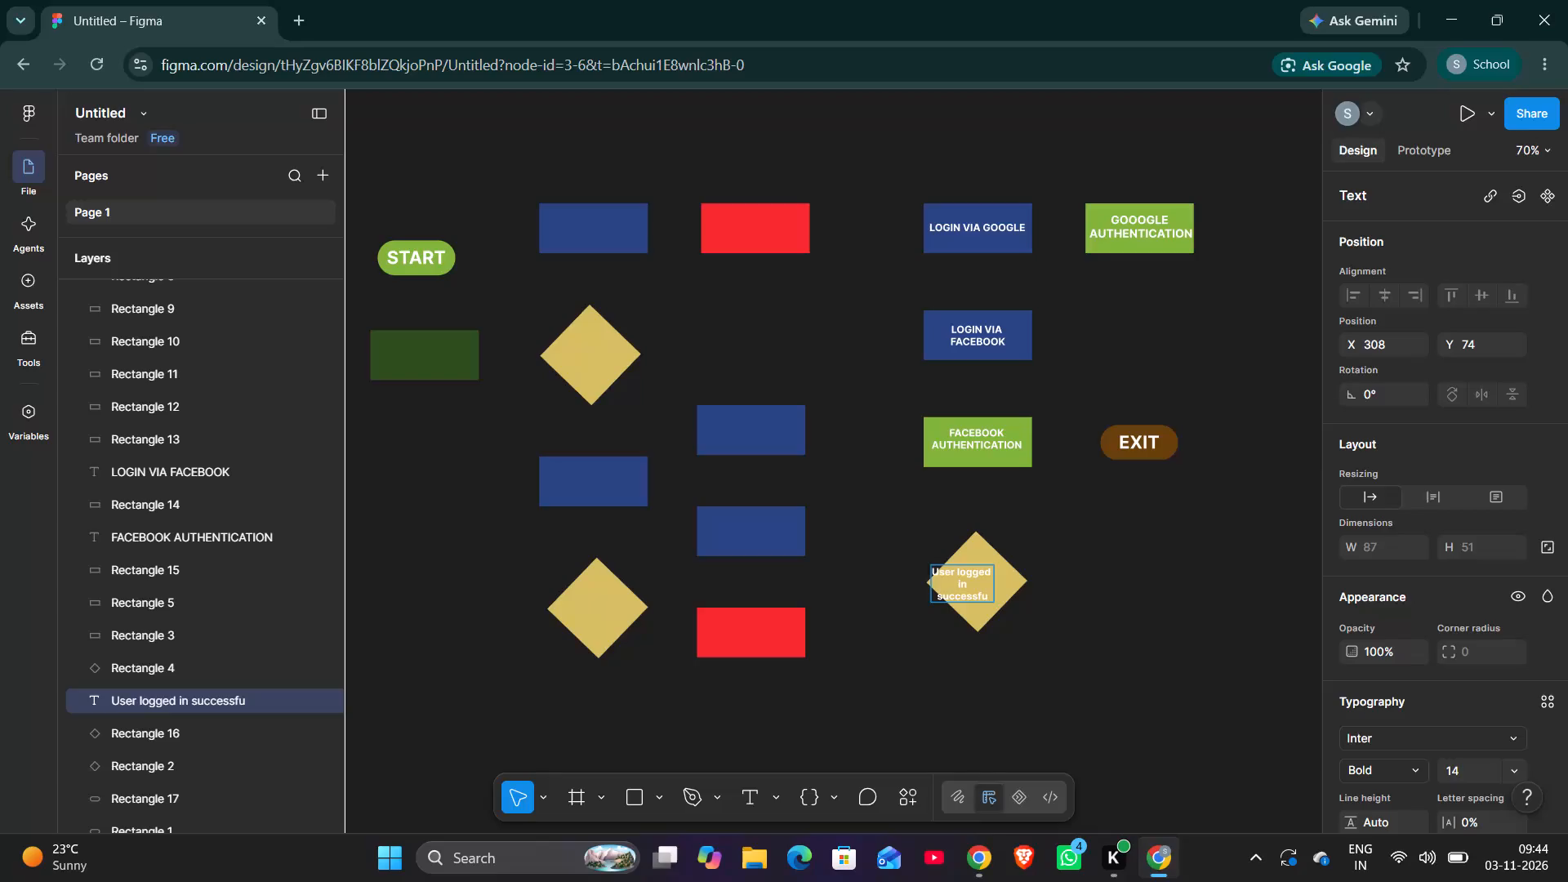
pyautogui.write('ll')
pyautogui.press('y')
pyautogui.hotkey('shift', '?')
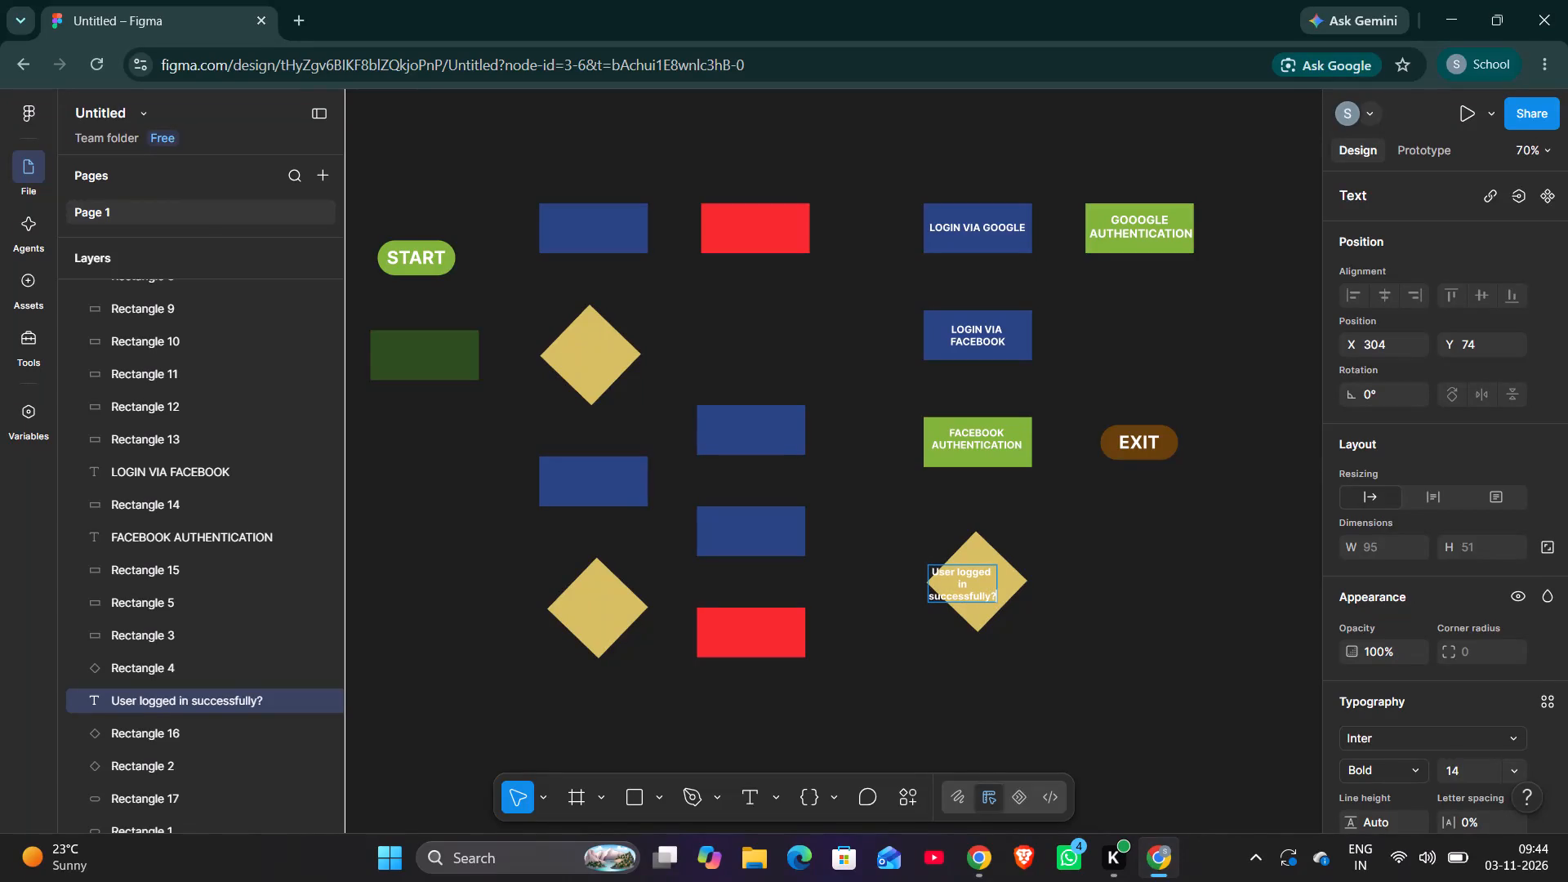
# Centre the "User logged in successfully?" text within its yellow diamond, at about X 324, Y 68.
pyautogui.click(1033, 627)
pyautogui.moveTo(963, 585); pyautogui.dragTo(976, 581)
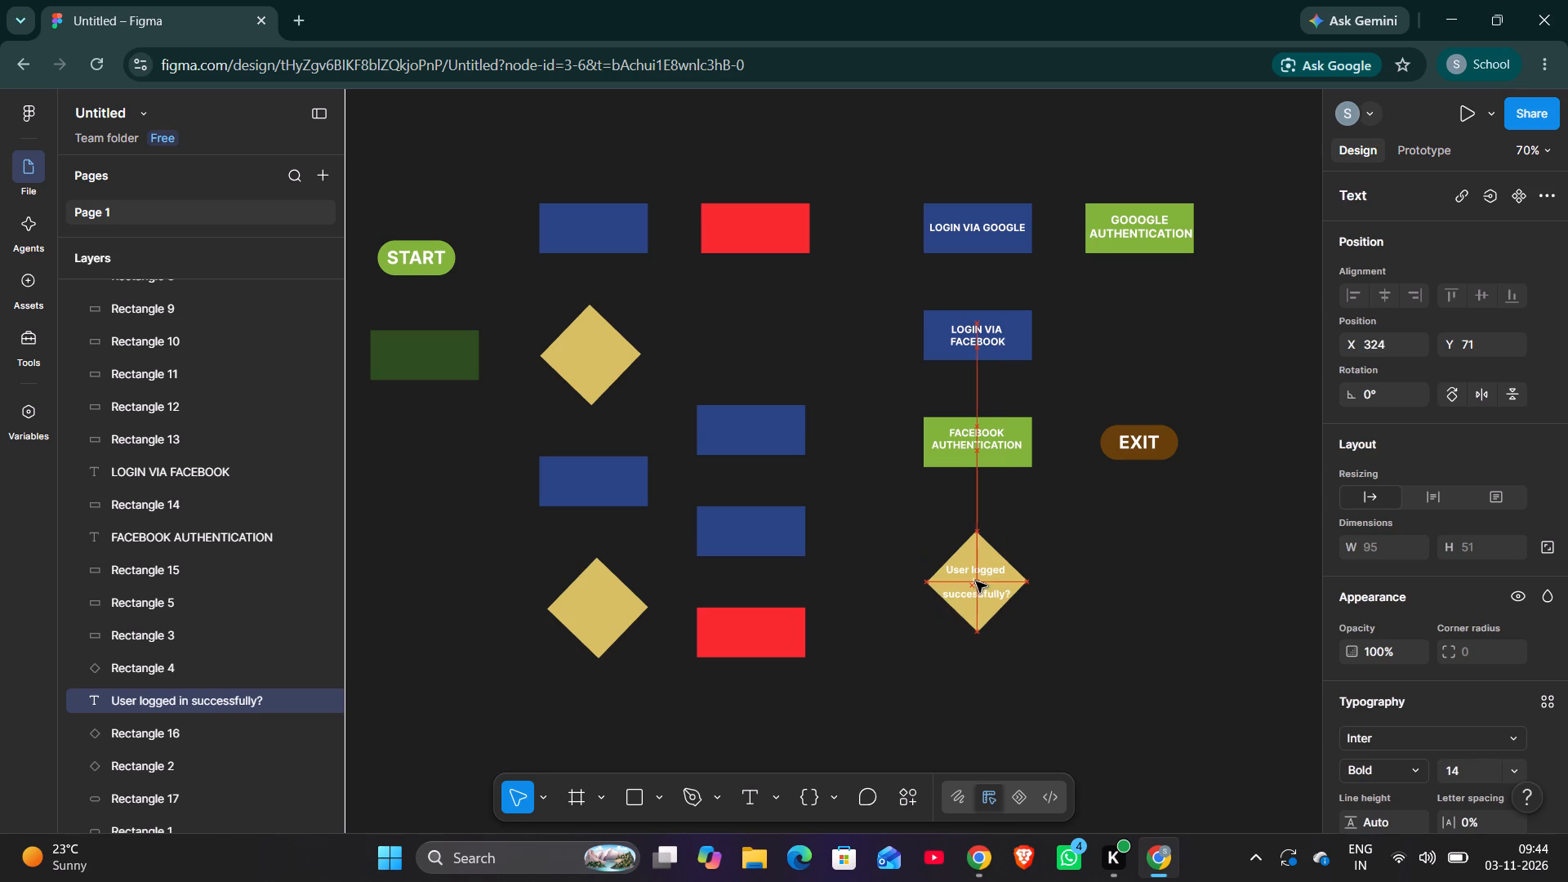
pyautogui.moveTo(976, 581); pyautogui.dragTo(975, 584)
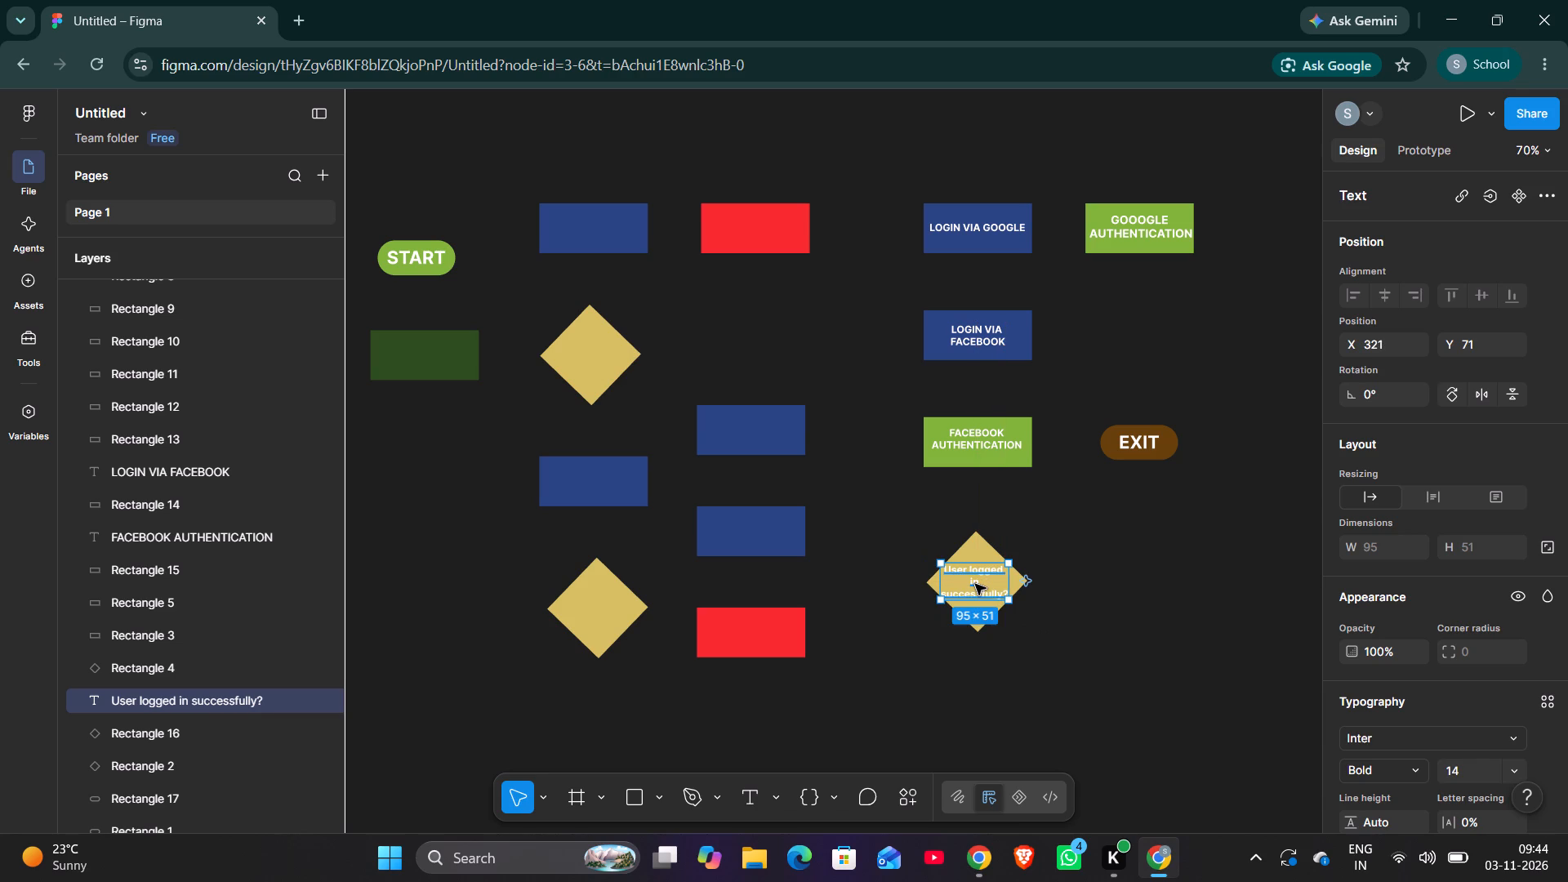
pyautogui.click(1076, 622)
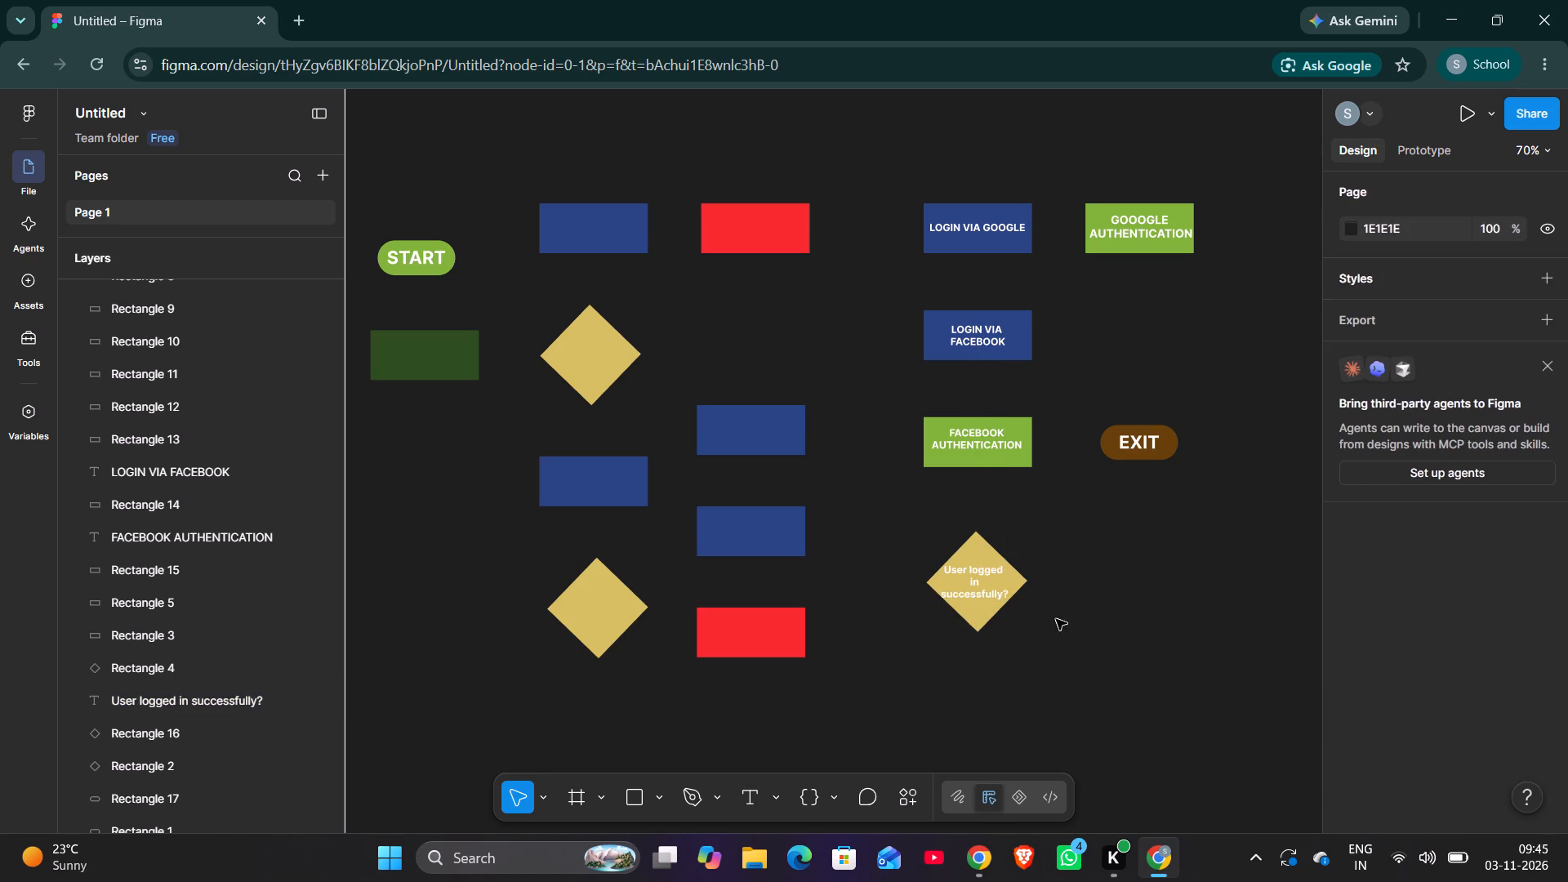
pyautogui.click(969, 578)
pyautogui.moveTo(969, 578); pyautogui.dragTo(974, 573)
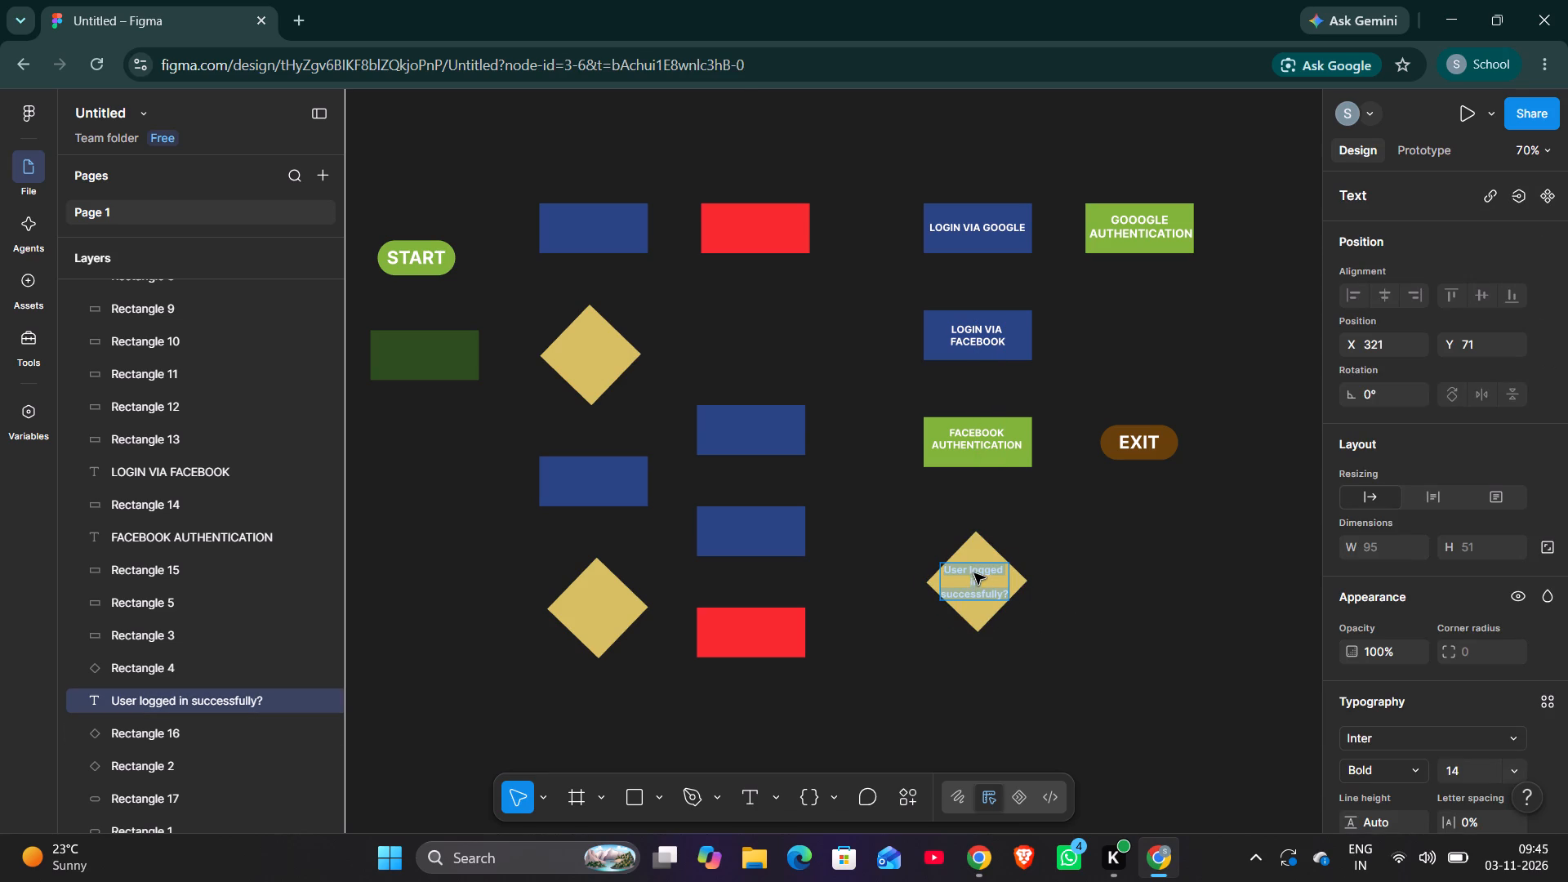
pyautogui.moveTo(974, 573); pyautogui.dragTo(1011, 626)
pyautogui.click(1011, 626)
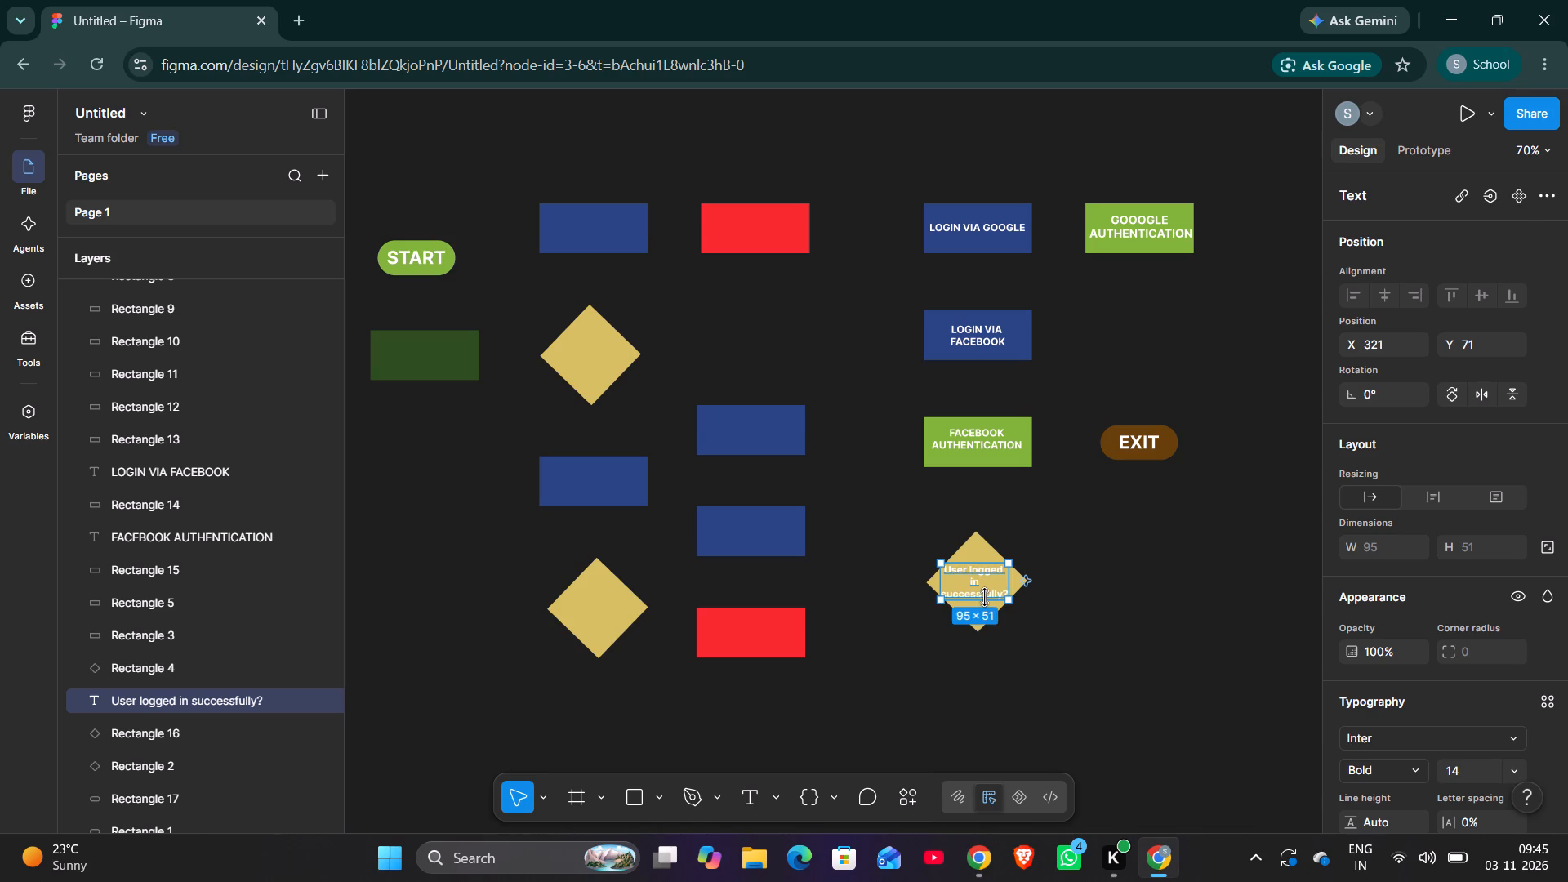
pyautogui.click(978, 591)
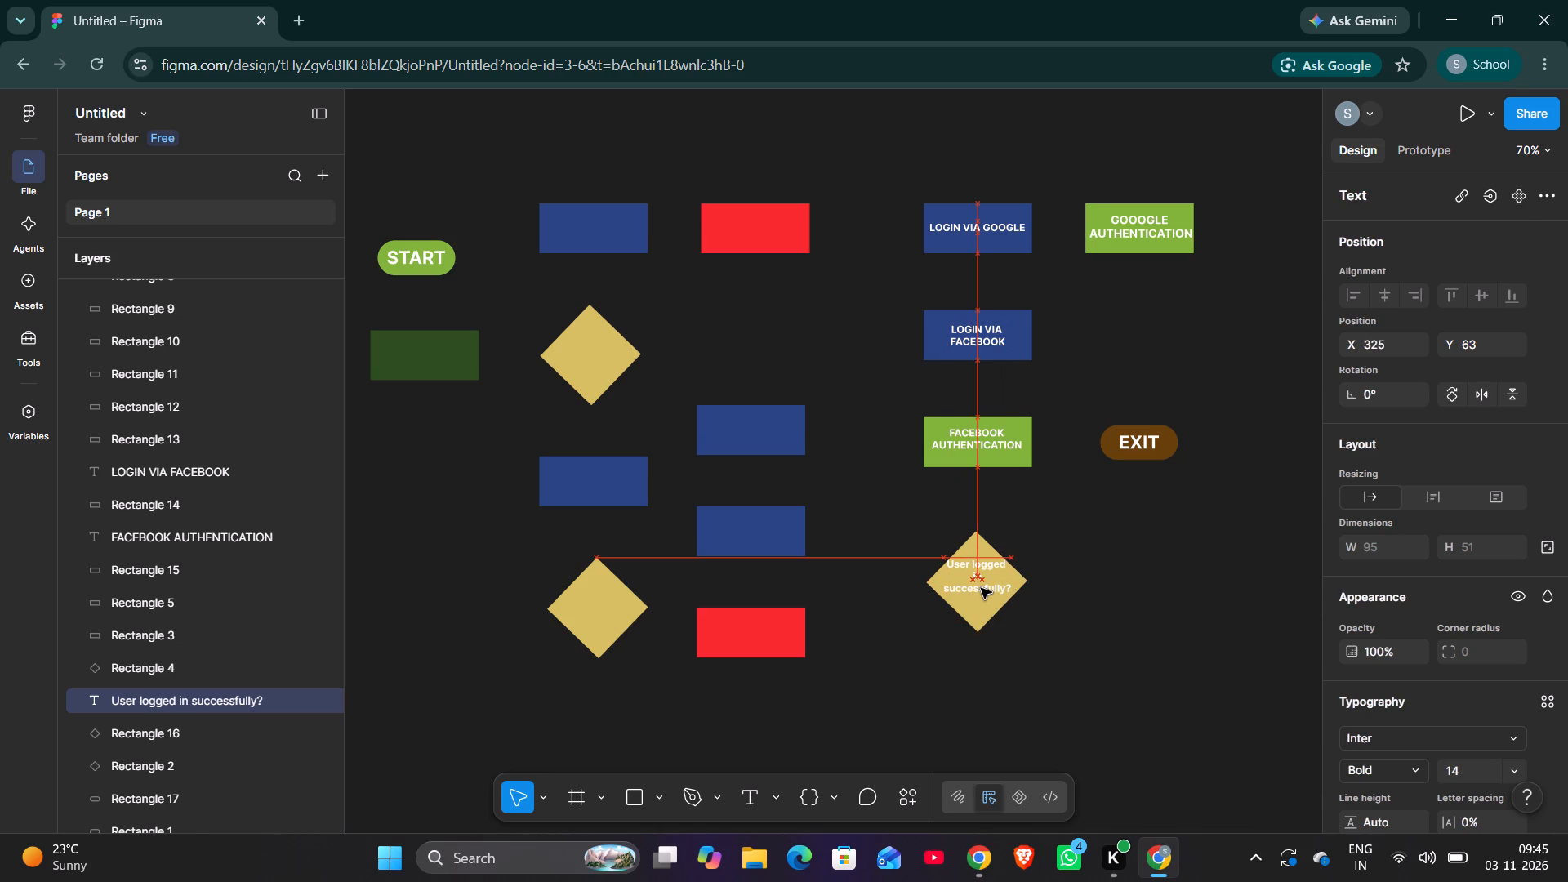
pyautogui.click(1040, 662)
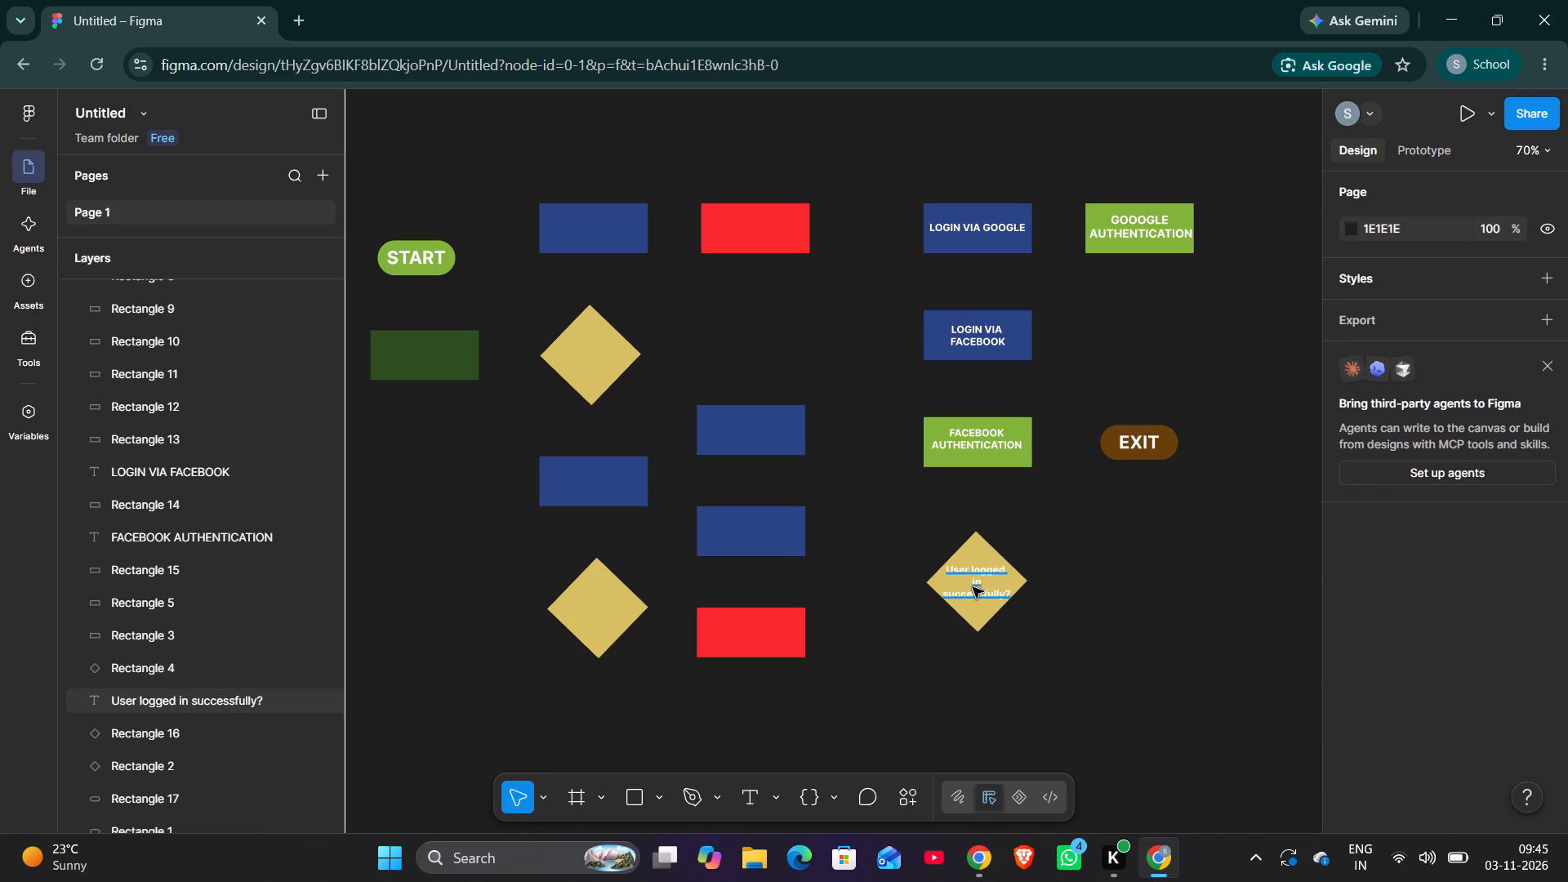
pyautogui.click(973, 587)
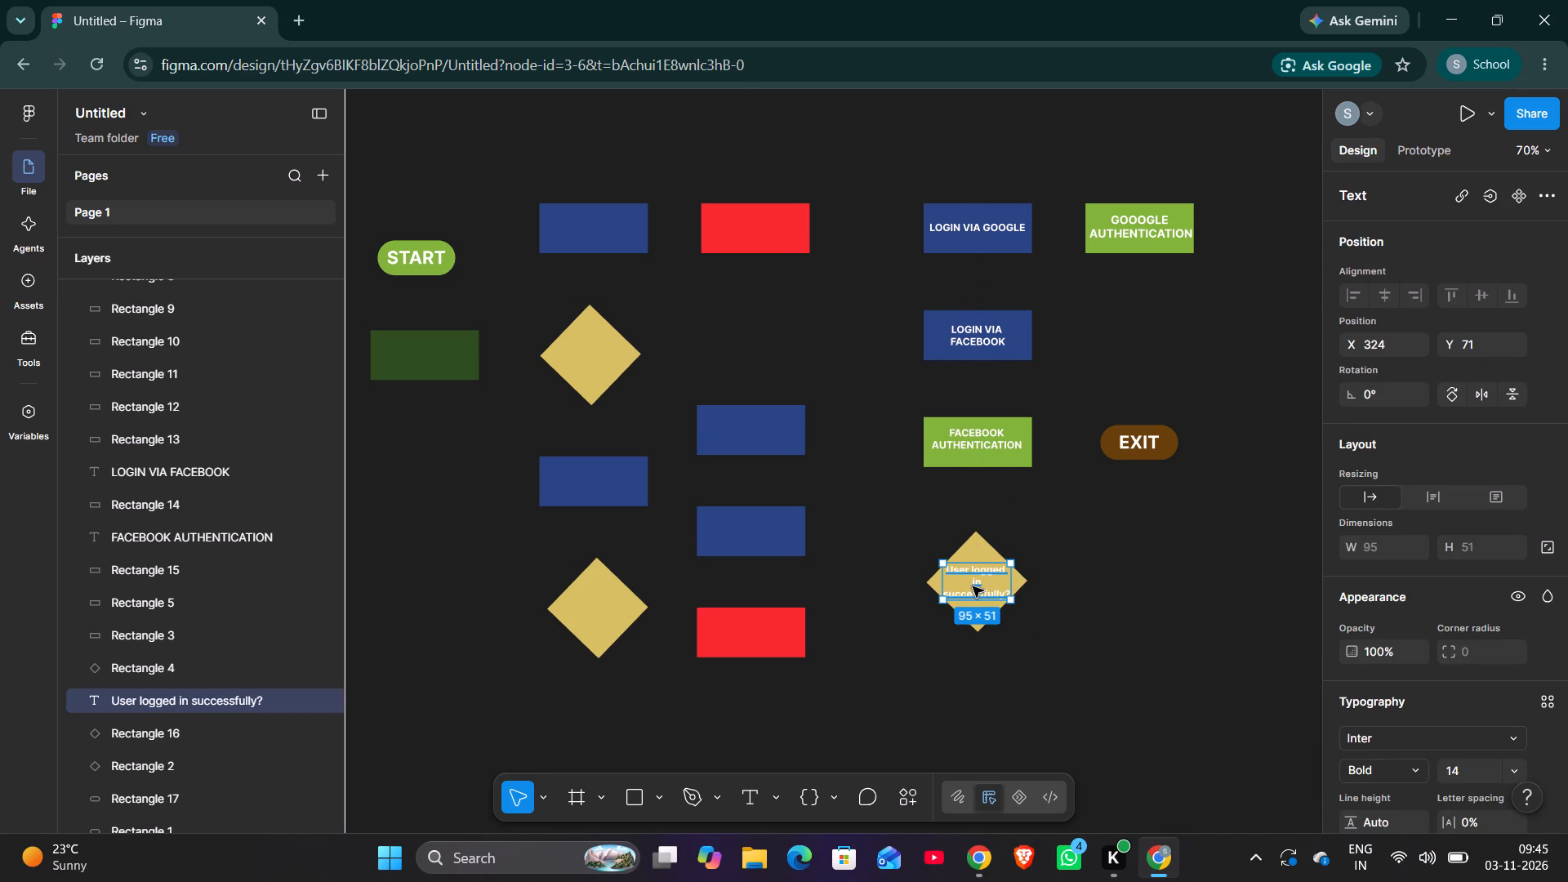
pyautogui.press('Up')
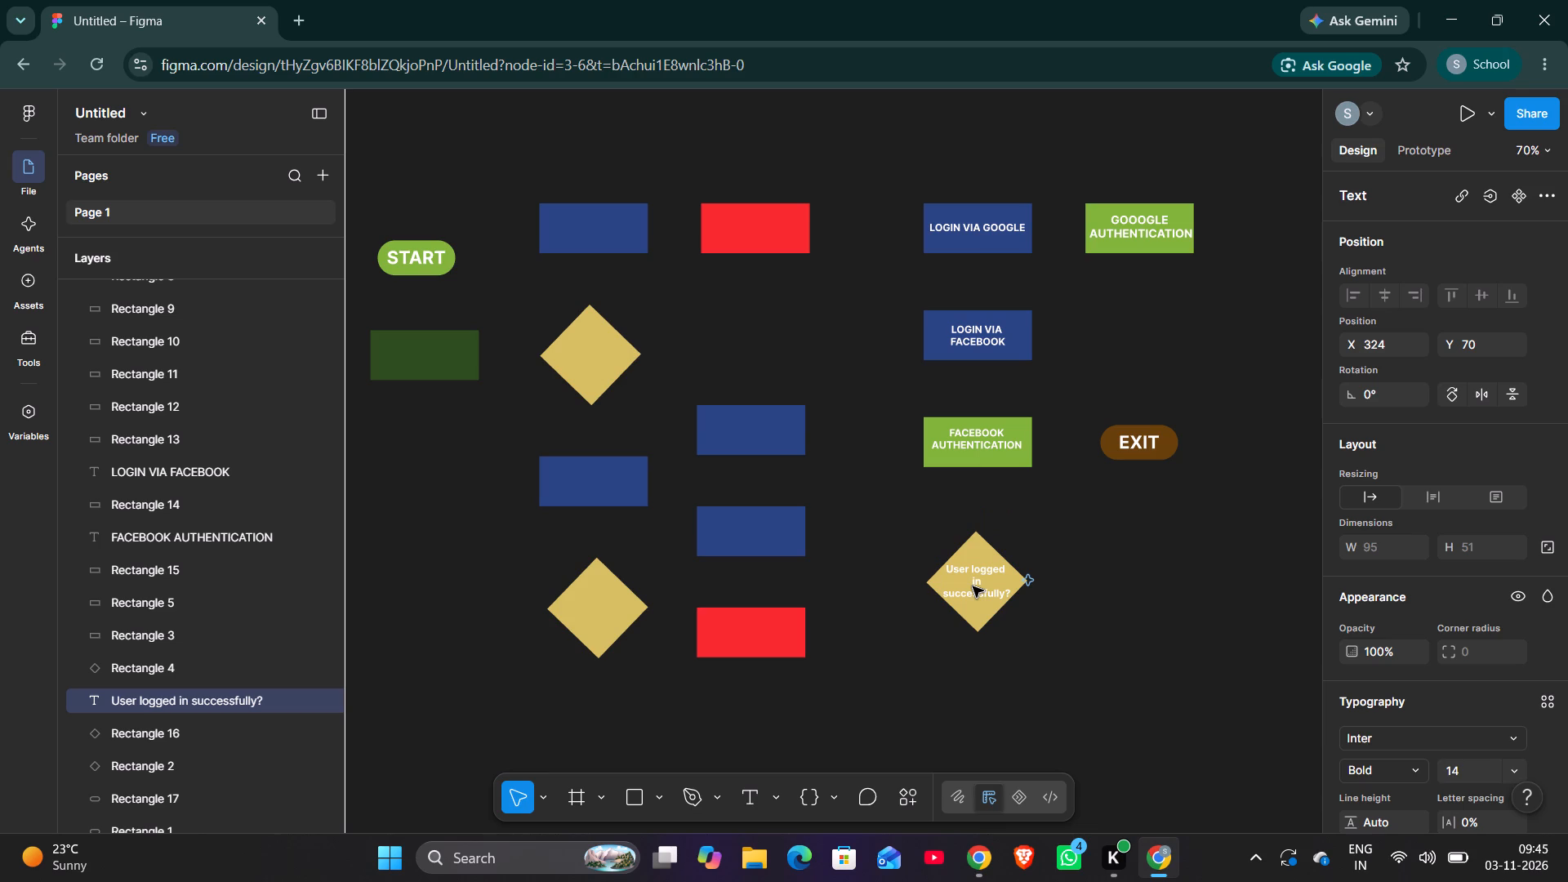
pyautogui.press('Up')
pyautogui.press('Up')
pyautogui.click(1148, 694)
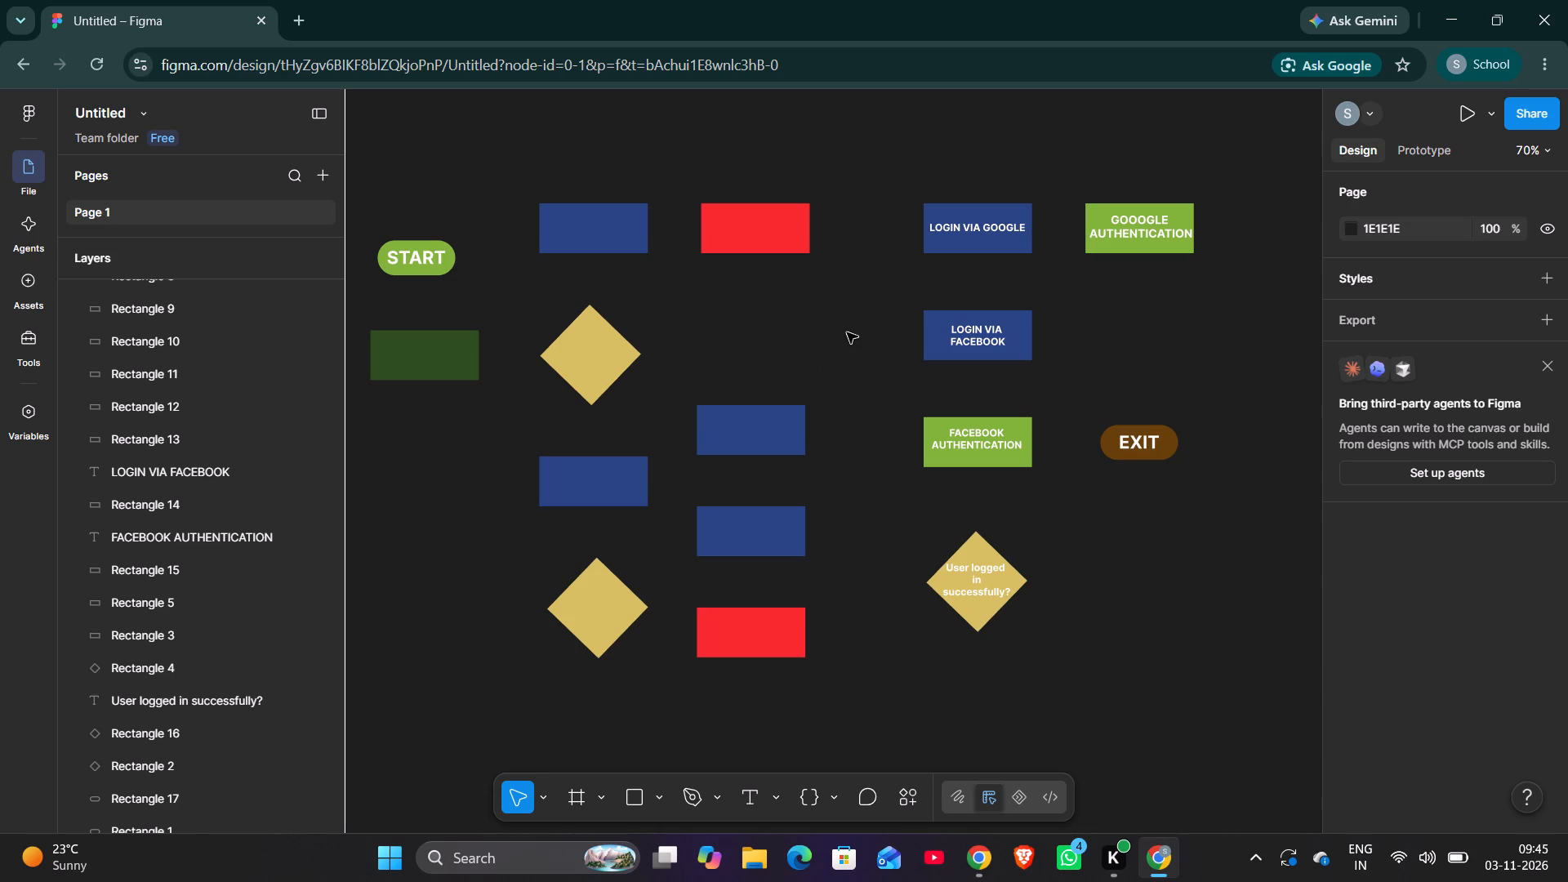
# Add the text label DASHBOARD on the upper red rectangle.
pyautogui.click(746, 805)
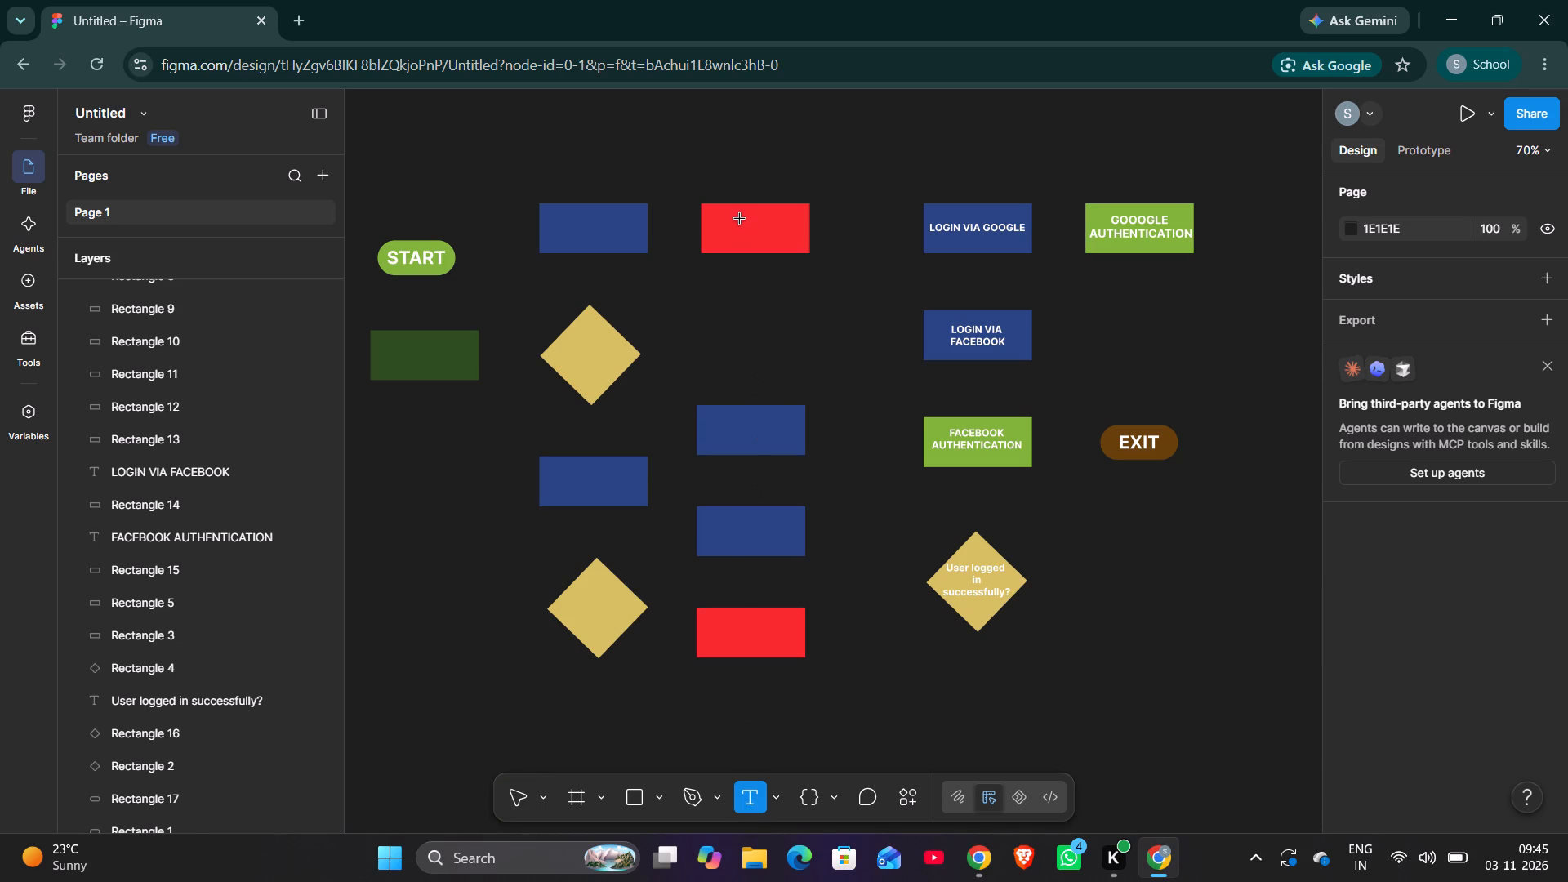
pyautogui.click(730, 225)
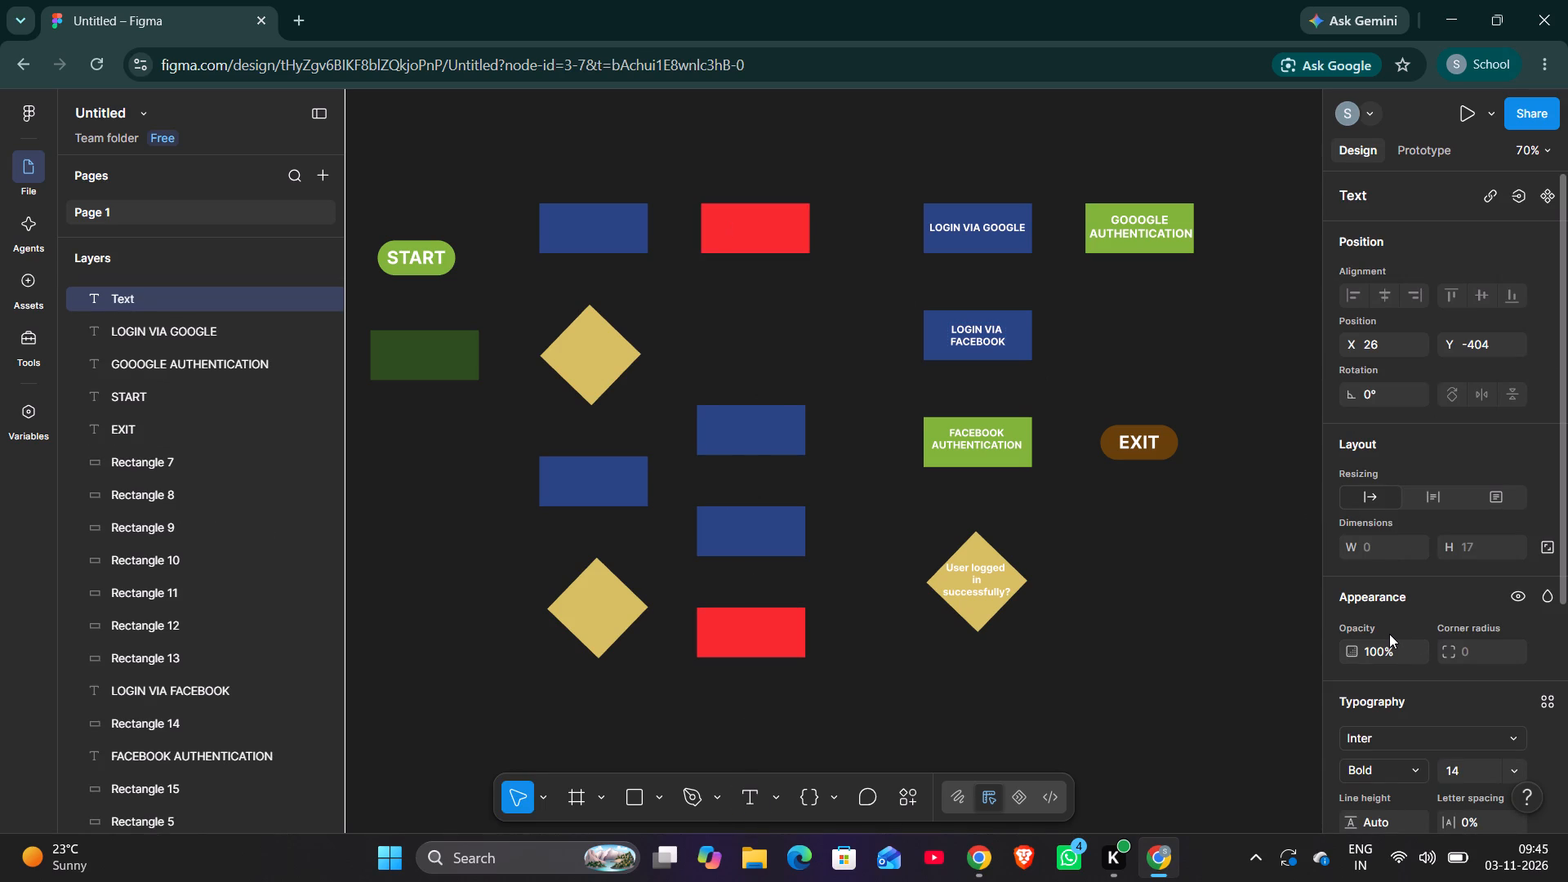
pyautogui.write('DASH')
pyautogui.write('BOS')
pyautogui.write('RD')
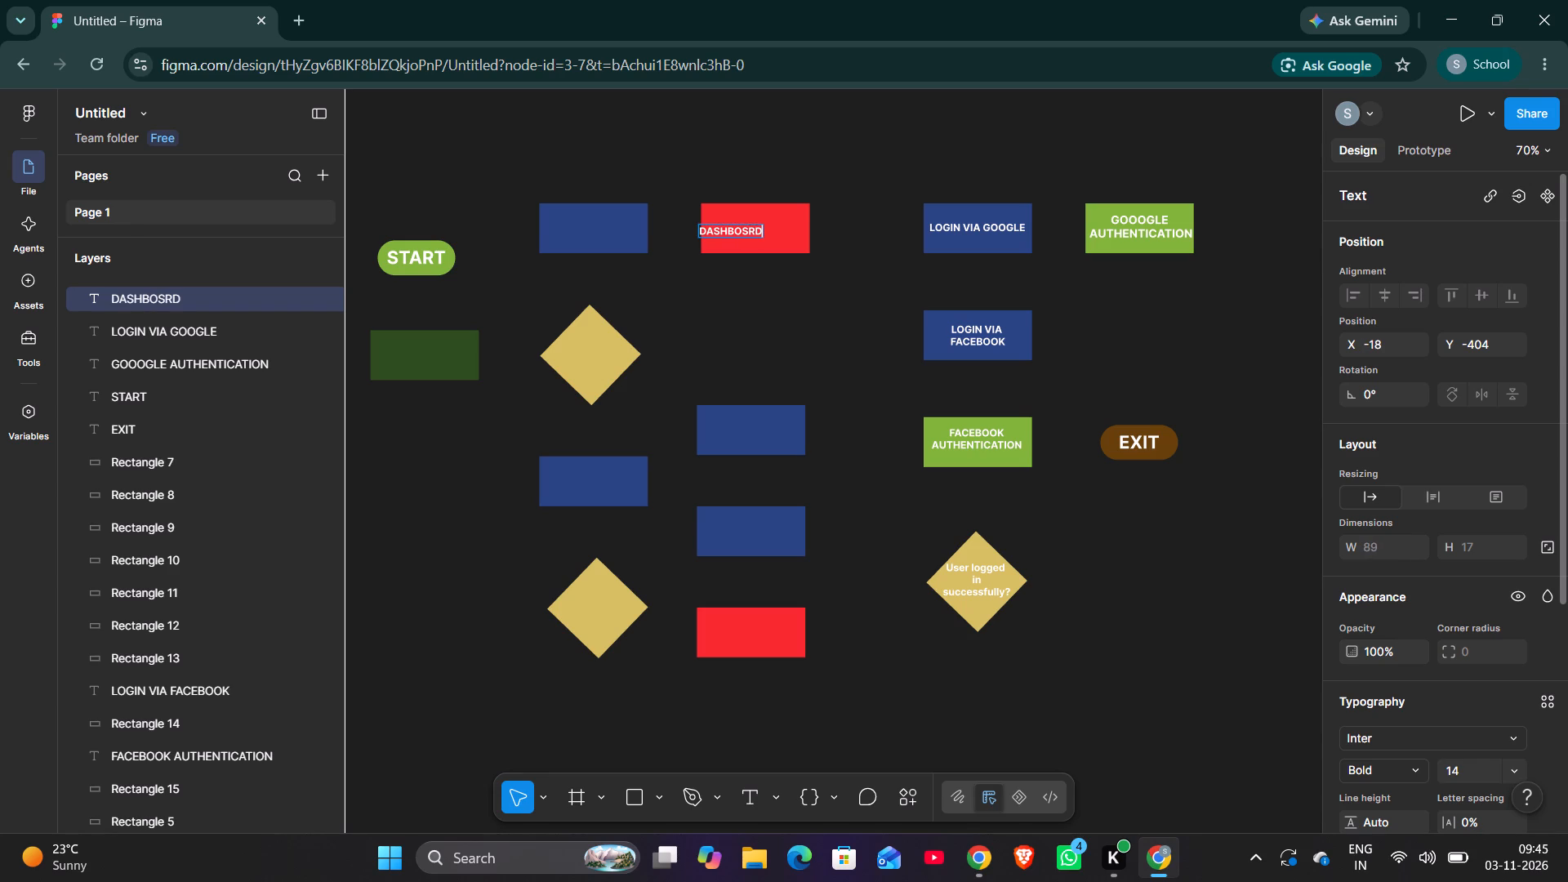
pyautogui.press('Left')
pyautogui.press('Left')
pyautogui.press('BackSpace')
pyautogui.press('a')
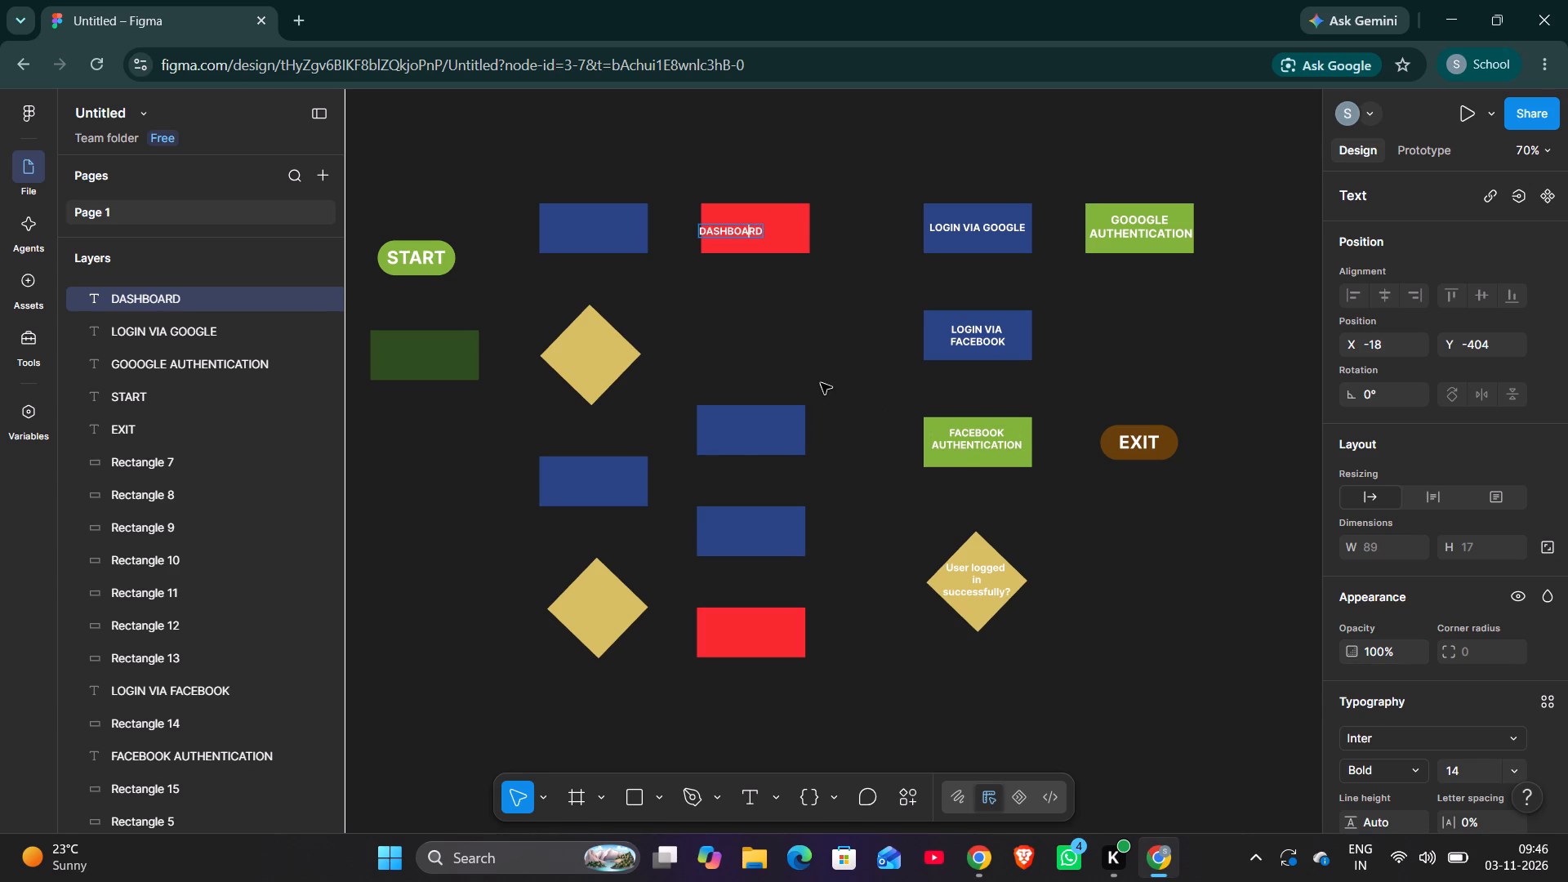
pyautogui.click(765, 359)
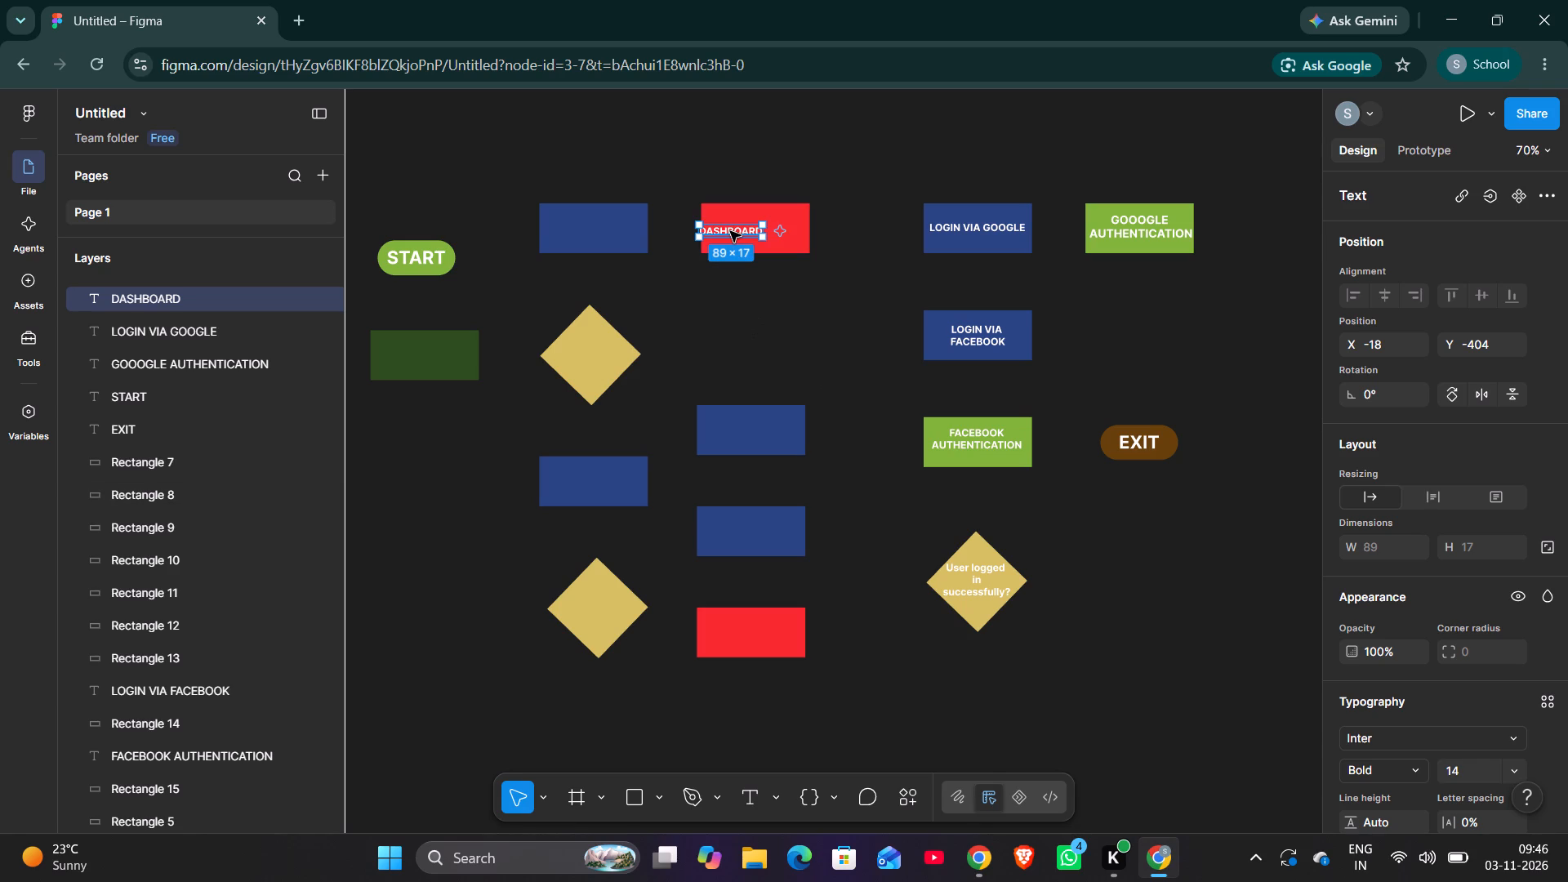
# Move the DASHBOARD text to the middle of its red rectangle, at about X 14, Y -409.
pyautogui.moveTo(730, 231); pyautogui.dragTo(747, 227)
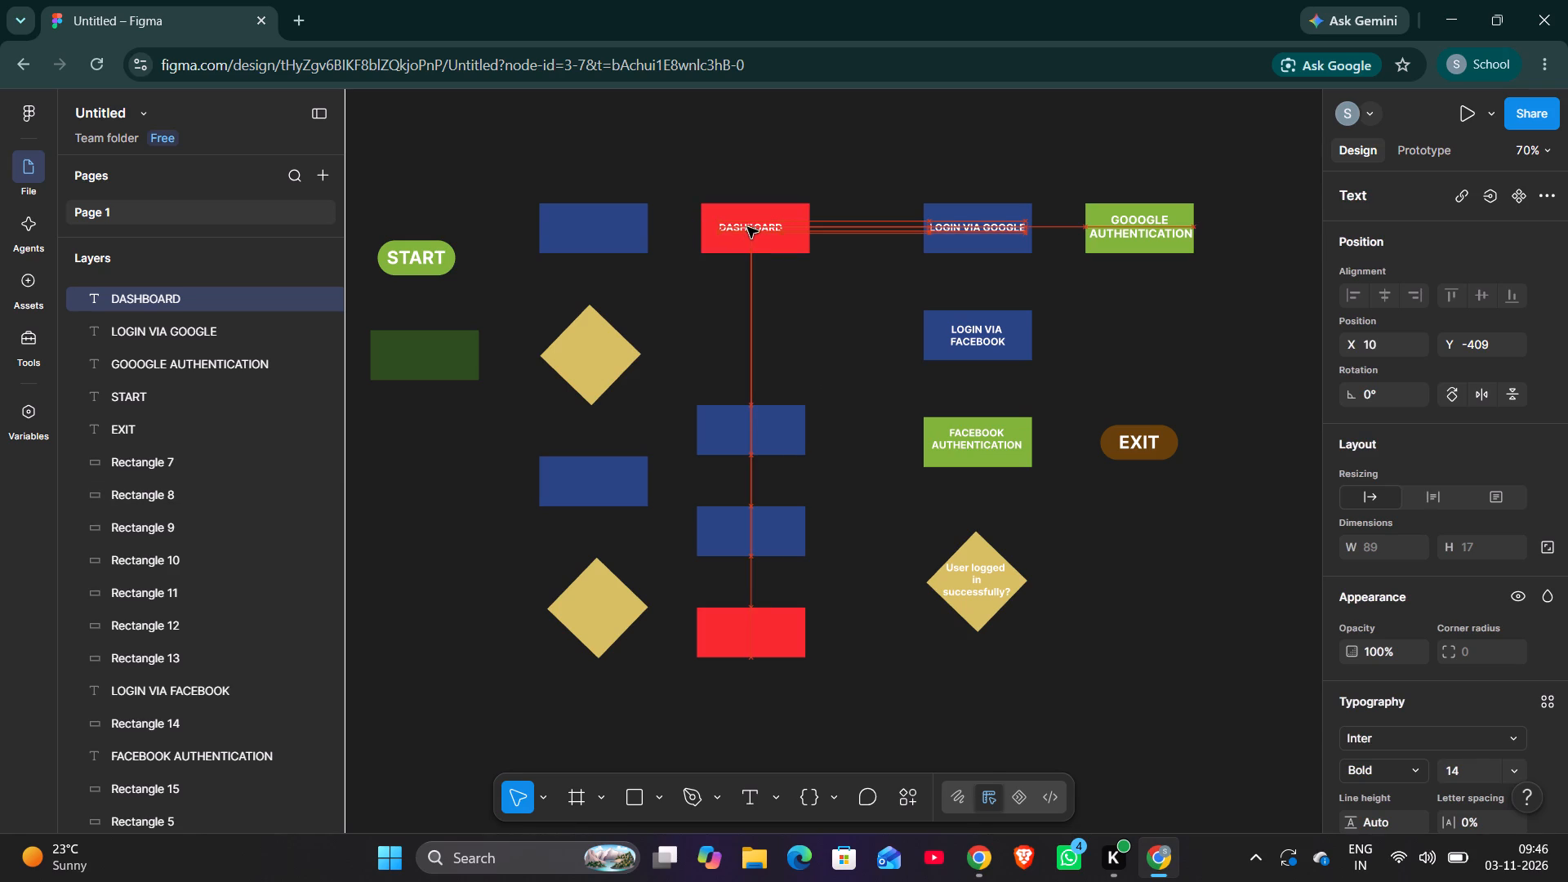
pyautogui.moveTo(747, 227); pyautogui.dragTo(750, 228)
pyautogui.moveTo(750, 228); pyautogui.dragTo(750, 229)
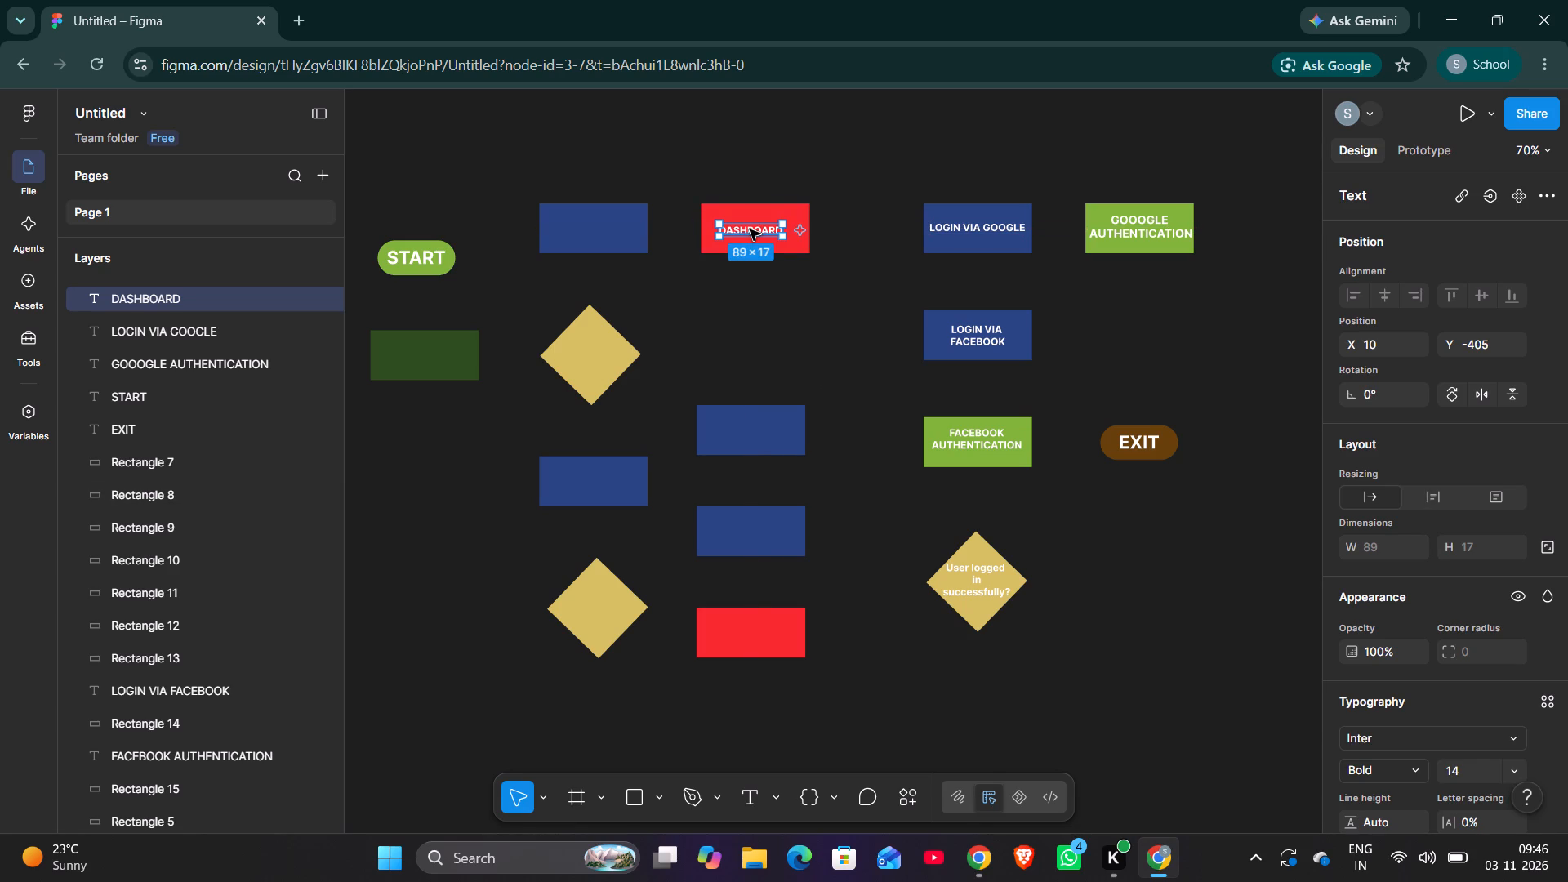
pyautogui.press('Up')
pyautogui.press('Up')
pyautogui.press('Up')
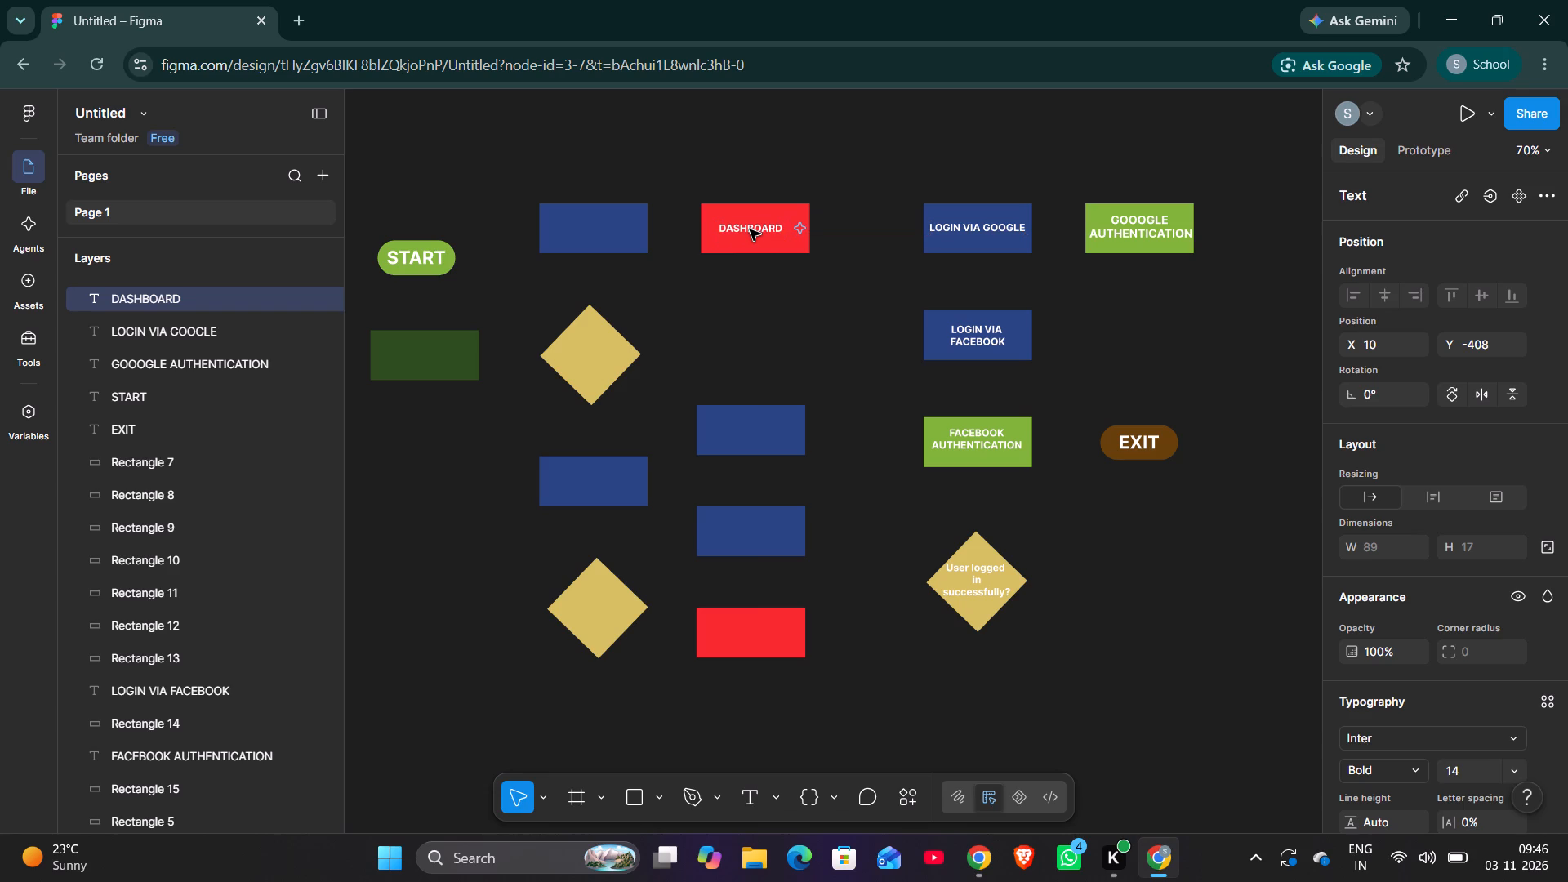
pyautogui.press('Up')
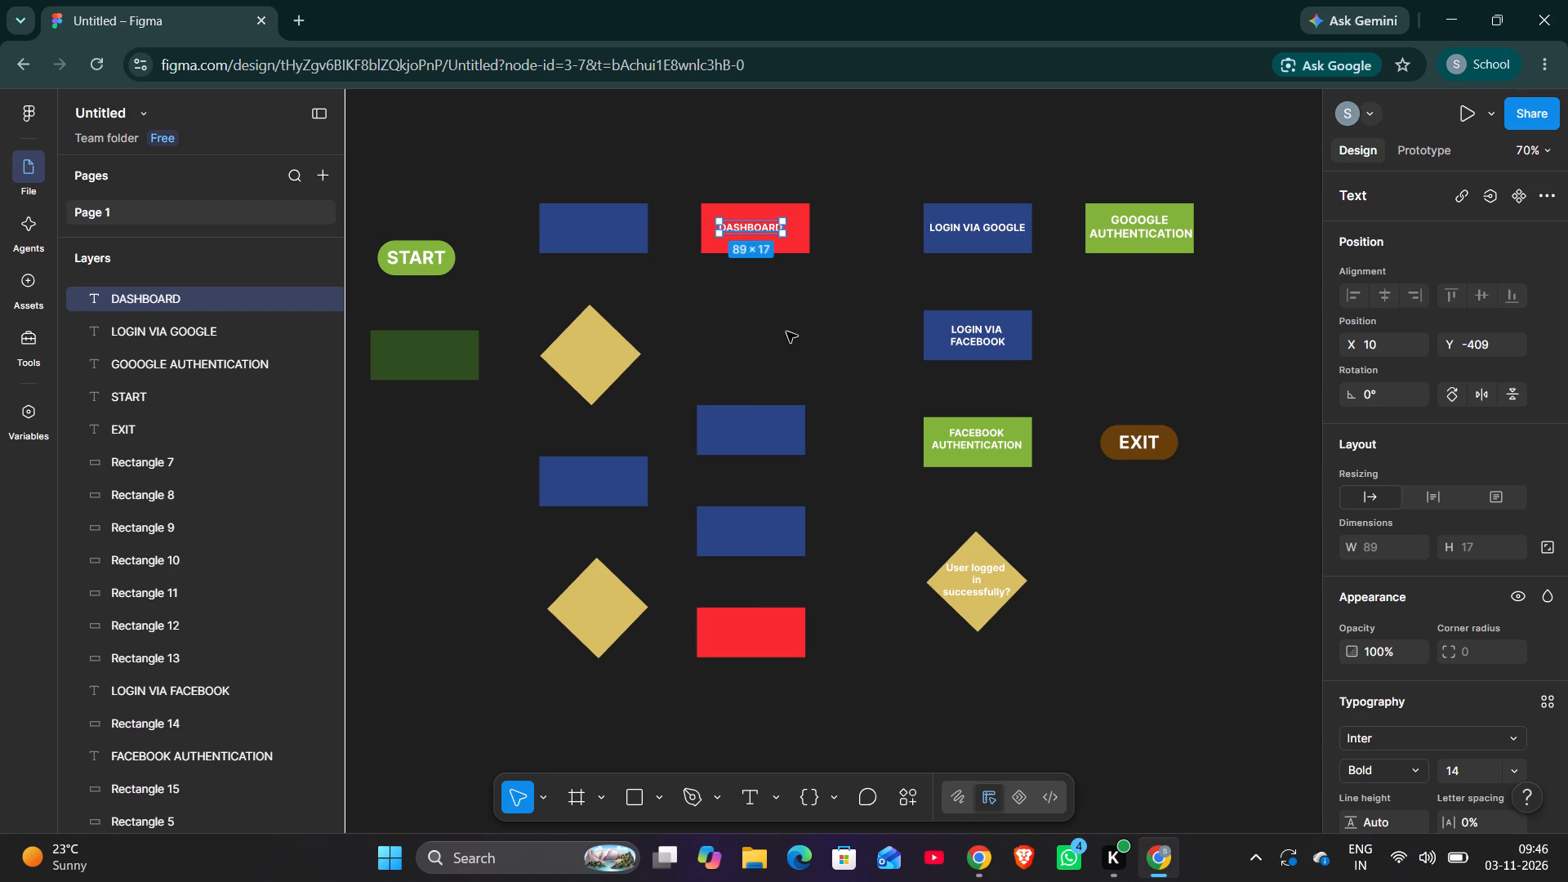
pyautogui.press('Right')
pyautogui.press('Right')
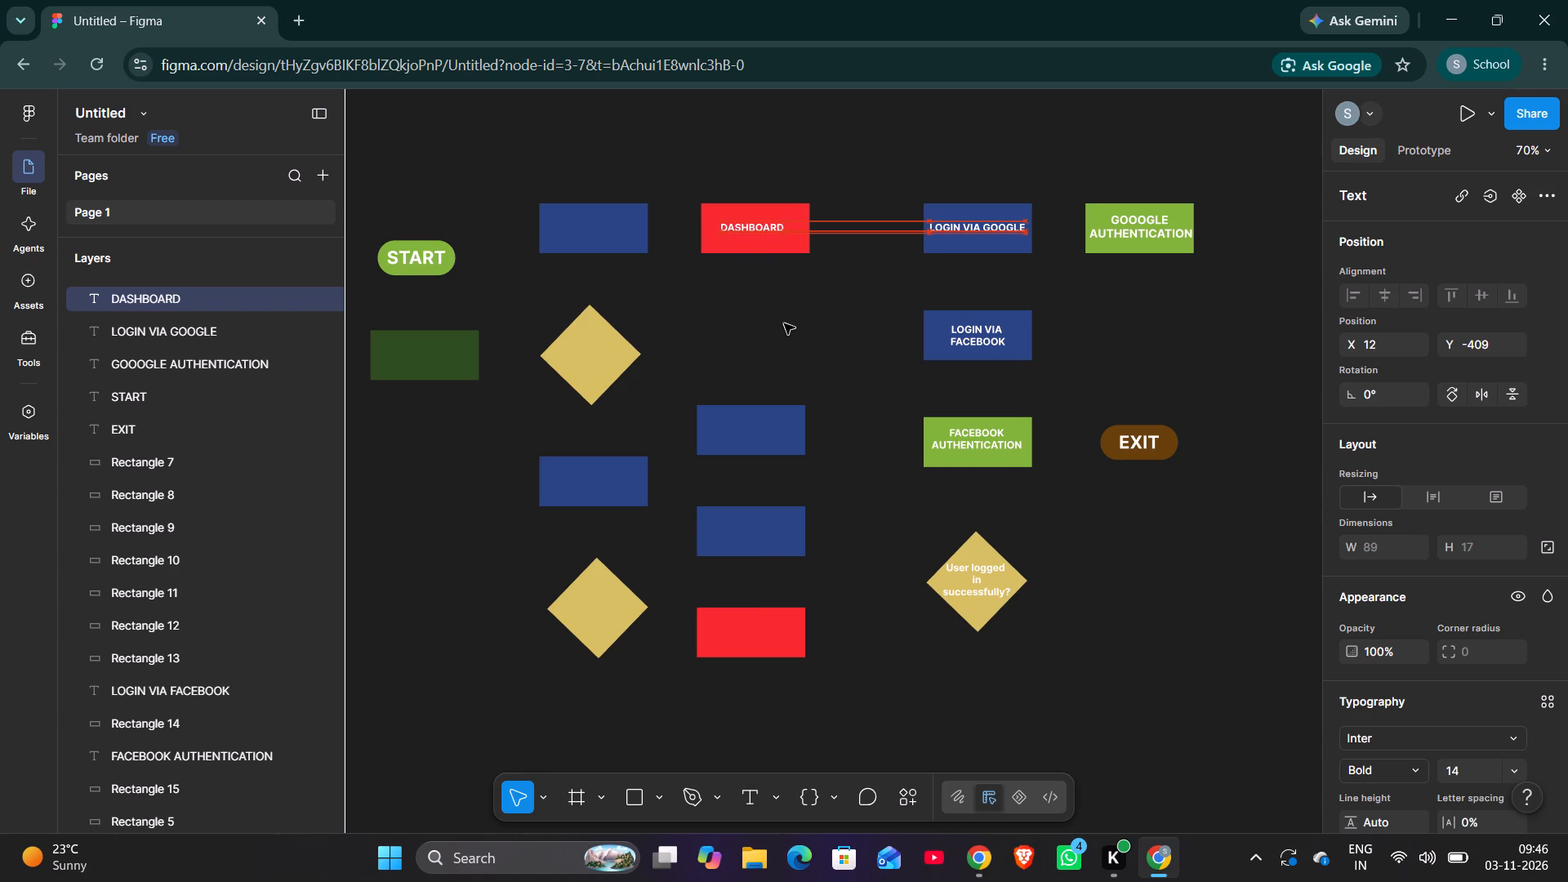
pyautogui.press('Right')
pyautogui.press('Right')
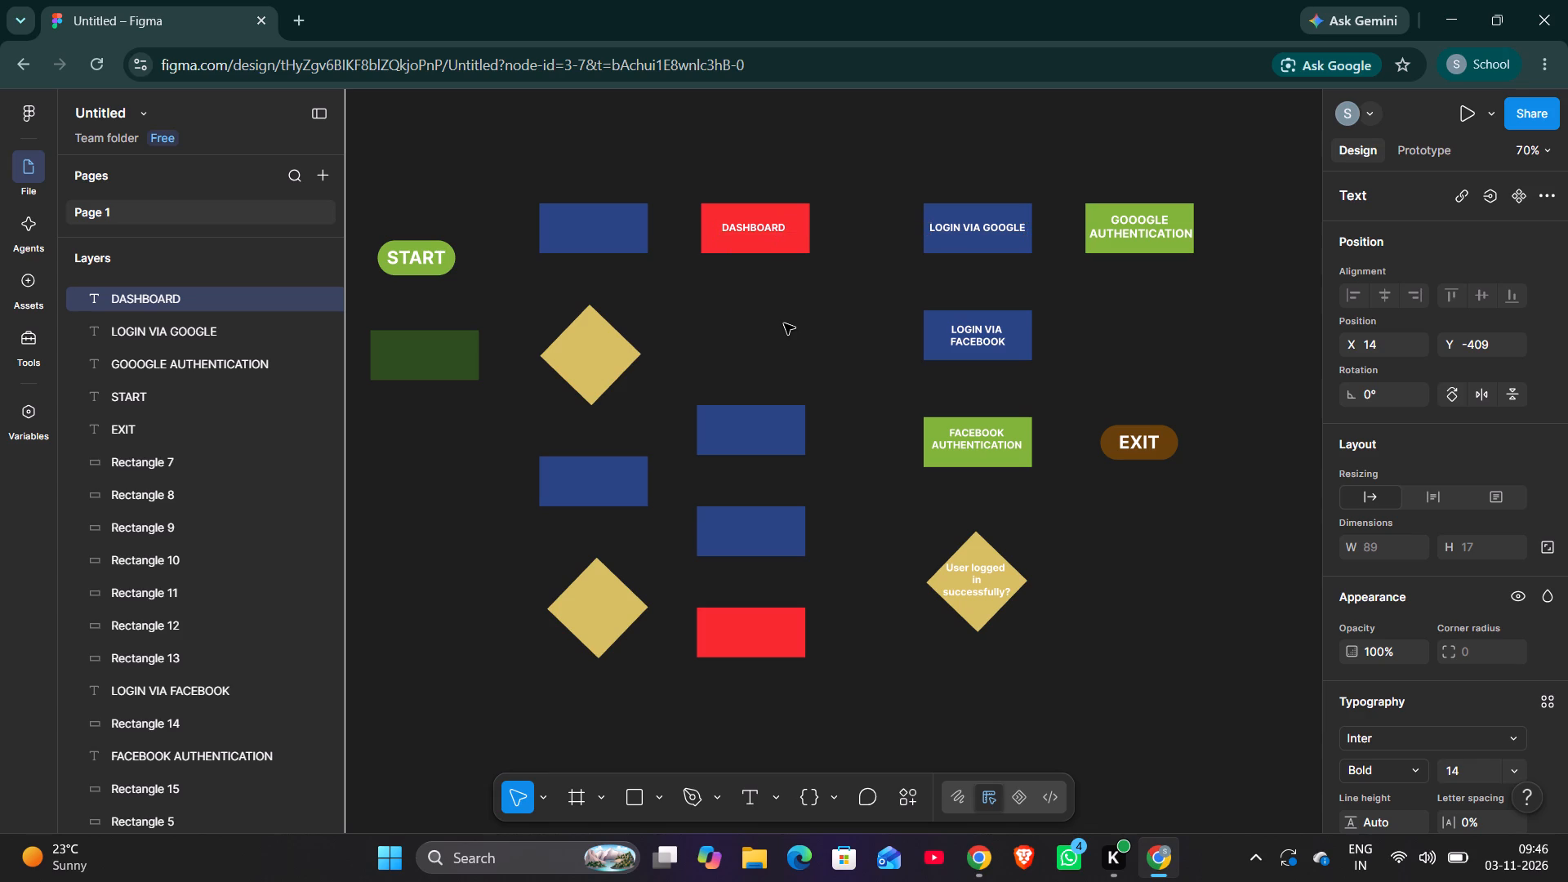
# Add the text label LOGIN FAILED on the first blue rectangle below DASHBOARD.
pyautogui.click(762, 432)
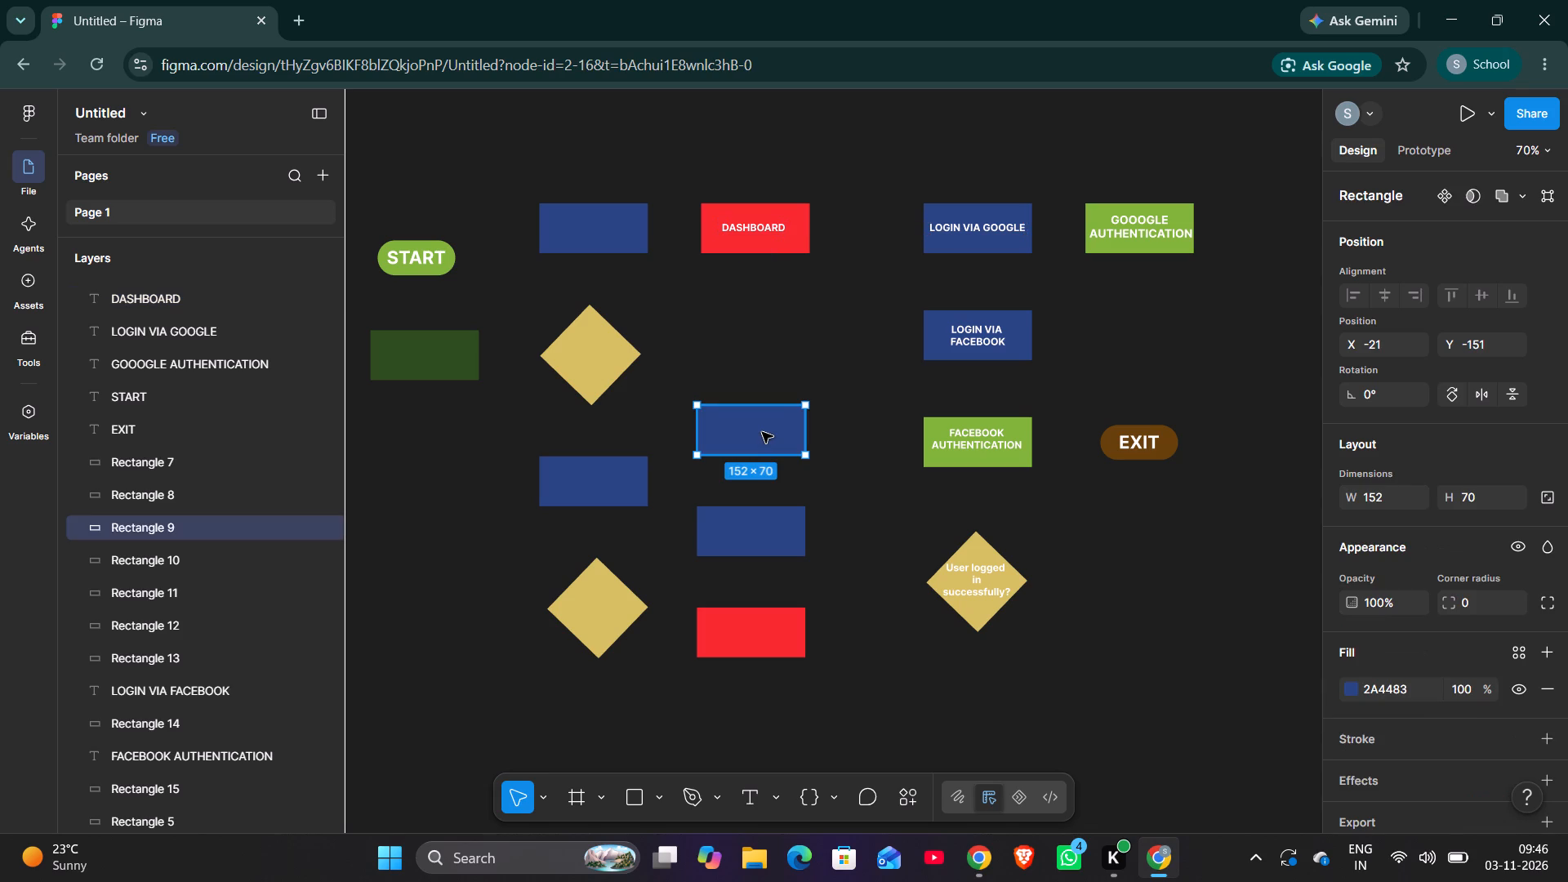
pyautogui.click(757, 799)
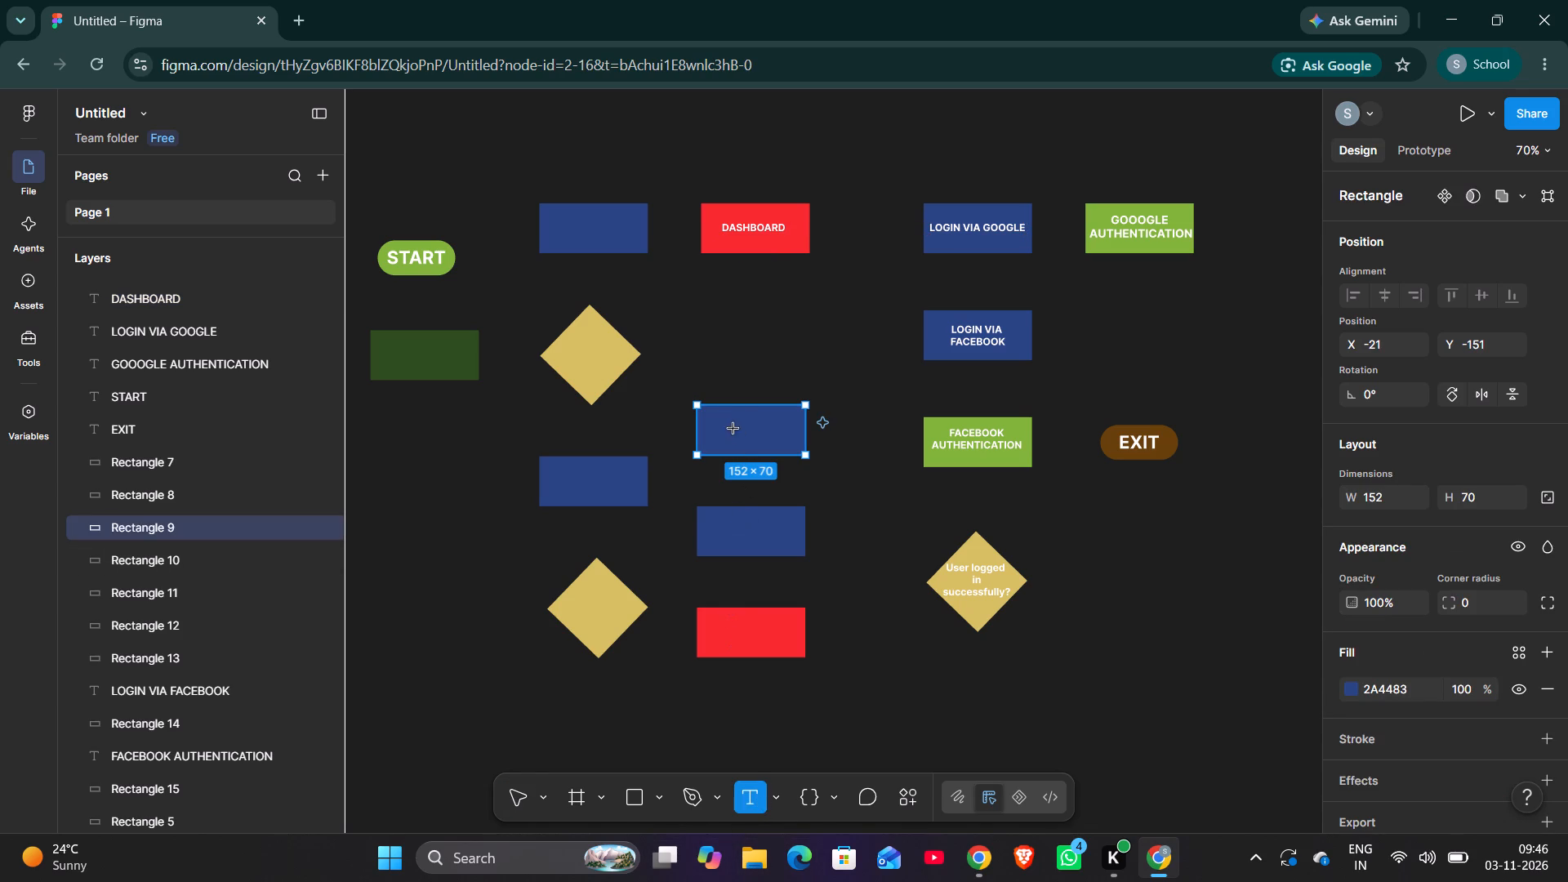
pyautogui.click(719, 425)
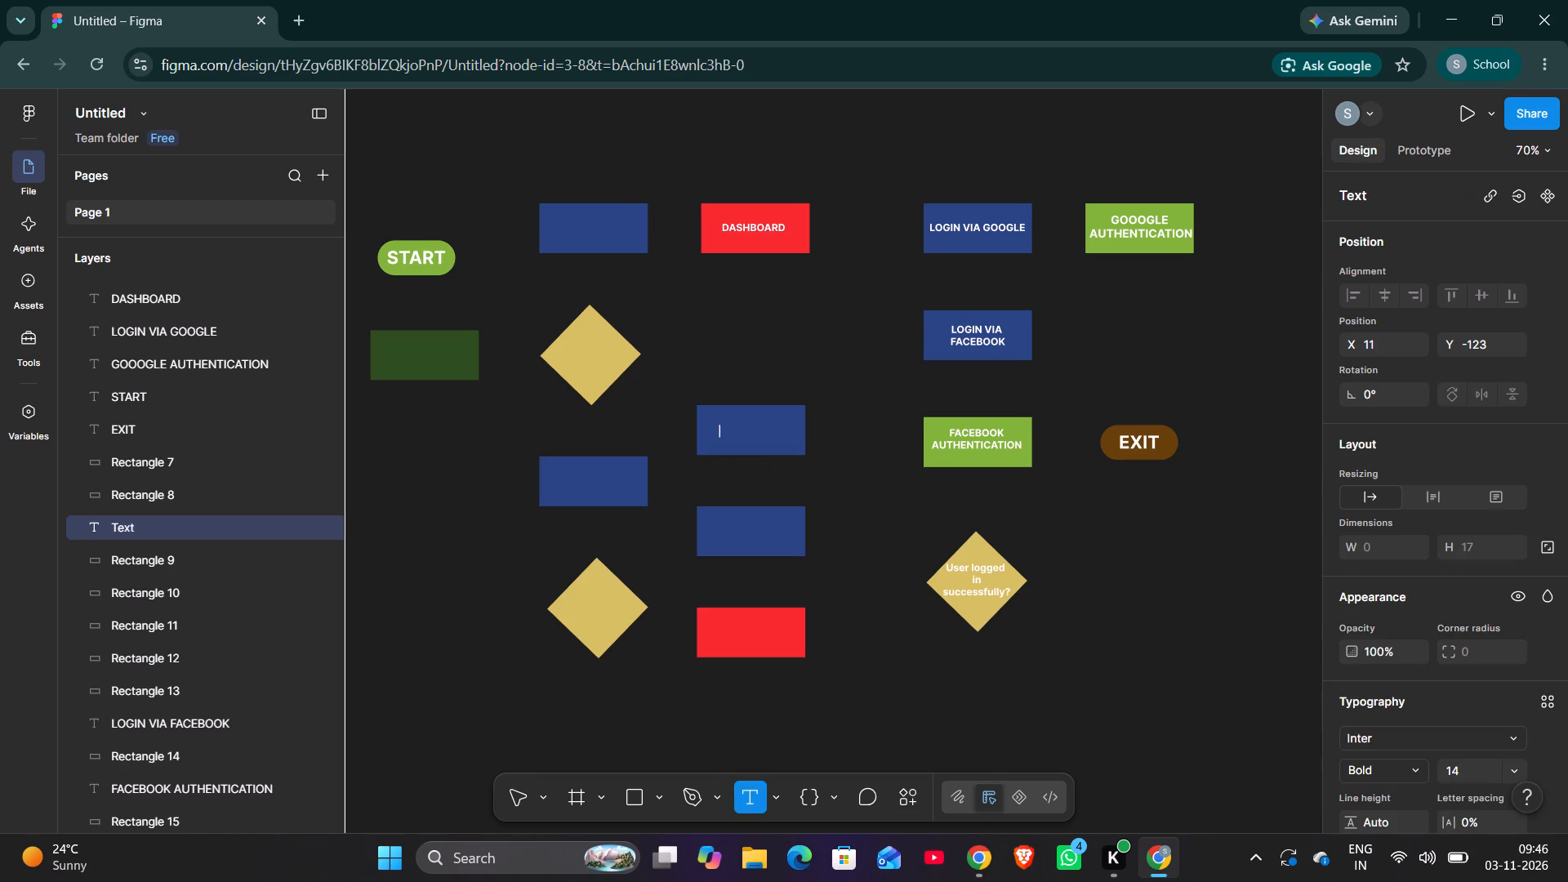
pyautogui.write('LOGIN')
pyautogui.press('space')
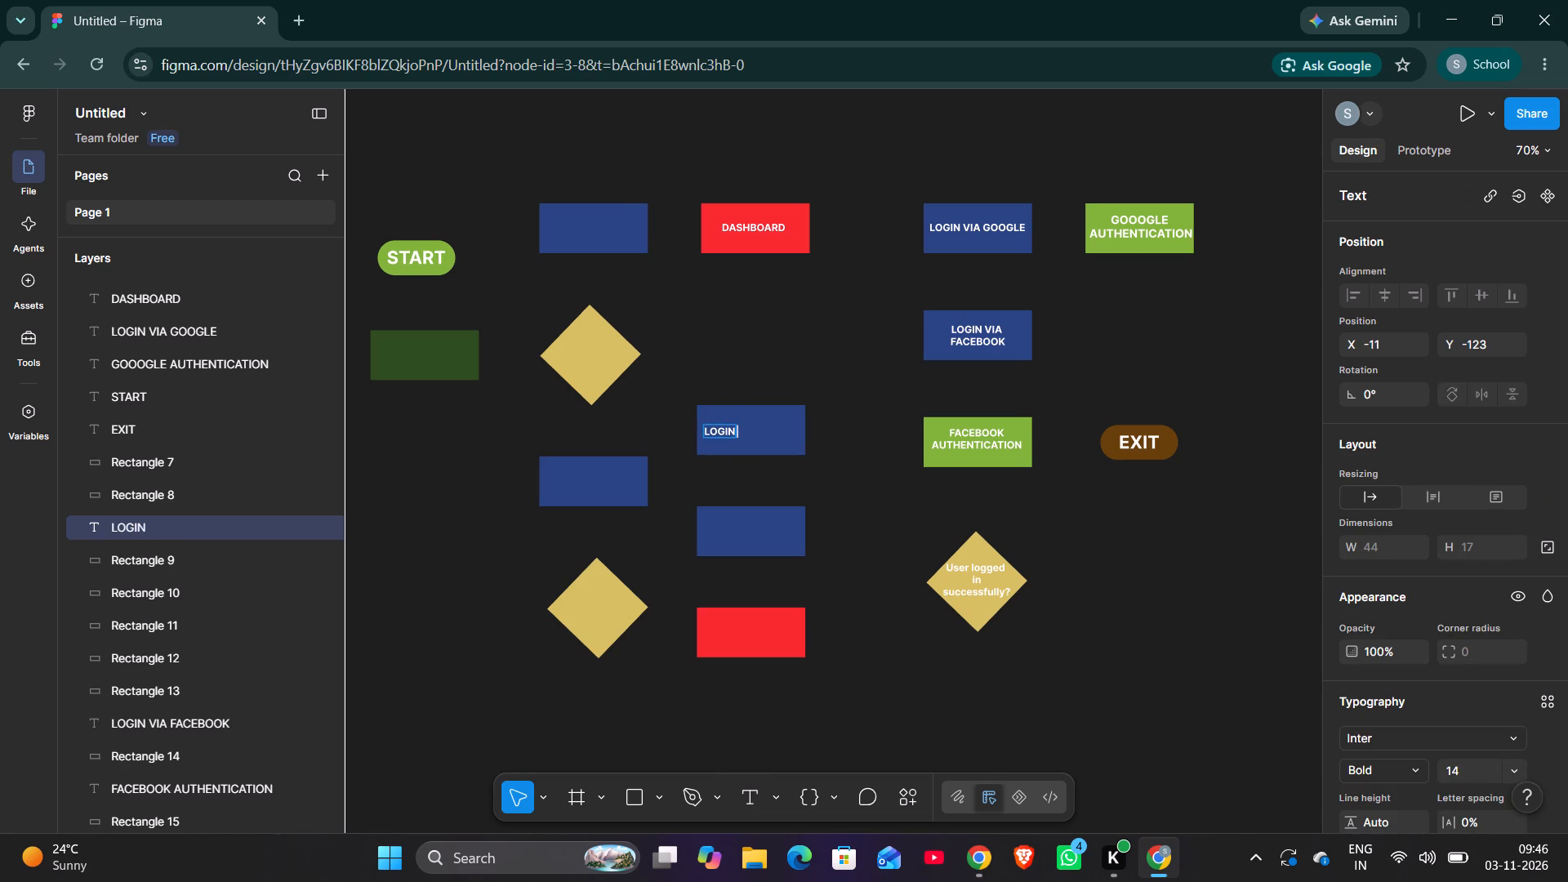
pyautogui.write('FAI')
pyautogui.write('LED')
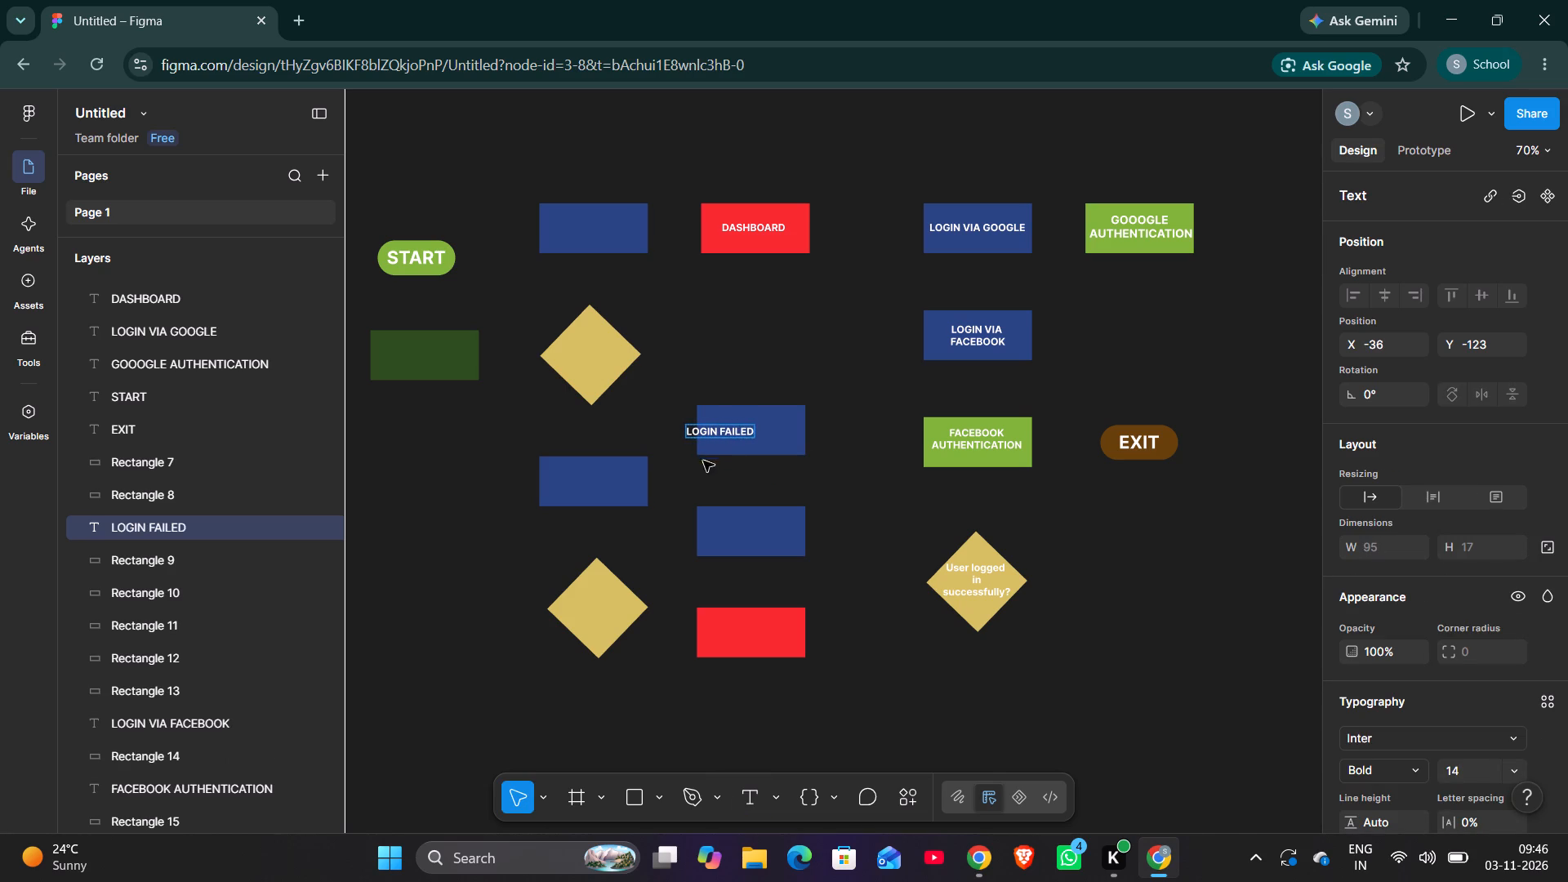
# Move the LOGIN FAILED text to the middle of its blue rectangle, at about X 5, Y -123.
pyautogui.press('Right')
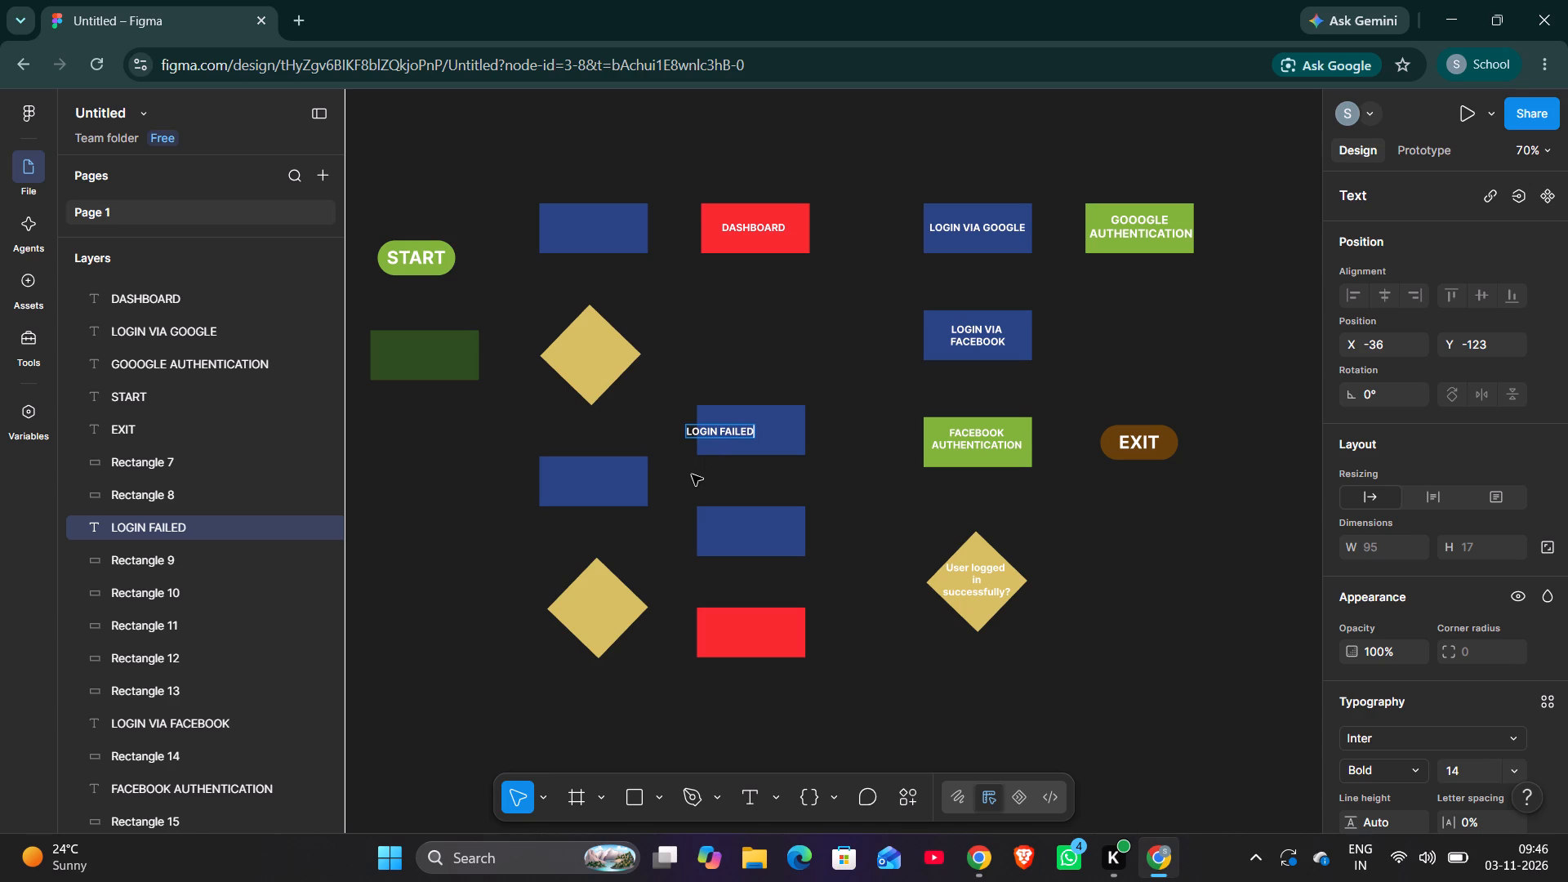
pyautogui.press('Right')
pyautogui.click(692, 474)
pyautogui.press('Right')
pyautogui.press('Right')
pyautogui.press('Right')
pyautogui.press('Right')
pyautogui.press('Right')
pyautogui.press('Right')
pyautogui.press('Right')
pyautogui.press('Right')
pyautogui.press('Right')
pyautogui.press('Right')
pyautogui.press('Right')
pyautogui.press('Right')
pyautogui.press('Right')
pyautogui.press('Right')
pyautogui.press('Right')
pyautogui.press('Right')
pyautogui.press('Right')
pyautogui.press('Right')
pyautogui.press('Right')
pyautogui.press('Right')
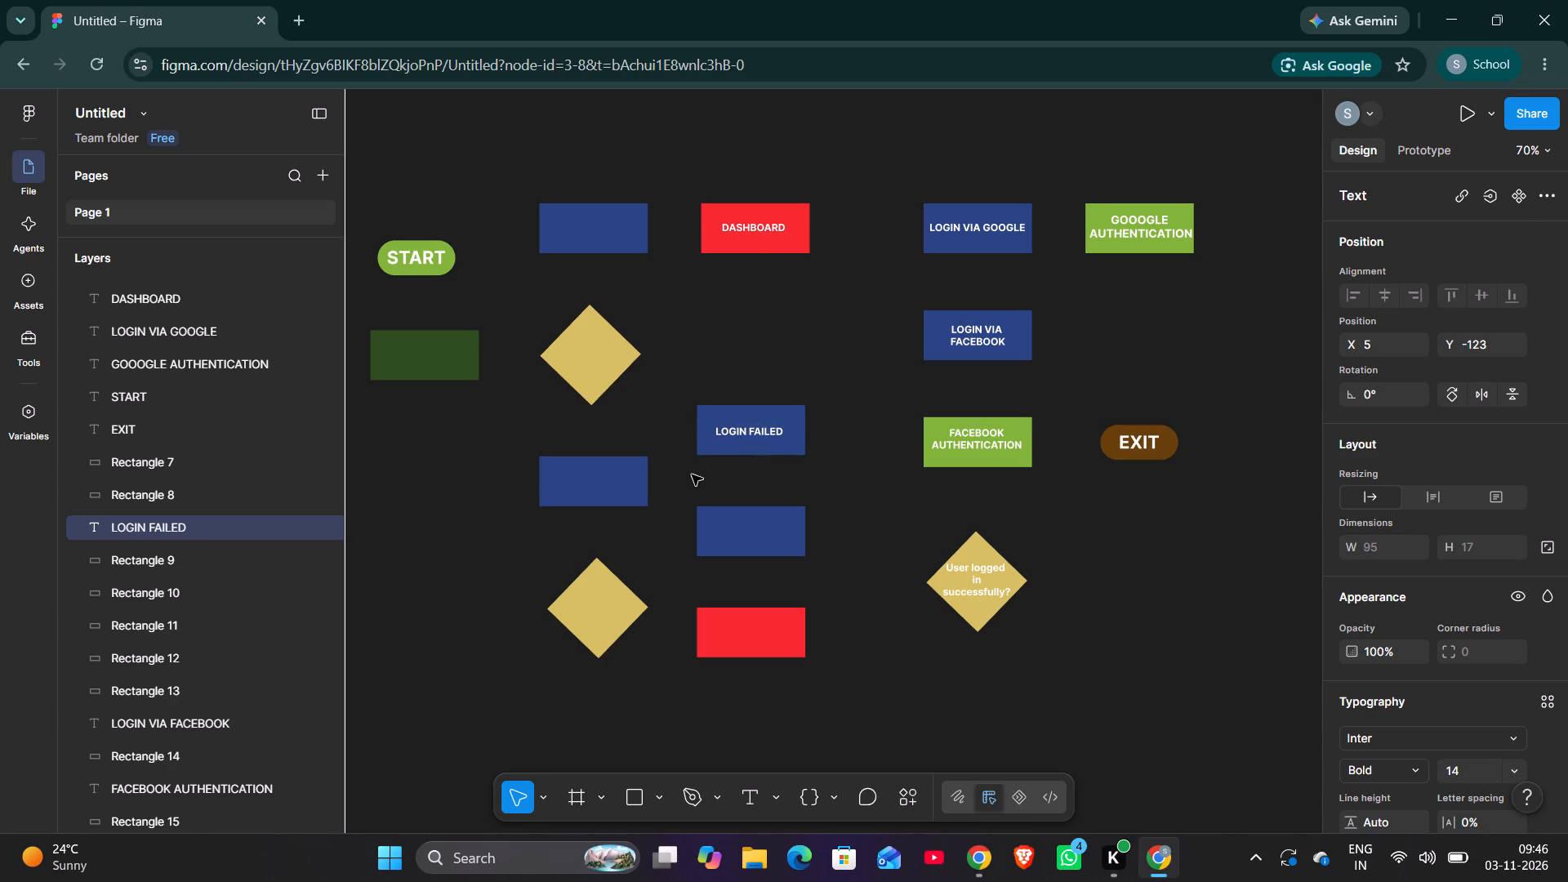
pyautogui.press('Left')
pyautogui.press('Left')
pyautogui.press('Right')
# Nudge the LOGIN FAILED text slightly to the right within its blue rectangle to fine-tune its centring.
pyautogui.press('Right')
pyautogui.press('Right')
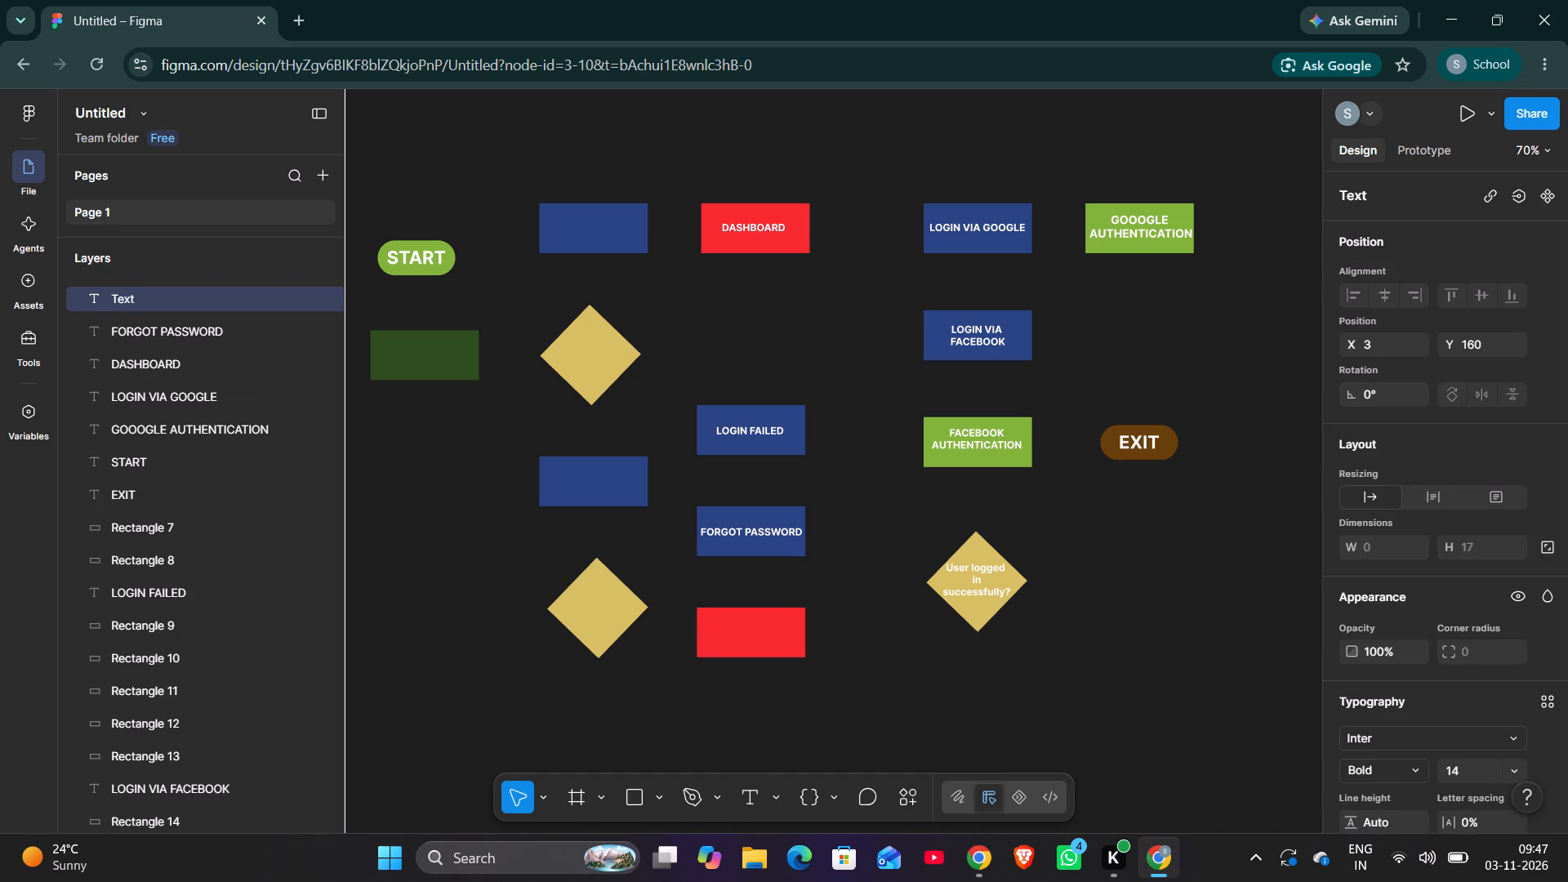
# Enter the text label RESET PASSWORD on the lower red rectangle, below FORGOT PASSWORD.
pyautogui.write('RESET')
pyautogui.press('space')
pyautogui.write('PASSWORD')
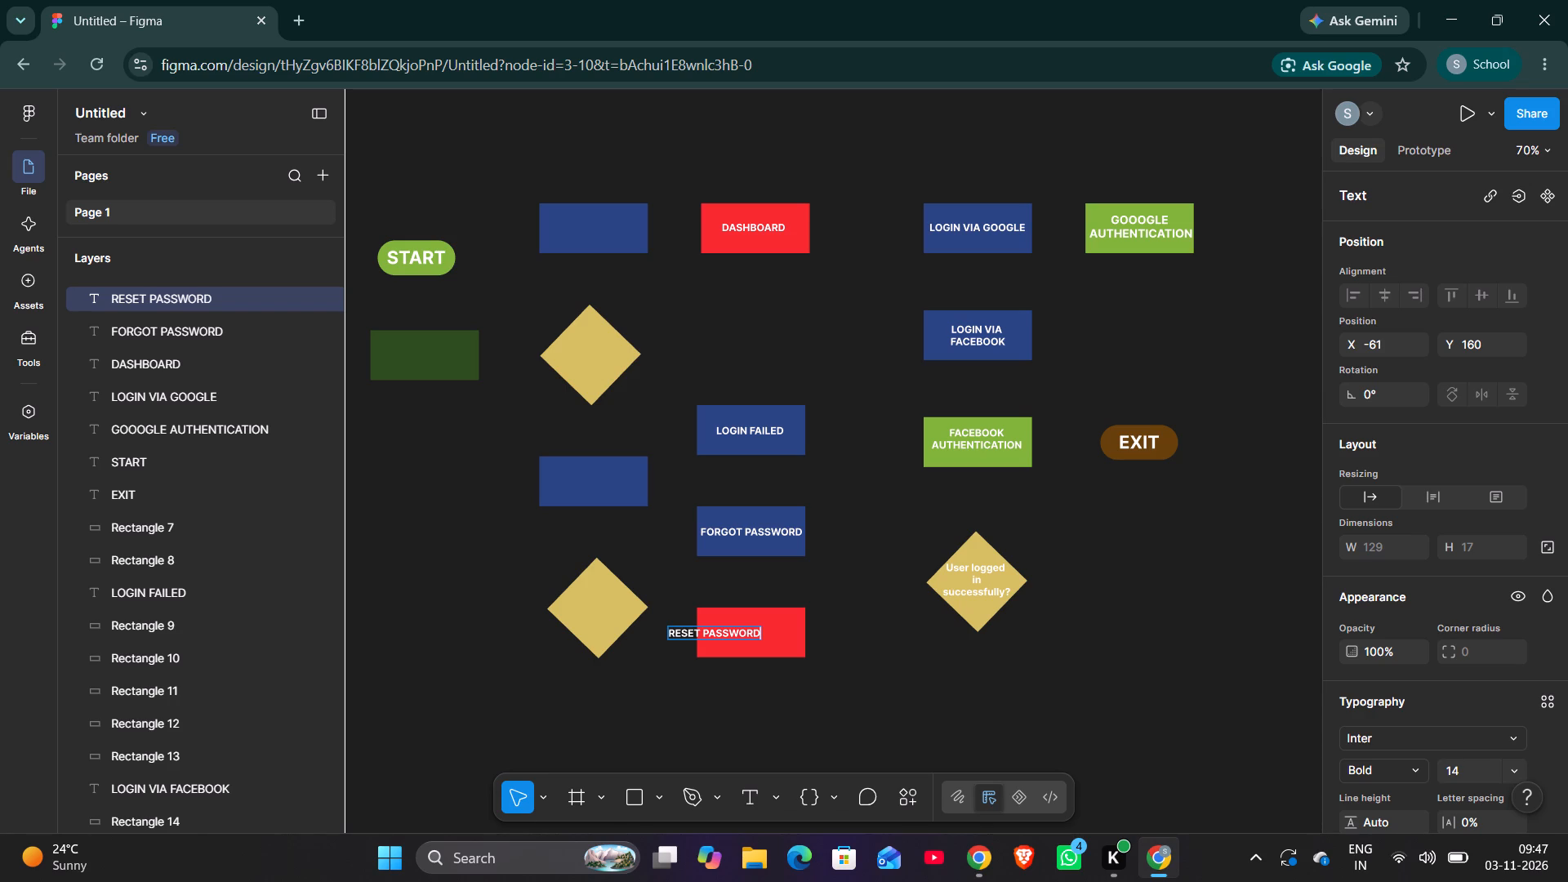
pyautogui.click(659, 685)
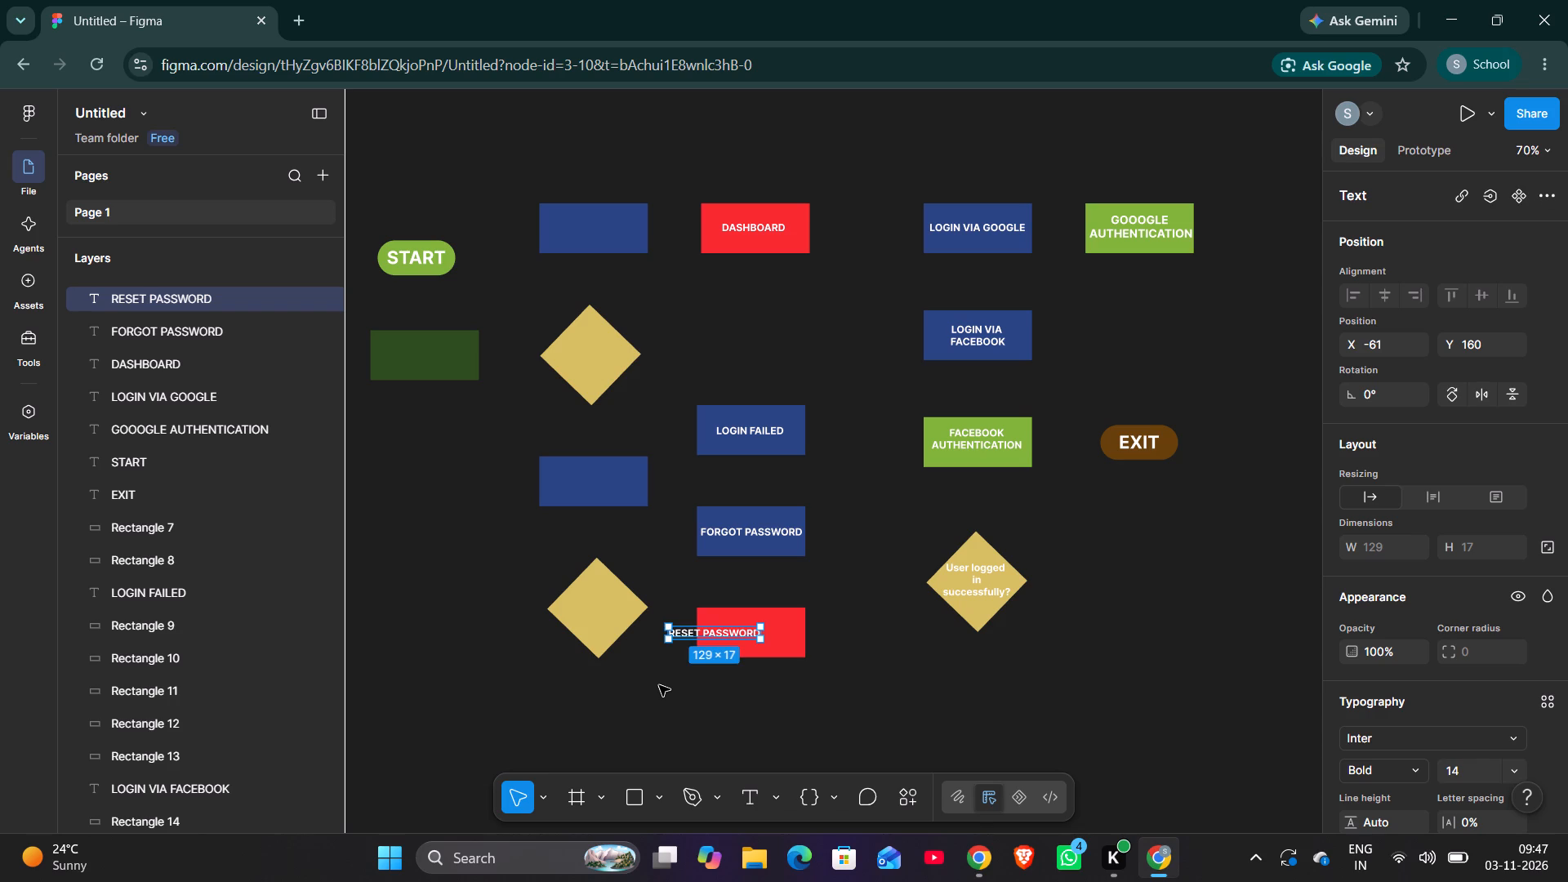
# Move the RESET PASSWORD text to the middle of its red rectangle, at X -9, Y 158.
pyautogui.press('Right')
pyautogui.press('Right')
pyautogui.press('Right')
pyautogui.press('Right')
pyautogui.press('Right')
pyautogui.press('Right')
pyautogui.press('Right')
pyautogui.press('Right')
pyautogui.press('Right')
pyautogui.press('Right')
pyautogui.press('Right')
pyautogui.press('Right')
pyautogui.press('Right')
pyautogui.press('Right')
pyautogui.press('Right')
pyautogui.press('Right')
pyautogui.press('Right')
pyautogui.press('Right')
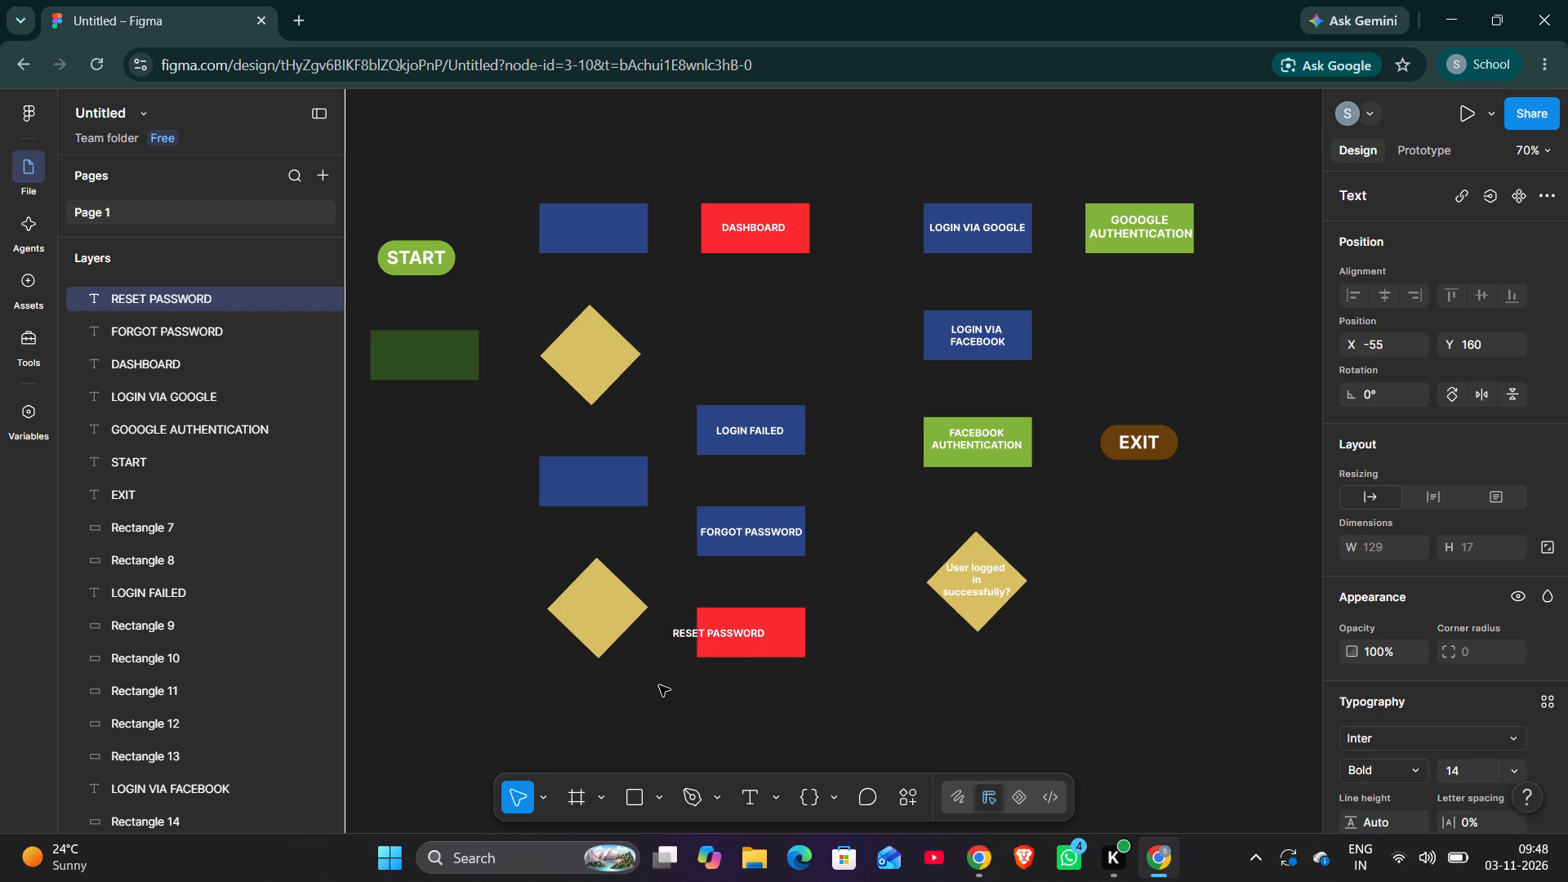
pyautogui.press('Right')
pyautogui.press('Right')
pyautogui.press('Right')
pyautogui.press('Right')
pyautogui.press('Right')
pyautogui.press('Right')
pyautogui.press('Right')
pyautogui.press('Right')
pyautogui.press('Right')
pyautogui.press('Right')
pyautogui.press('Right')
pyautogui.press('Right')
pyautogui.press('Right')
pyautogui.press('Right')
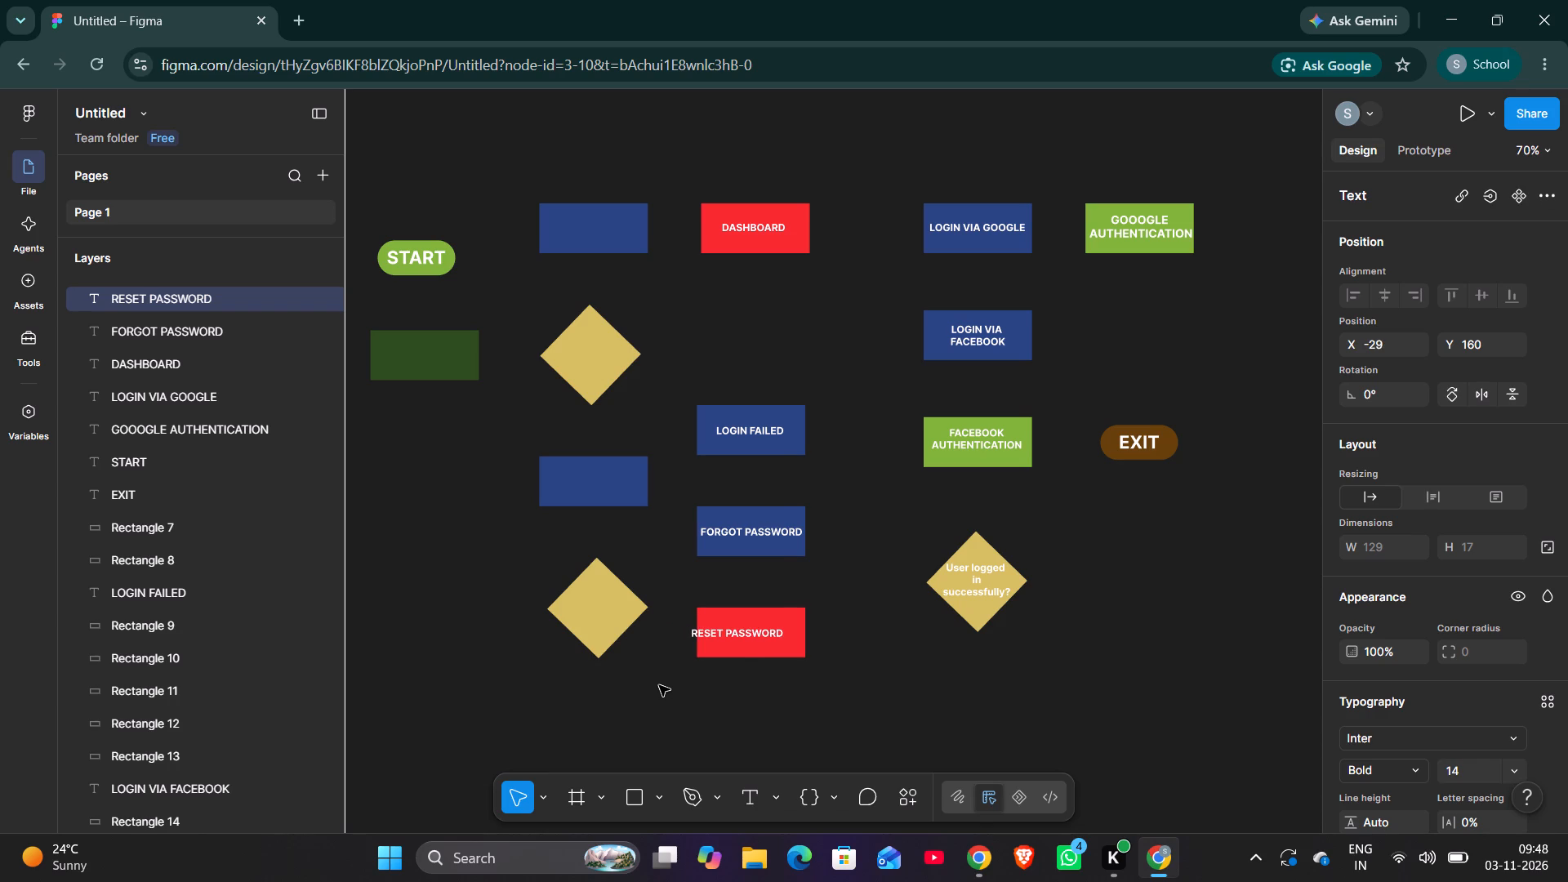
pyautogui.press('Right')
pyautogui.press('Right')
pyautogui.press('Right')
pyautogui.press('Right')
pyautogui.press('Right')
pyautogui.press('Right')
pyautogui.press('Right')
pyautogui.press('Right')
pyautogui.press('Right')
pyautogui.press('Right')
pyautogui.press('Right')
pyautogui.press('Right')
pyautogui.press('Right')
pyautogui.press('Right')
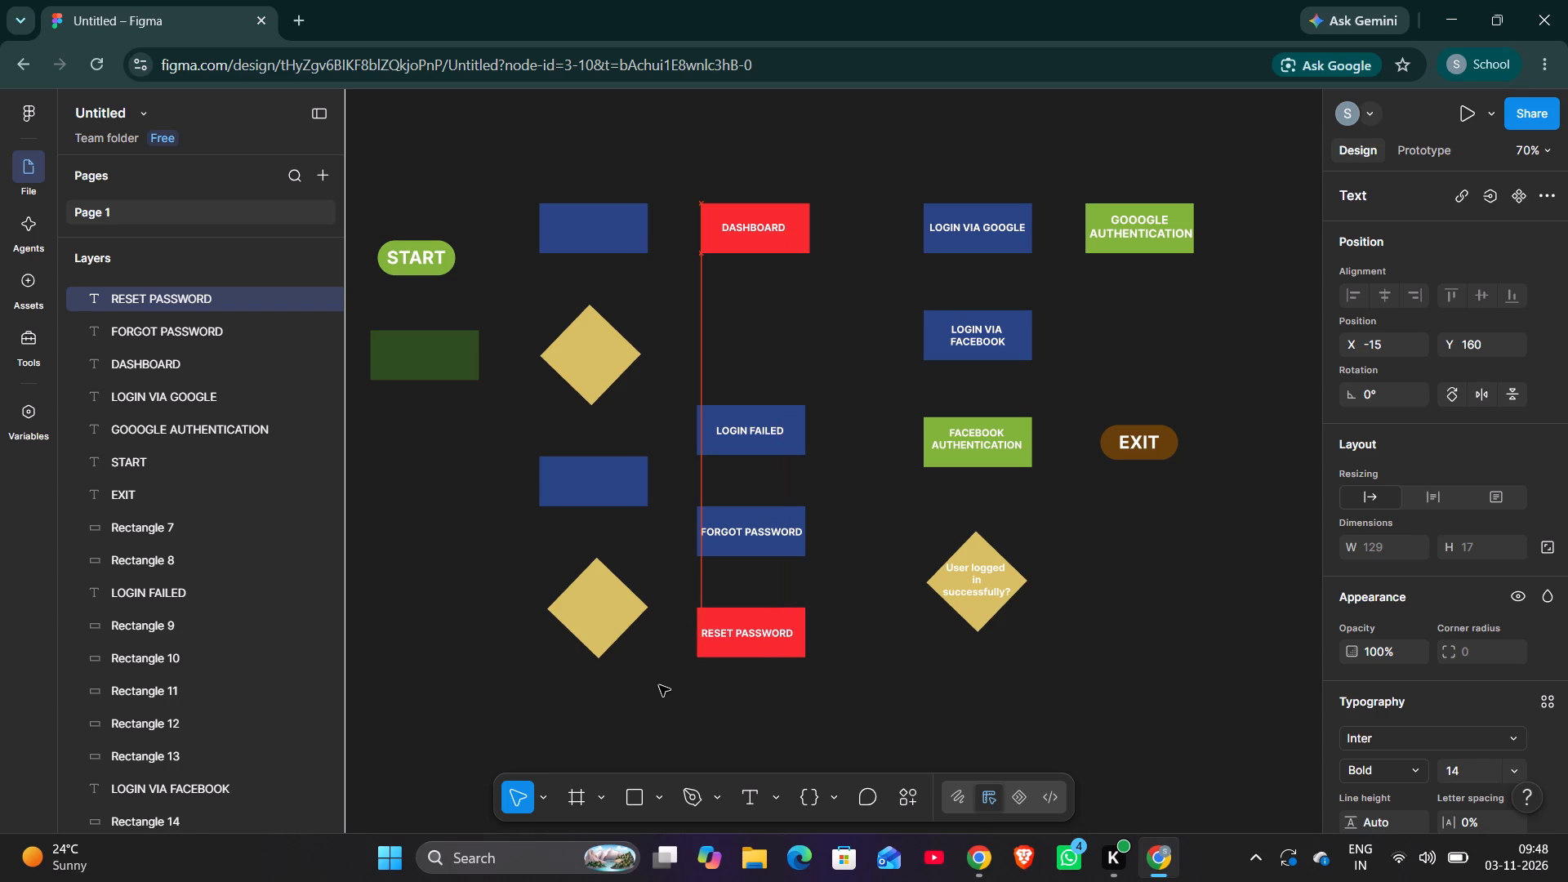
pyautogui.press('Right')
pyautogui.press('Right')
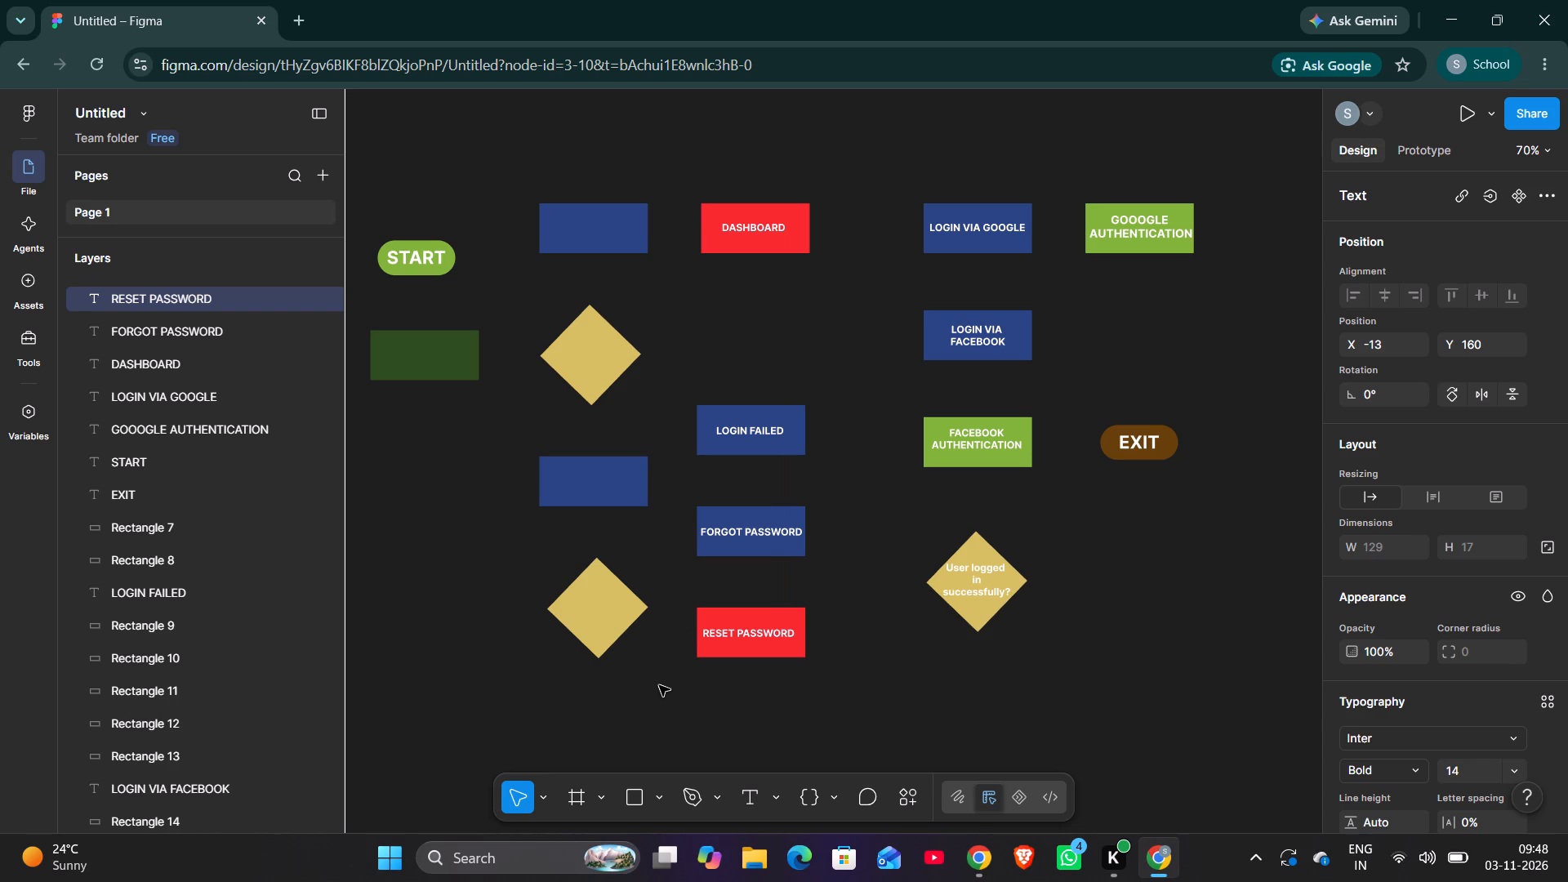
pyautogui.press('Right')
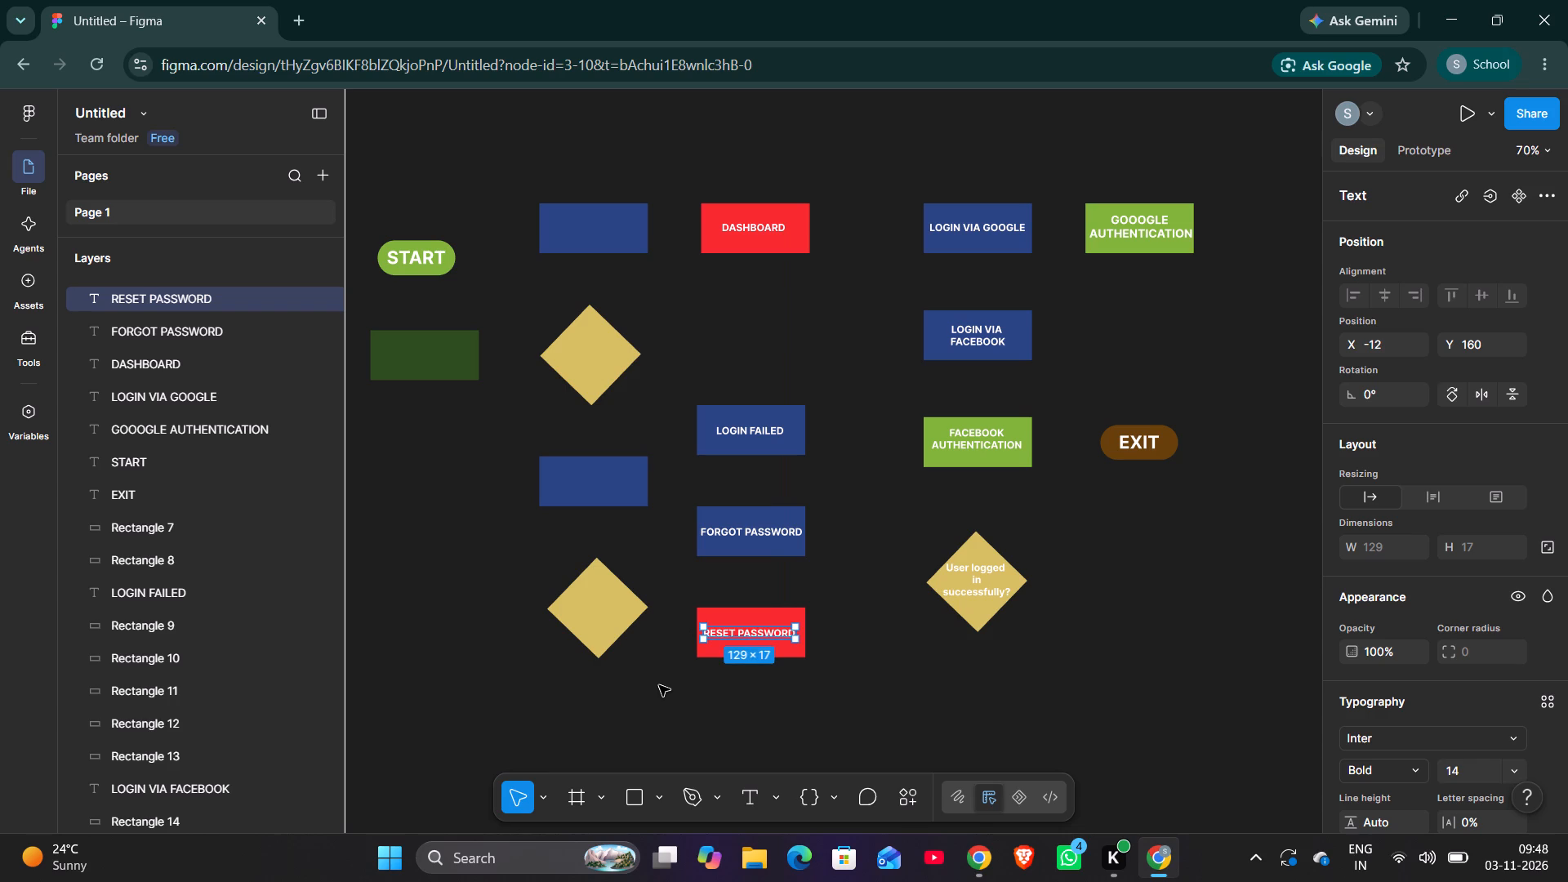
pyautogui.press('Right')
pyautogui.press('Right')
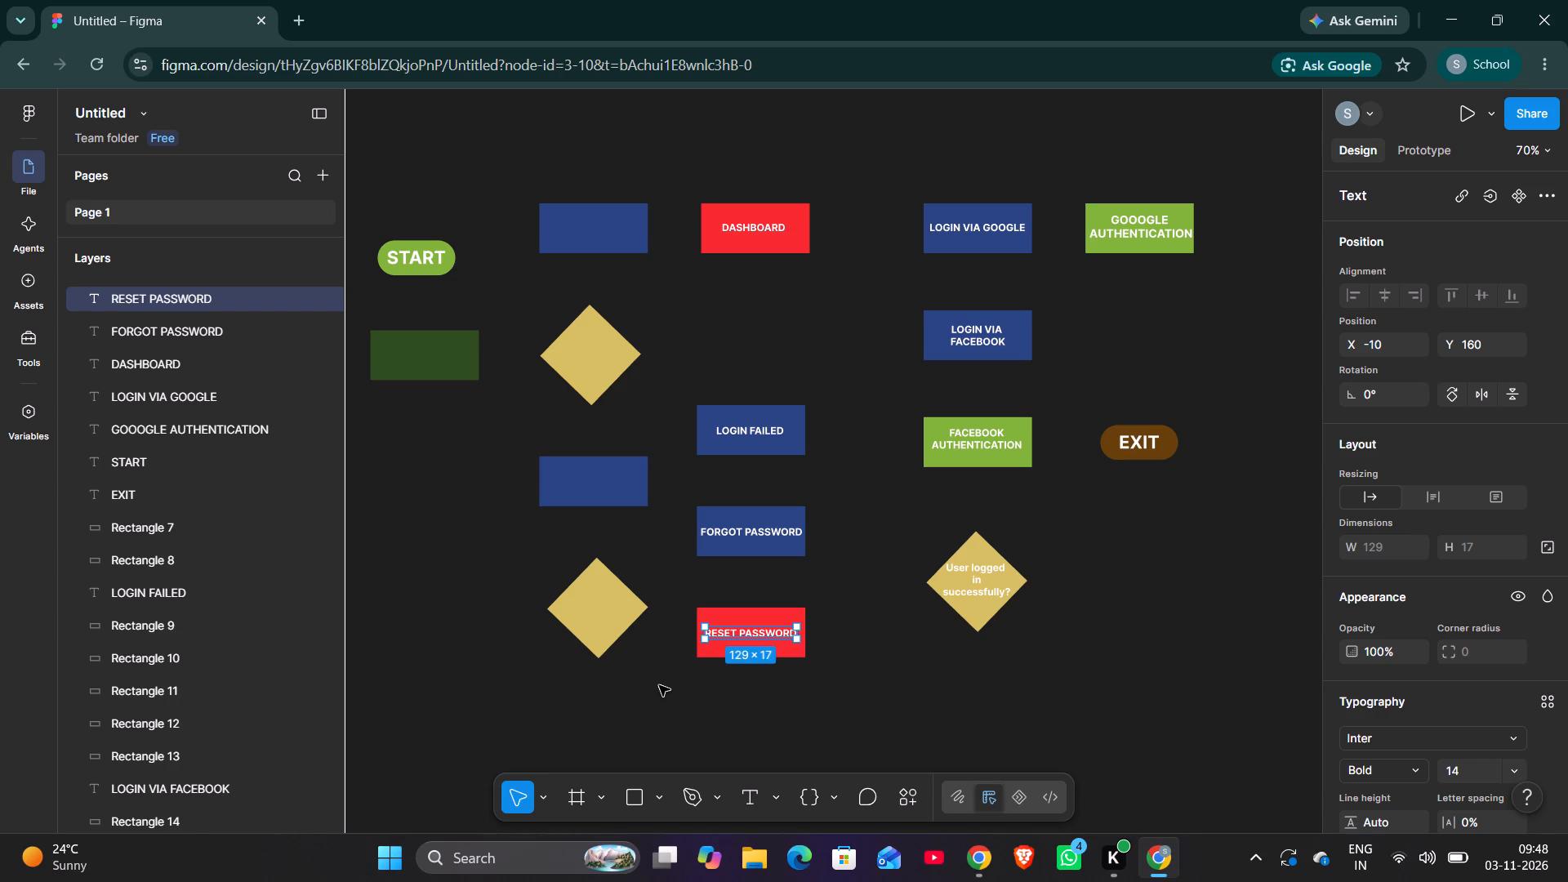
pyautogui.press('Up')
pyautogui.press('Up')
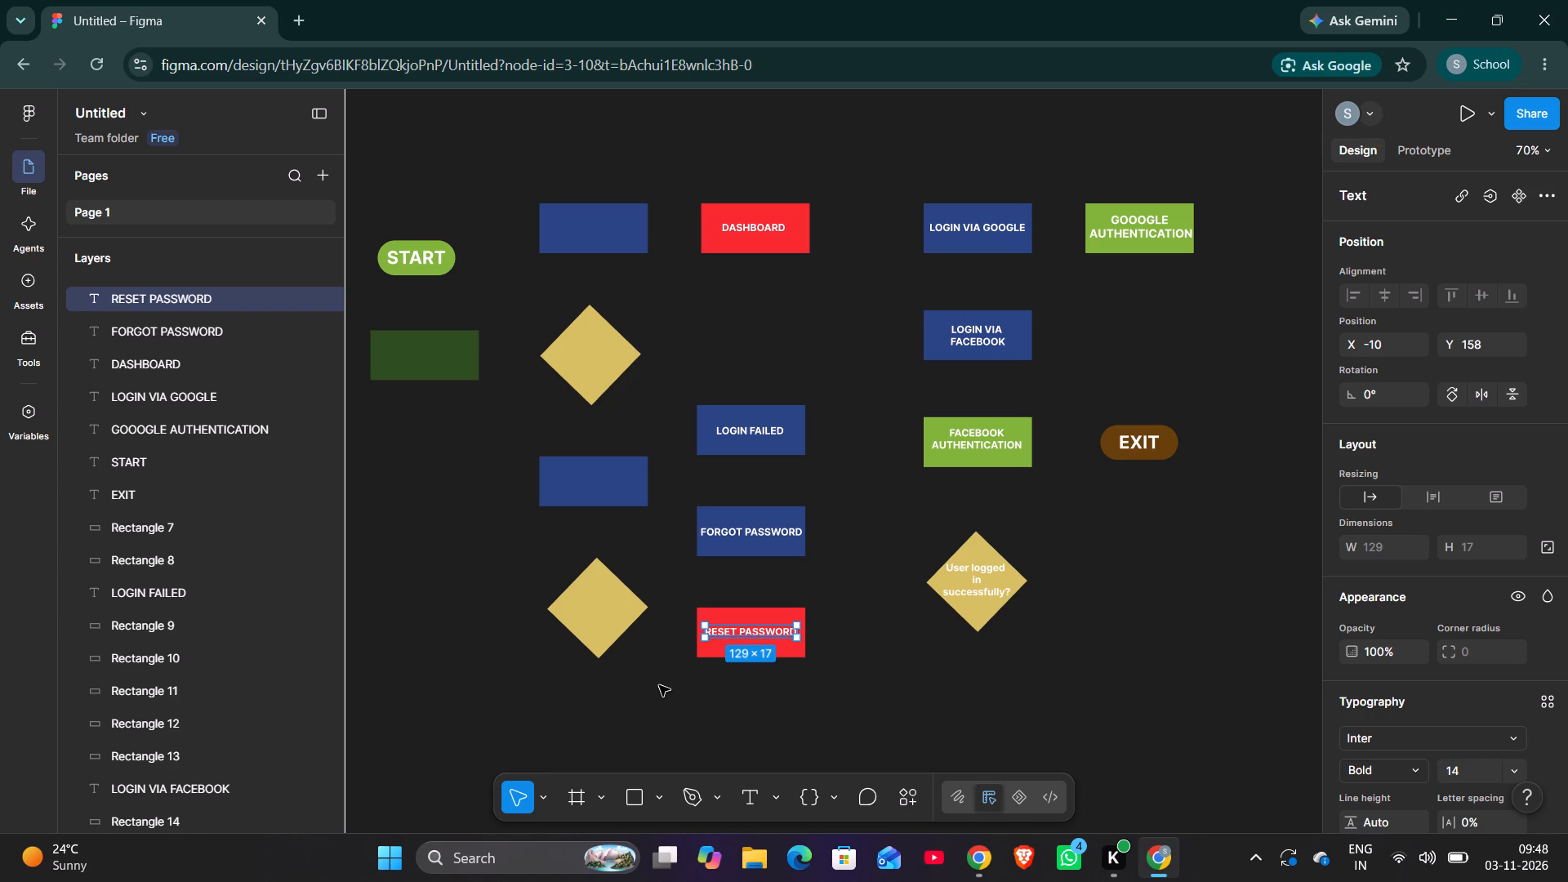
pyautogui.press('Right')
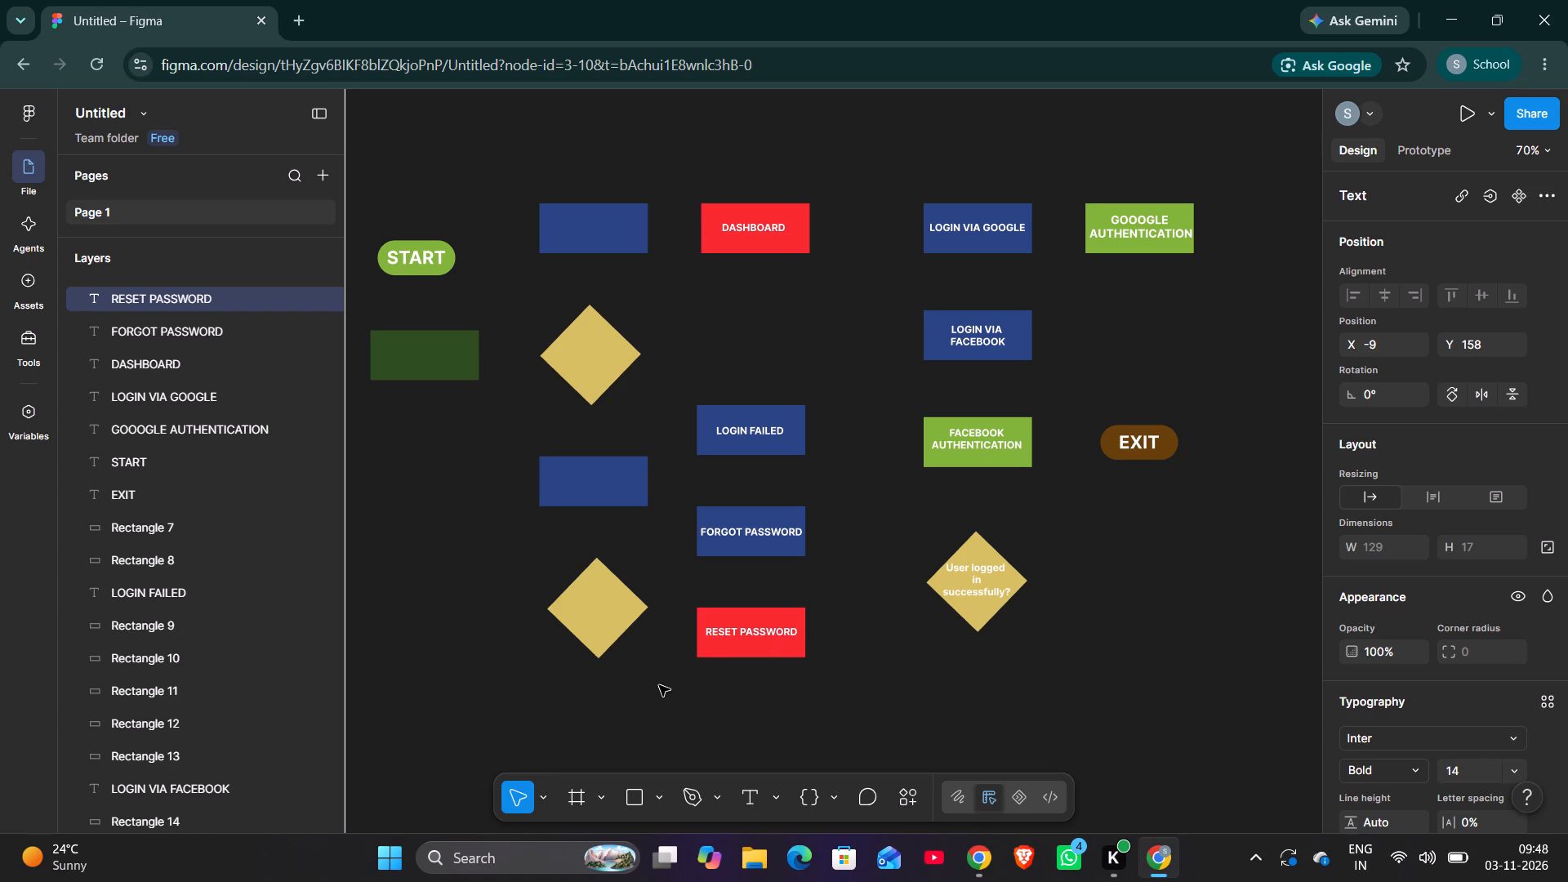
pyautogui.click(777, 737)
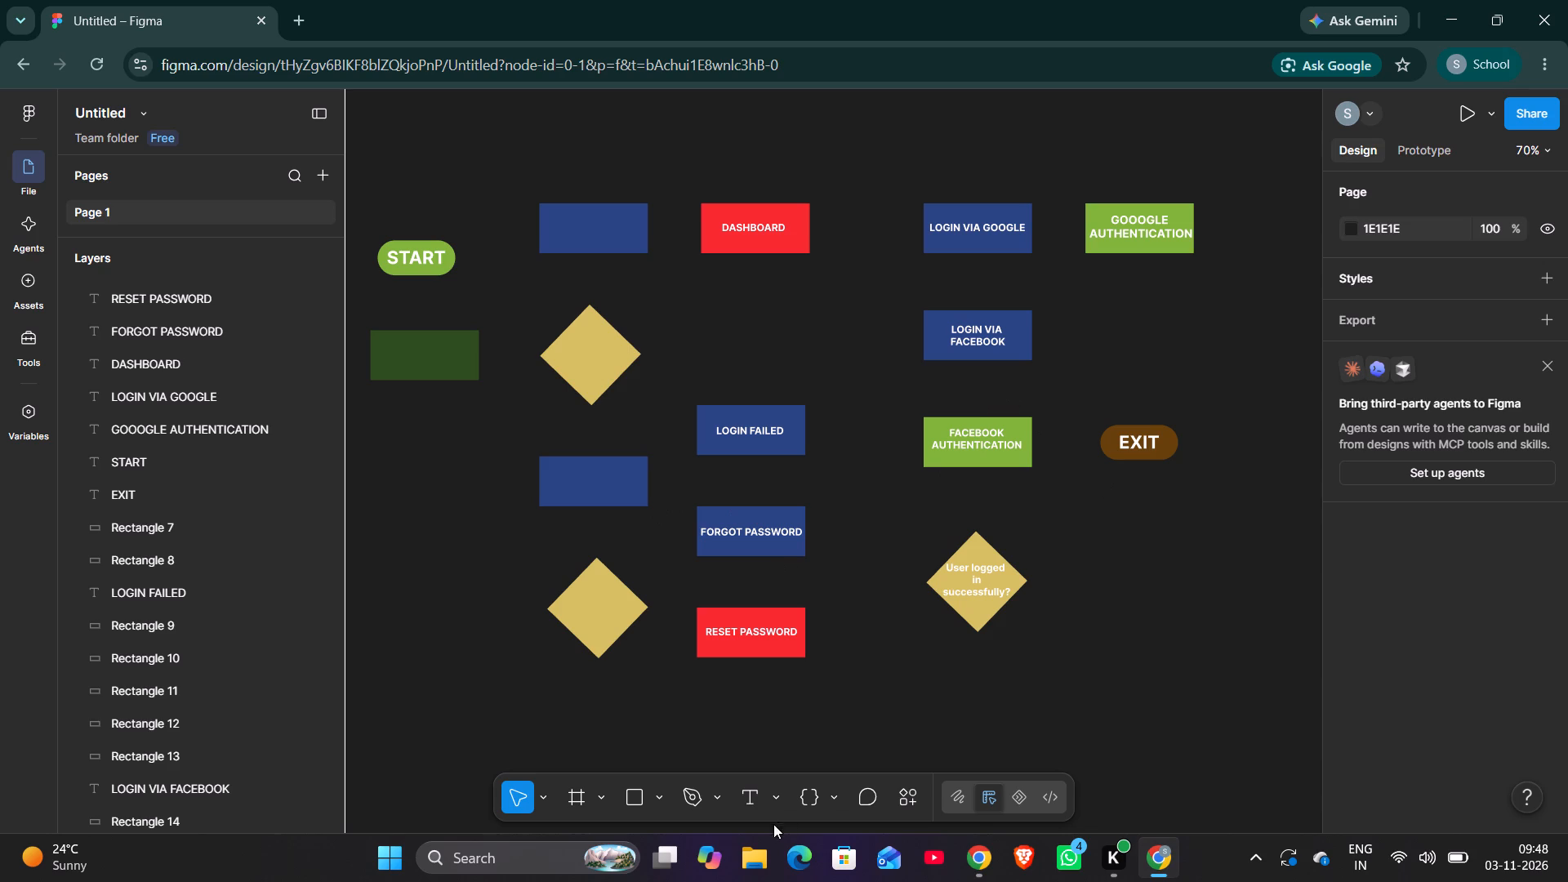
# Add the text label WANT TO REGISTER ? on the blue rectangle beside DASHBOARD, breaking the line after WANT.
pyautogui.click(747, 800)
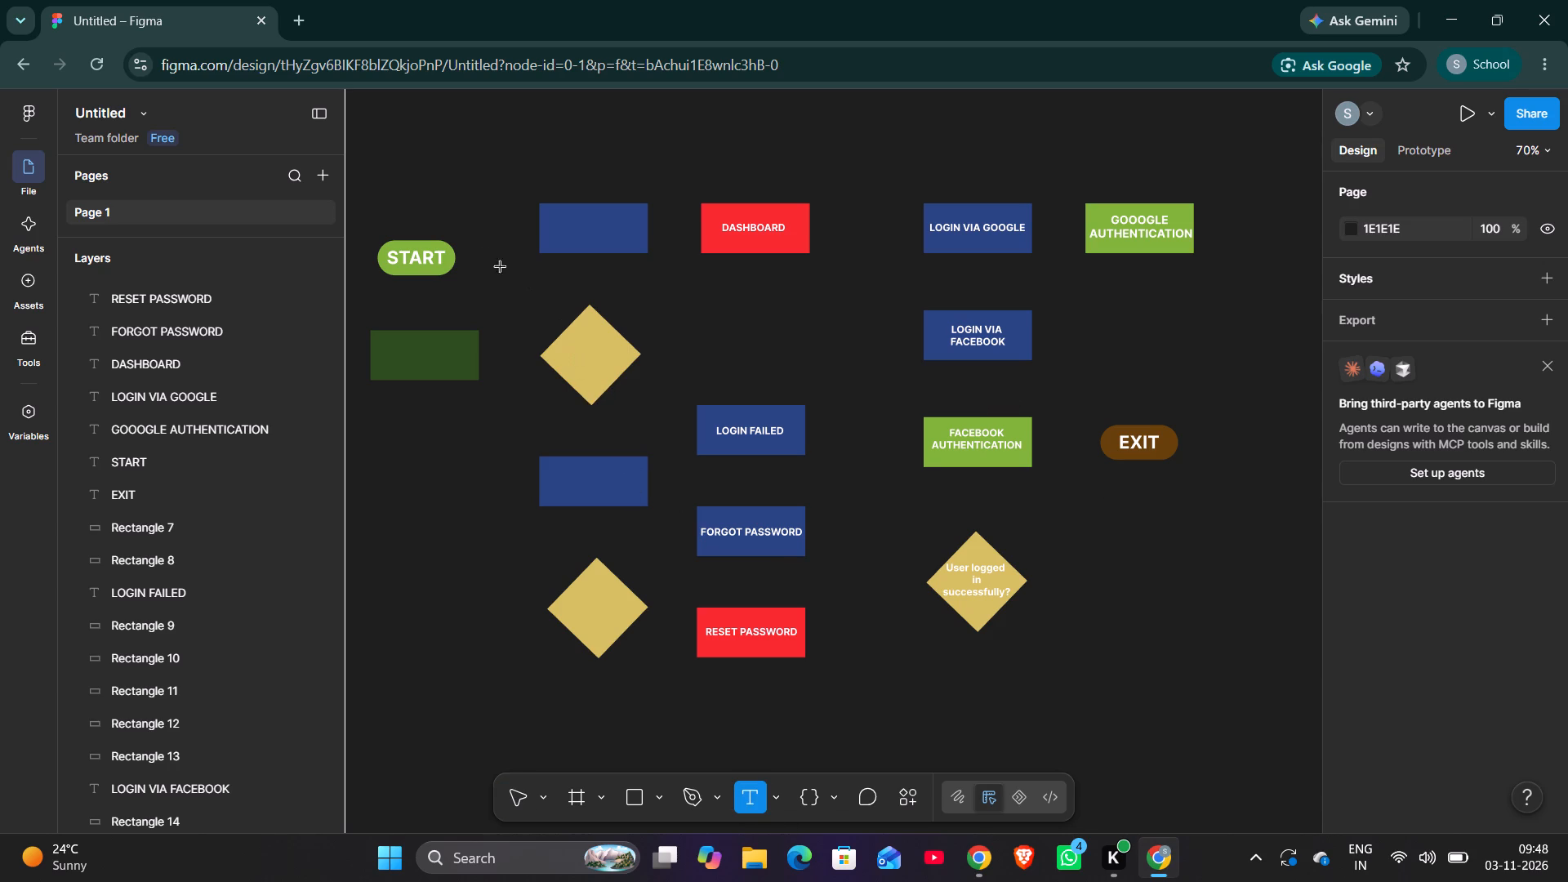
pyautogui.click(553, 217)
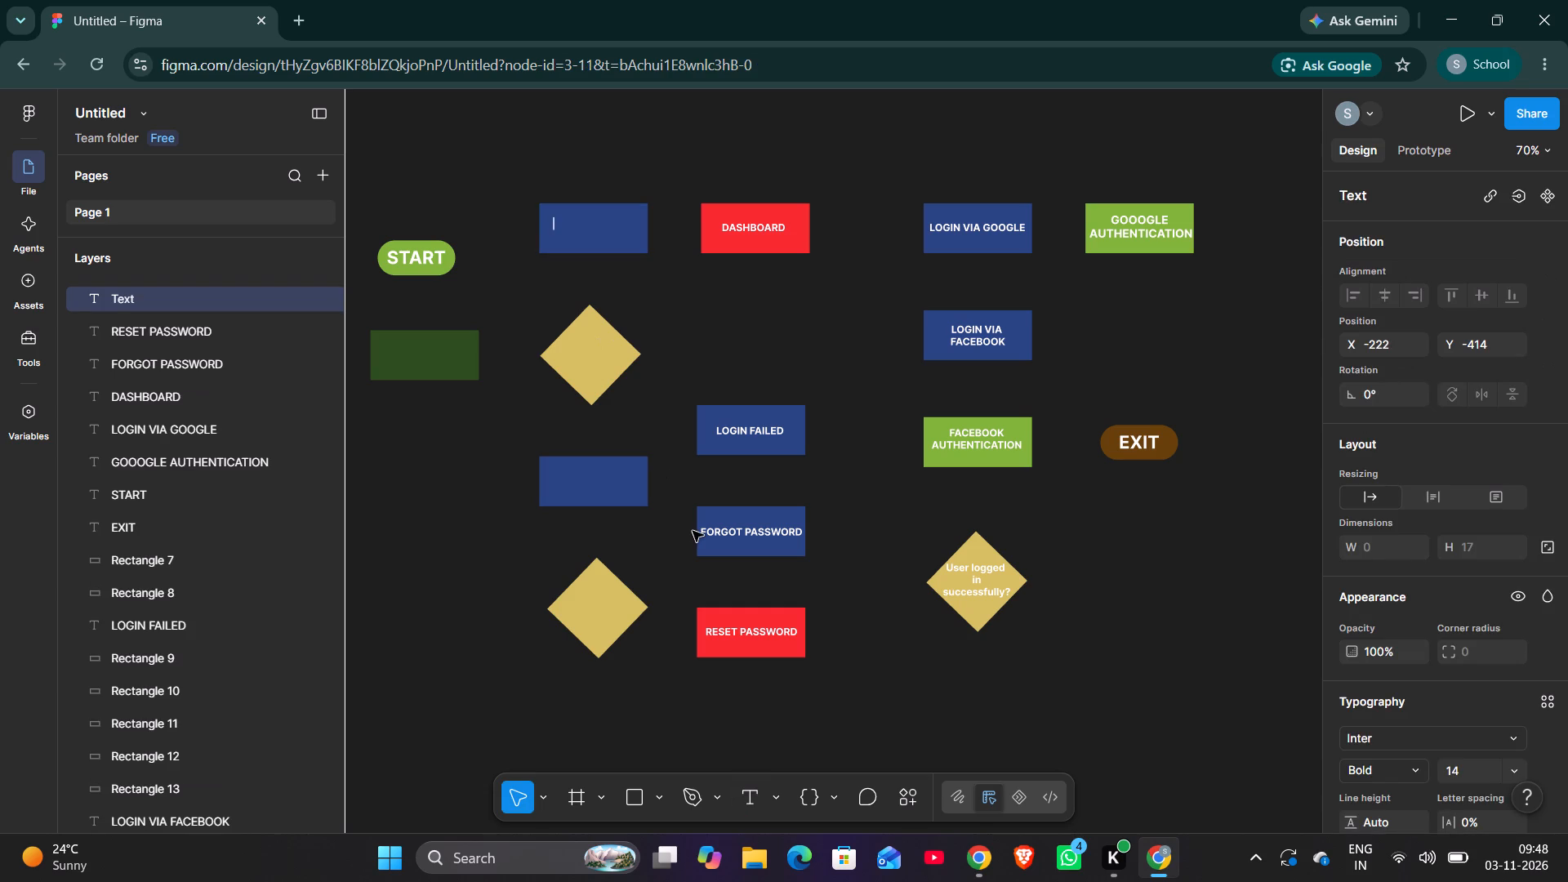
pyautogui.write('WA')
pyautogui.write('NT')
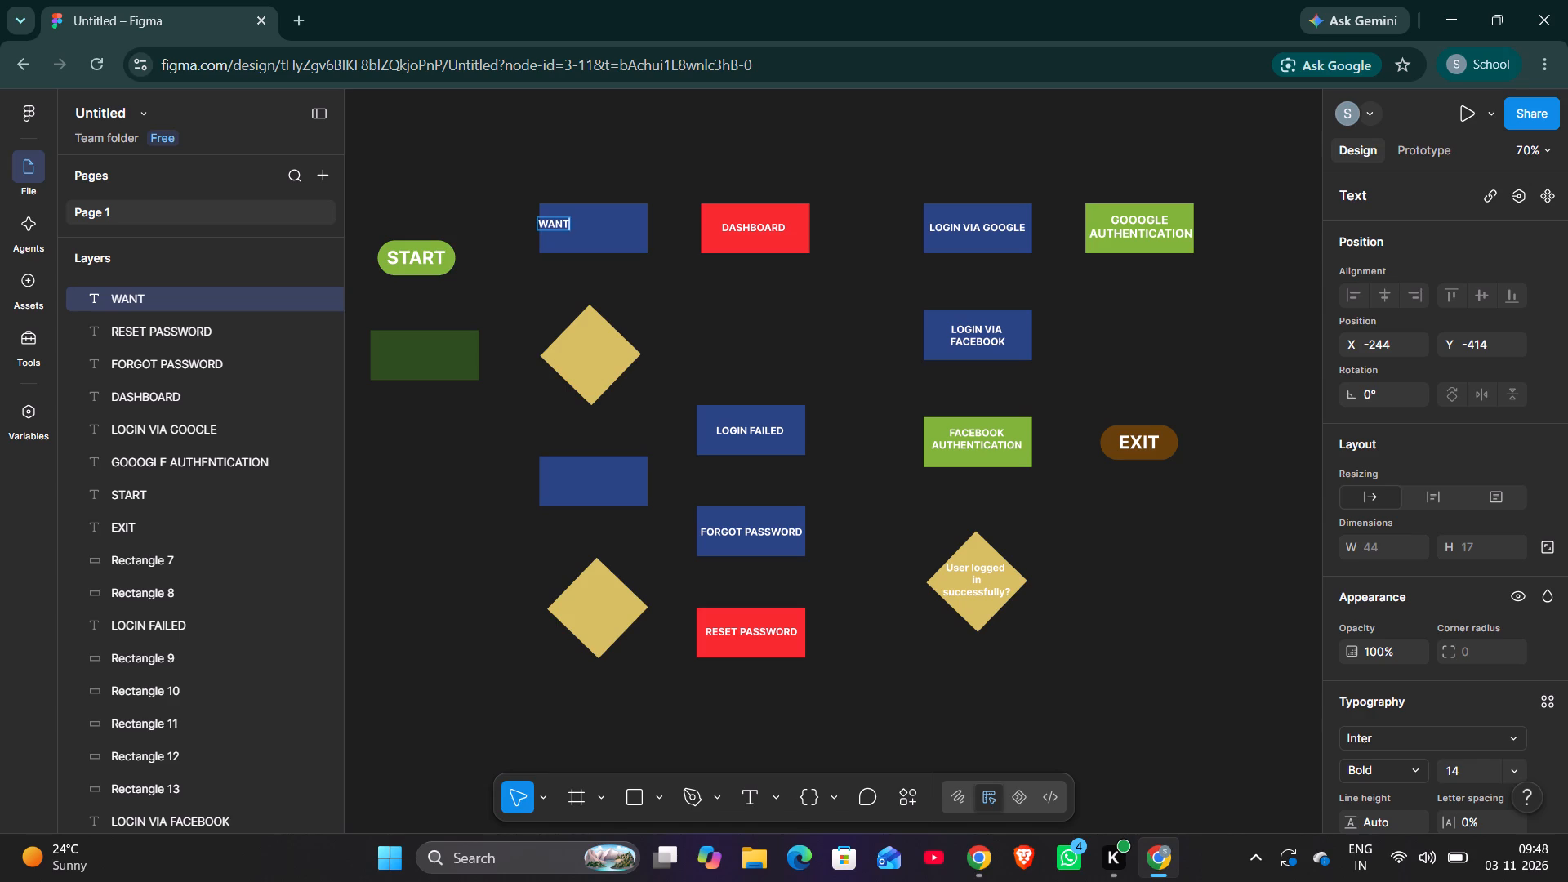
pyautogui.press('Return')
pyautogui.write('TO RE')
pyautogui.write('GI')
pyautogui.write('STER')
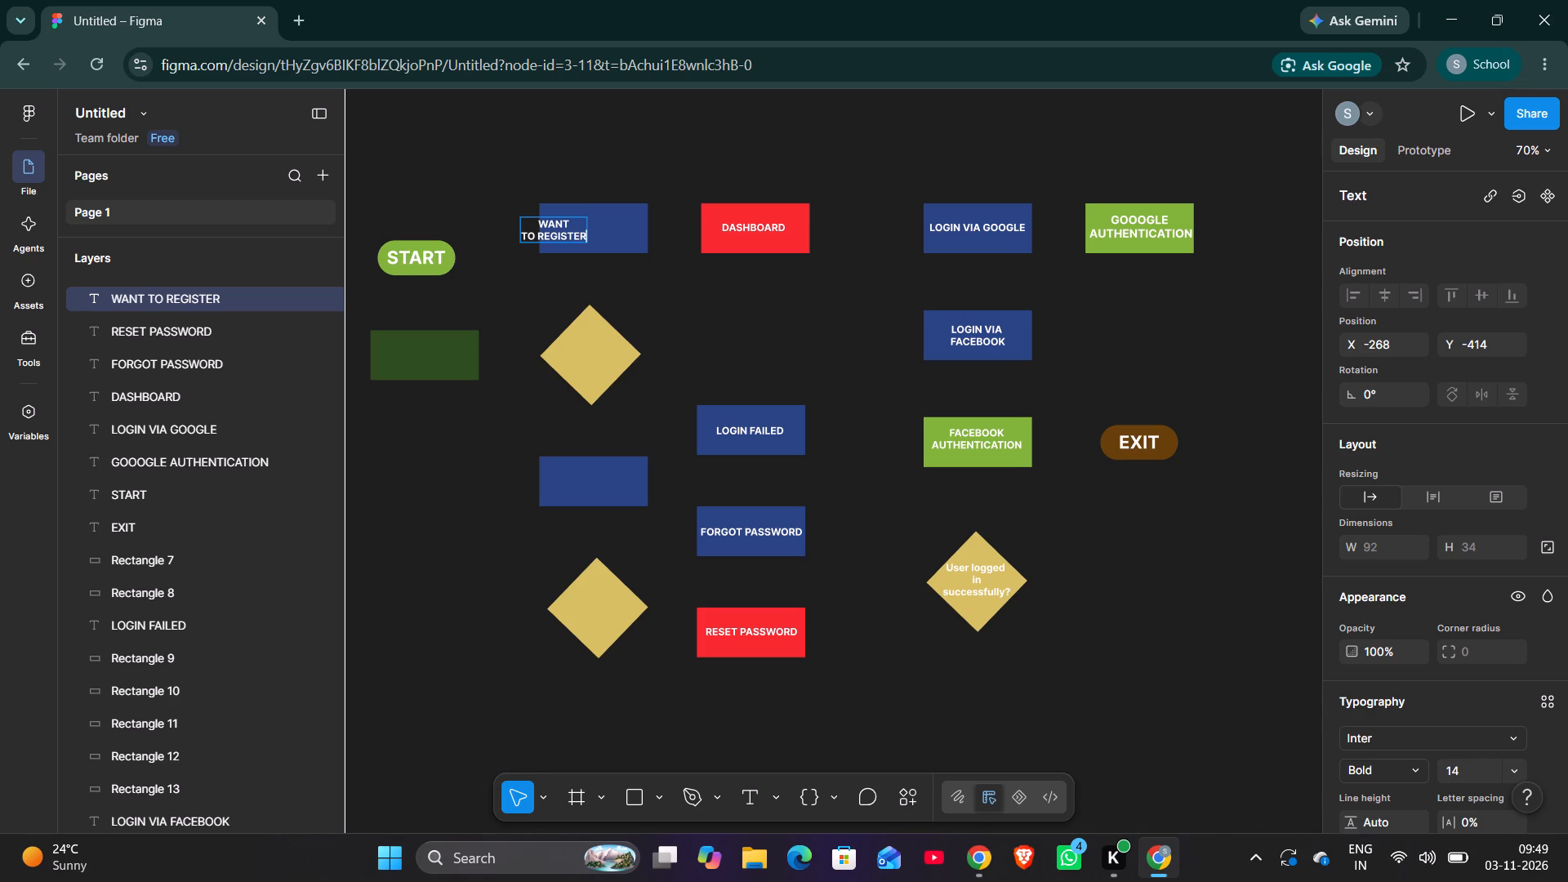
pyautogui.press('space')
pyautogui.write('?')
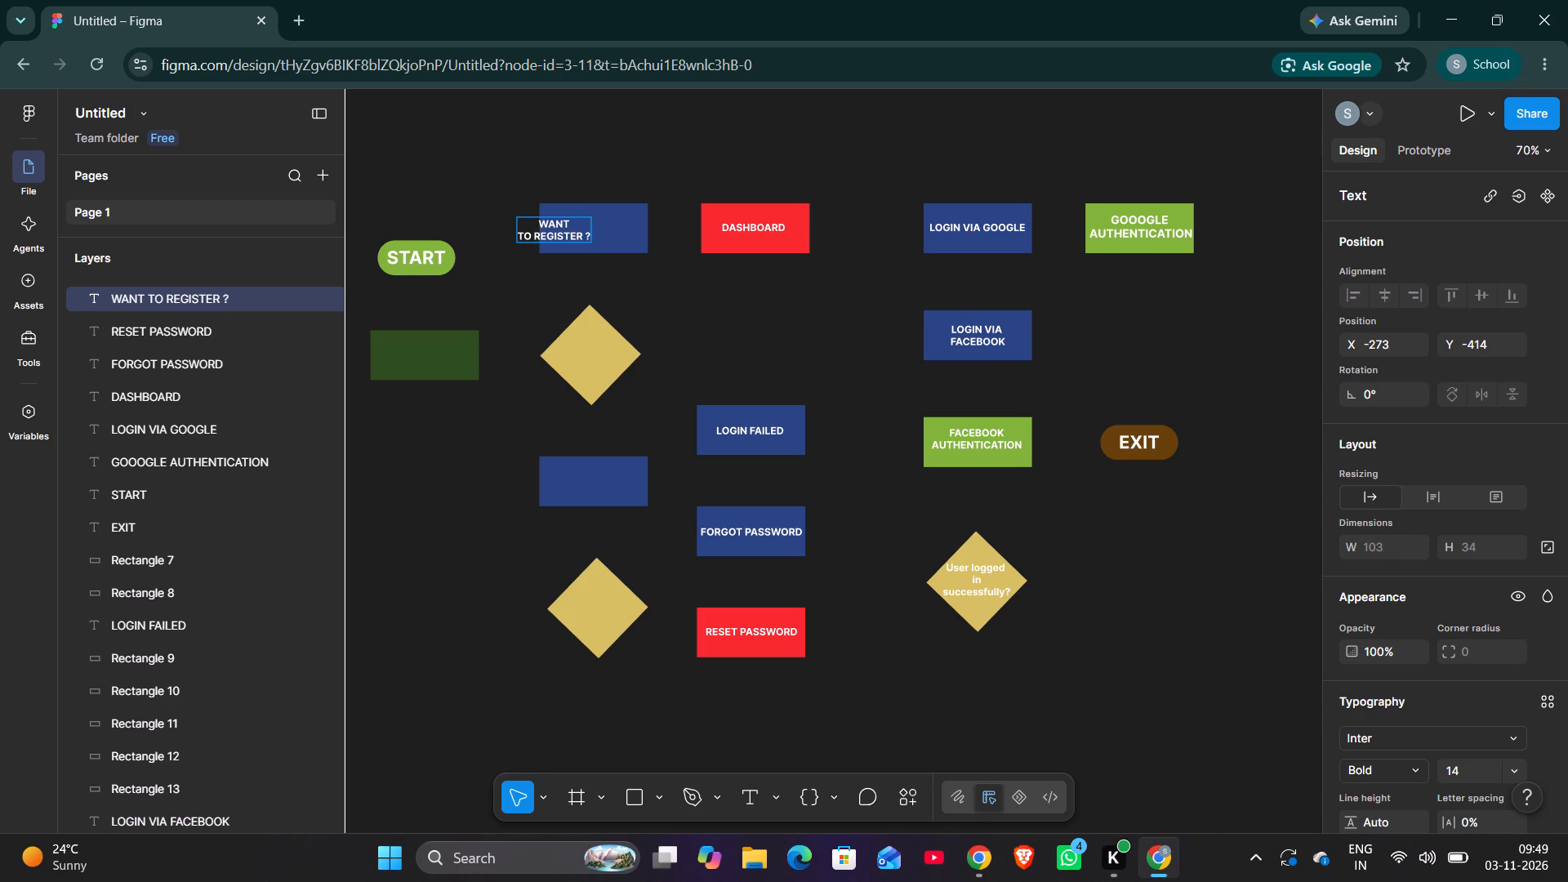
pyautogui.click(525, 319)
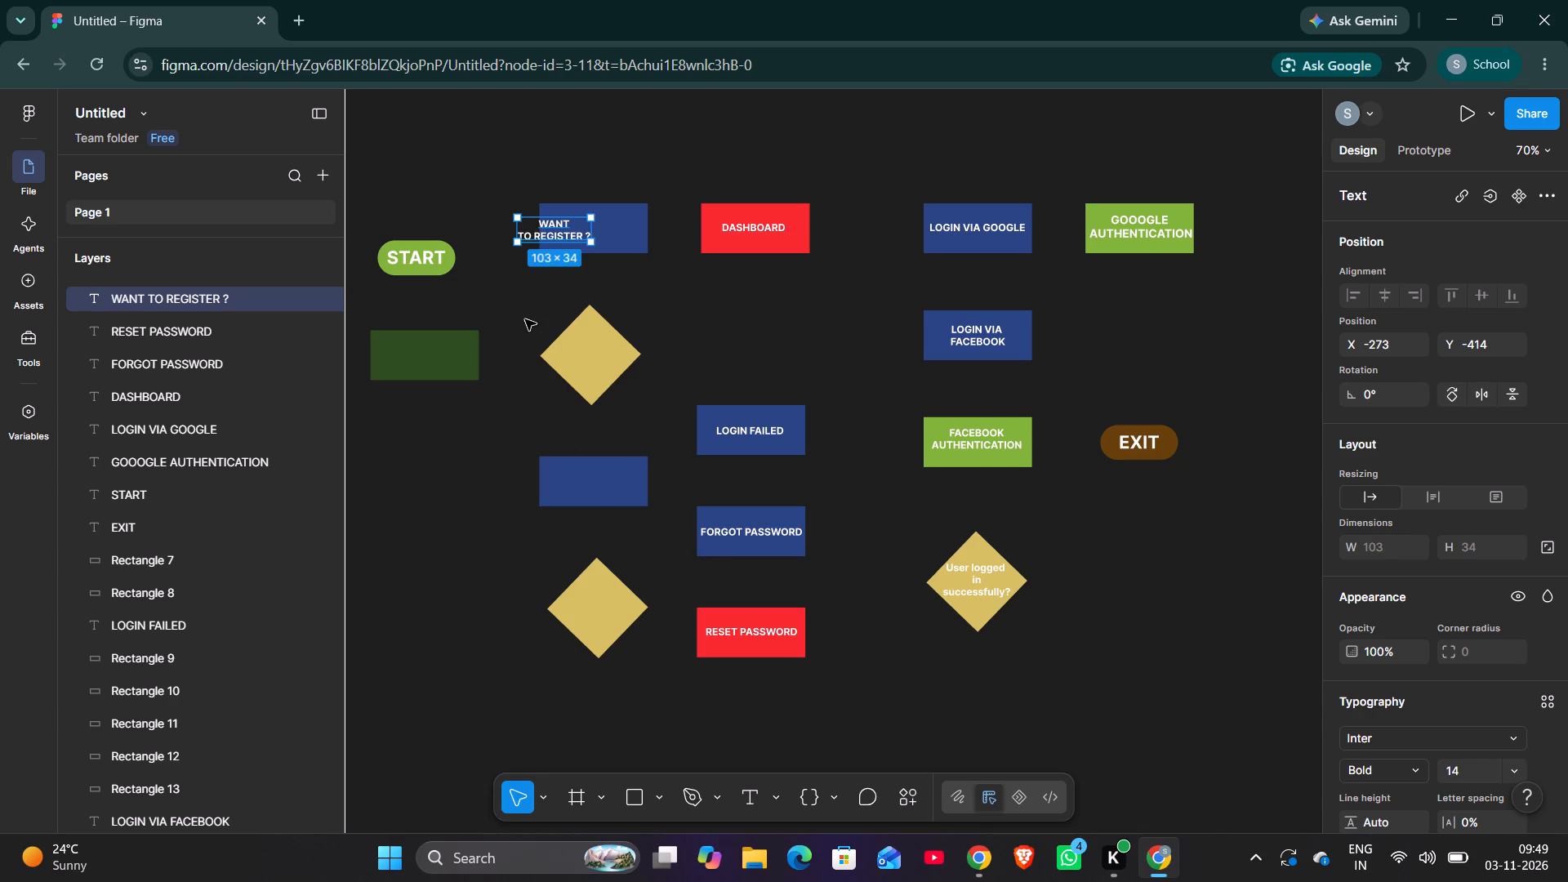
# Move the WANT TO REGISTER ? text to the middle of its blue rectangle, at about X -220, Y -416.
pyautogui.press('Right')
pyautogui.press('Right')
pyautogui.press('Right')
pyautogui.press('Right')
pyautogui.press('Right')
pyautogui.press('Right')
pyautogui.press('Right')
pyautogui.press('Right')
pyautogui.press('Right')
pyautogui.press('Right')
pyautogui.press('Right')
pyautogui.press('Right')
pyautogui.press('Right')
pyautogui.press('Right')
pyautogui.press('Right')
pyautogui.press('Right')
pyautogui.press('Right')
pyautogui.press('Right')
pyautogui.press('Right')
pyautogui.press('Right')
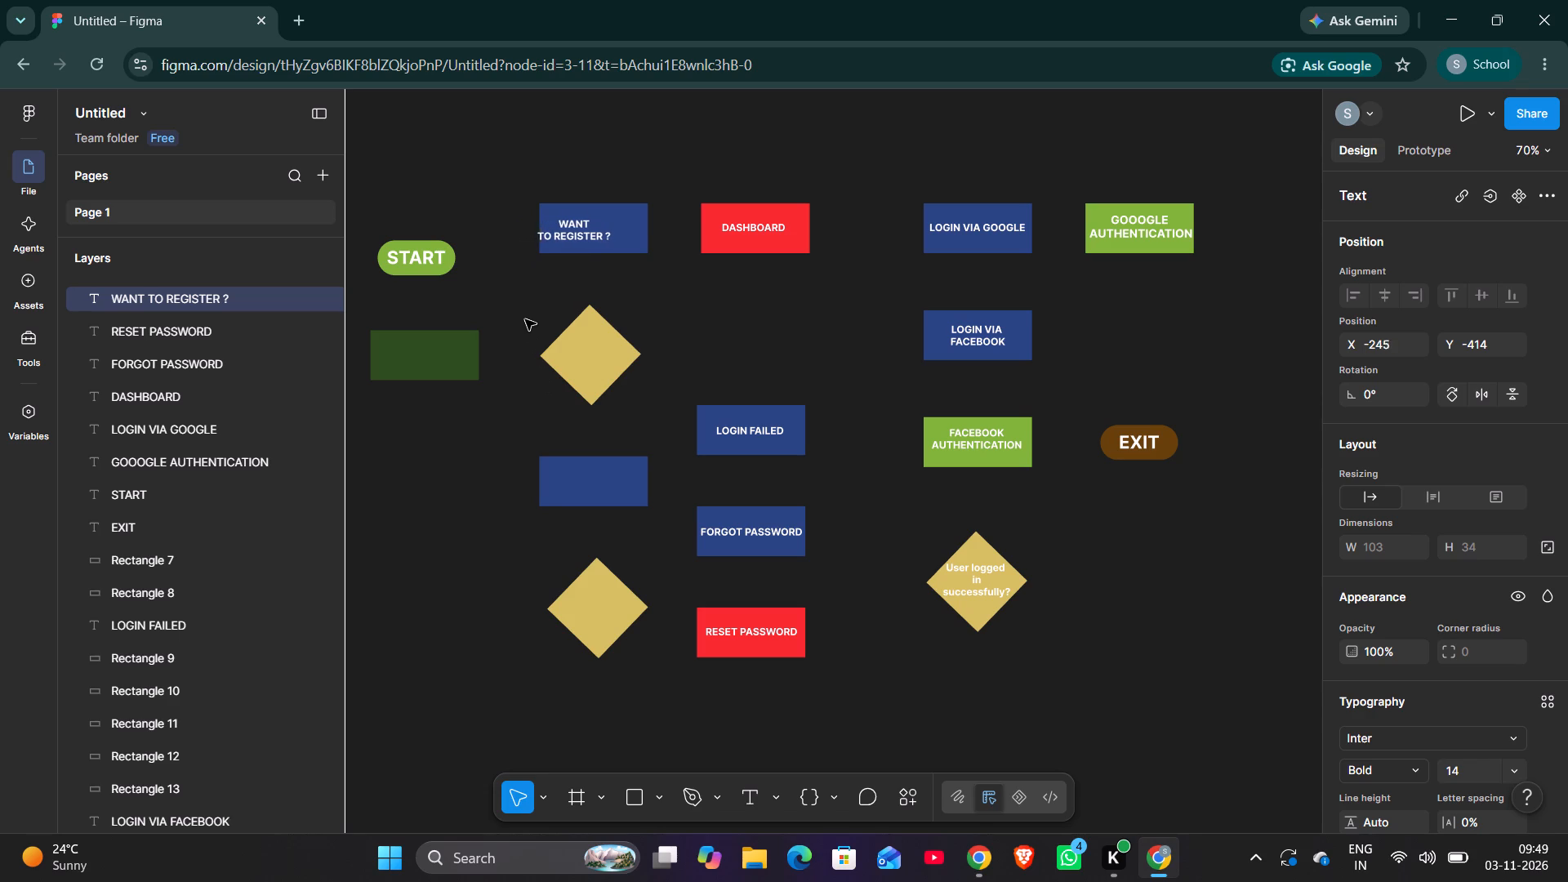
pyautogui.press('Left')
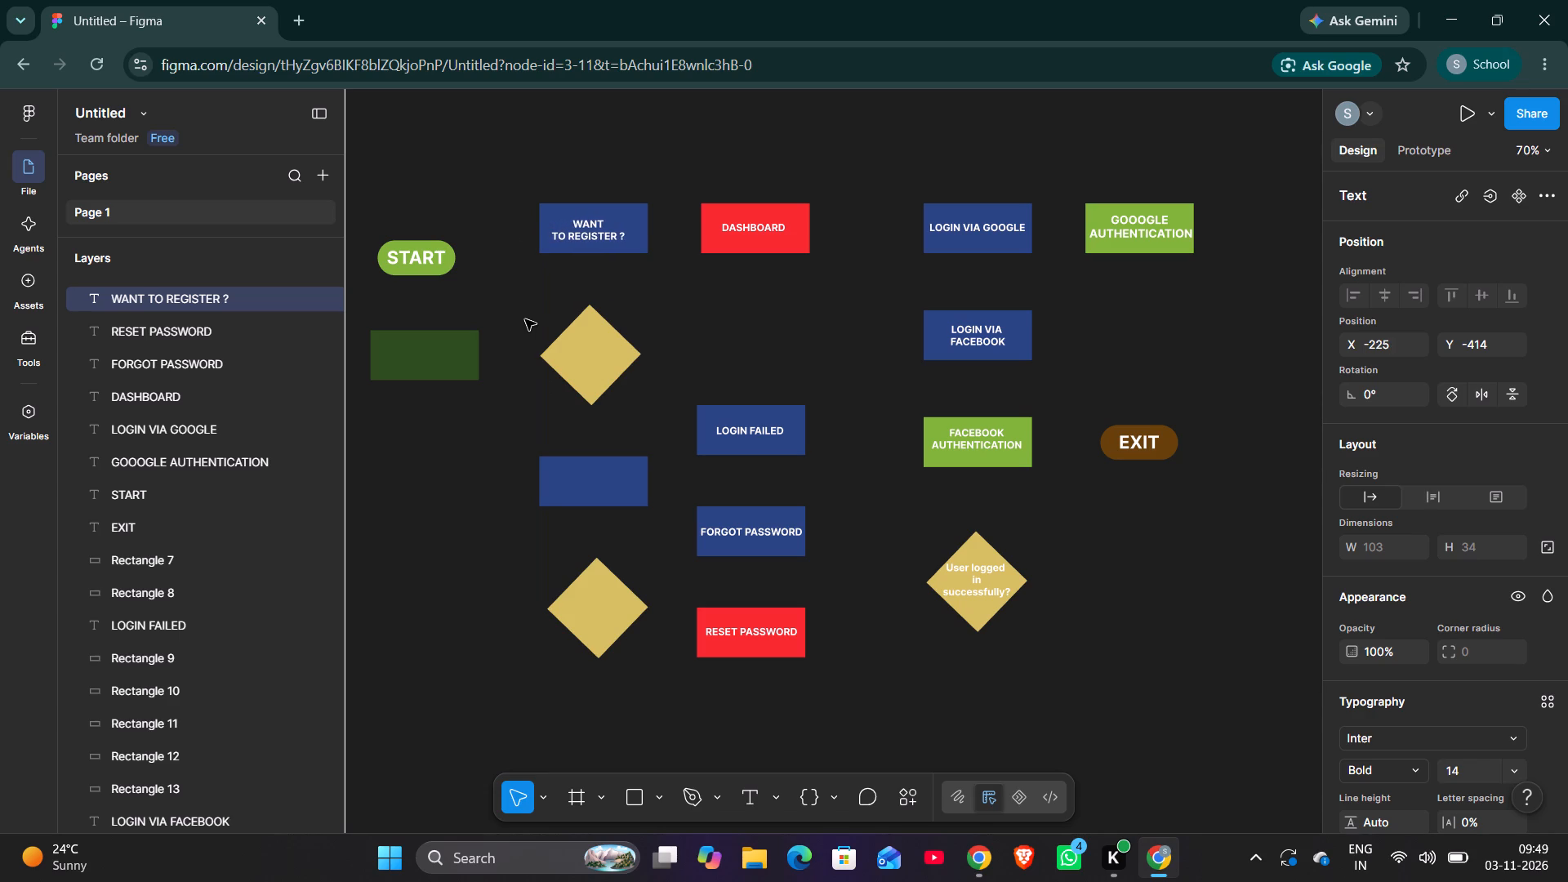
pyautogui.press('Right')
pyautogui.press('Right')
pyautogui.press('Right')
pyautogui.press('Right')
pyautogui.press('Right')
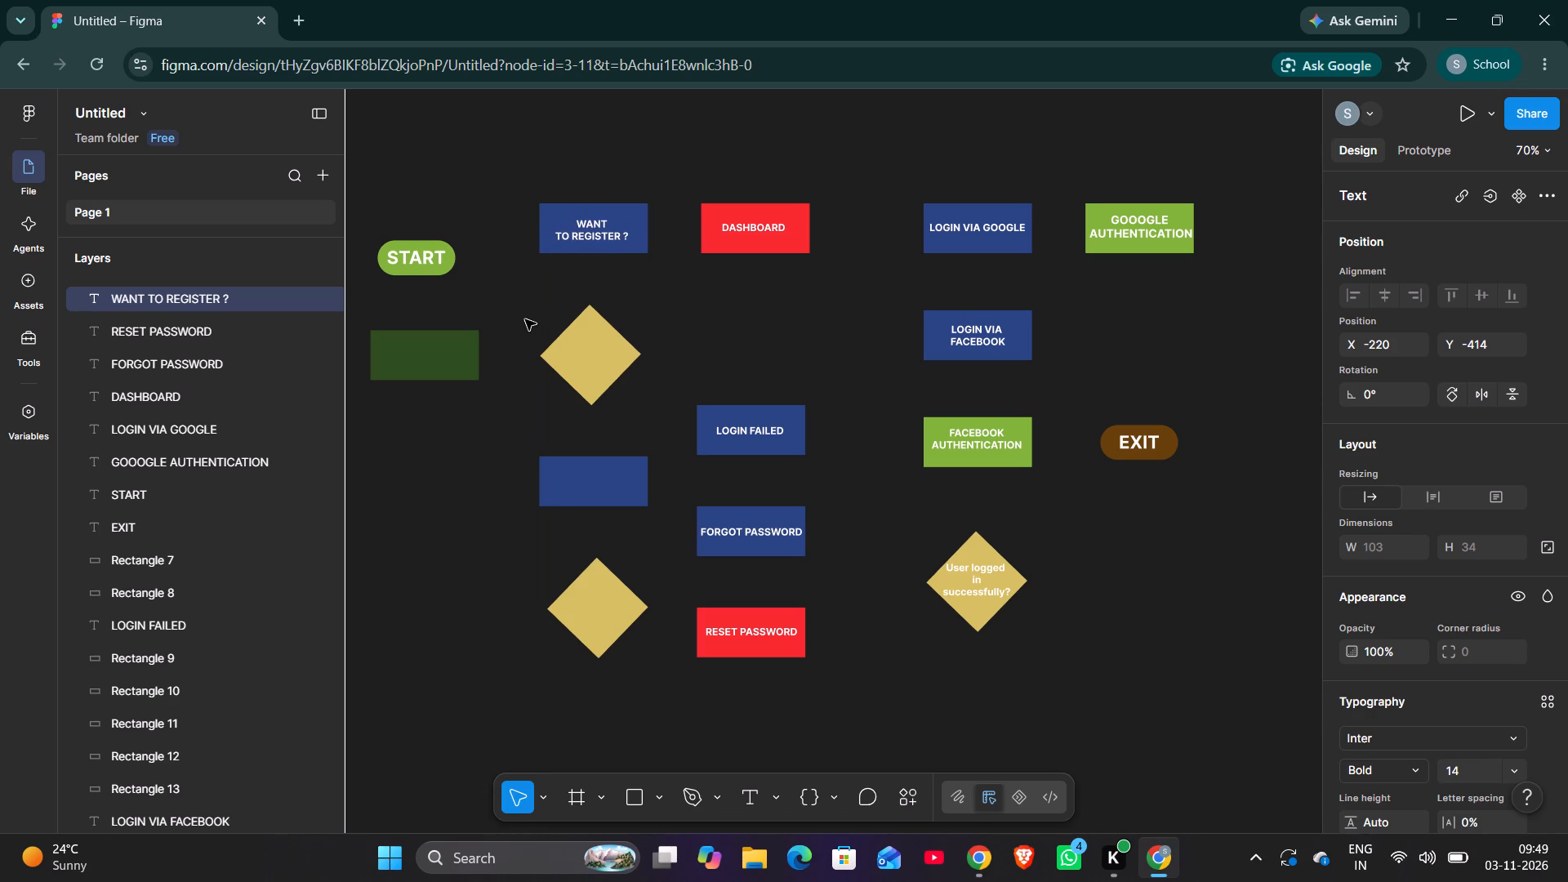
pyautogui.press('Up')
pyautogui.press('Up')
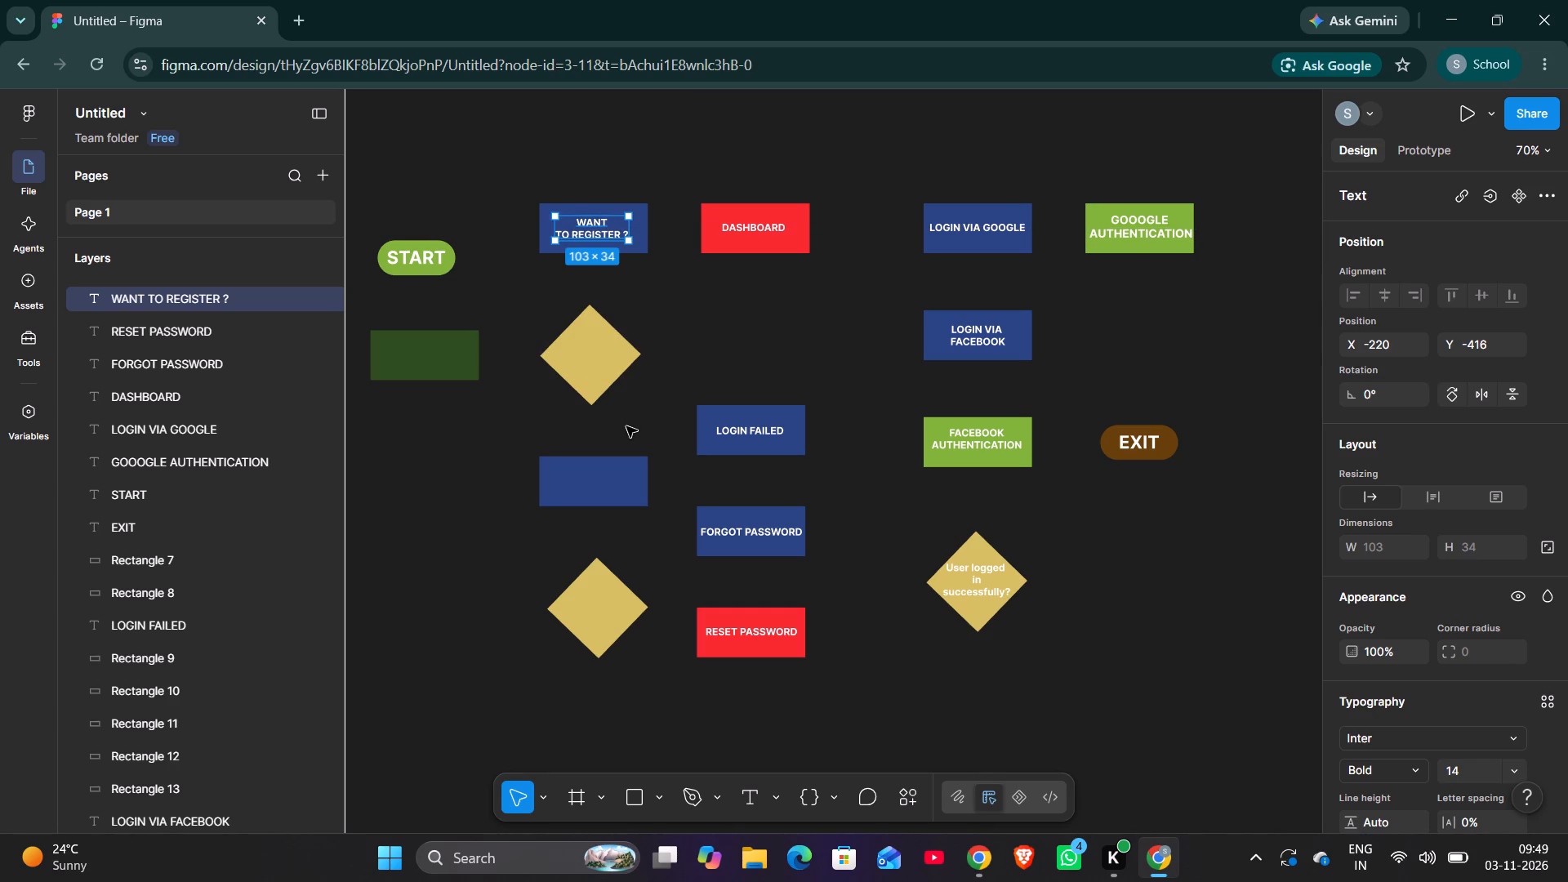
pyautogui.click(562, 272)
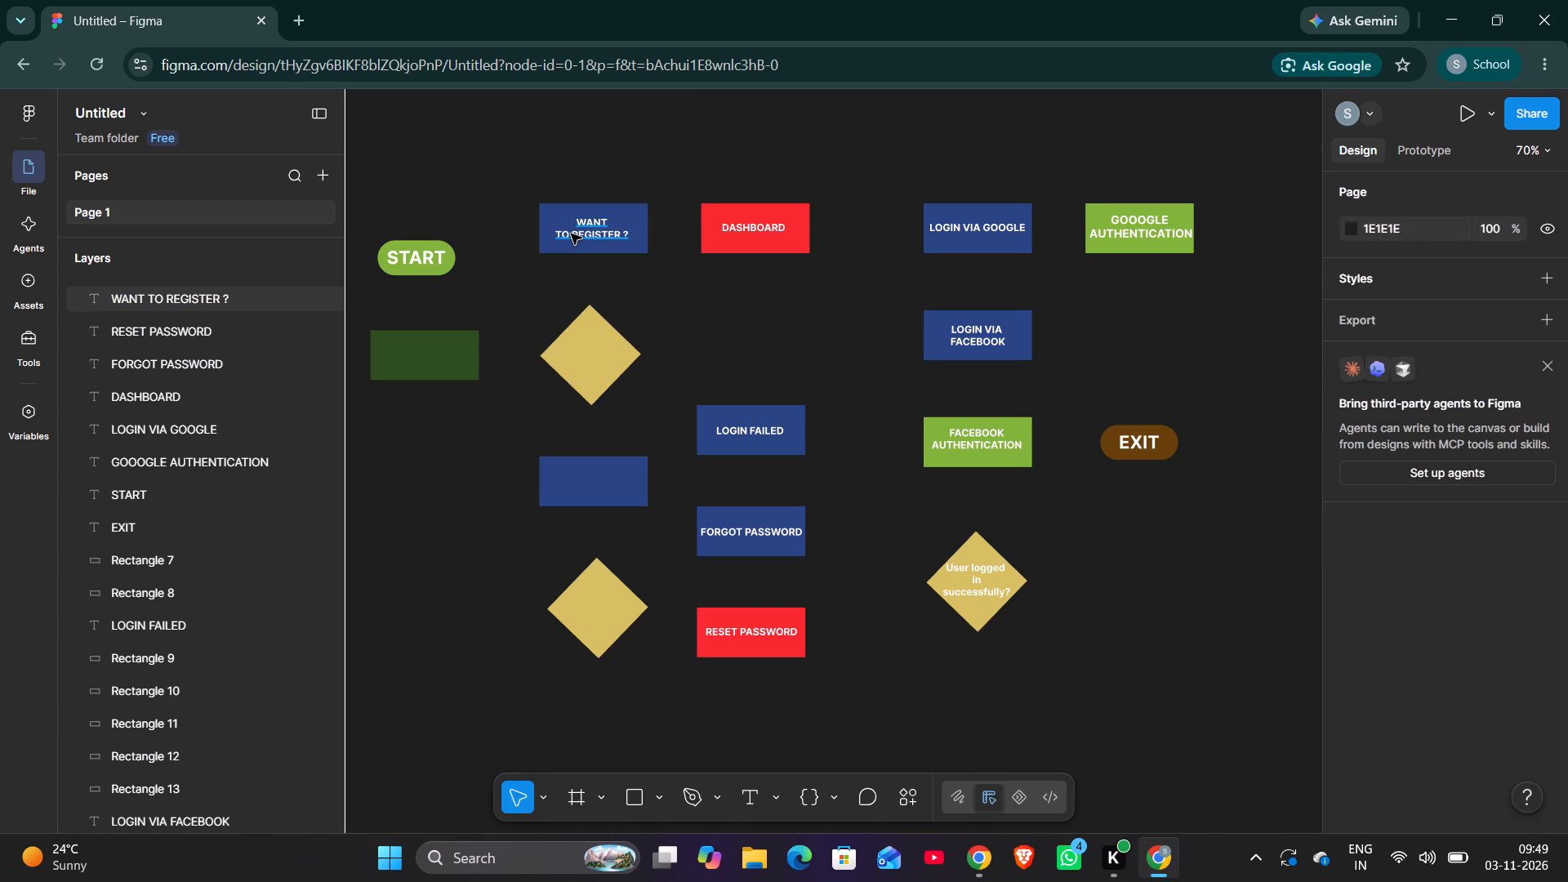
# Change the line break in the WANT TO REGISTER ? label so it reads WANT TO above REGISTER ?.
pyautogui.click(571, 234)
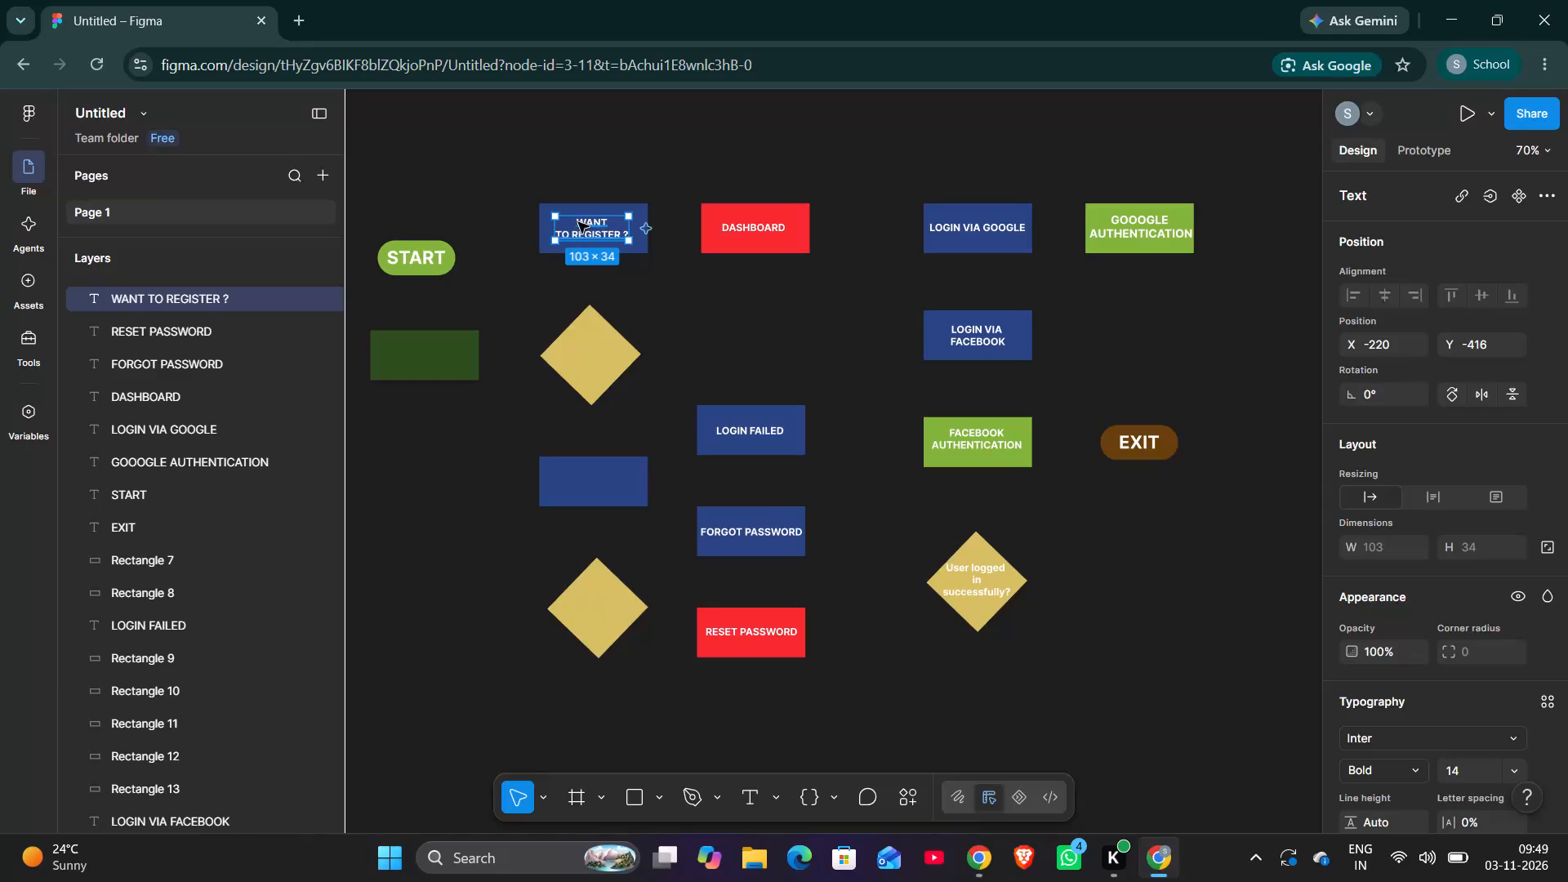
pyautogui.click(561, 229)
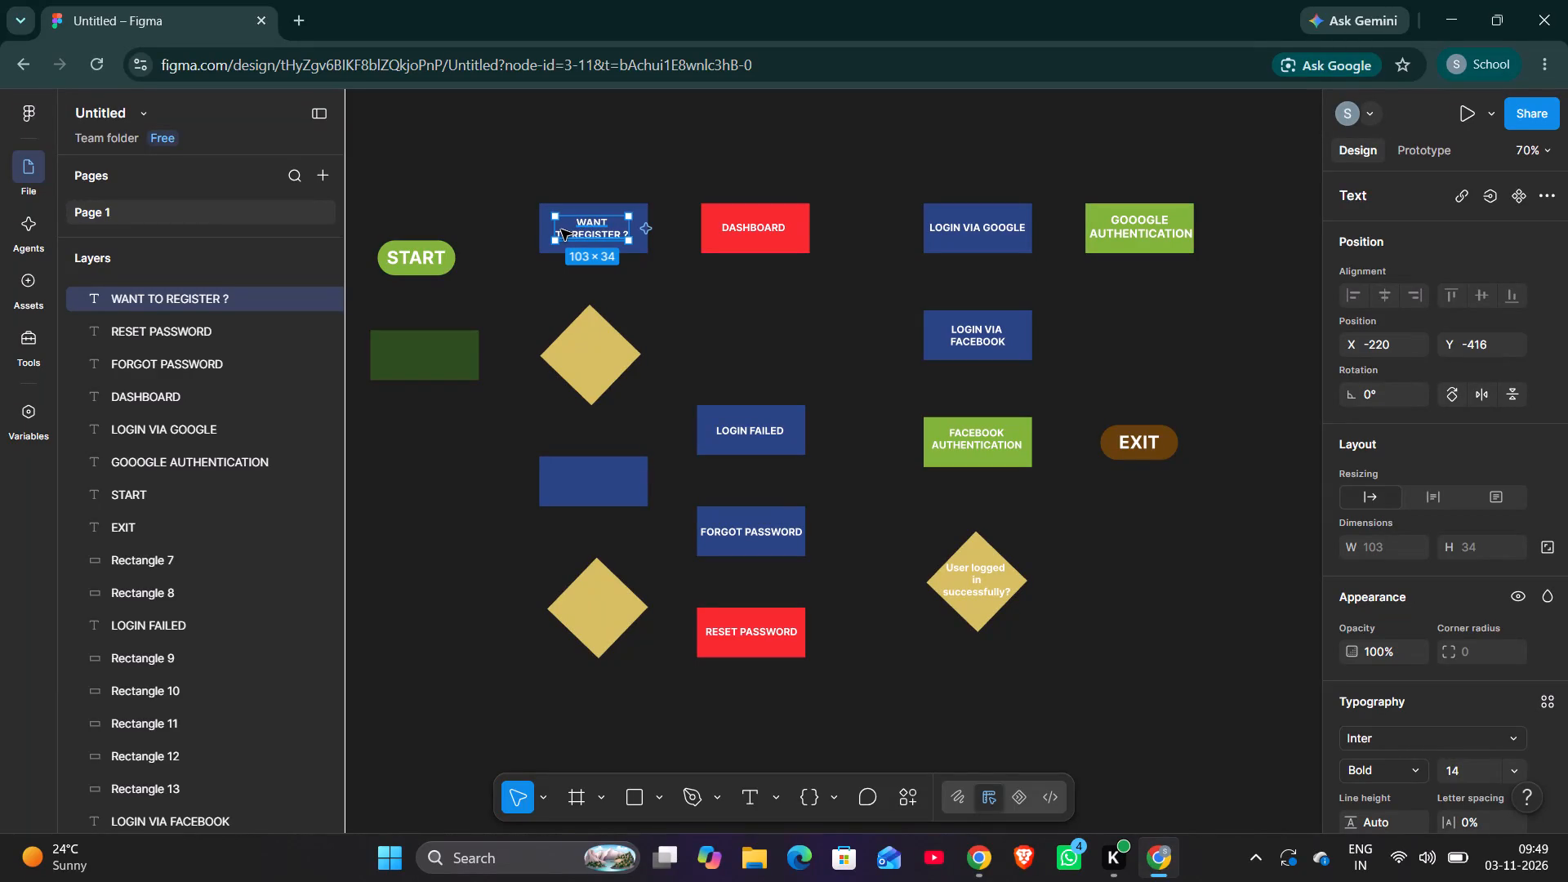
pyautogui.doubleClick(563, 232)
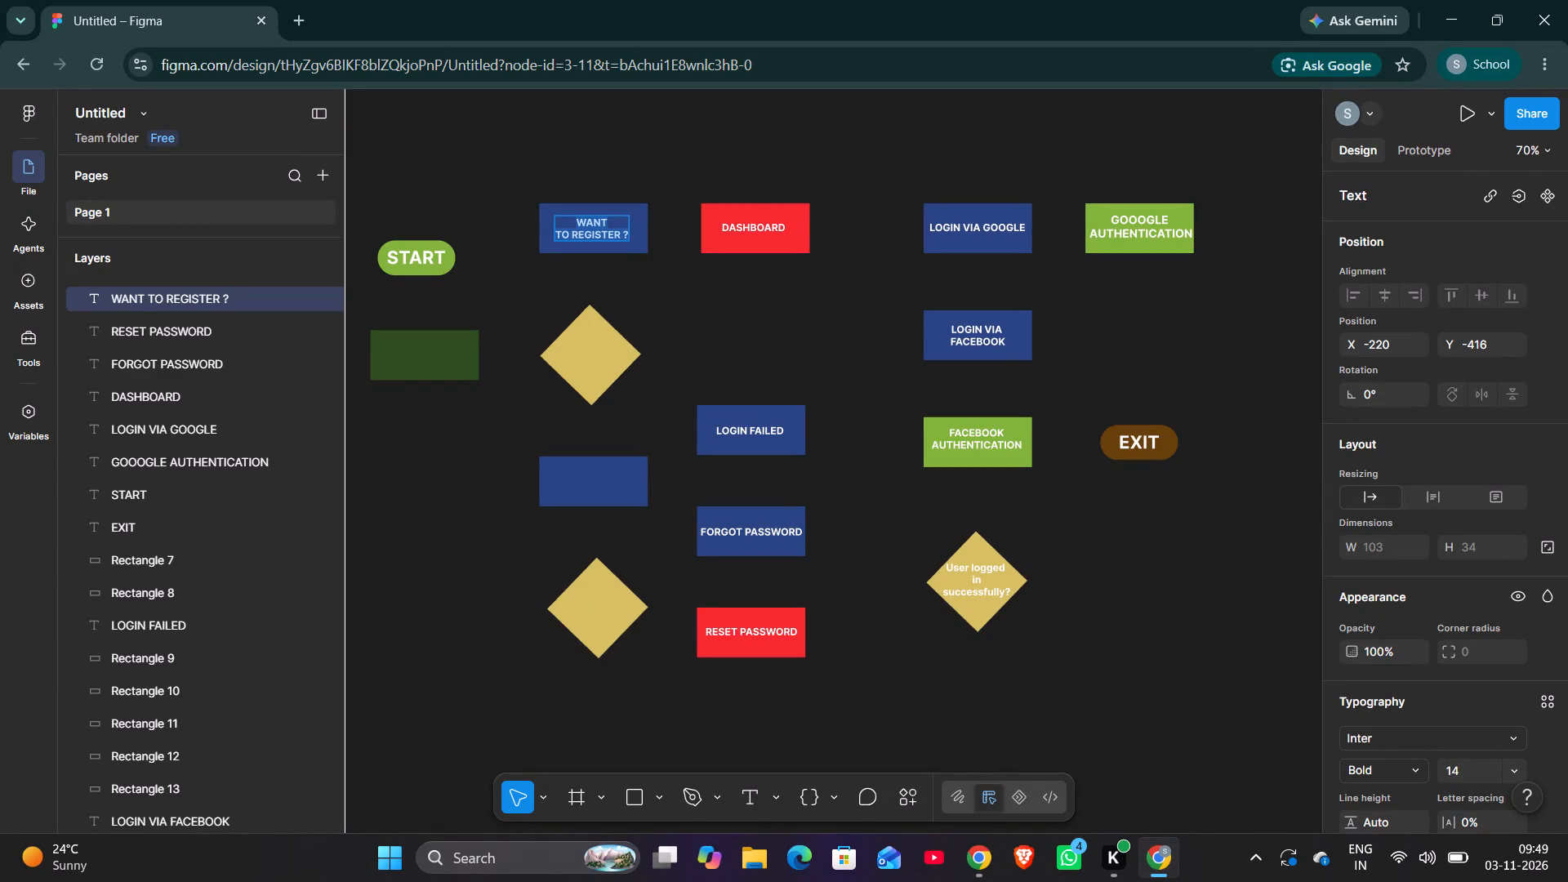
pyautogui.press('Right')
pyautogui.press('Left')
pyautogui.press('Left')
pyautogui.press('Left')
pyautogui.press('Left')
pyautogui.press('Left')
pyautogui.press('Left')
pyautogui.press('Left')
pyautogui.press('Left')
pyautogui.press('Left')
pyautogui.press('Left')
pyautogui.press('Left')
pyautogui.press('Left')
pyautogui.press('Left')
pyautogui.press('BackSpace')
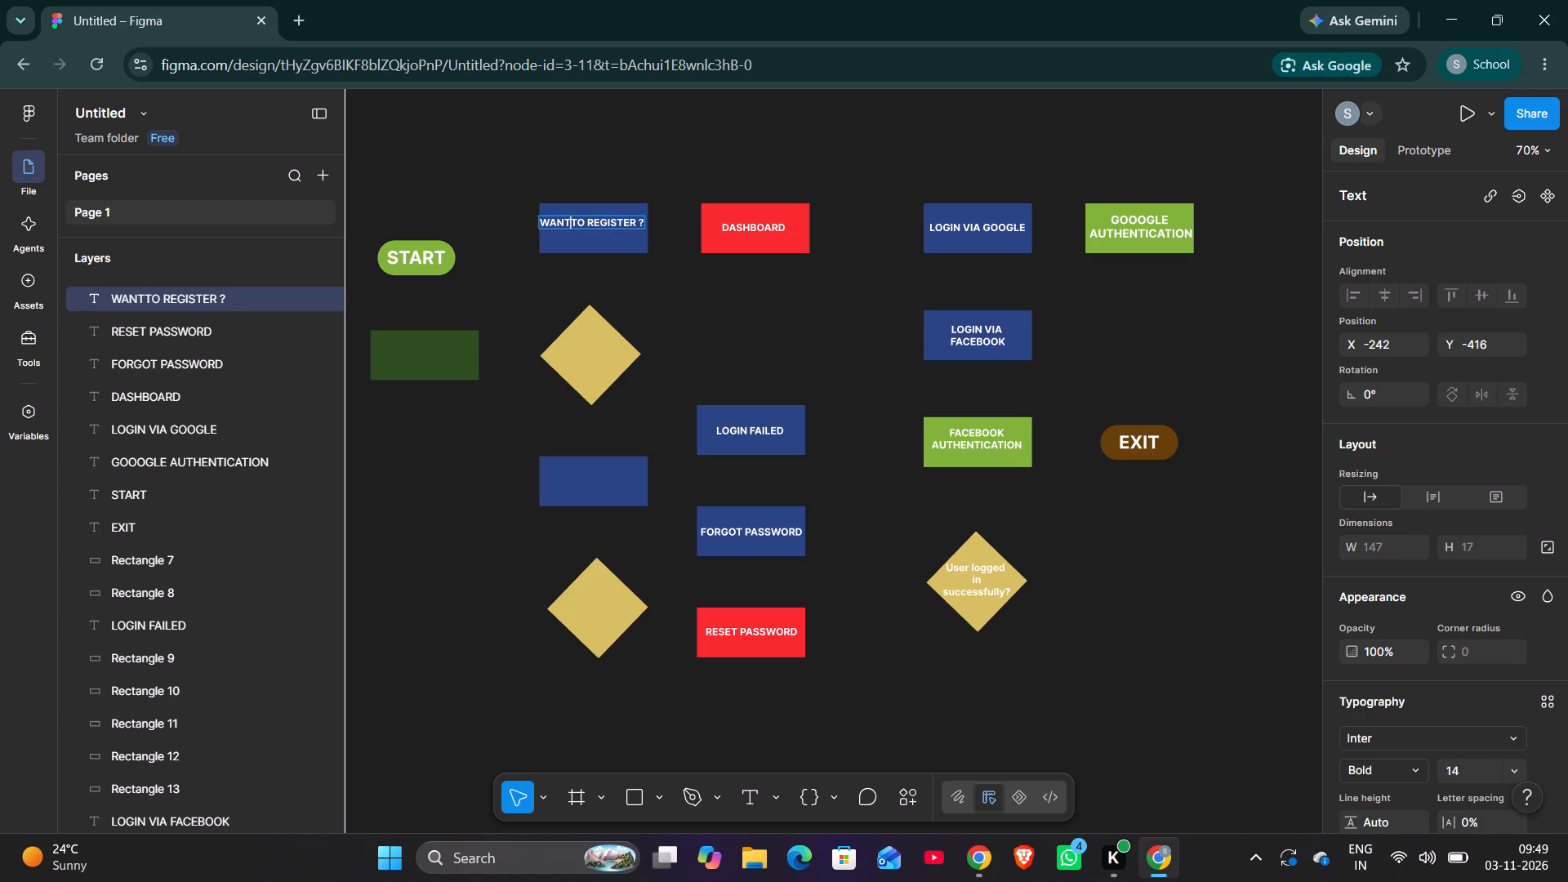
pyautogui.press('space')
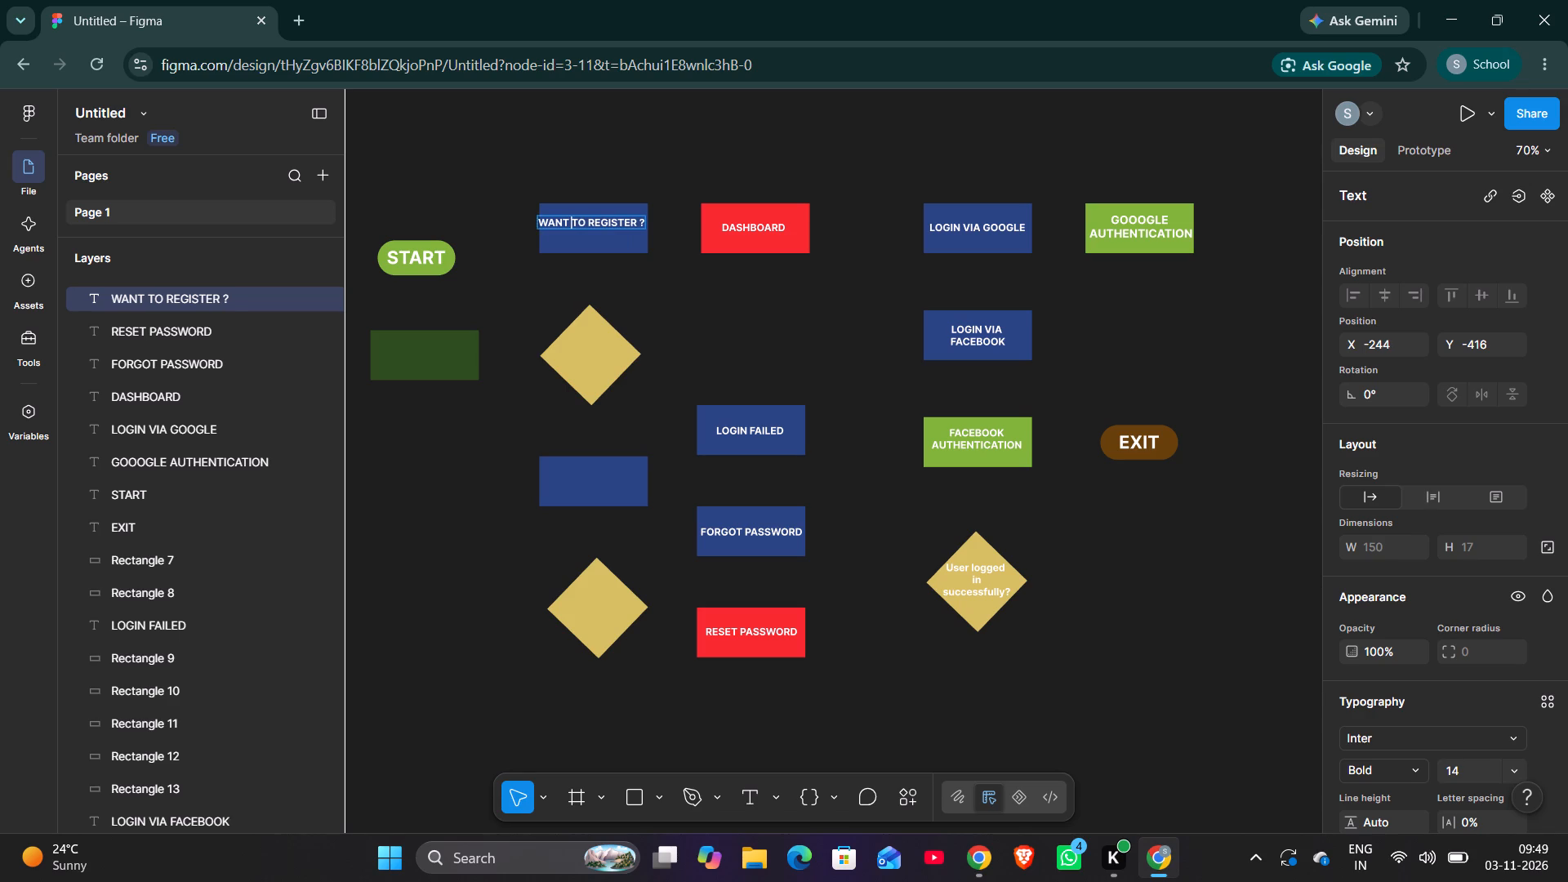
pyautogui.press('Right')
pyautogui.press('Right')
pyautogui.press('Return')
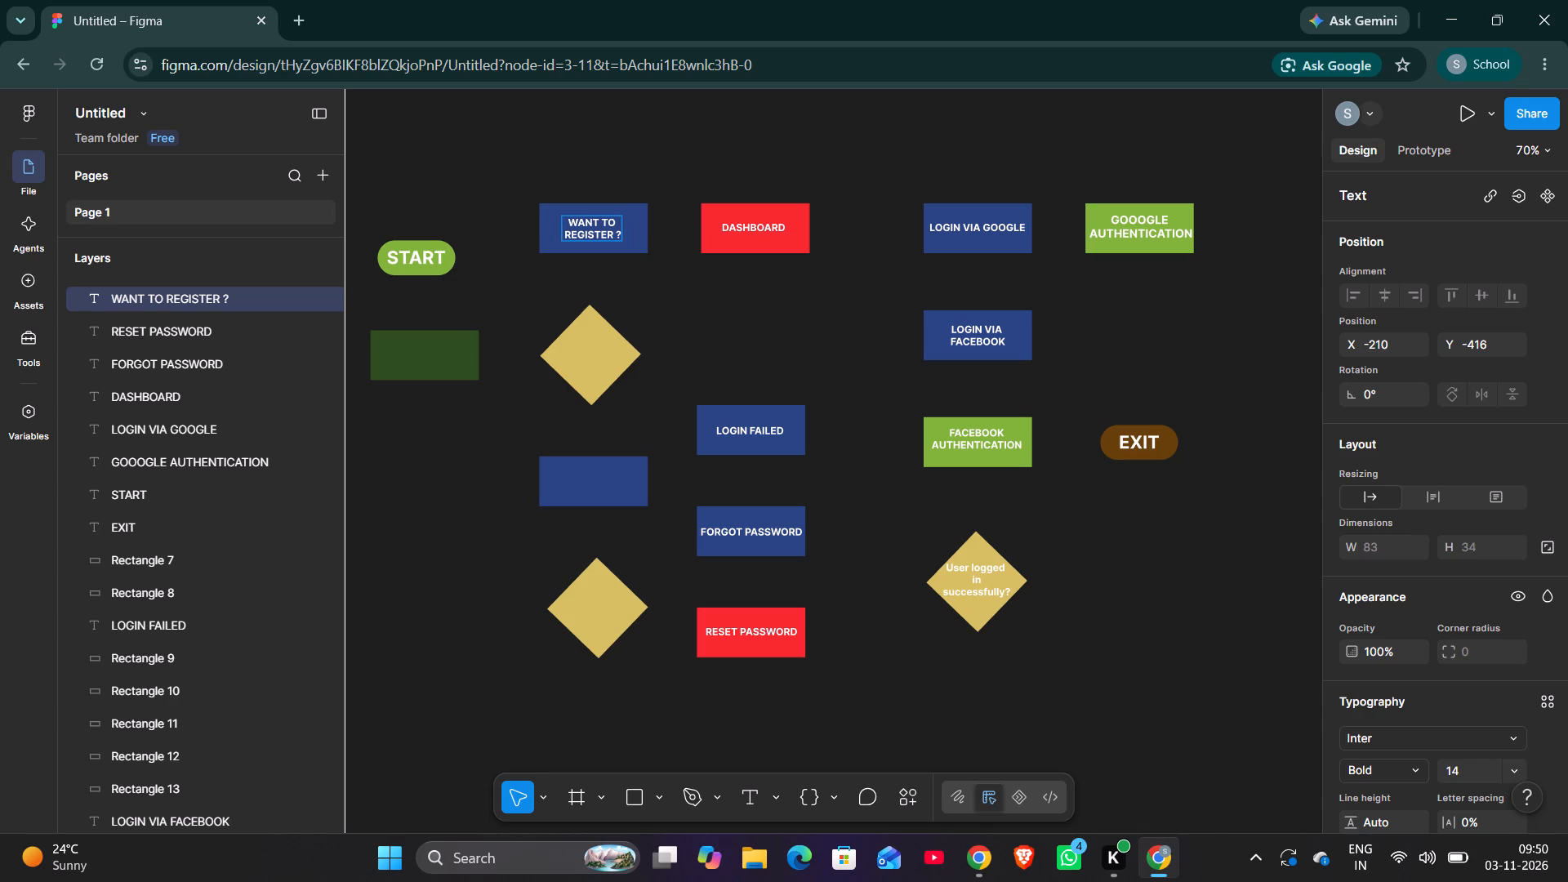
pyautogui.click(685, 297)
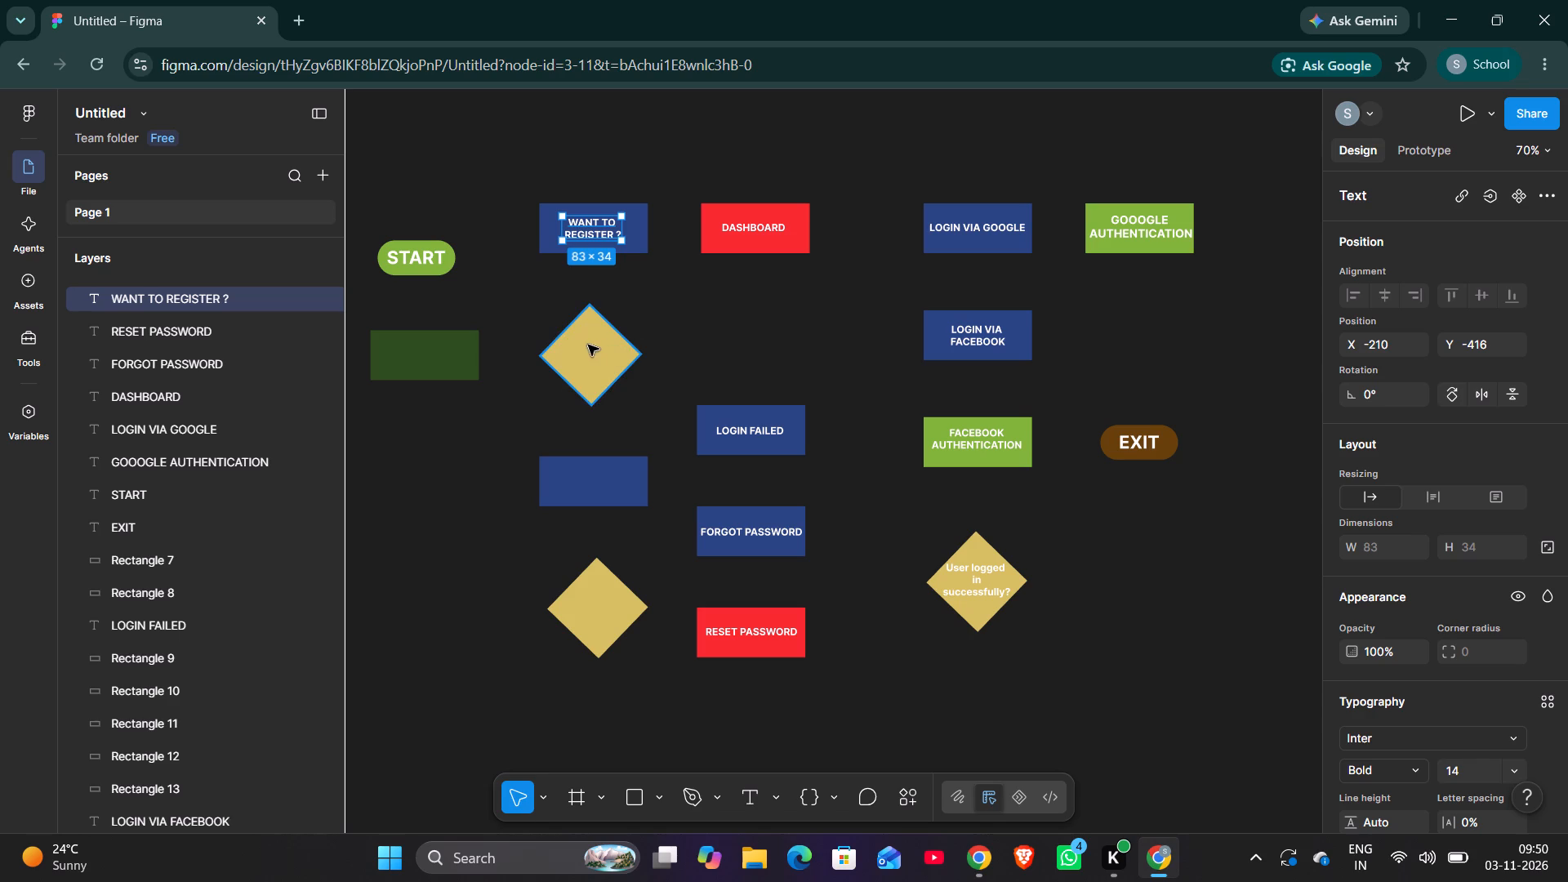
pyautogui.click(675, 346)
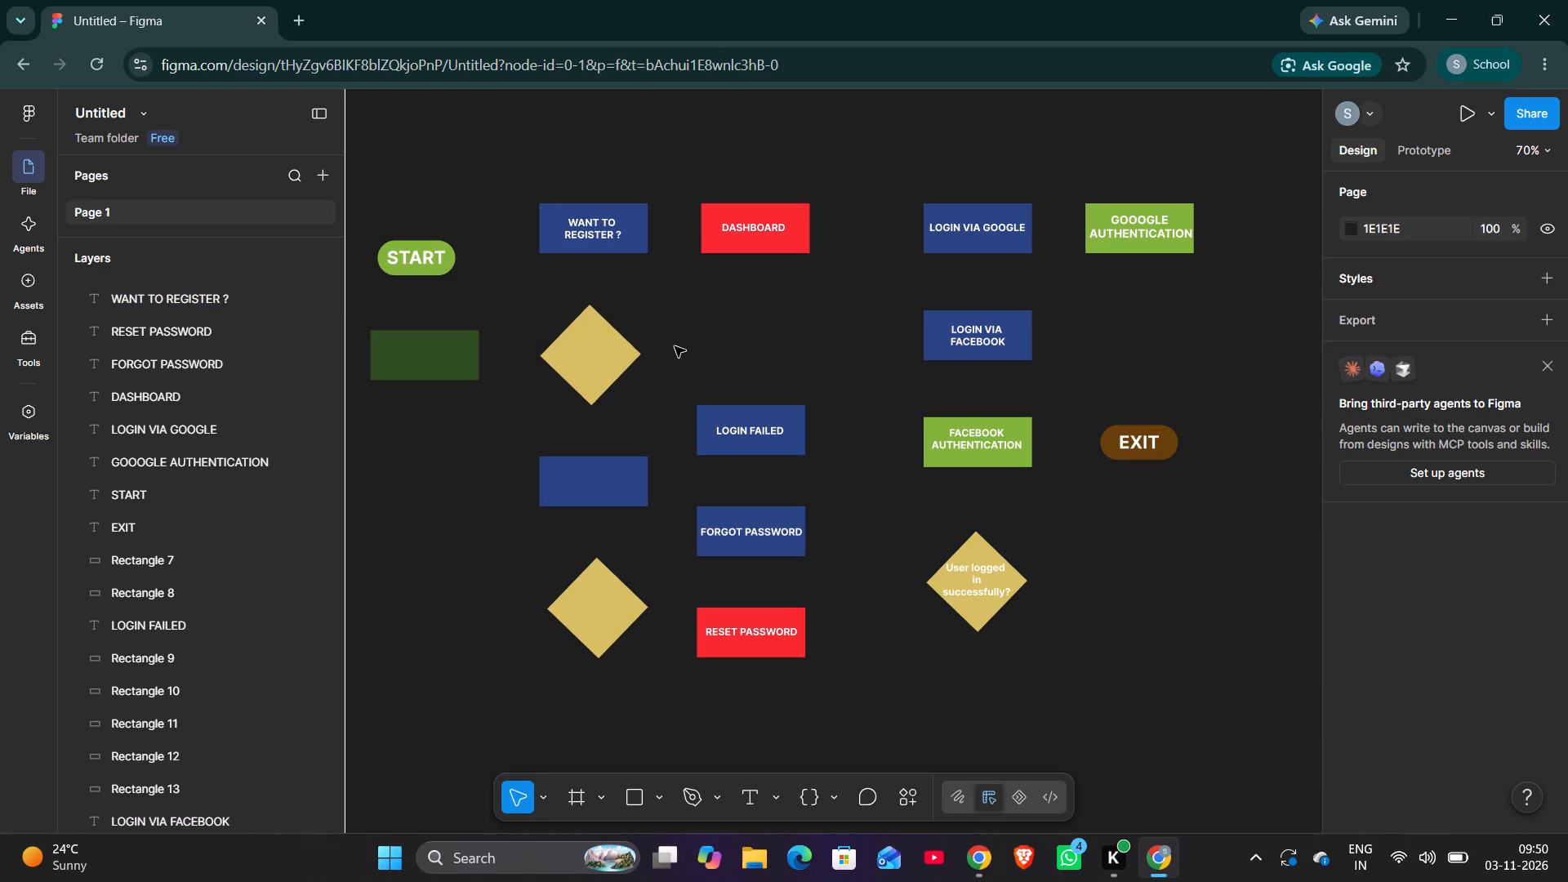
# Nudge the WANT TO REGISTER ? text within its blue rectangle to about X -211, Y -417.
pyautogui.doubleClick(595, 222)
pyautogui.click(655, 265)
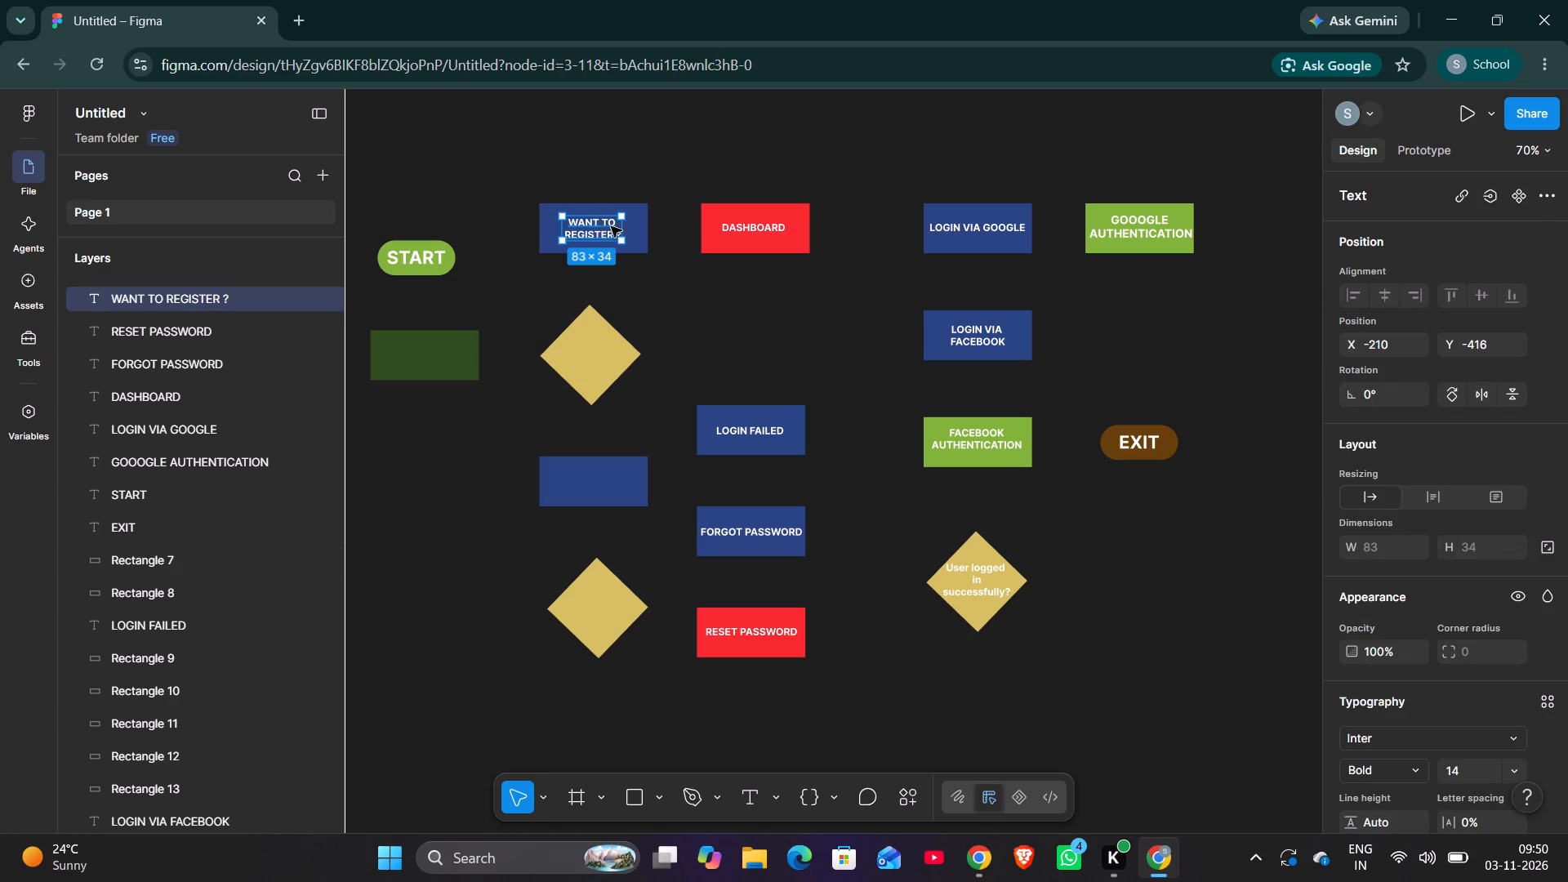
pyautogui.click(590, 225)
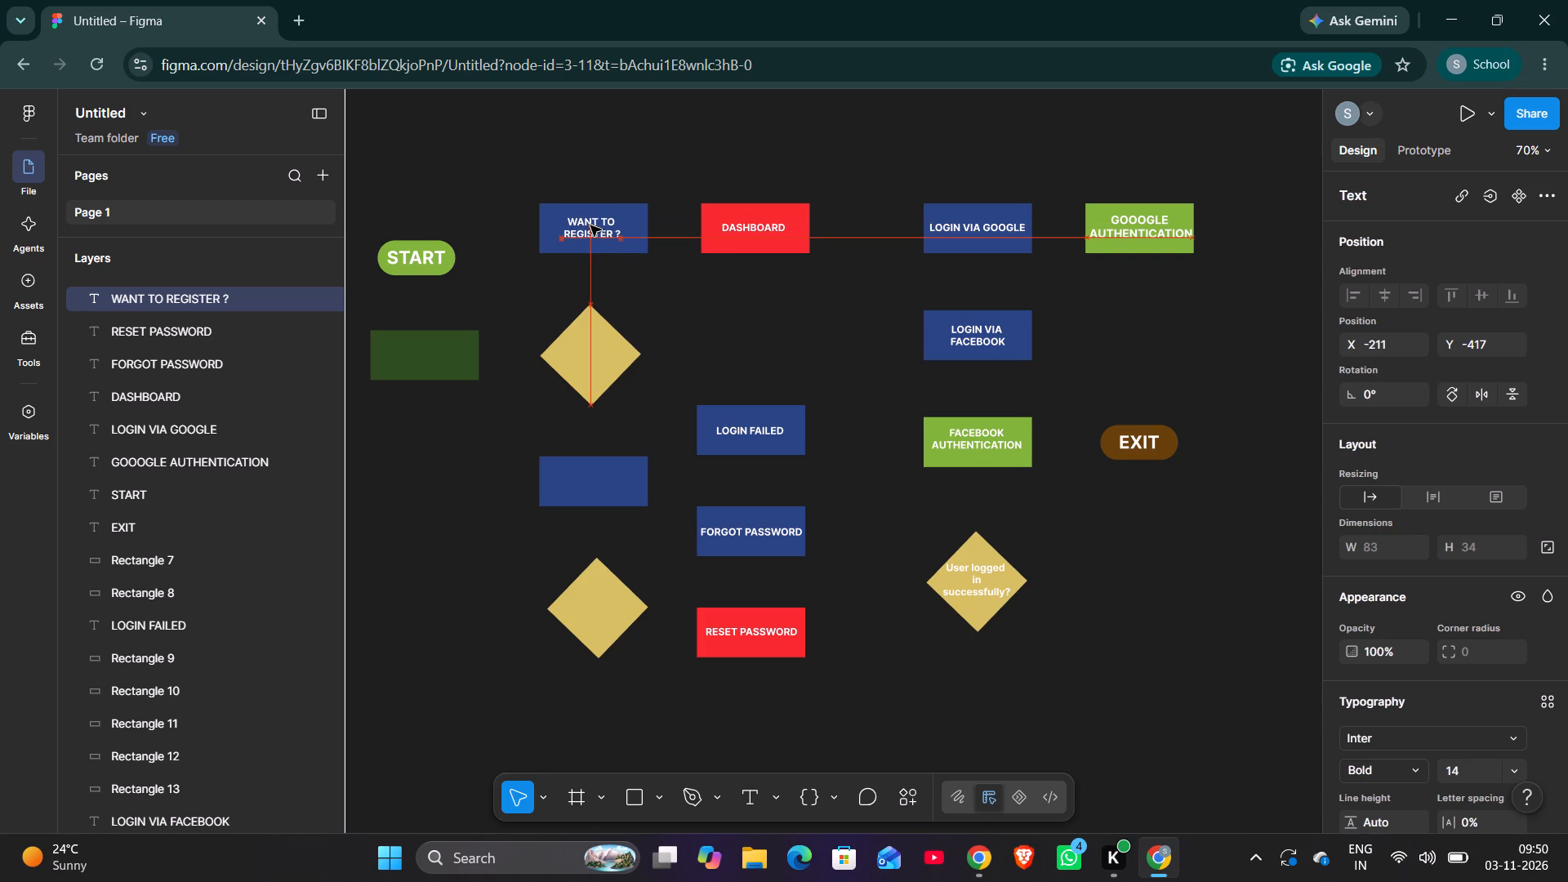
pyautogui.click(669, 320)
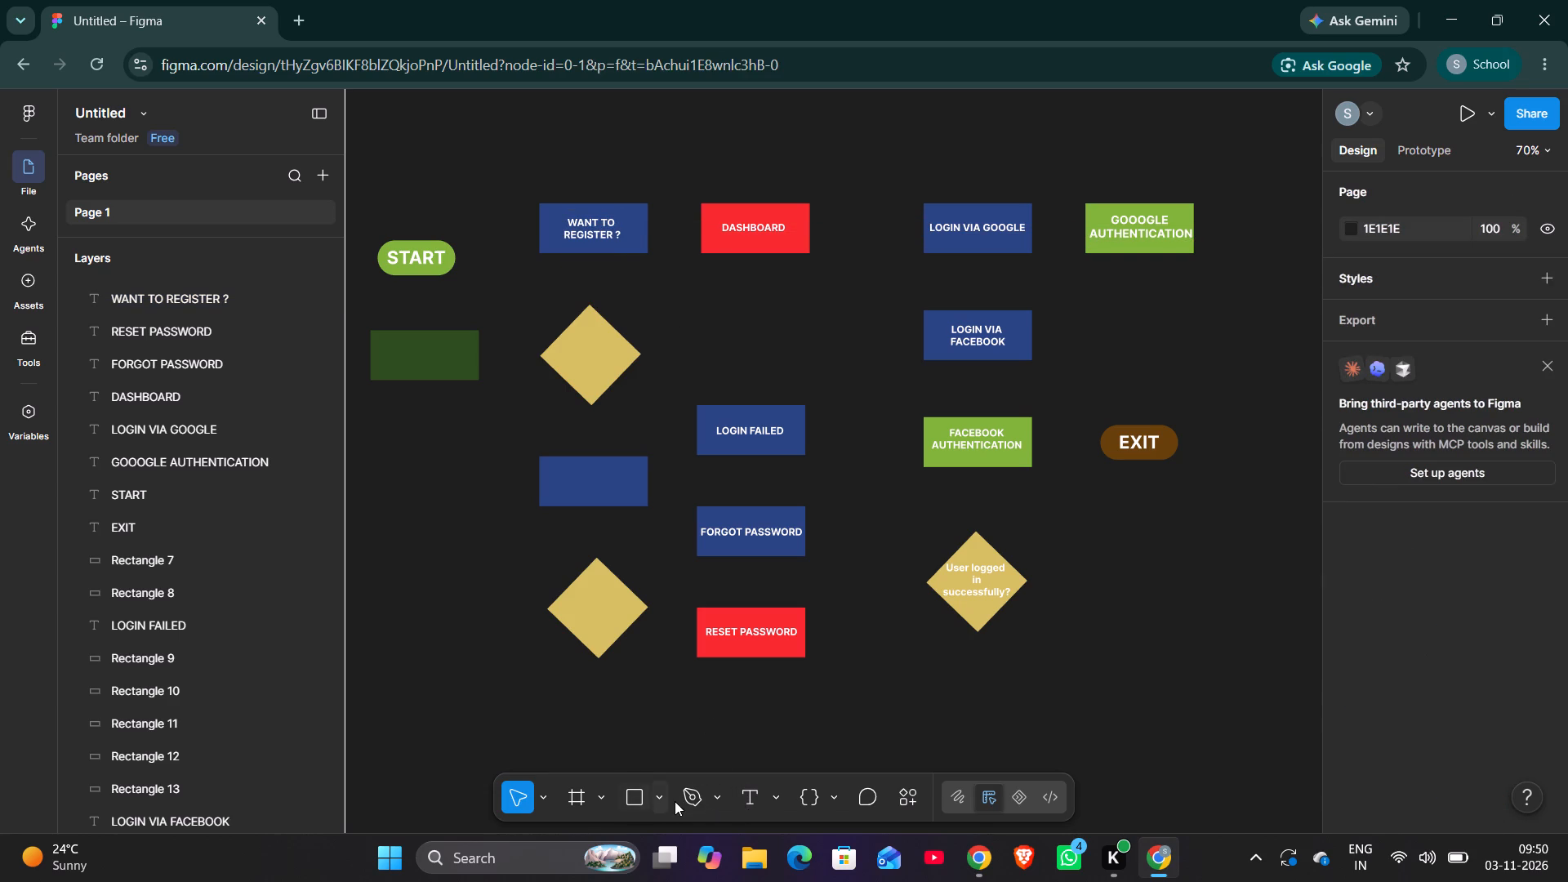
# Add the two-line text label Already a member ? on the upper yellow diamond below WANT TO REGISTER ?.
pyautogui.click(752, 800)
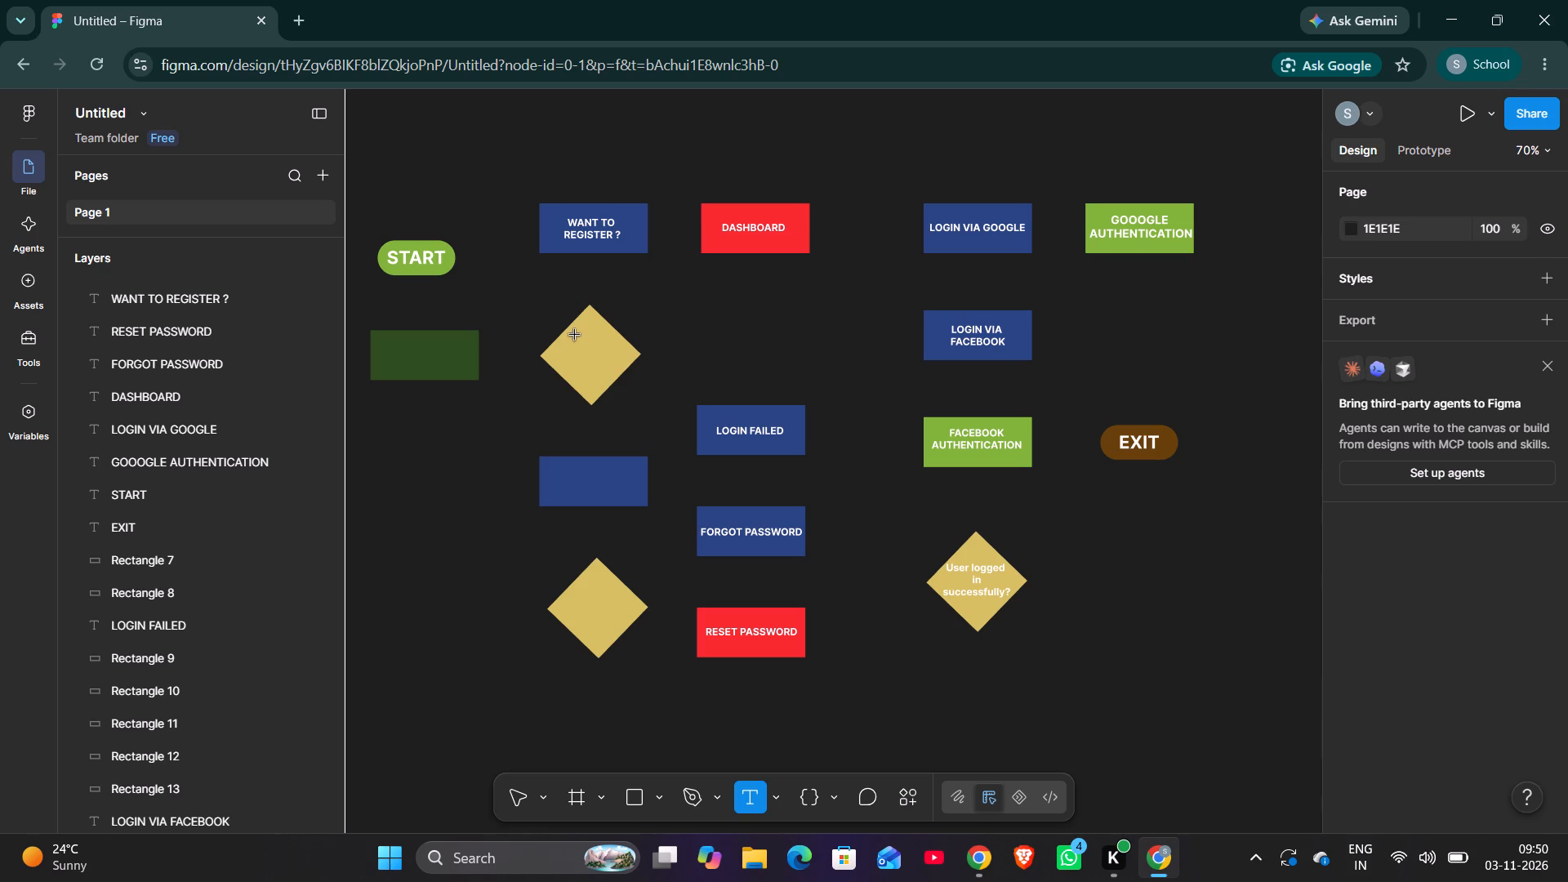
pyautogui.click(575, 335)
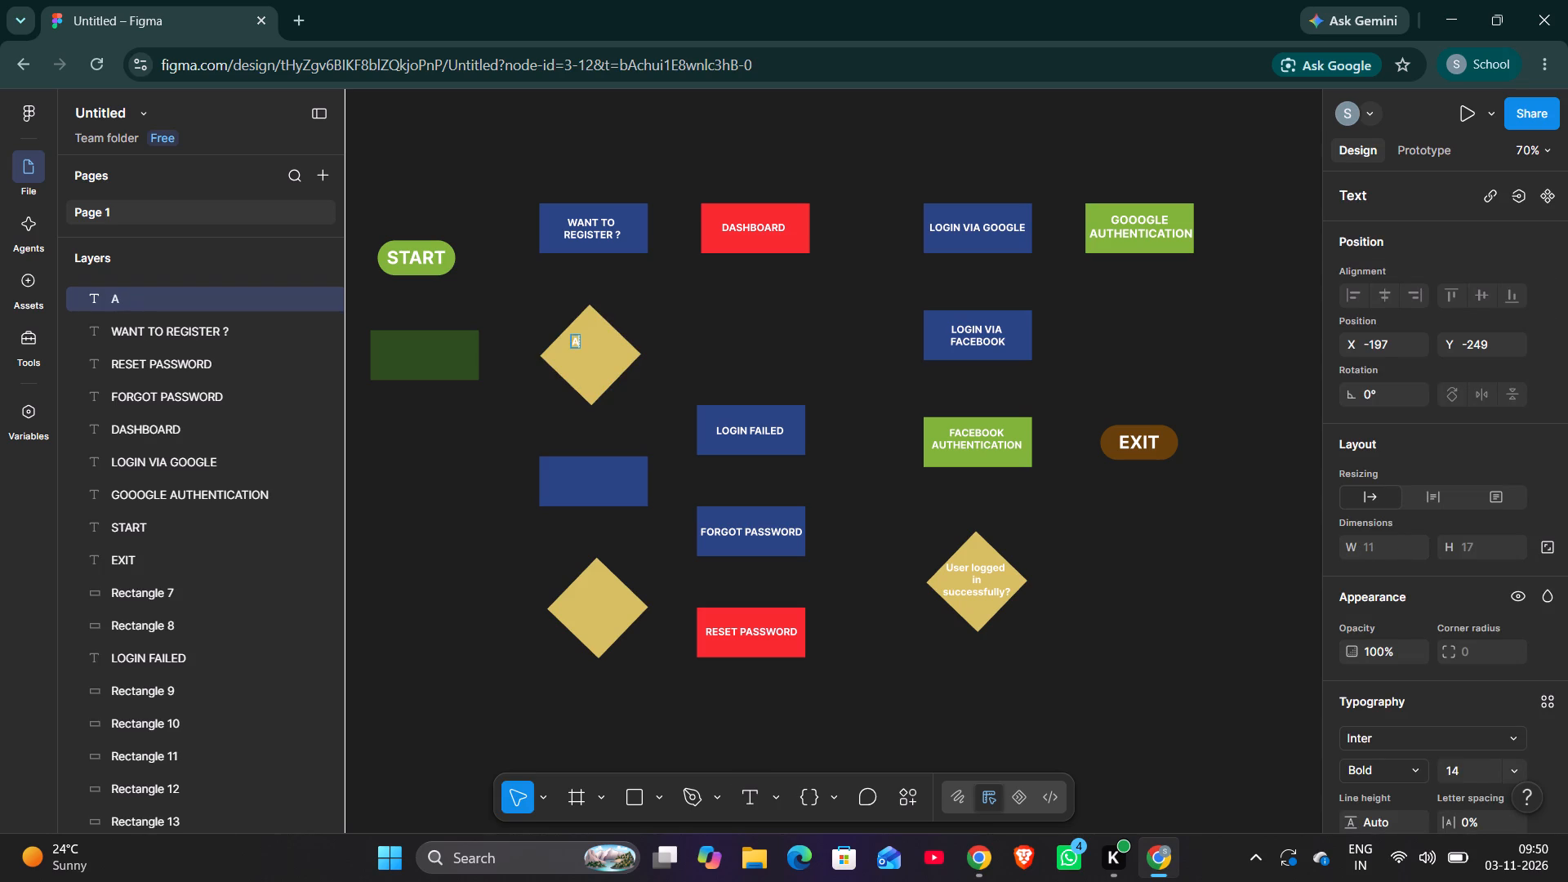
pyautogui.write('lrea')
pyautogui.write('dy')
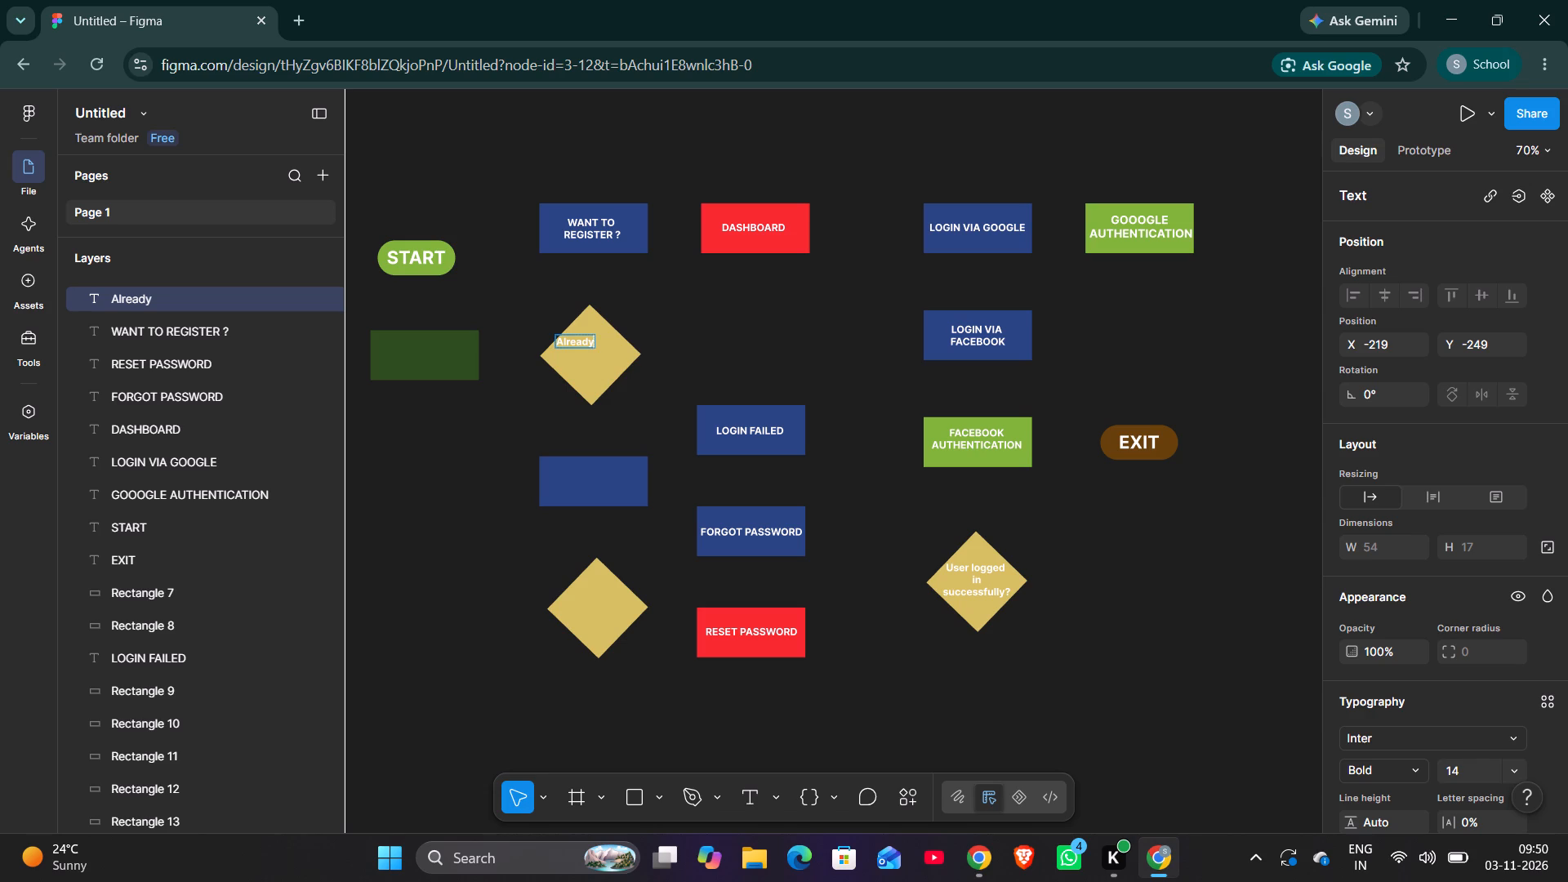
pyautogui.press('space')
pyautogui.write('a')
pyautogui.press('space')
pyautogui.press('BackSpace')
pyautogui.press('Return')
pyautogui.write('mem')
pyautogui.write('ber')
pyautogui.press('space')
pyautogui.write('?')
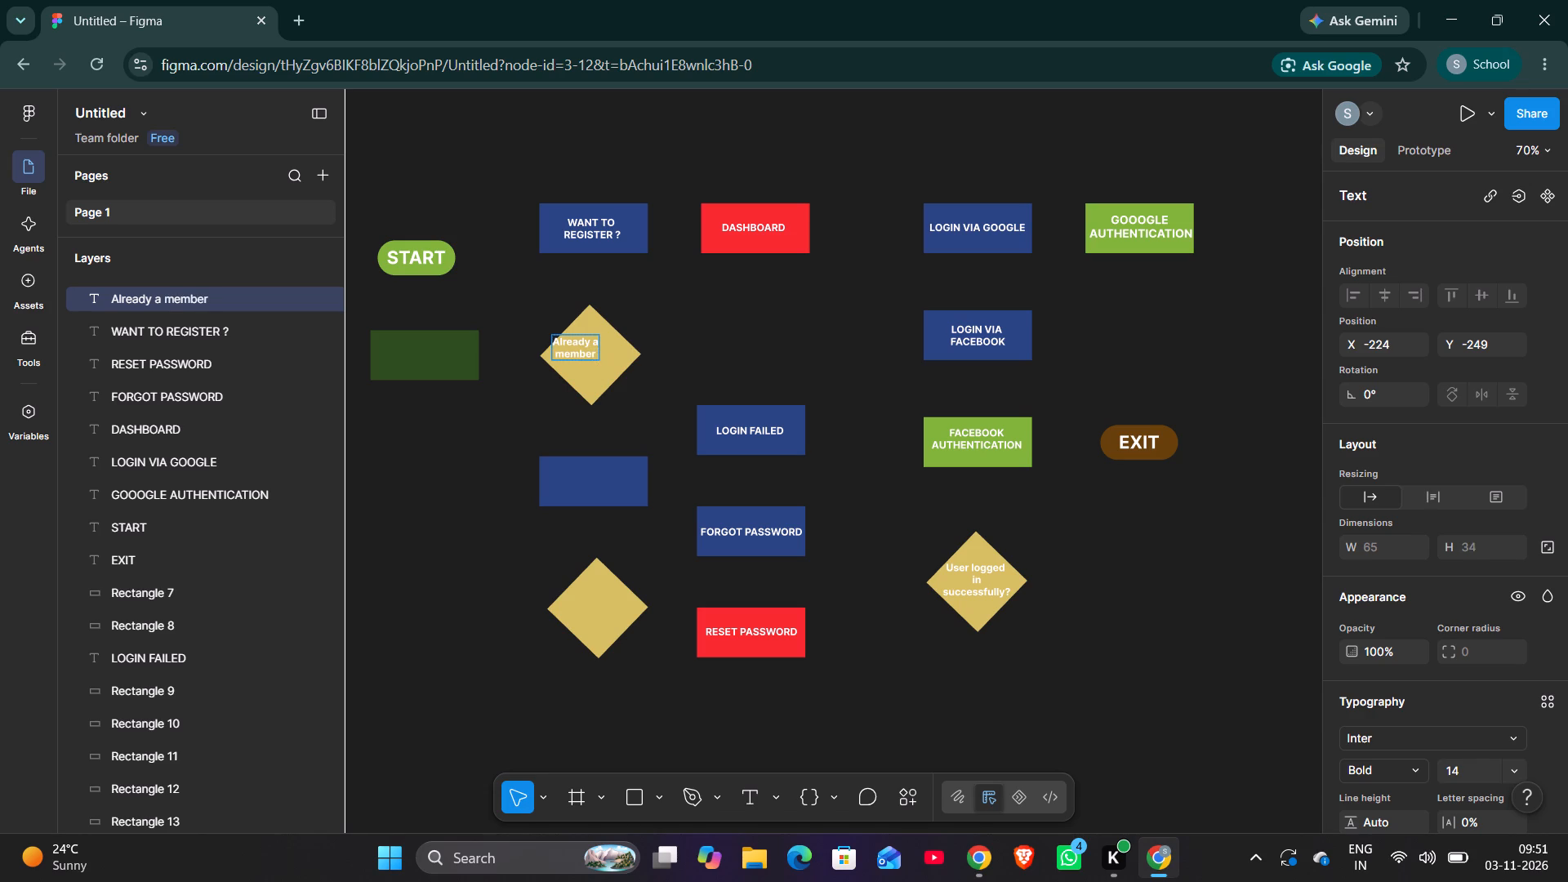
# Move the Already a member ? text to the middle of the upper yellow diamond.
pyautogui.click(505, 400)
pyautogui.click(523, 425)
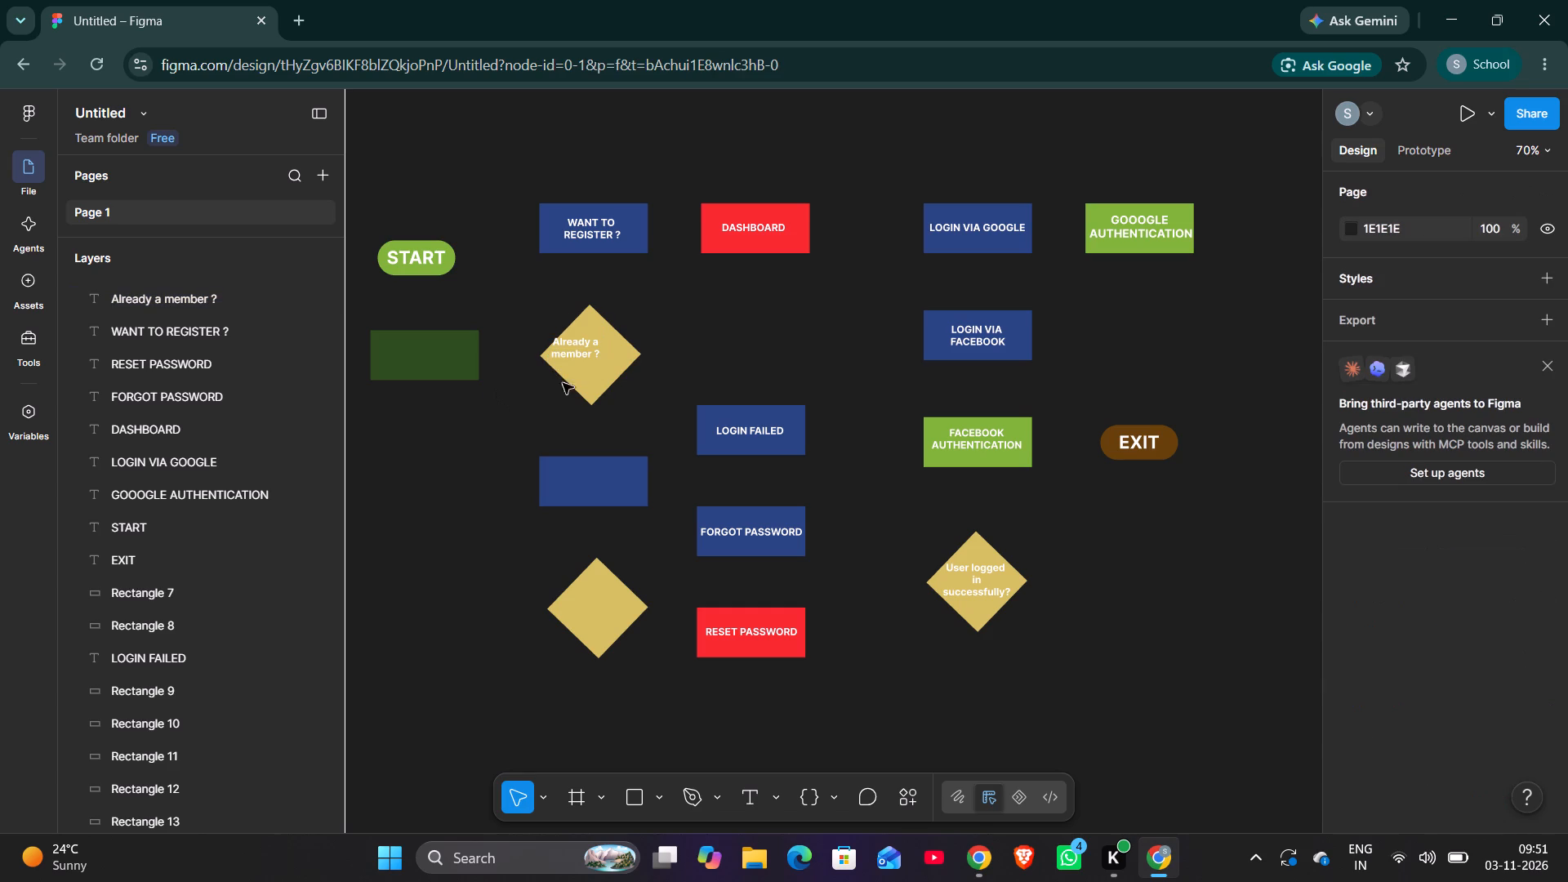
pyautogui.click(571, 353)
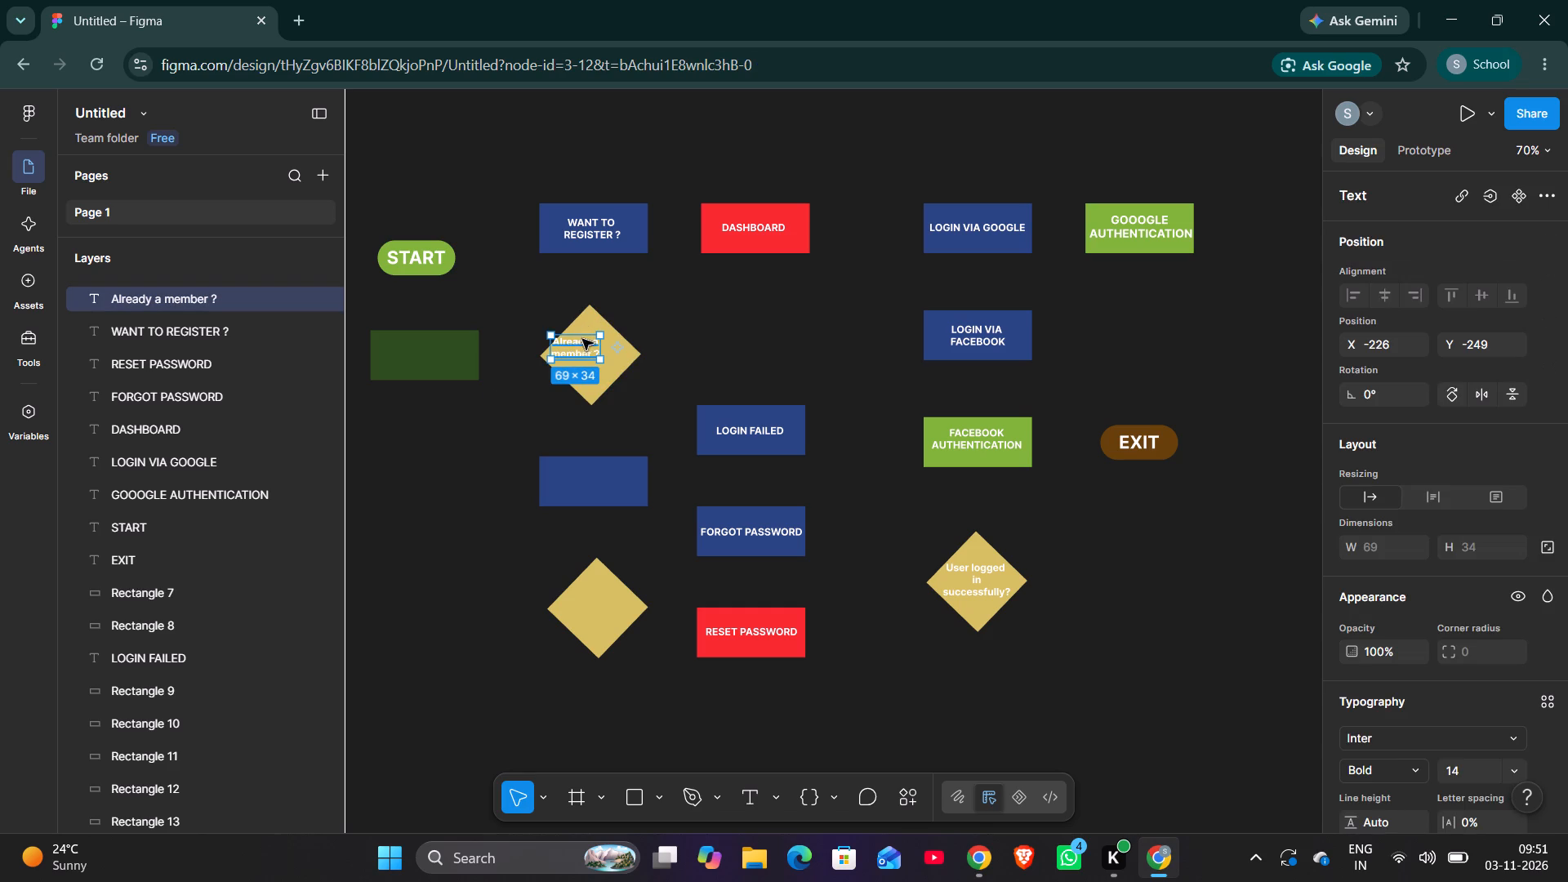
pyautogui.moveTo(576, 348); pyautogui.dragTo(589, 355)
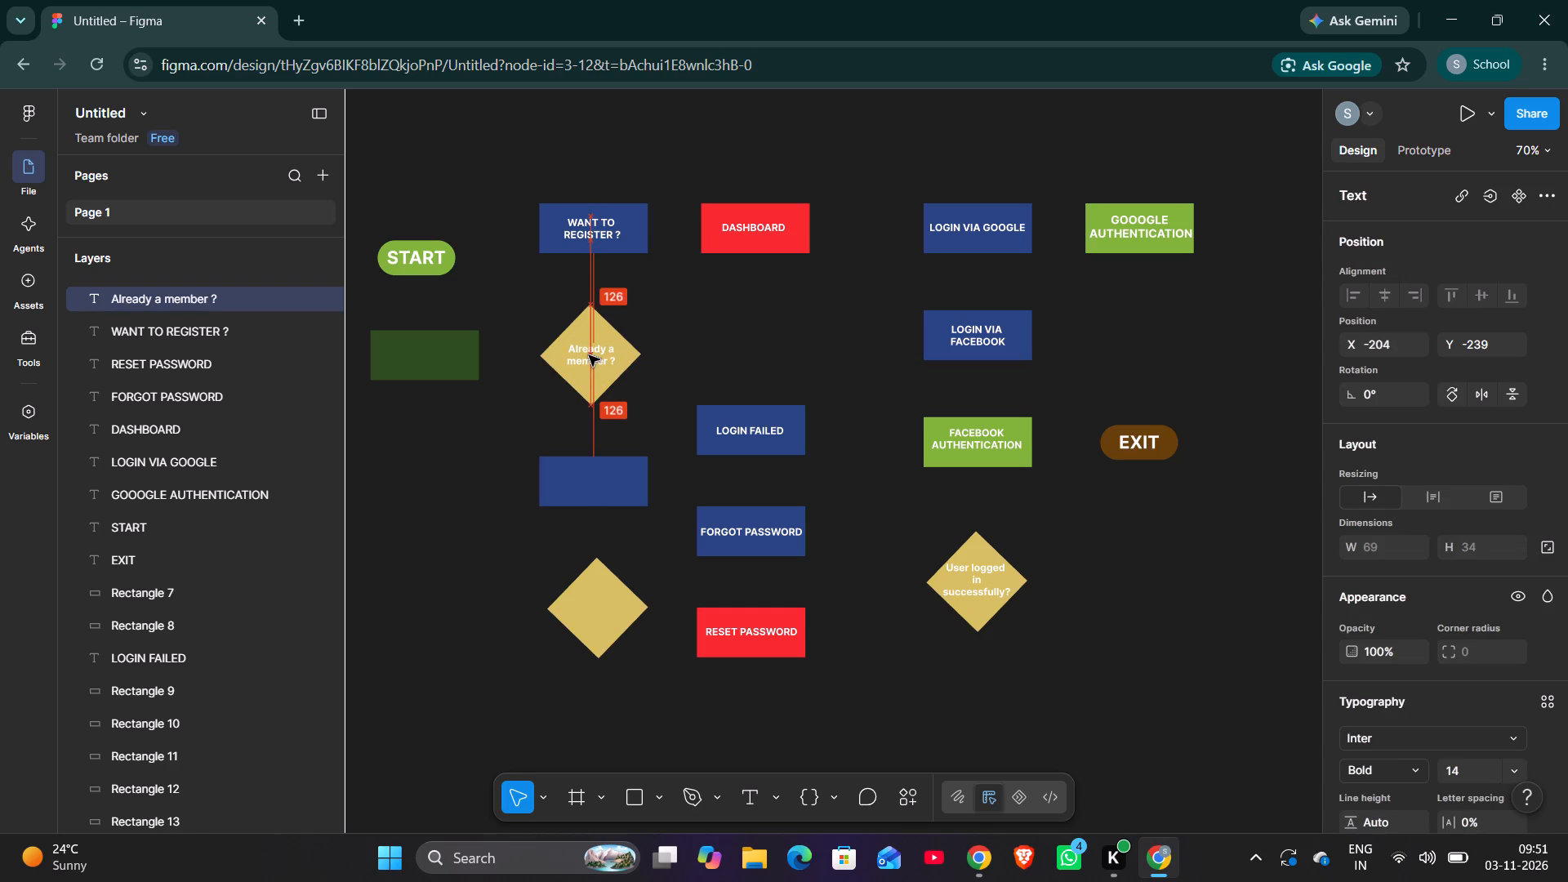
pyautogui.moveTo(589, 355); pyautogui.dragTo(589, 353)
pyautogui.click(630, 434)
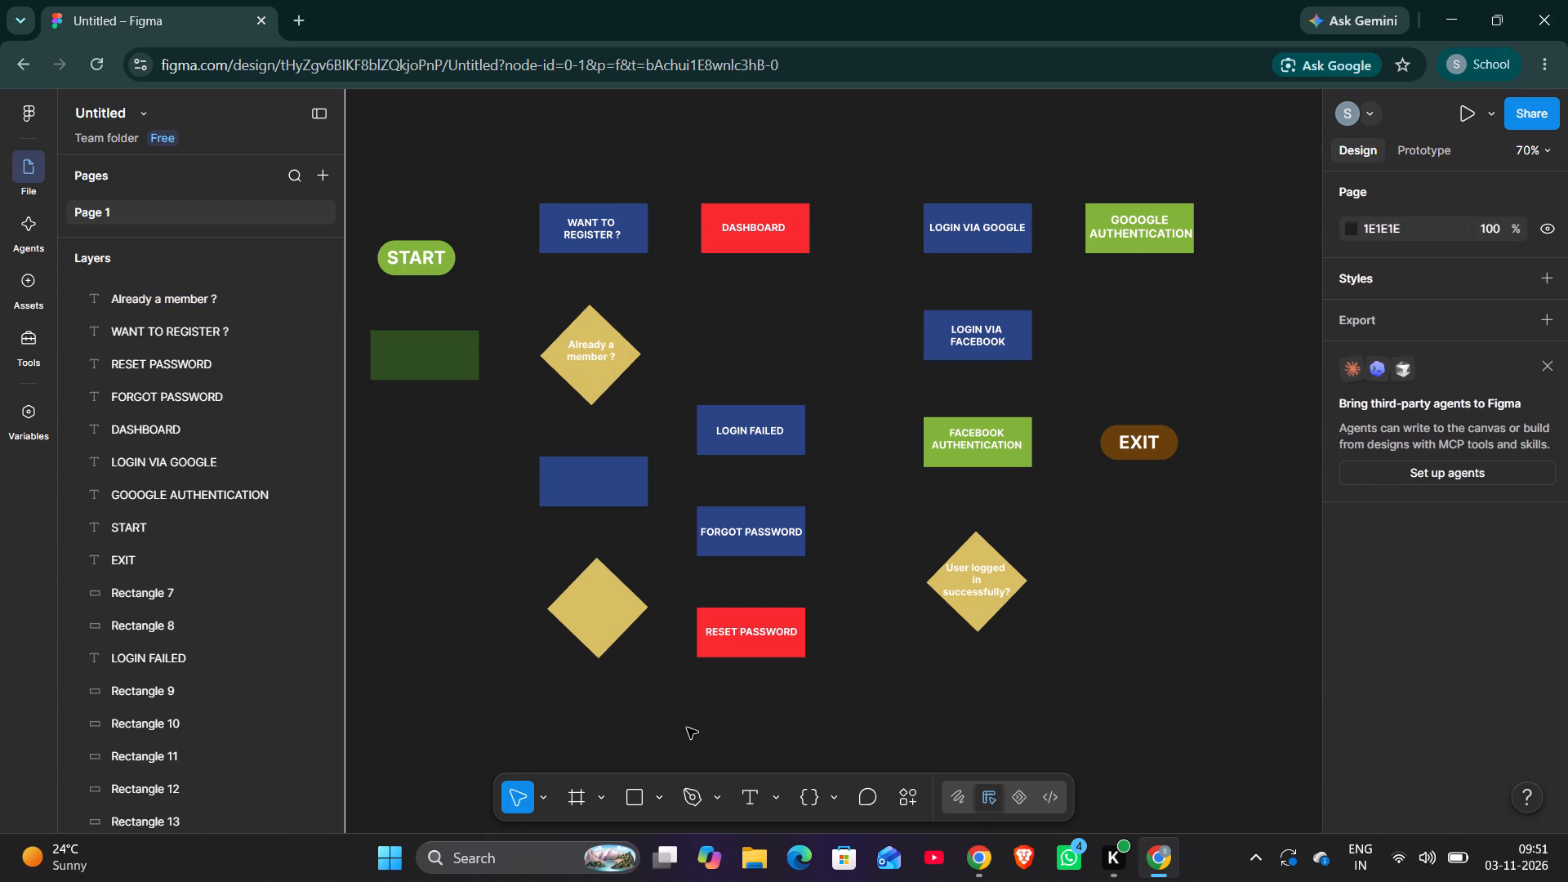
# Add the two-line text label ENTER EMAIL AND PASSWORD on the empty blue rectangle below the Already a member ? diamond.
pyautogui.click(742, 804)
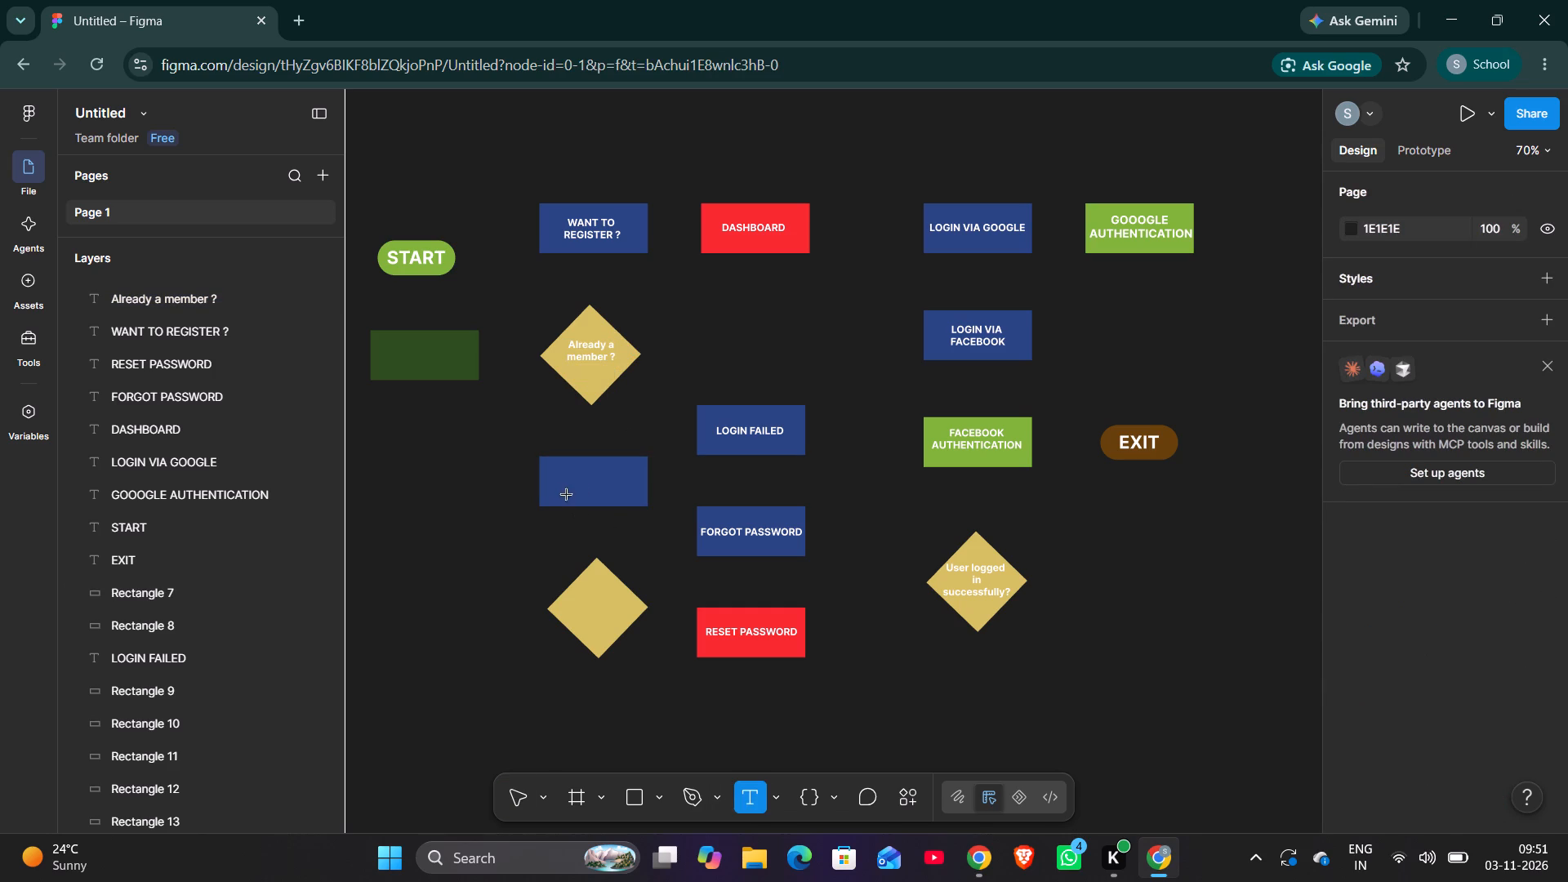
pyautogui.click(561, 482)
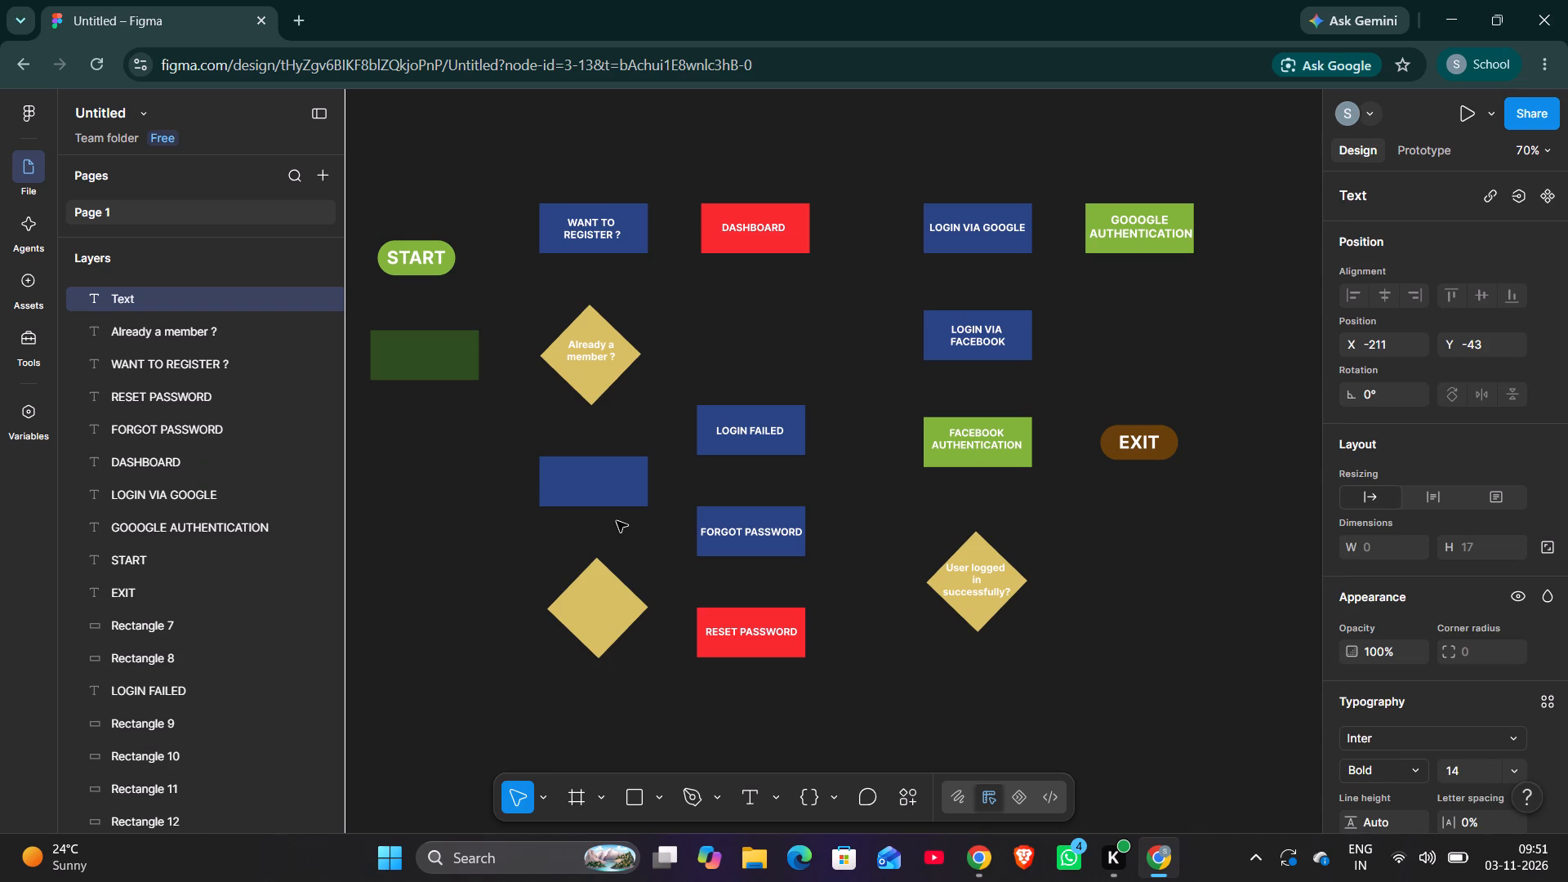
pyautogui.write('ENTER')
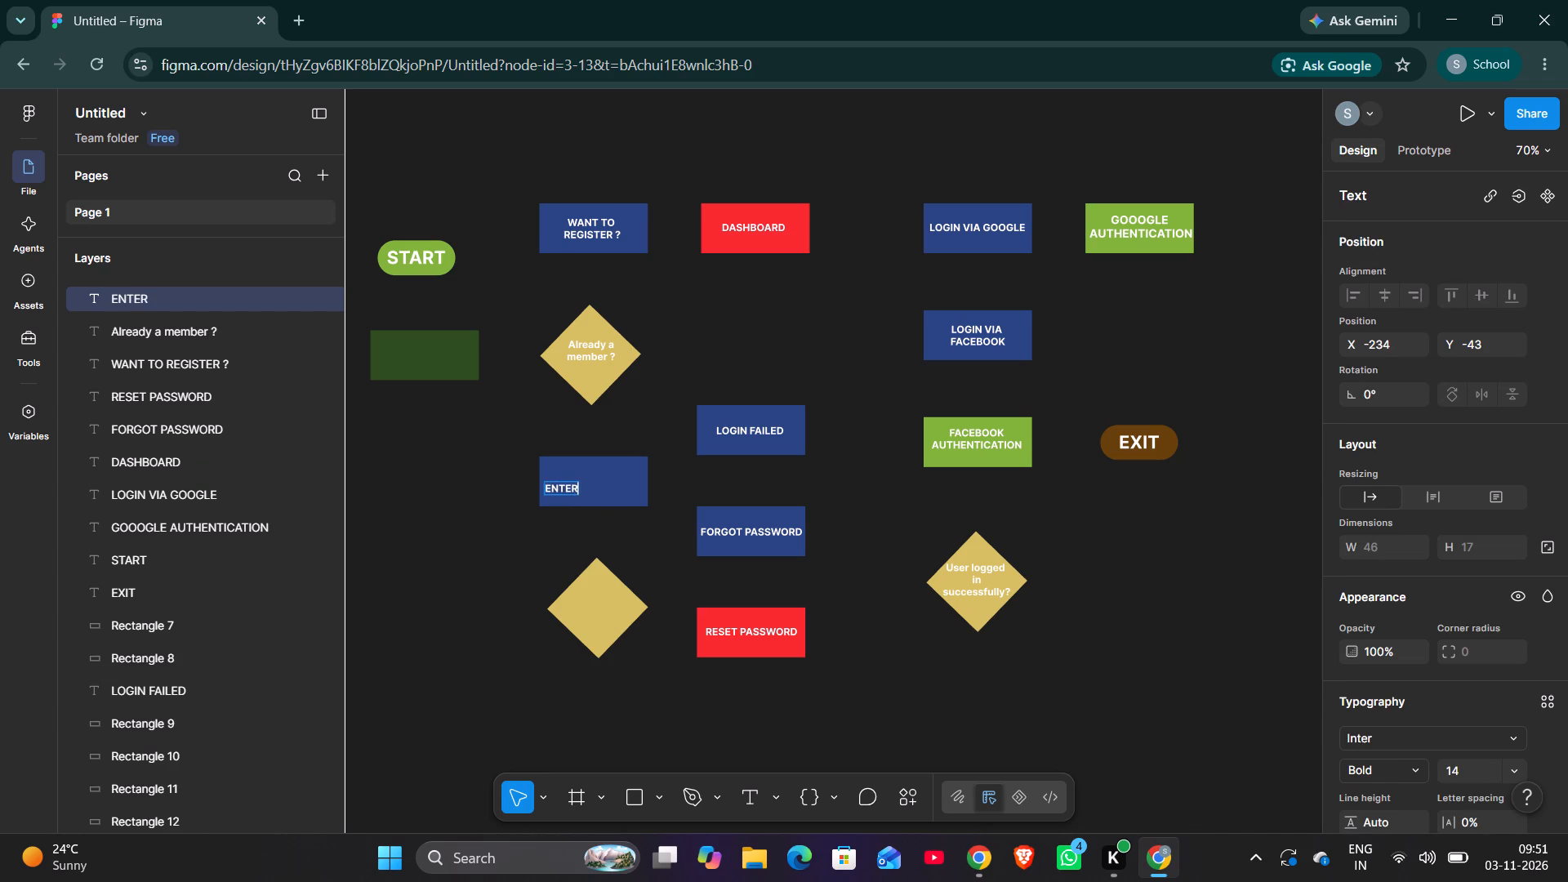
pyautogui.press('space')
# Add the word EMAIL after ENTER in the text label on the blue rectangle below the Already a member ? diamond.
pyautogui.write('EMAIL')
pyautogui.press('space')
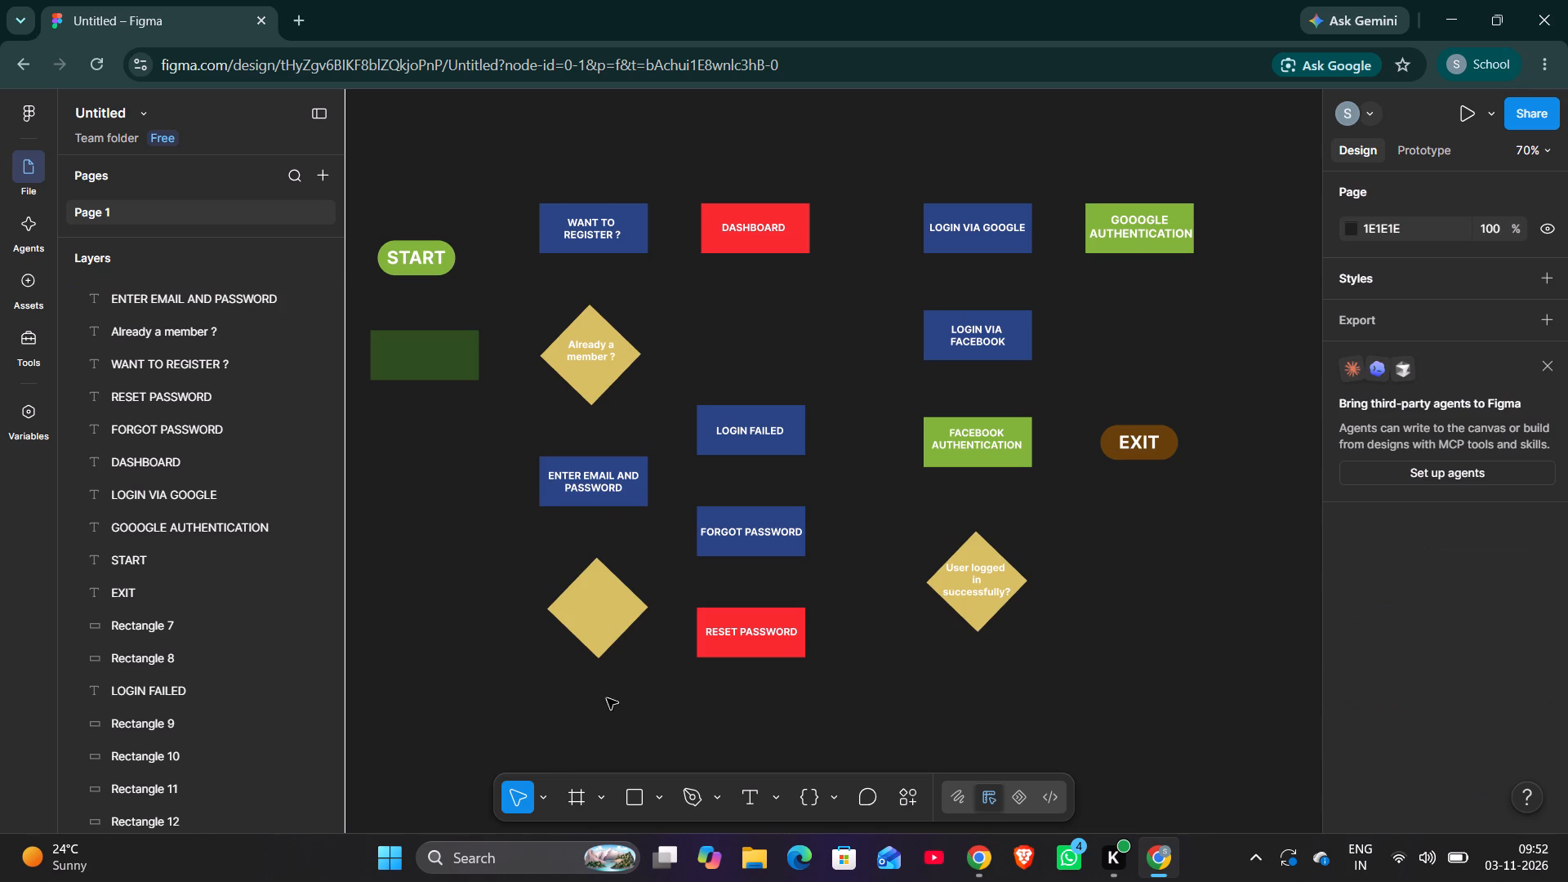
# Add the text label Valid User Credentials ? on the empty yellow diamond, with Valid User above Credentials ?.
pyautogui.click(592, 604)
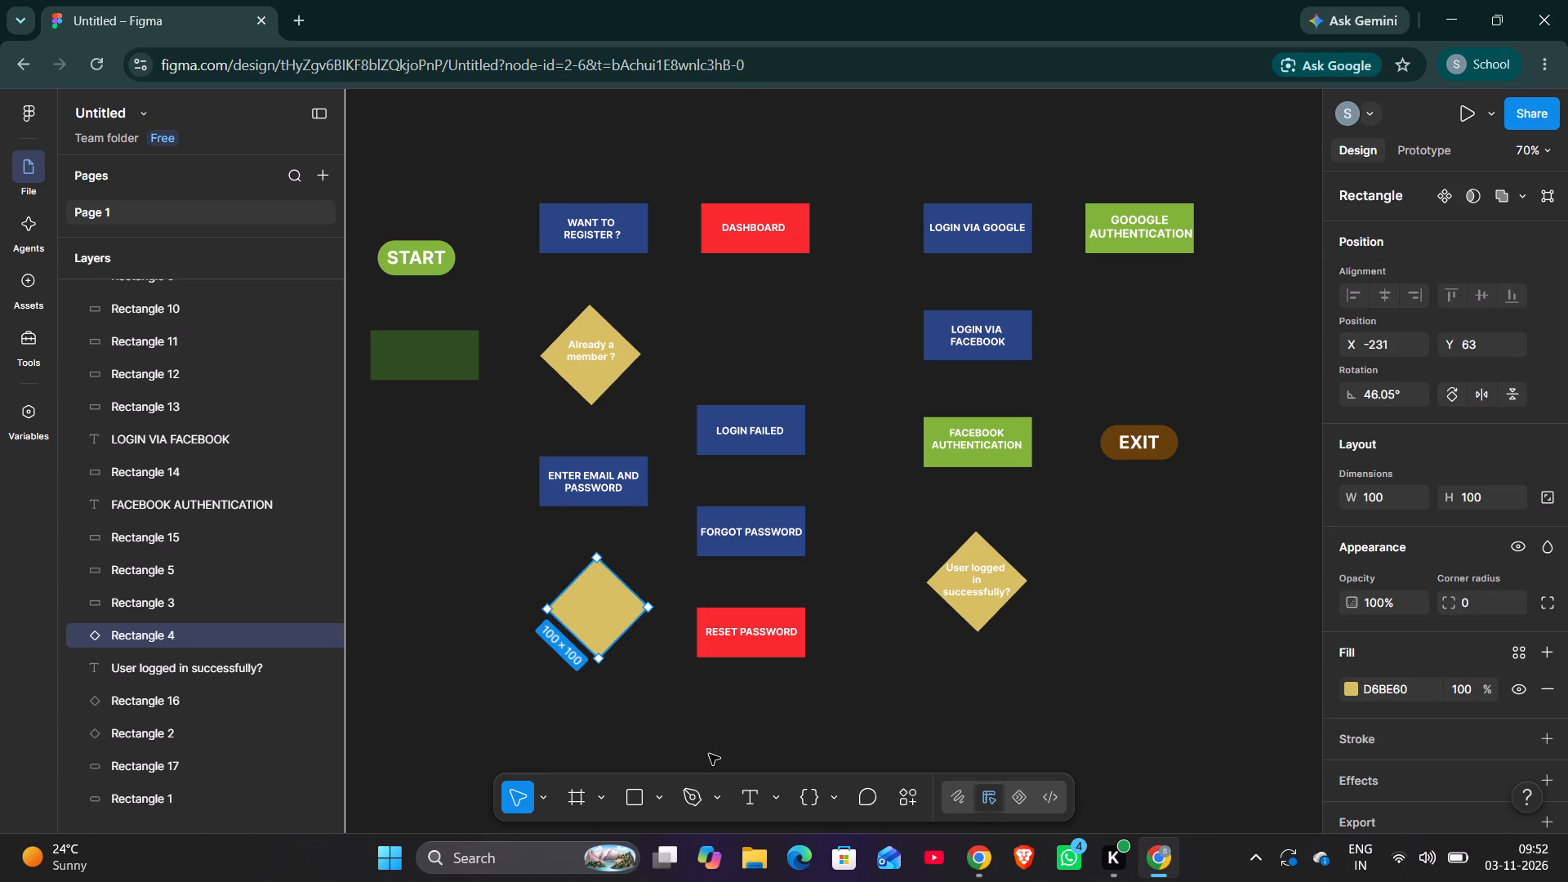
pyautogui.click(754, 803)
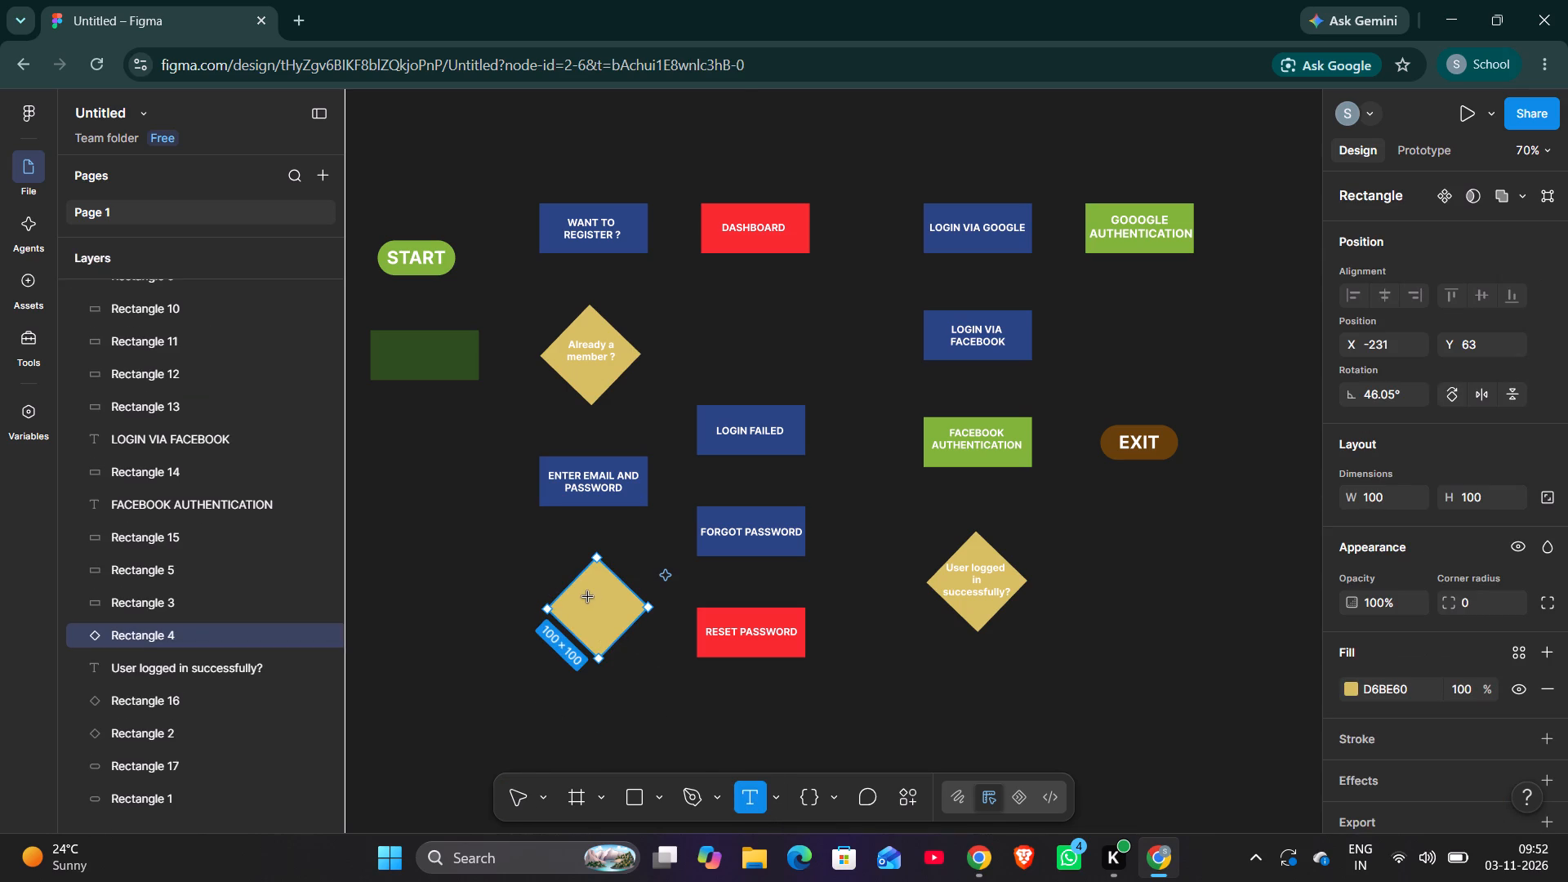
pyautogui.click(588, 597)
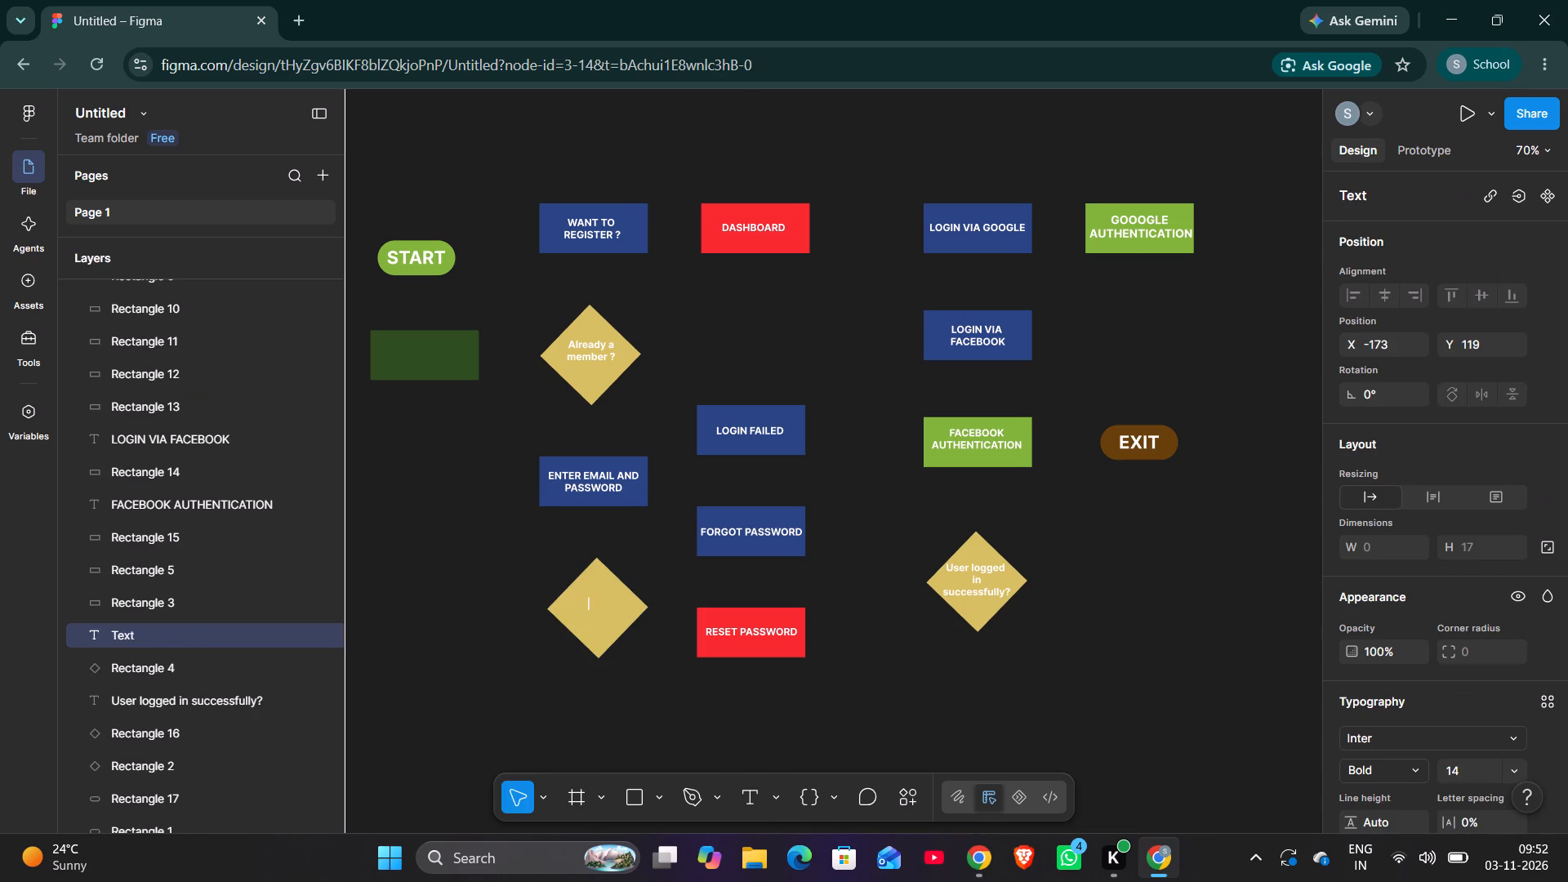
pyautogui.click(588, 597)
pyautogui.write('alid')
pyautogui.press('space')
pyautogui.hotkey('shift', 'u')
pyautogui.press('s')
pyautogui.write('er')
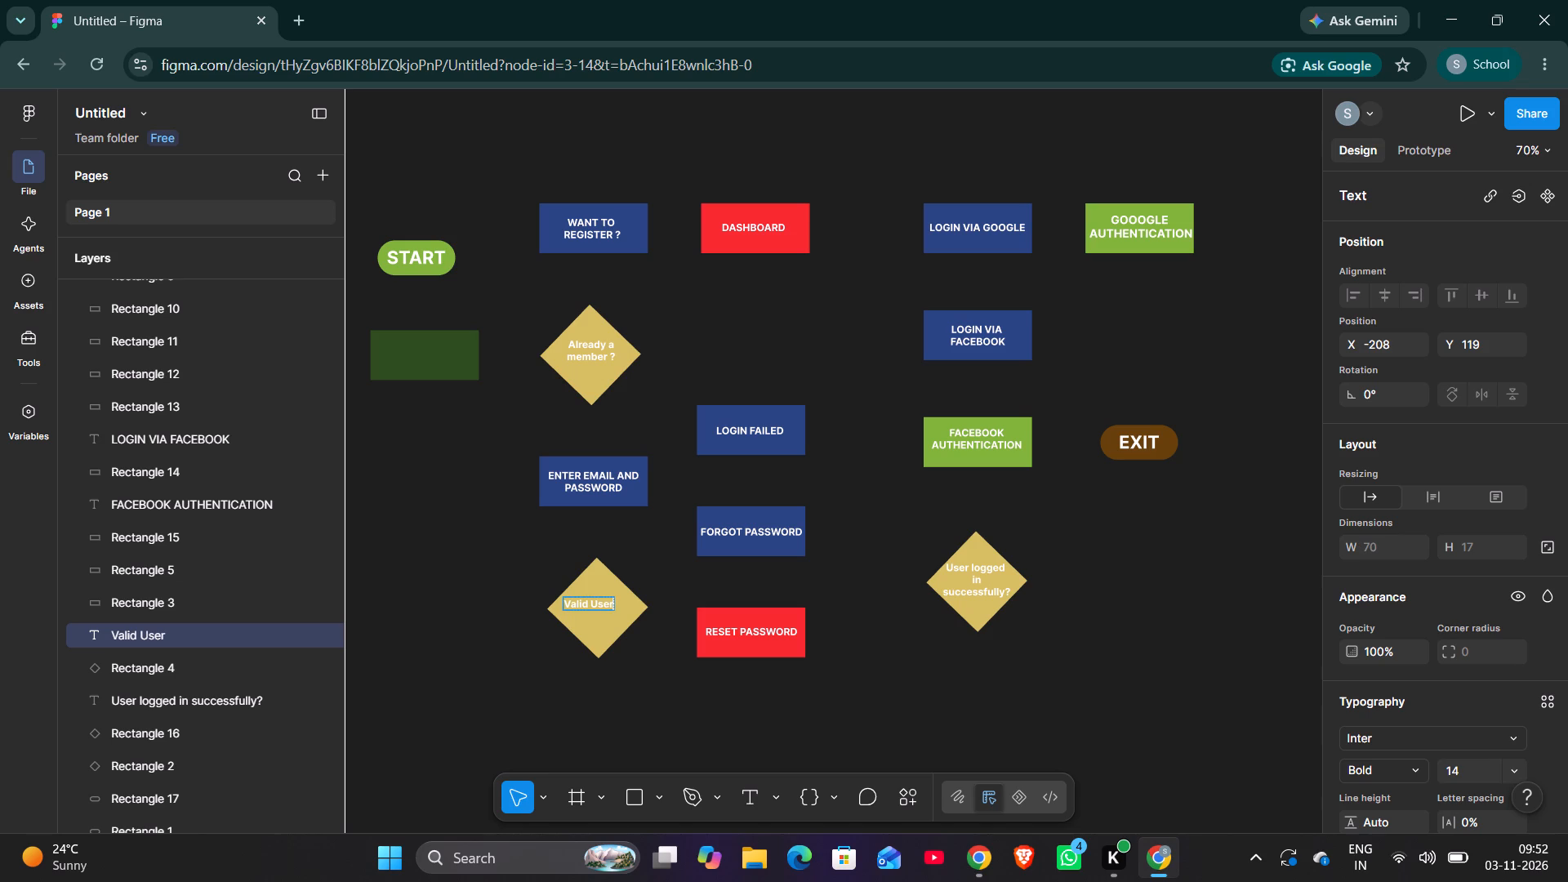
pyautogui.press('Return')
pyautogui.write('Cre')
pyautogui.write('dentials')
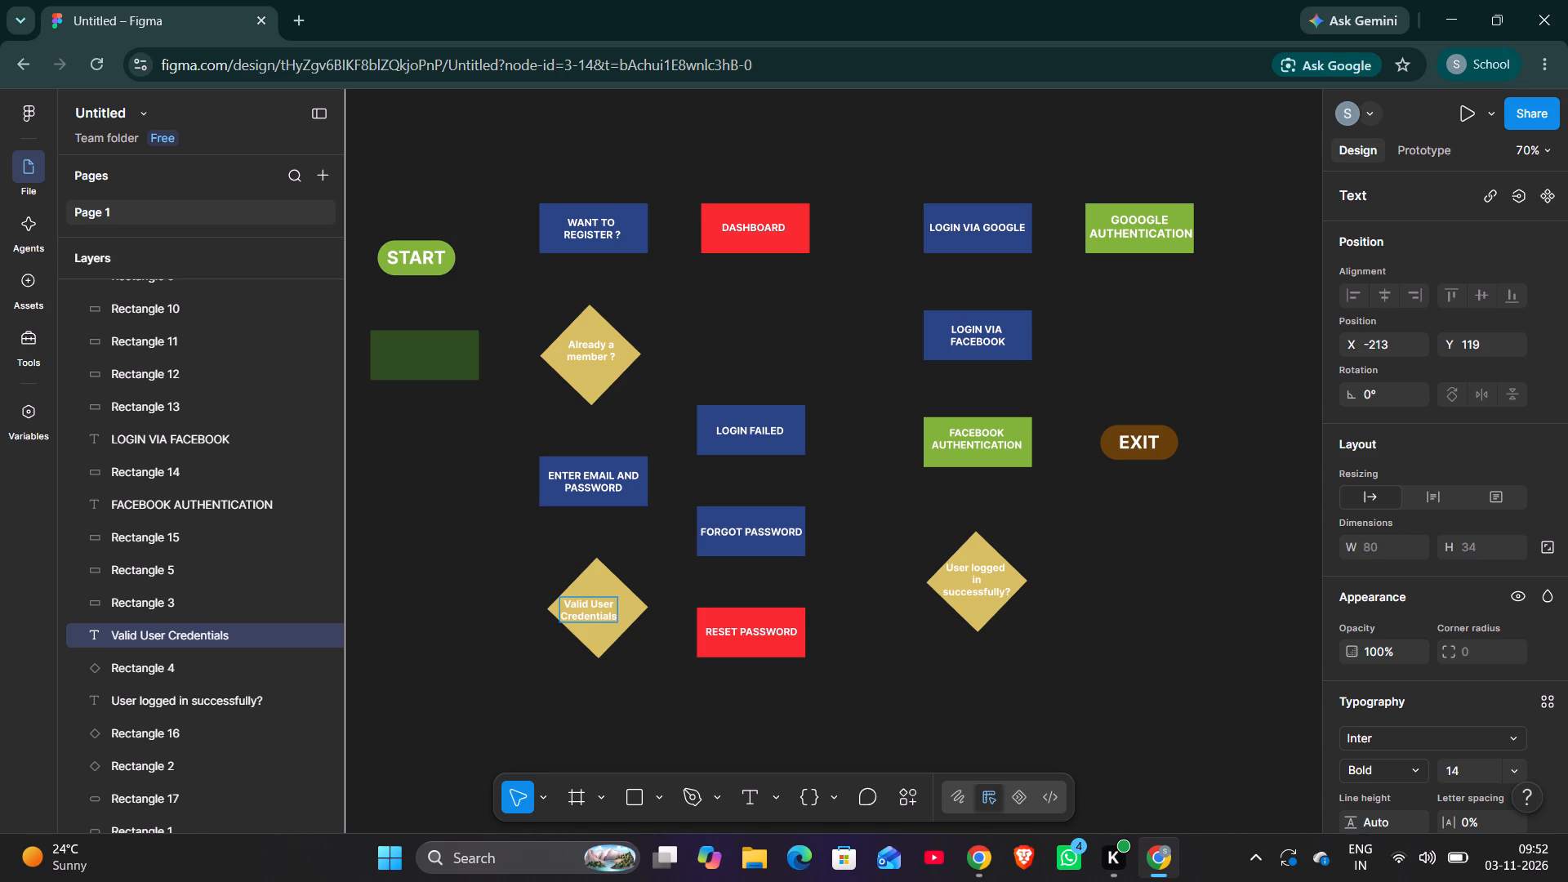
pyautogui.press('space')
pyautogui.write('?')
pyautogui.click(537, 675)
pyautogui.click(542, 694)
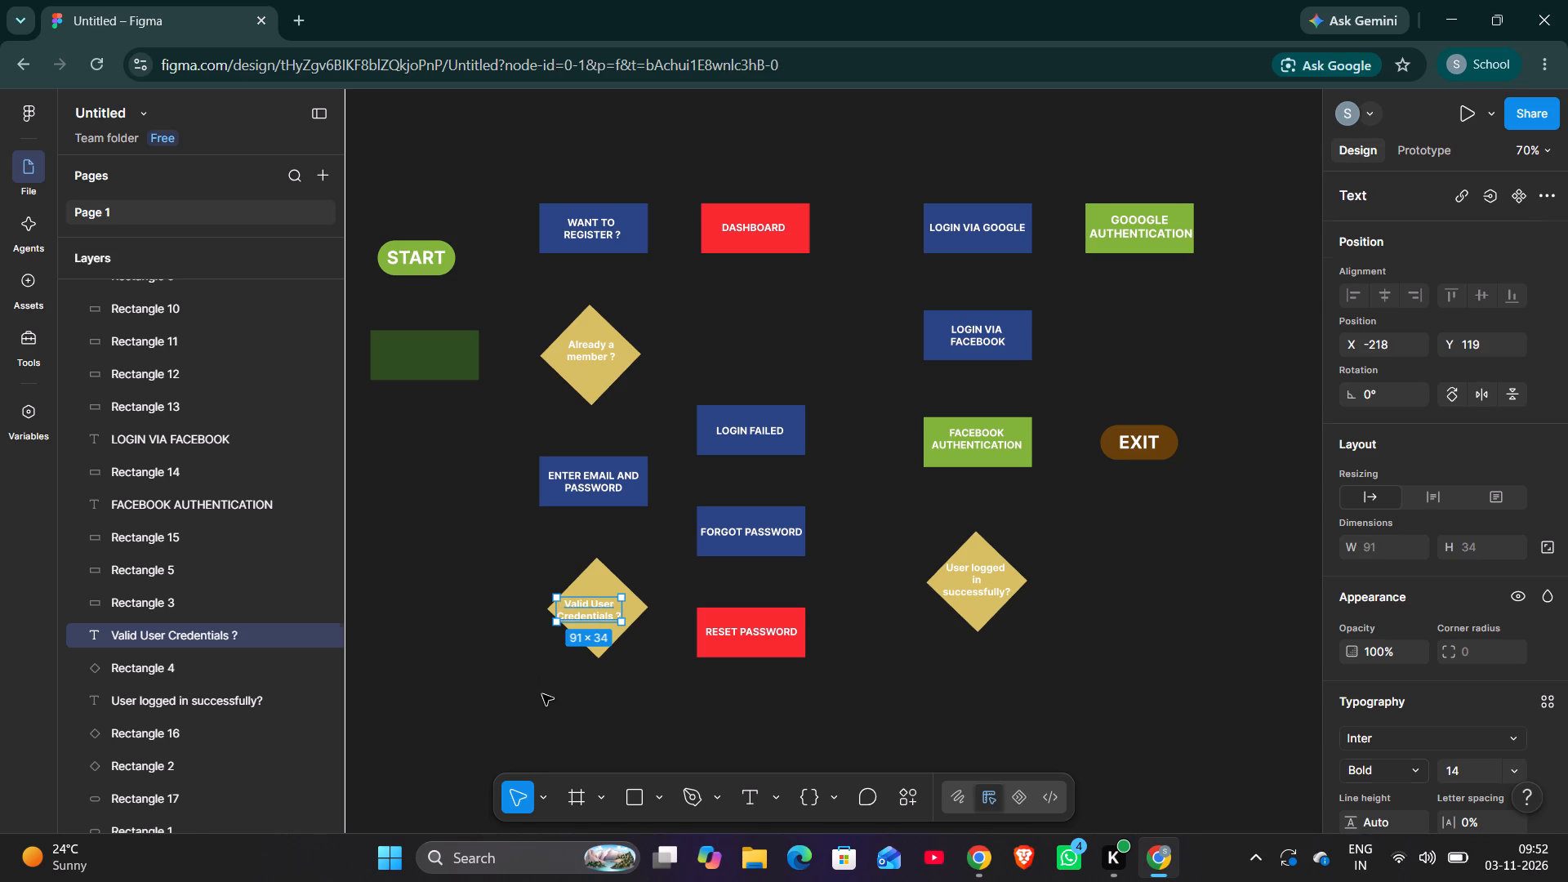
pyautogui.click(546, 667)
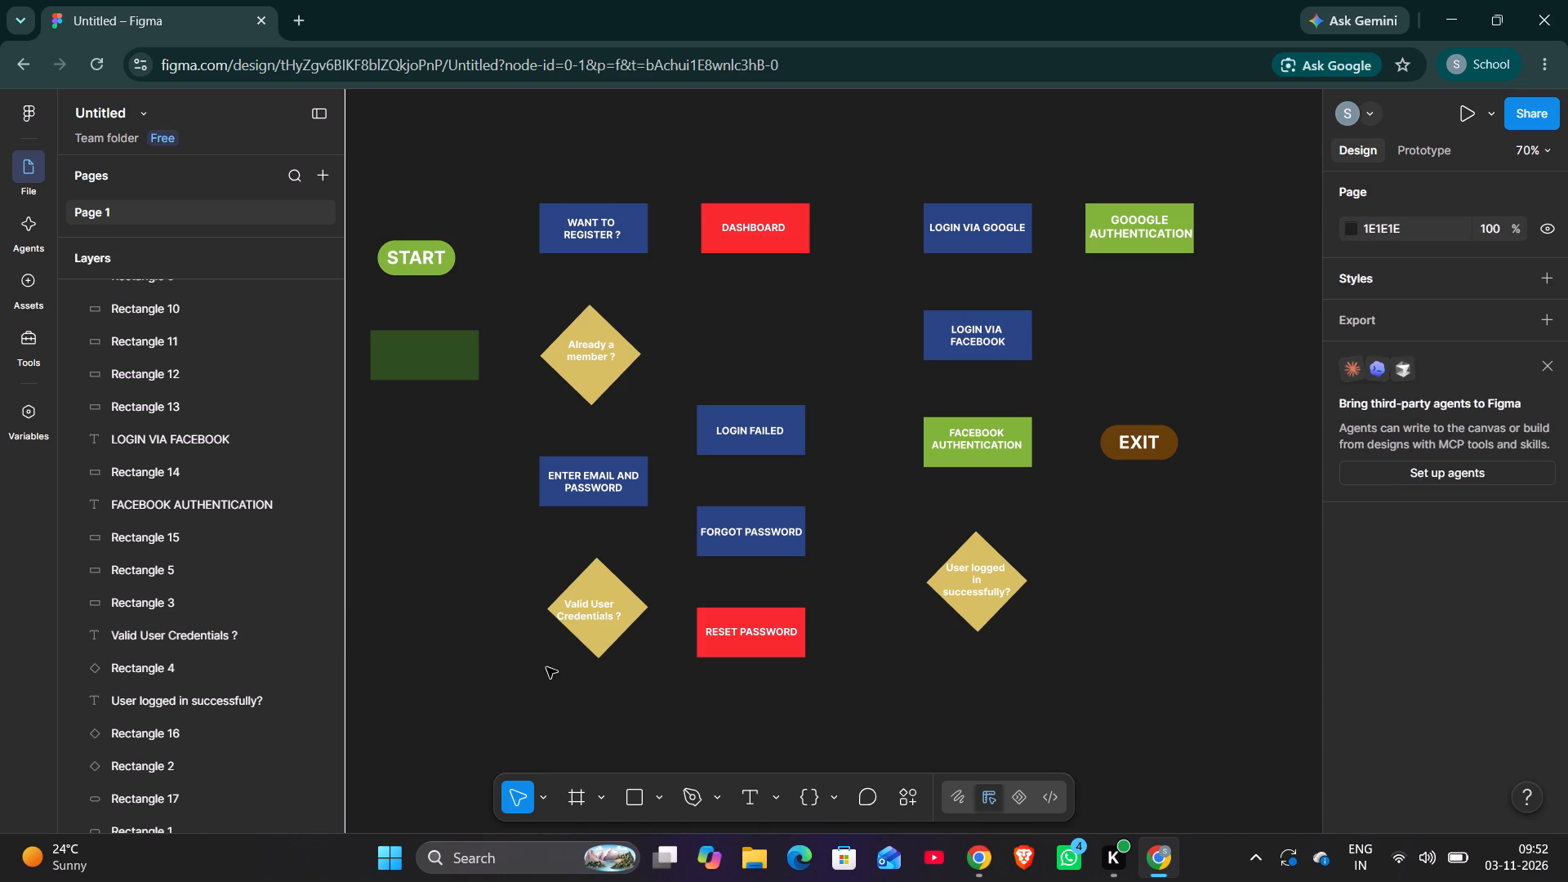
# Move the Valid User Credentials ? text toward the middle of its yellow diamond, at about X -204, Y 110.
pyautogui.click(599, 611)
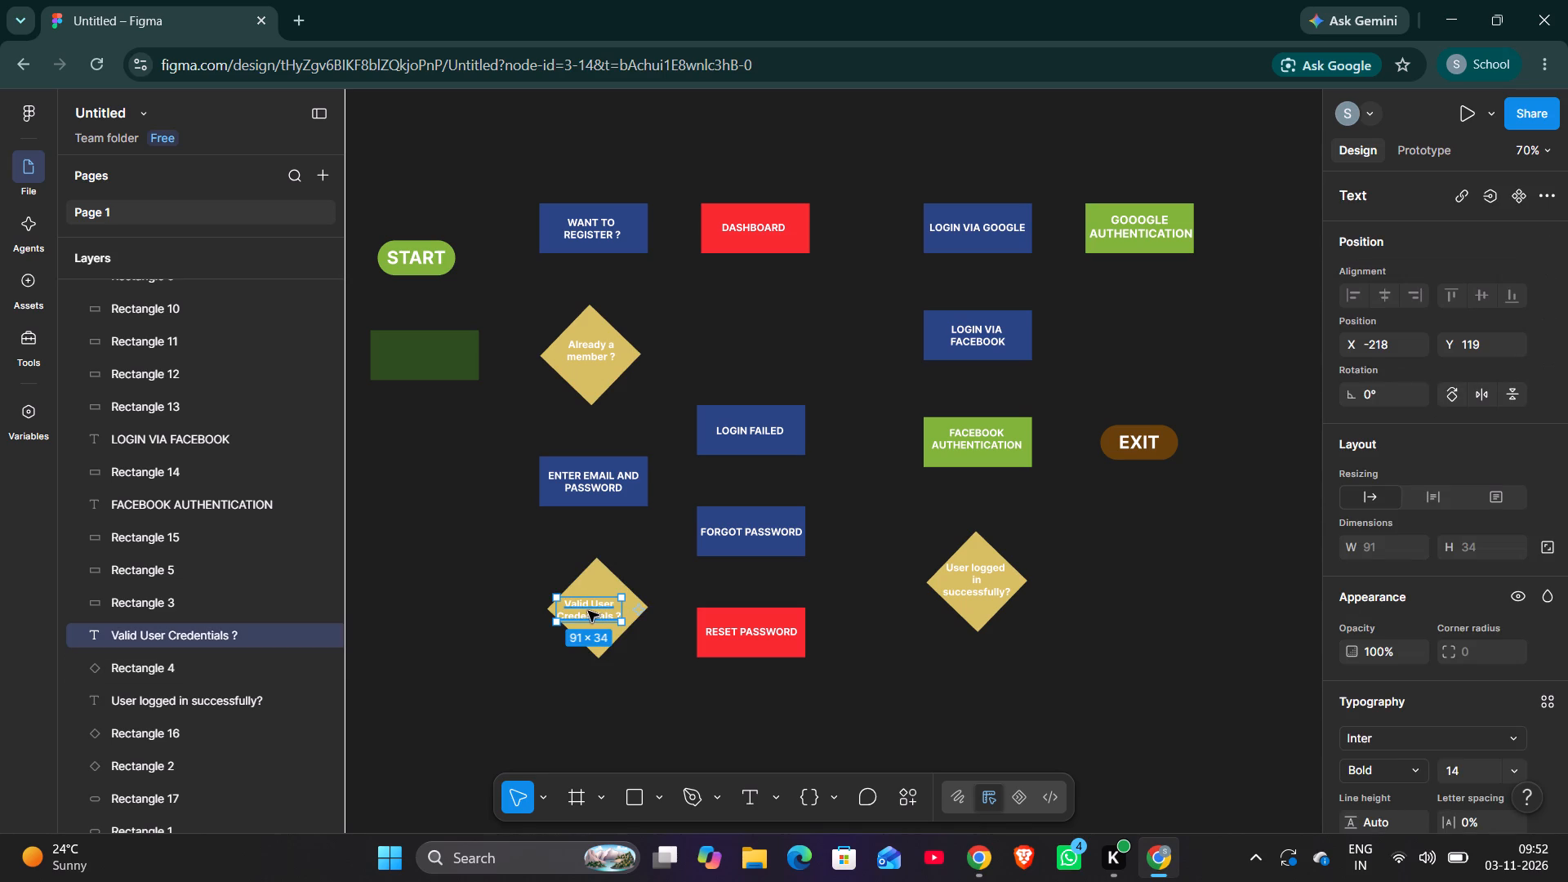
pyautogui.moveTo(587, 611); pyautogui.dragTo(595, 604)
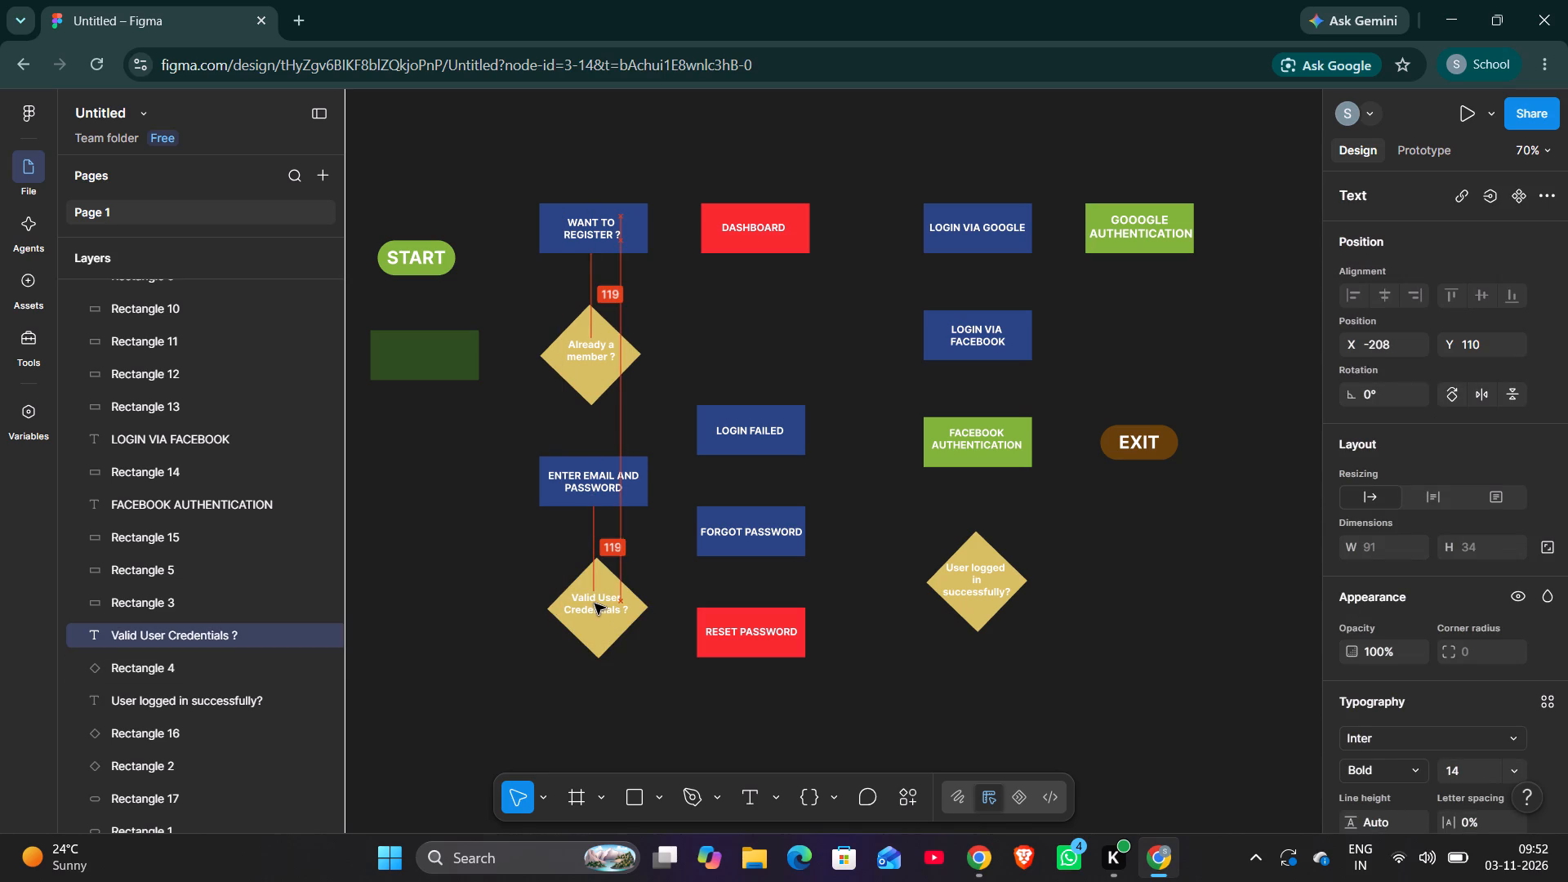
pyautogui.moveTo(595, 604); pyautogui.dragTo(597, 604)
pyautogui.click(666, 712)
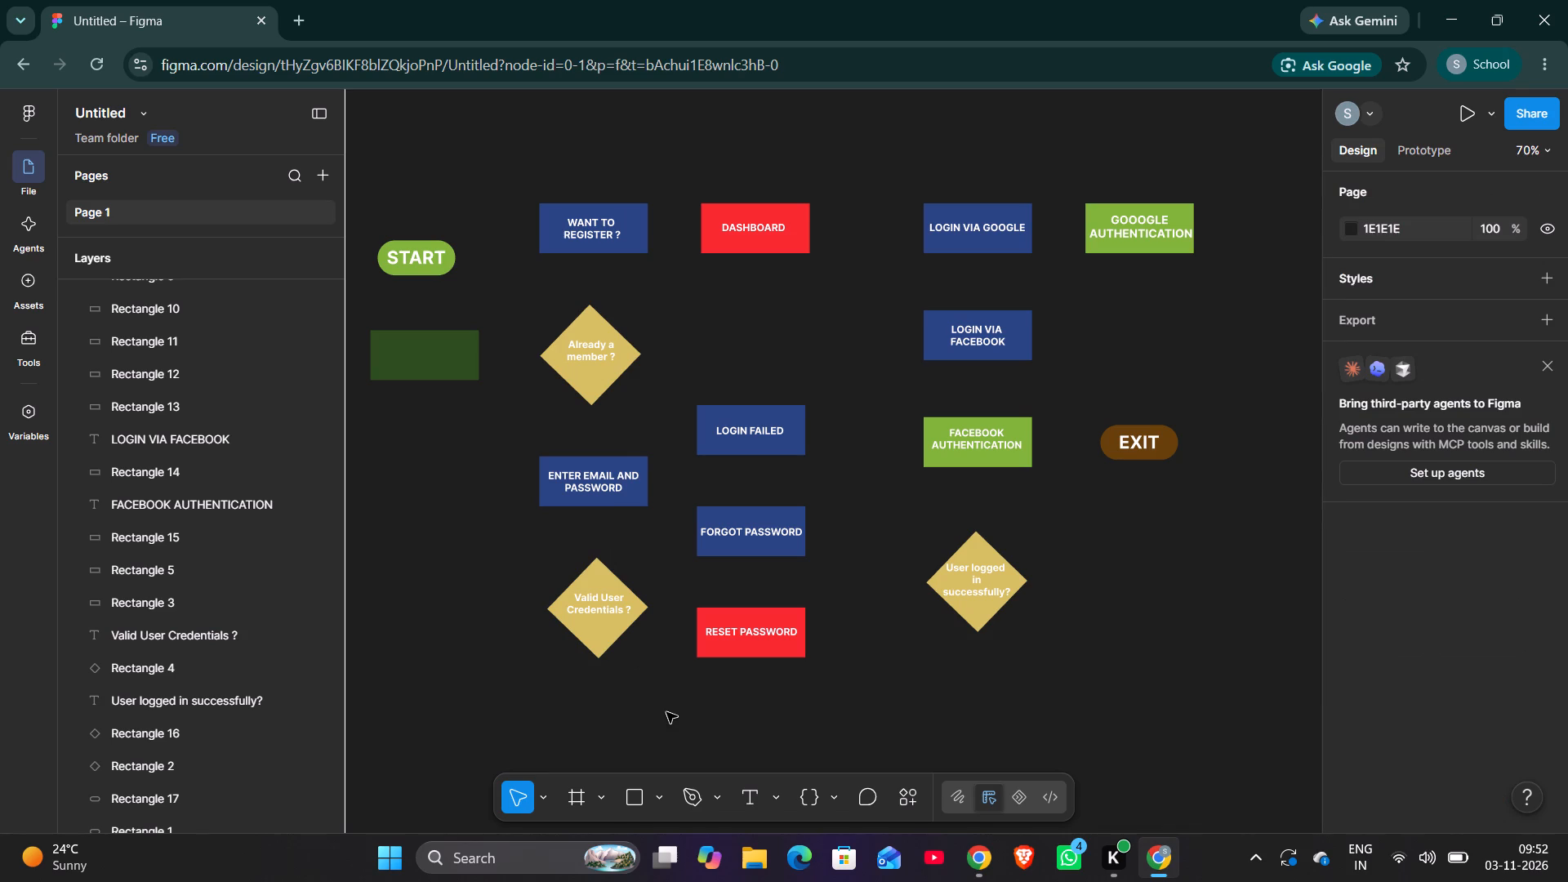
# Add a line break after Valid so the Valid User Credentials ? label runs over three lines.
pyautogui.click(601, 607)
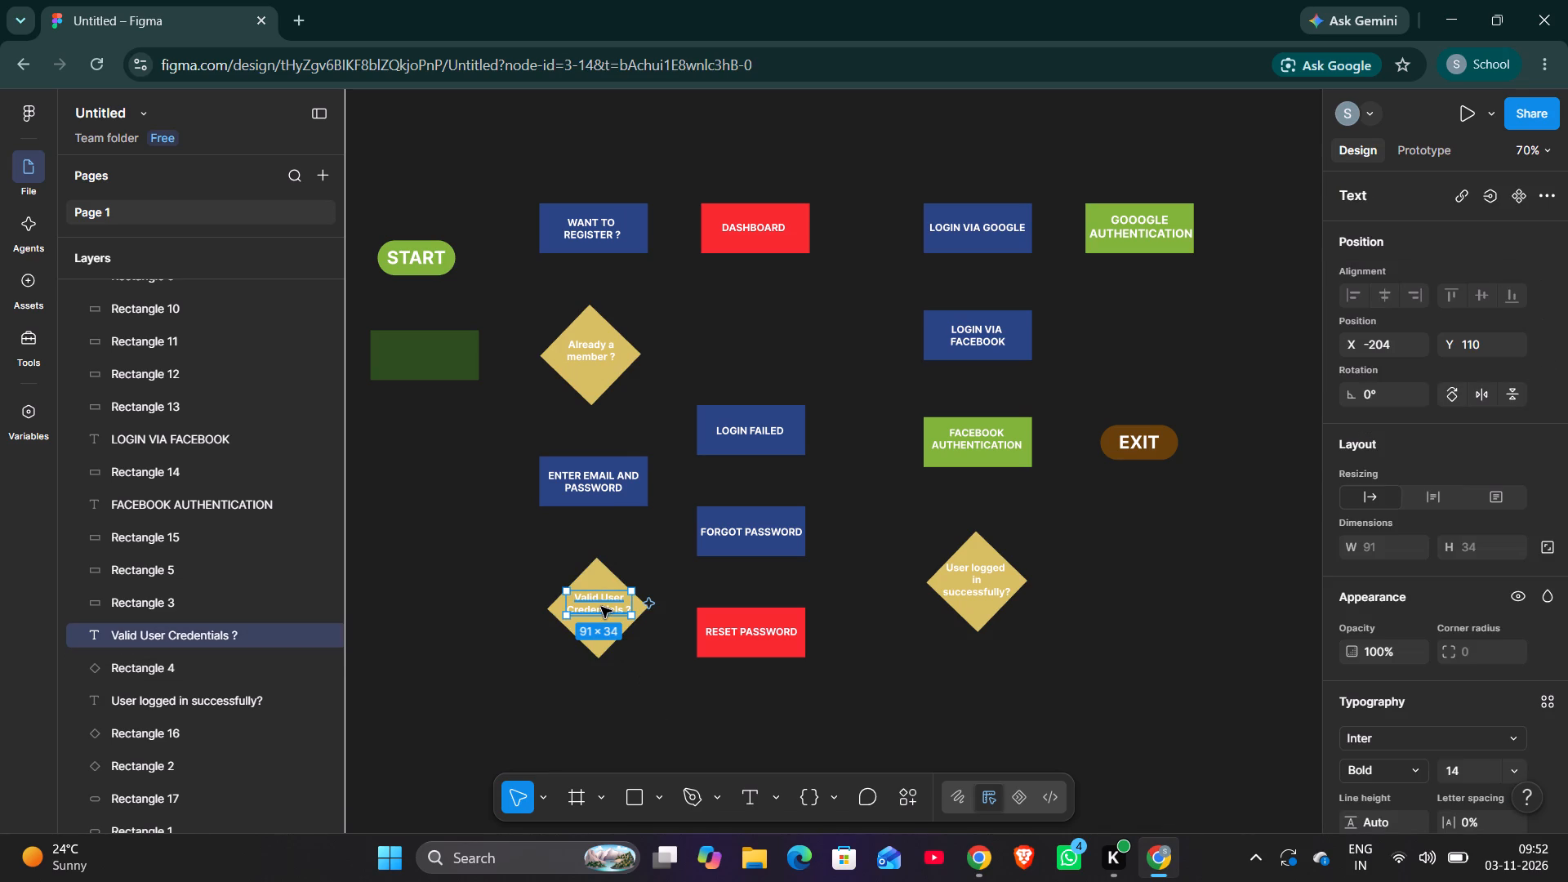
pyautogui.click(599, 595)
pyautogui.click(599, 595)
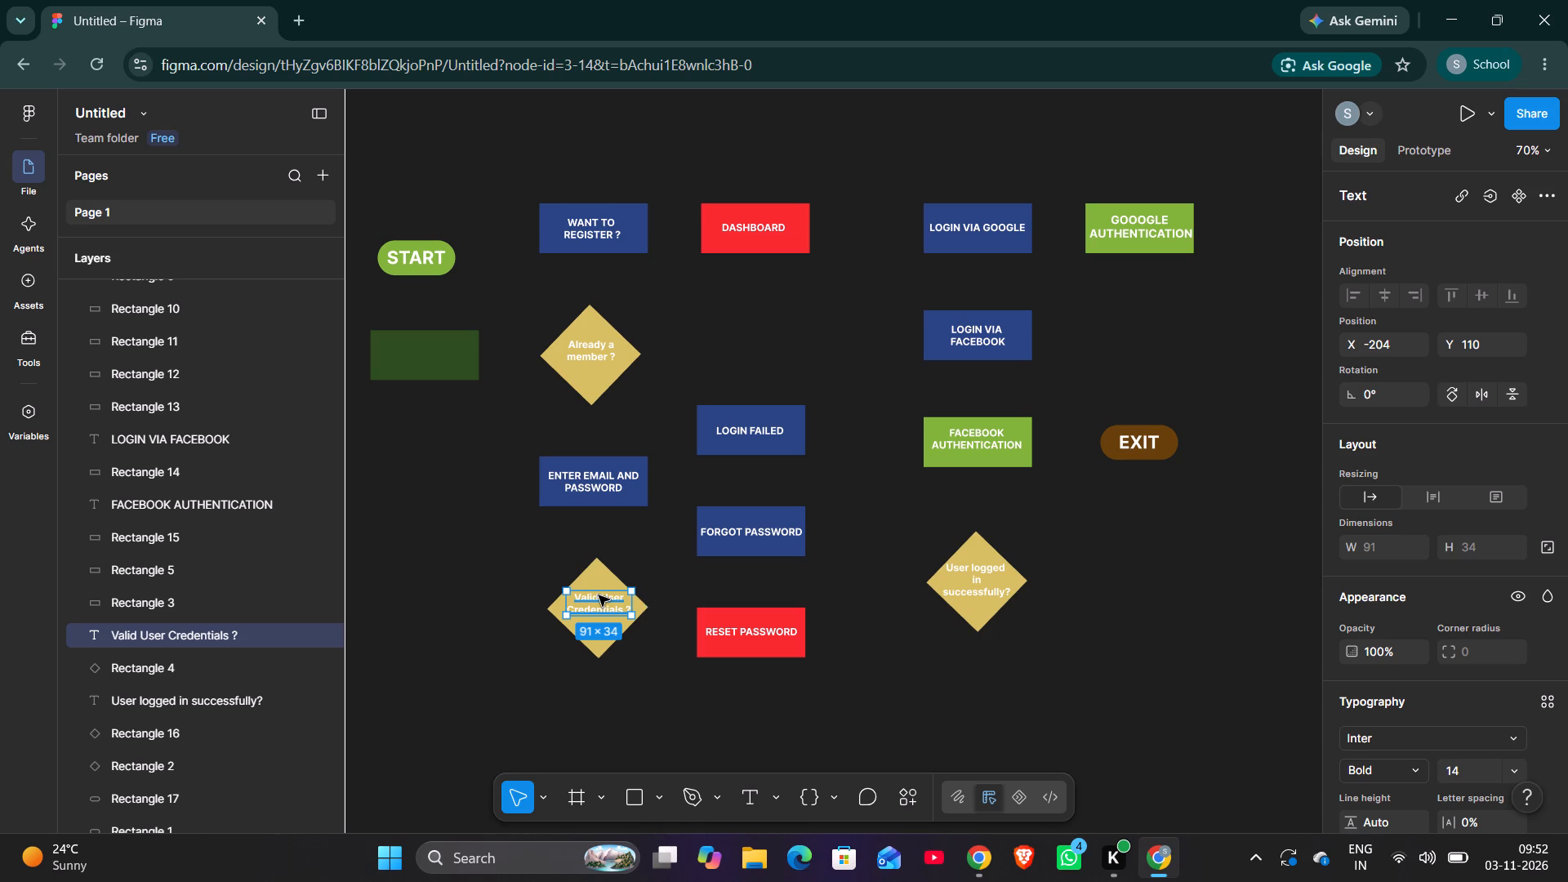
pyautogui.doubleClick(599, 595)
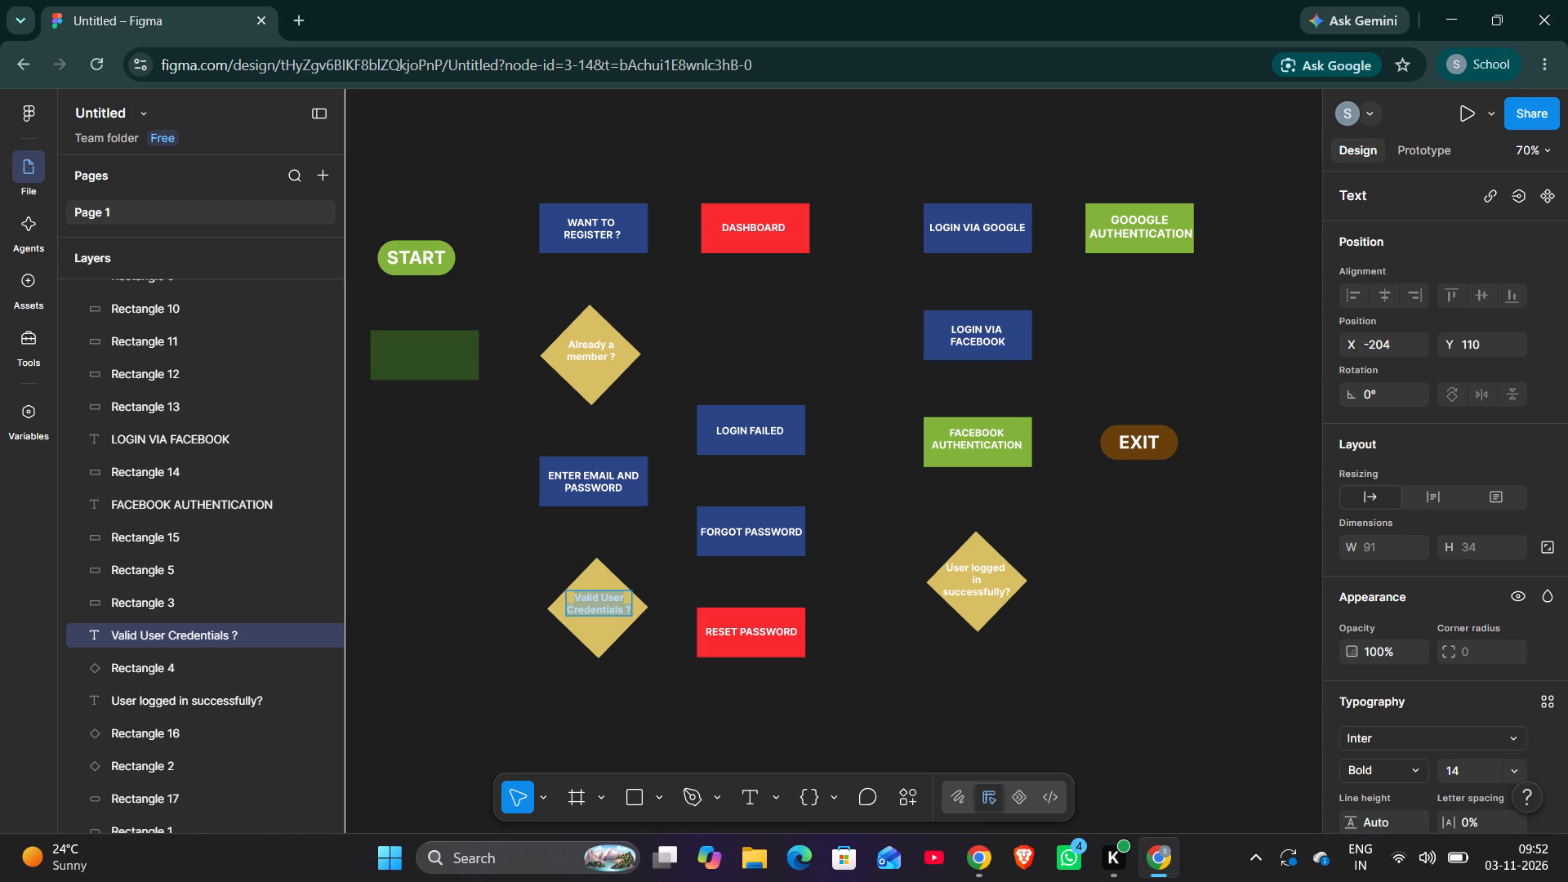
pyautogui.click(598, 598)
pyautogui.press('Return')
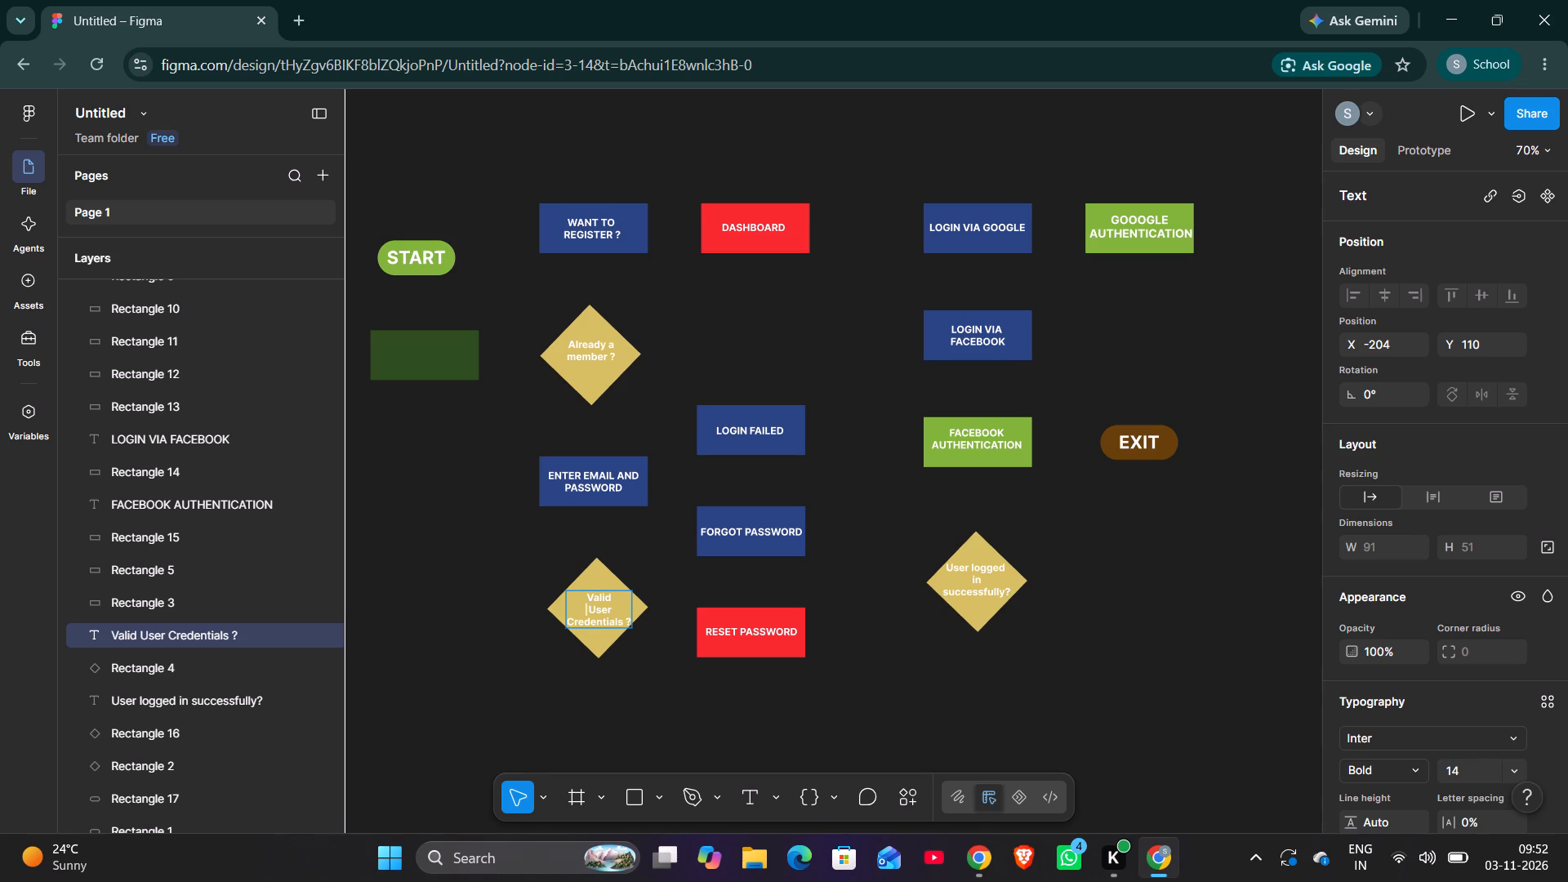
pyautogui.press('Up')
pyautogui.press('Up')
pyautogui.click(679, 723)
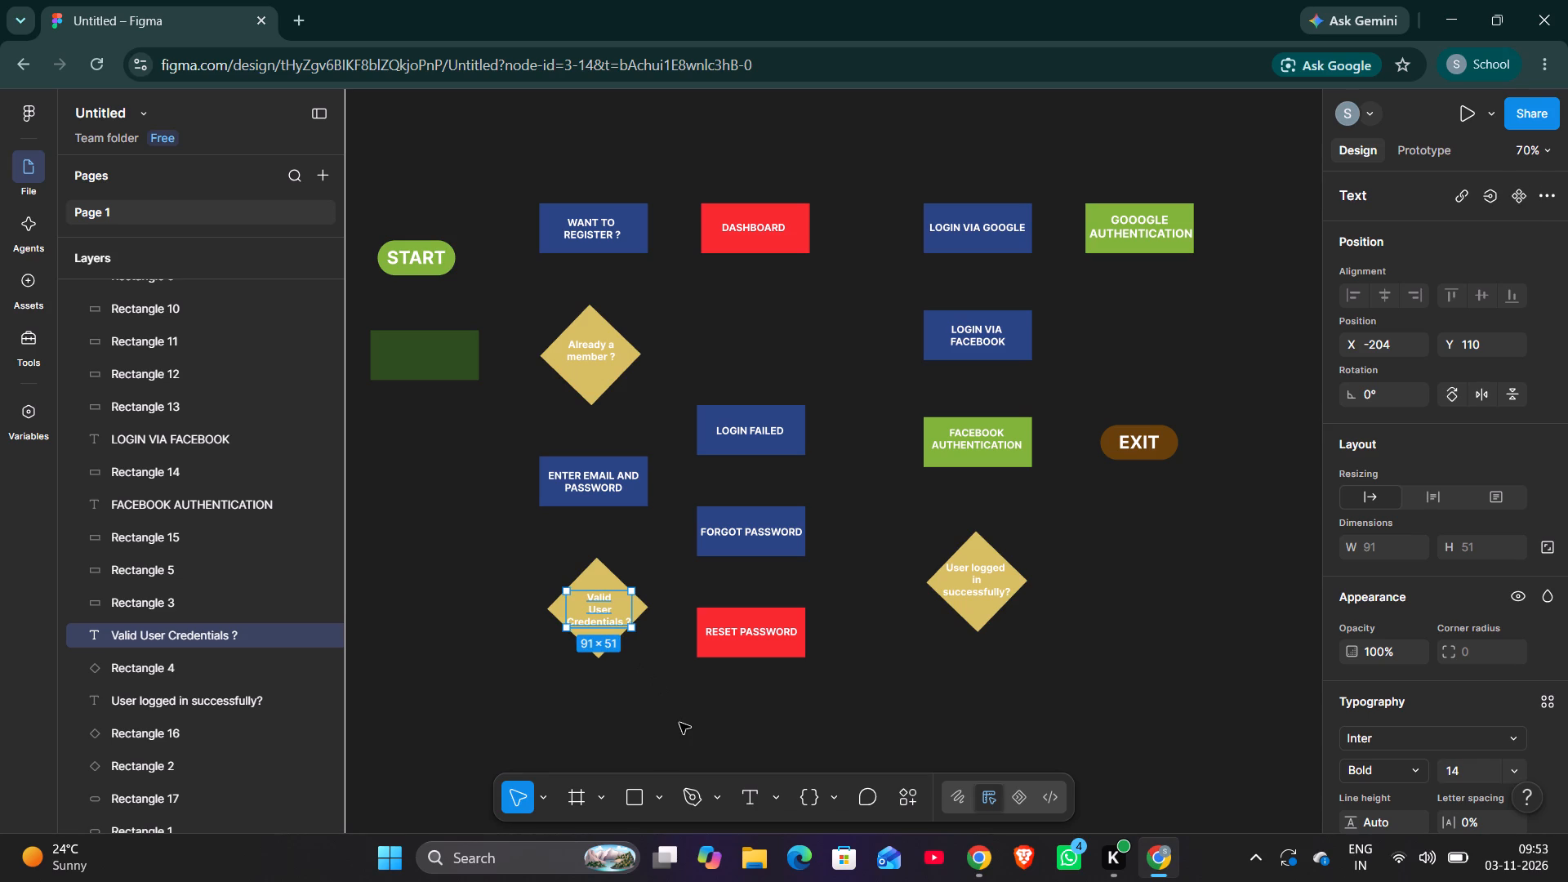
# Nudge the three-line Valid User Credentials ? text within its yellow diamond to X -205, Y 101.
pyautogui.press('Up')
pyautogui.press('Up')
pyautogui.press('Up')
pyautogui.press('Up')
pyautogui.press('Up')
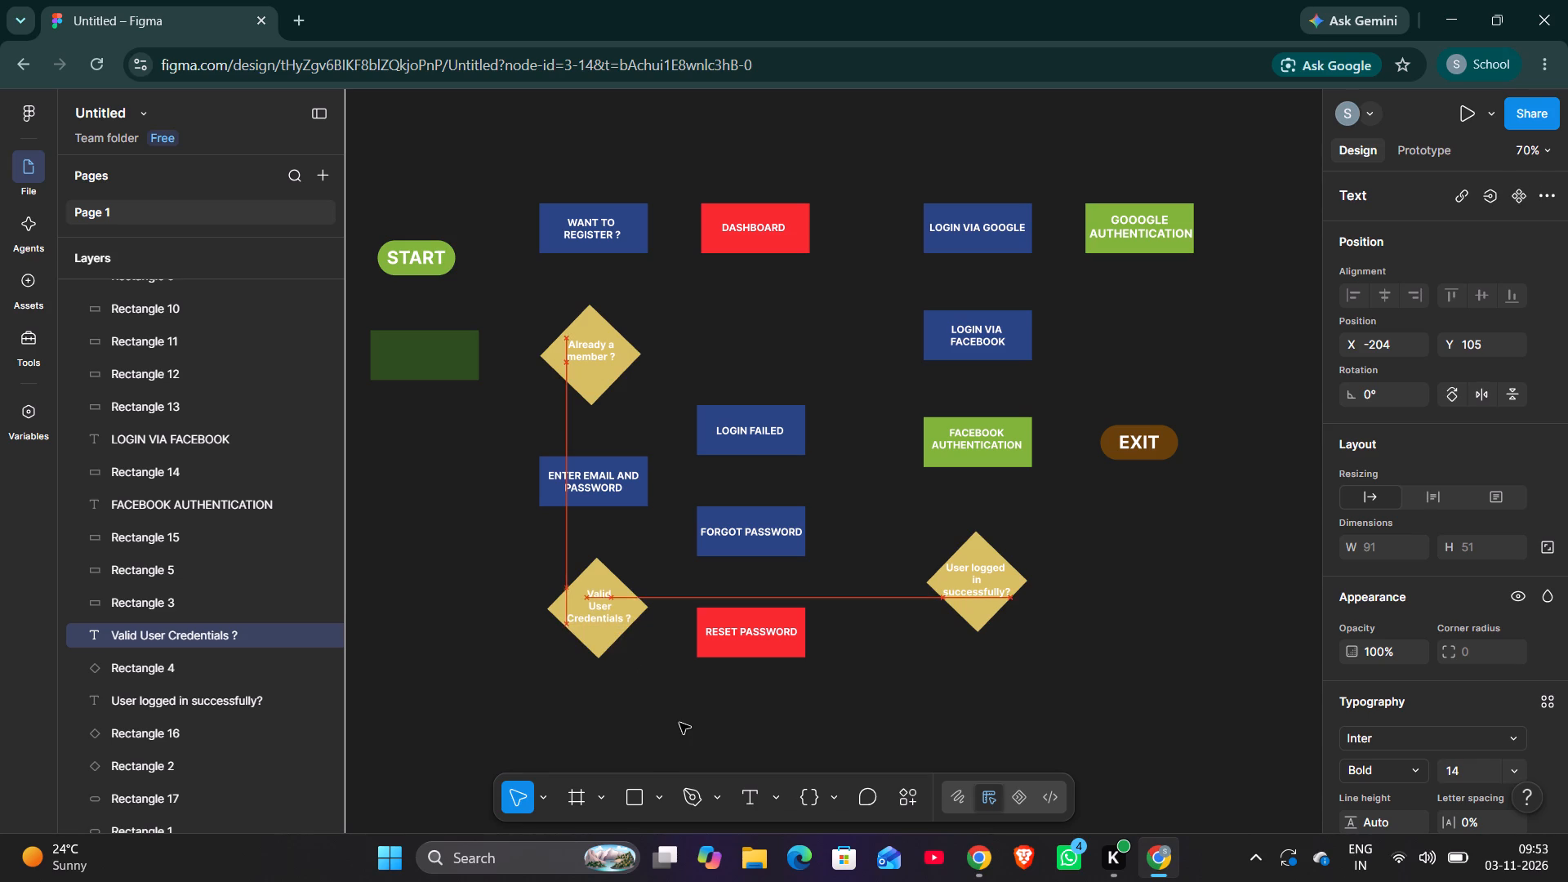
pyautogui.press('Up')
pyautogui.press('Up')
pyautogui.press('Up')
pyautogui.press('Up')
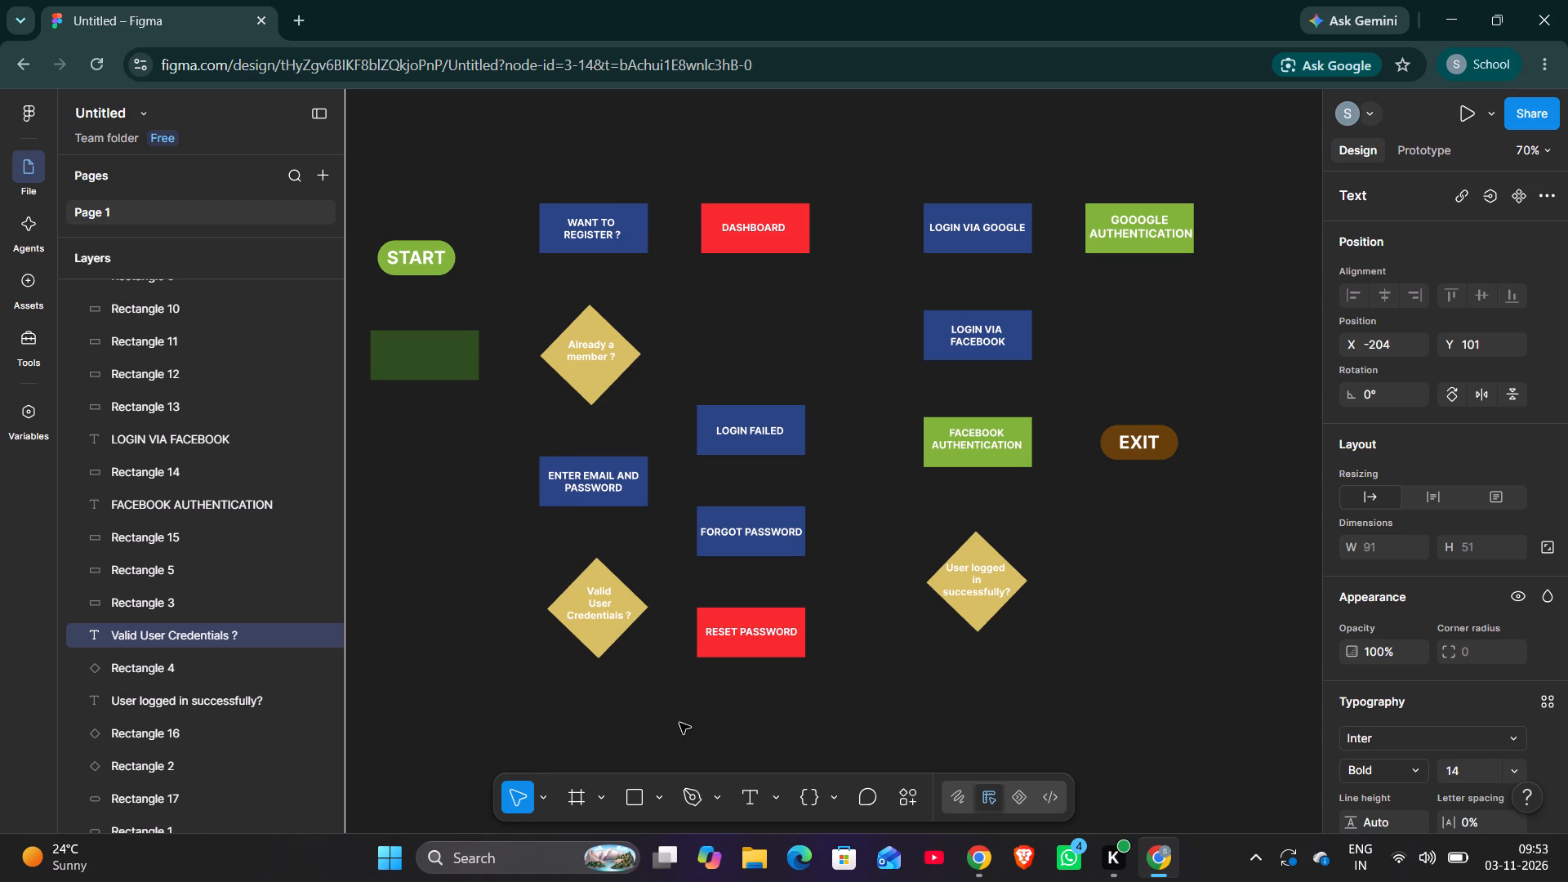
pyautogui.press('Left')
pyautogui.press('Left')
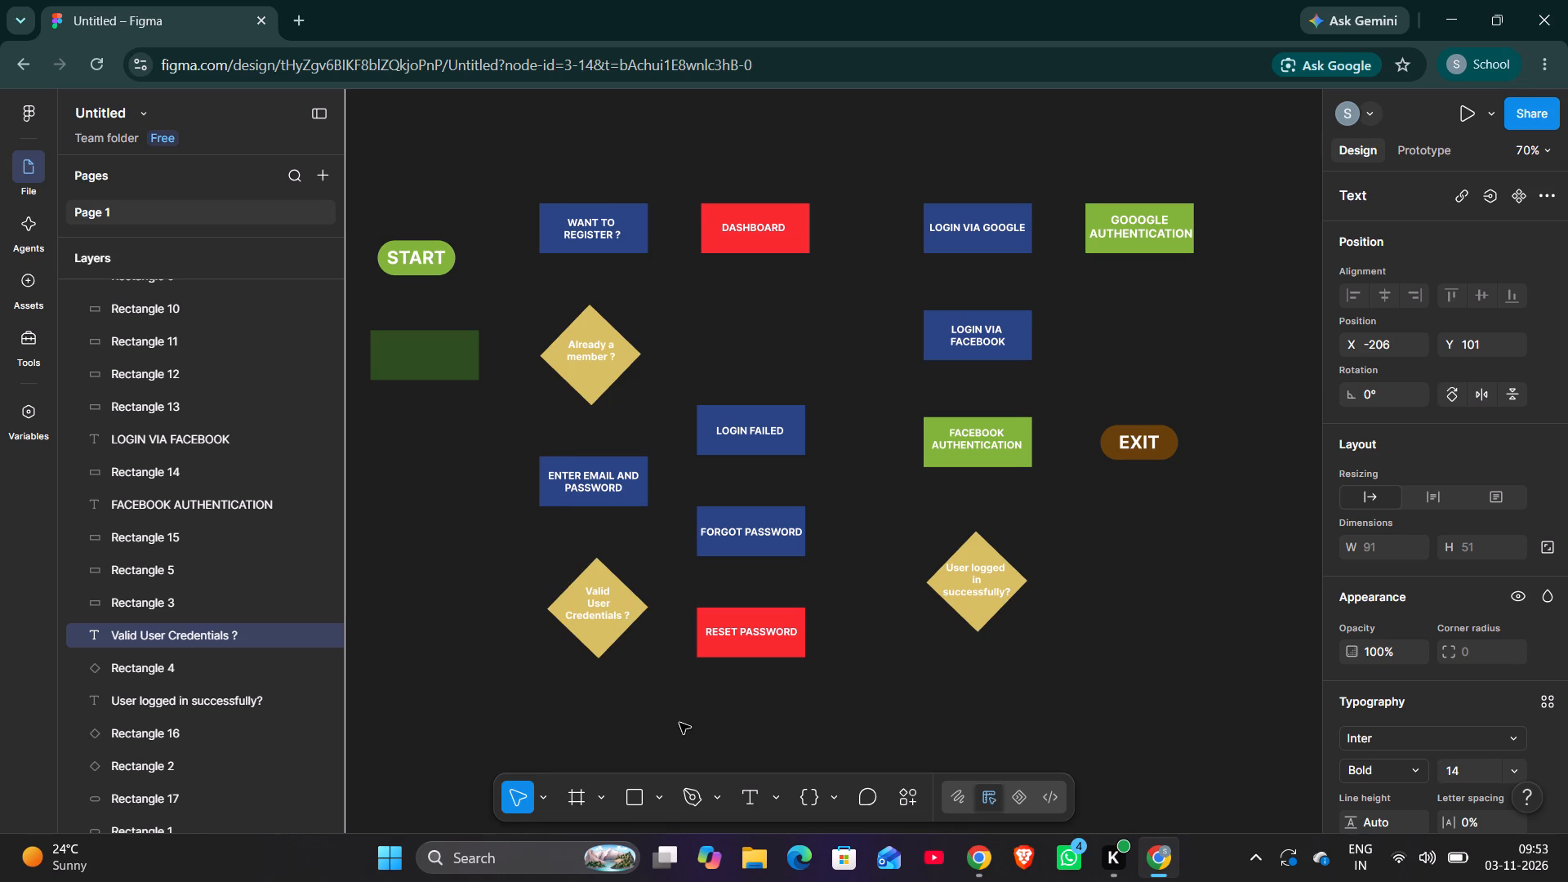
pyautogui.press('Right')
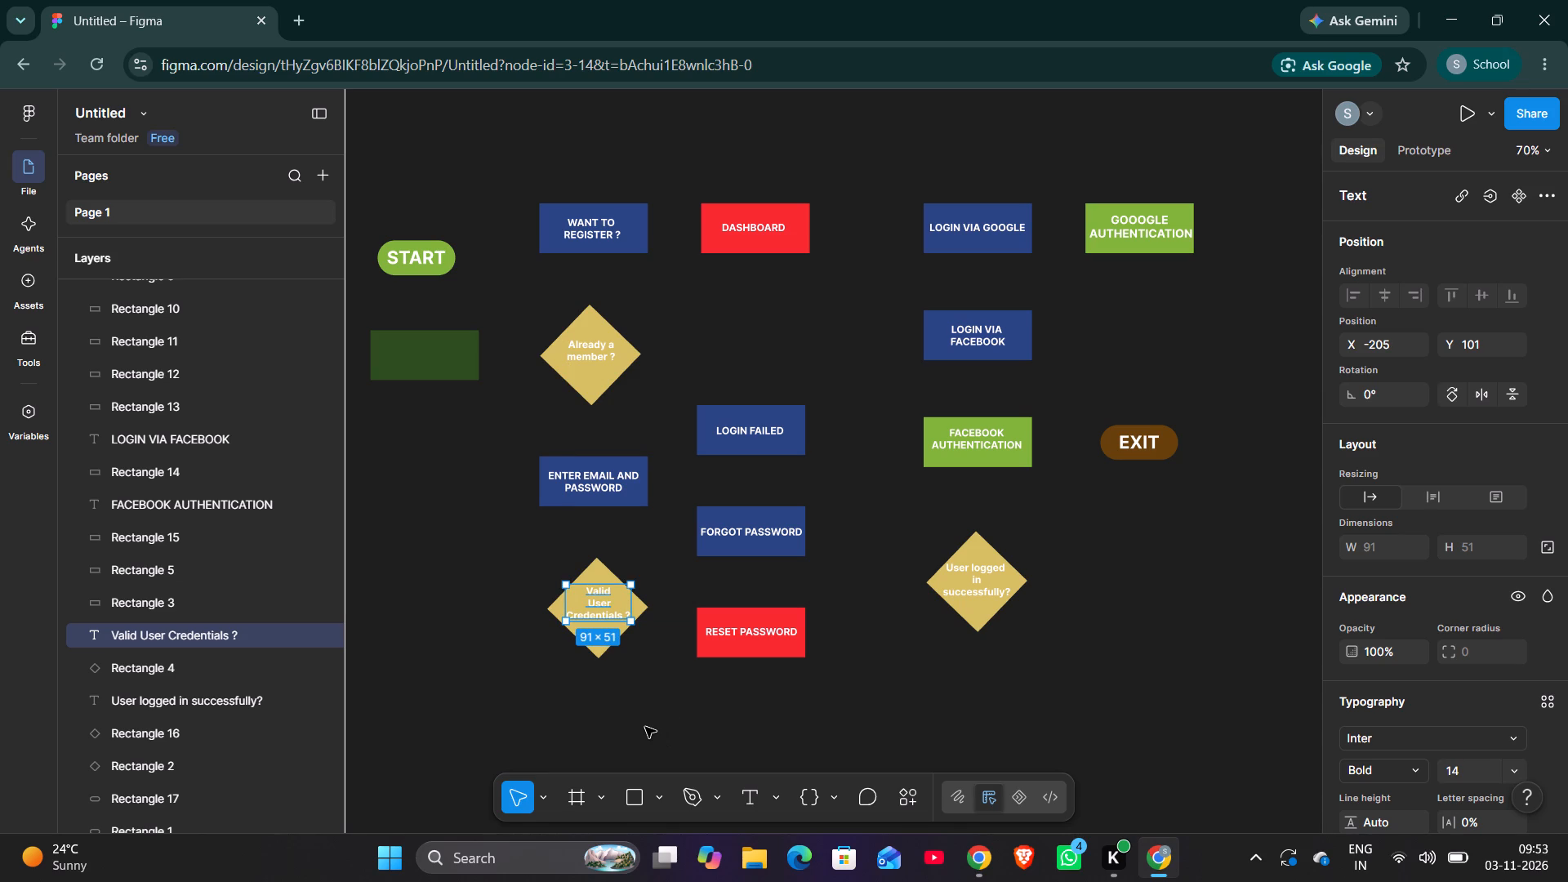
# Add the text label SIGN UP on the empty dark green rectangle below the START shape.
pyautogui.click(616, 727)
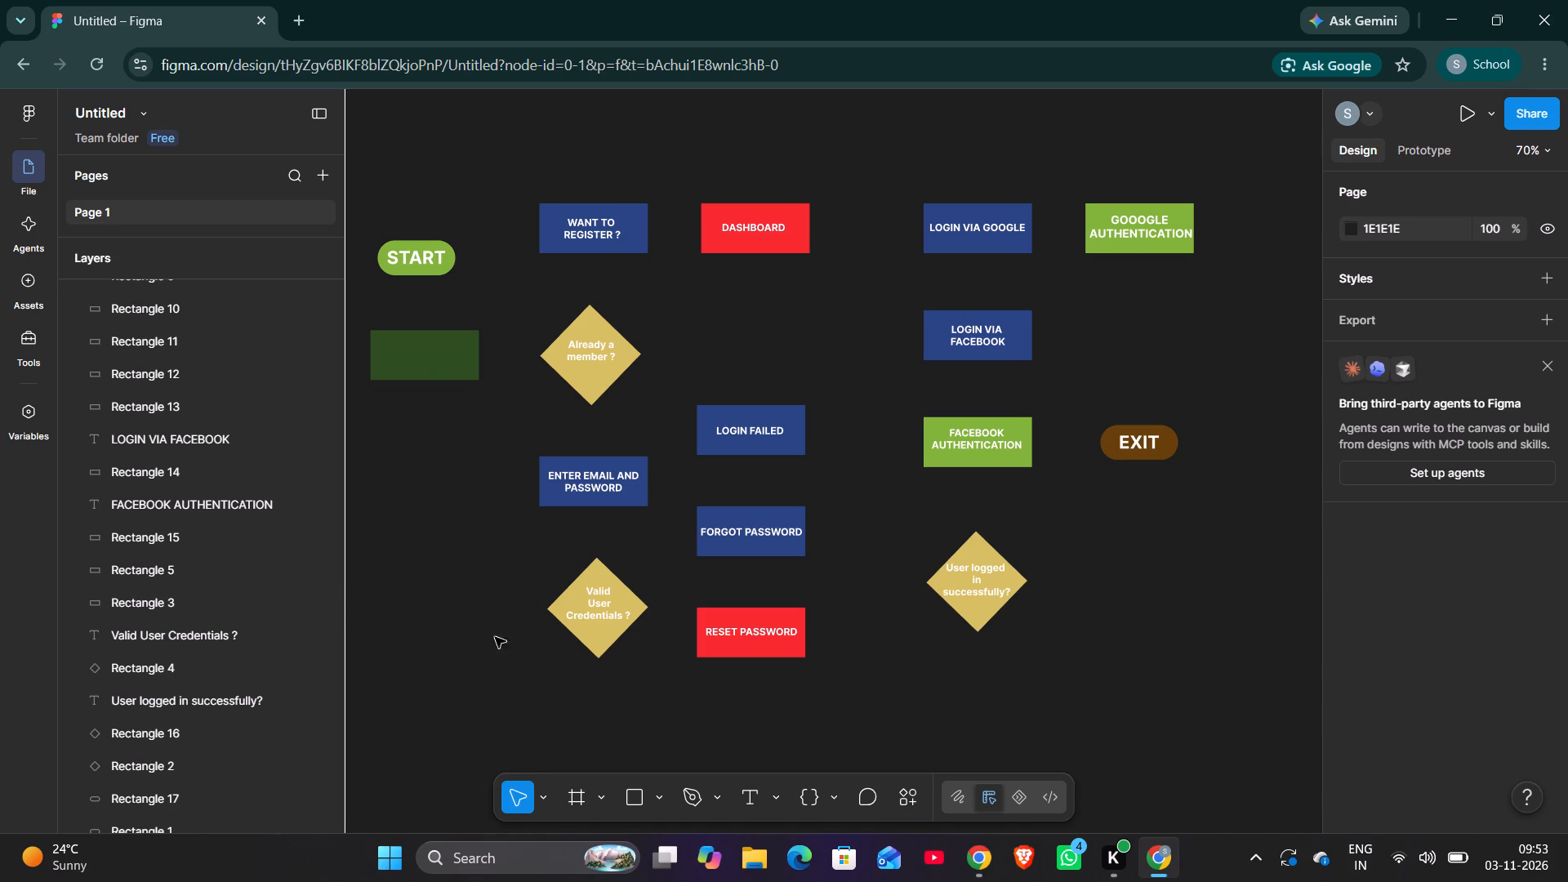
pyautogui.click(753, 797)
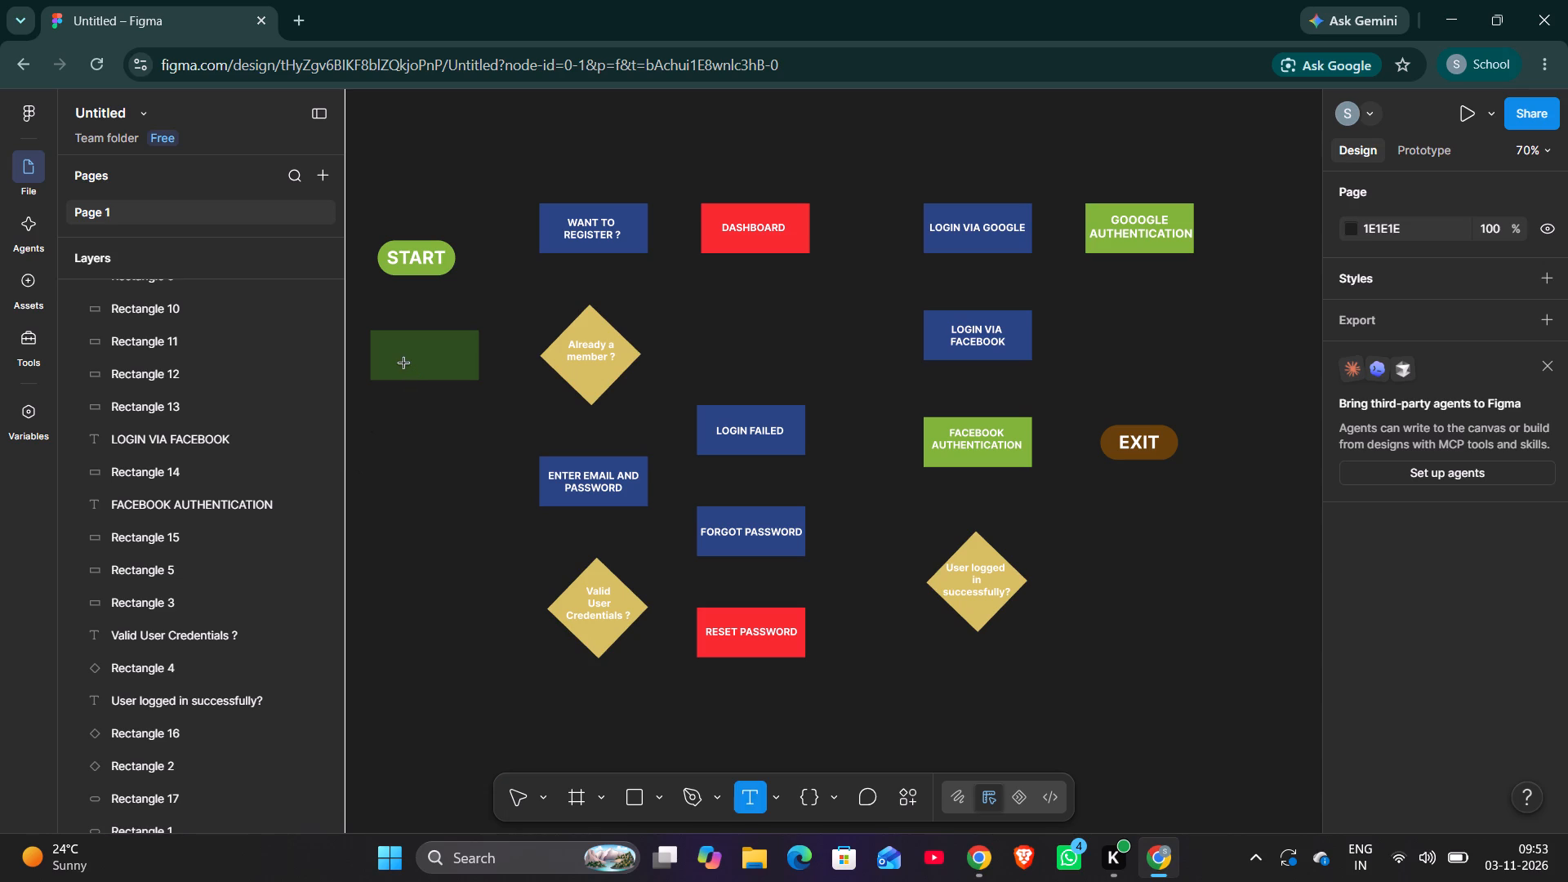
pyautogui.click(388, 350)
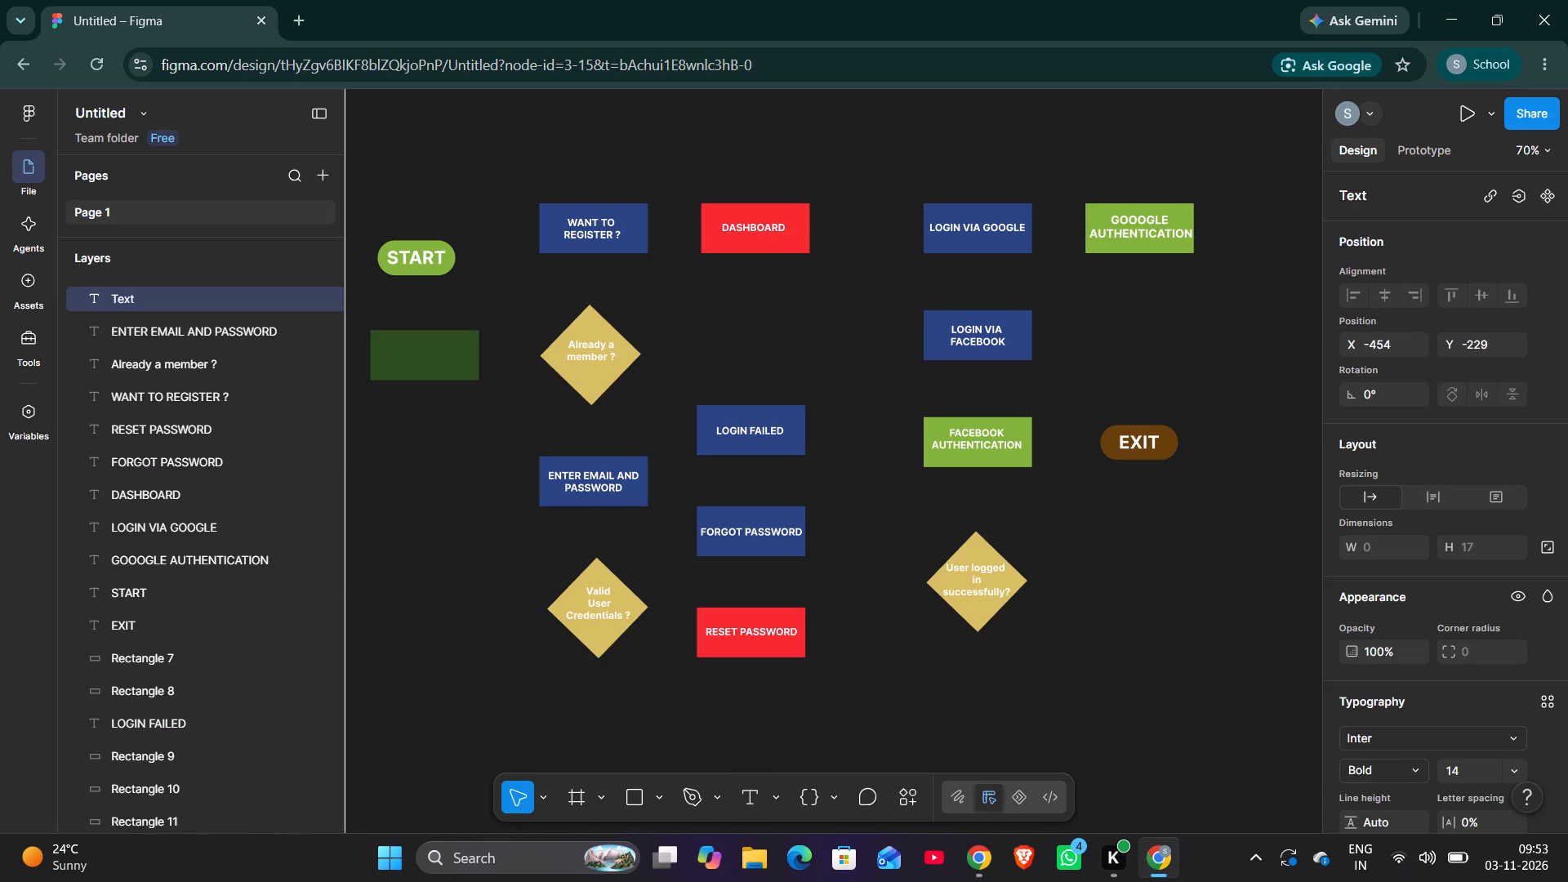
pyautogui.write('SI')
pyautogui.write('GN')
pyautogui.press('space')
pyautogui.write('UP')
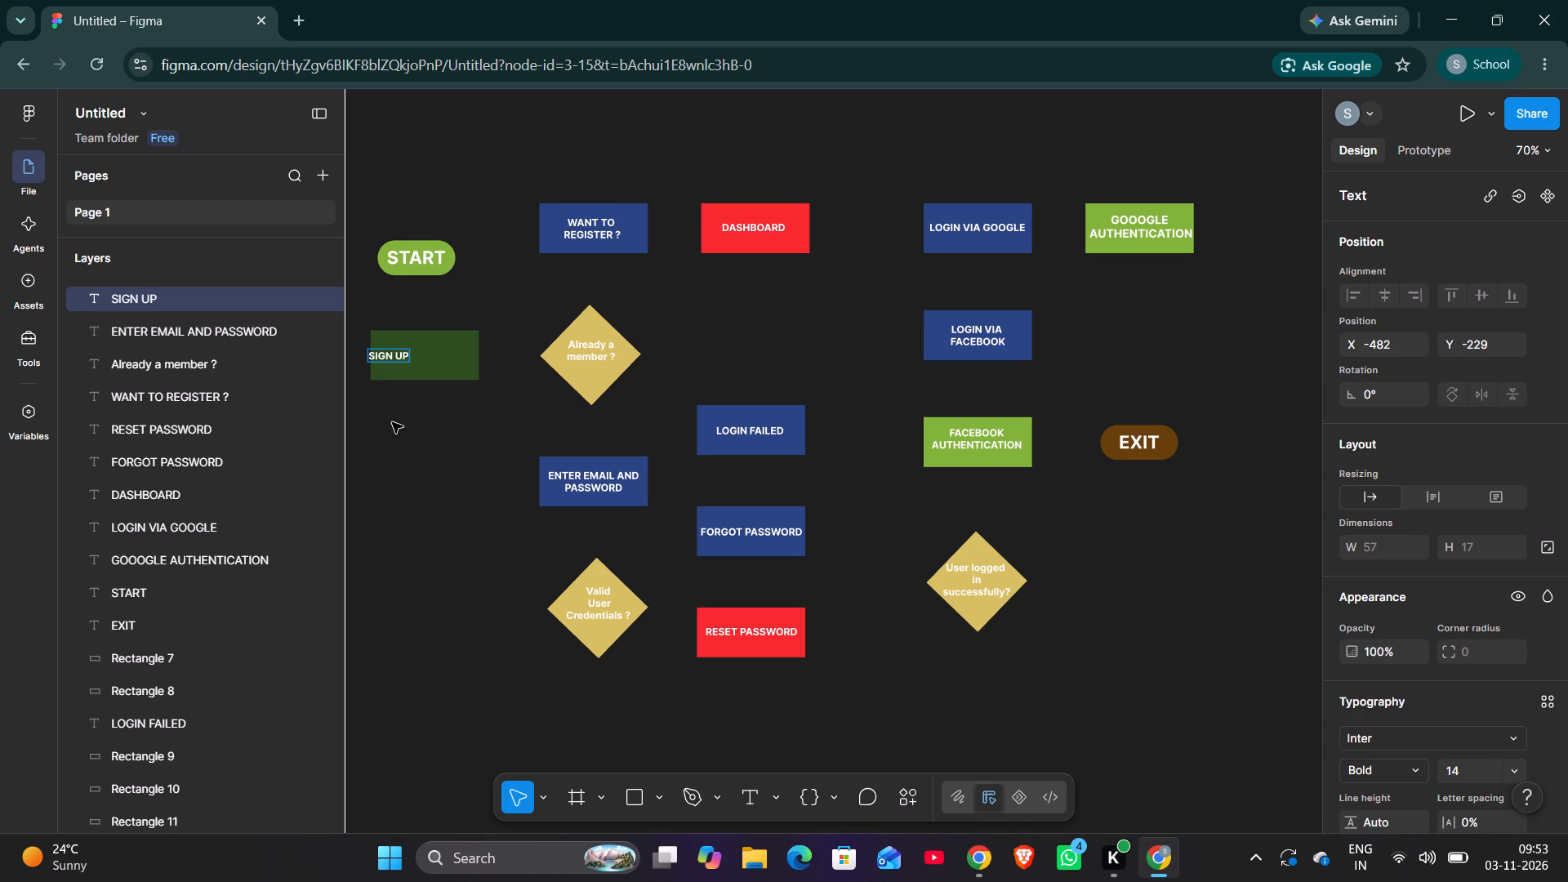
pyautogui.press('Right')
pyautogui.press('Right')
pyautogui.press('Right')
pyautogui.click(412, 461)
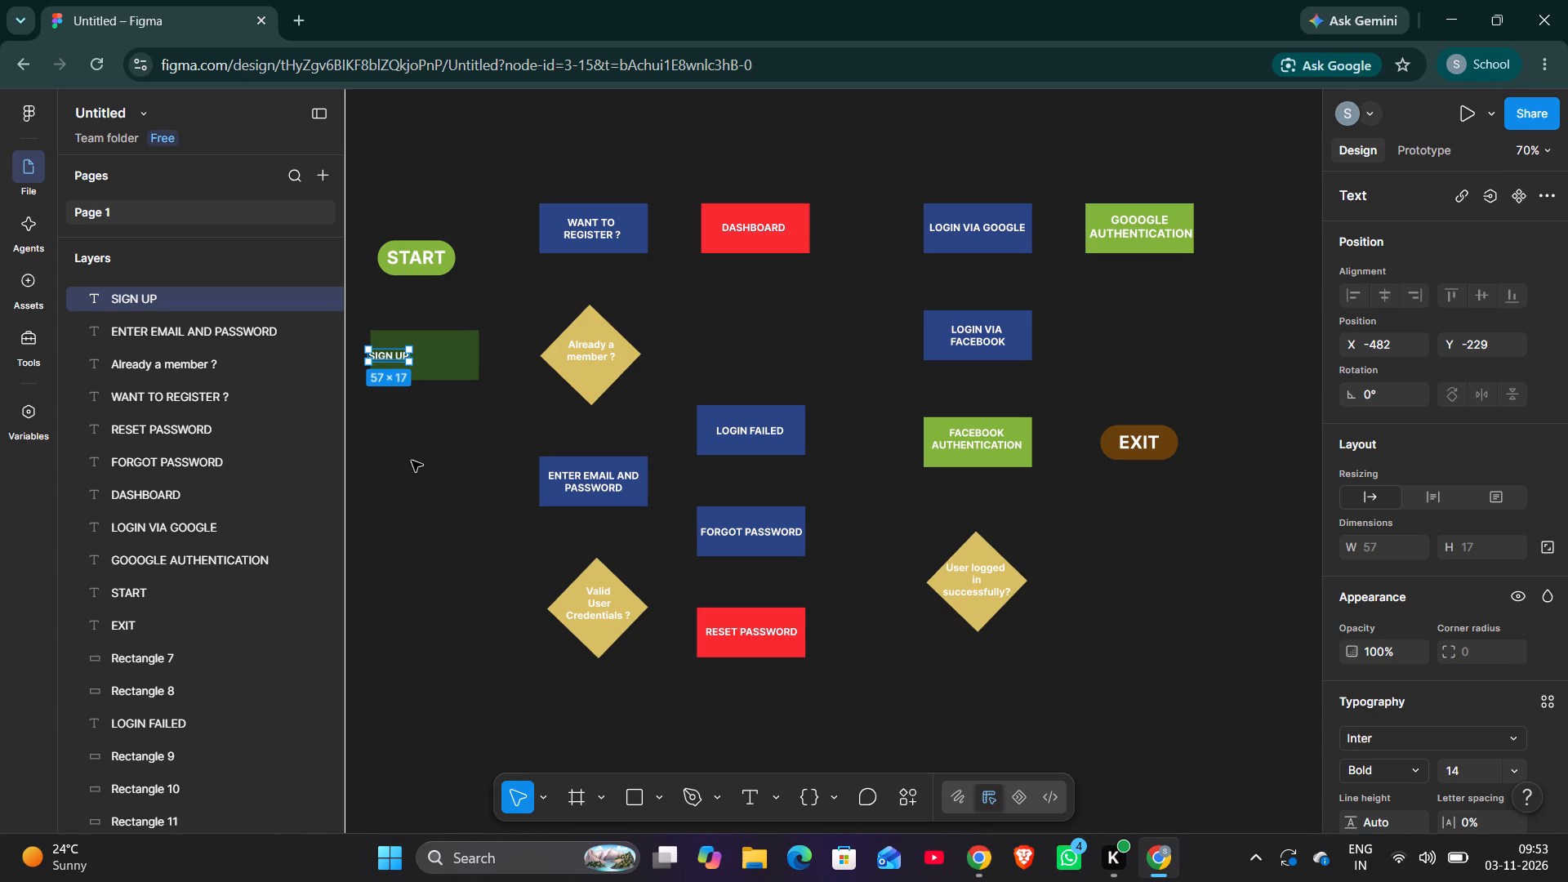
# Shift the SIGN UP text horizontally toward the middle of its dark green rectangle, to X -437.
pyautogui.press('Right')
pyautogui.press('Right')
pyautogui.press('Right')
pyautogui.press('Right')
pyautogui.press('Right')
pyautogui.press('Right')
pyautogui.press('Right')
pyautogui.press('Right')
pyautogui.press('Right')
pyautogui.press('Right')
pyautogui.press('Right')
pyautogui.press('Right')
pyautogui.press('Right')
pyautogui.press('Right')
pyautogui.press('Right')
pyautogui.press('Right')
pyautogui.press('Right')
pyautogui.press('Right')
pyautogui.press('Right')
pyautogui.press('Right')
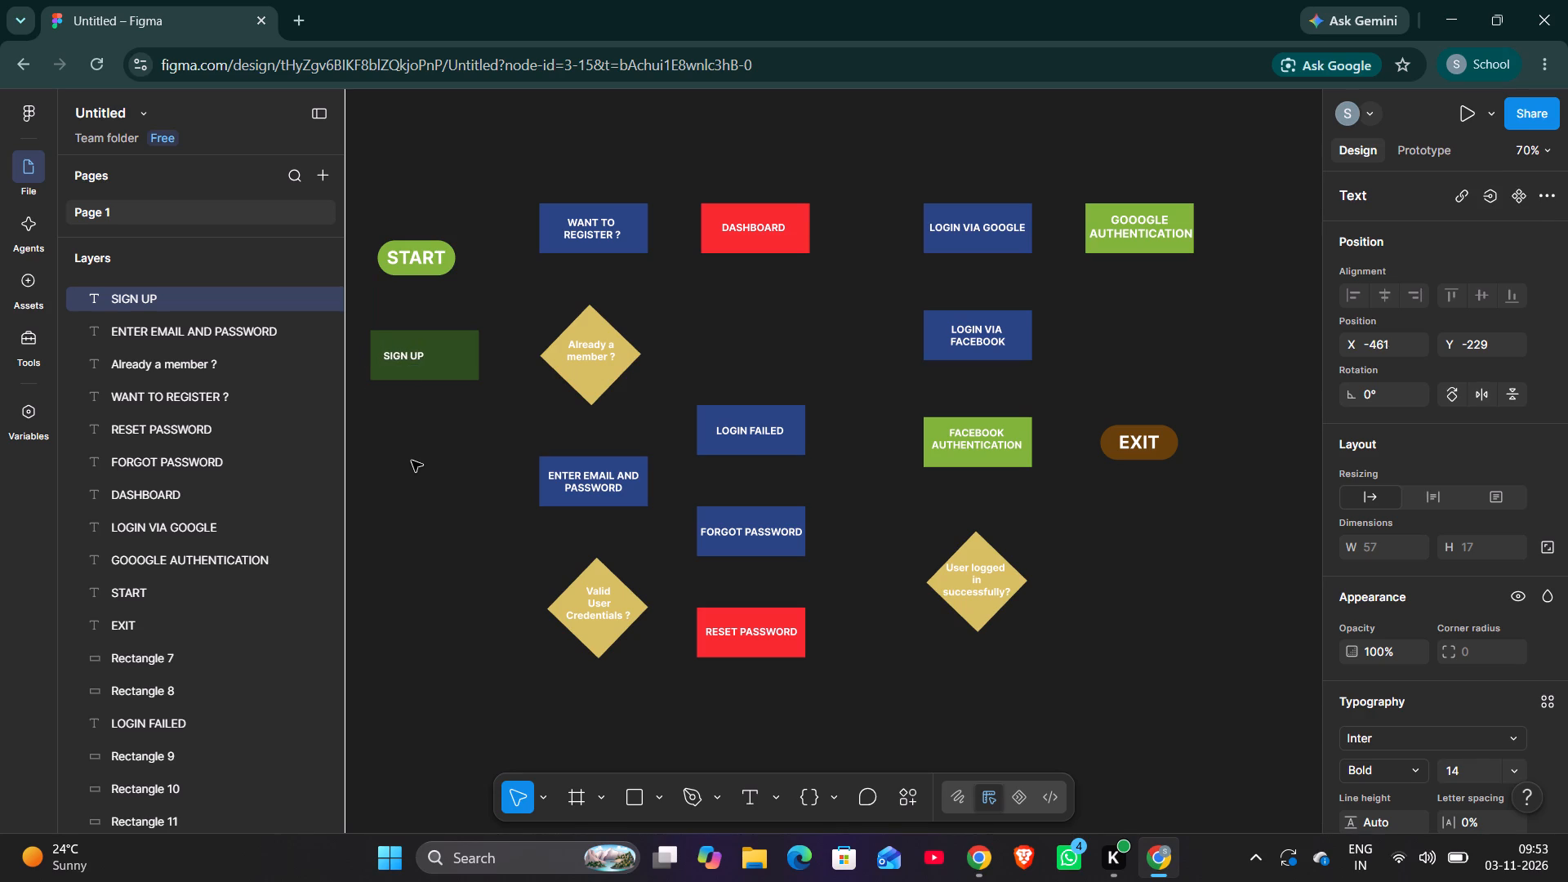
pyautogui.press('Left')
pyautogui.press('Left')
pyautogui.press('Right')
pyautogui.press('Right')
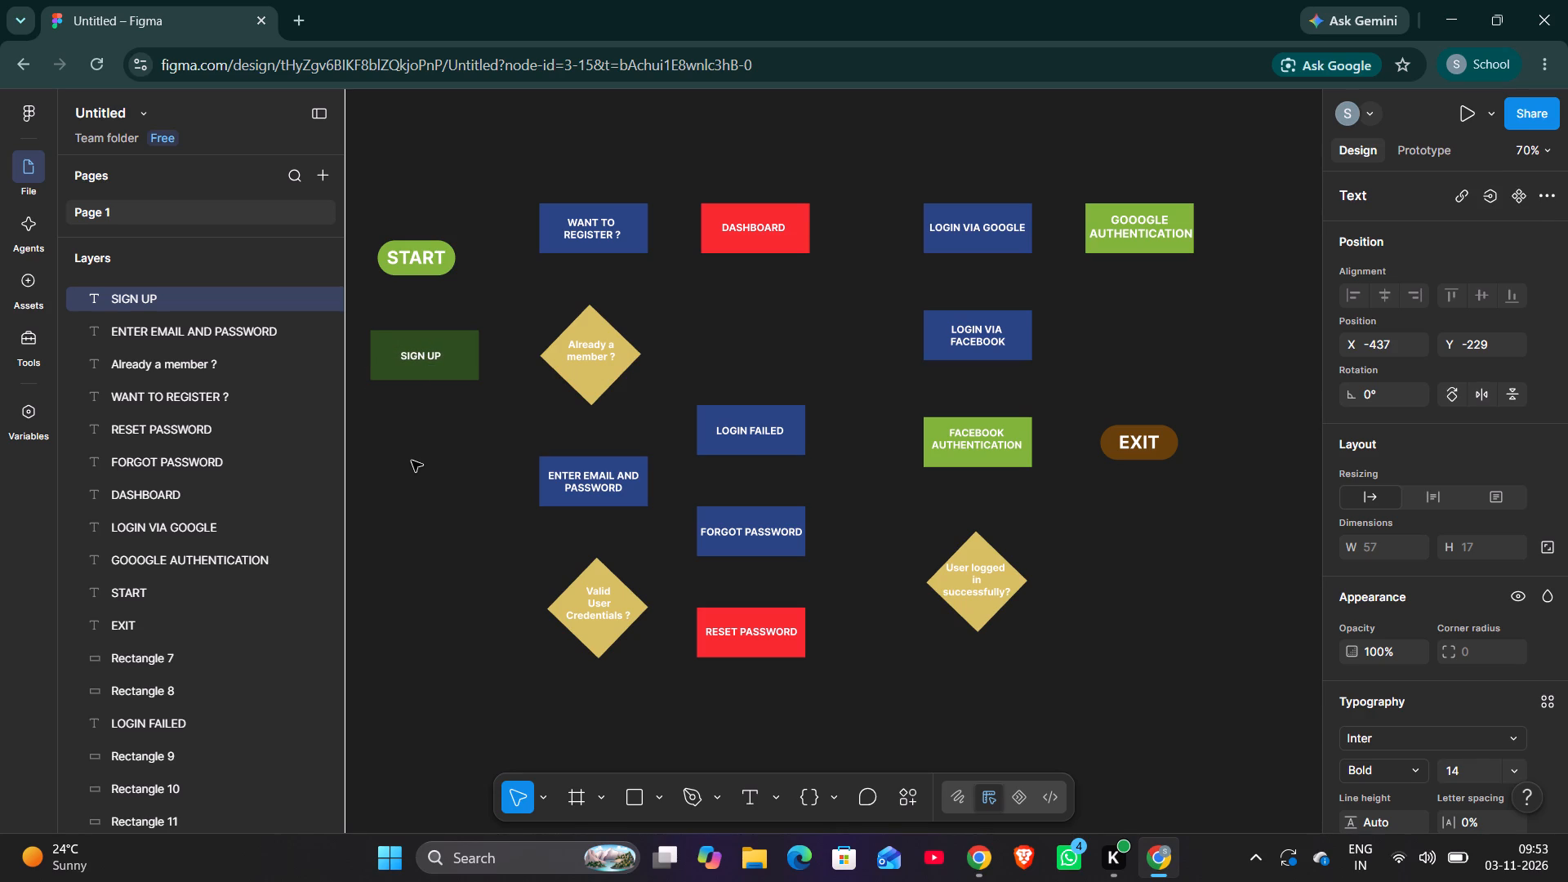
pyautogui.click(425, 463)
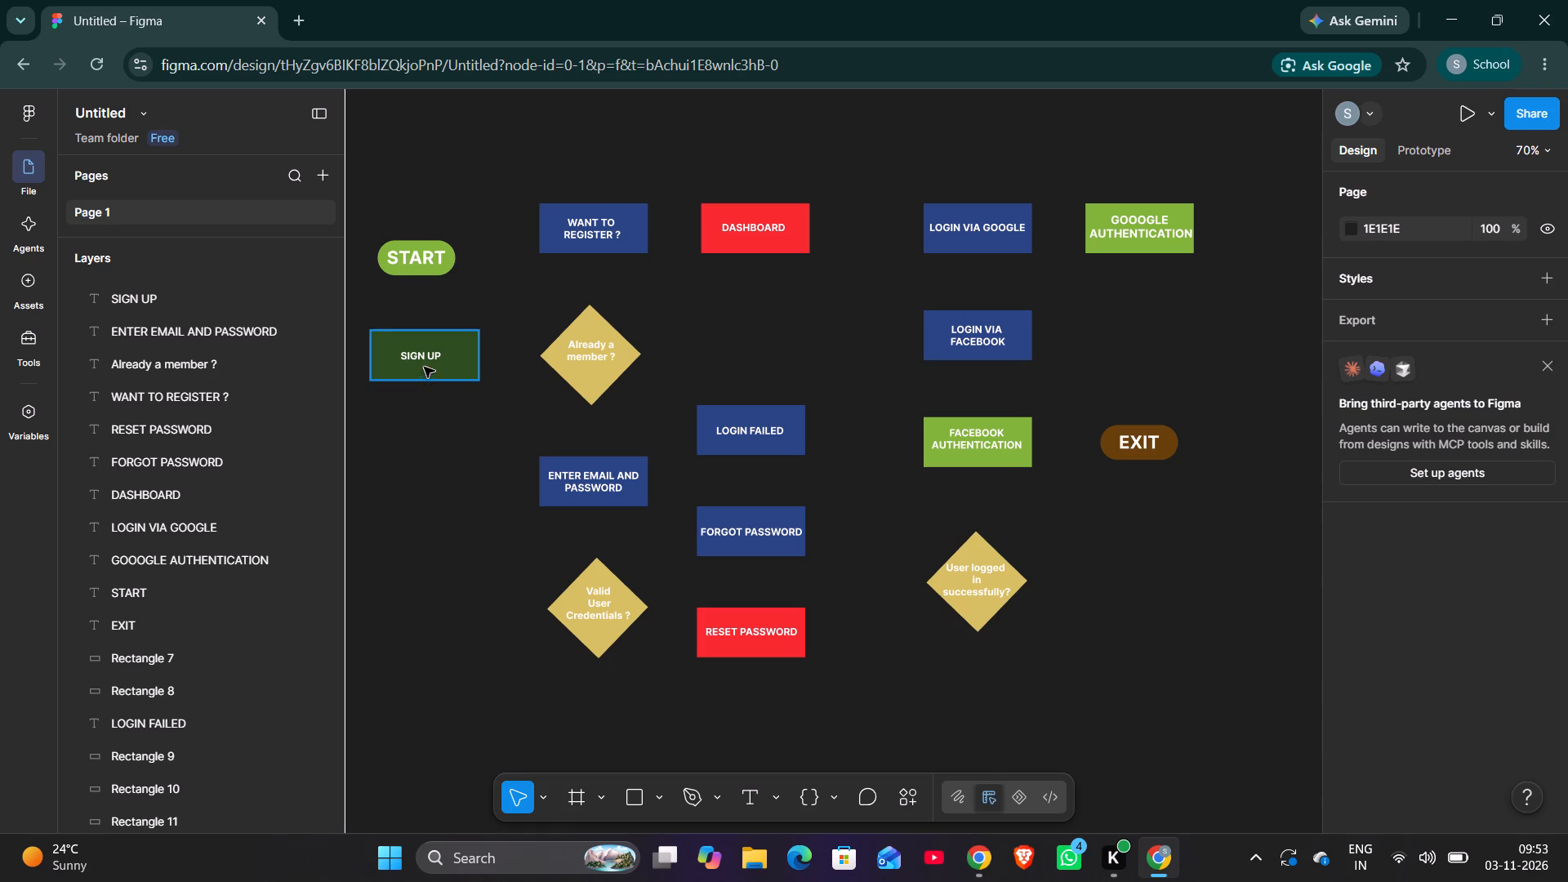
# Reposition the SIGN UP text at the centre of its dark green rectangle, at about X -431, Y -231.
pyautogui.click(418, 357)
pyautogui.moveTo(418, 357); pyautogui.dragTo(423, 336)
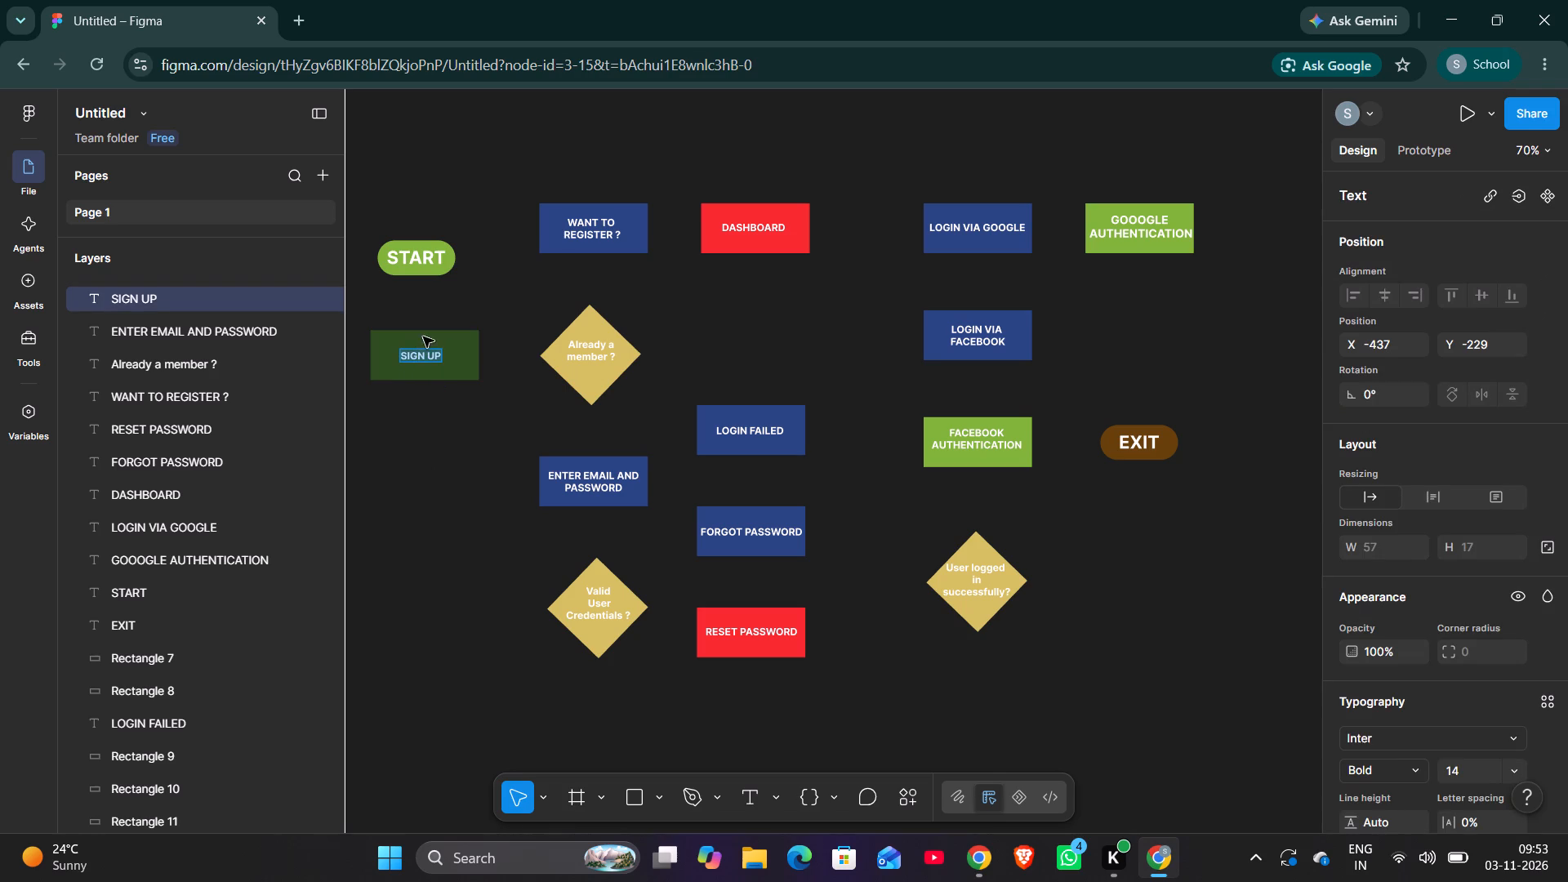
pyautogui.moveTo(423, 336); pyautogui.dragTo(416, 414)
pyautogui.moveTo(416, 414); pyautogui.dragTo(420, 359)
pyautogui.click(420, 359)
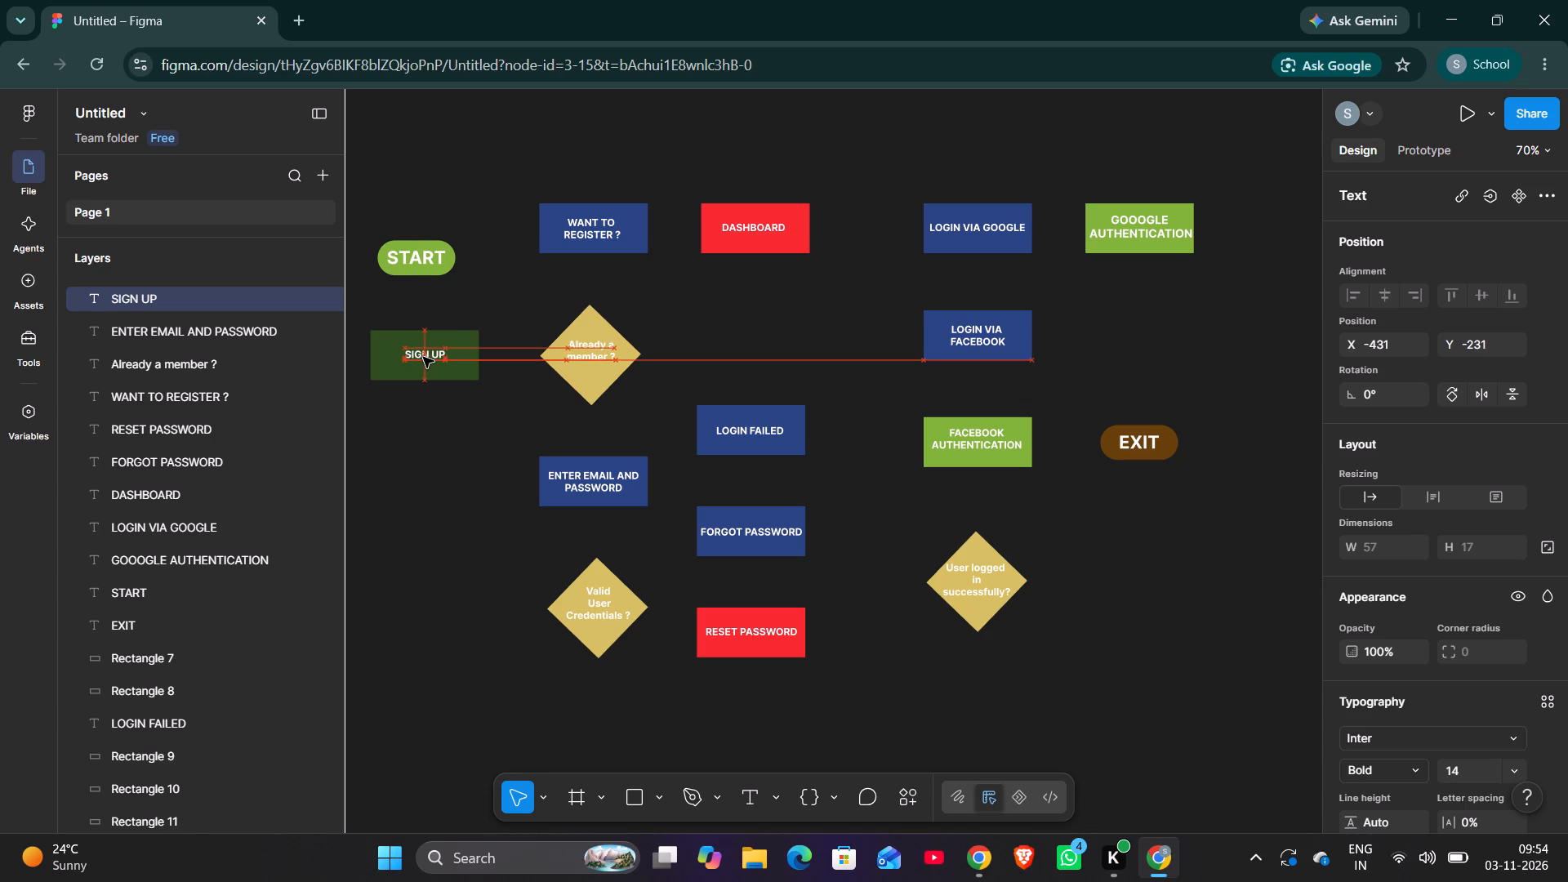
pyautogui.click(448, 459)
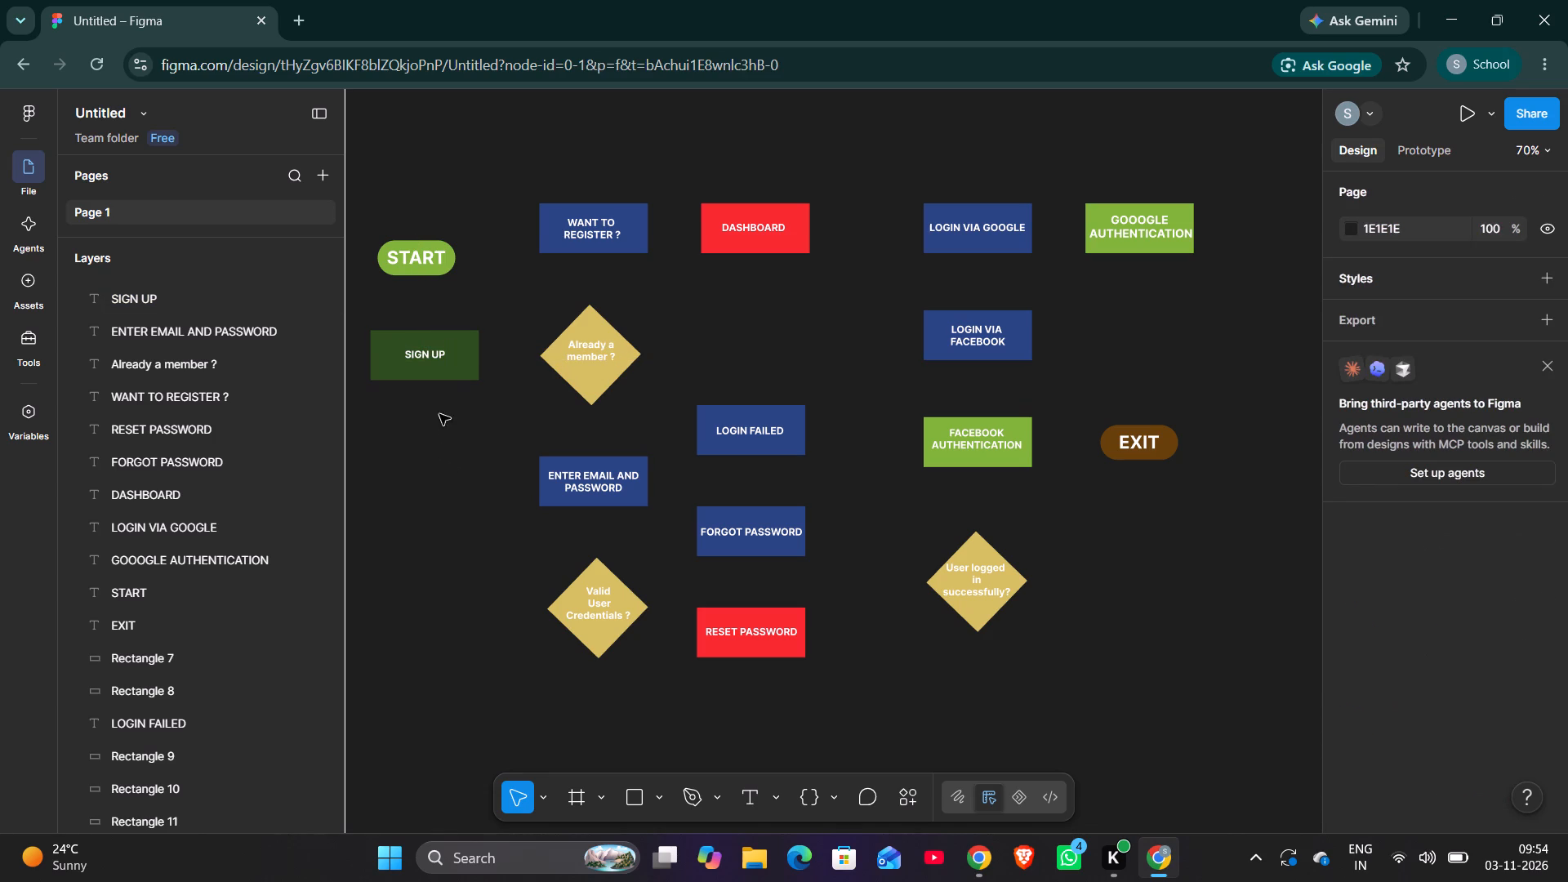
# Nudge the SIGN UP text slightly sideways within its dark green rectangle to X -435.
pyautogui.click(434, 353)
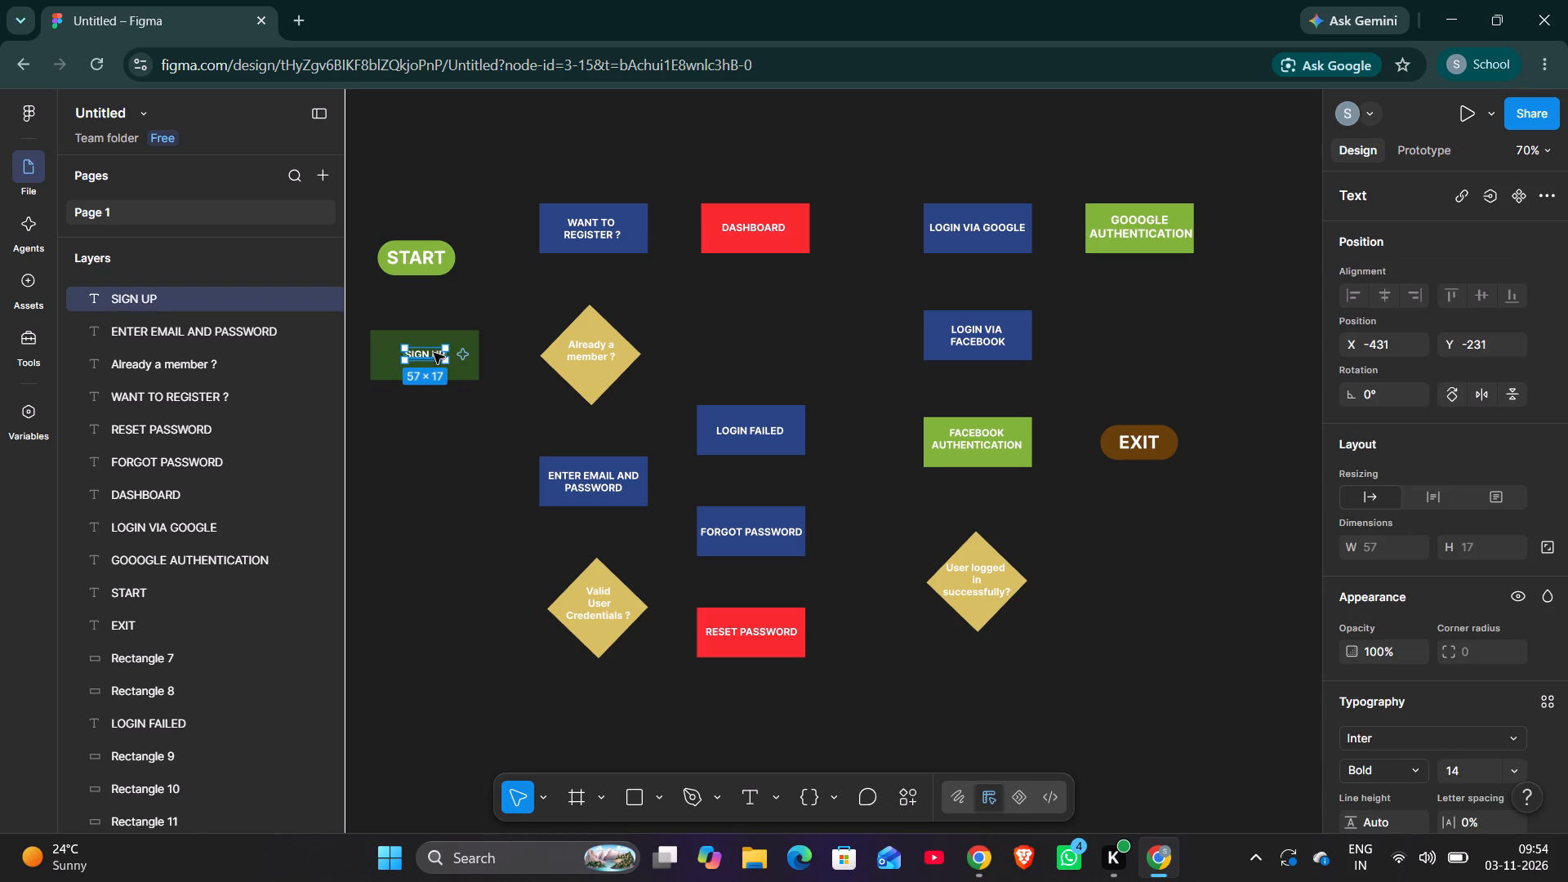
pyautogui.press('Left')
pyautogui.press('Left')
pyautogui.press('Left')
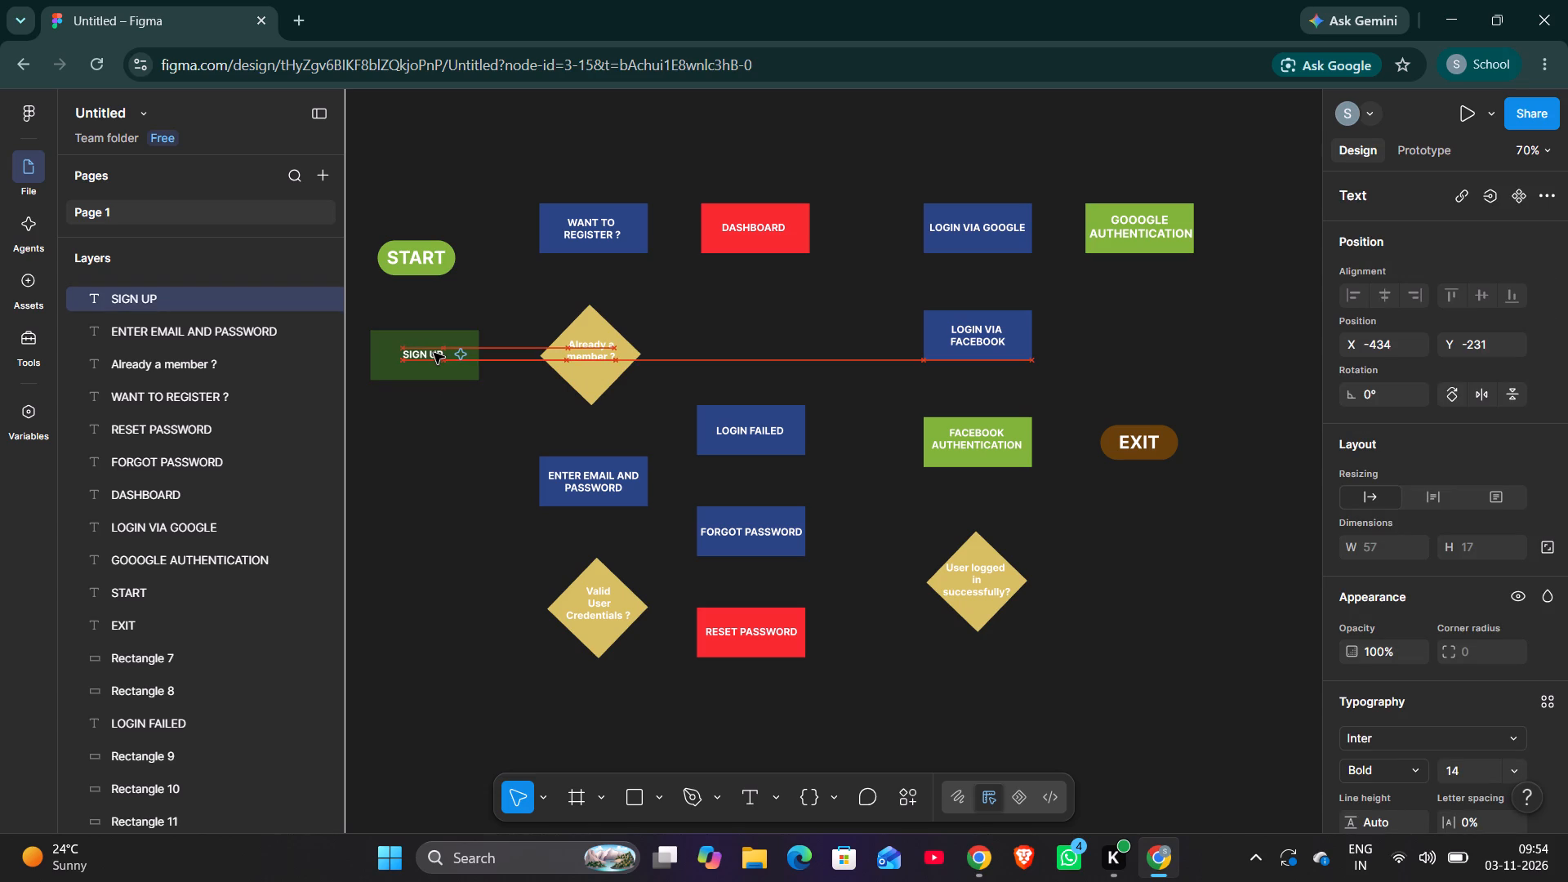
pyautogui.press('Left')
pyautogui.press('Left')
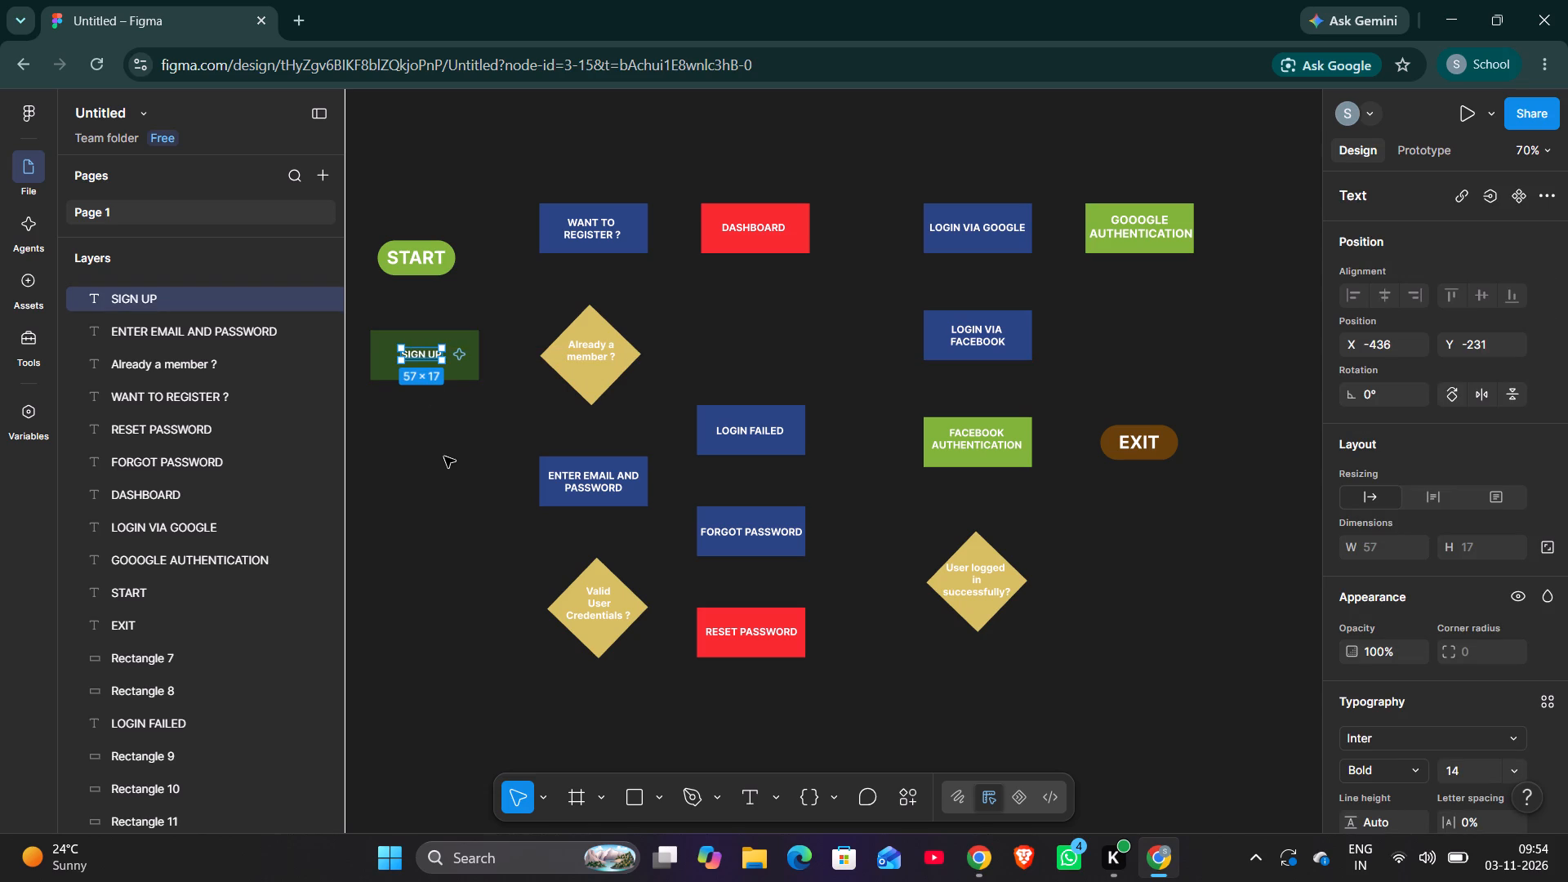
pyautogui.press('Right')
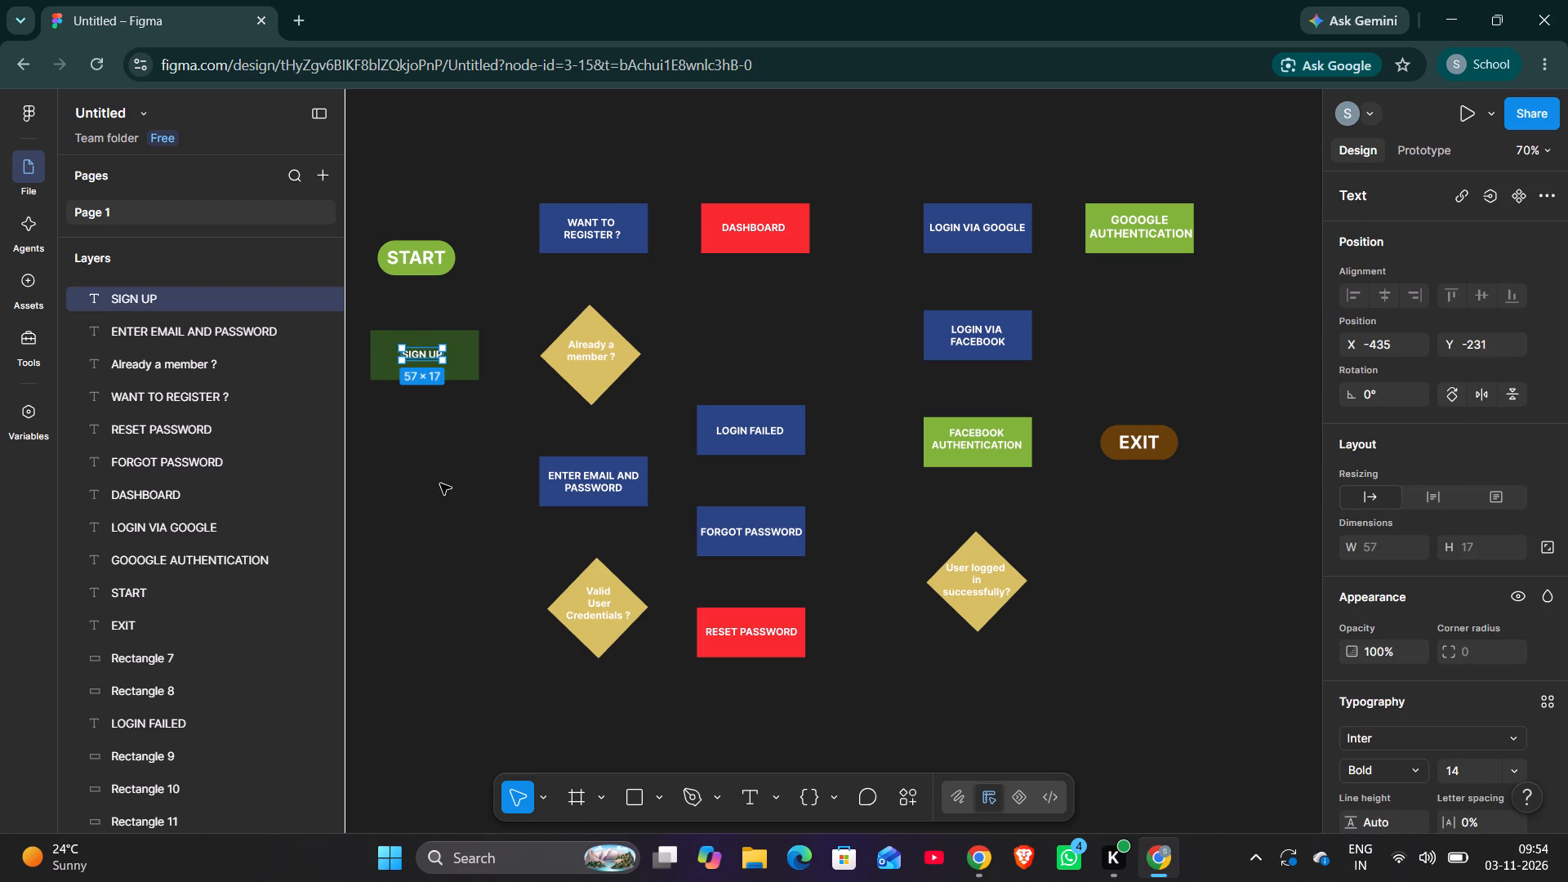
pyautogui.click(440, 483)
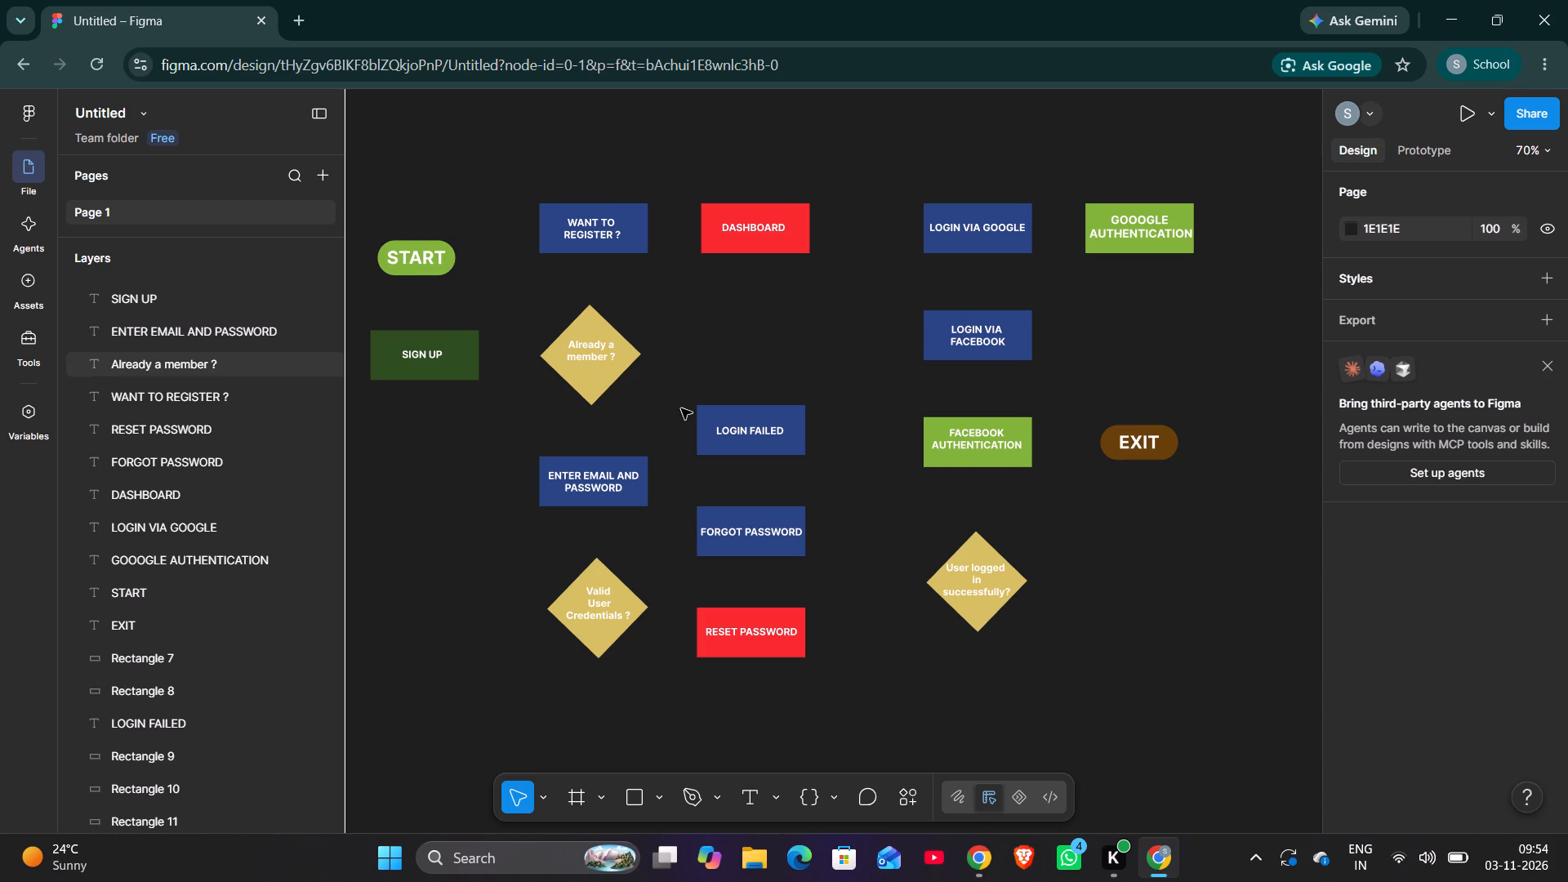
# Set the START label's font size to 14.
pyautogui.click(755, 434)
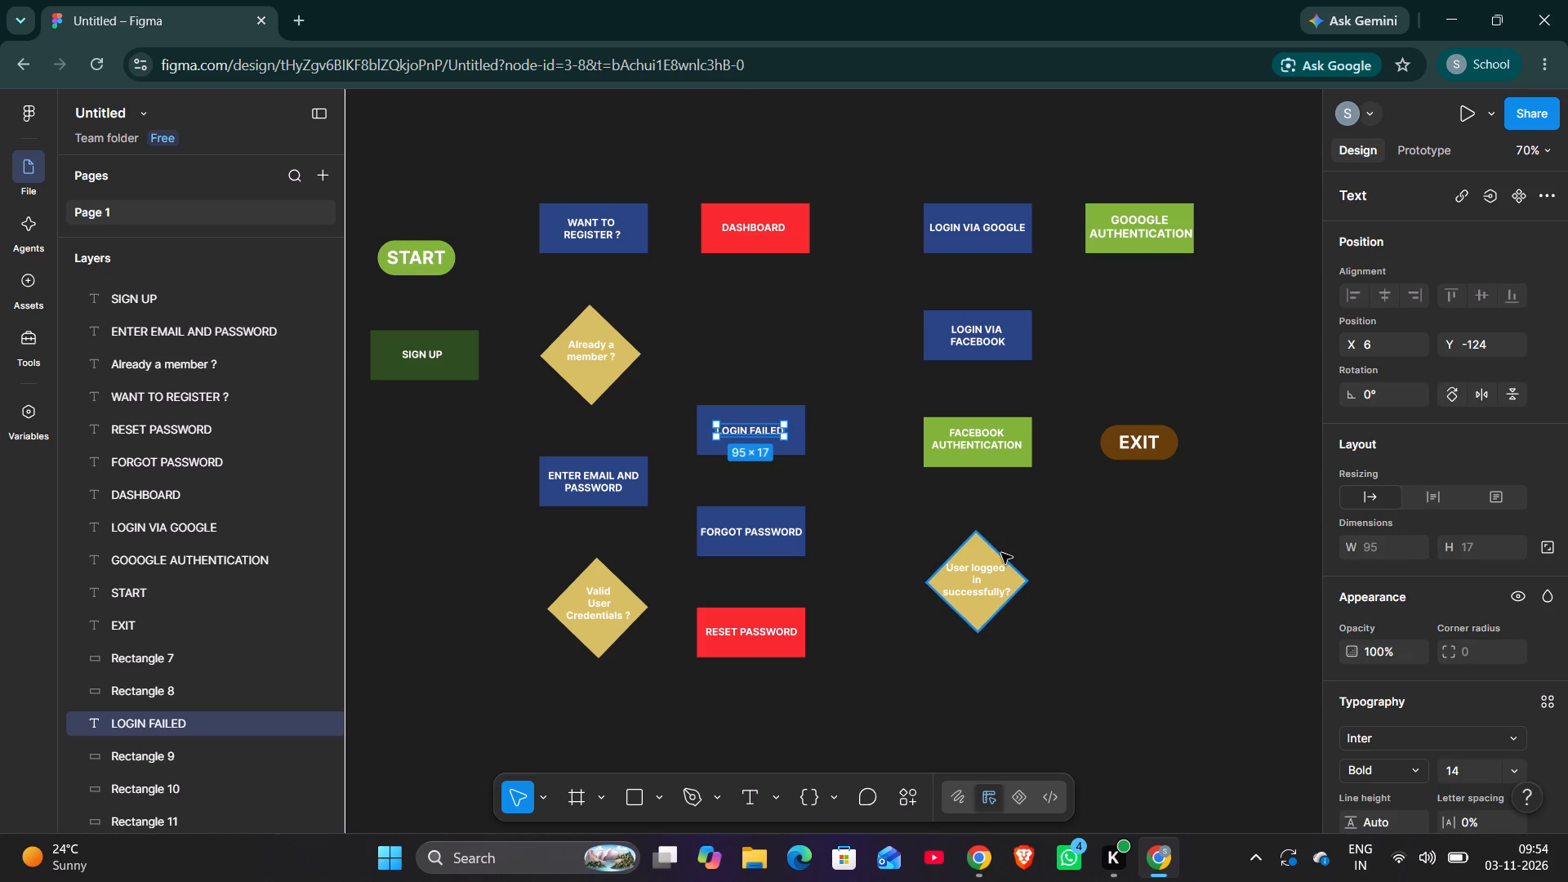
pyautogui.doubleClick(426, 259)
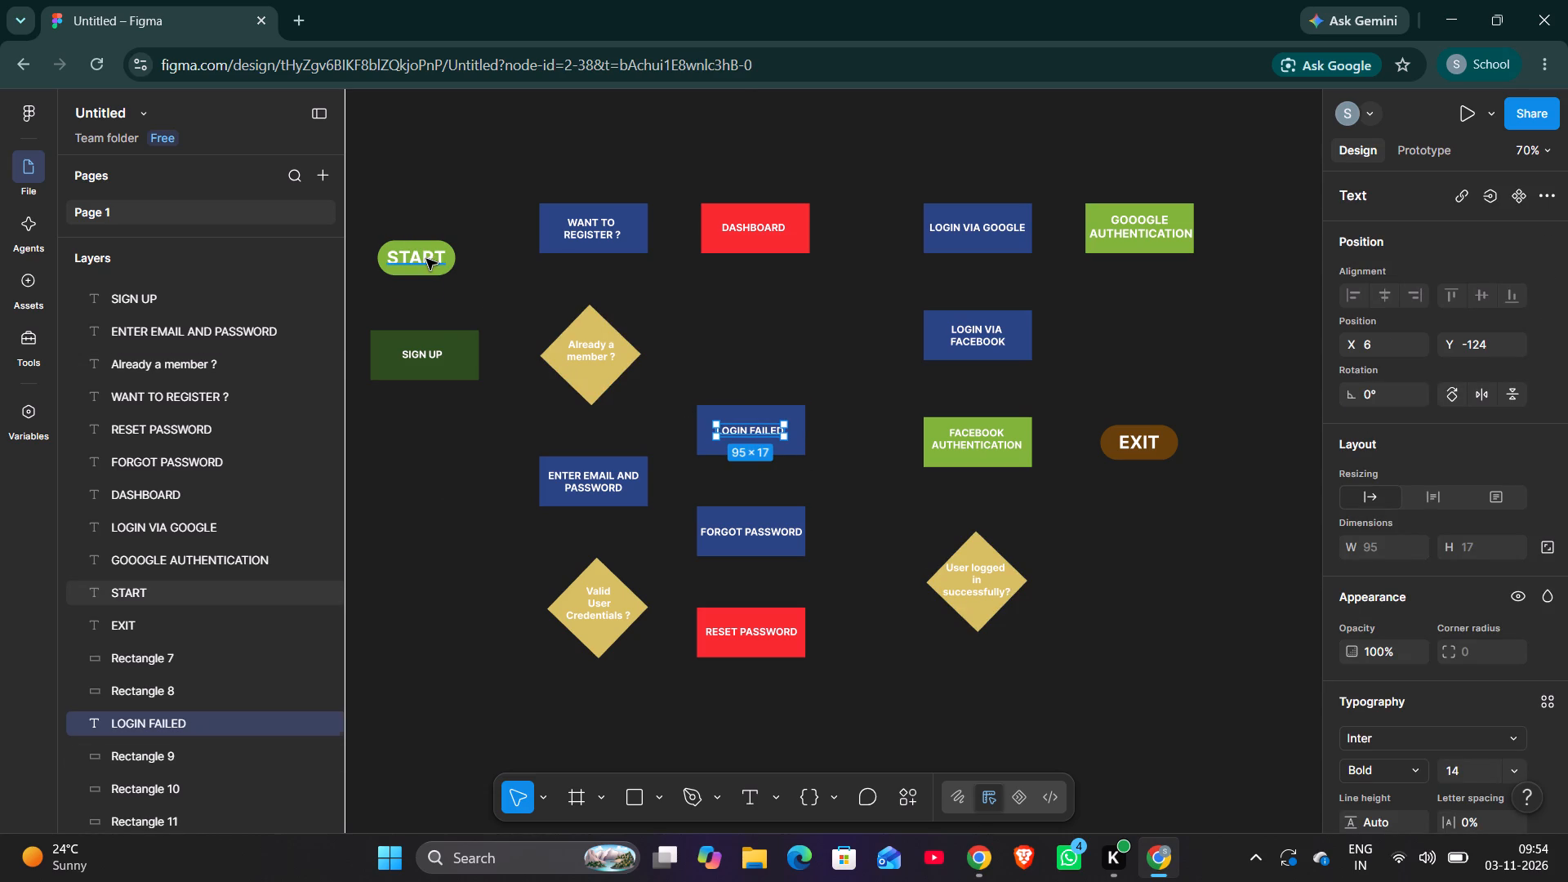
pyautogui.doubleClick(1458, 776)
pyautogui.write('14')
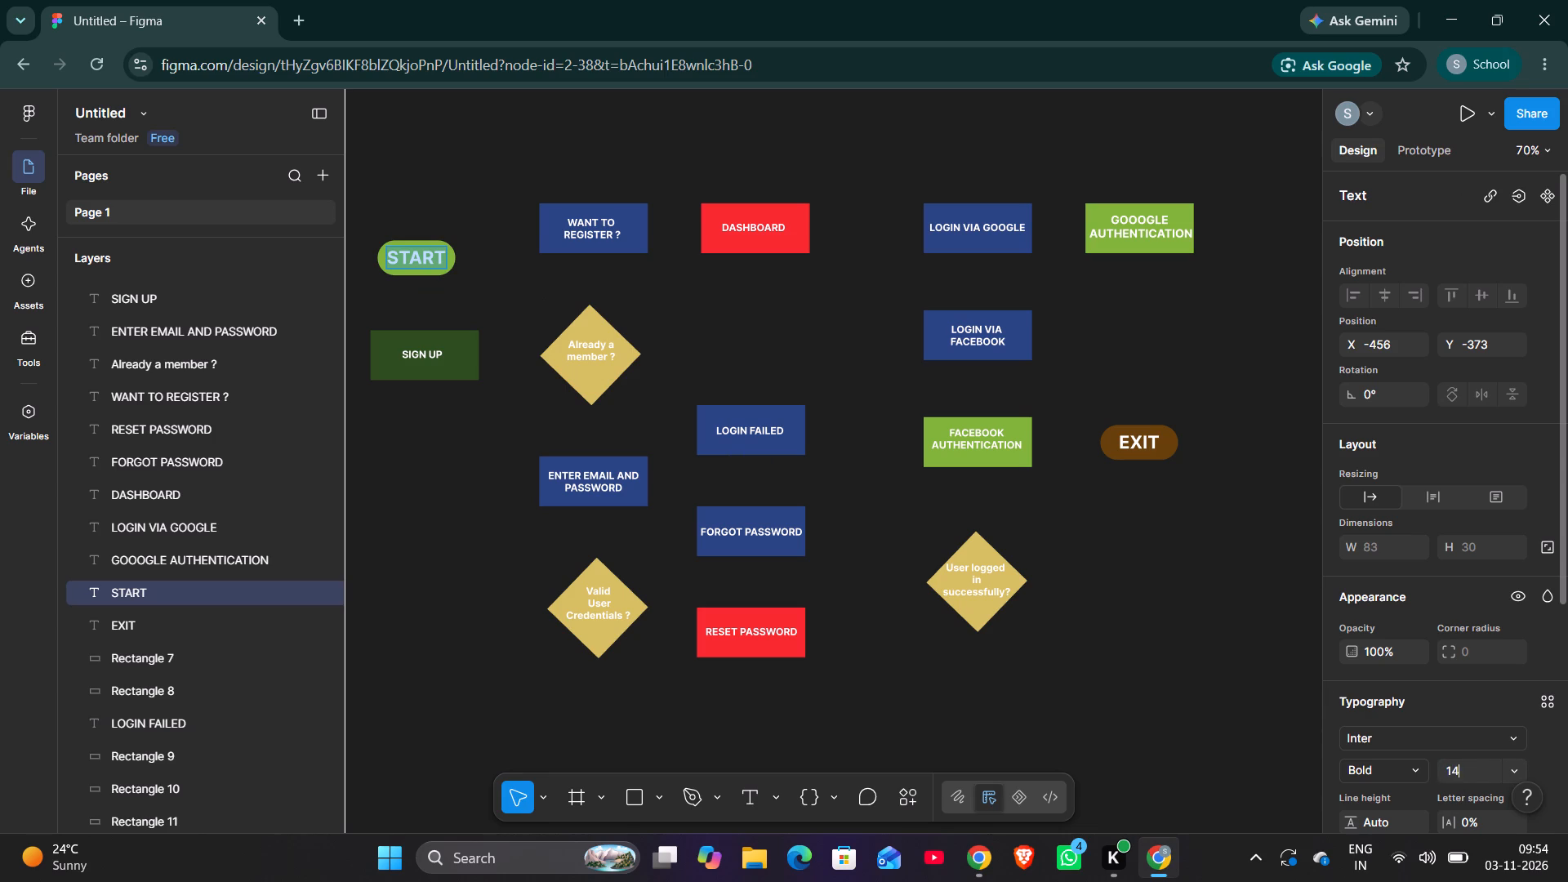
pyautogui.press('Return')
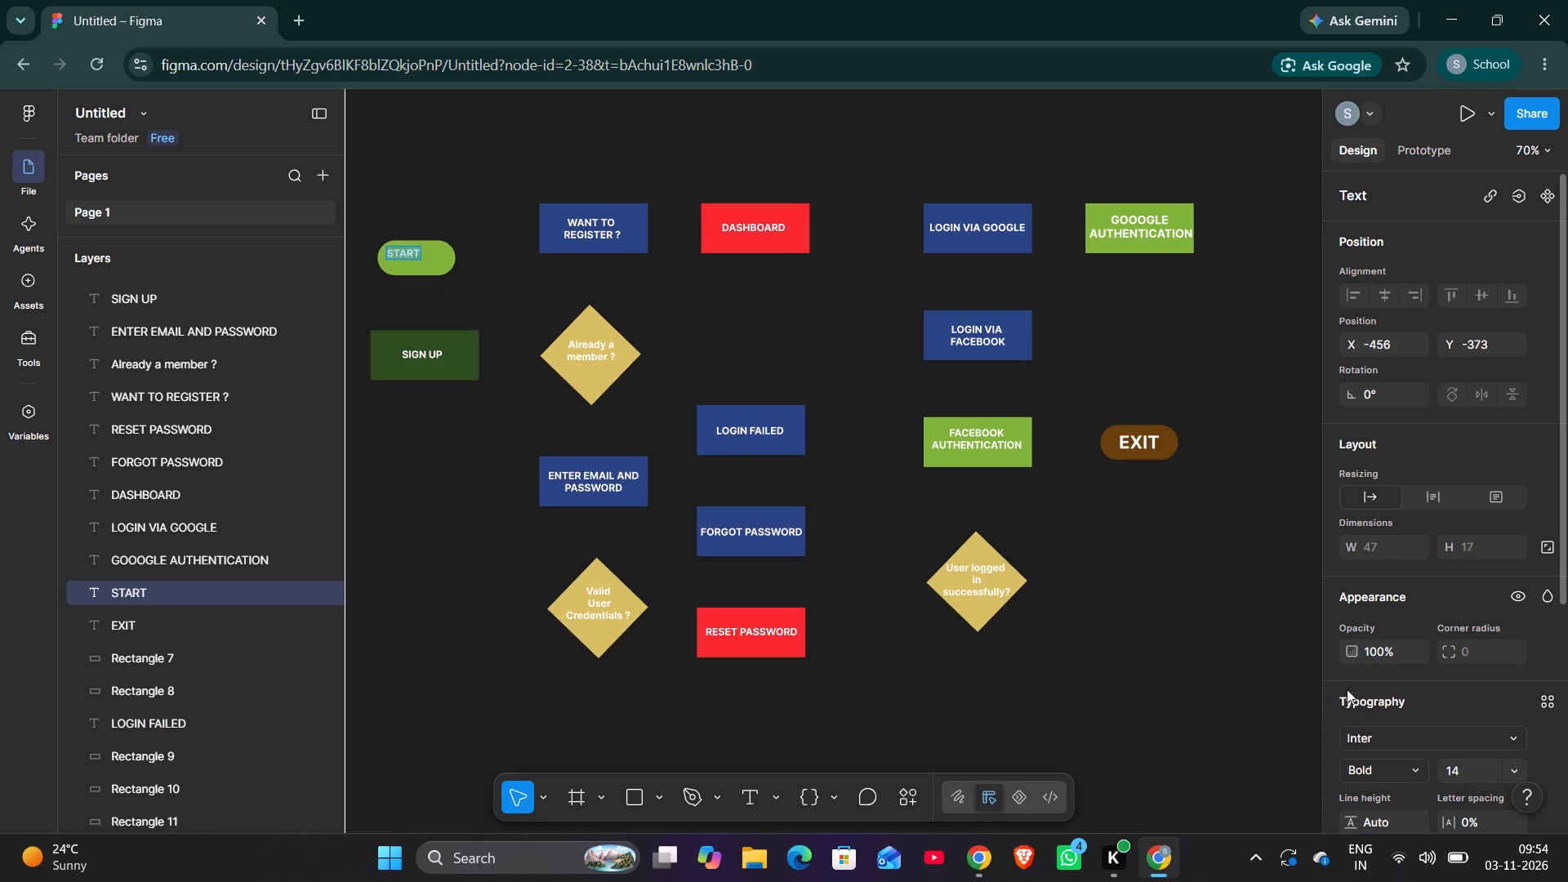
# Set the START label's font size to 16.
pyautogui.doubleClick(1457, 765)
pyautogui.write('16')
pyautogui.press('Return')
pyautogui.click(438, 523)
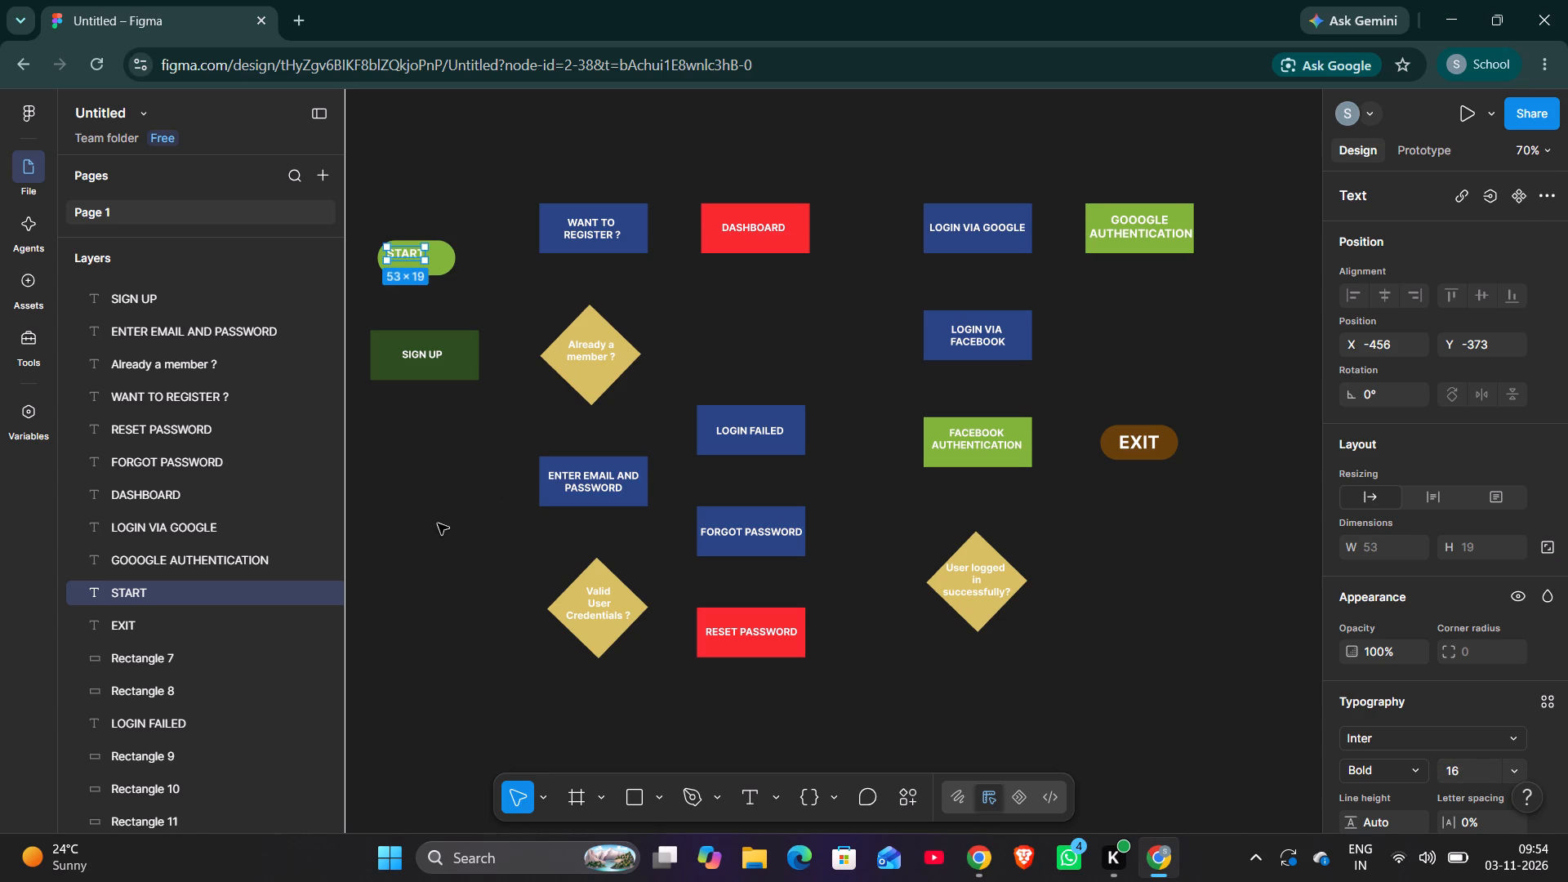
# Nudge the START text down within its green rounded shape to Y -368.
pyautogui.press('Down')
pyautogui.press('Down')
pyautogui.press('Down')
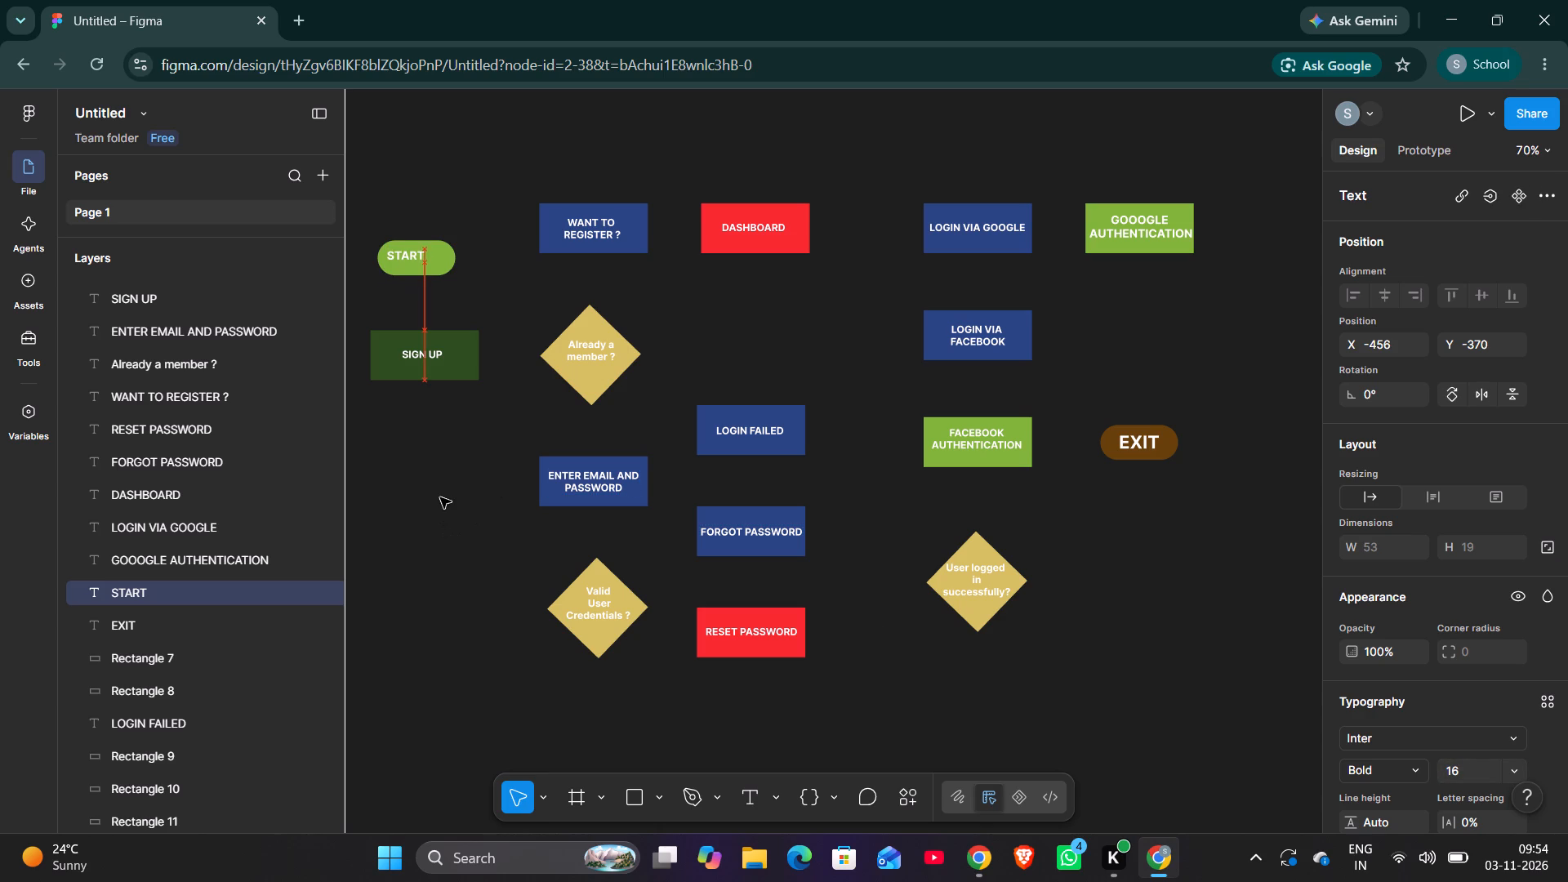
pyautogui.press('Down')
pyautogui.press('Down')
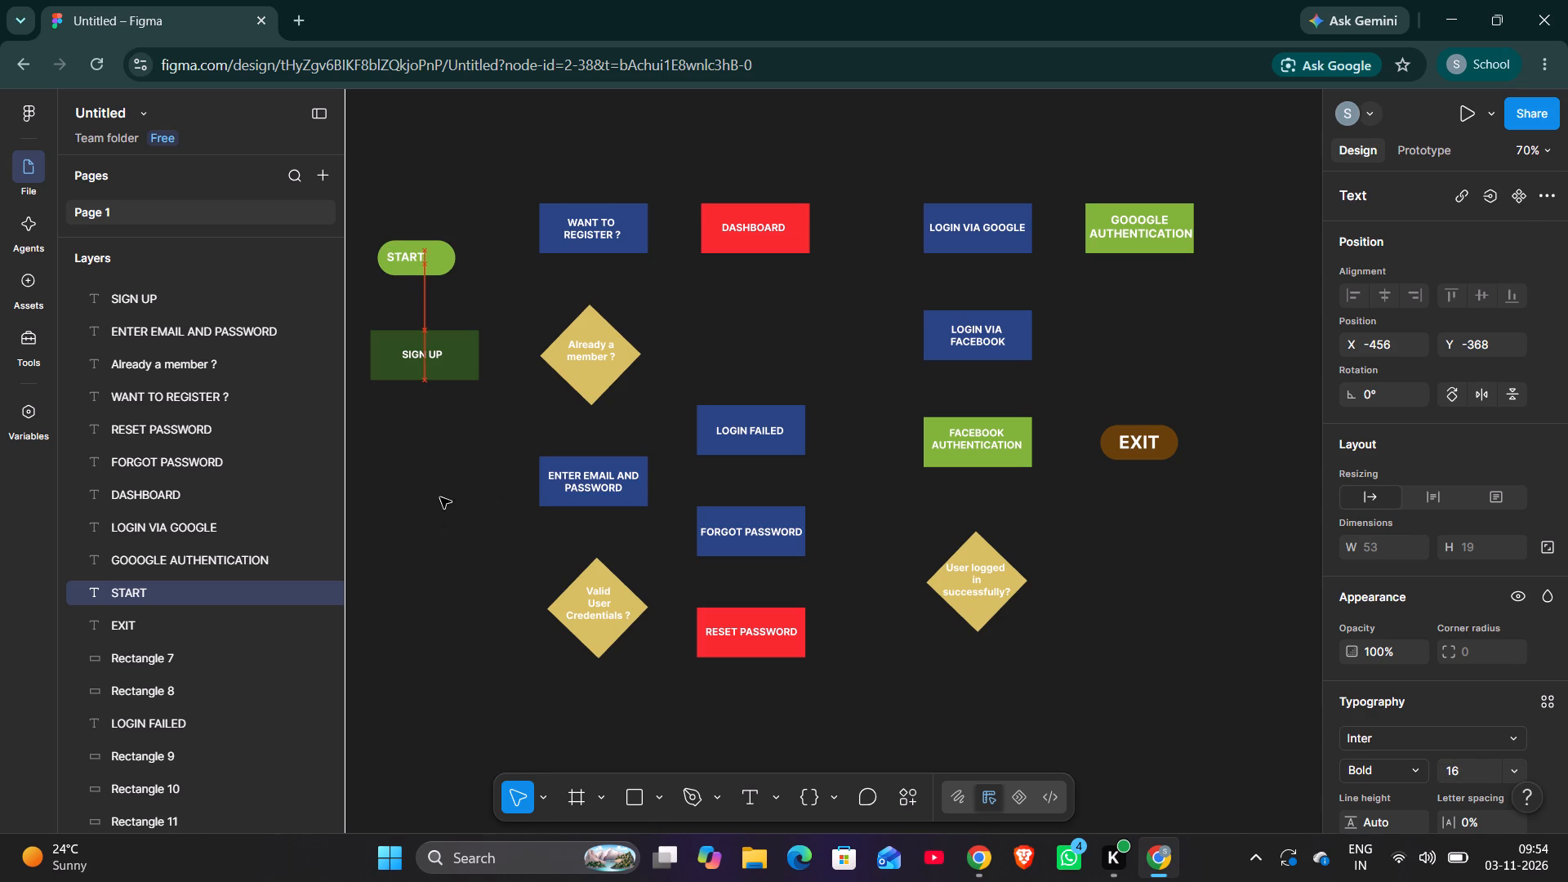
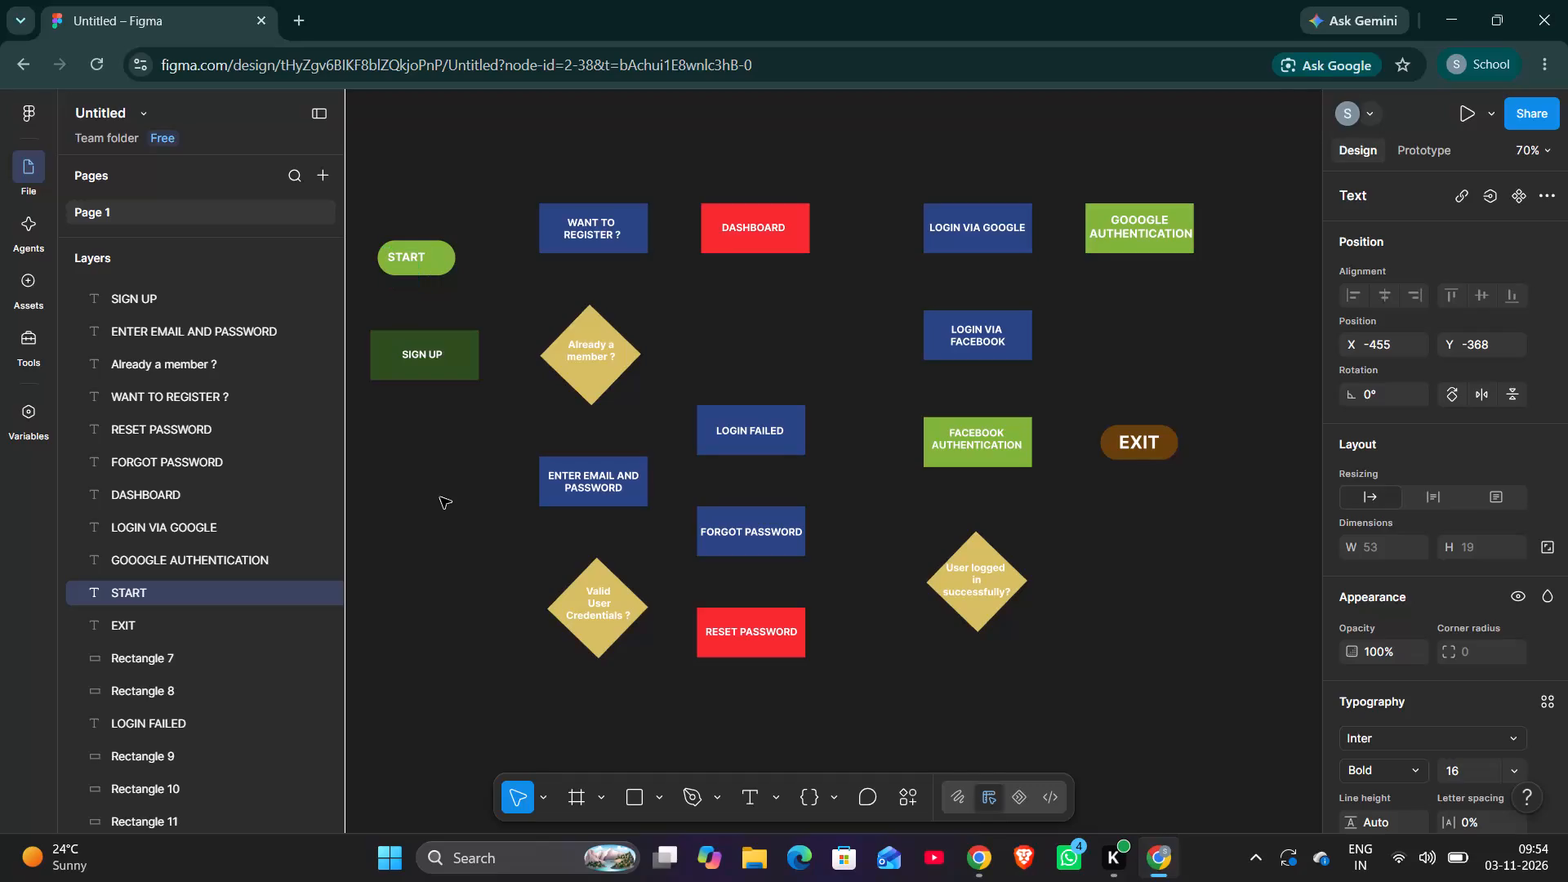
# Nudge the START text to X -442, Y -367 so it sits centred in its green rounded shape.
pyautogui.press('Right')
pyautogui.press('Right')
pyautogui.press('Right')
pyautogui.press('Right')
pyautogui.press('Down')
pyautogui.press('Down')
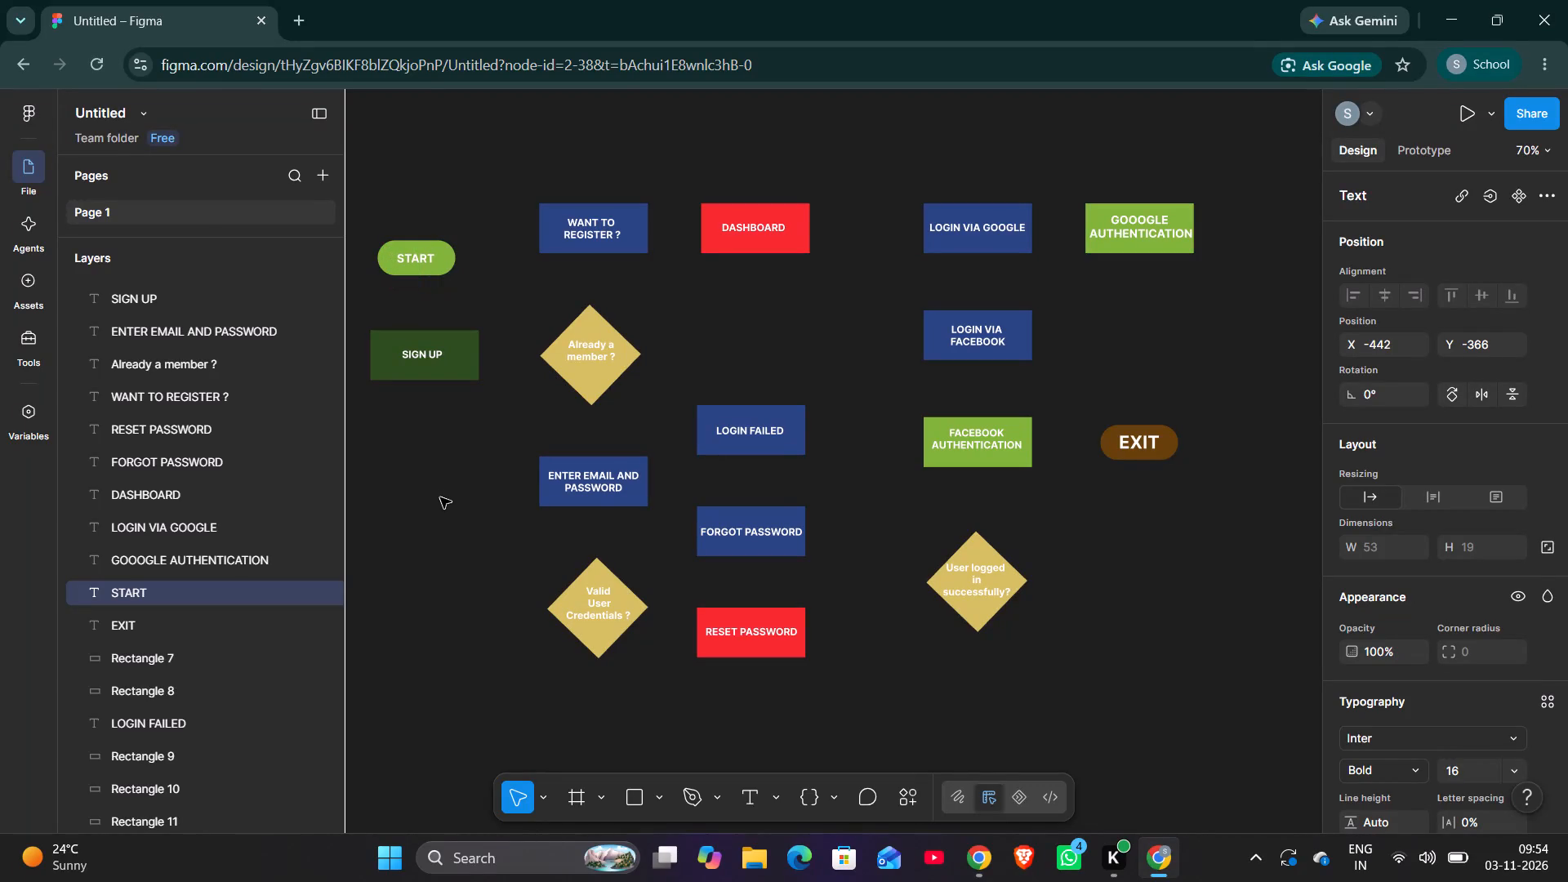
pyautogui.press('Up')
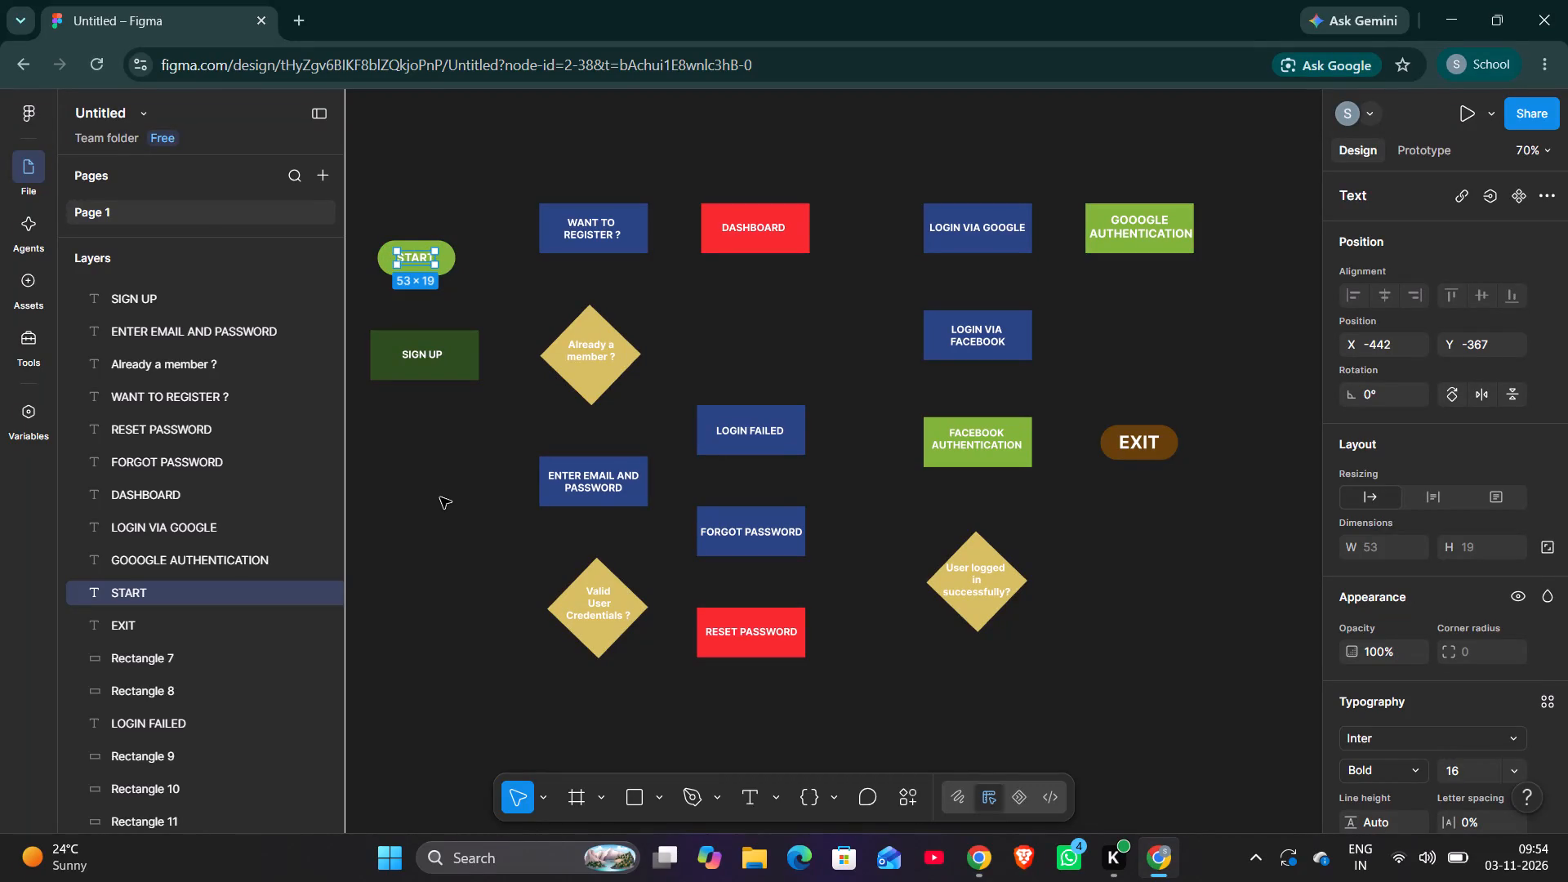
# Set the EXIT label's font size to 16.
pyautogui.doubleClick(1133, 439)
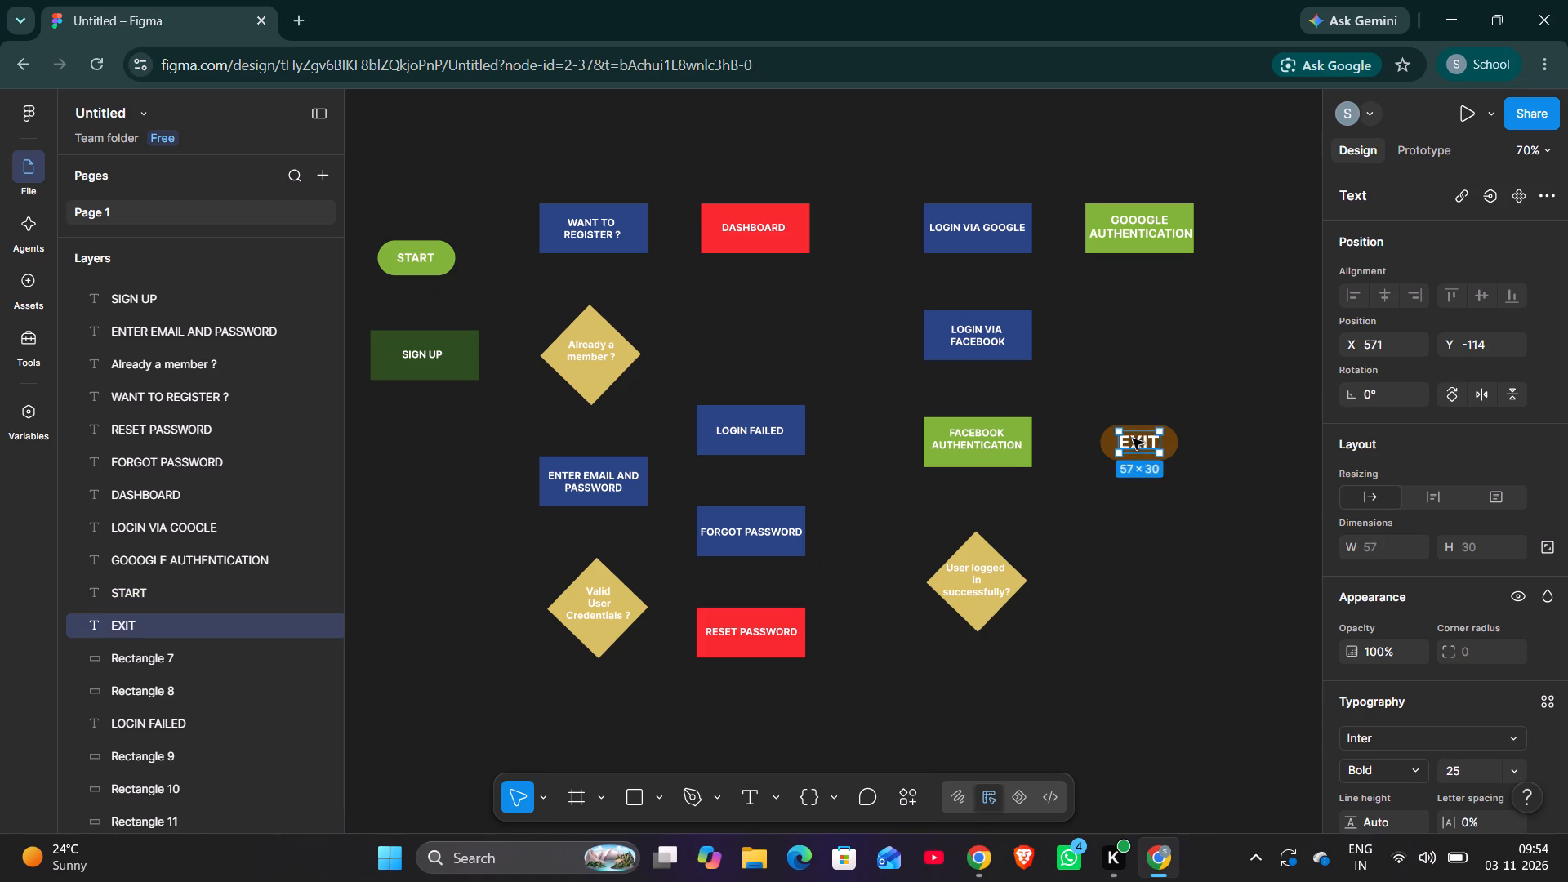
pyautogui.click(1465, 767)
pyautogui.press('BackSpace')
pyautogui.press('BackSpace')
pyautogui.write('15')
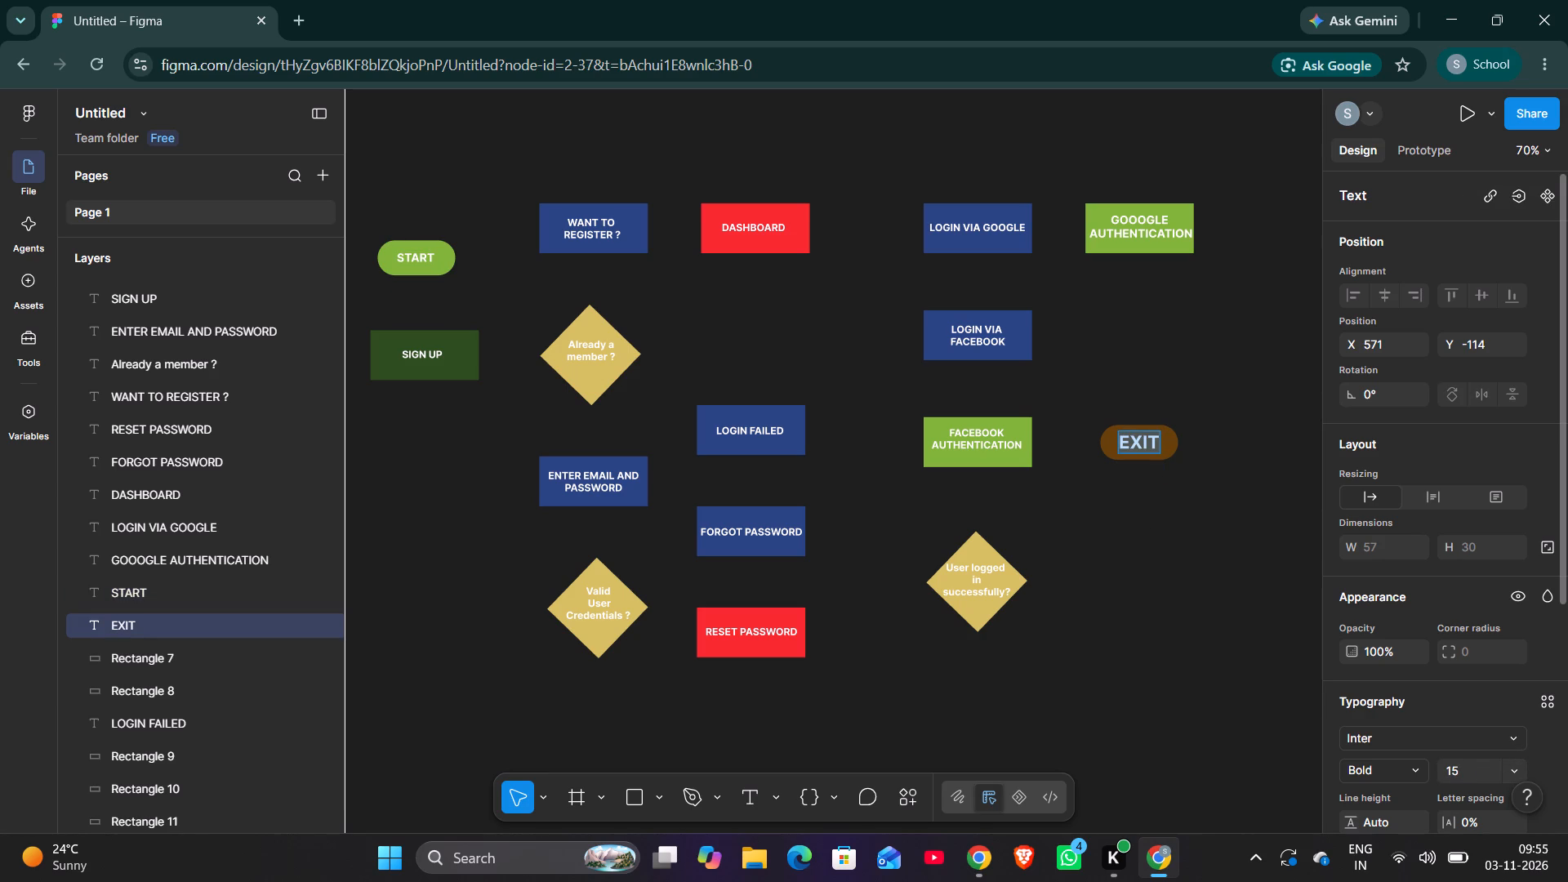
pyautogui.press('BackSpace')
pyautogui.press('6')
pyautogui.press('Return')
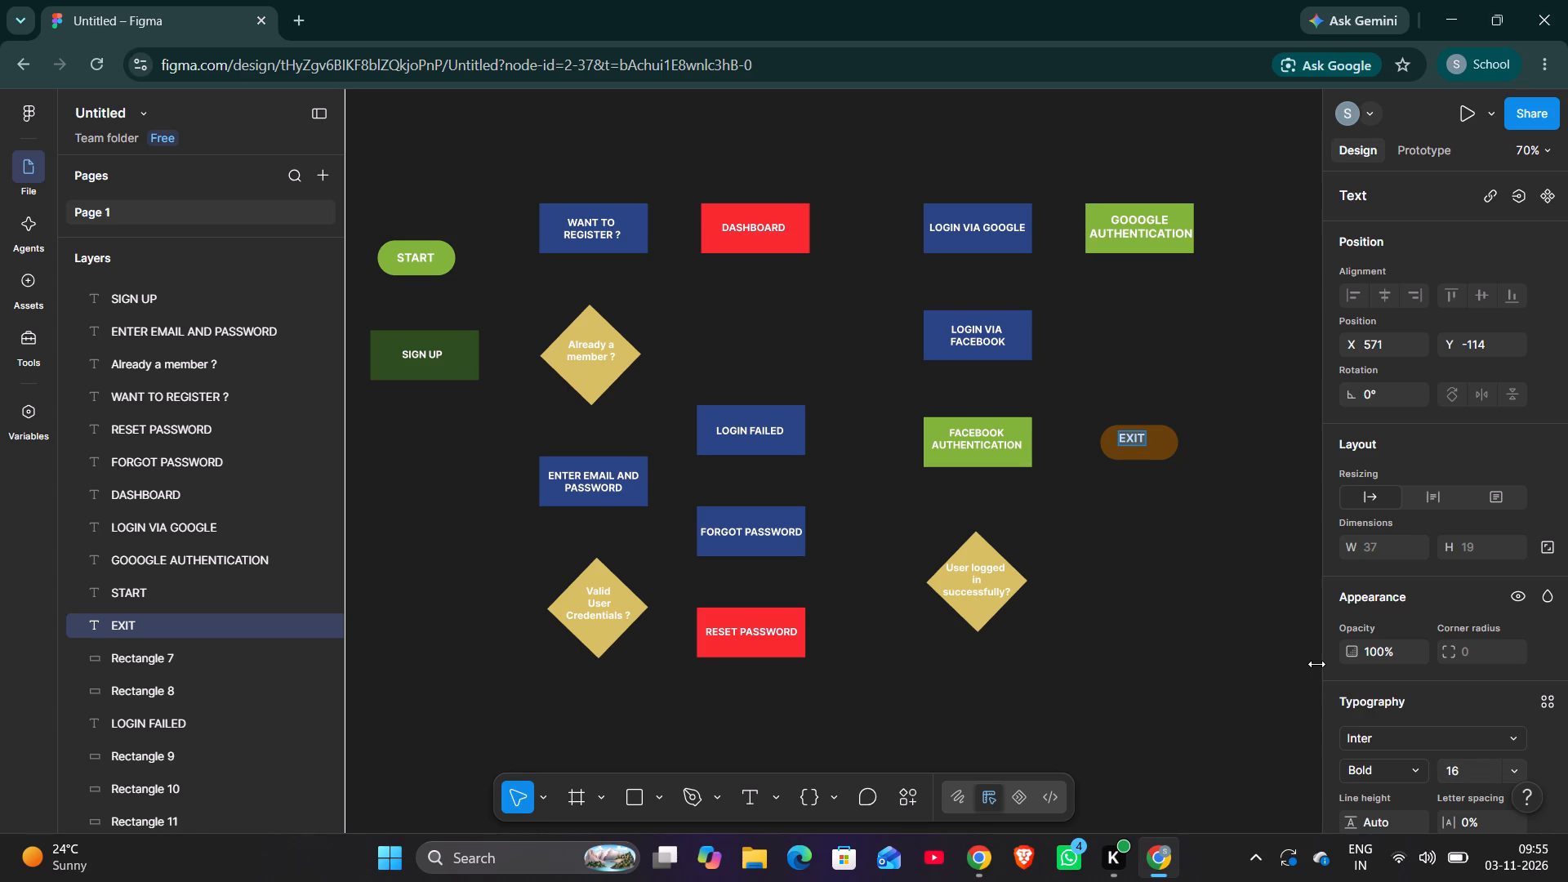
pyautogui.click(1216, 625)
# Nudge the EXIT text to X 579, Y -109 to centre it in its brown rounded shape.
pyautogui.press('Down')
pyautogui.press('Down')
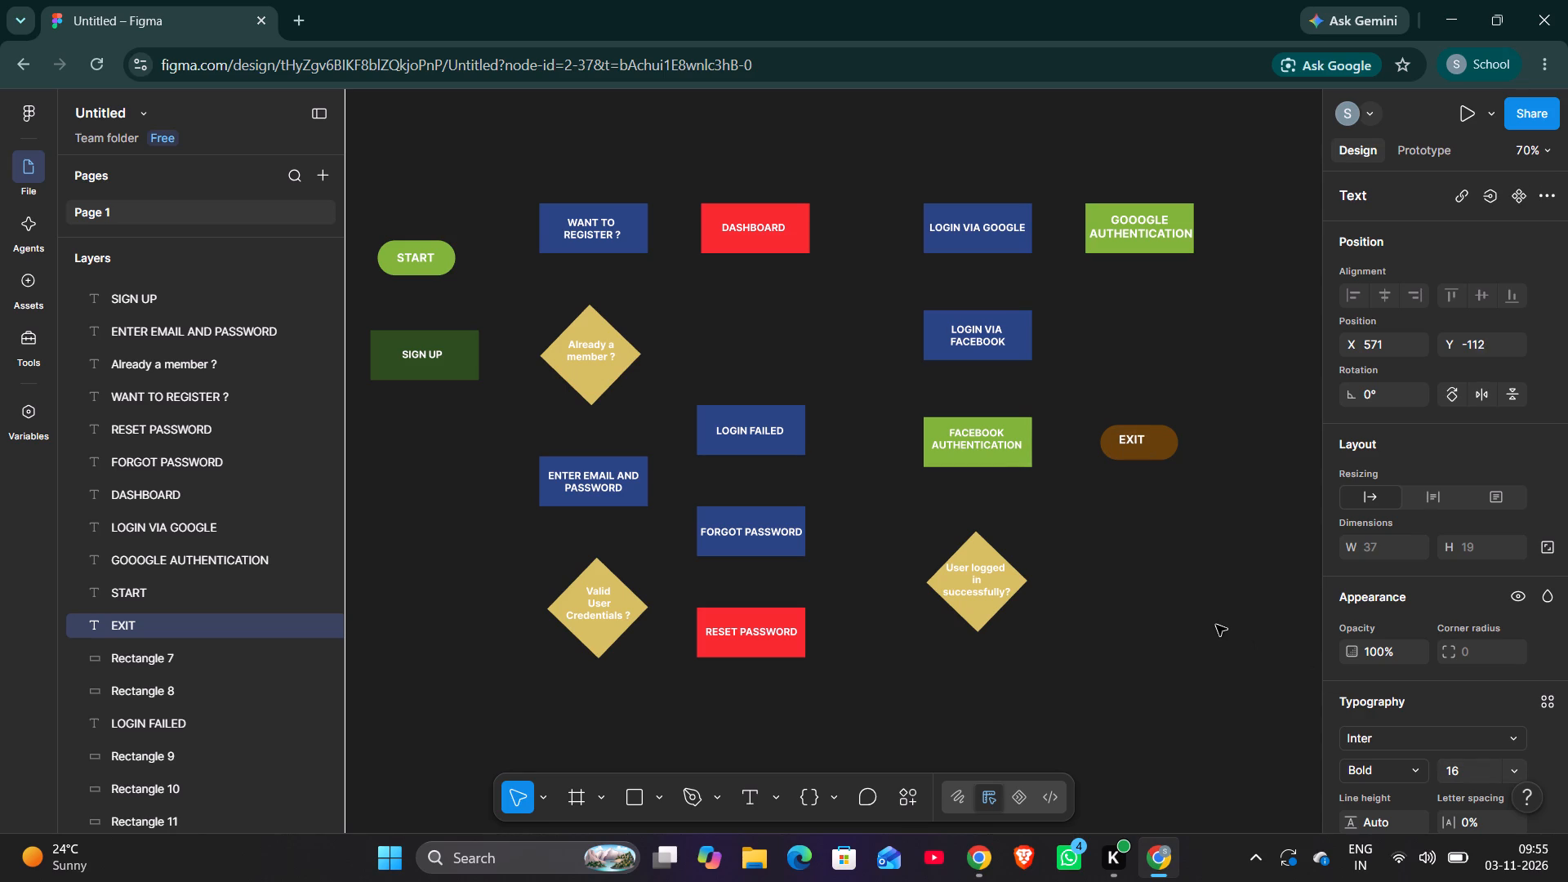
pyautogui.press('Down')
pyautogui.press('Down')
pyautogui.press('Down')
pyautogui.press('Right')
pyautogui.press('Right')
pyautogui.press('Right')
pyautogui.press('Right')
pyautogui.press('Right')
pyautogui.press('Right')
pyautogui.press('Right')
pyautogui.press('Right')
pyautogui.press('Right')
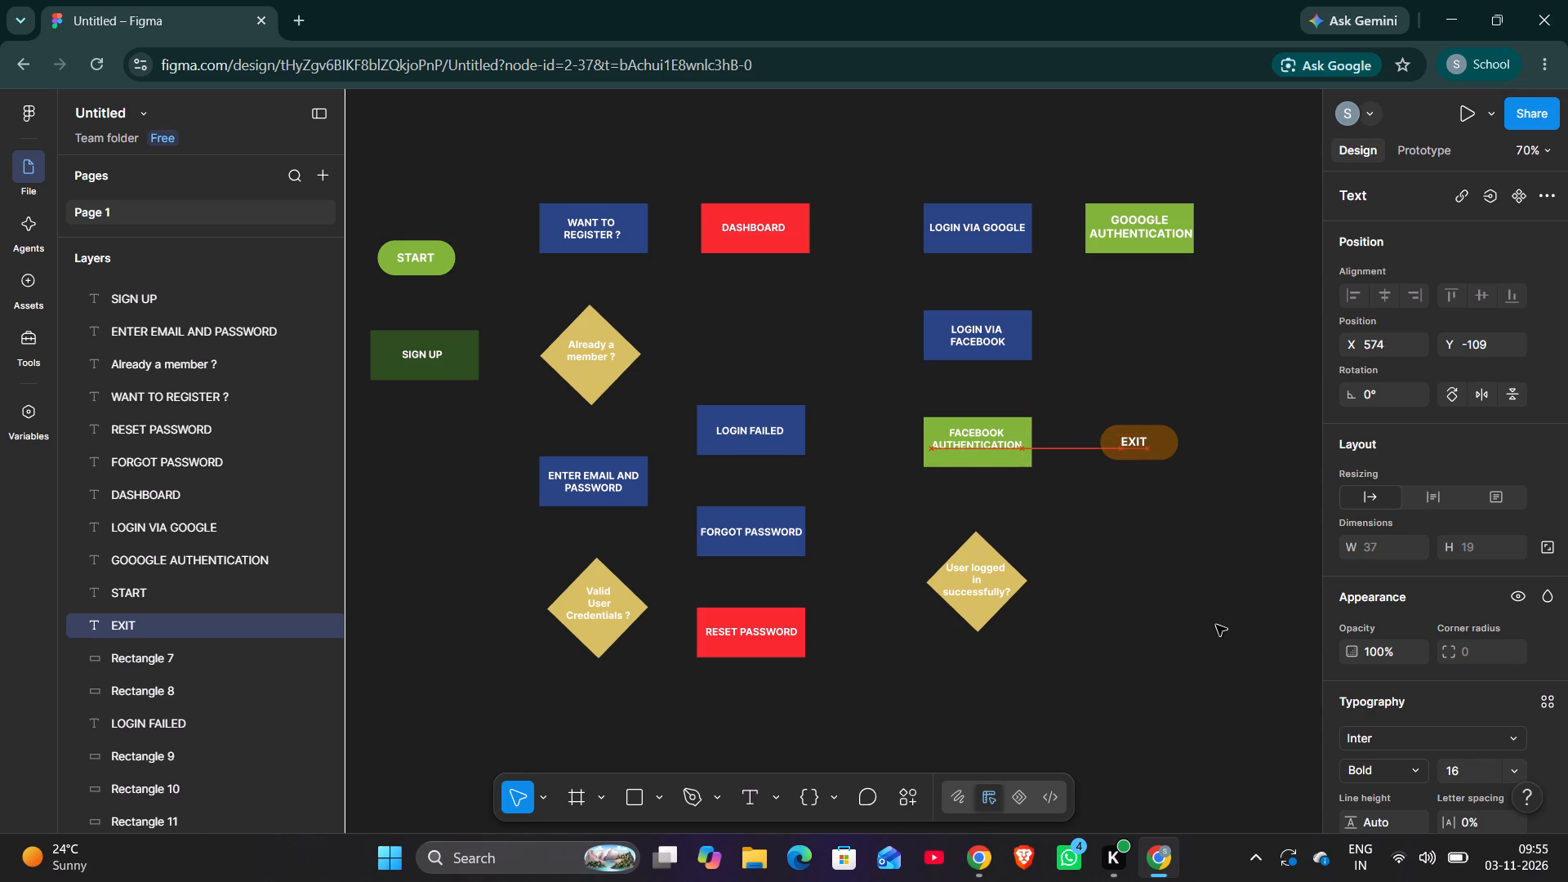
pyautogui.press('Left')
pyautogui.click(1174, 528)
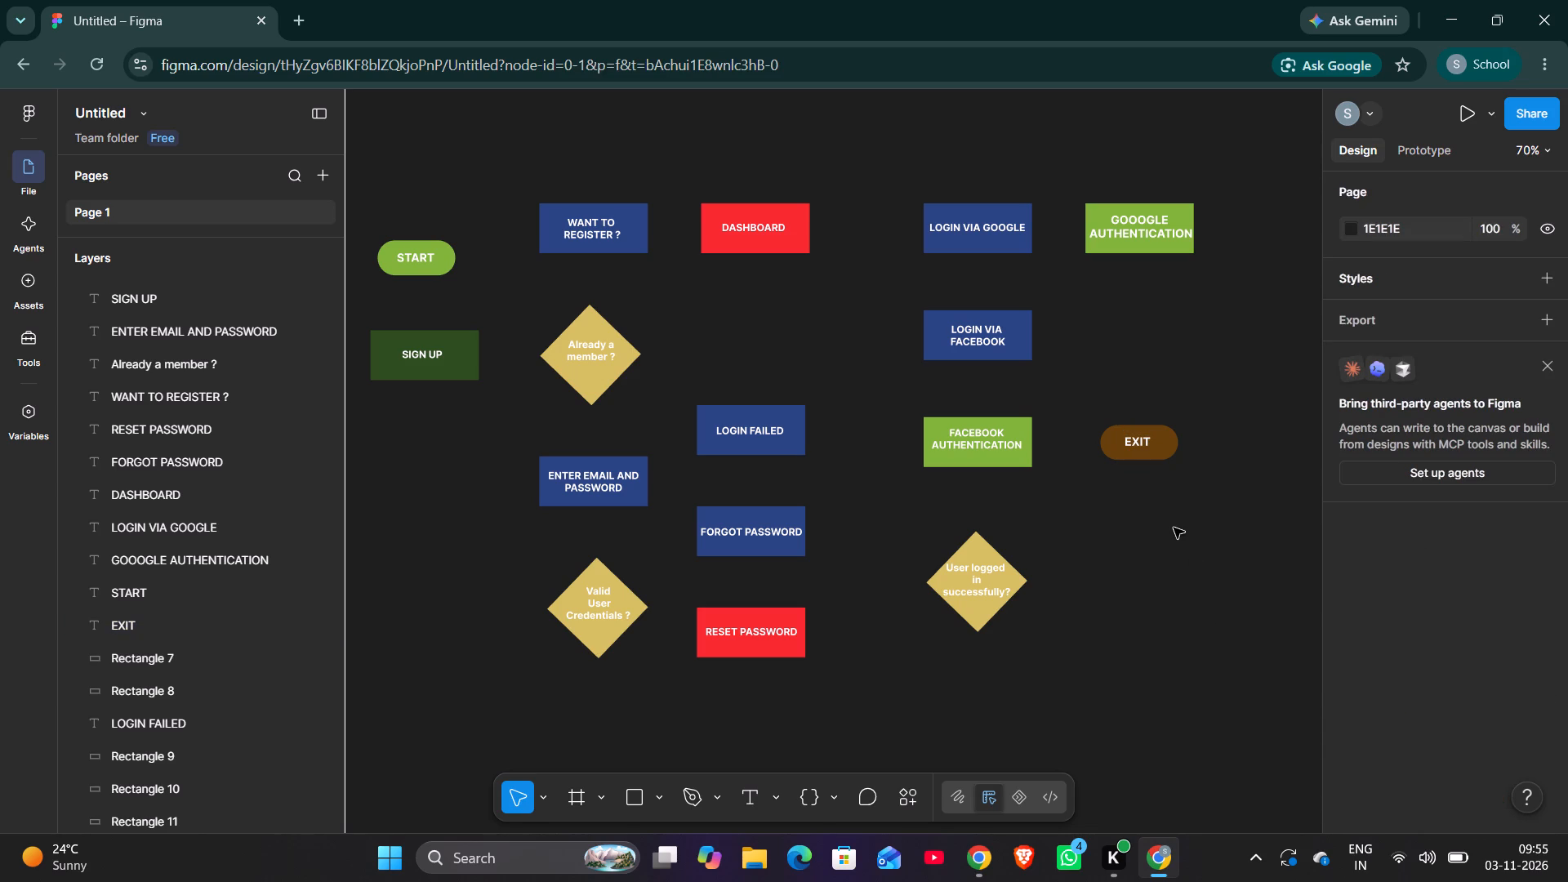
# Change the fill of the "User logged in successfully?" text to the page's dark colour 1E1E1E.
pyautogui.doubleClick(969, 586)
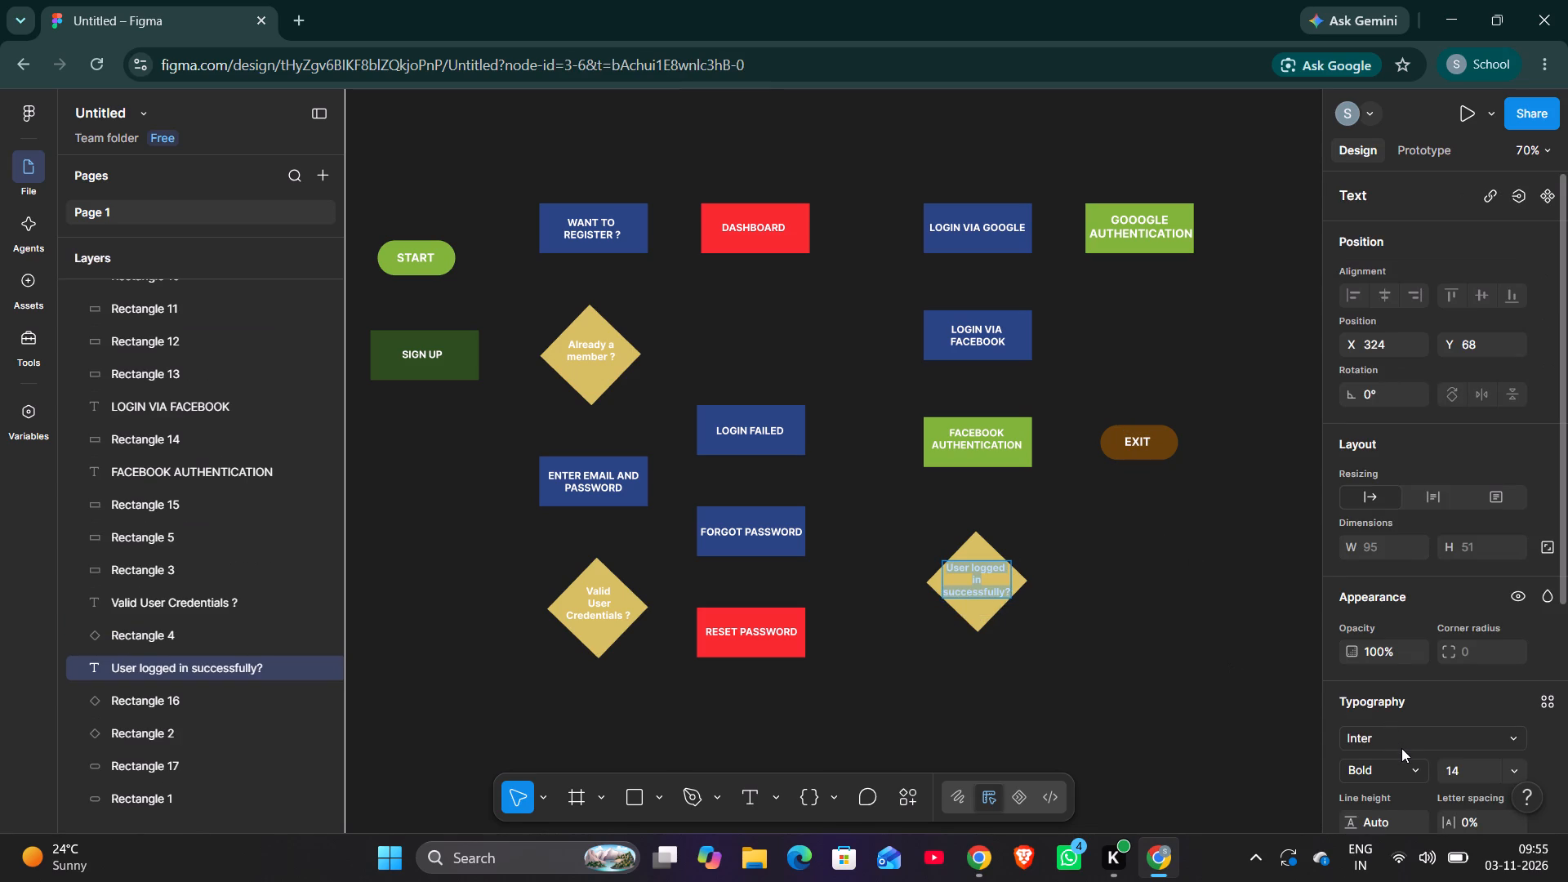
pyautogui.scroll(-2, 1401, 748)
pyautogui.click(1352, 775)
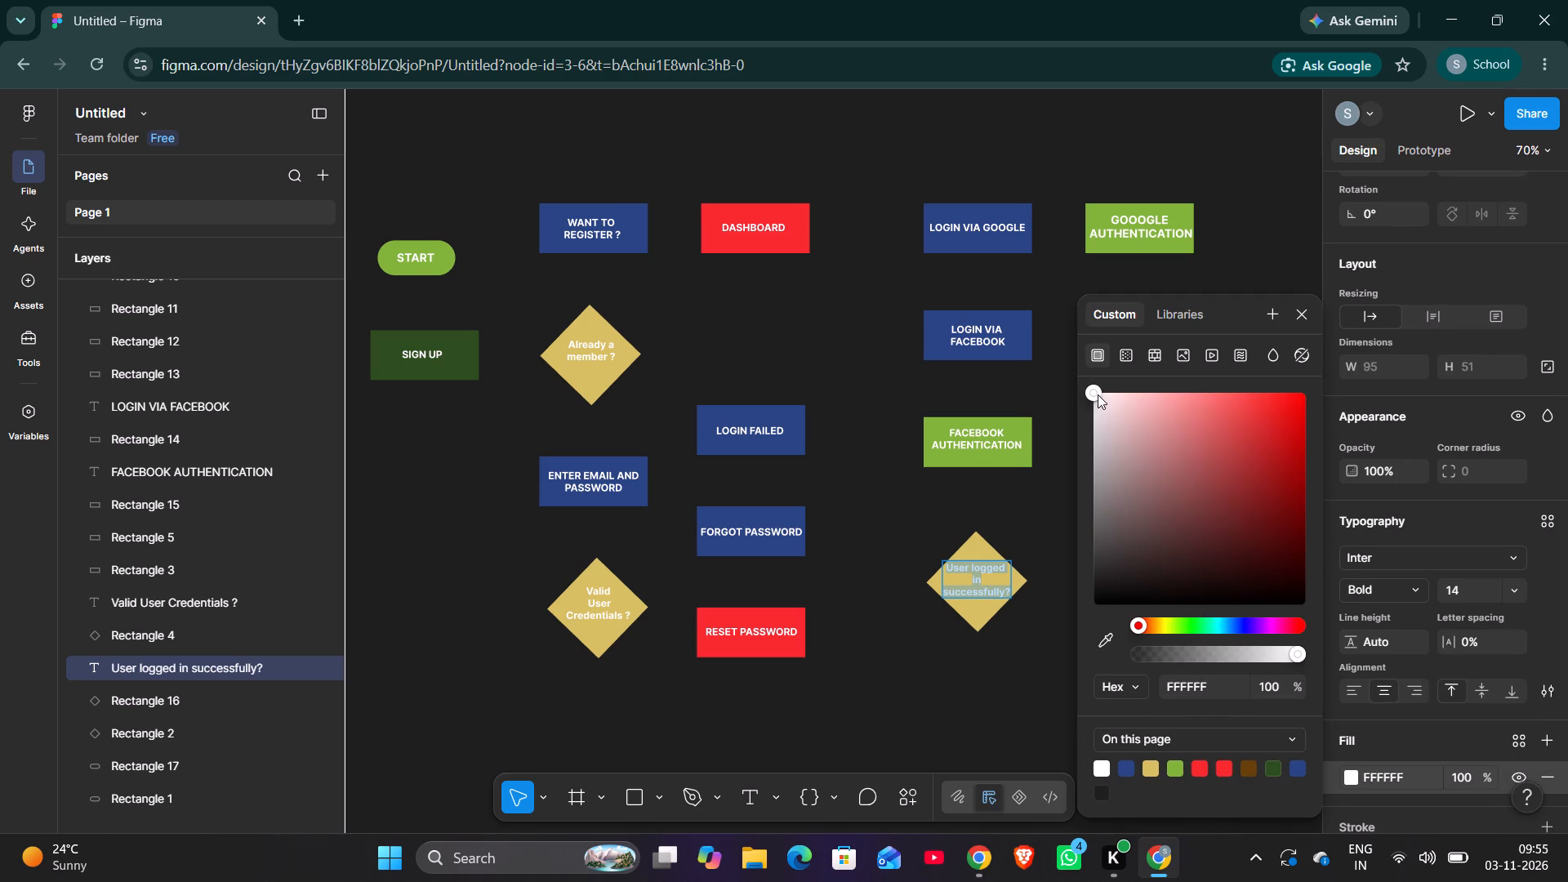
pyautogui.click(1102, 794)
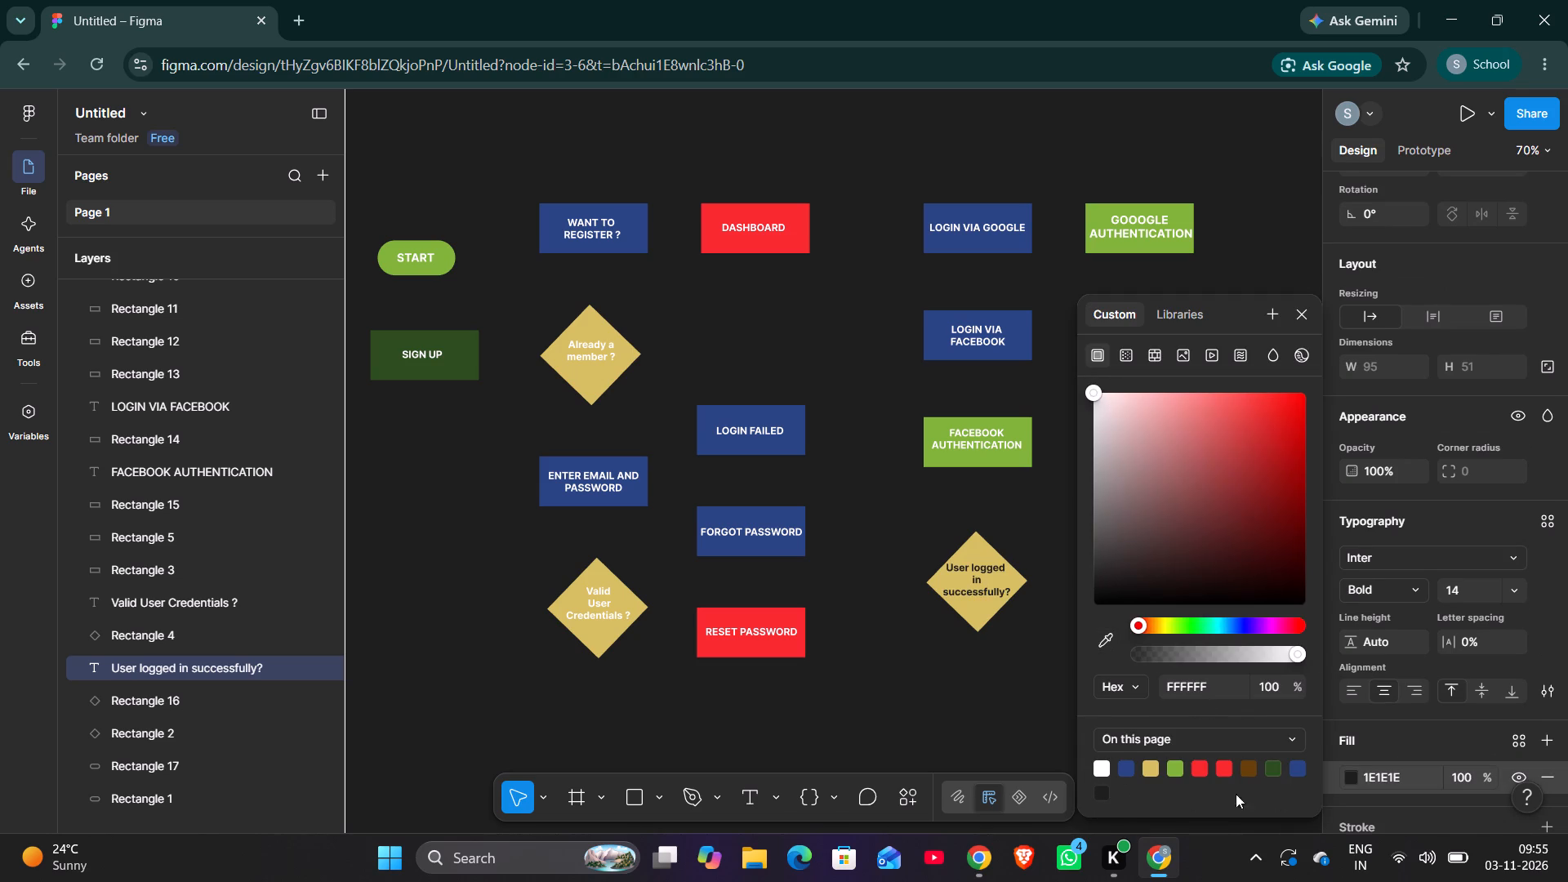
pyautogui.press('Return')
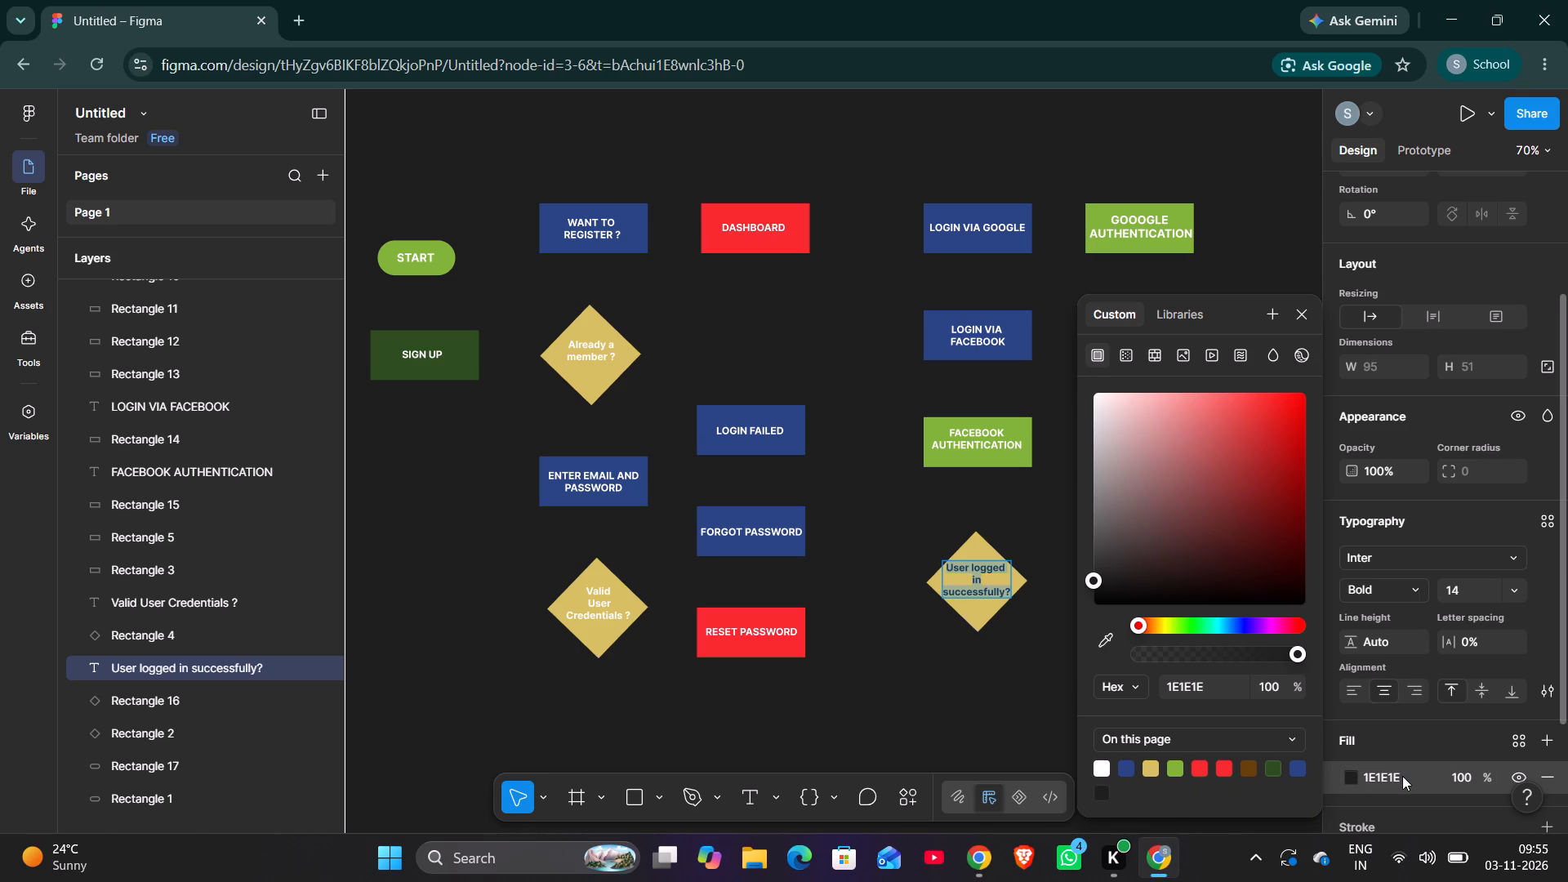
# Copy the 1E1E1E fill value from that text and apply it to the "Already a member ?" text.
pyautogui.moveTo(1402, 776); pyautogui.dragTo(1327, 782)
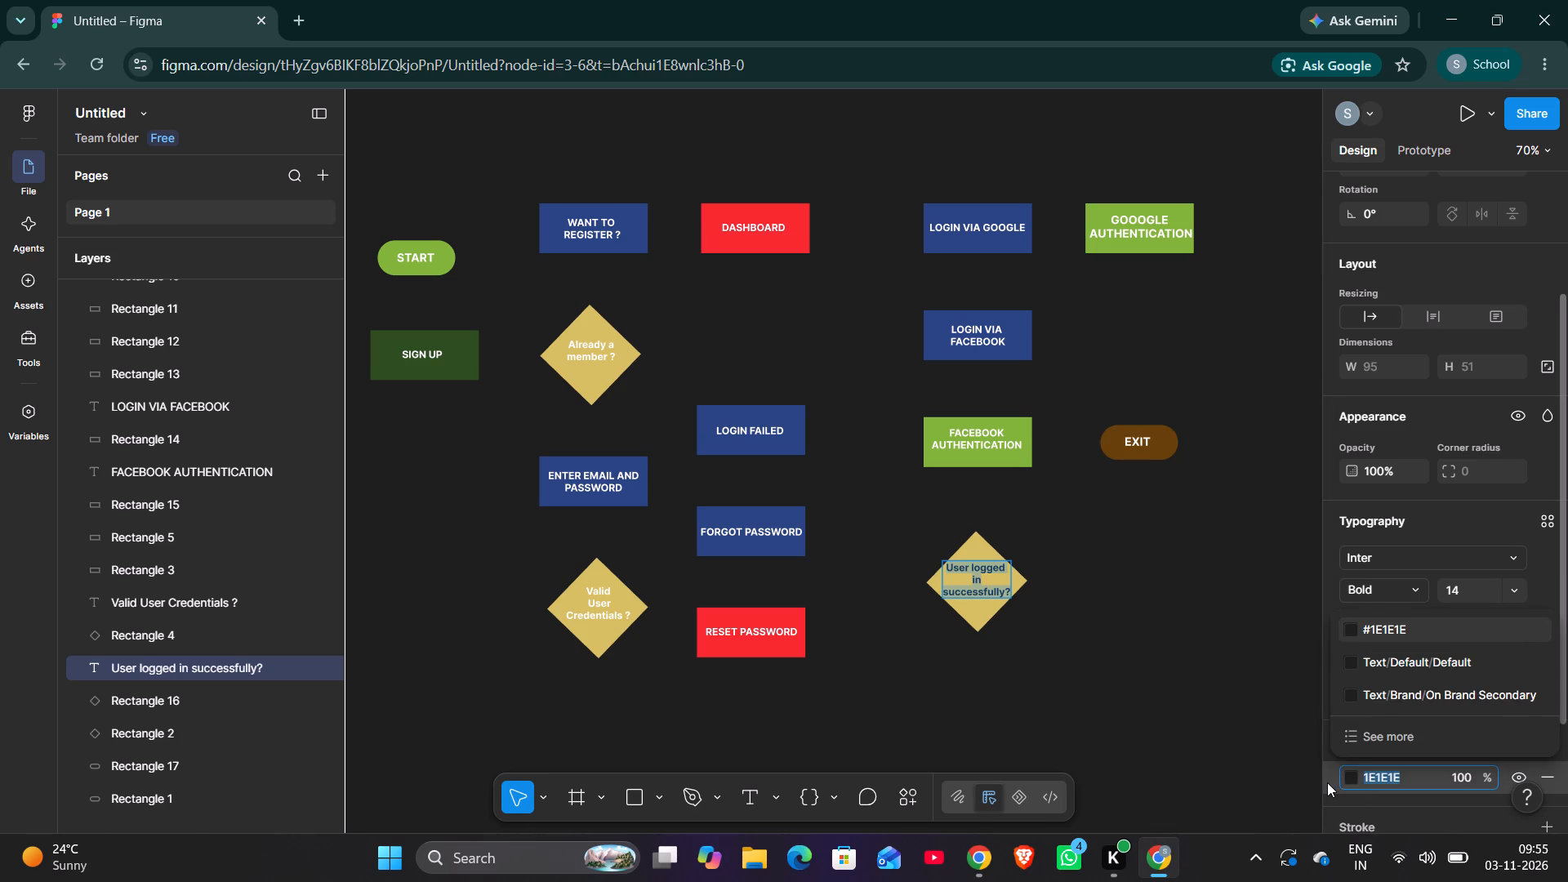
pyautogui.hotkey('ctrl', 'c')
pyautogui.click(601, 363)
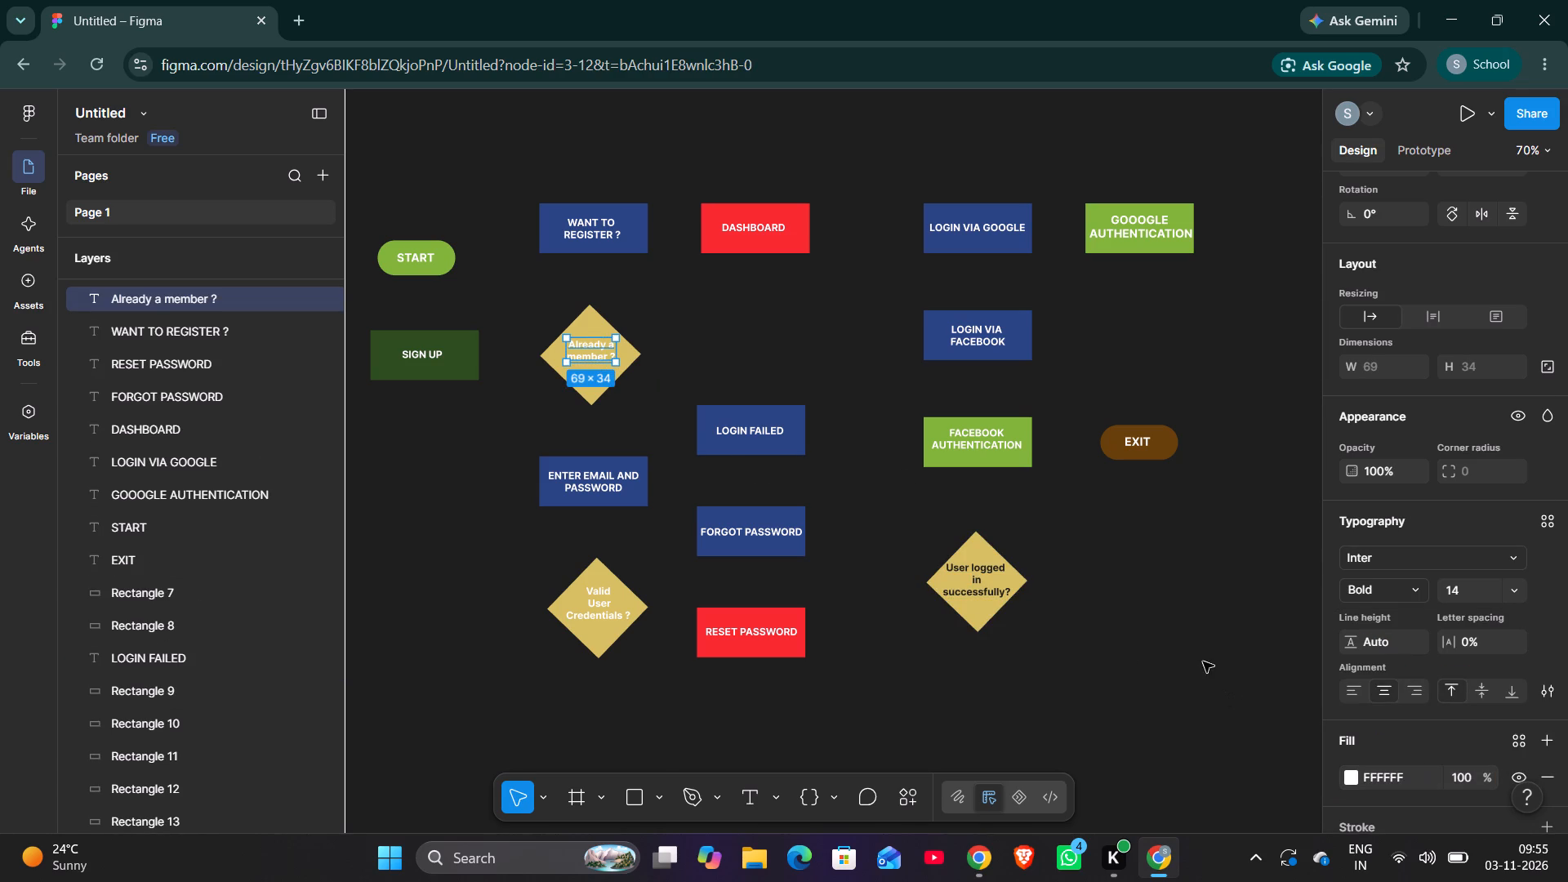
pyautogui.moveTo(1401, 778); pyautogui.dragTo(1316, 784)
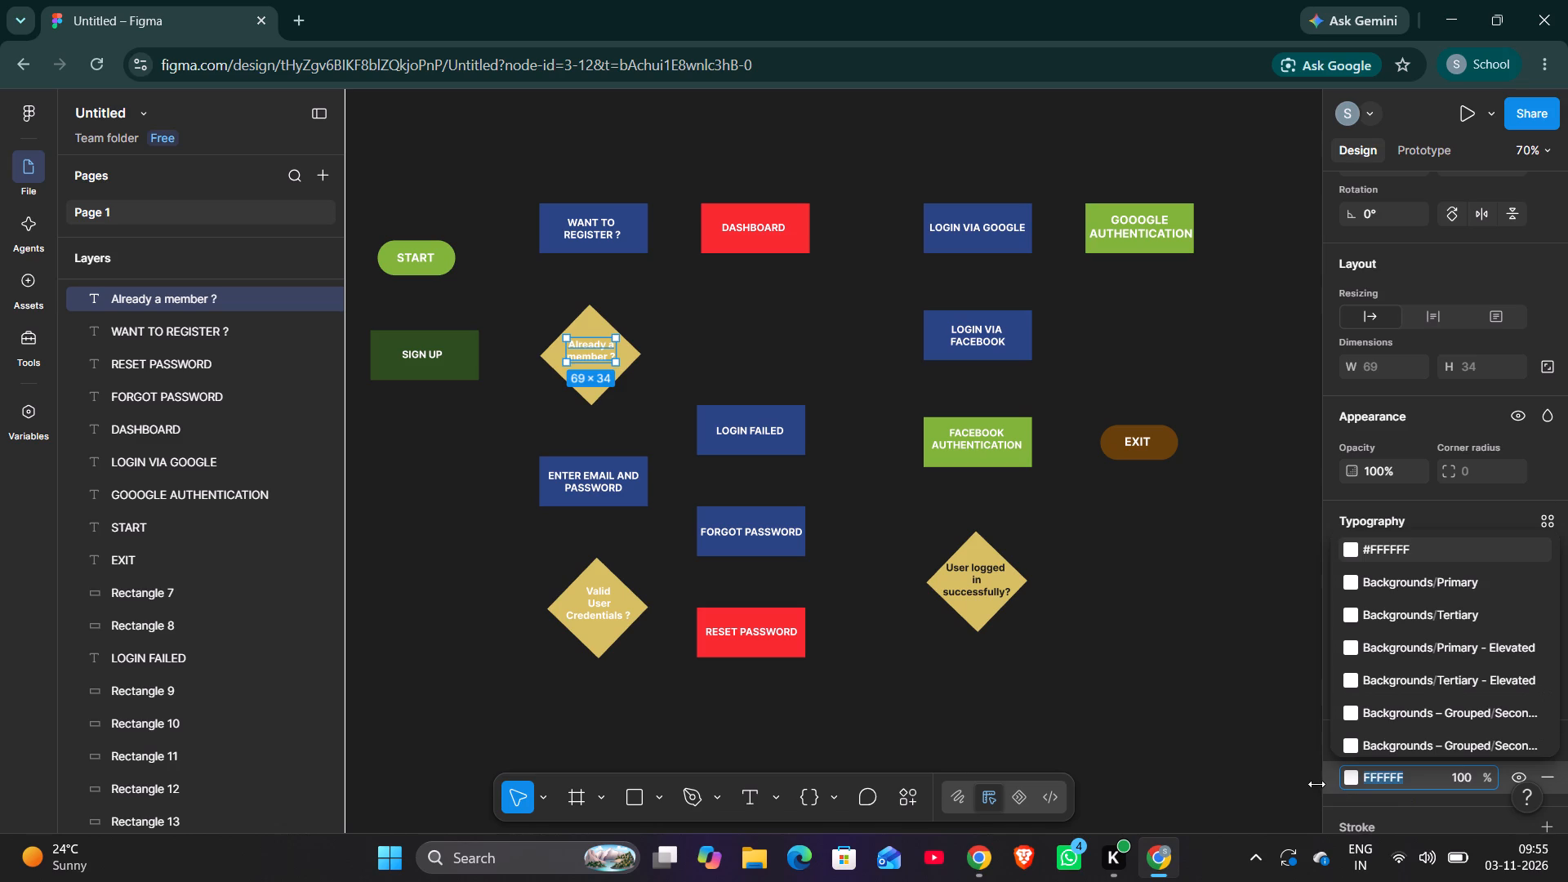
pyautogui.hotkey('ctrl', 'v')
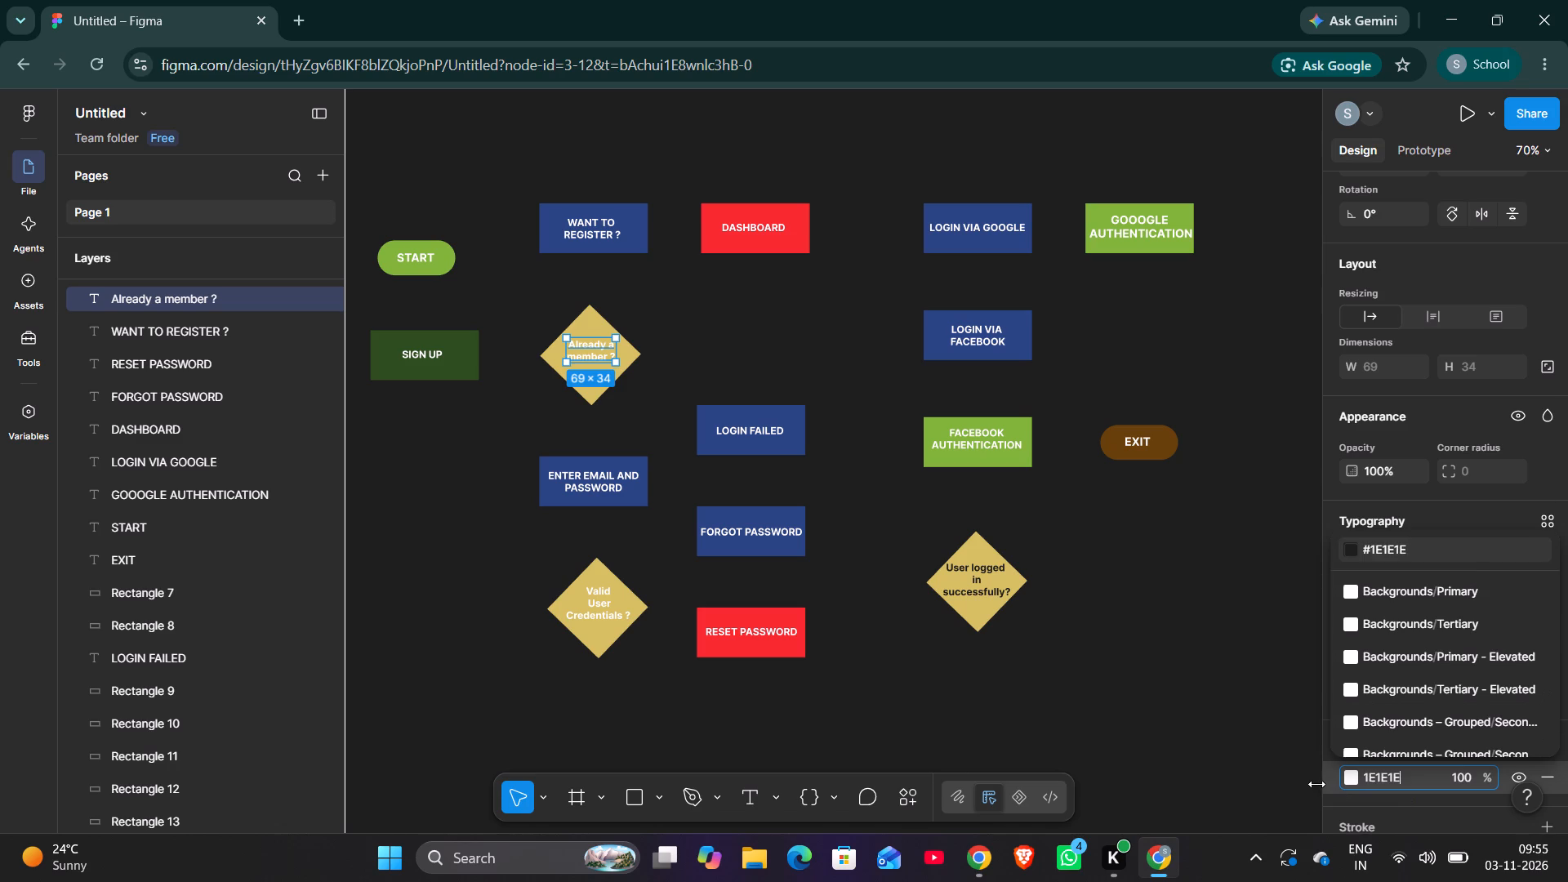
pyautogui.press('Return')
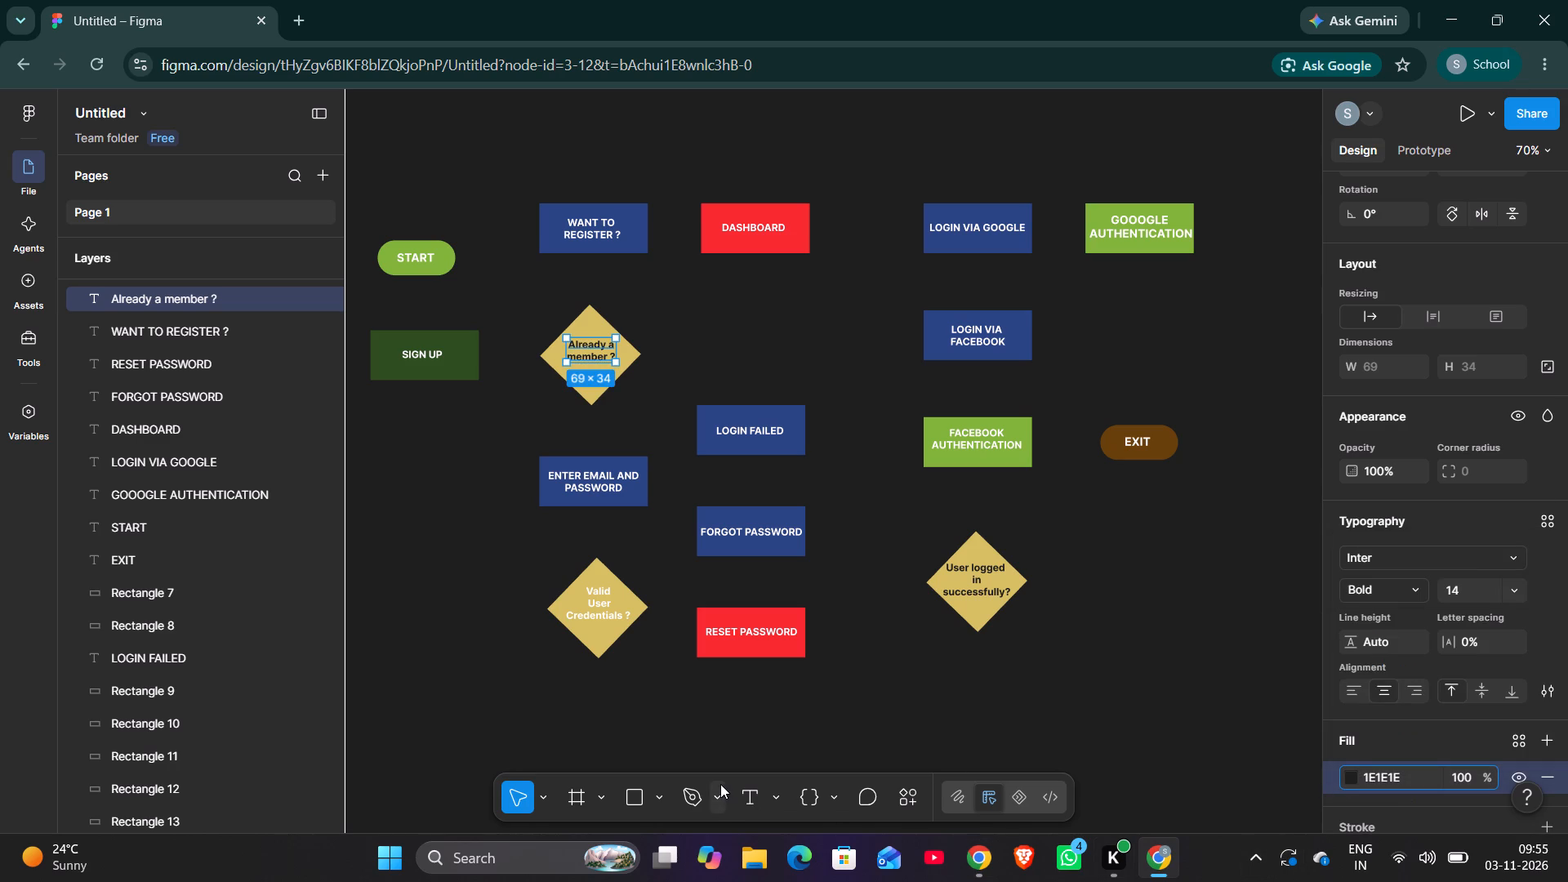
pyautogui.click(653, 743)
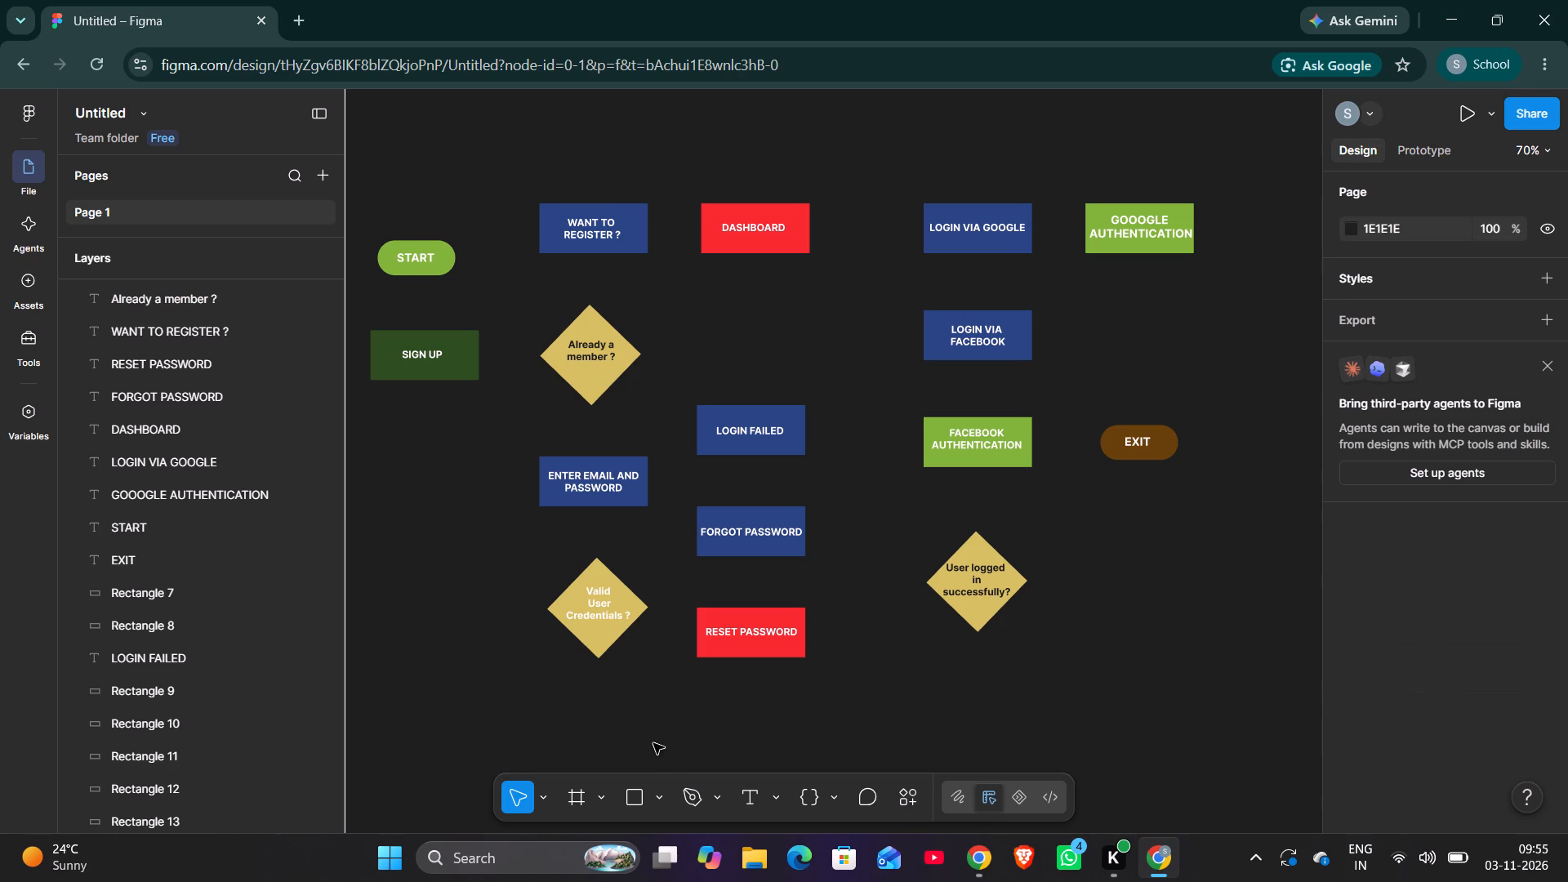
# Apply the copied 1E1E1E fill to the "Valid User Credentials ?" text in its yellow diamond.
pyautogui.doubleClick(604, 614)
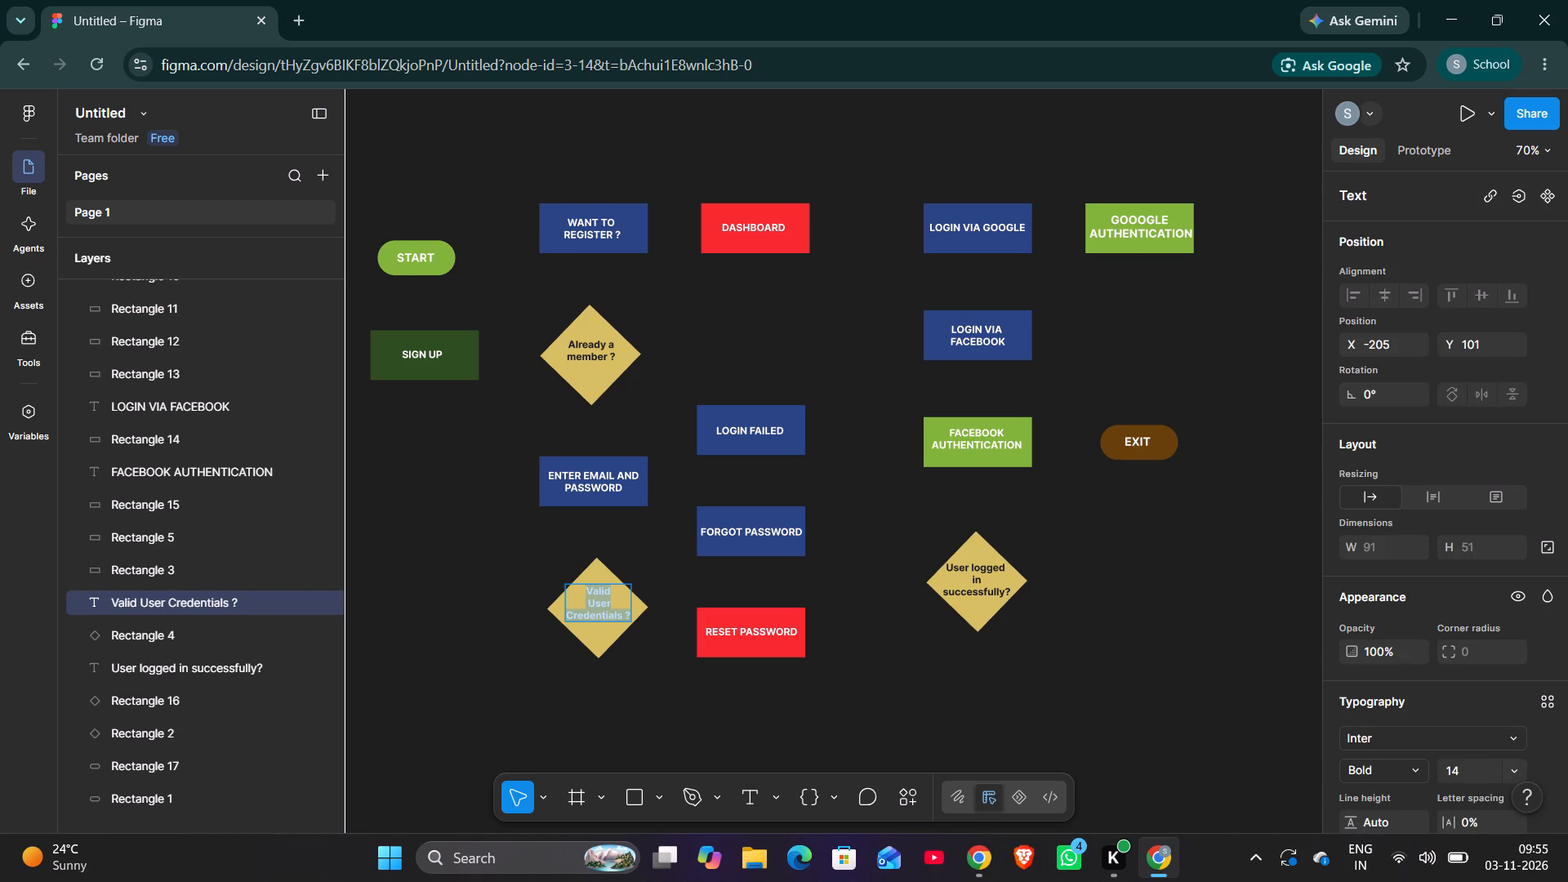
pyautogui.scroll(-1, 1382, 762)
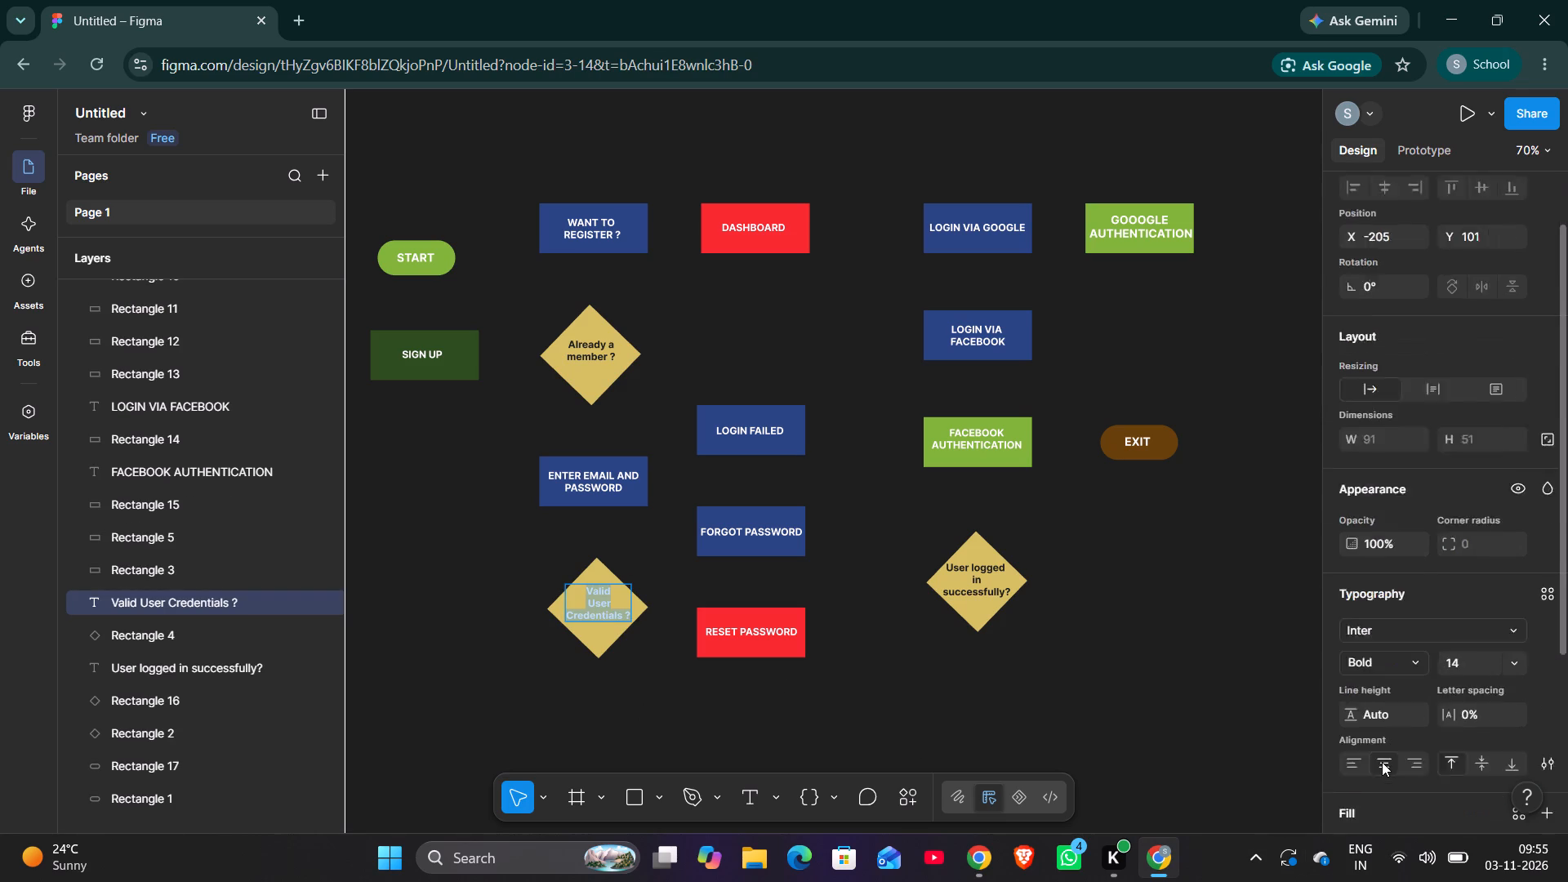
pyautogui.scroll(-1, 1382, 762)
pyautogui.moveTo(1410, 764); pyautogui.dragTo(1329, 767)
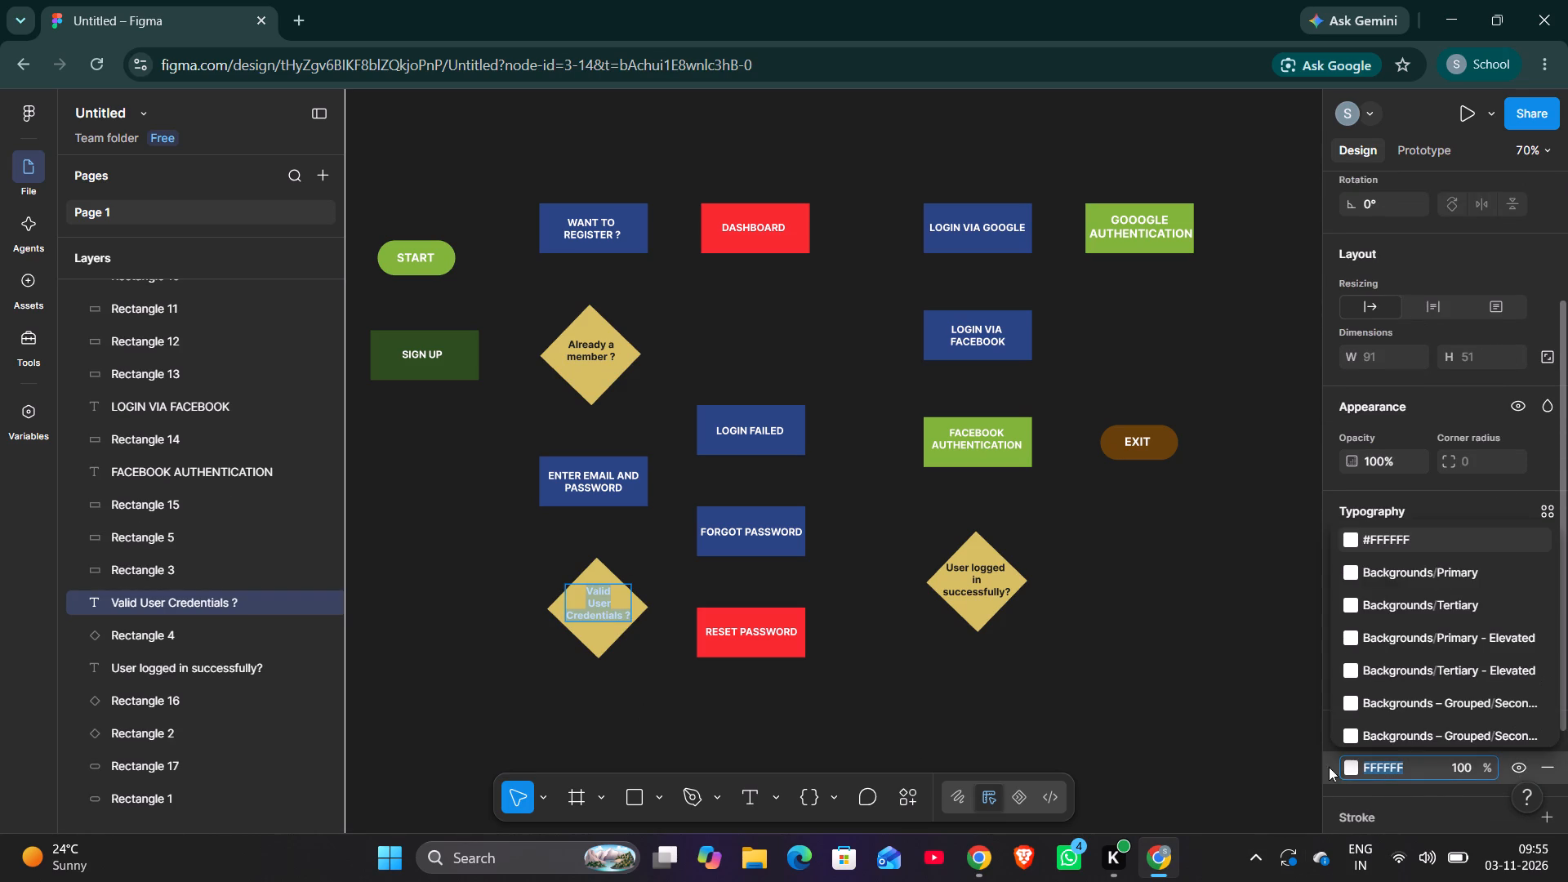
pyautogui.moveTo(1329, 767); pyautogui.dragTo(1314, 767)
pyautogui.hotkey('ctrl', 'v')
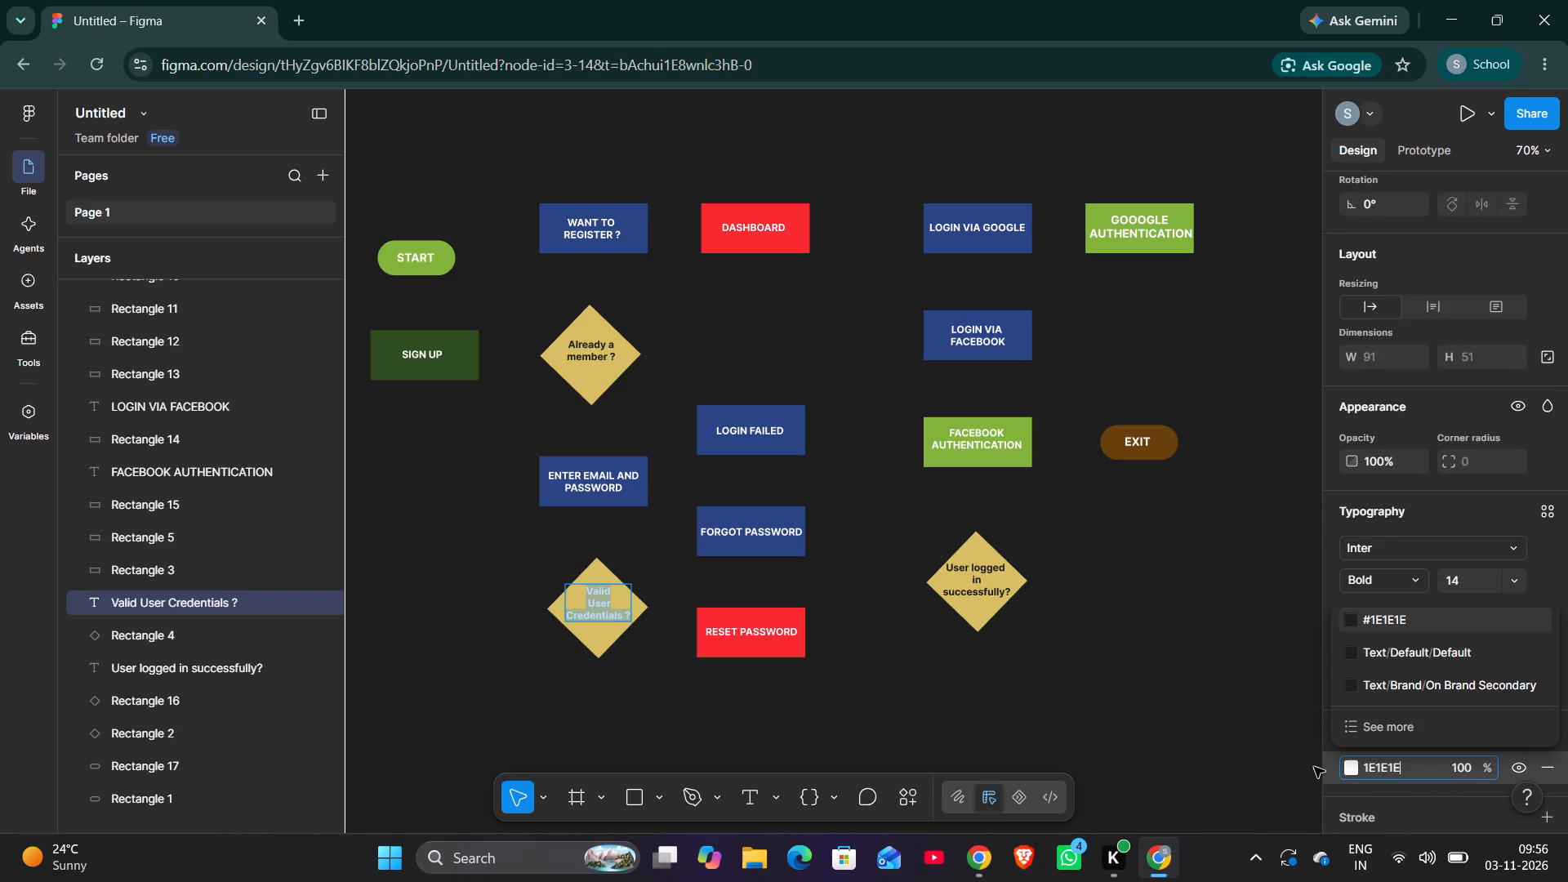
pyautogui.press('Return')
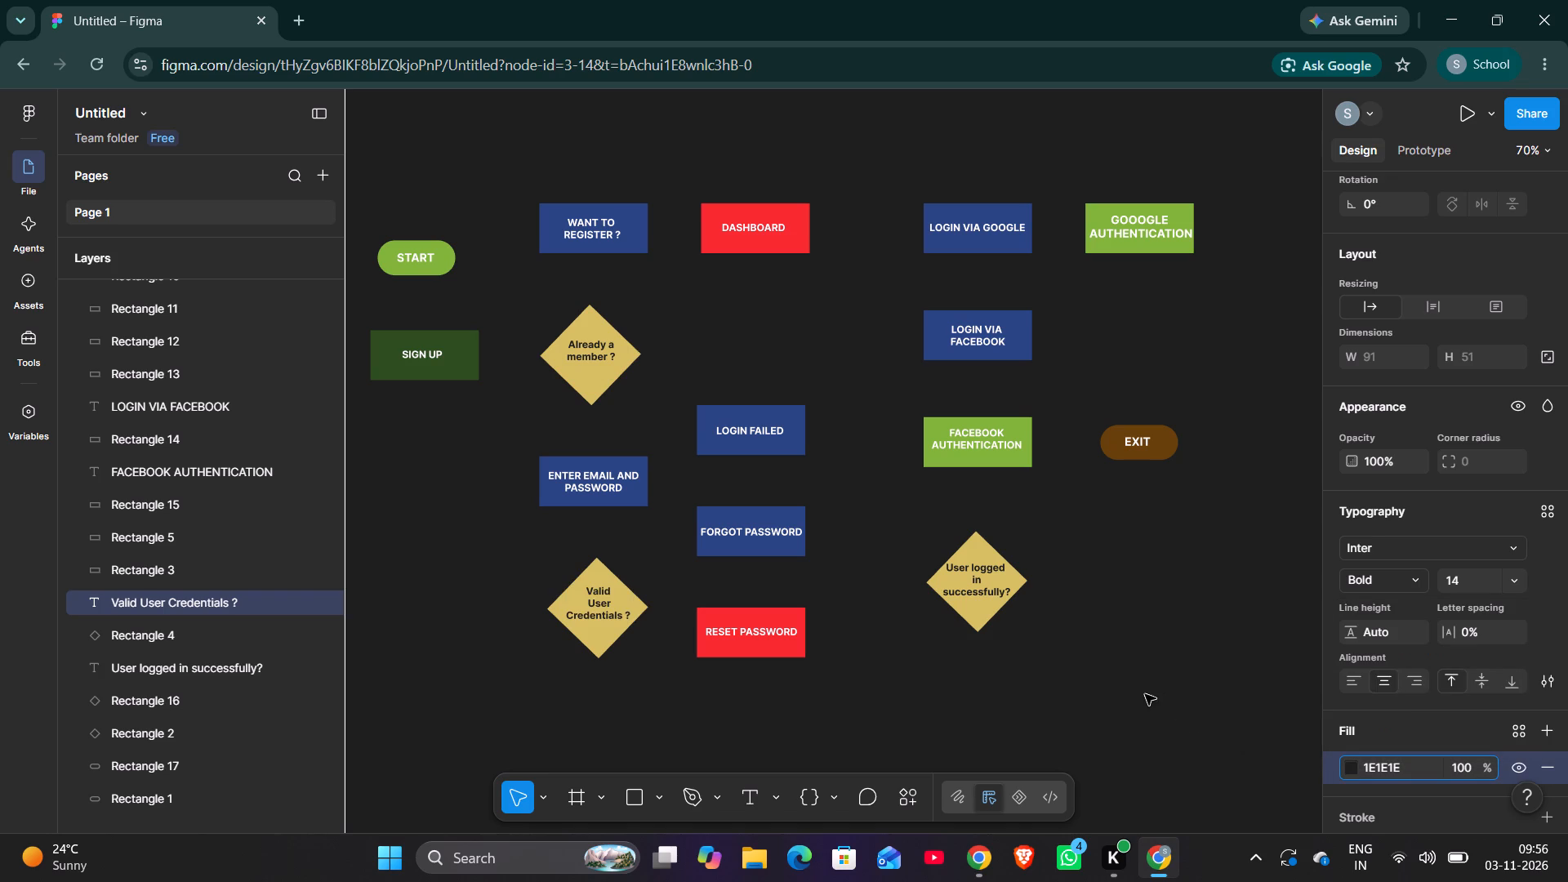
pyautogui.click(1157, 728)
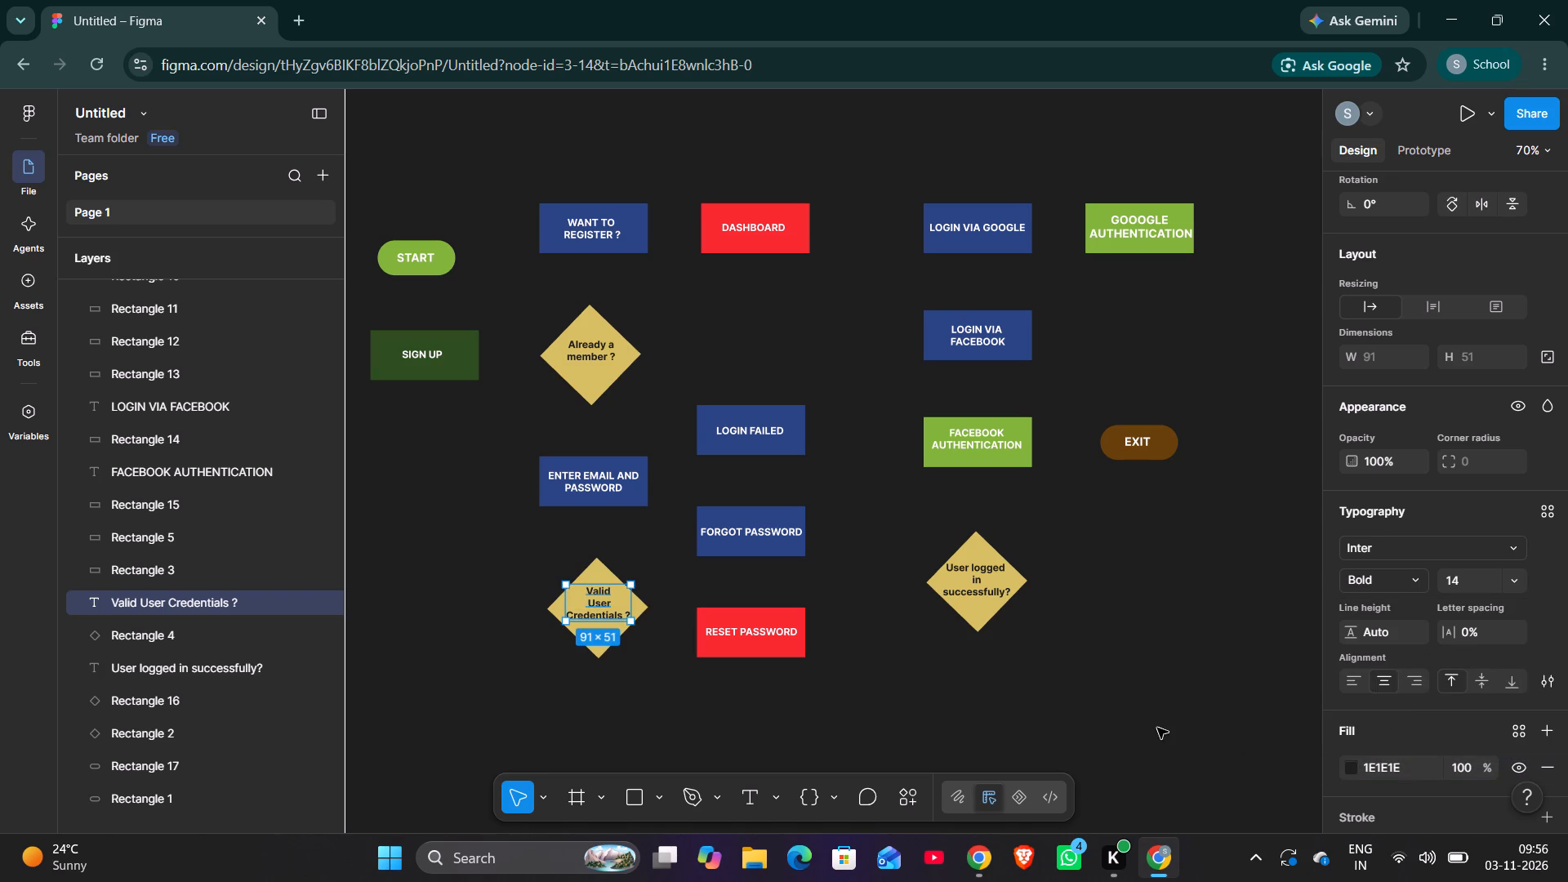
pyautogui.click(1157, 728)
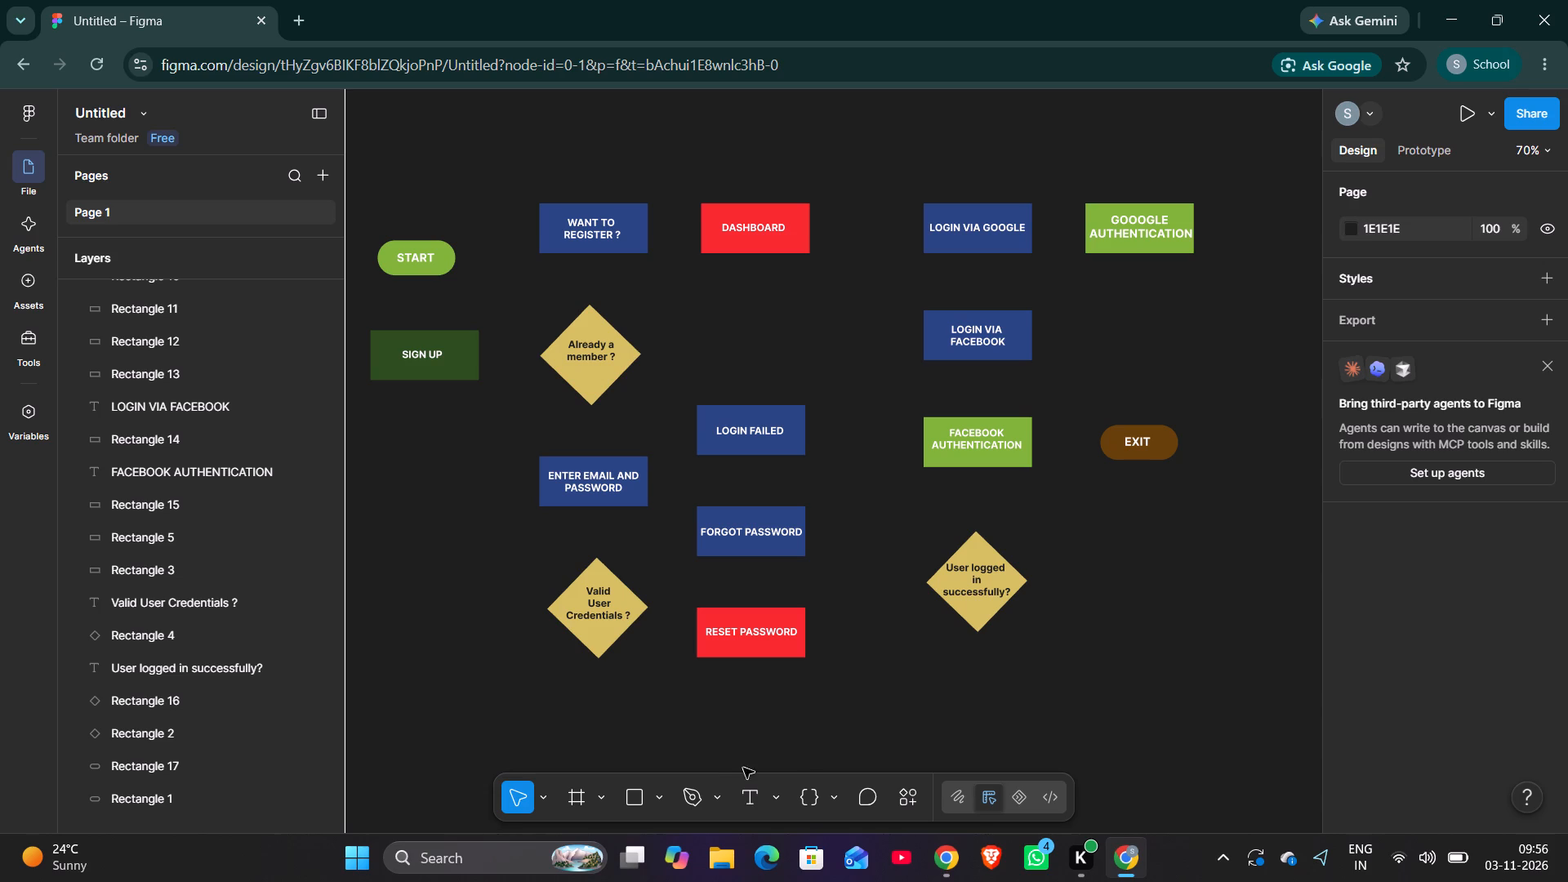
# Draw an ellipse about 31 × 24 between the WANT TO REGISTER ? rectangle and the "Already a member ?" diamond.
pyautogui.click(655, 801)
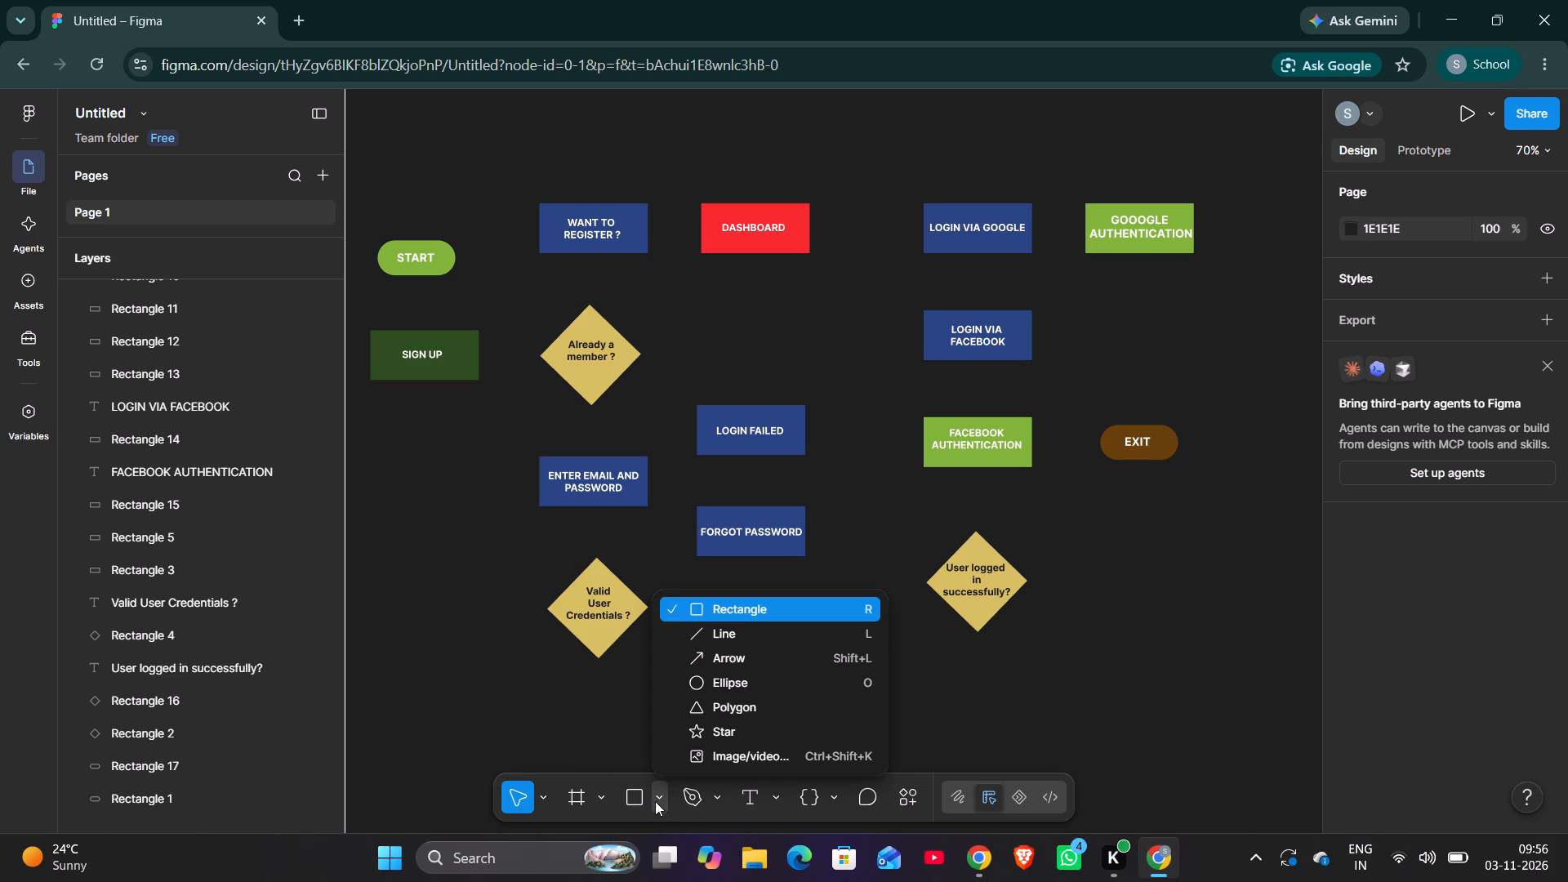
pyautogui.click(699, 679)
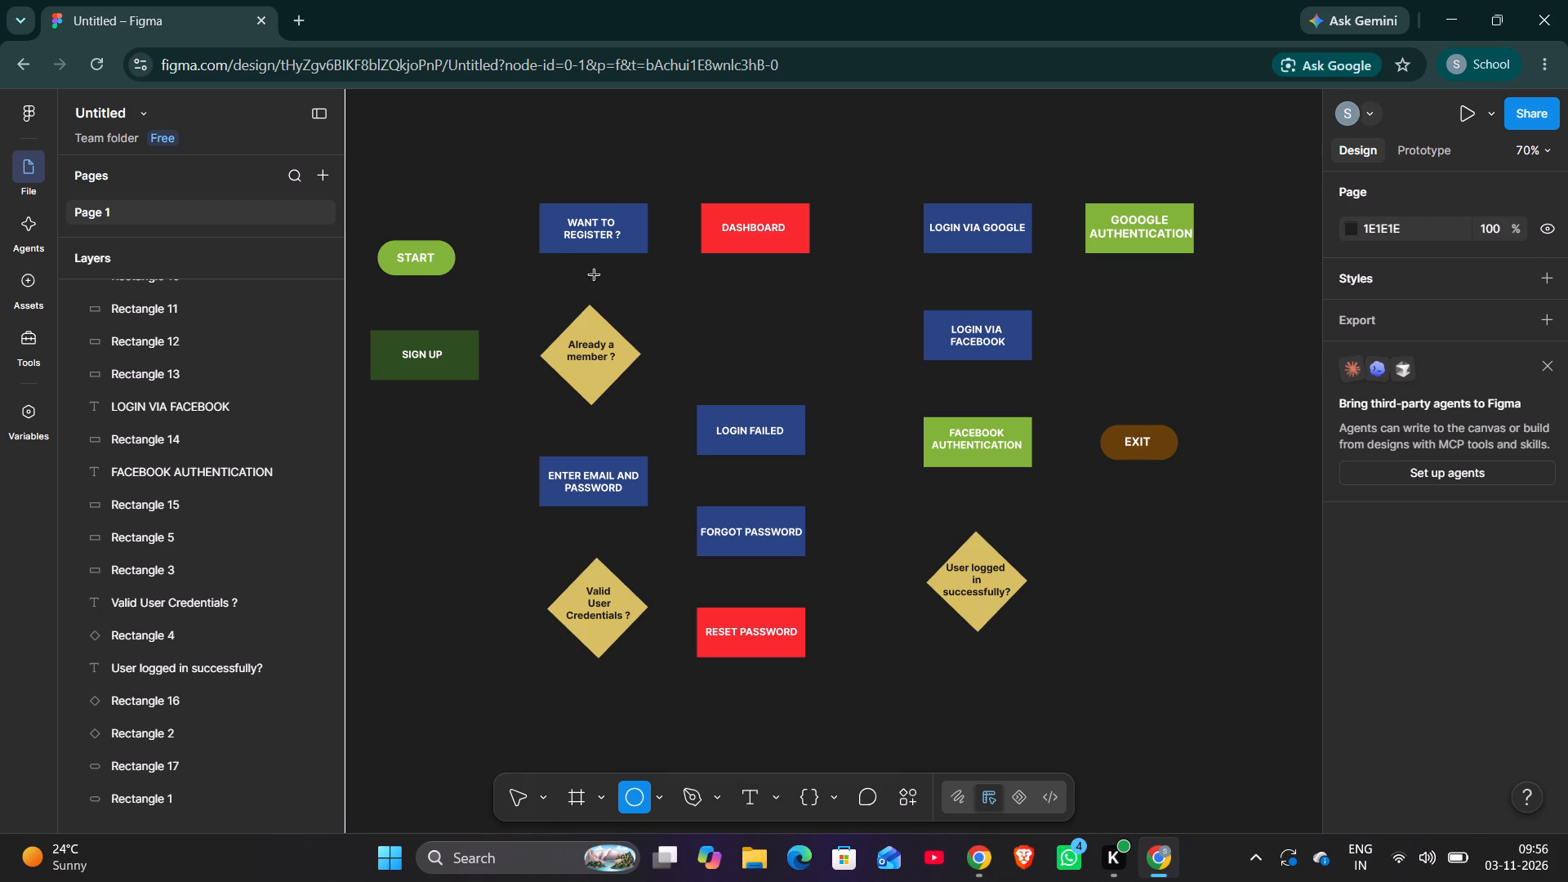
pyautogui.moveTo(595, 275); pyautogui.dragTo(597, 275)
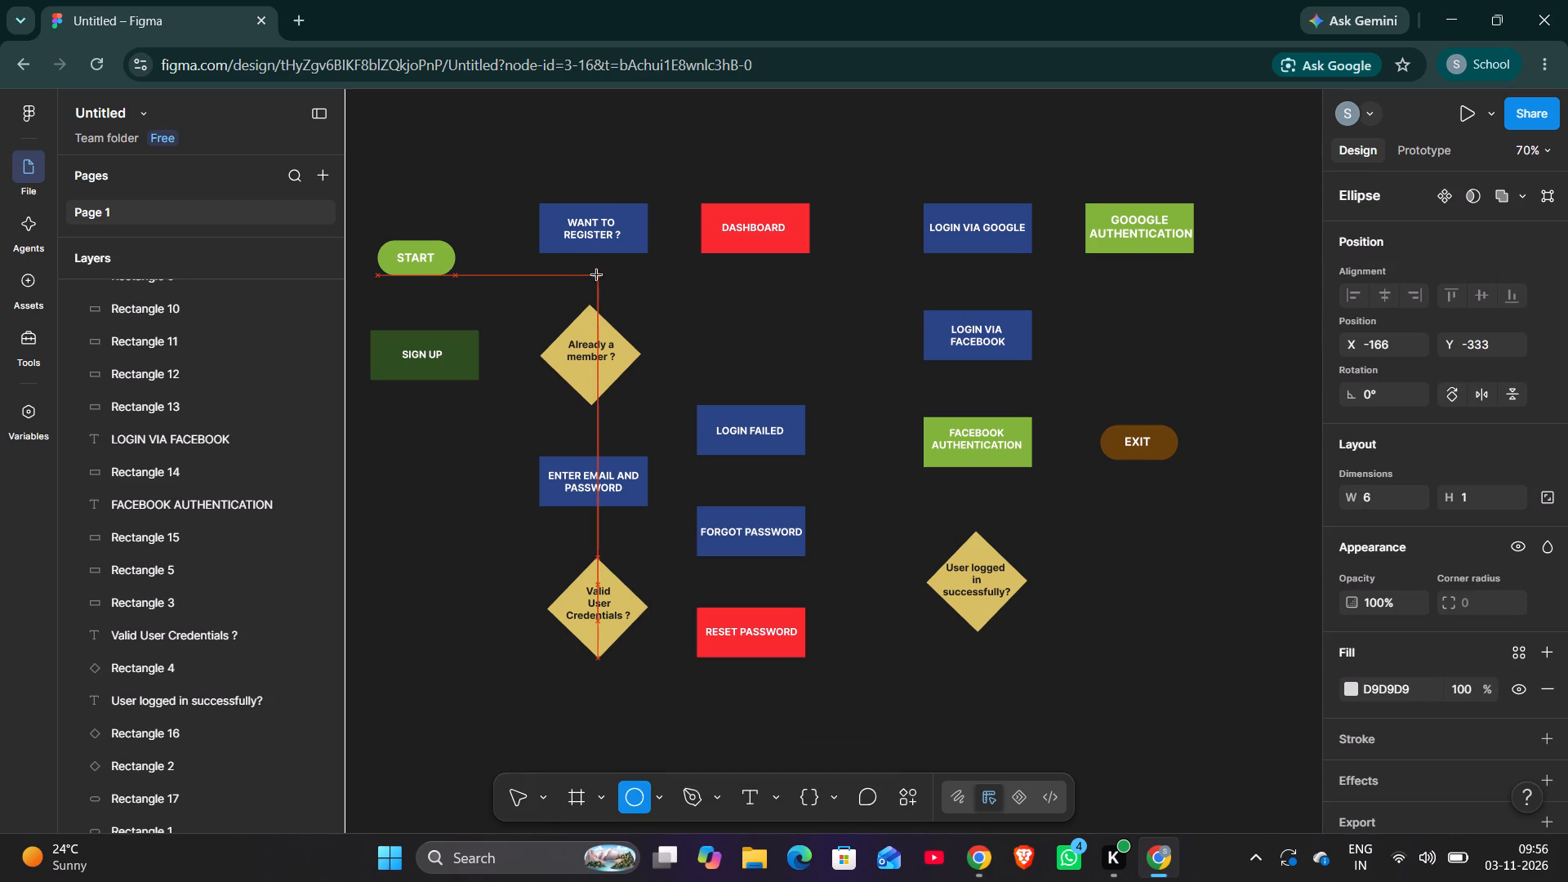
pyautogui.moveTo(597, 275); pyautogui.dragTo(608, 288)
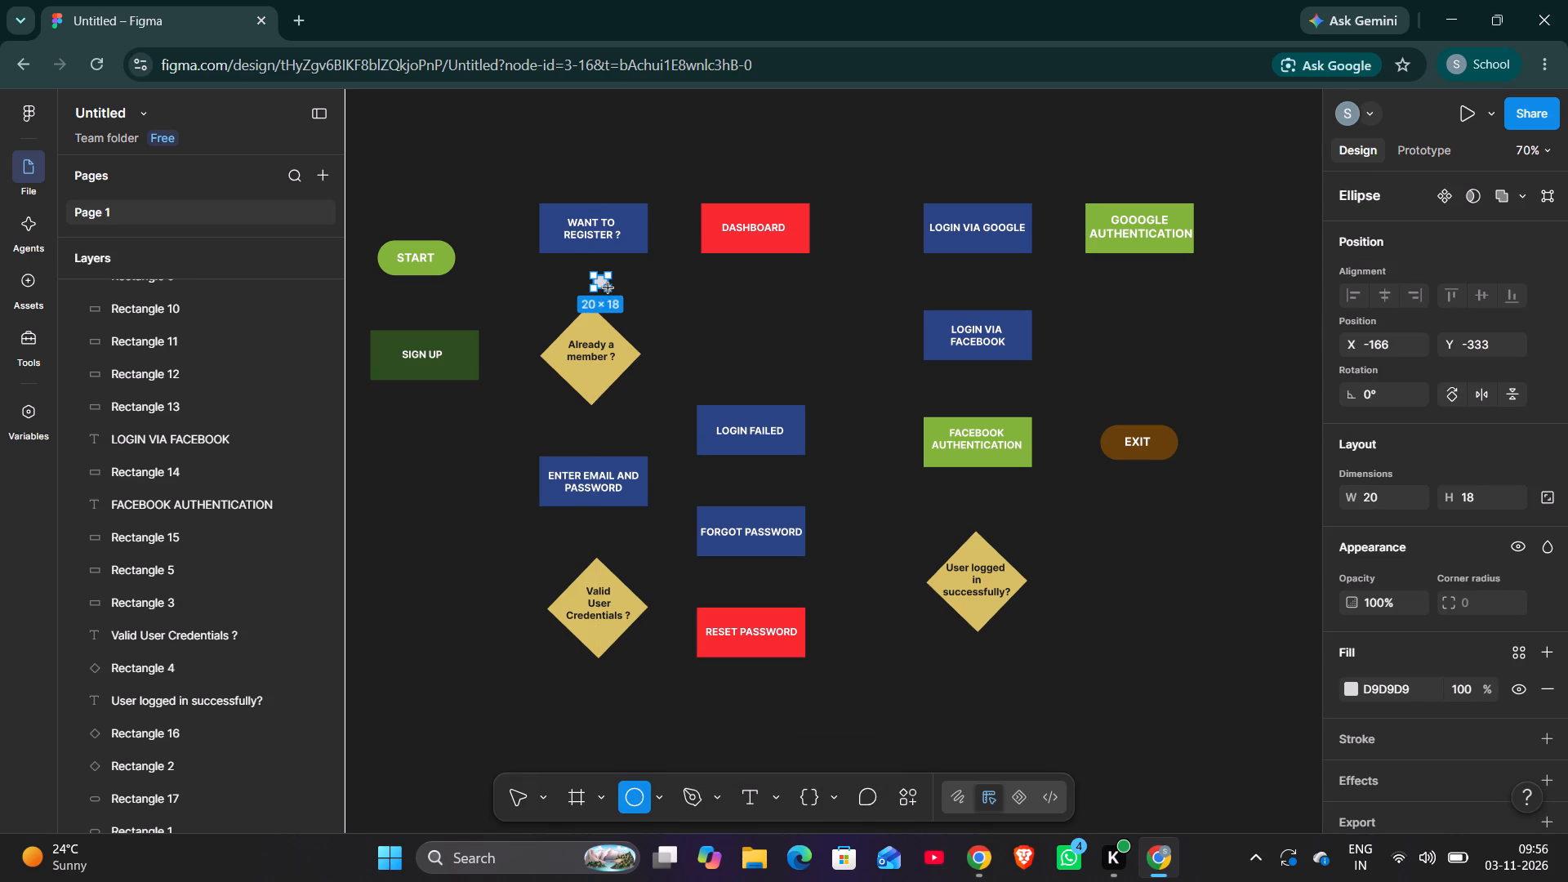
pyautogui.moveTo(608, 288); pyautogui.dragTo(612, 292)
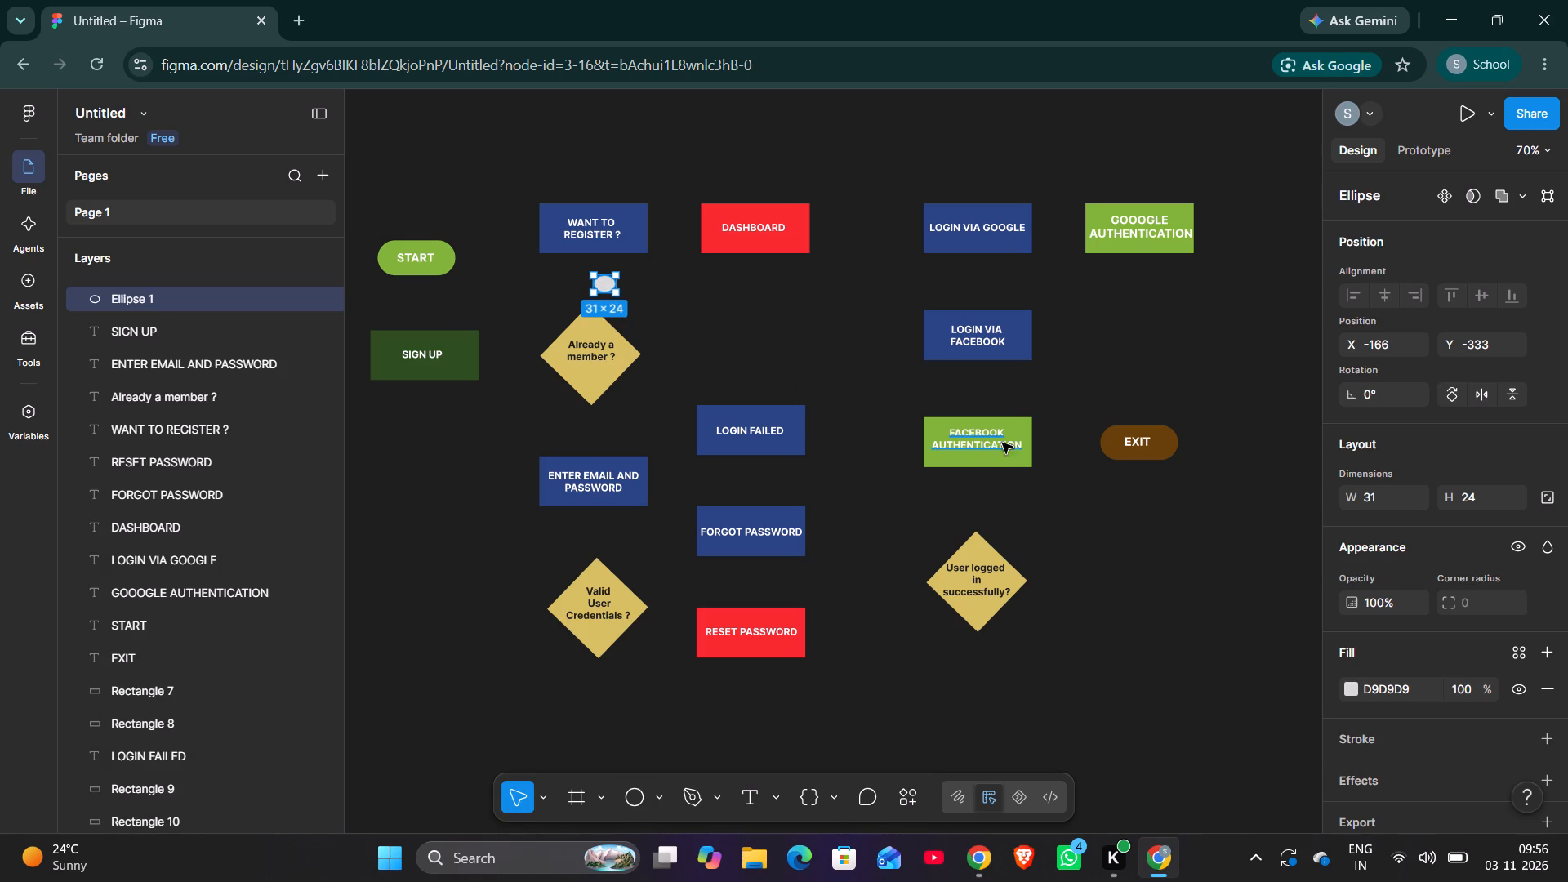
# Set the new ellipse's width and height to 25 each to make it a circle.
pyautogui.click(1380, 494)
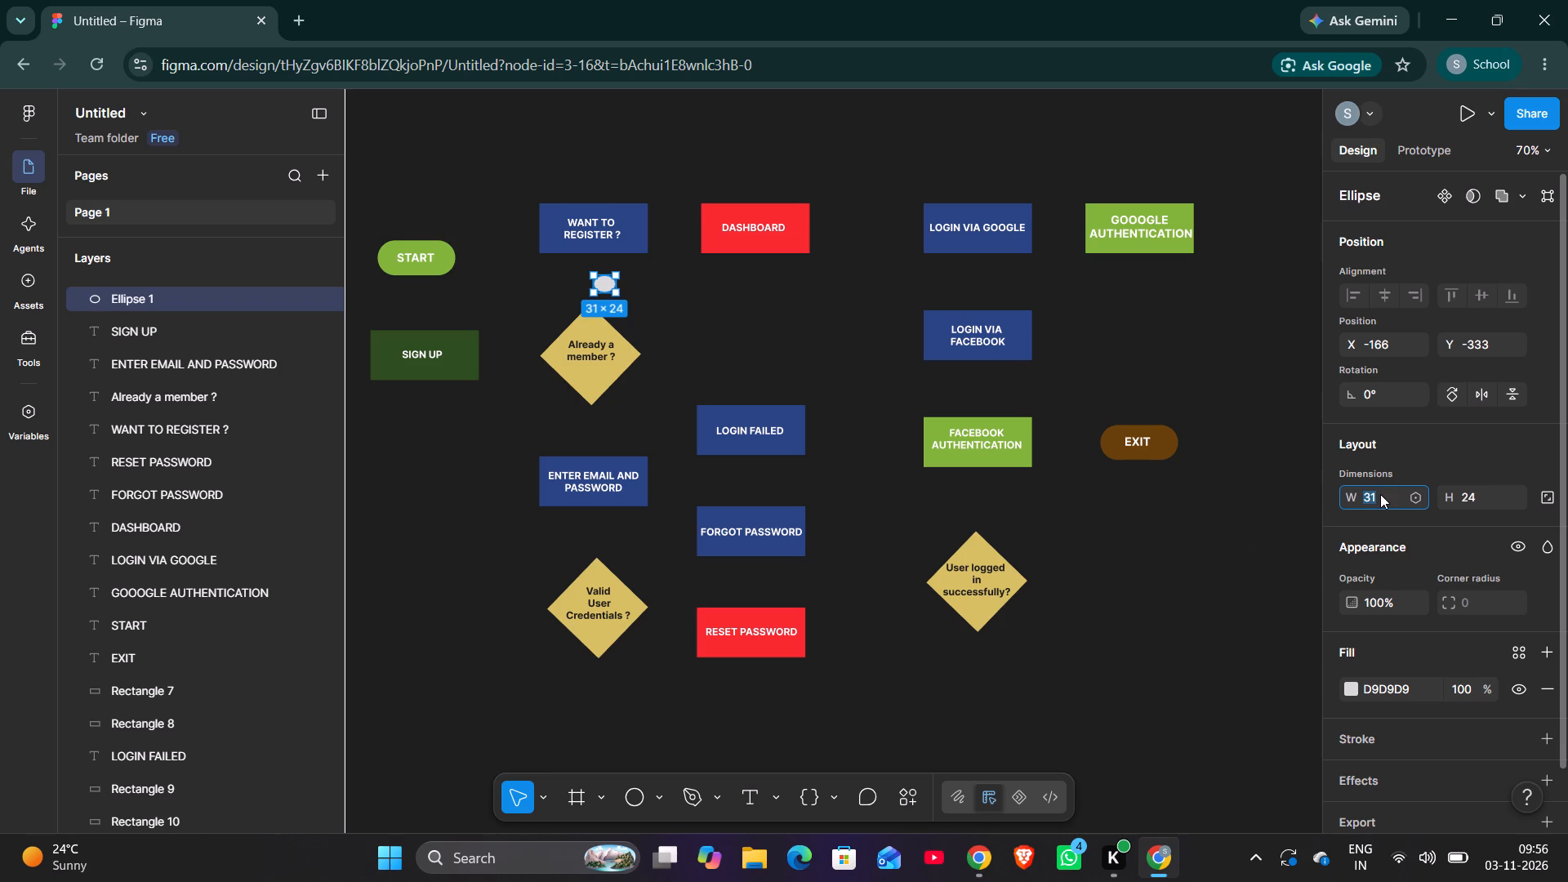
pyautogui.press('2')
pyautogui.press('5')
pyautogui.press('Return')
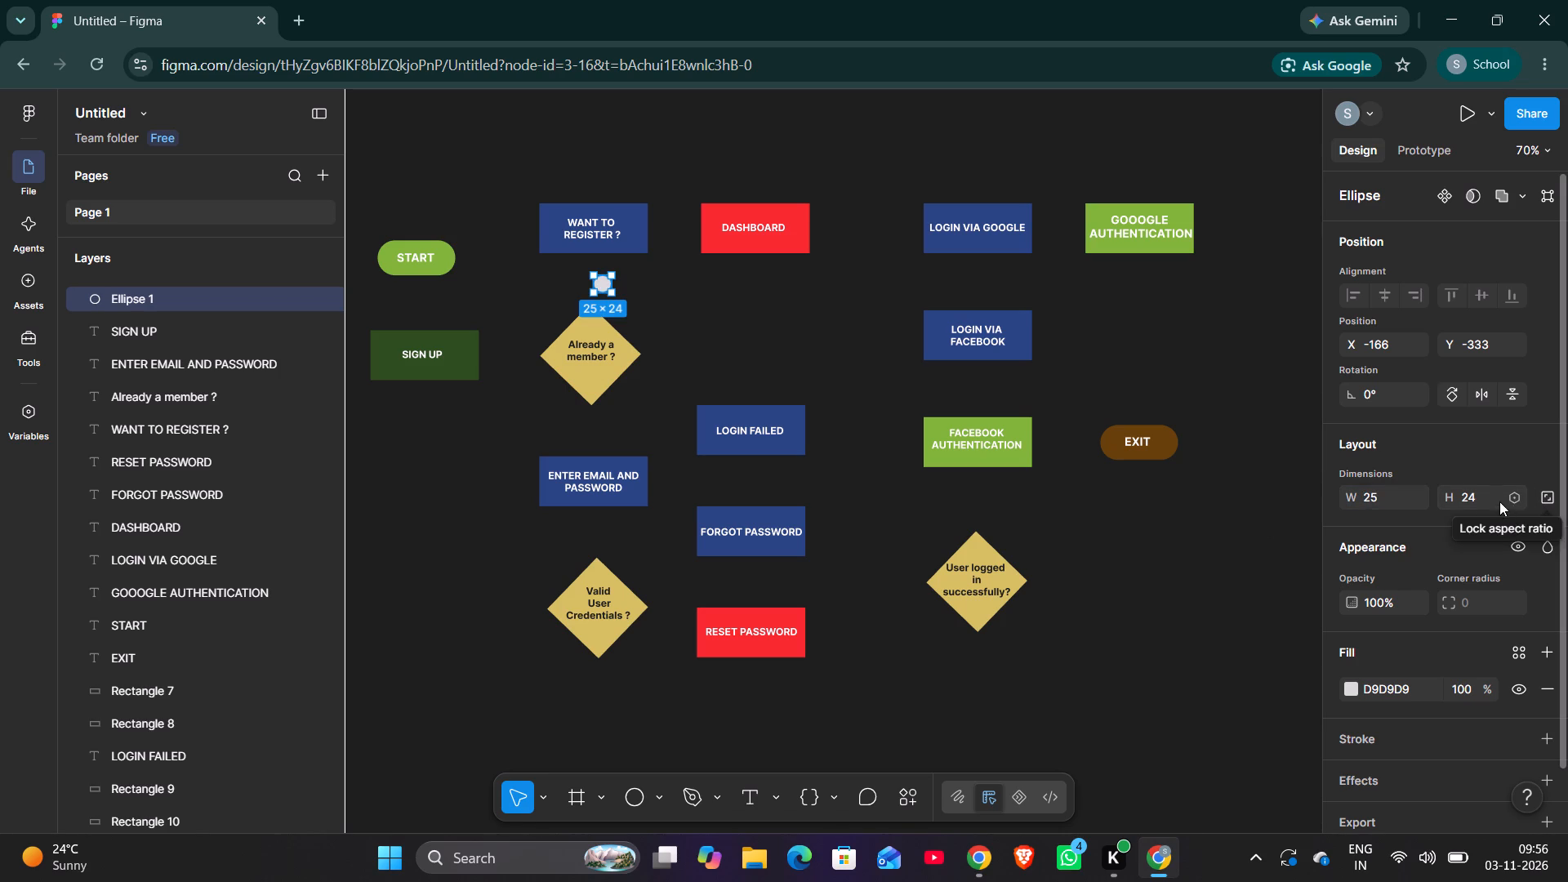
pyautogui.doubleClick(1483, 495)
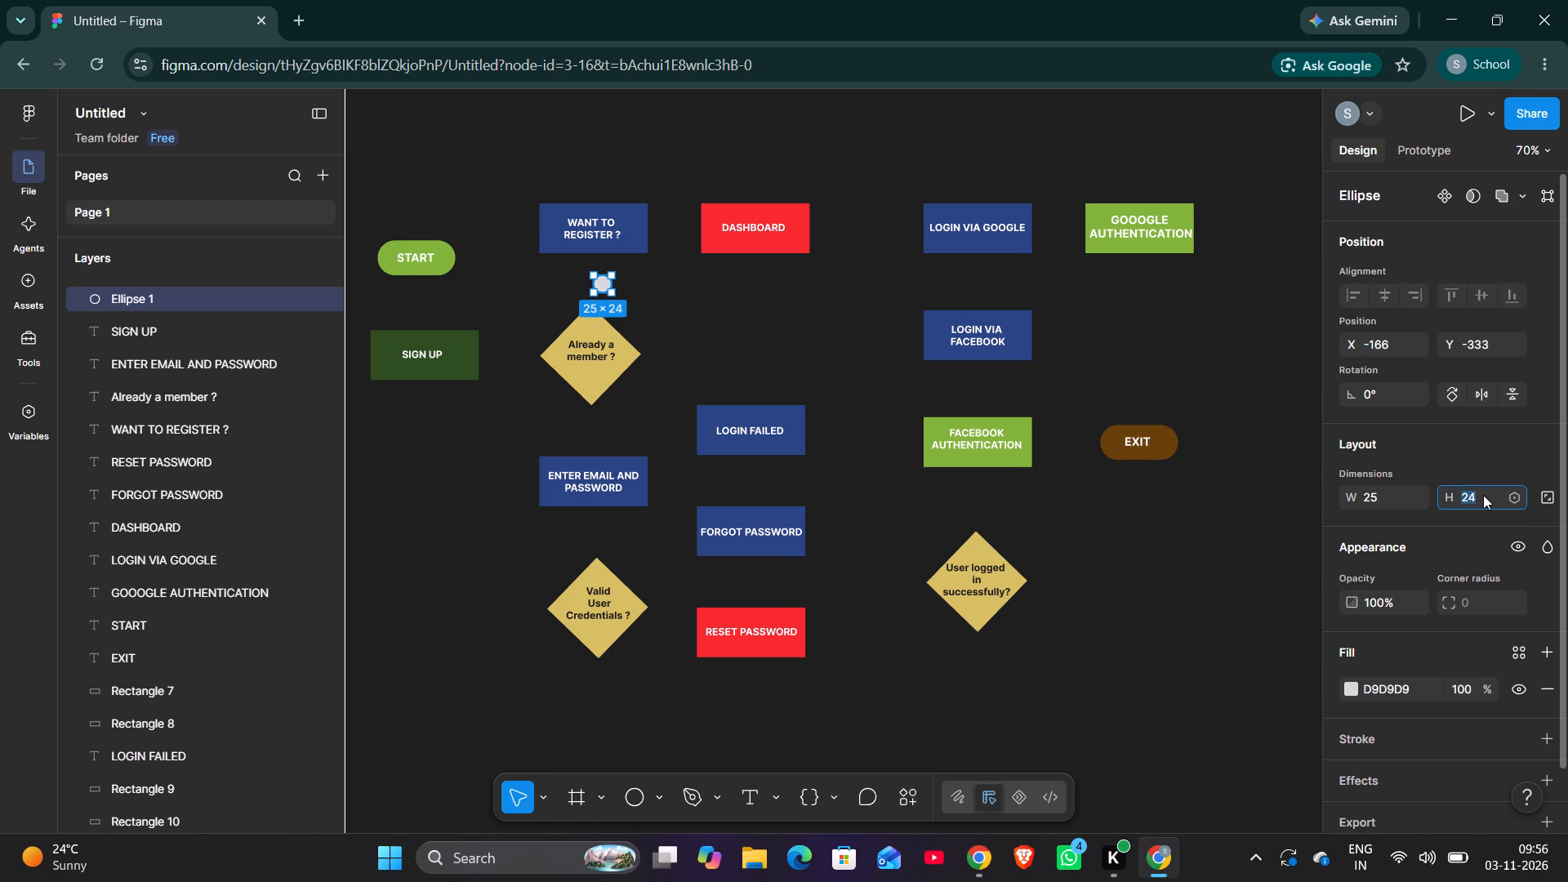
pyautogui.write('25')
# Set the height of the small ellipse above the "Already a member ?" diamond to 25.
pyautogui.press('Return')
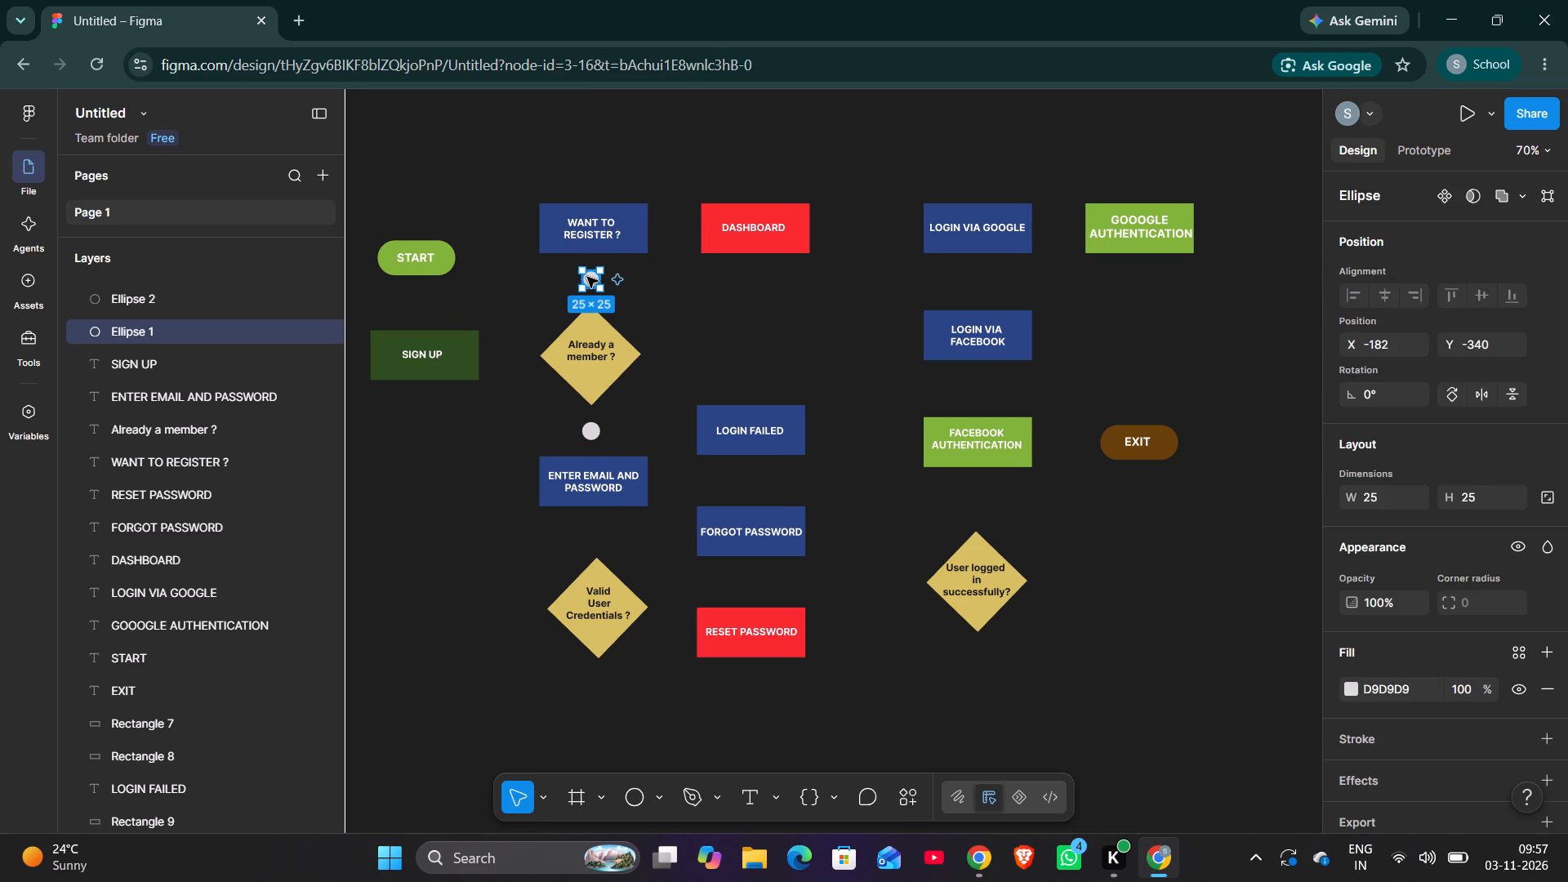
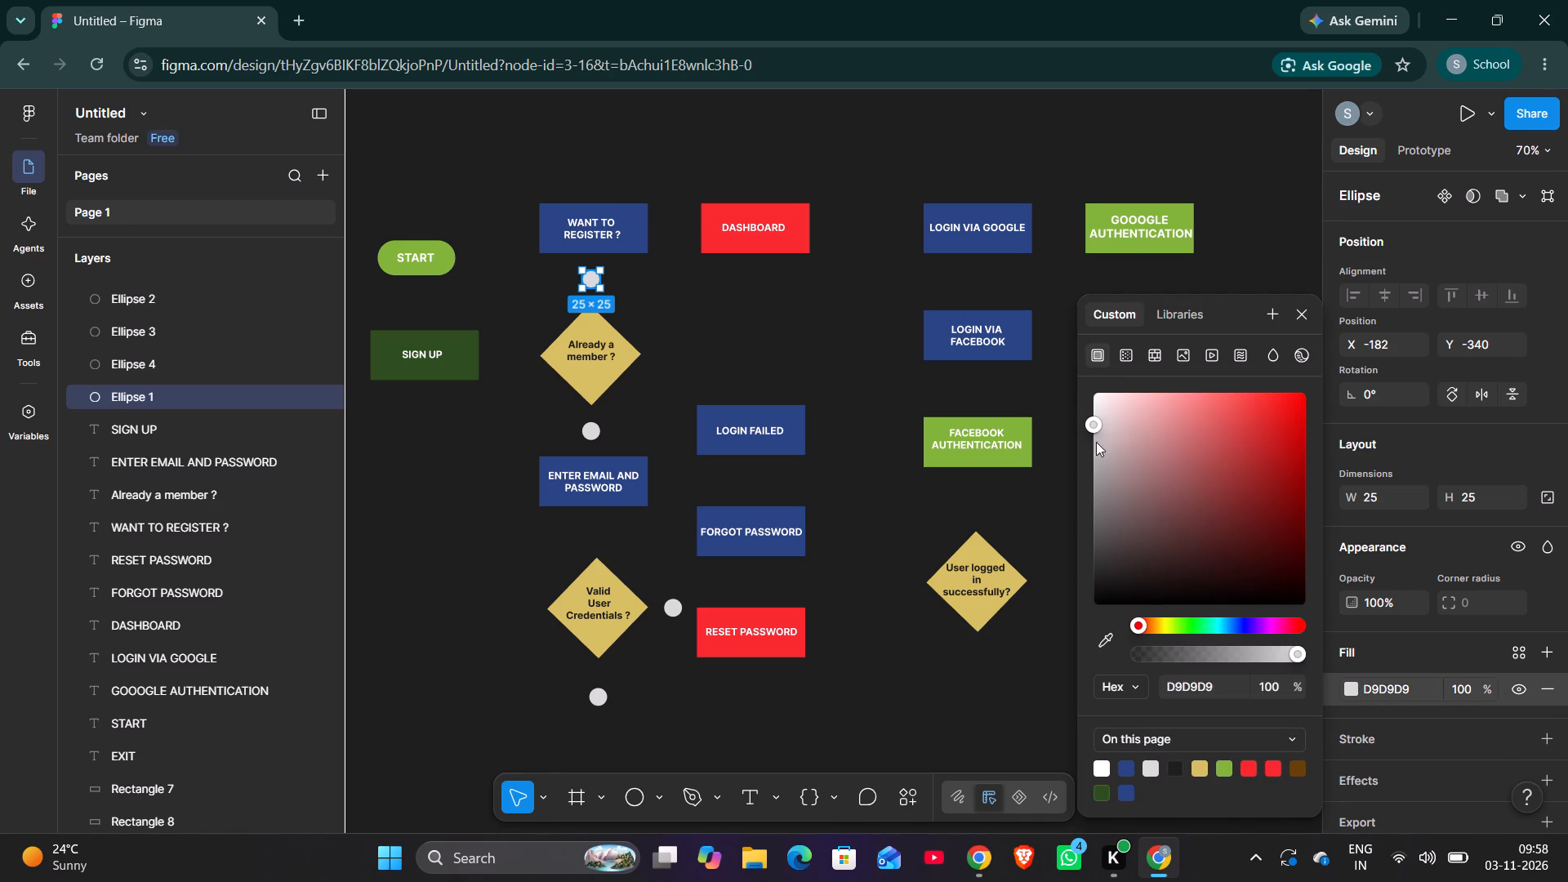
pyautogui.moveTo(1089, 421); pyautogui.dragTo(1312, 409)
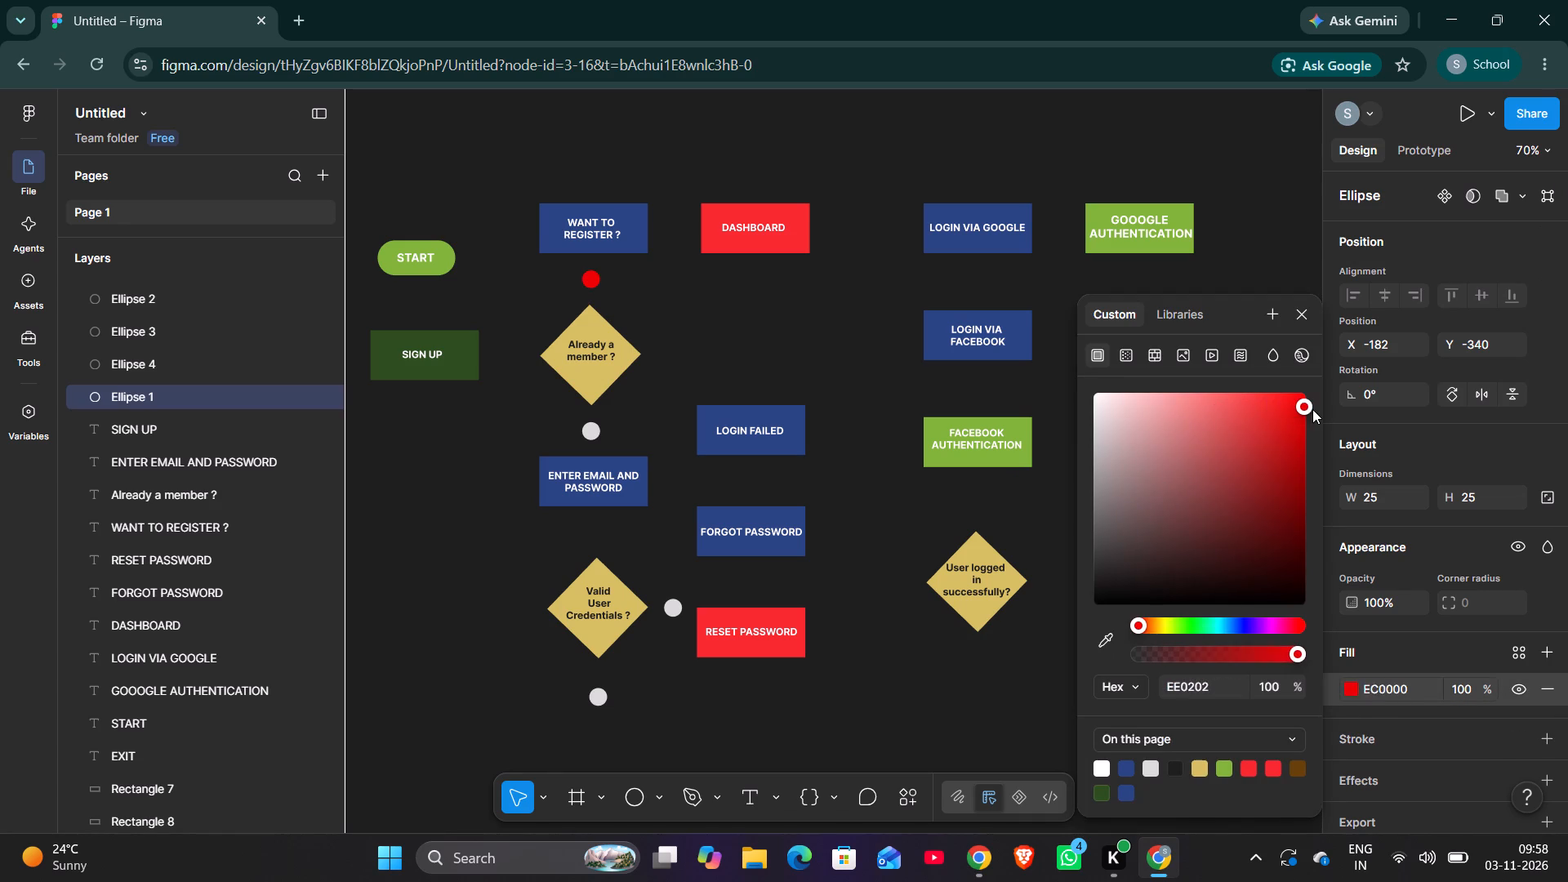
pyautogui.moveTo(1312, 409); pyautogui.dragTo(1327, 408)
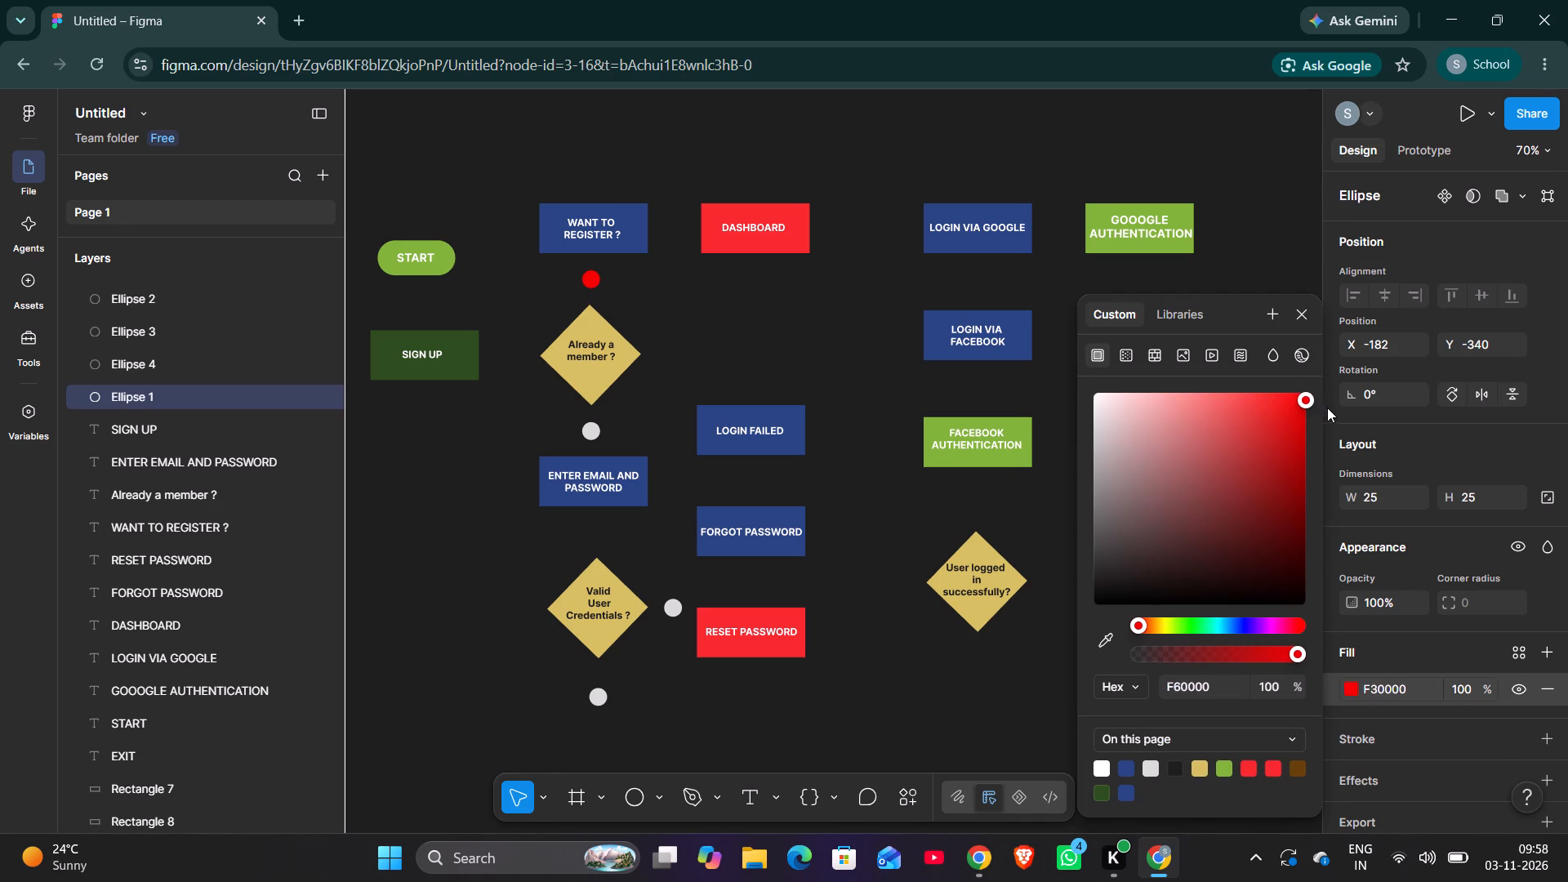
pyautogui.moveTo(1327, 408); pyautogui.dragTo(1303, 462)
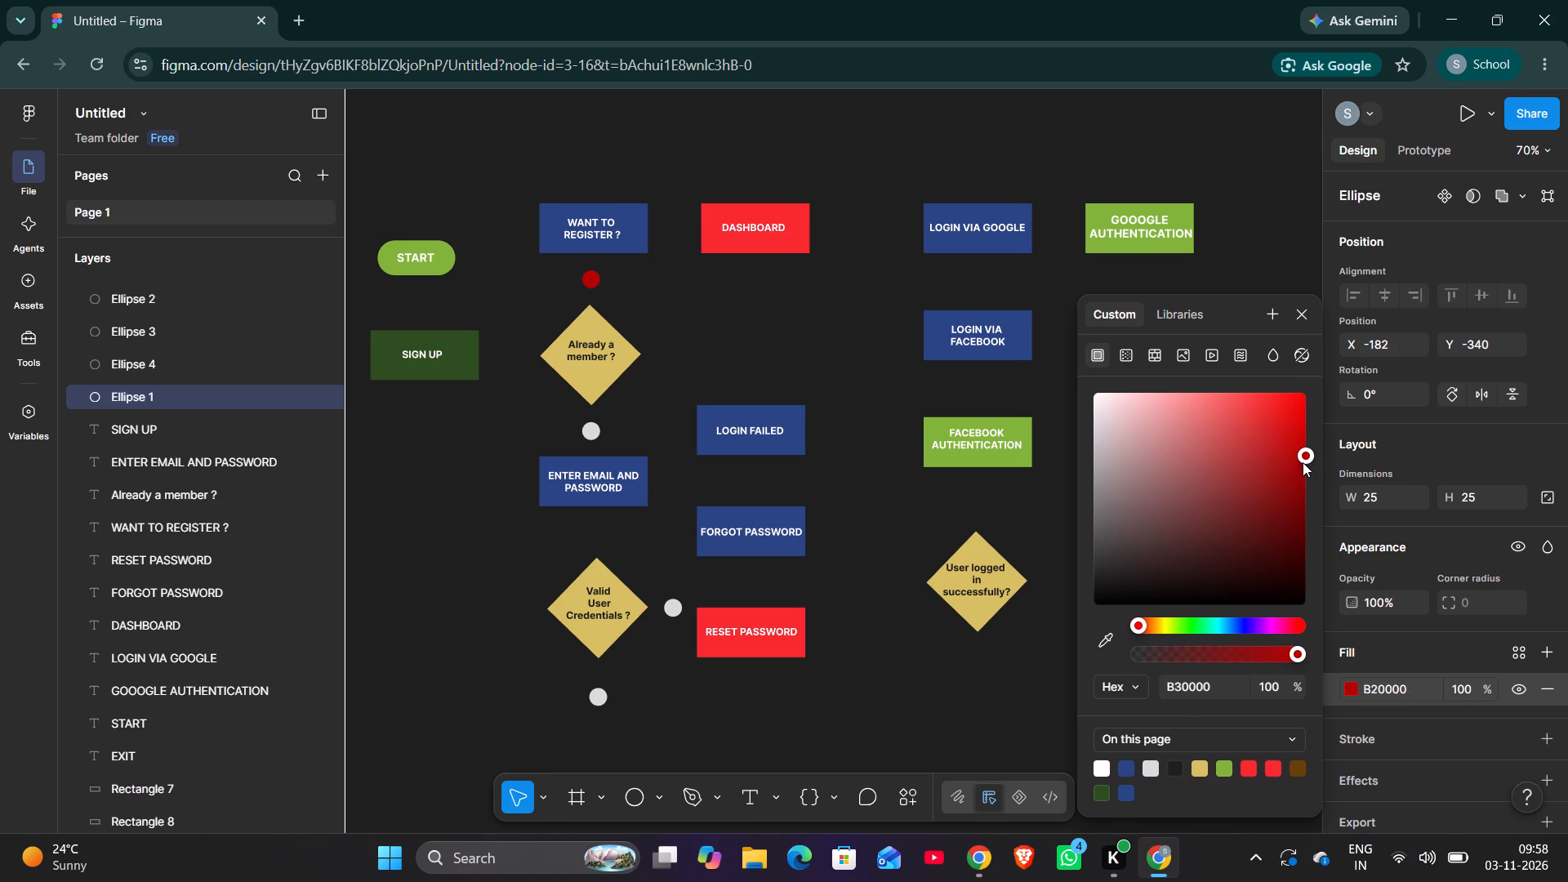
pyautogui.moveTo(1303, 462); pyautogui.dragTo(1296, 439)
pyautogui.press('Return')
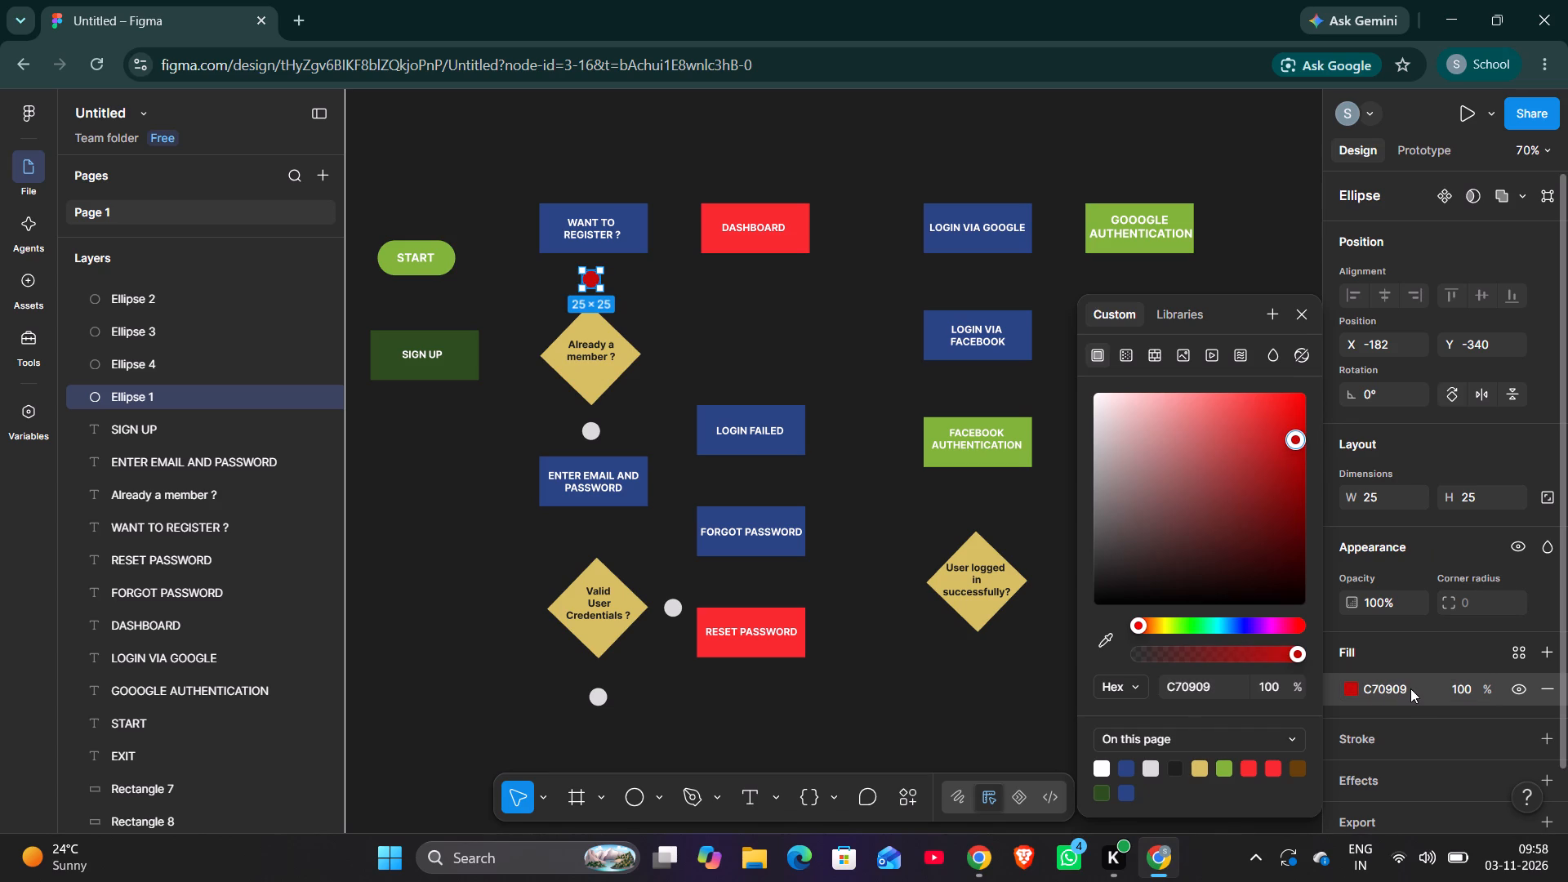
pyautogui.press('Return')
pyautogui.click(1057, 662)
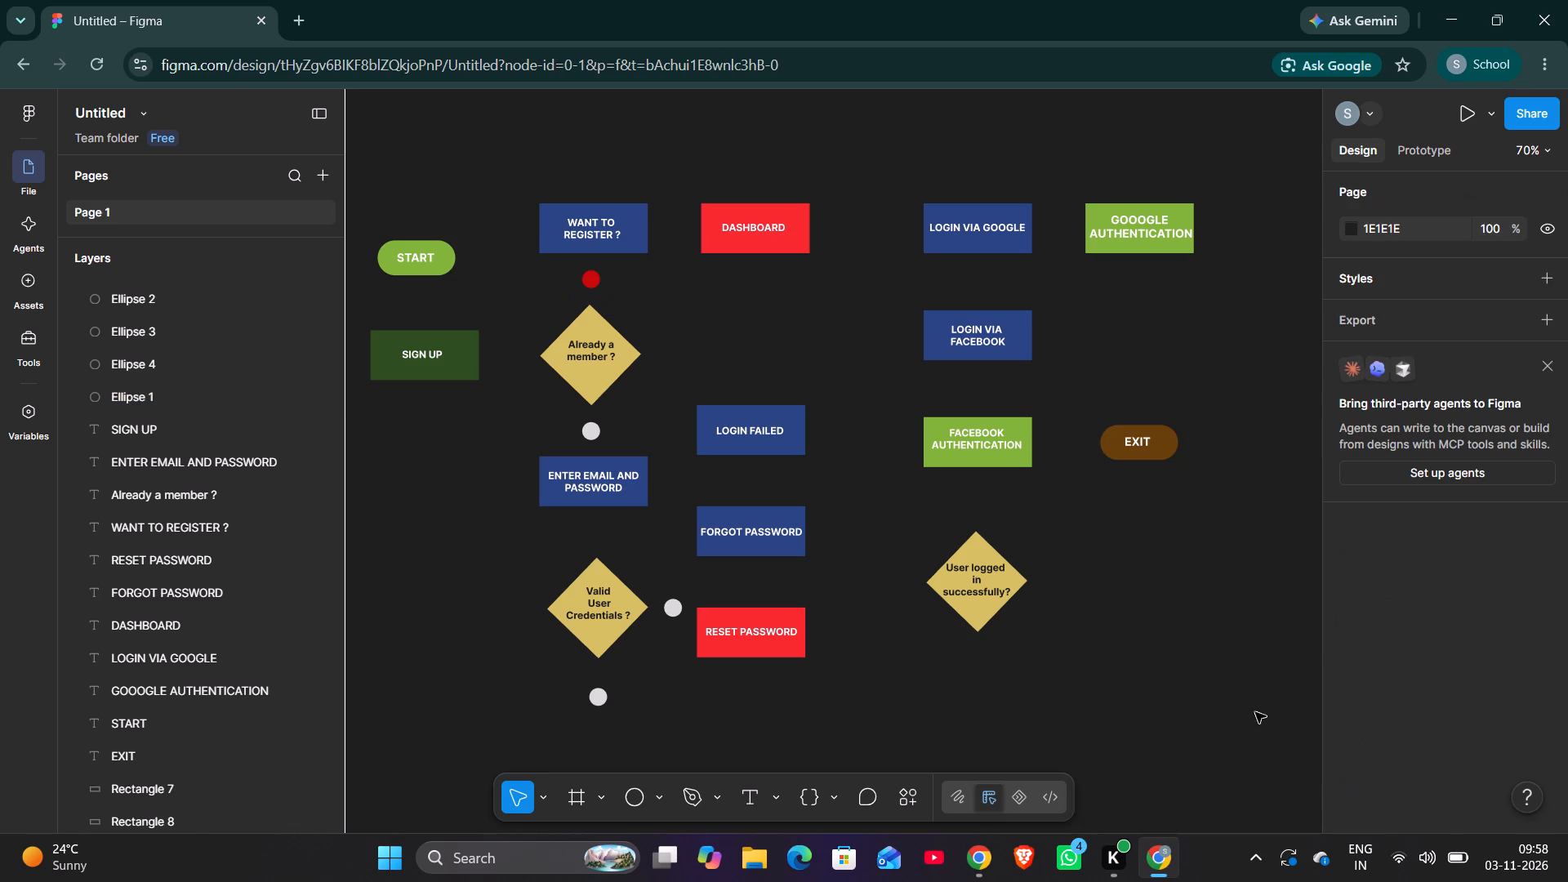
# Set the fill of the circle between the "Already a member ?" diamond and the ENTER EMAIL AND PASSWORD rectangle to dark green 245E2A.
pyautogui.click(592, 274)
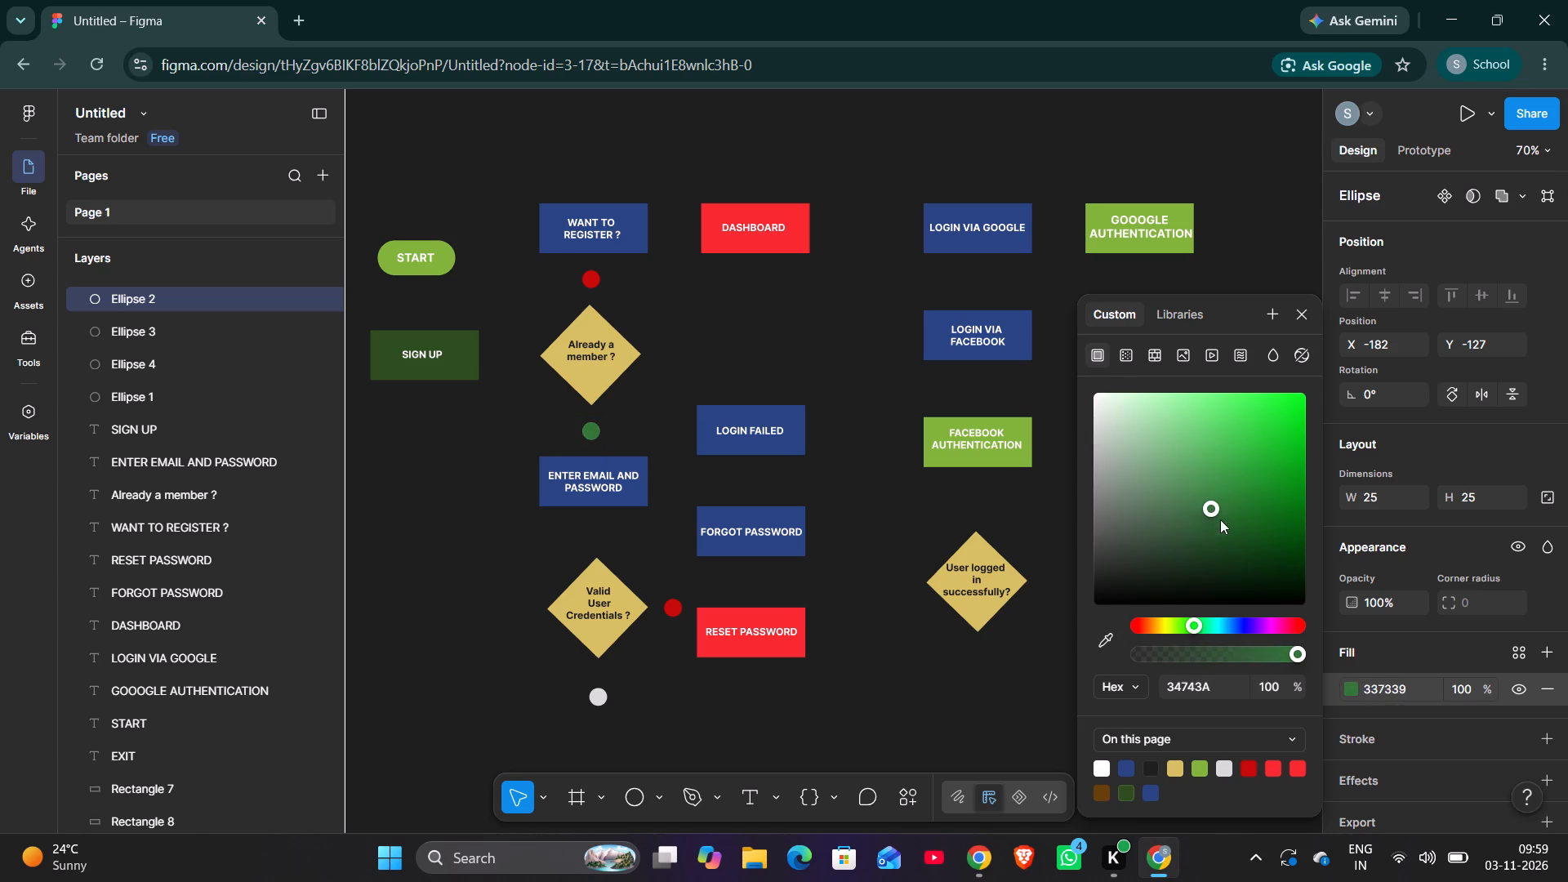
pyautogui.moveTo(1220, 519); pyautogui.dragTo(1224, 527)
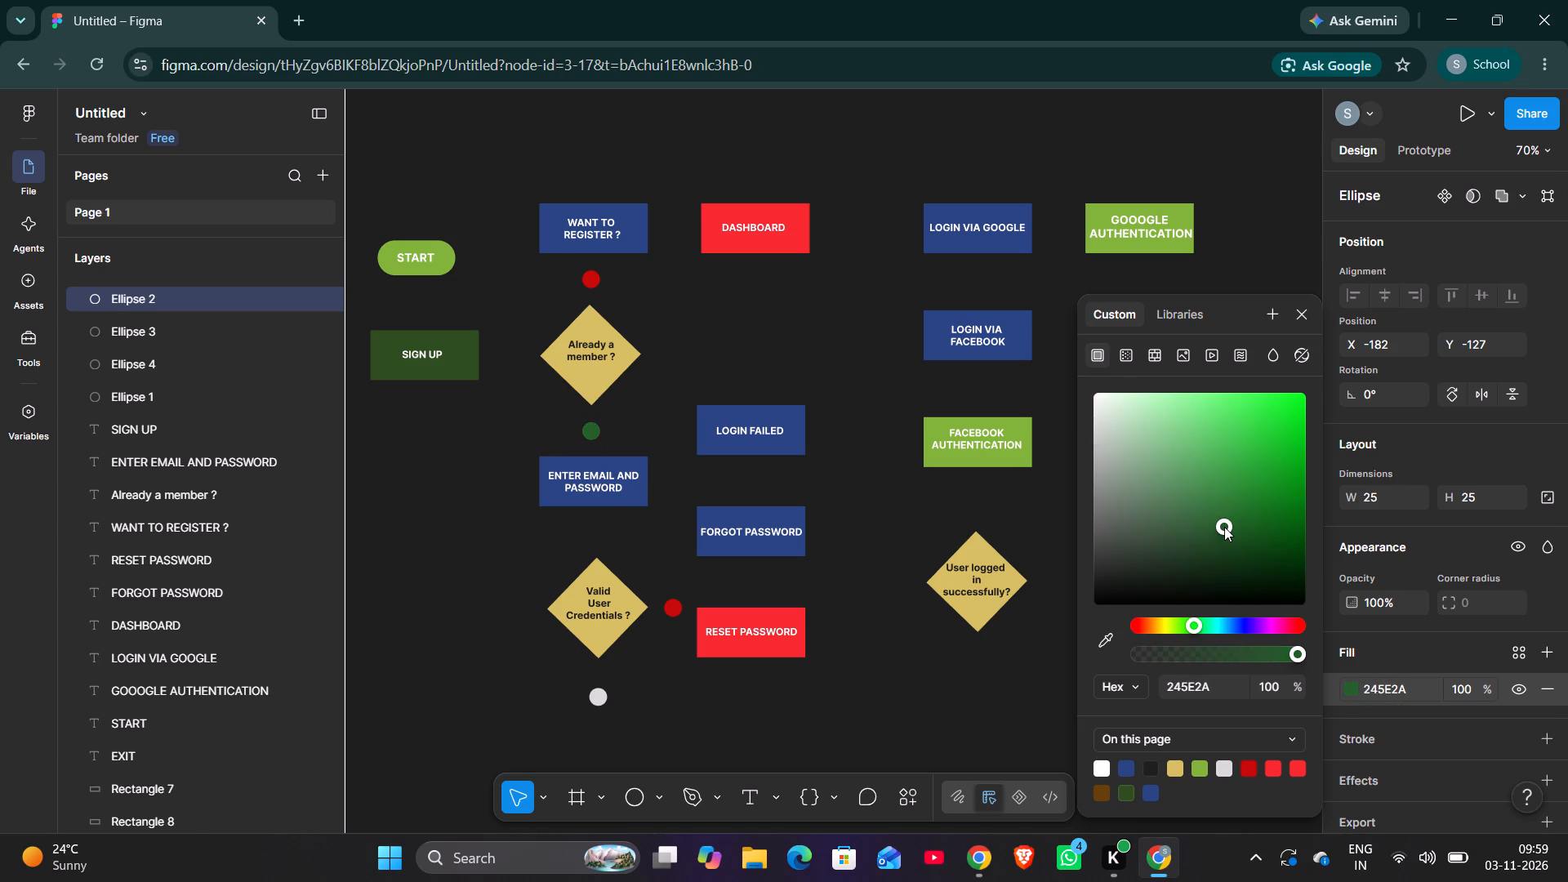
pyautogui.press('Return')
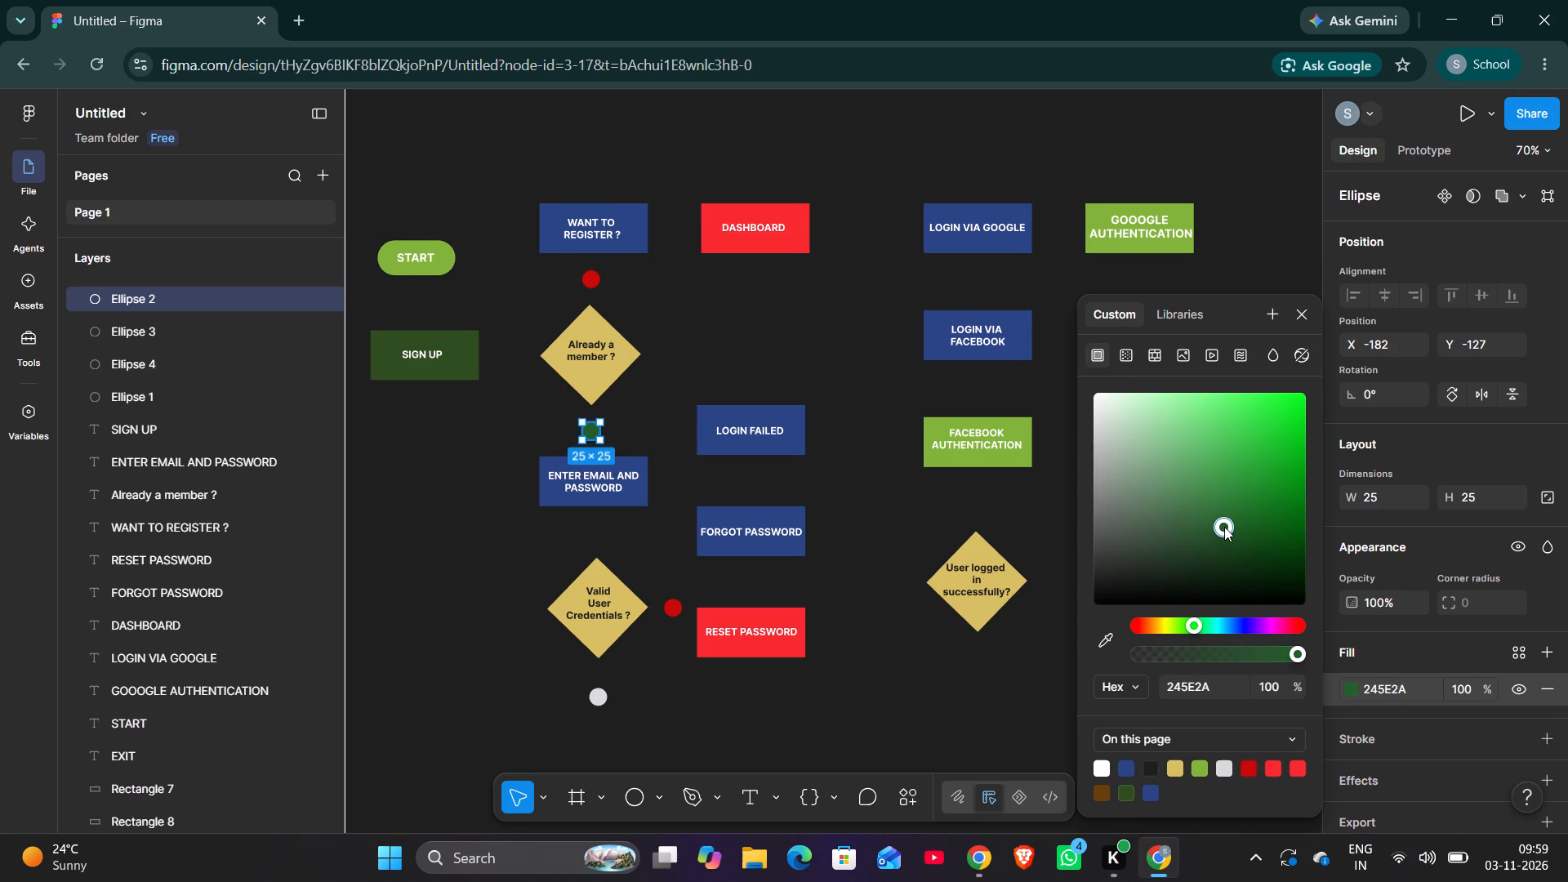
pyautogui.click(1021, 648)
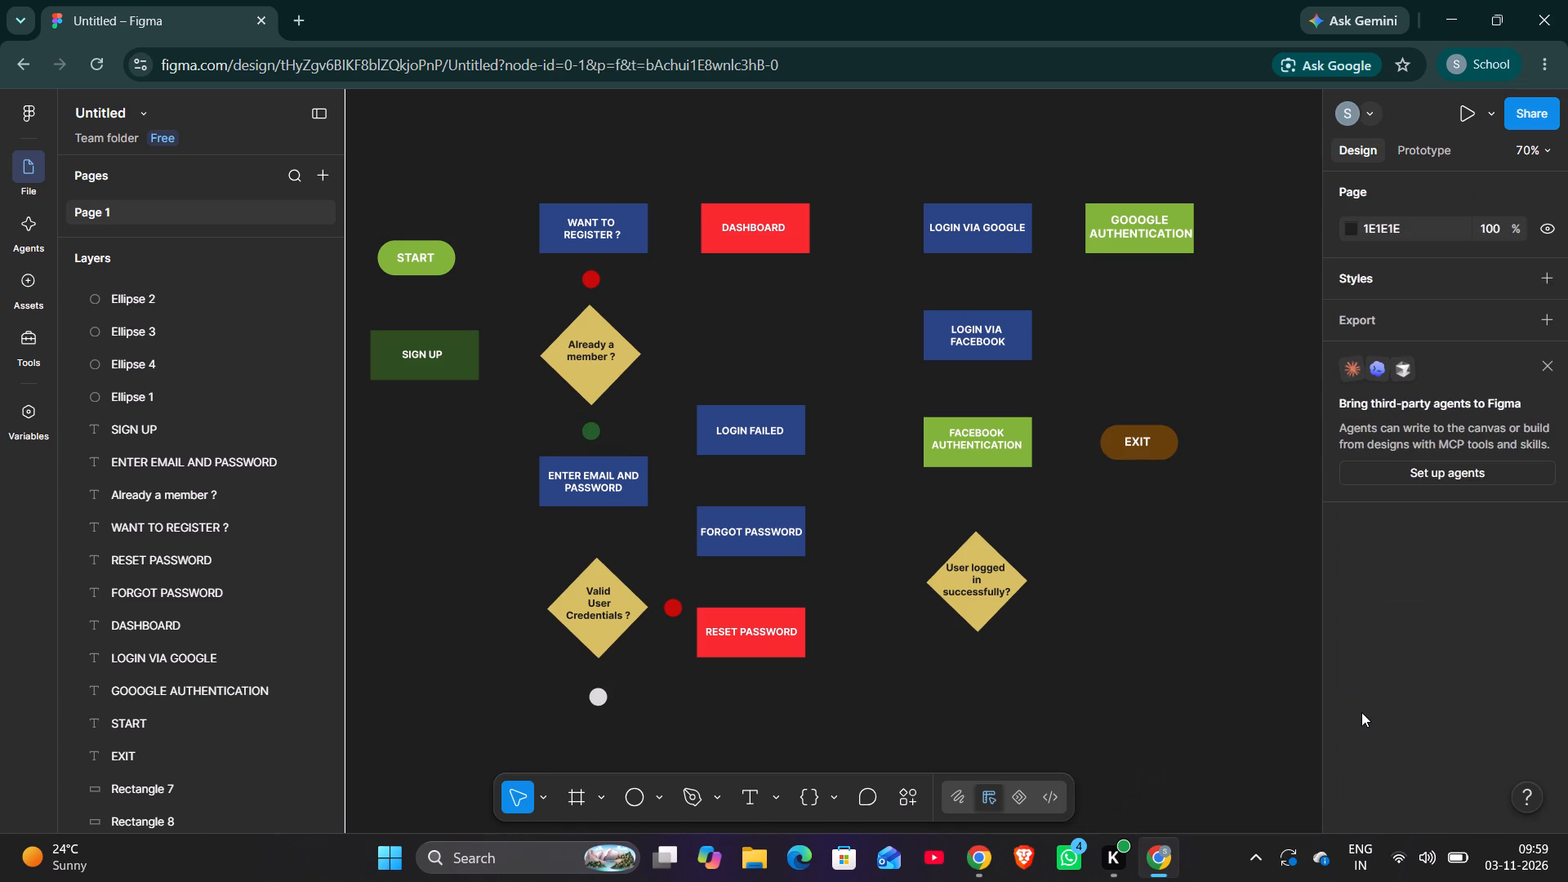
# Move that green circle beside the upper part of the "User logged in successfully?" diamond, at about X 422, Y 5.
pyautogui.moveTo(594, 430); pyautogui.dragTo(1025, 524)
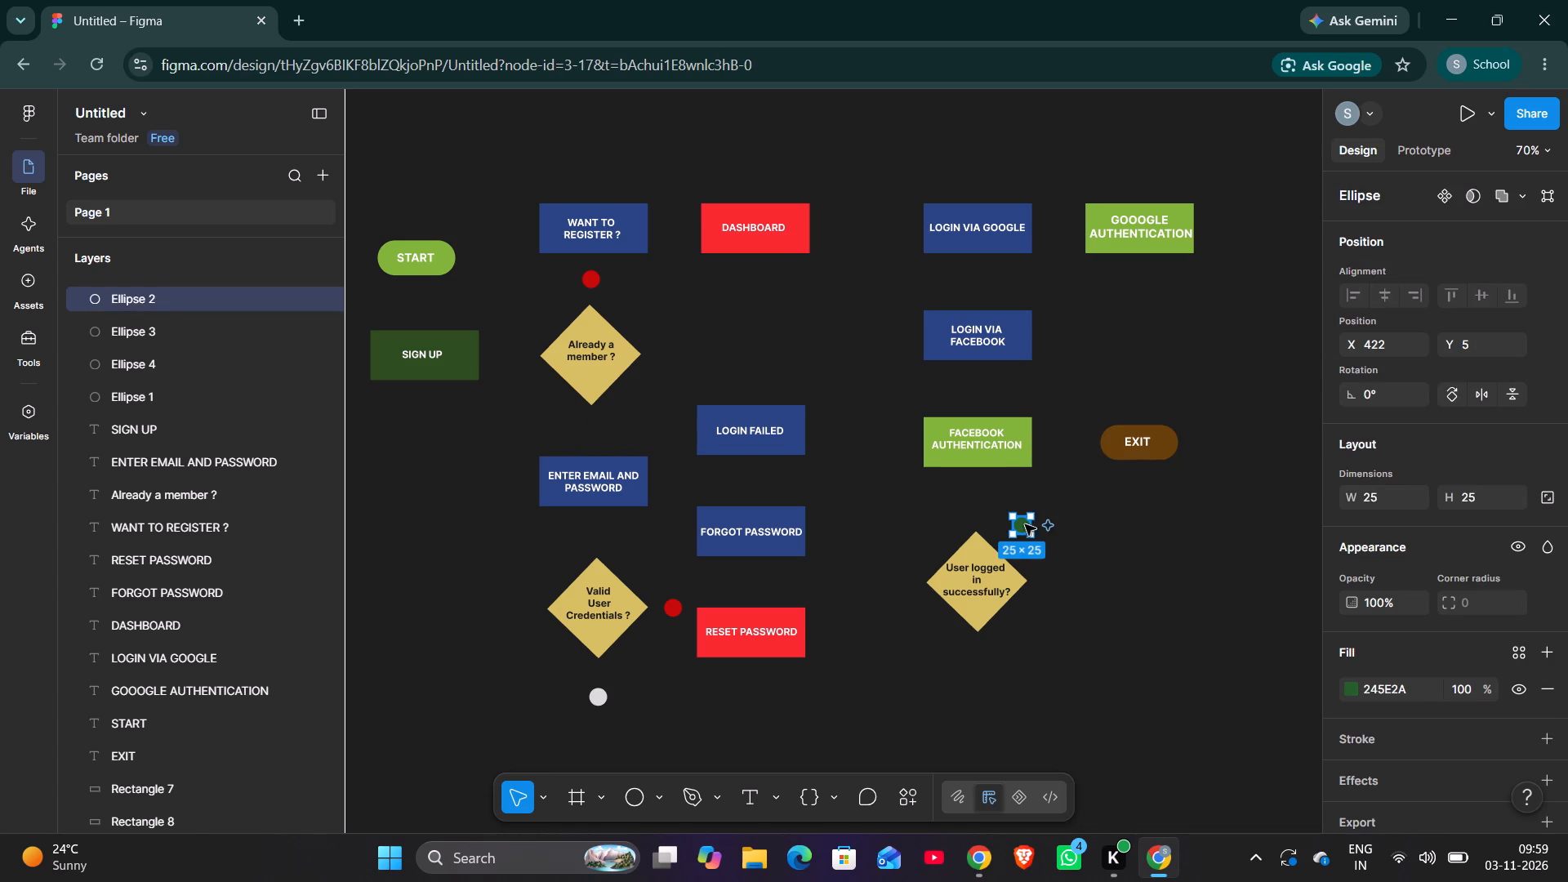
# Copy the moved circle's 245E2A fill value and apply it to the grey circle below the "Valid User Credentials ?" diamond.
pyautogui.moveTo(1414, 683); pyautogui.dragTo(1341, 683)
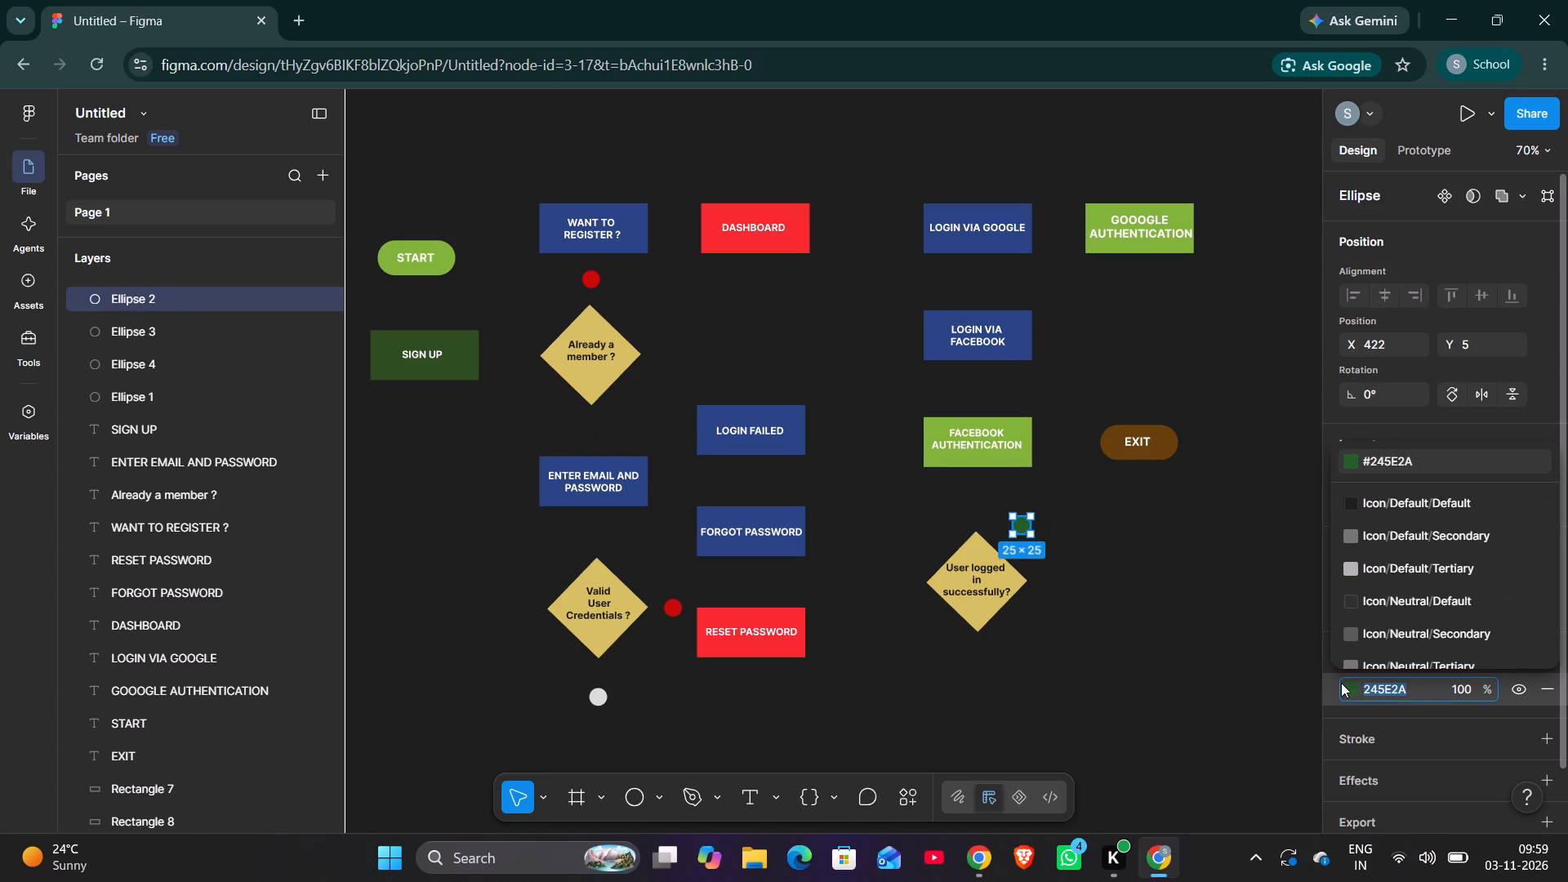
pyautogui.hotkey('ctrl', 'c')
pyautogui.hscroll(-4, 1341, 683)
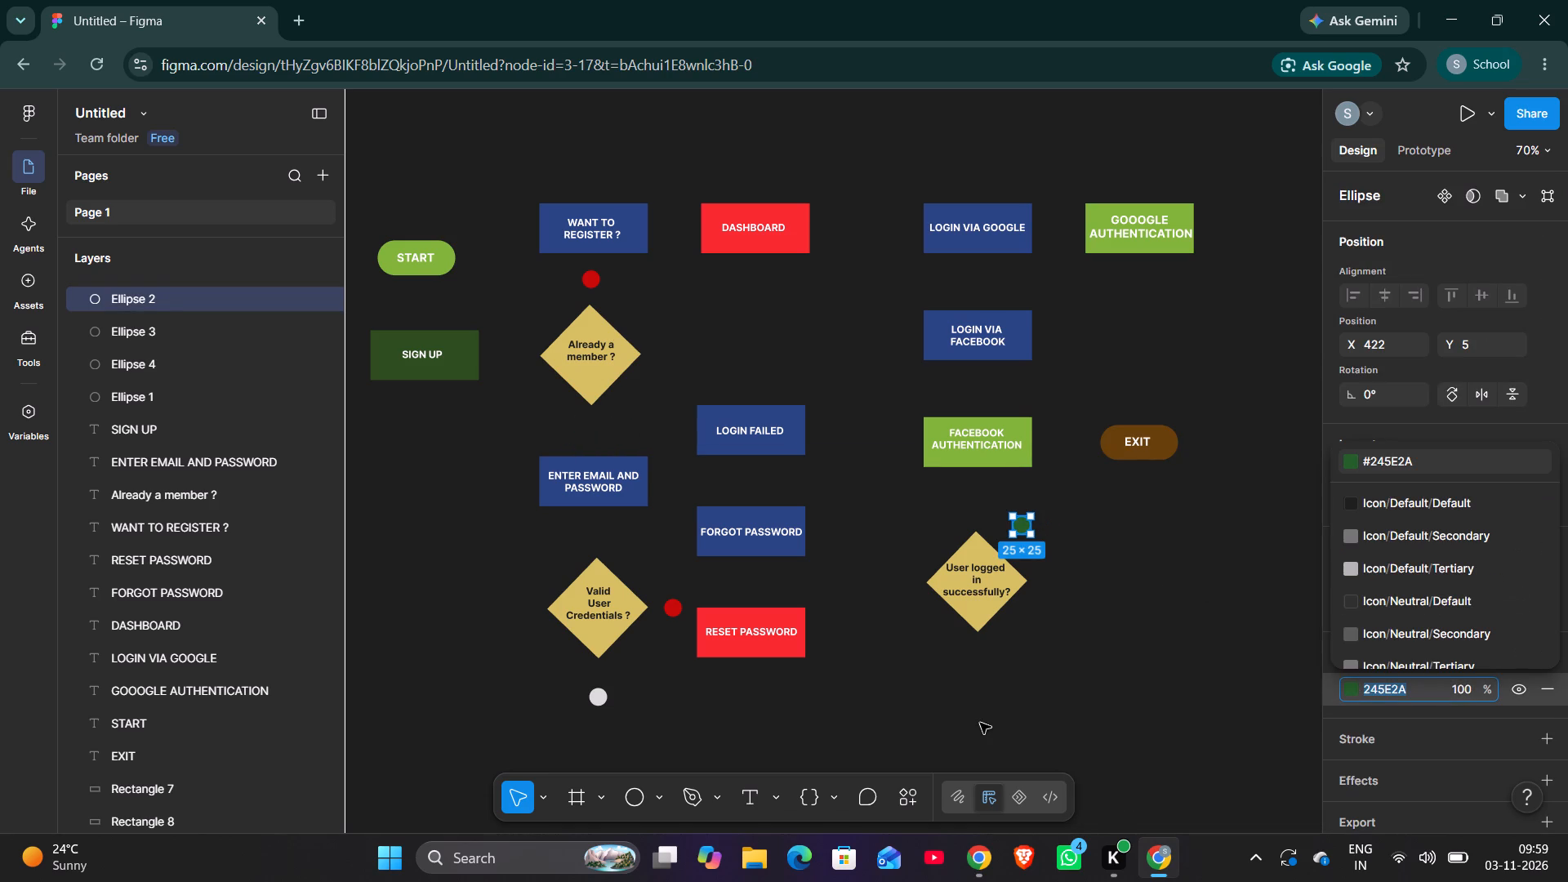
pyautogui.click(597, 702)
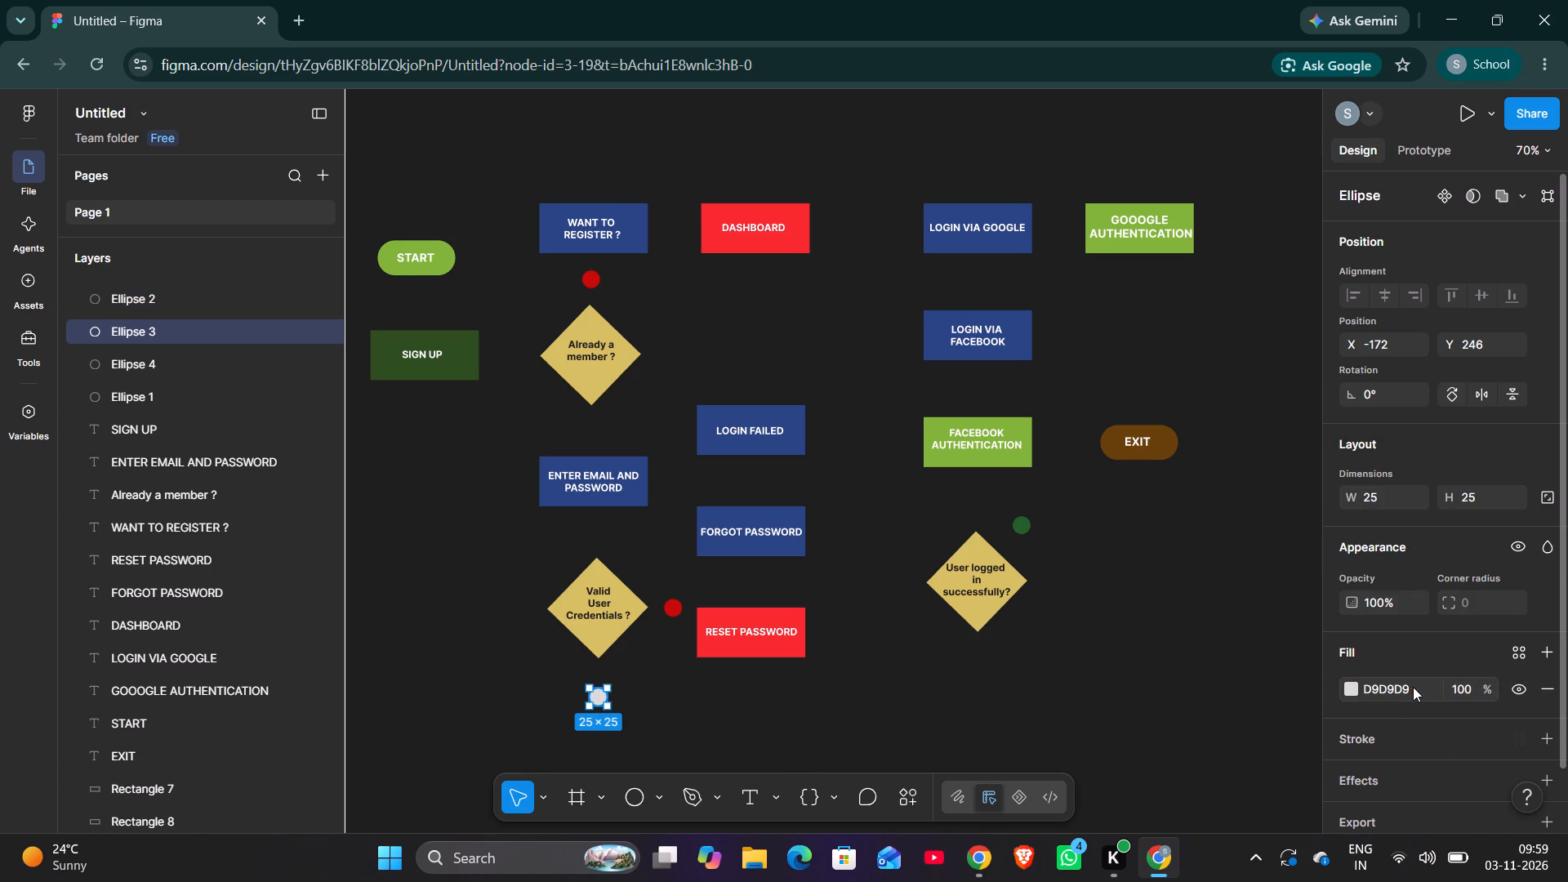
pyautogui.moveTo(1413, 687); pyautogui.dragTo(1203, 688)
pyautogui.click(1203, 688)
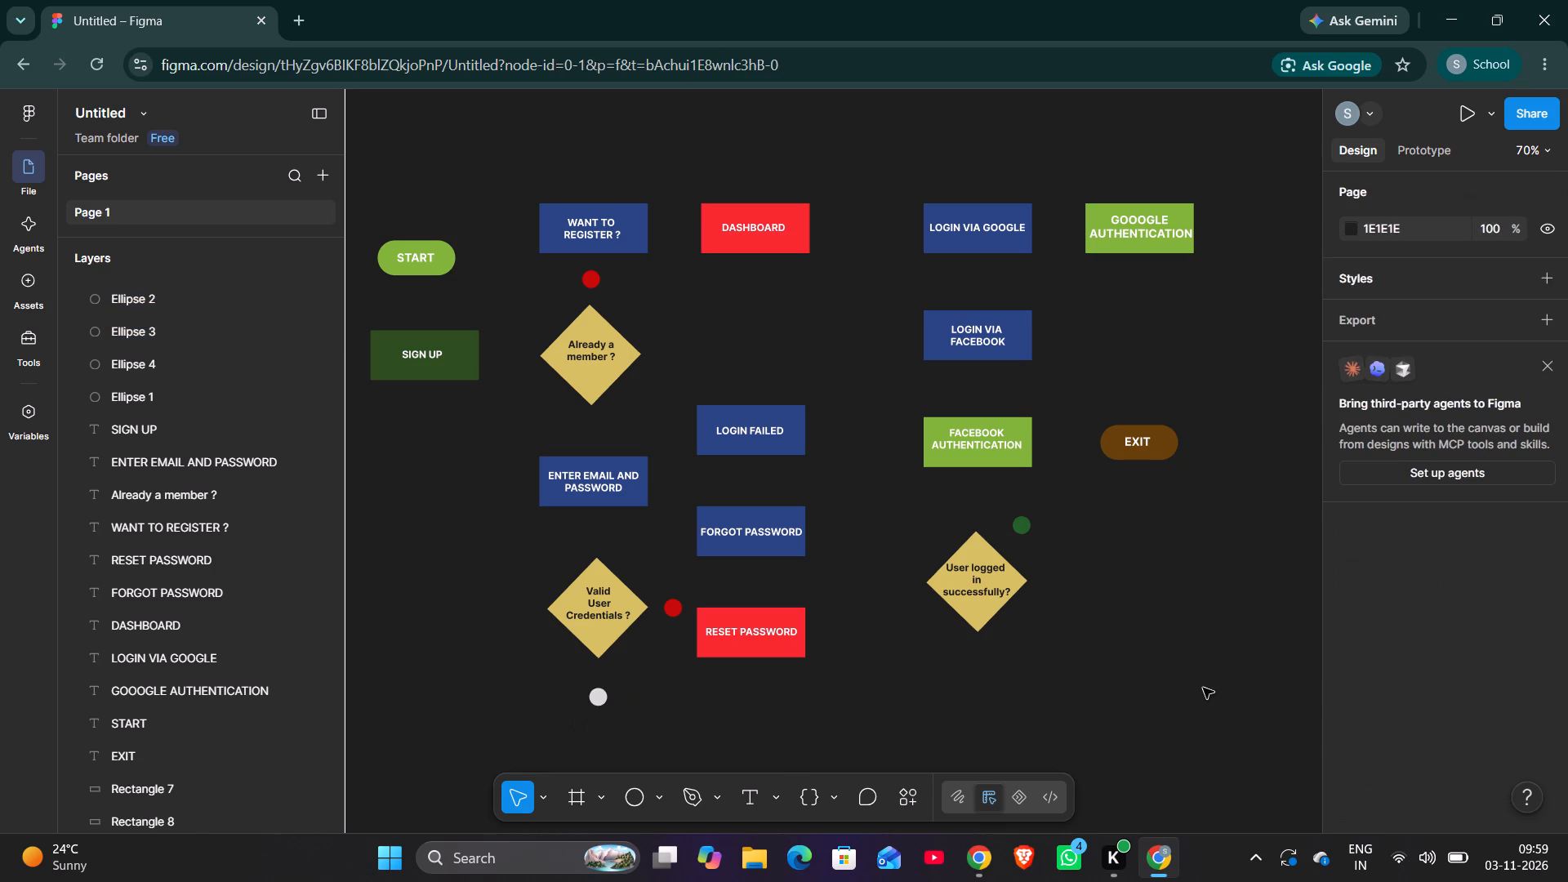
pyautogui.hotkey('ctrl', 'v')
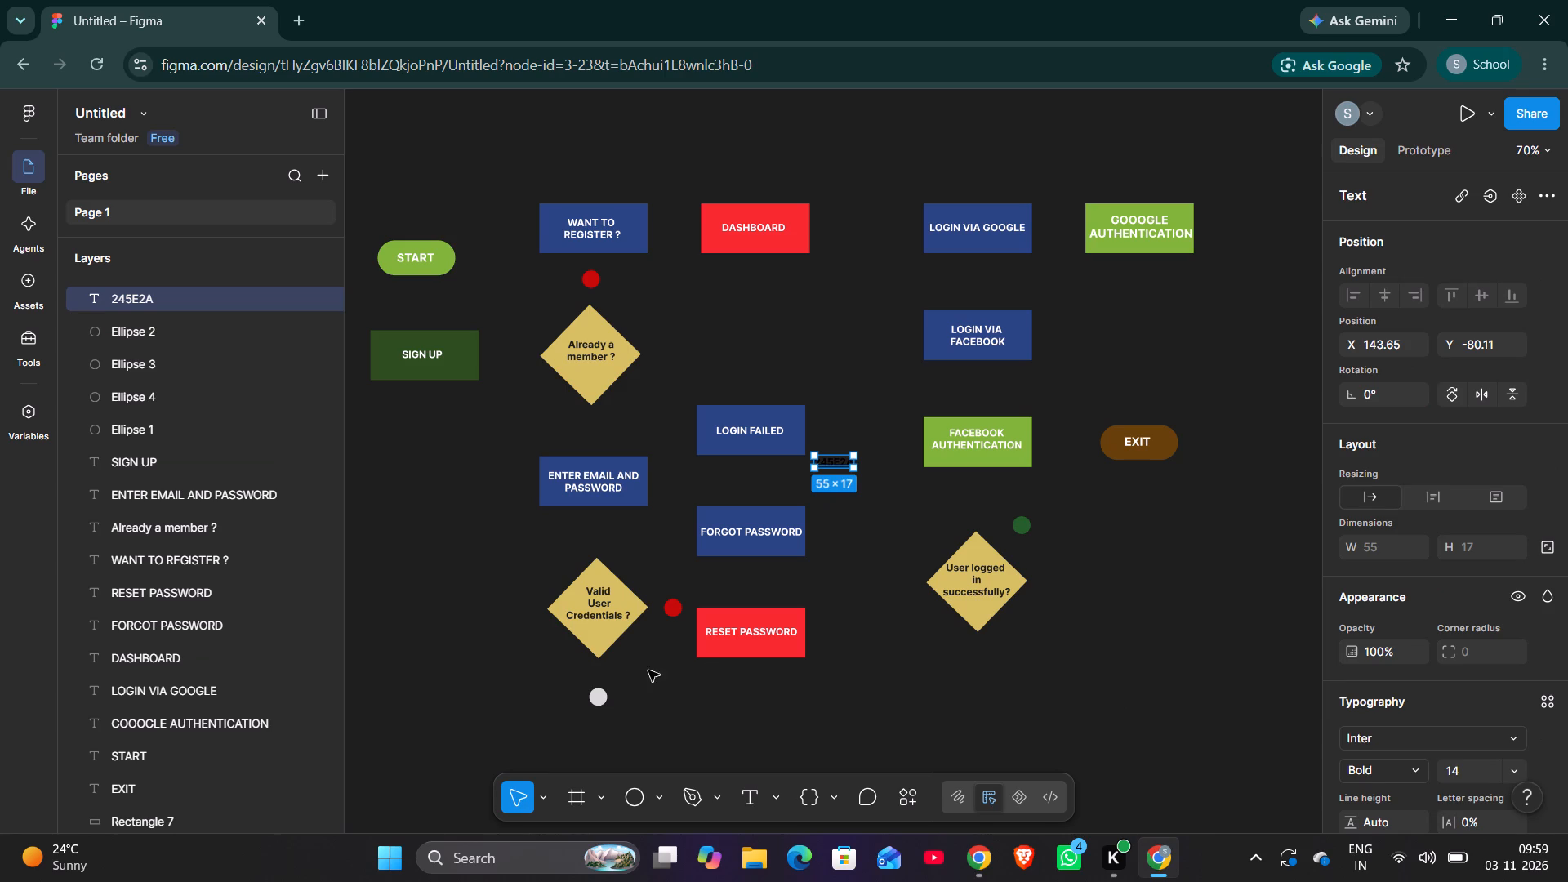
pyautogui.click(588, 691)
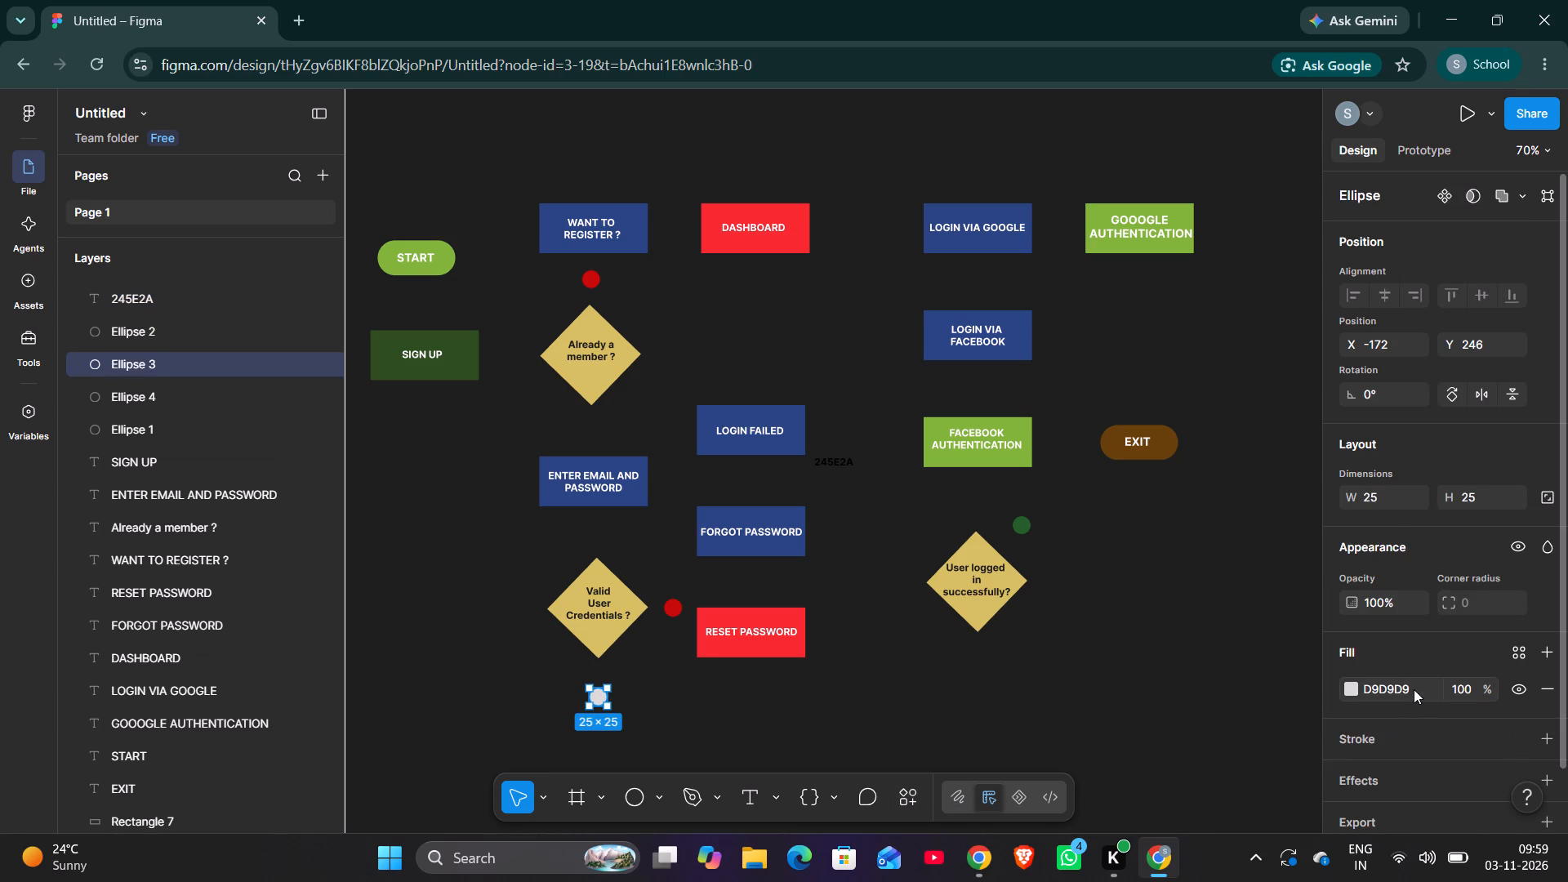
pyautogui.moveTo(1414, 689); pyautogui.dragTo(1276, 695)
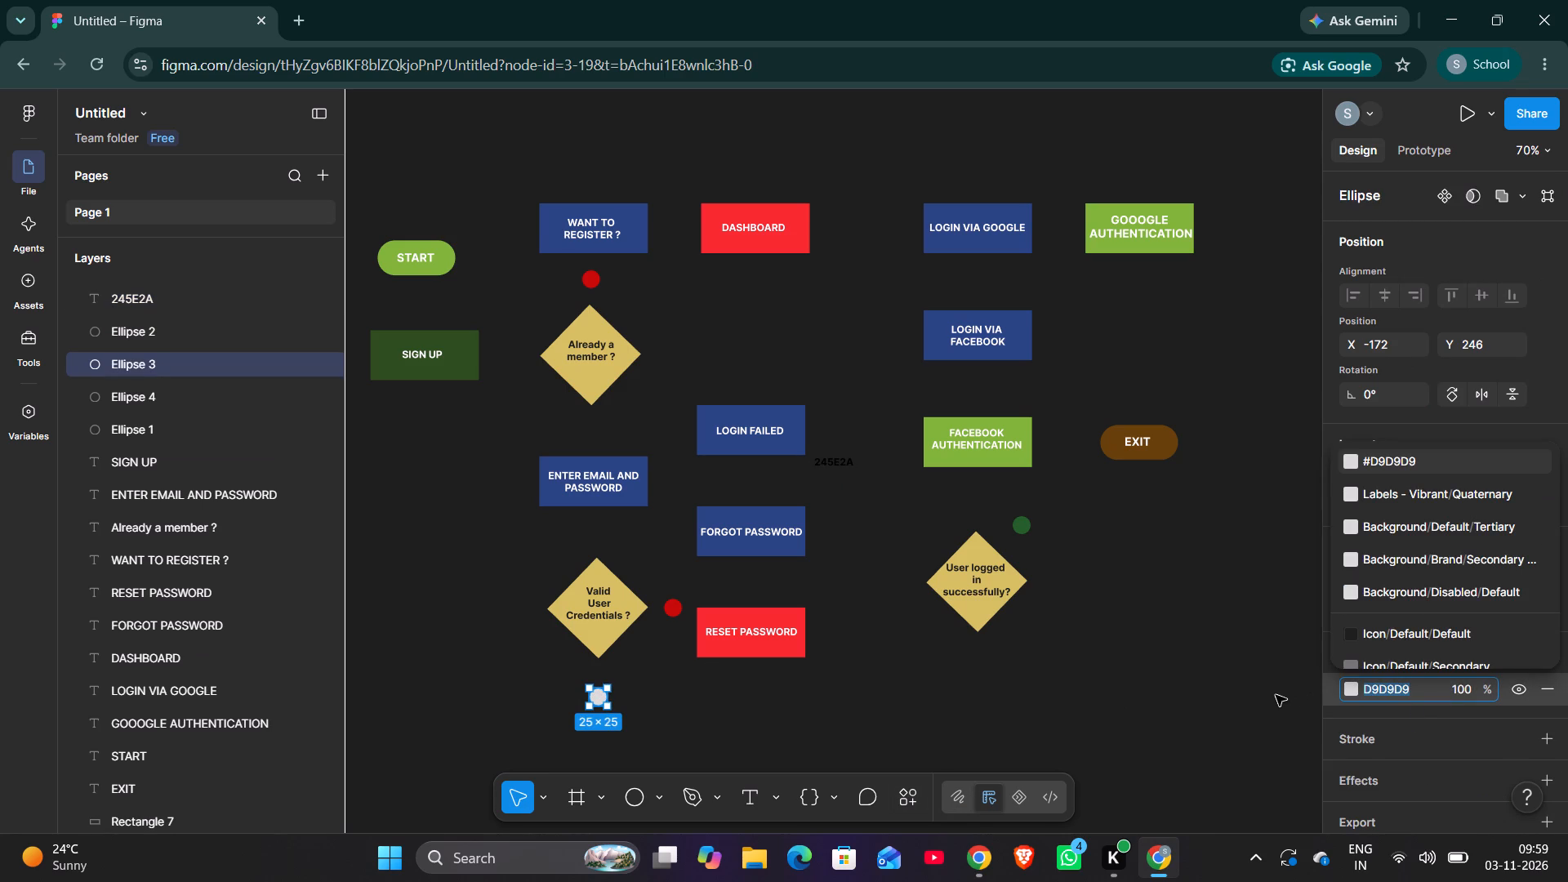
pyautogui.hotkey('ctrl', 'v')
pyautogui.press('Return')
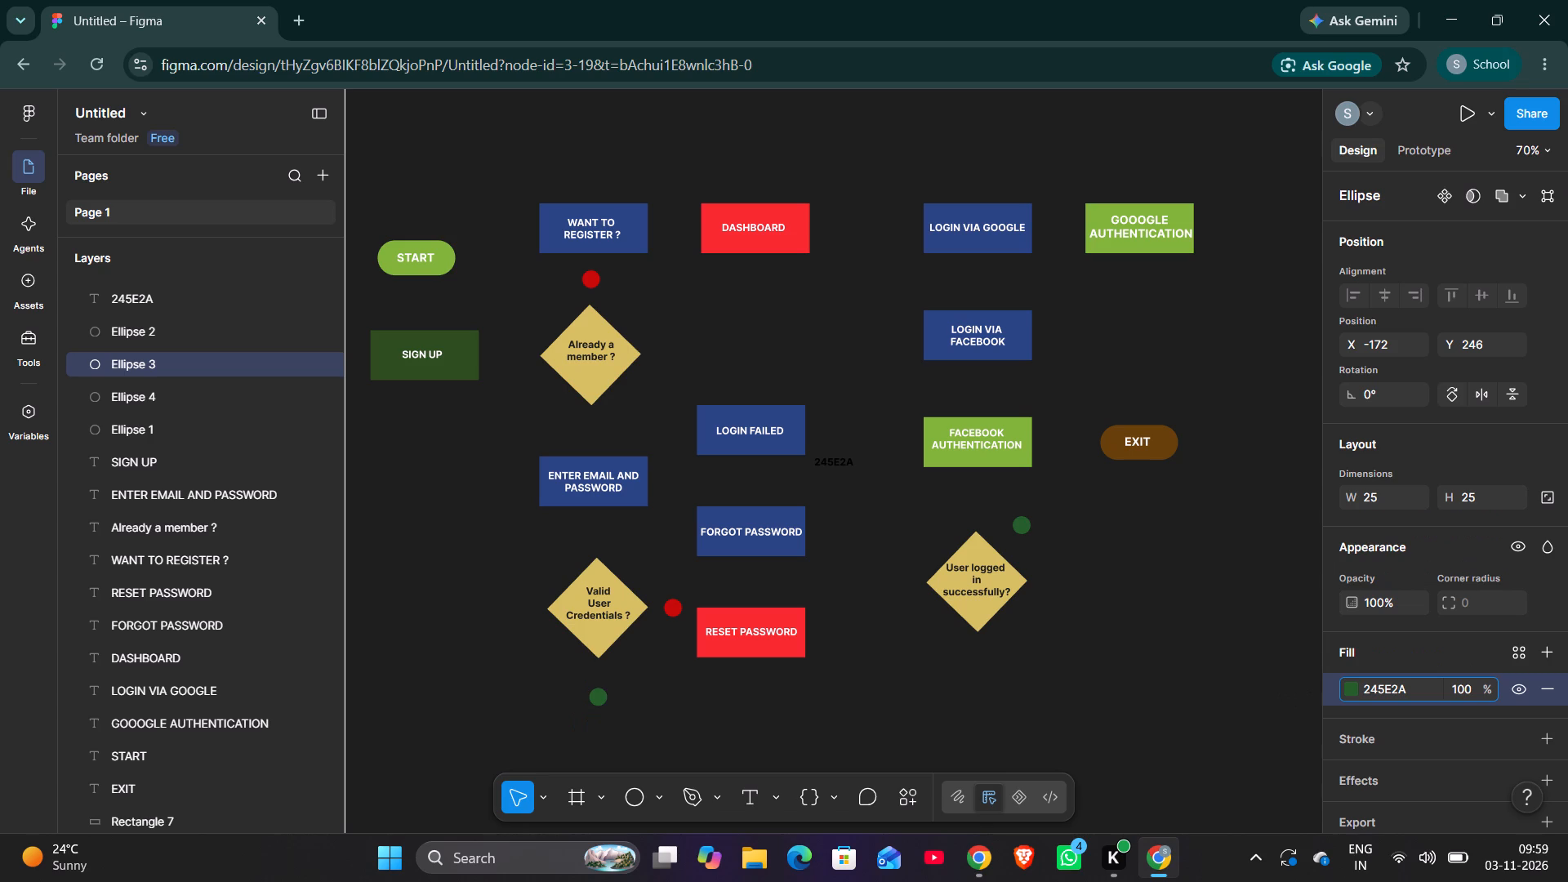
pyautogui.click(1169, 653)
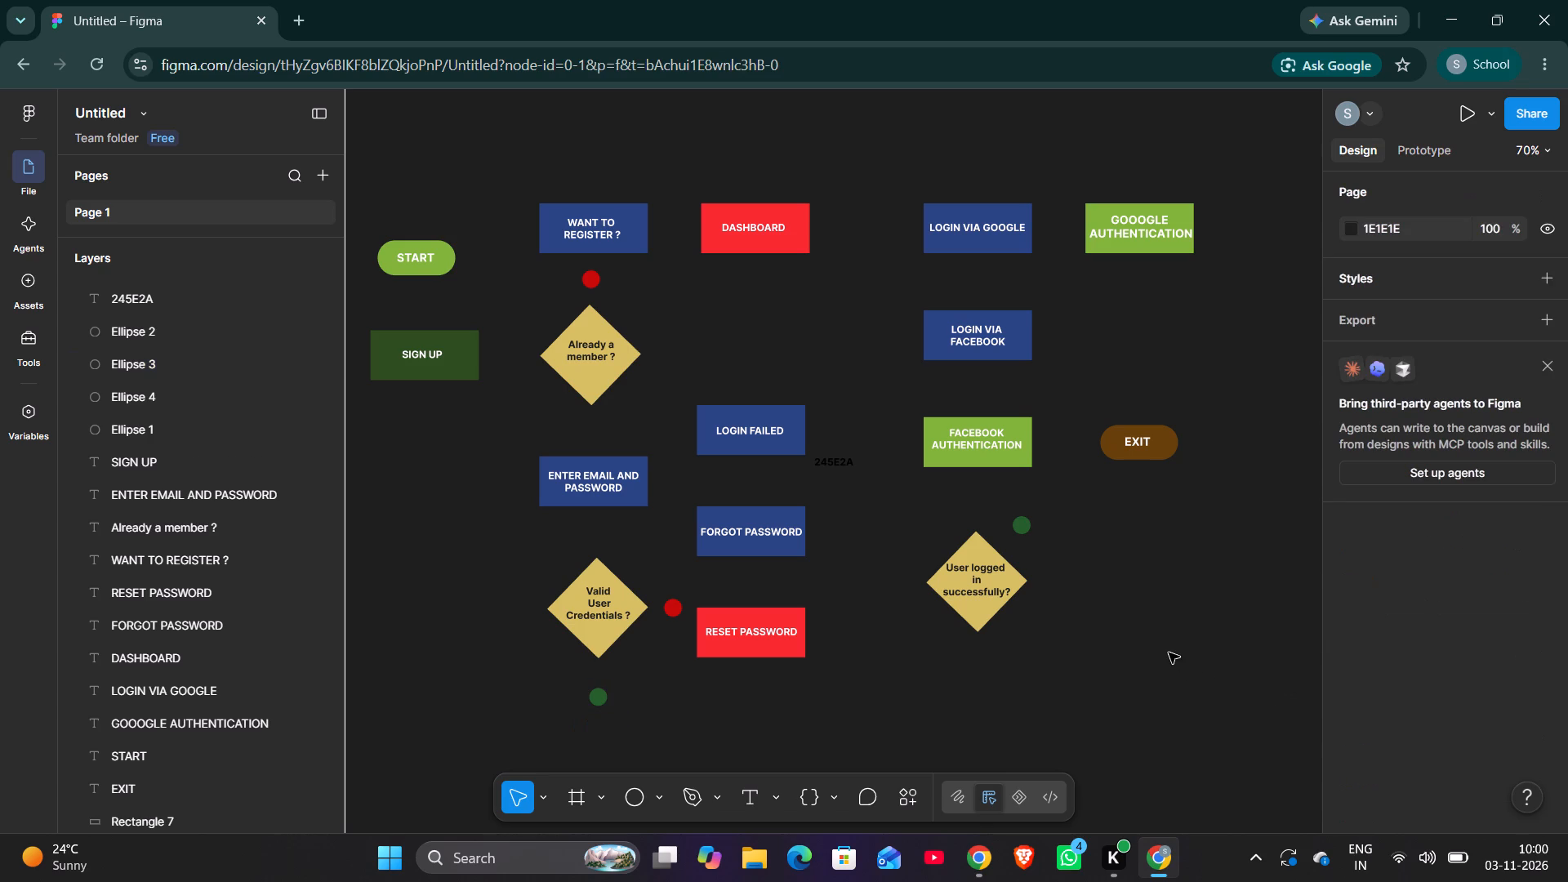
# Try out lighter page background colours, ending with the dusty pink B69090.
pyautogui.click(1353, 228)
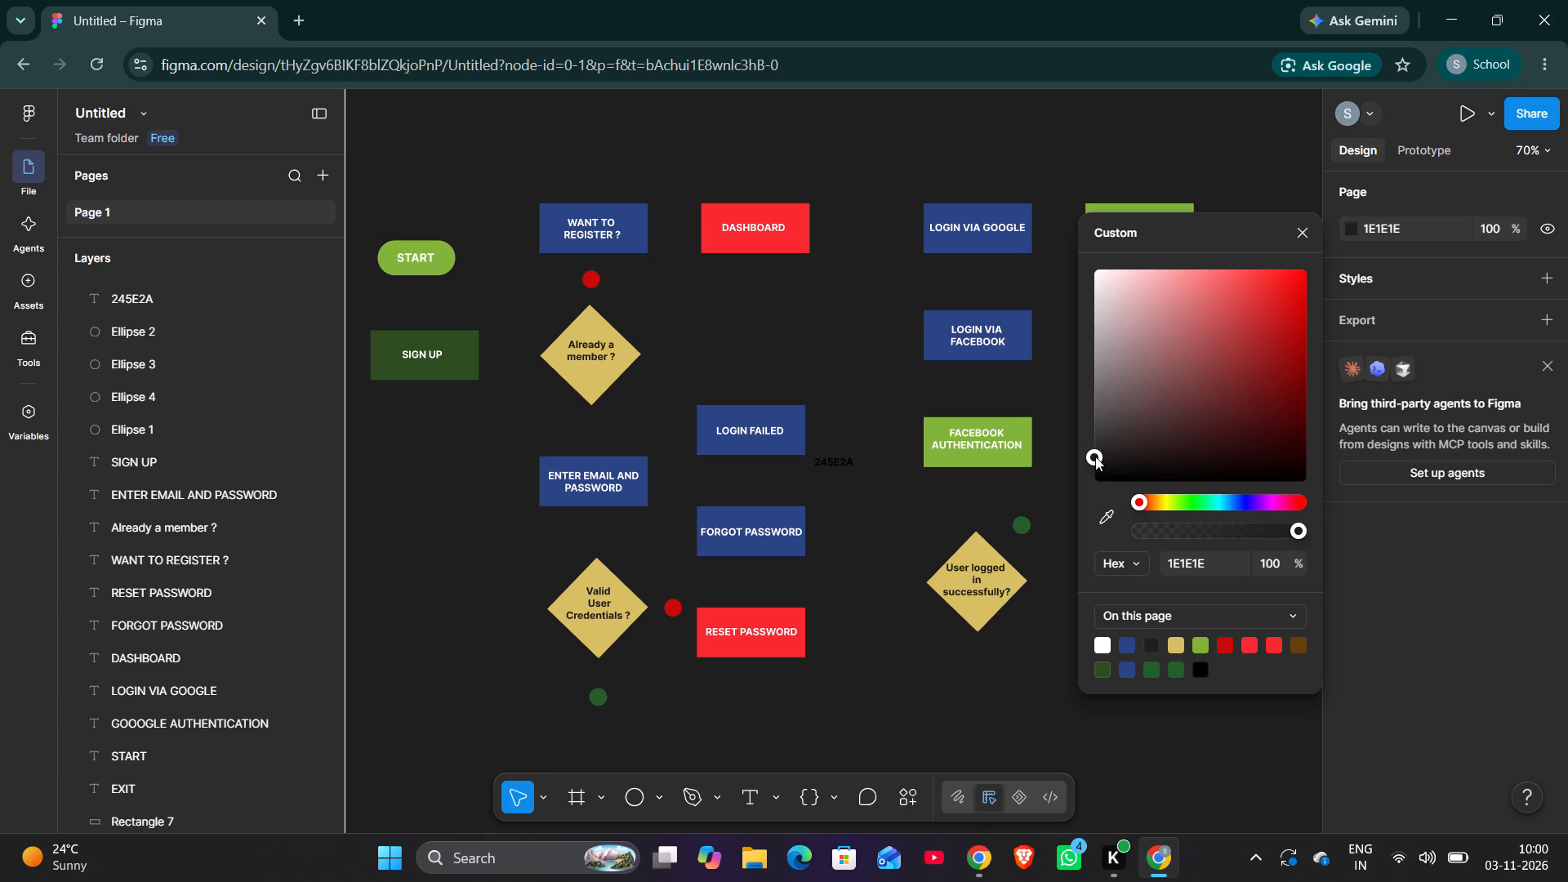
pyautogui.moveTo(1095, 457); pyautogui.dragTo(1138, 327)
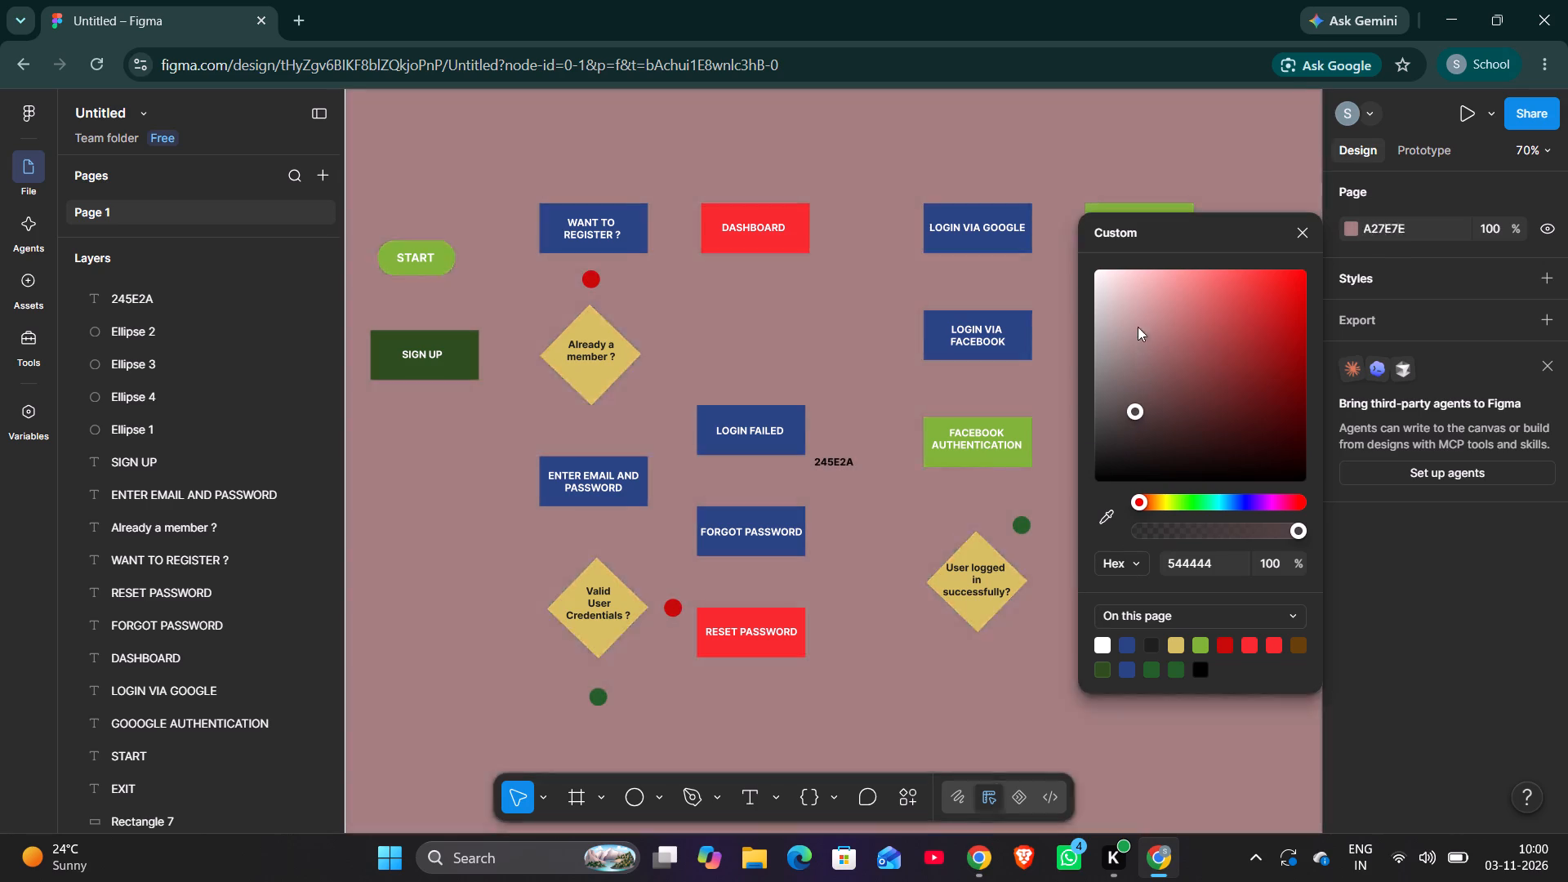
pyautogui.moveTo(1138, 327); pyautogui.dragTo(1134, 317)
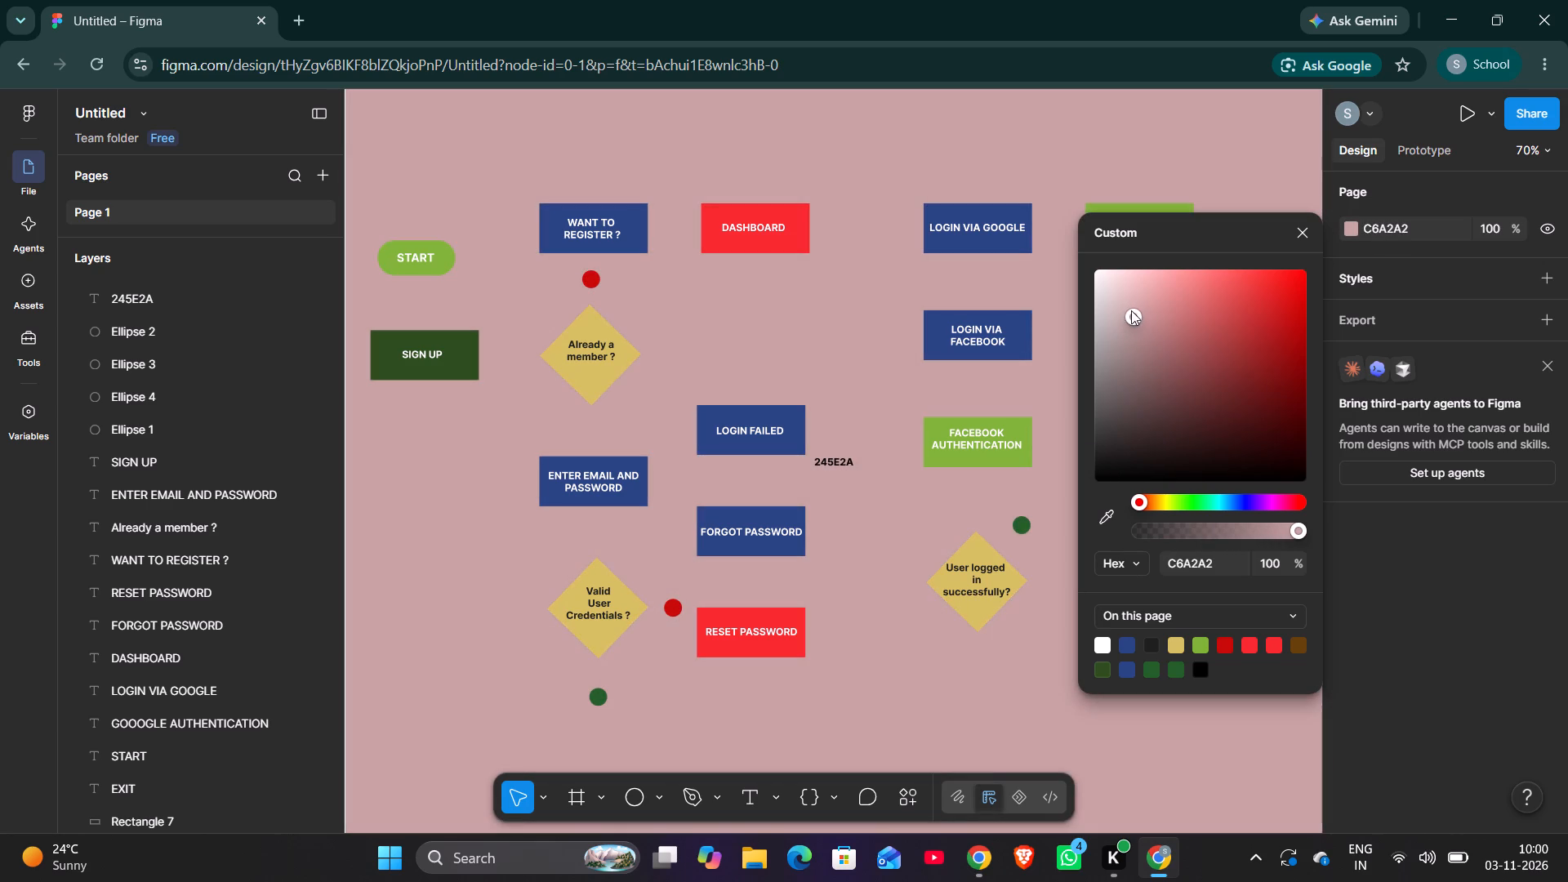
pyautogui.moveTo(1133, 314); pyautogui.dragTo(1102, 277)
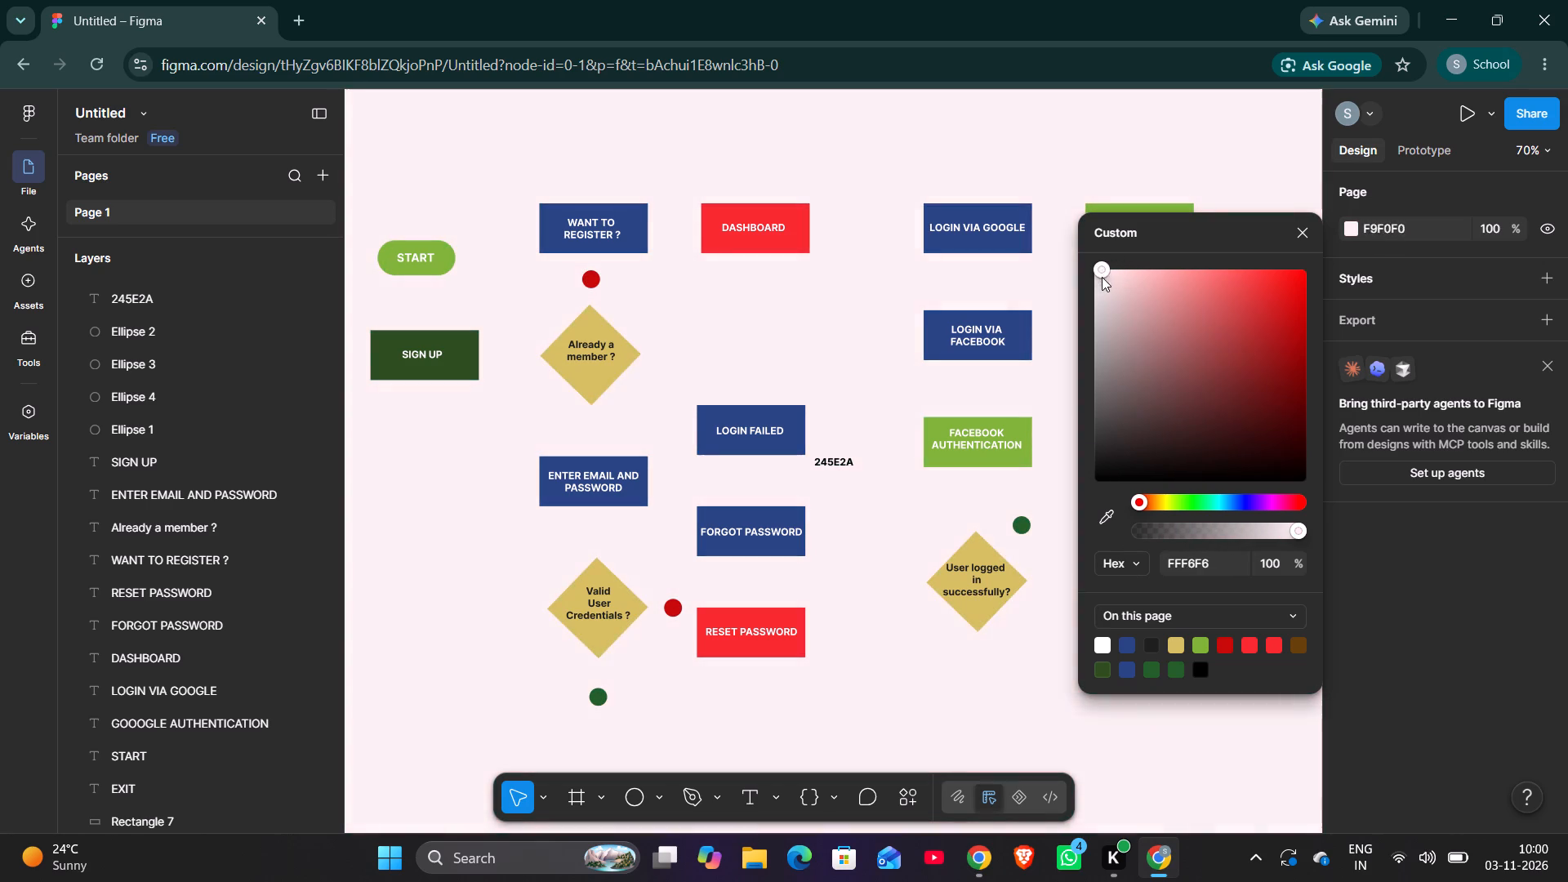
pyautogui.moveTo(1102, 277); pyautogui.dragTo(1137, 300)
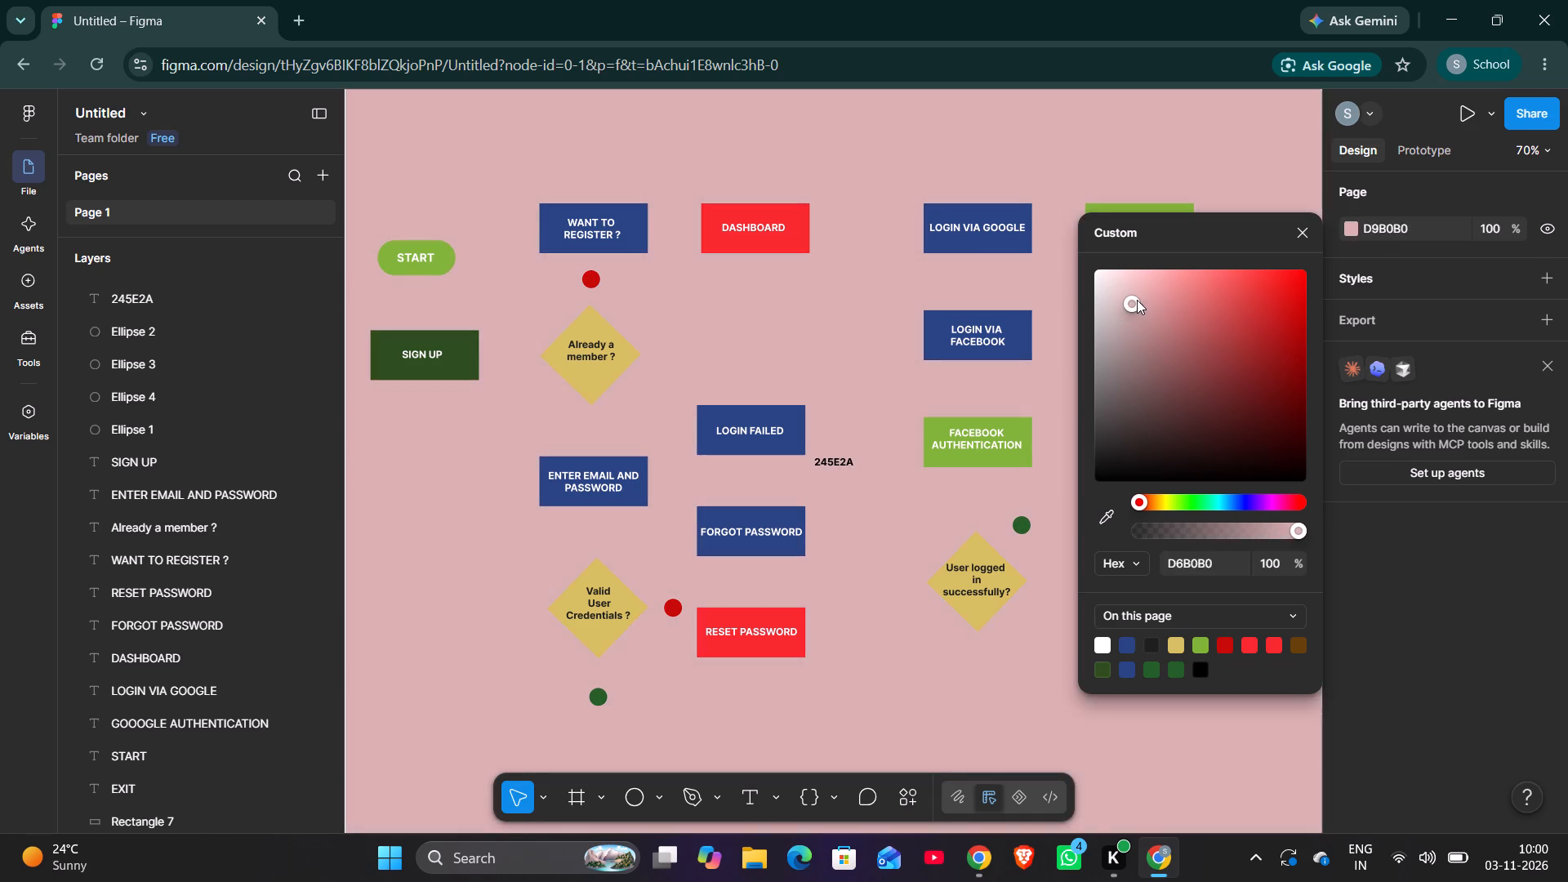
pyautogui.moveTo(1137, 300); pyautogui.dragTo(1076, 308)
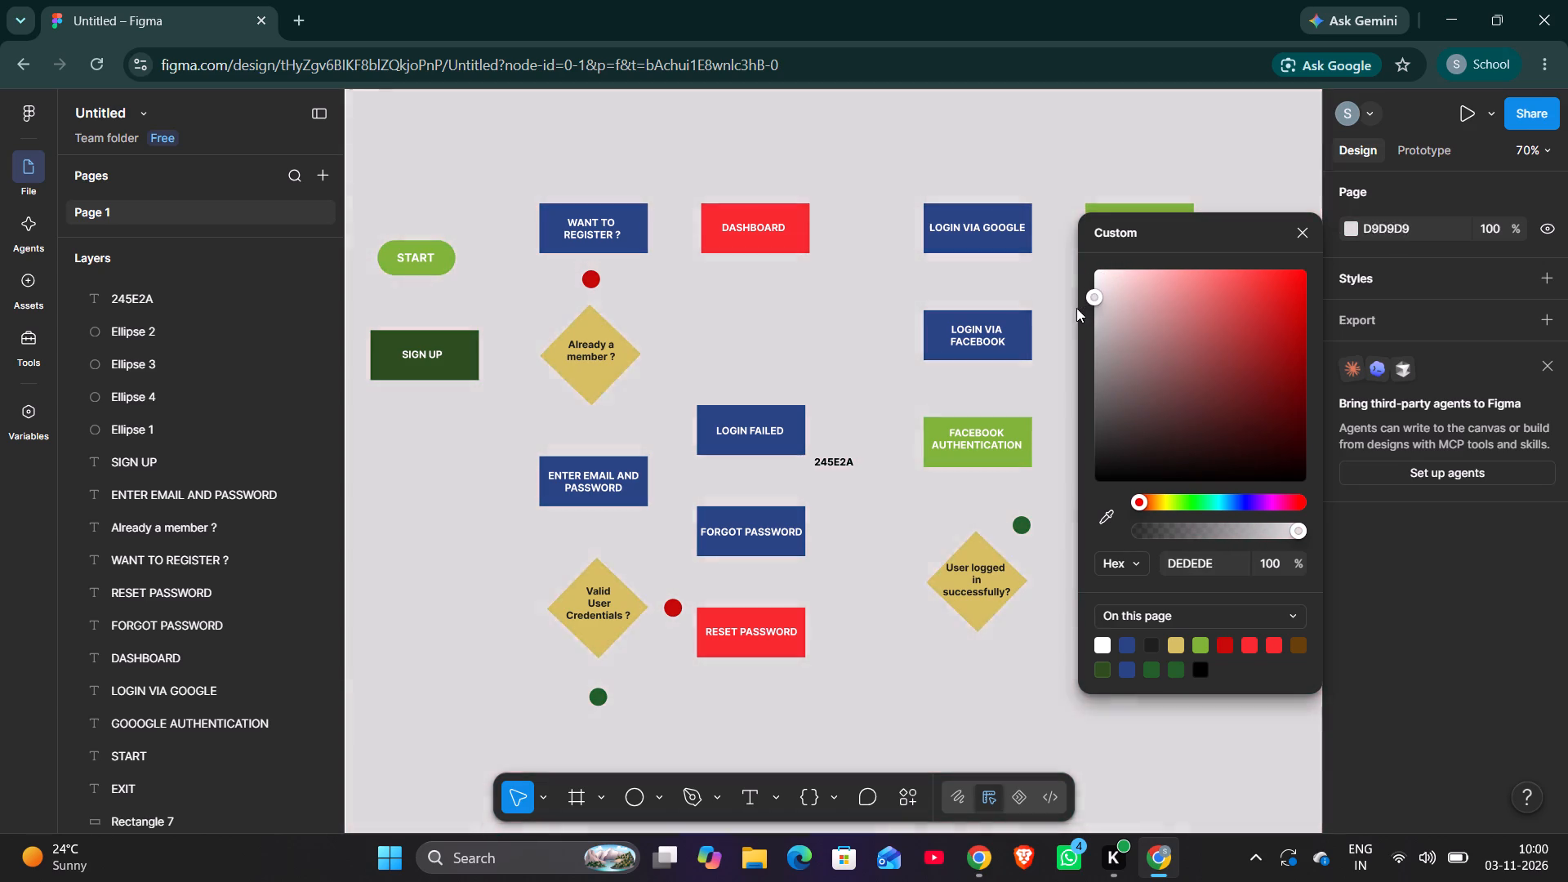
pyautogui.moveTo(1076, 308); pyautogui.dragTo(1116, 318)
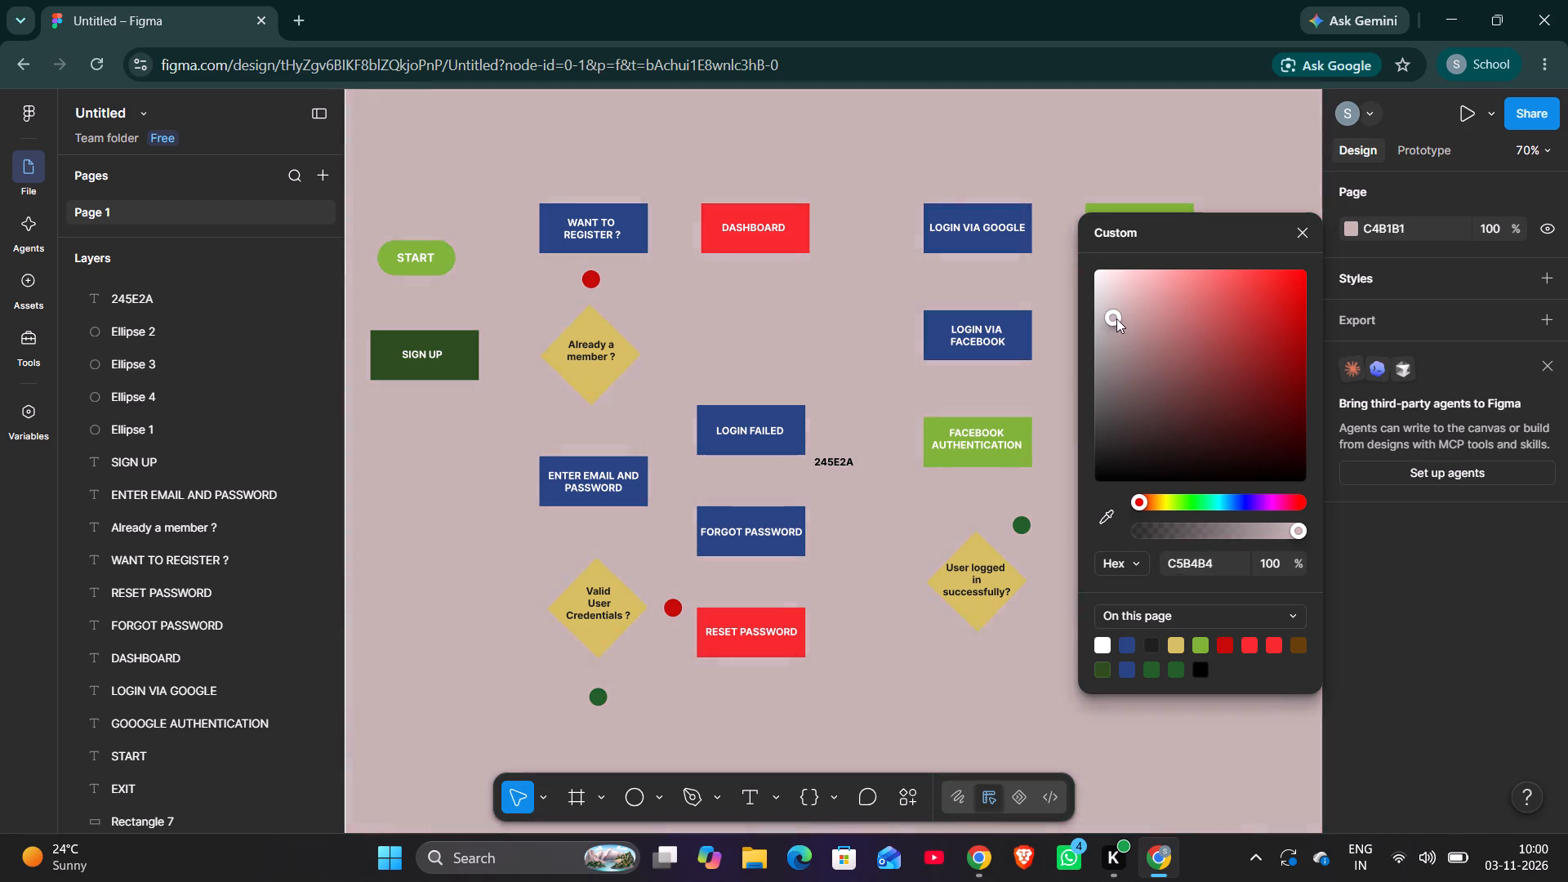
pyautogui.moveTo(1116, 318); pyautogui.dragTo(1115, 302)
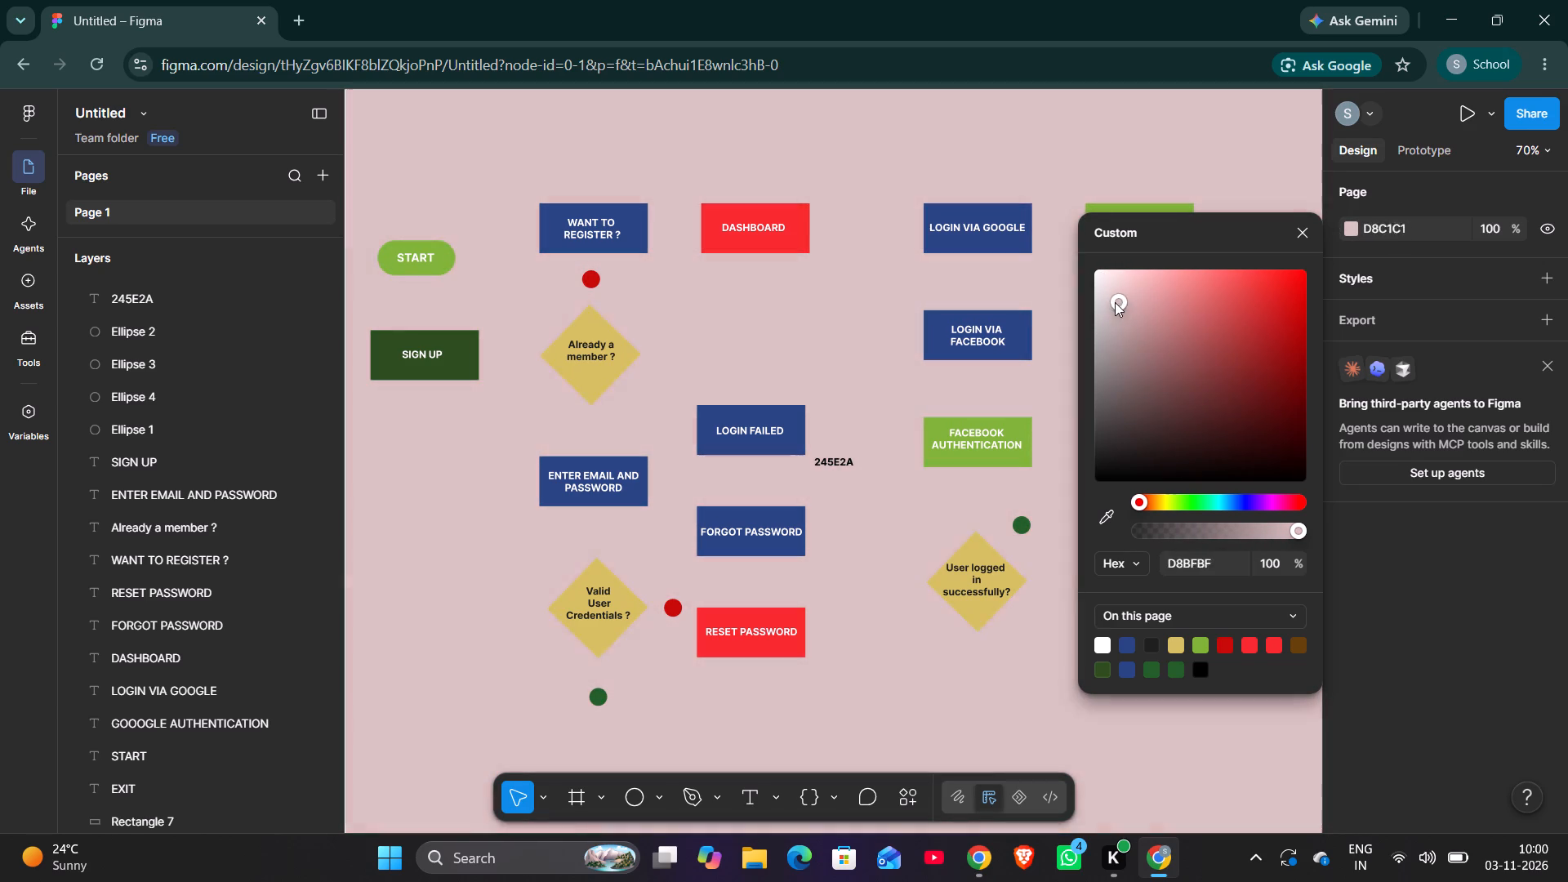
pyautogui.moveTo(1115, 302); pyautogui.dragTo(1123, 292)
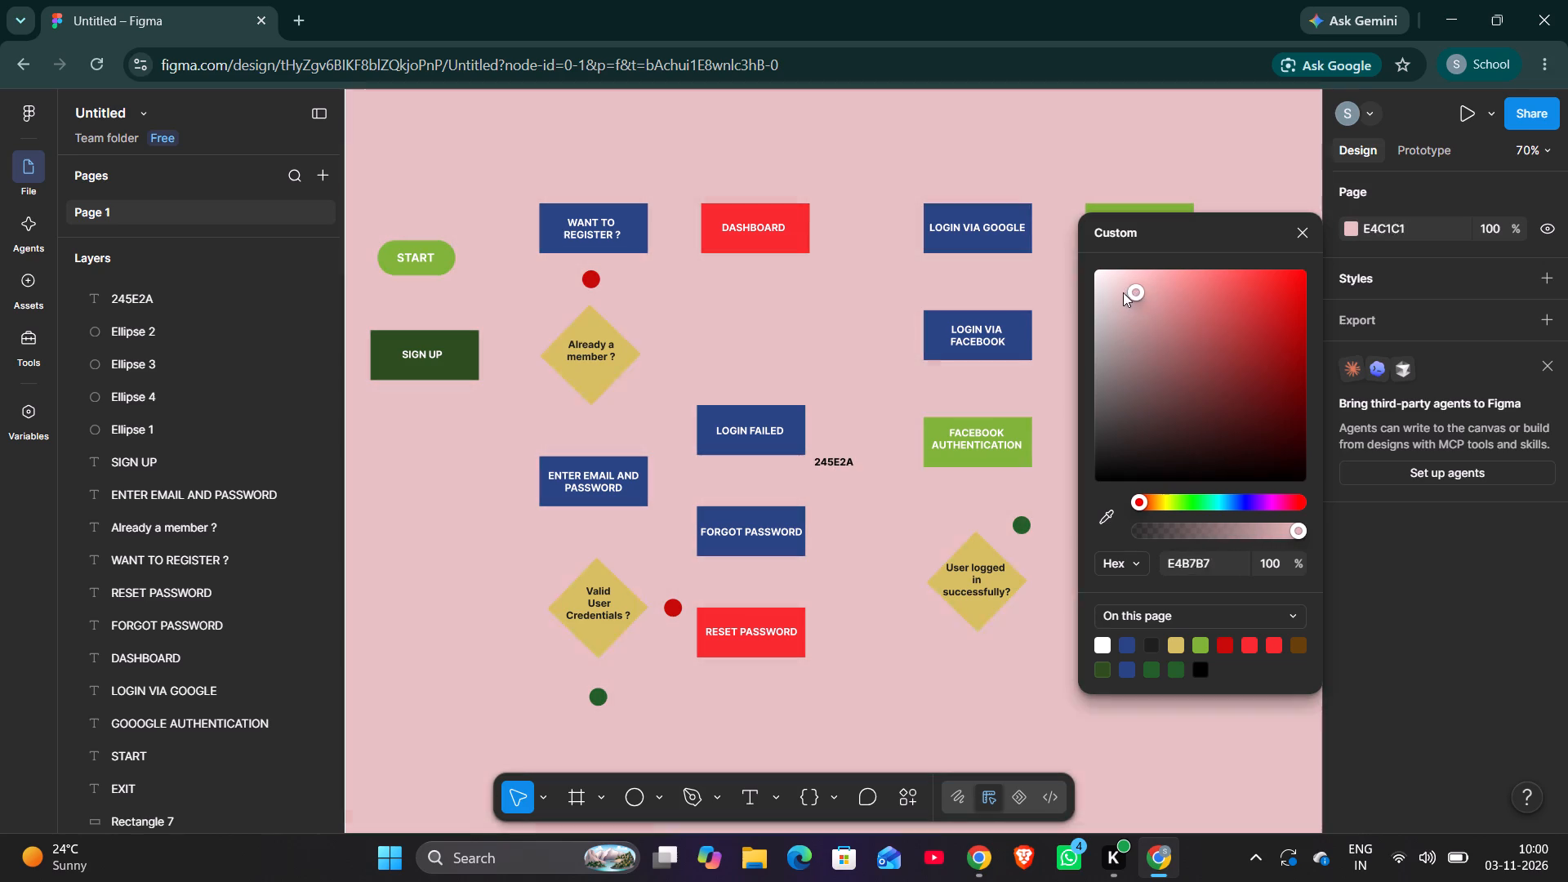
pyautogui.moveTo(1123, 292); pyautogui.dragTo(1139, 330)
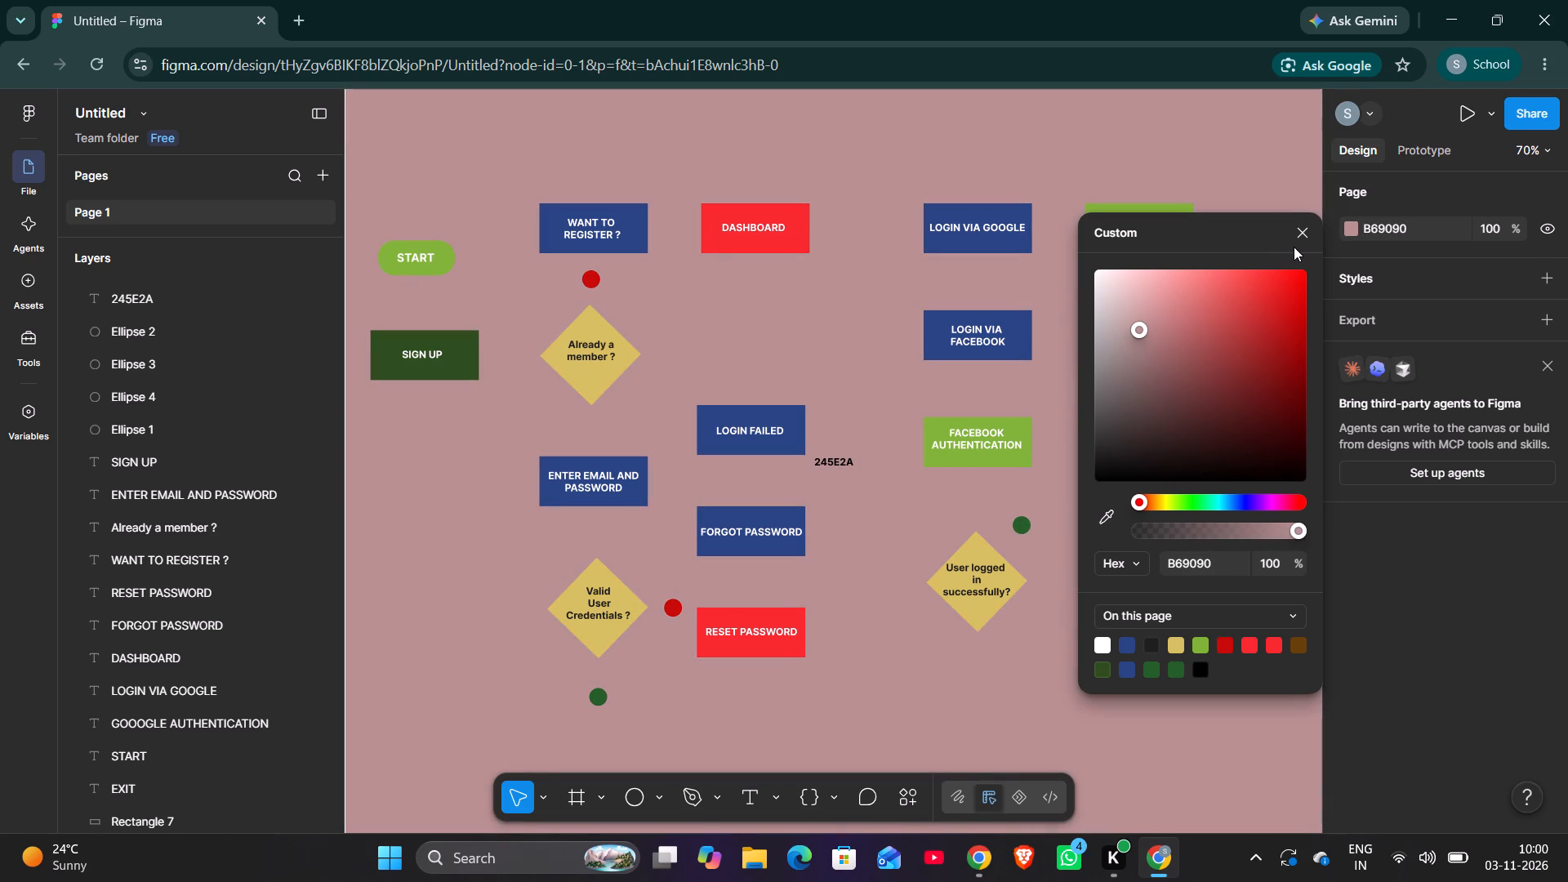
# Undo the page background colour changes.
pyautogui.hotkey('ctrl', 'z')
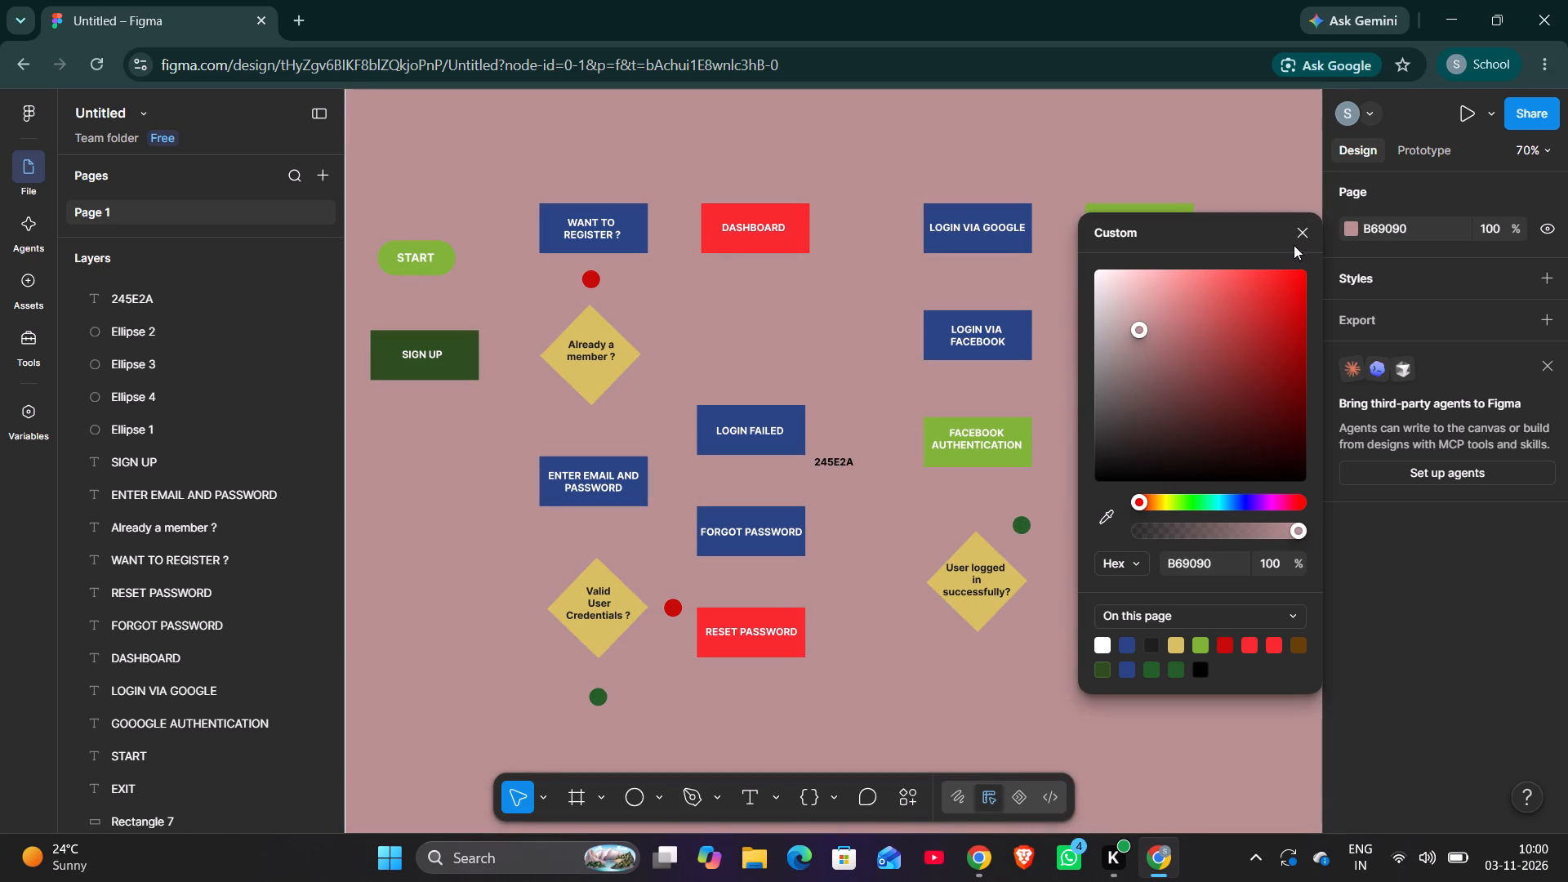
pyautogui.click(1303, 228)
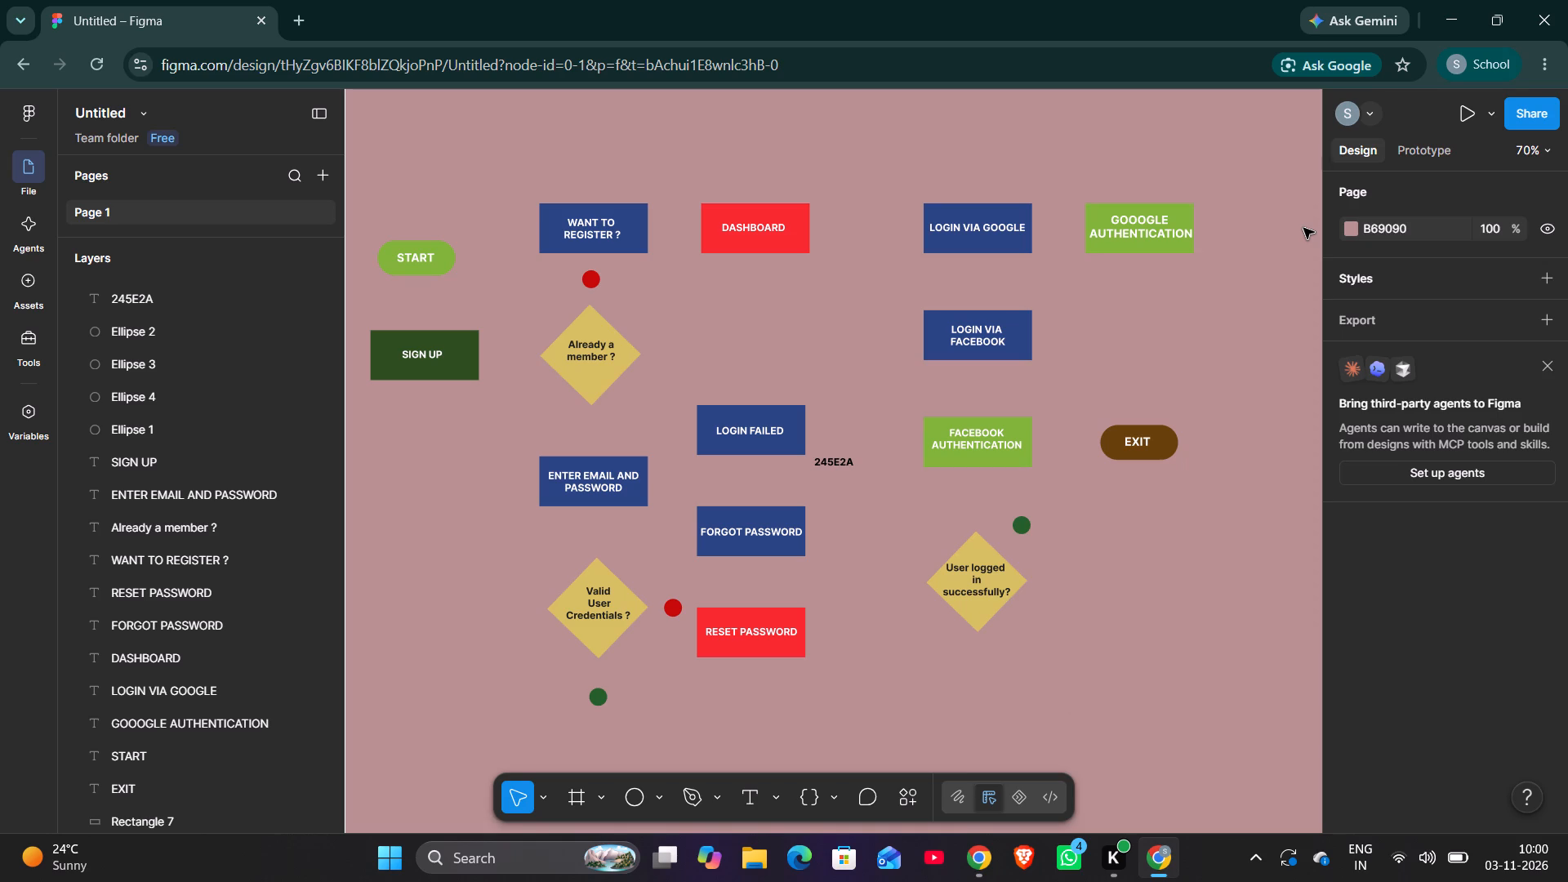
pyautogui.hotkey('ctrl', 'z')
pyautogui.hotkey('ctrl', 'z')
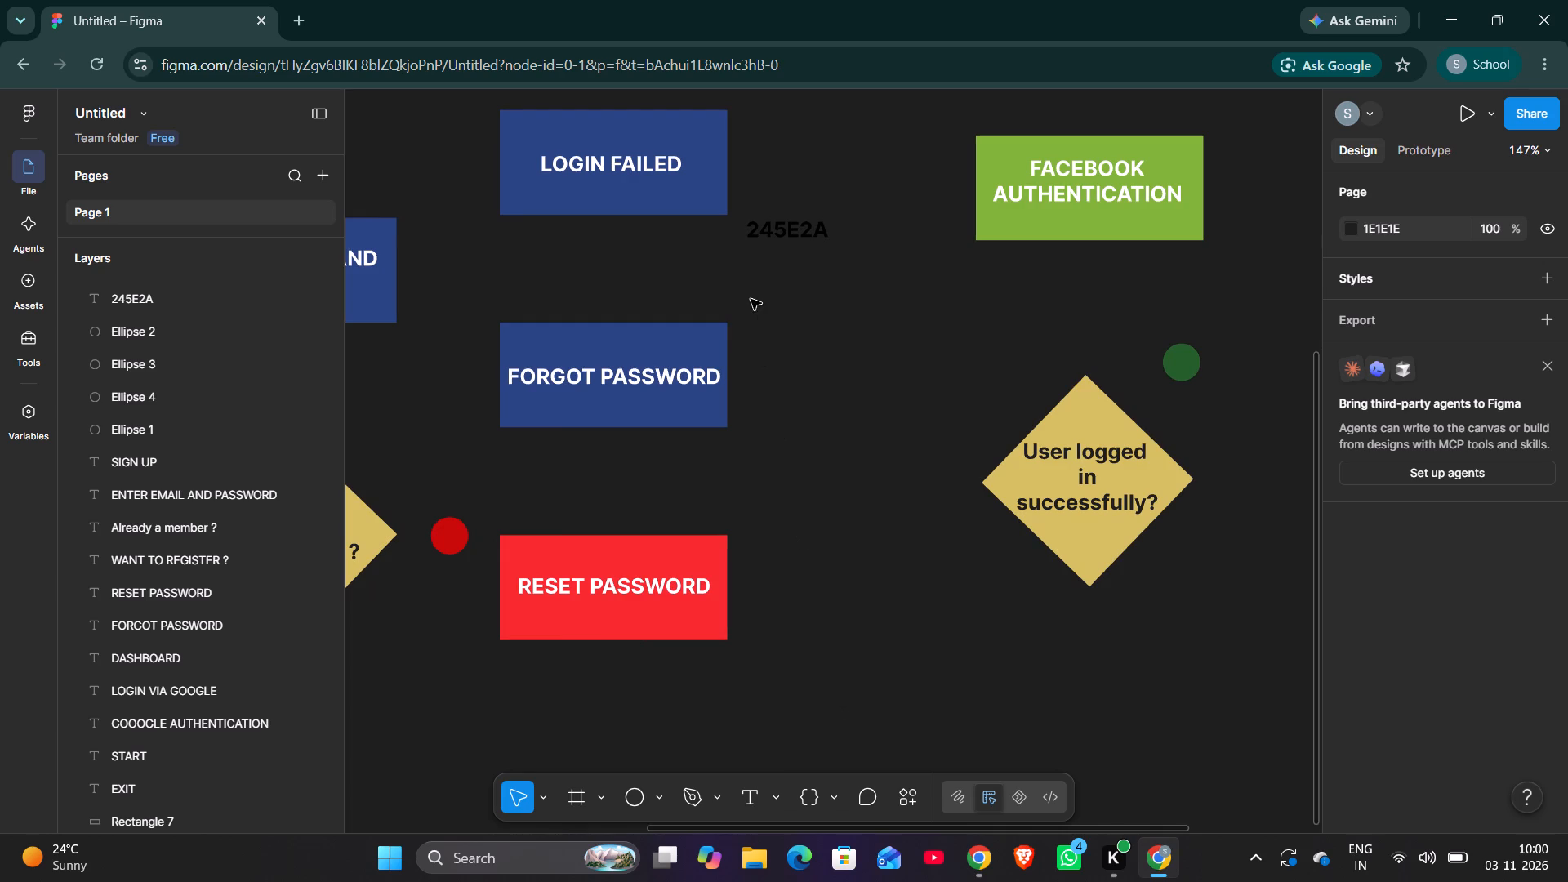
# Clear the stray 245E2A text beside the LOGIN FAILED box.
pyautogui.doubleClick(783, 229)
pyautogui.press('BackSpace')
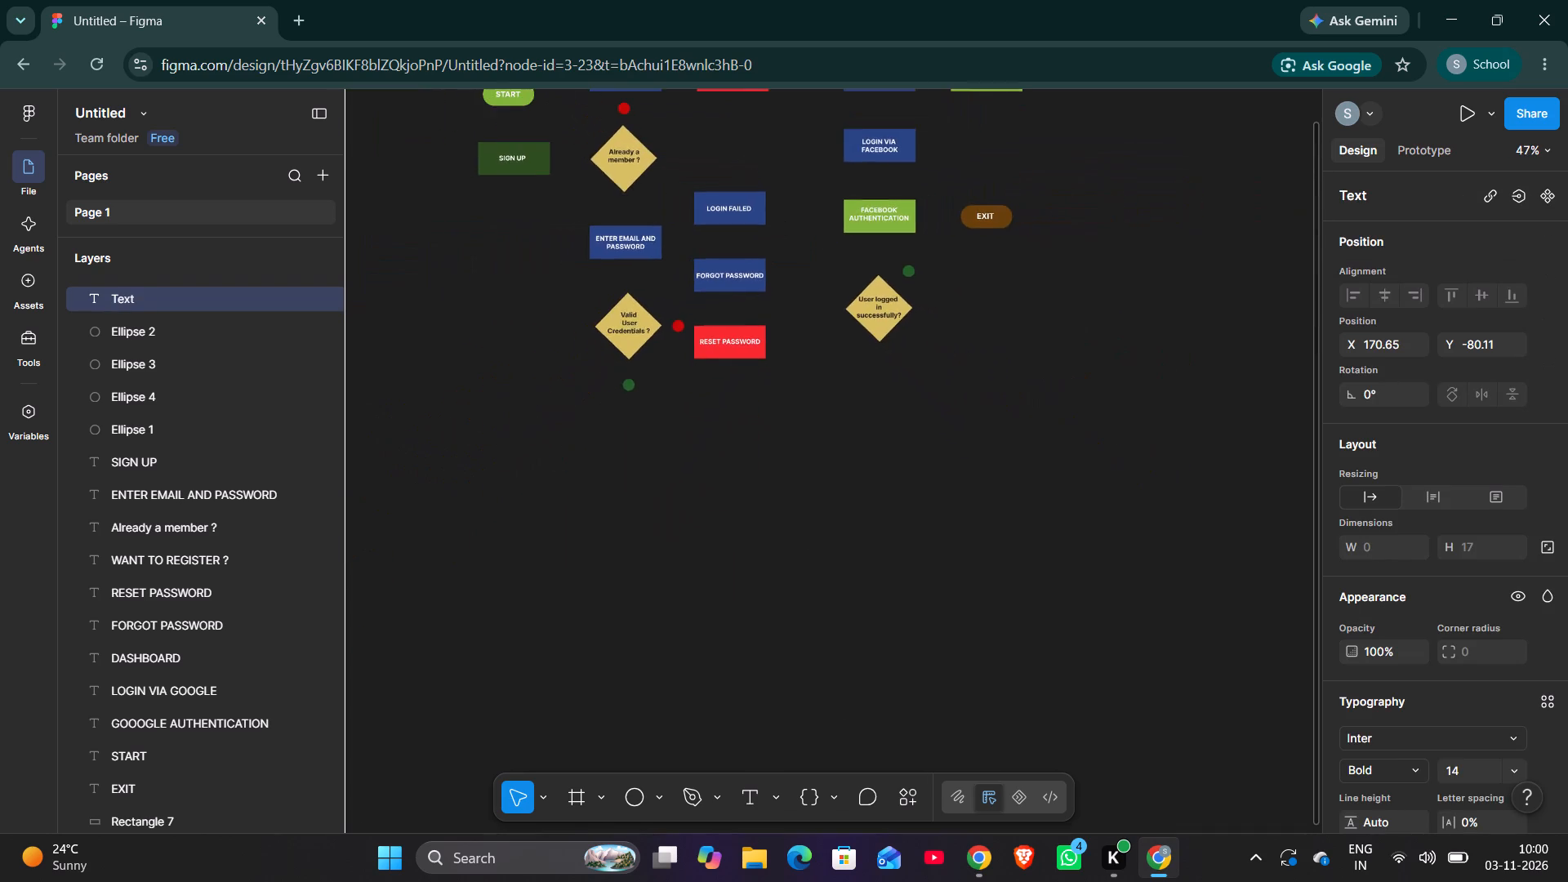
# Draw a rectangle of about 1471 × 876 covering the whole flowchart.
pyautogui.scroll(1, 783, 229)
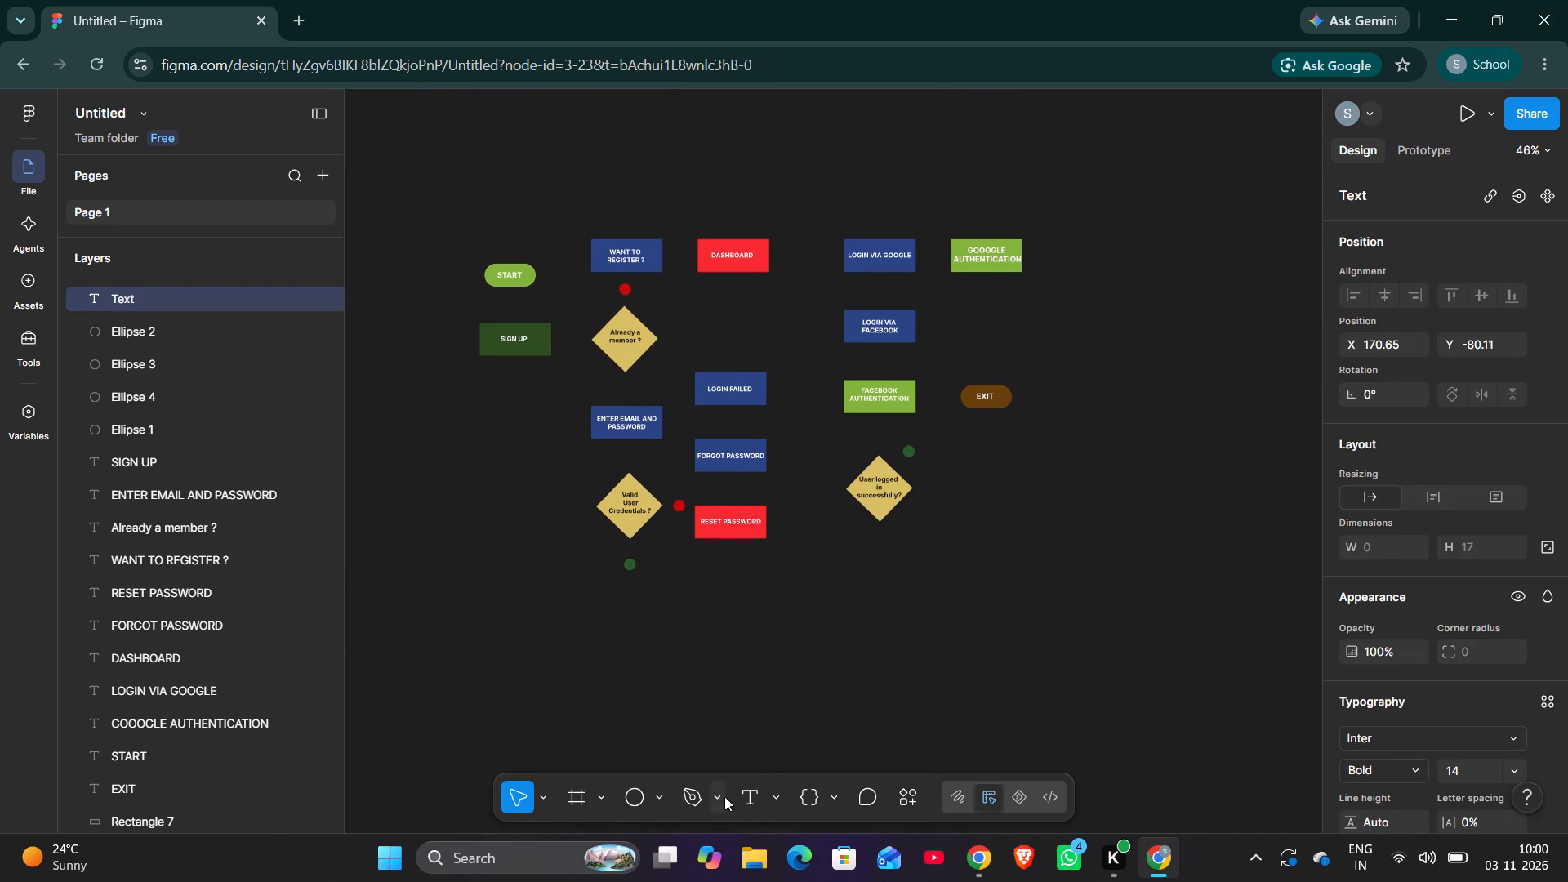
pyautogui.click(664, 792)
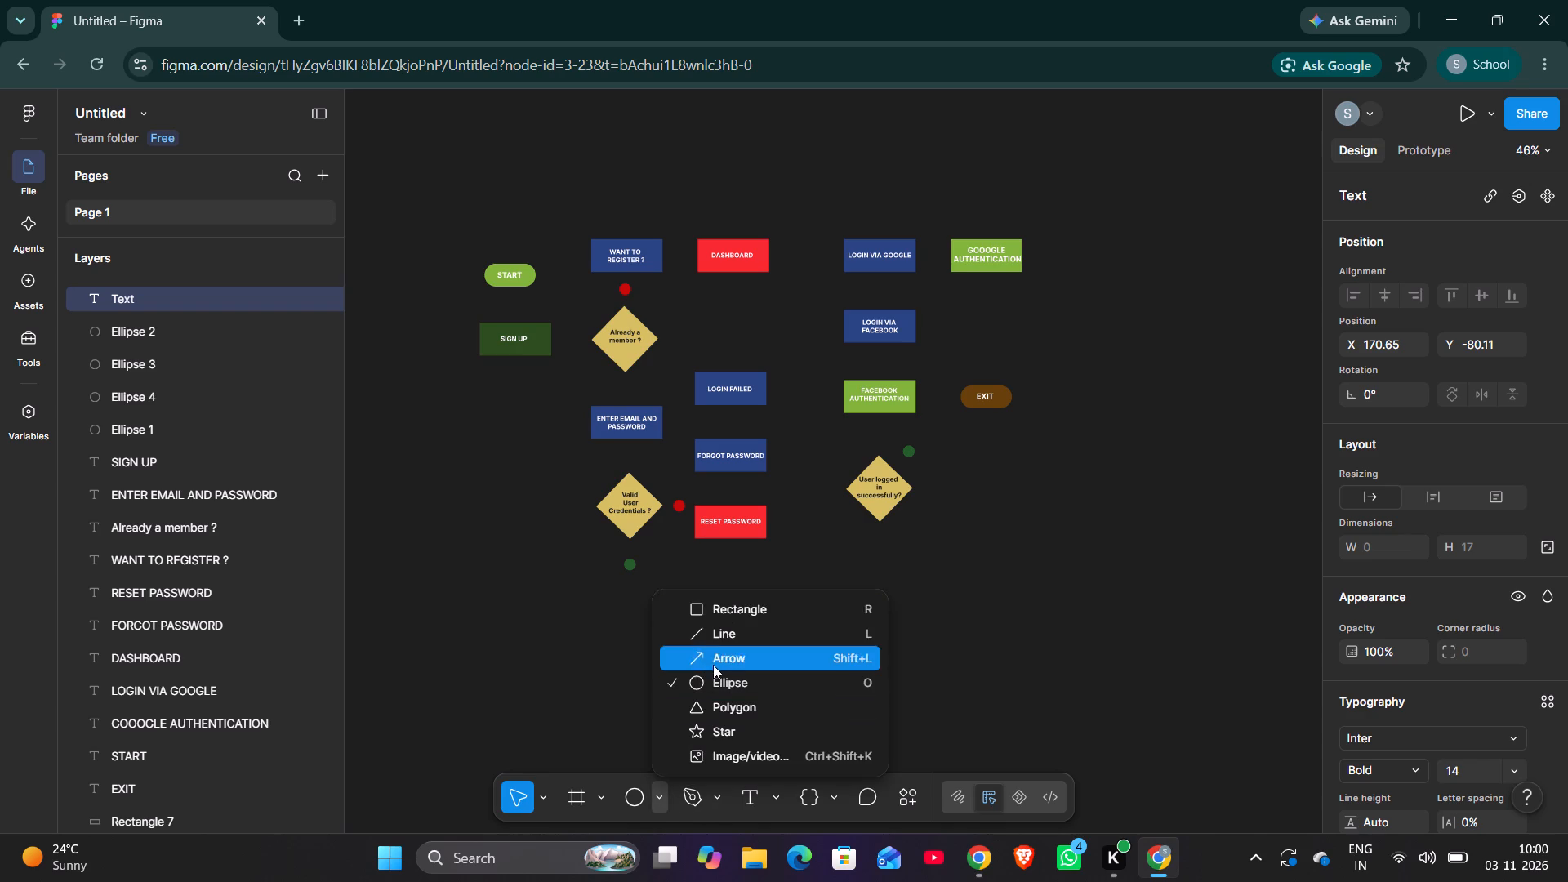
pyautogui.click(720, 612)
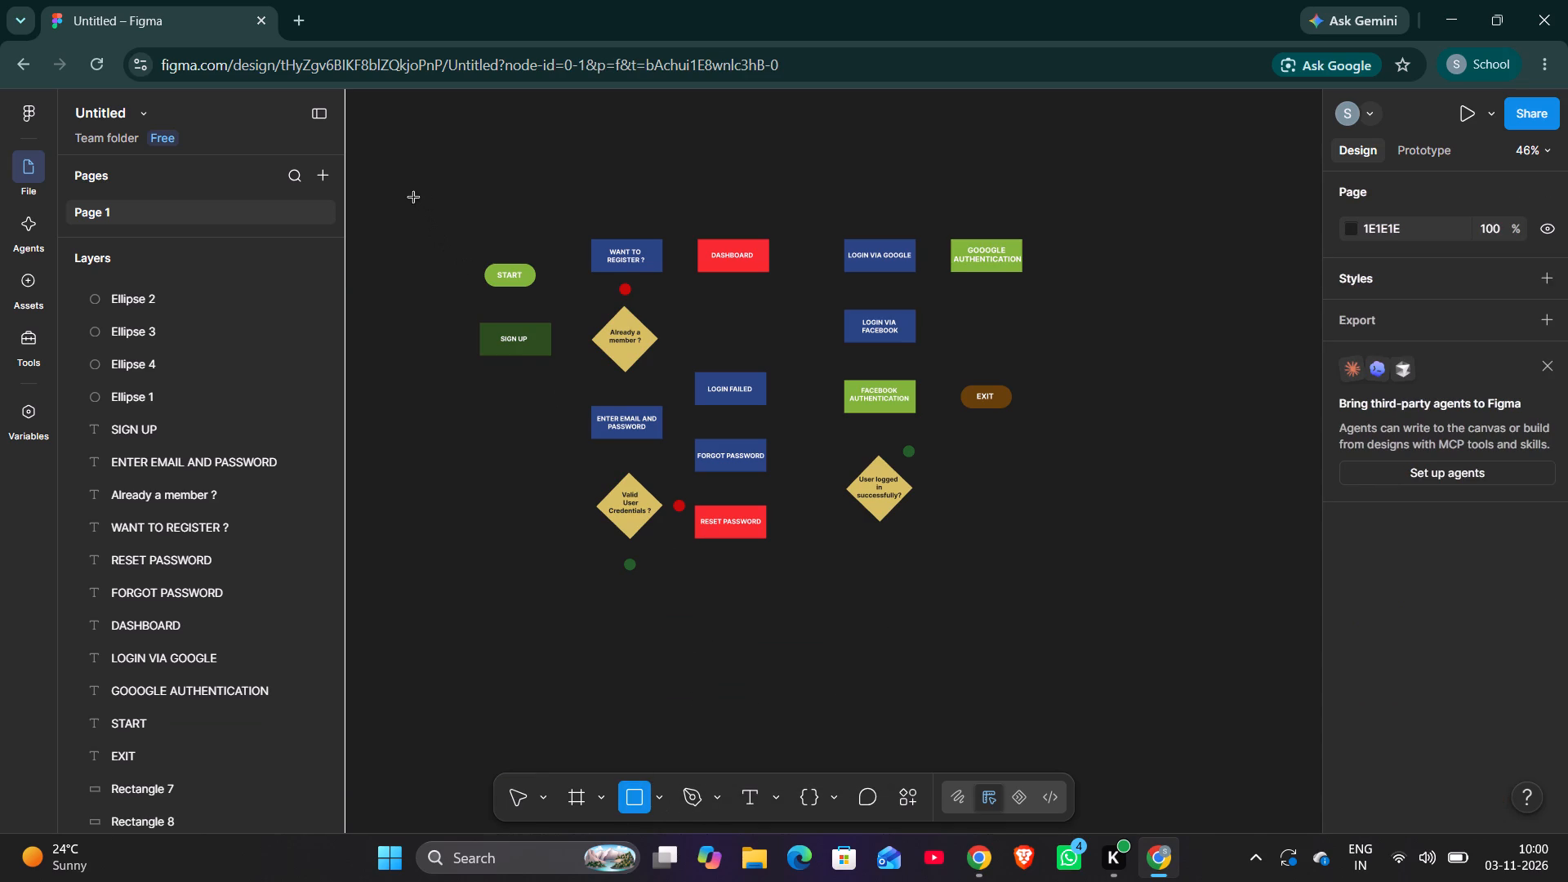
pyautogui.moveTo(409, 200); pyautogui.dragTo(884, 333)
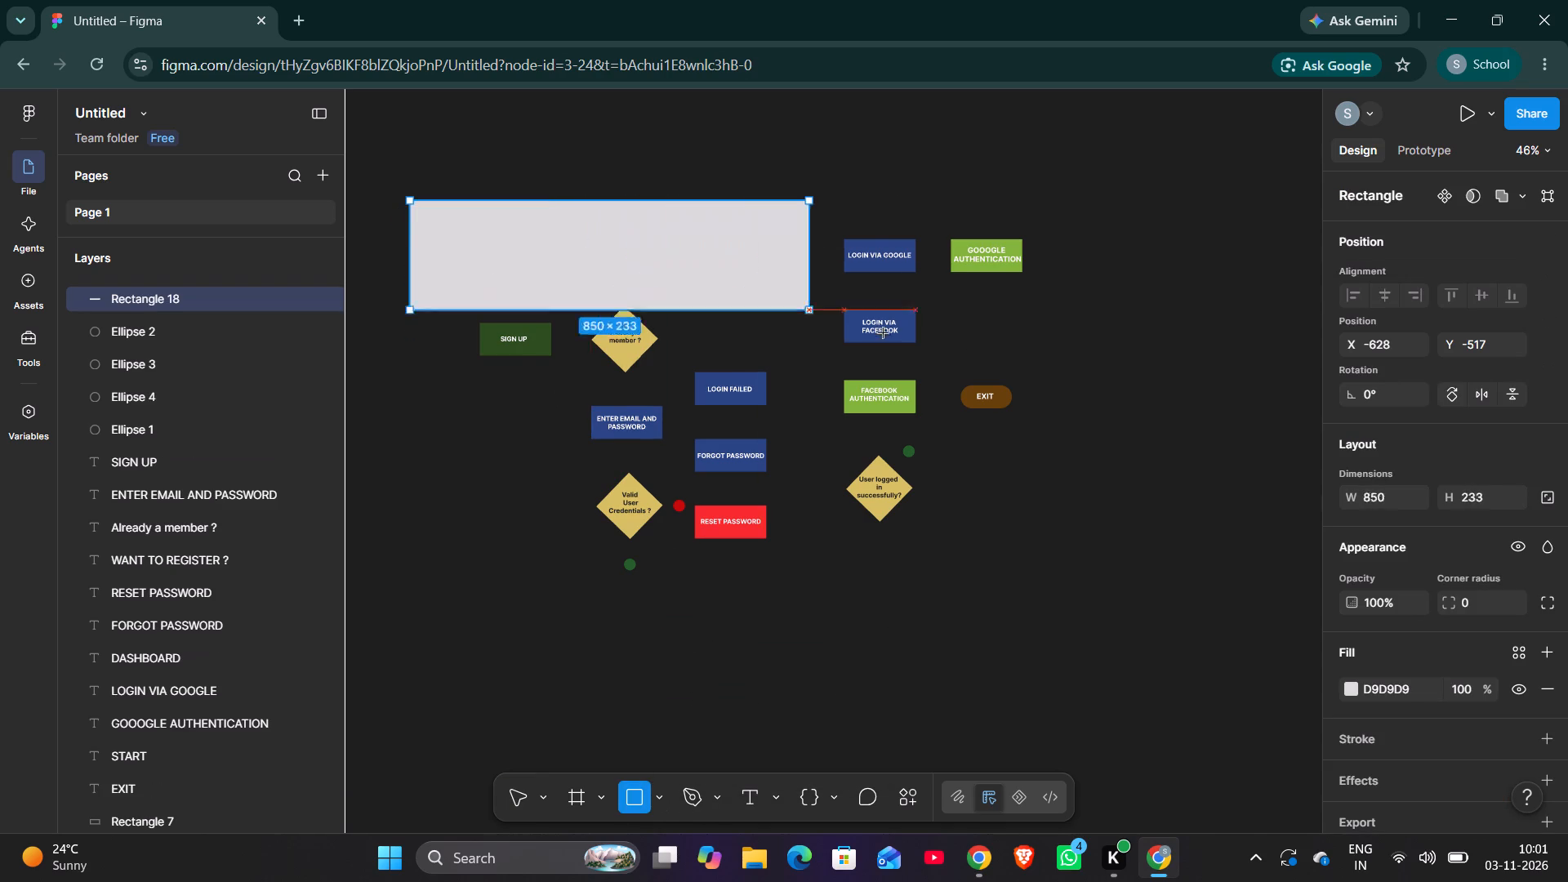
pyautogui.moveTo(884, 333); pyautogui.dragTo(1093, 595)
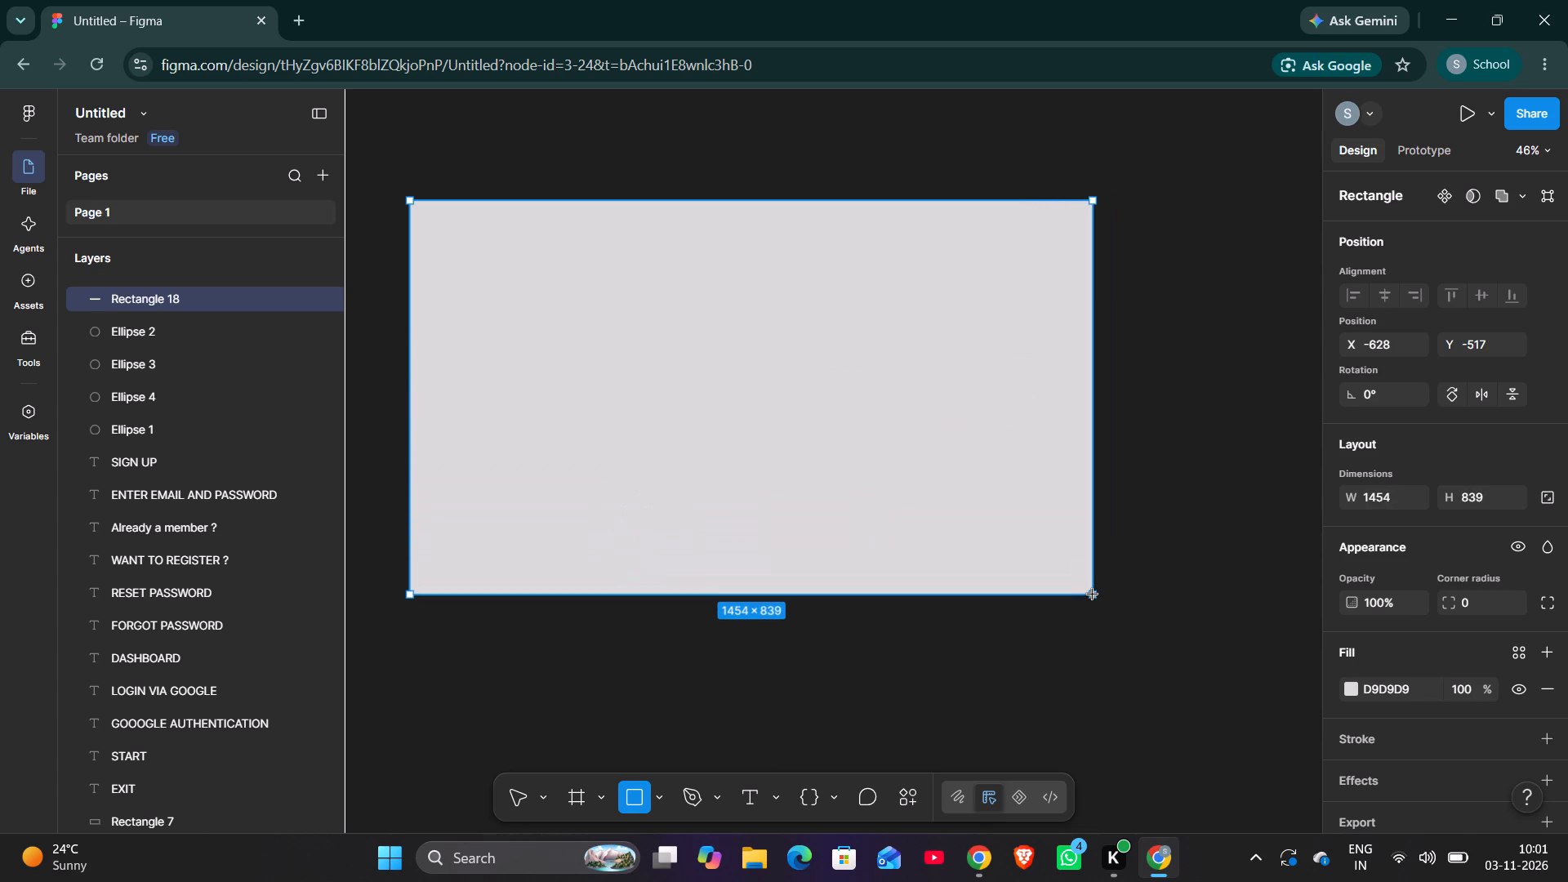
pyautogui.moveTo(1093, 595); pyautogui.dragTo(1101, 612)
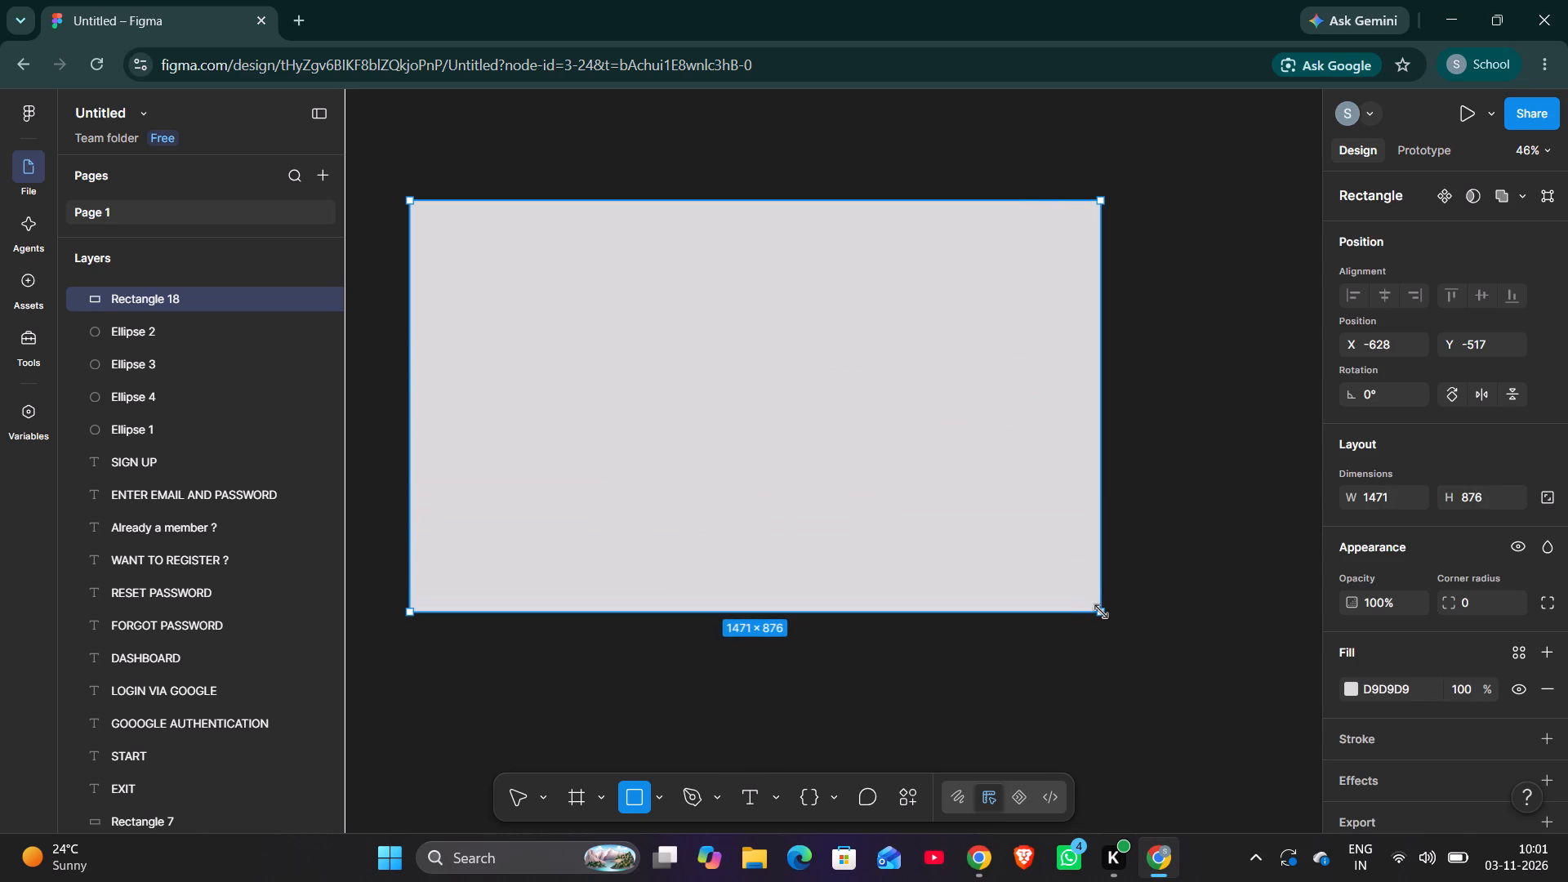
# Send the large rectangle to the back, behind all the flowchart shapes.
pyautogui.click(1054, 555)
pyautogui.click(1054, 555)
pyautogui.click(1143, 553)
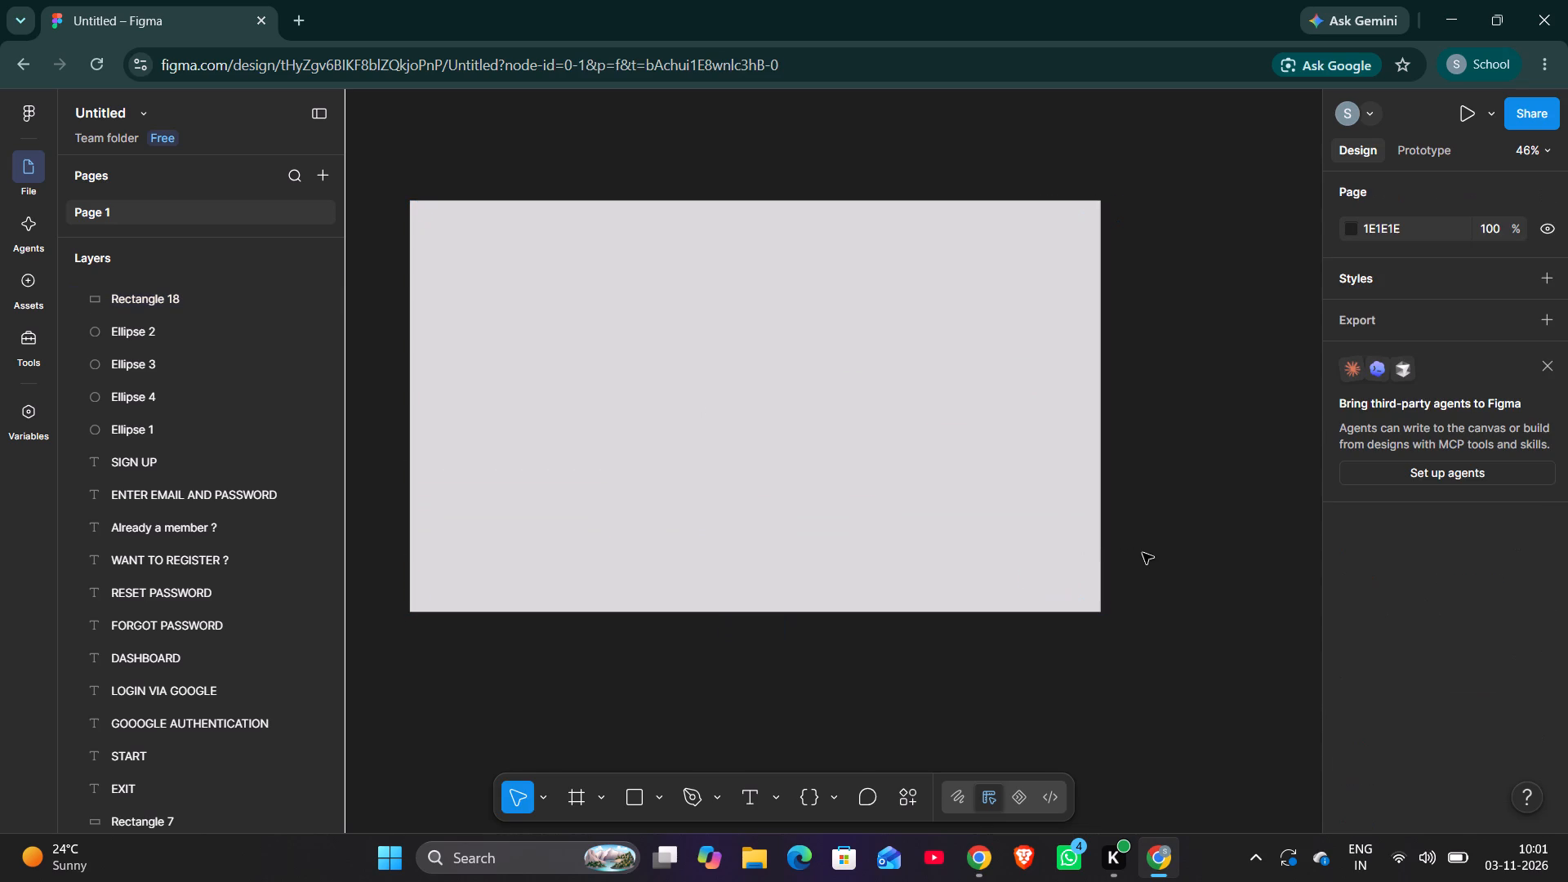
pyautogui.rightClick(1143, 553)
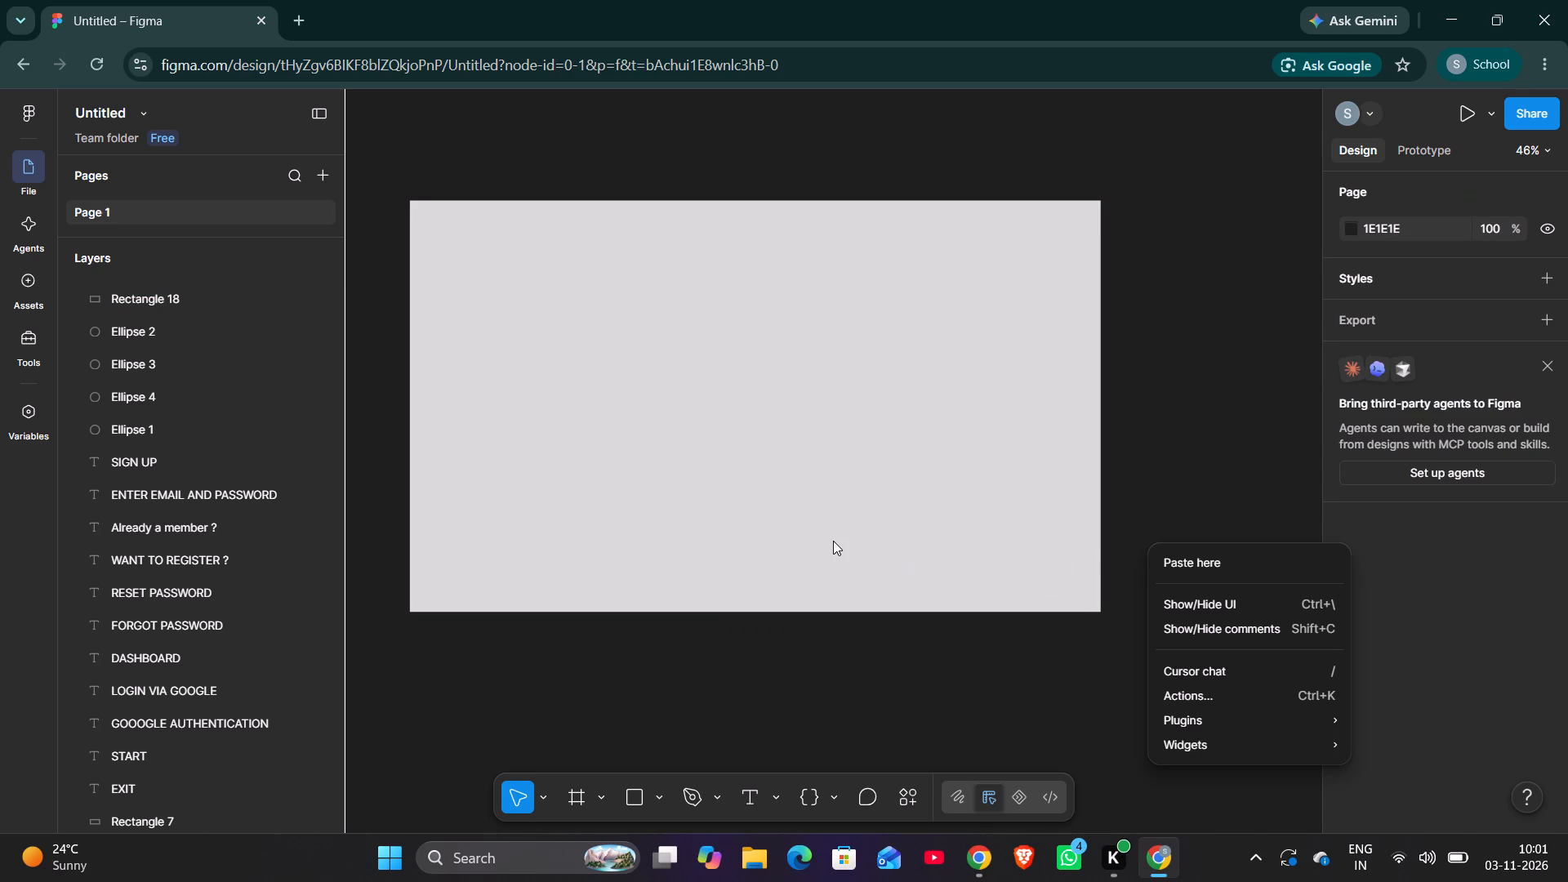
pyautogui.rightClick(833, 541)
pyautogui.rightClick(833, 541)
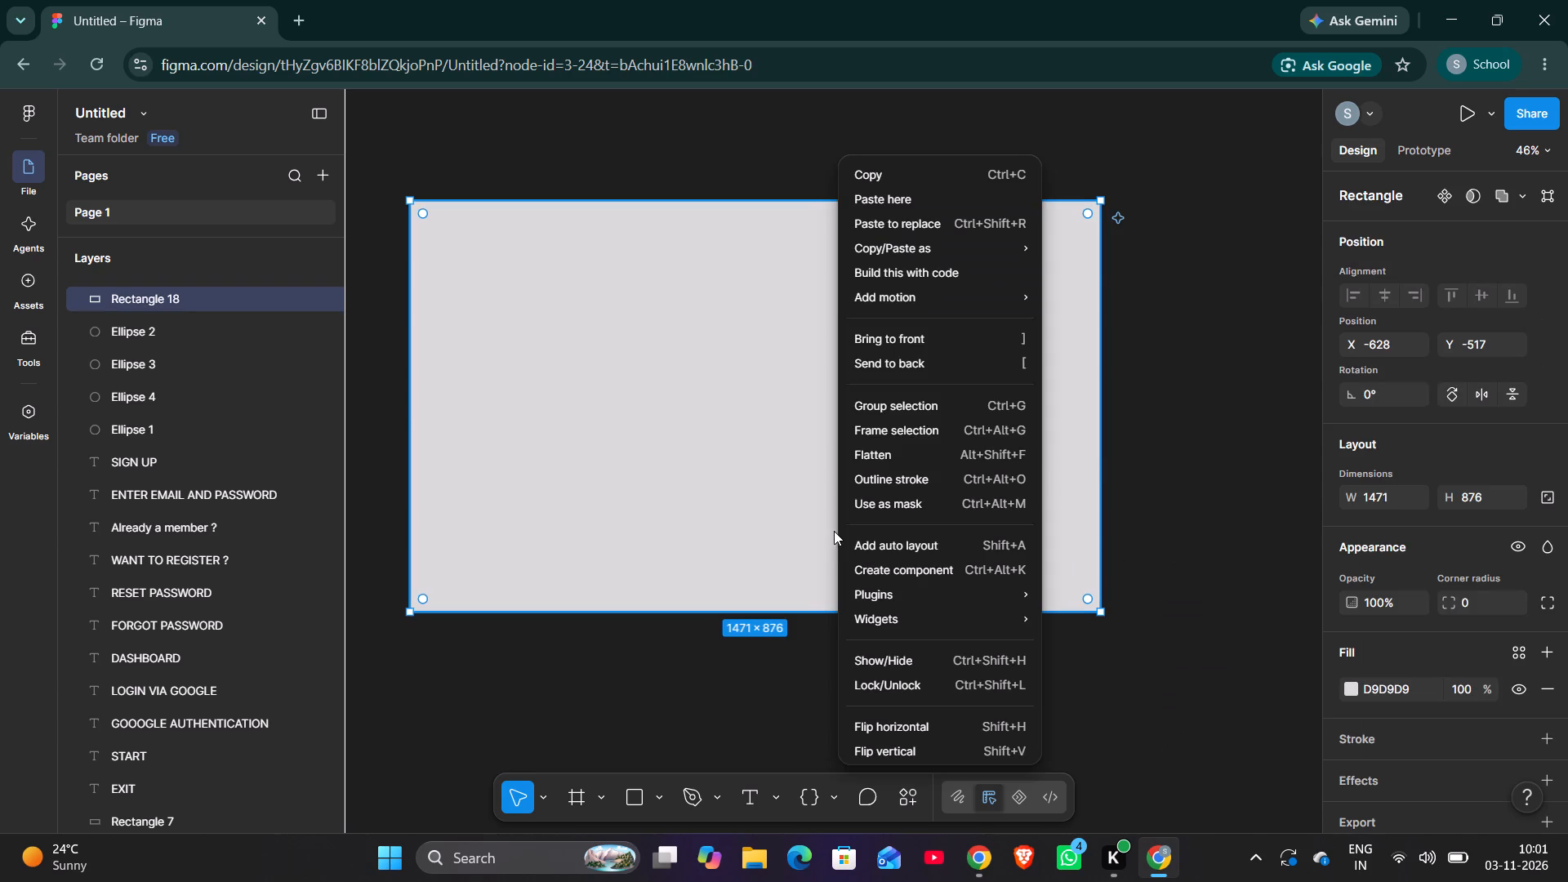
pyautogui.click(883, 362)
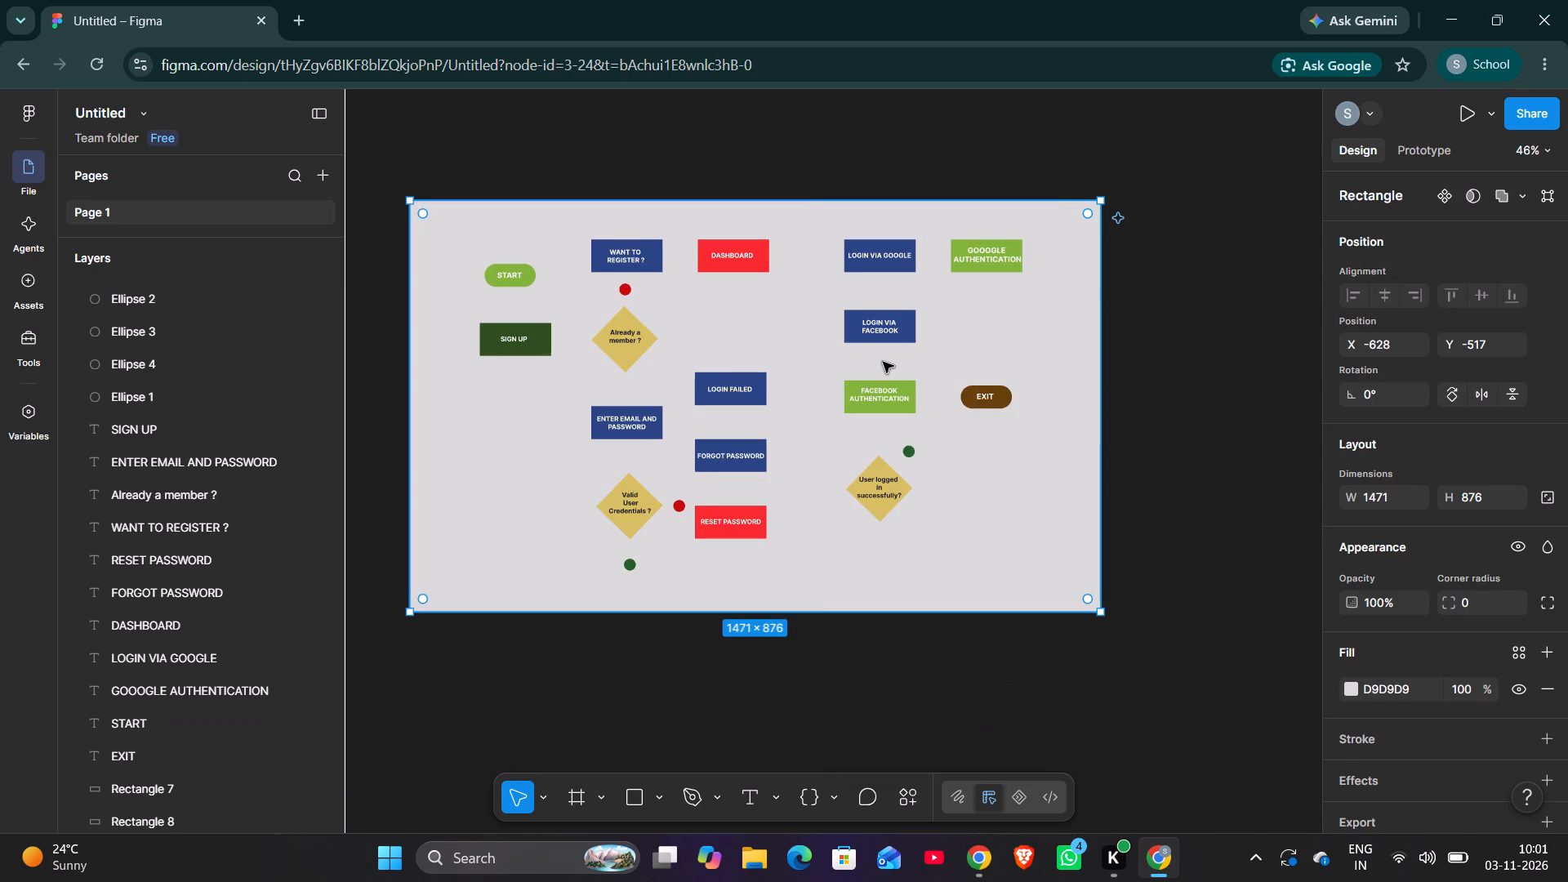
# Reposition and resize the background rectangle around the flowchart to about 1293 × 842, at about X -515, Y -522.
pyautogui.moveTo(1039, 542); pyautogui.dragTo(1039, 531)
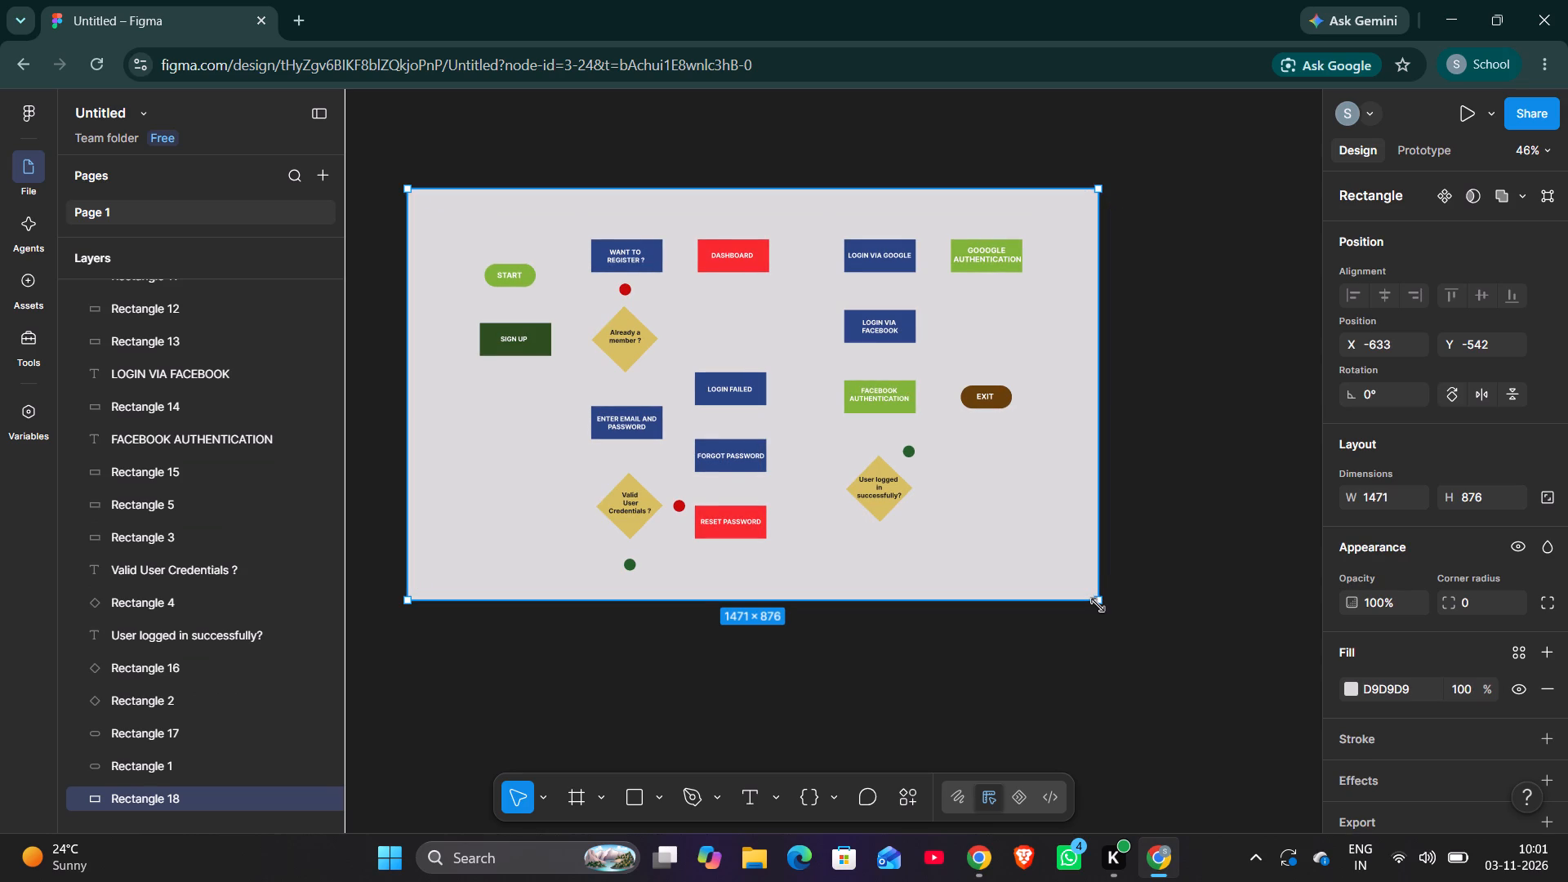
pyautogui.moveTo(1098, 605); pyautogui.dragTo(1053, 601)
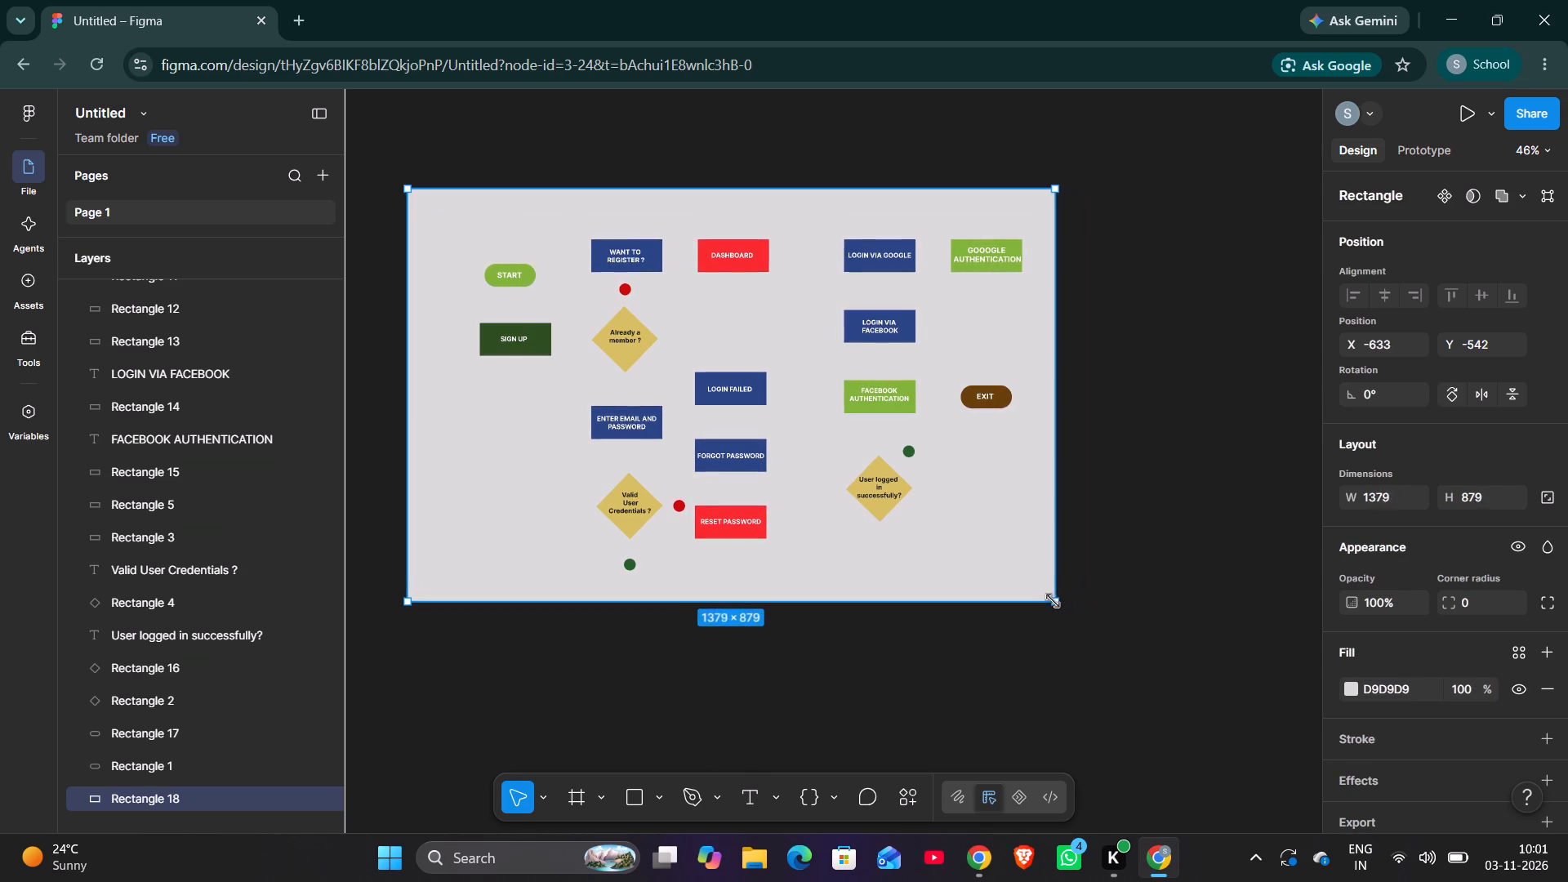
pyautogui.moveTo(1053, 601); pyautogui.dragTo(1036, 598)
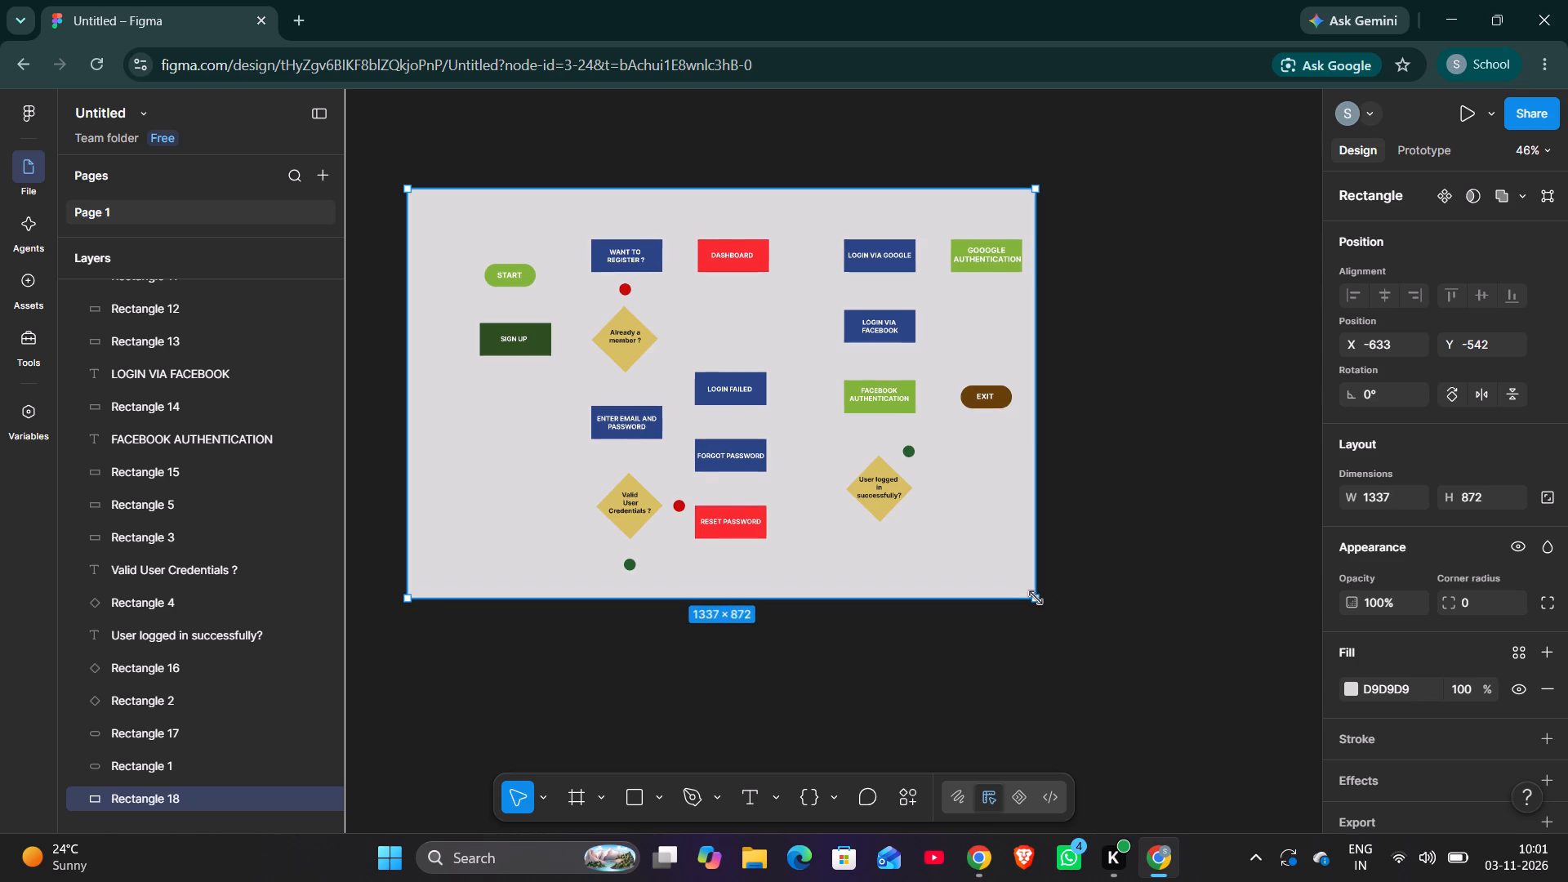
pyautogui.moveTo(1036, 598); pyautogui.dragTo(1037, 599)
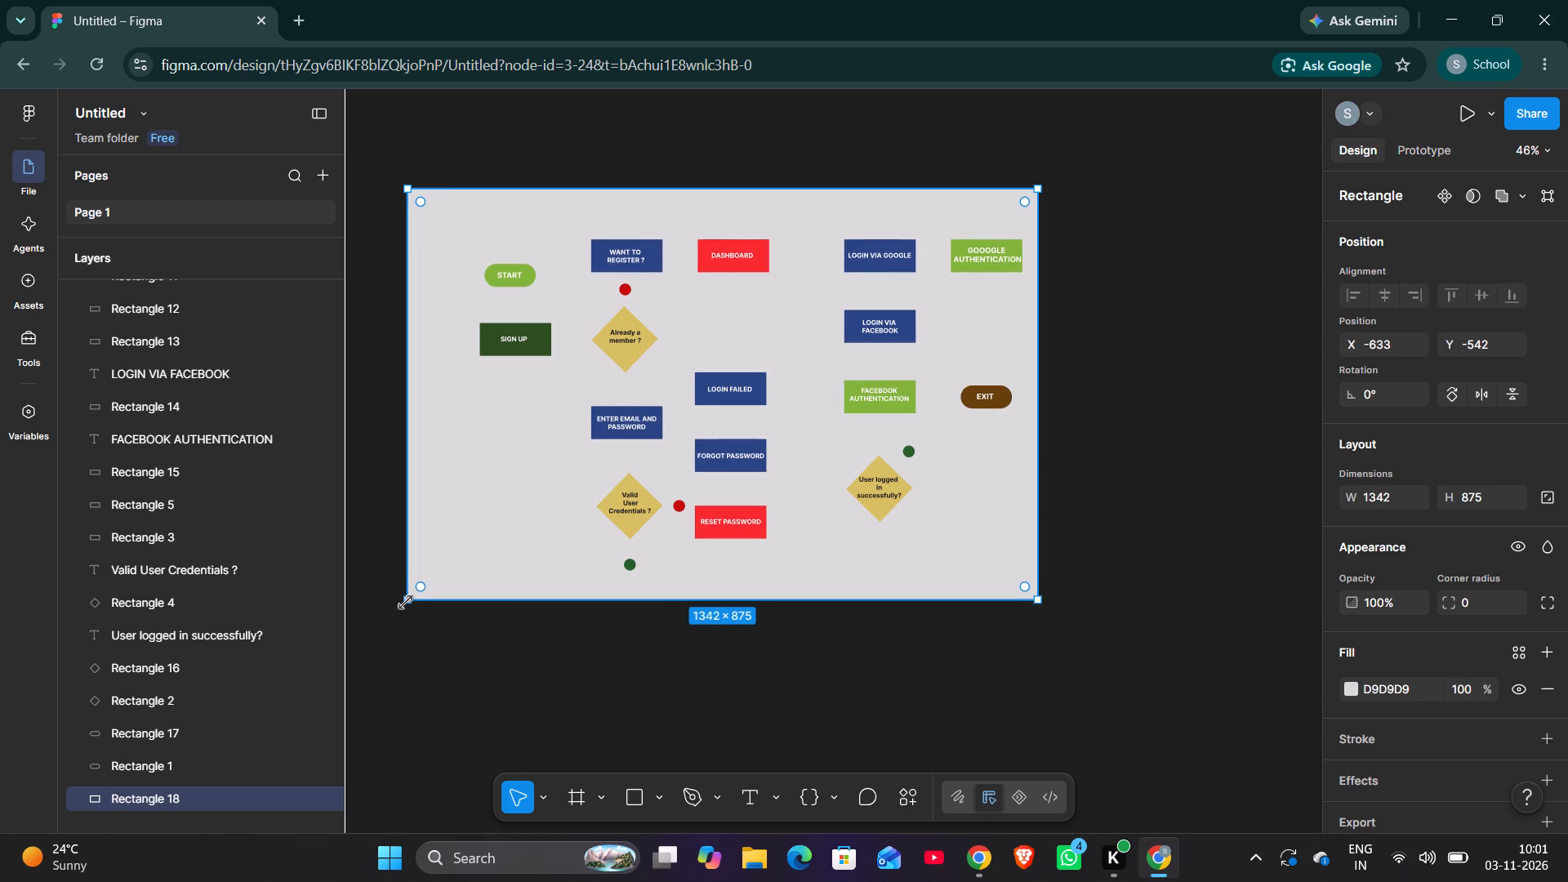
pyautogui.moveTo(408, 602); pyautogui.dragTo(456, 584)
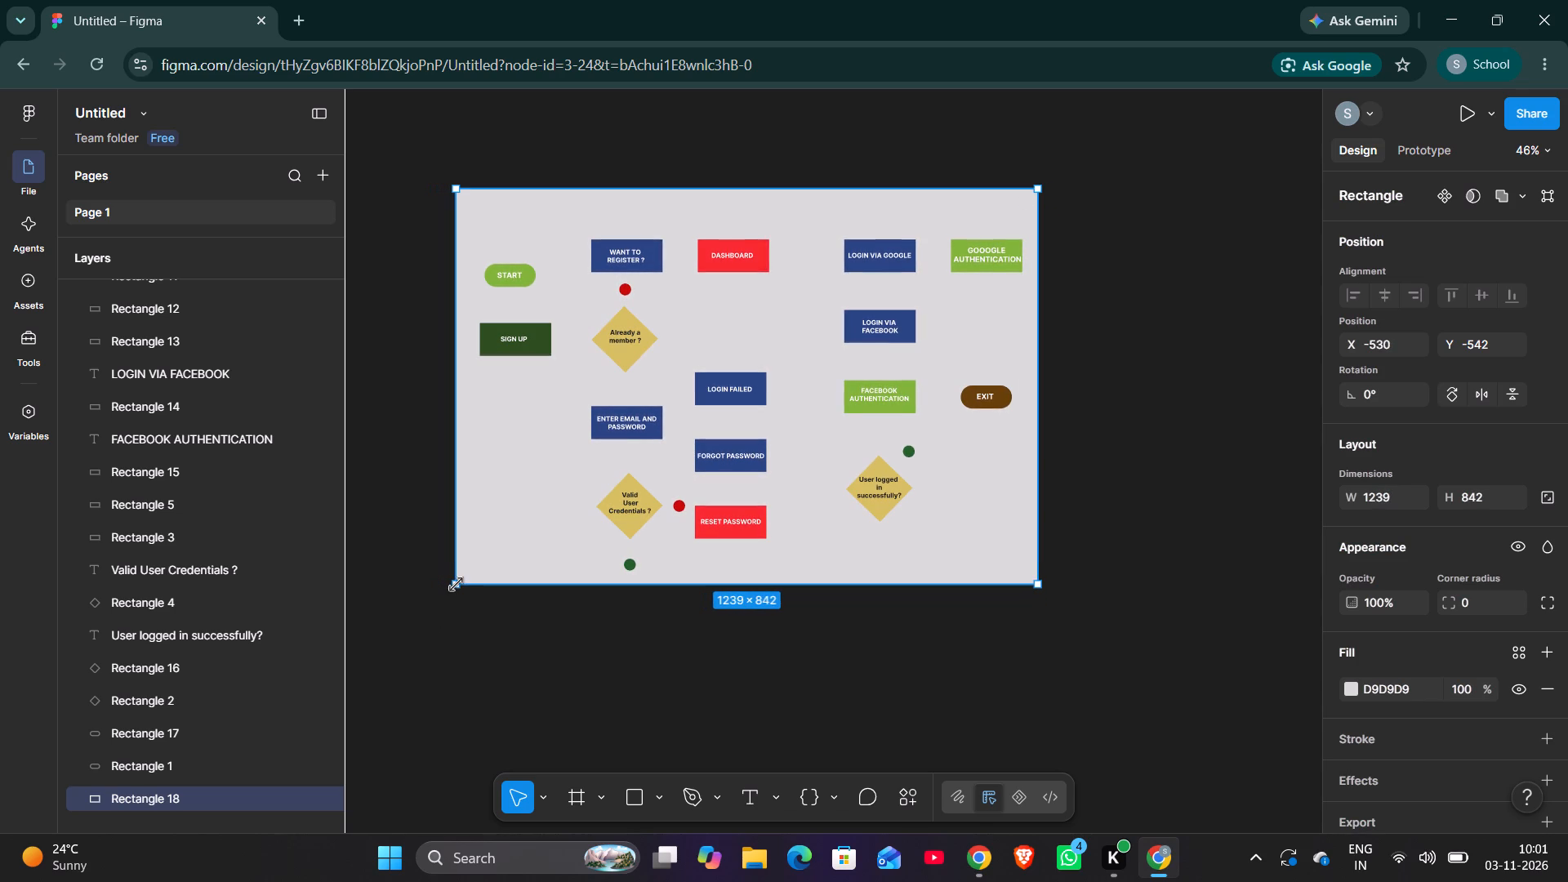
pyautogui.moveTo(456, 584); pyautogui.dragTo(463, 588)
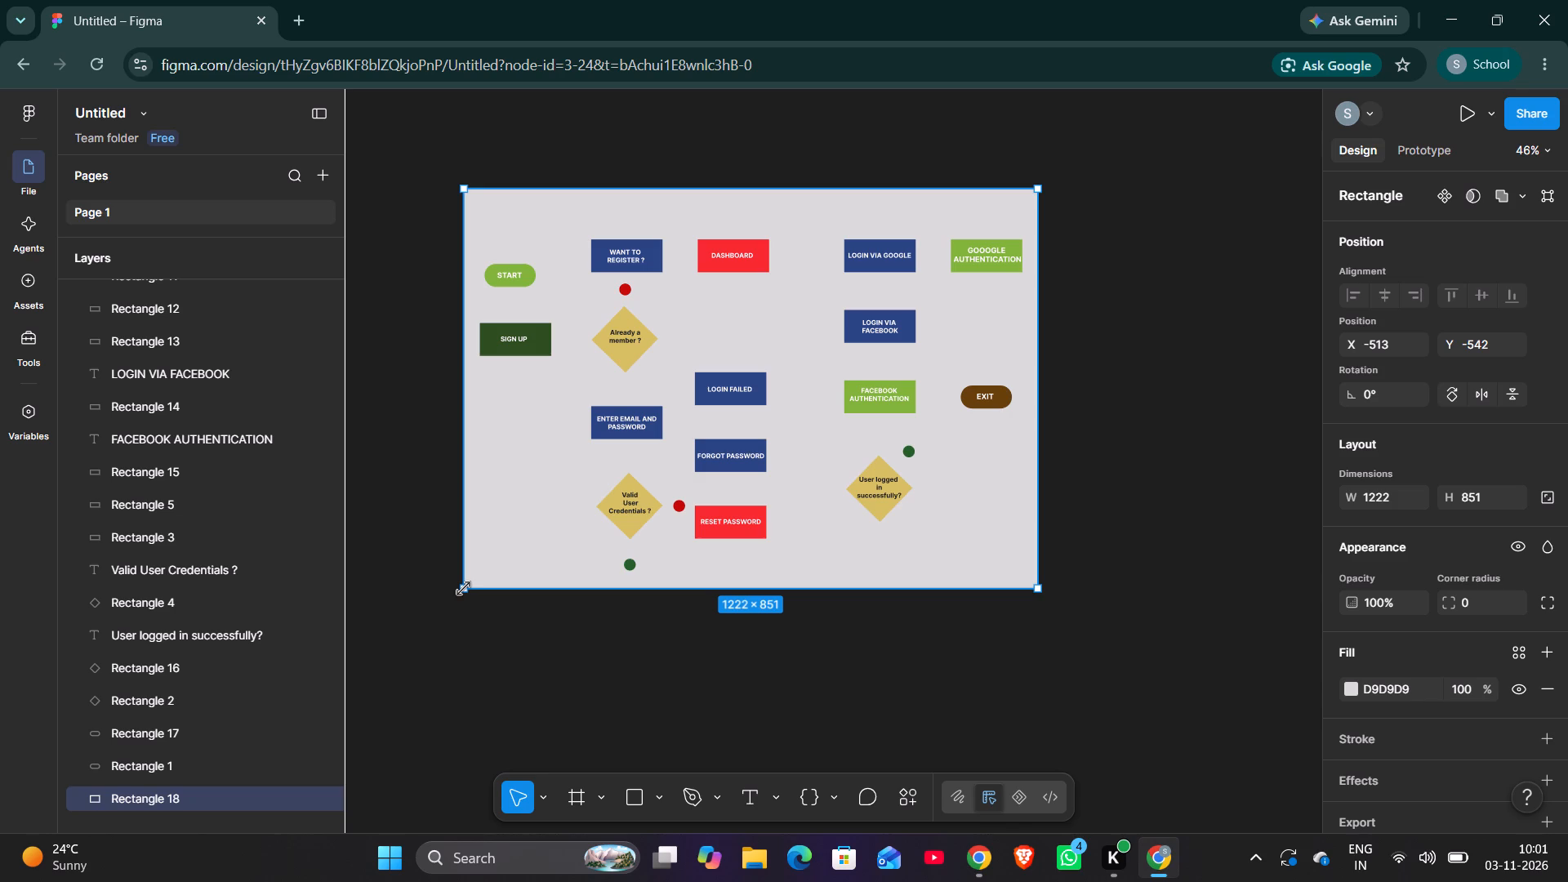
pyautogui.moveTo(463, 588); pyautogui.dragTo(465, 588)
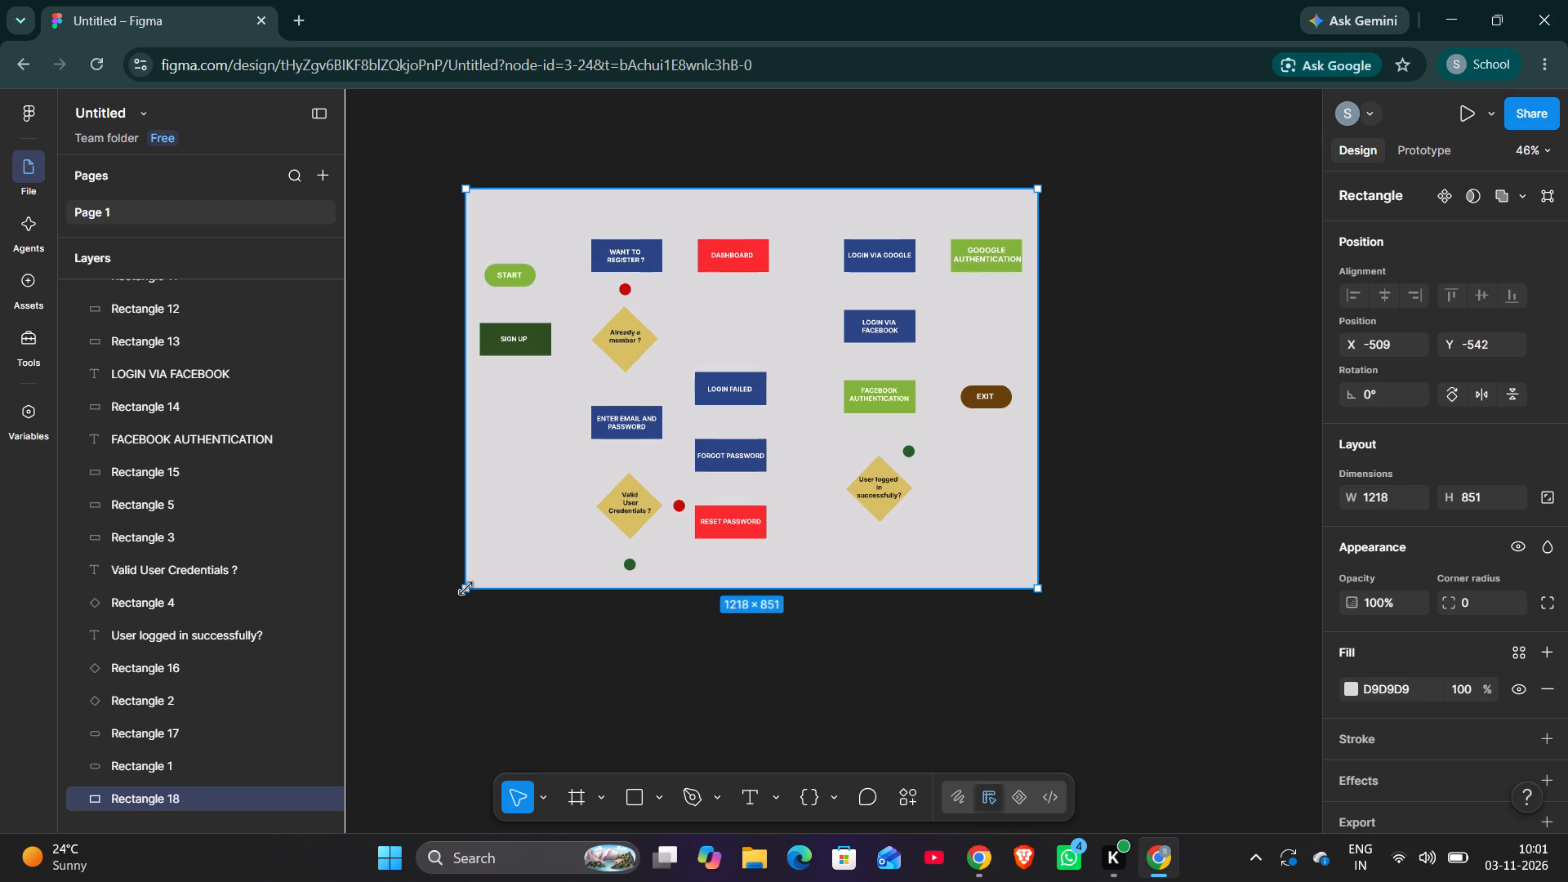
pyautogui.moveTo(465, 588); pyautogui.dragTo(465, 588)
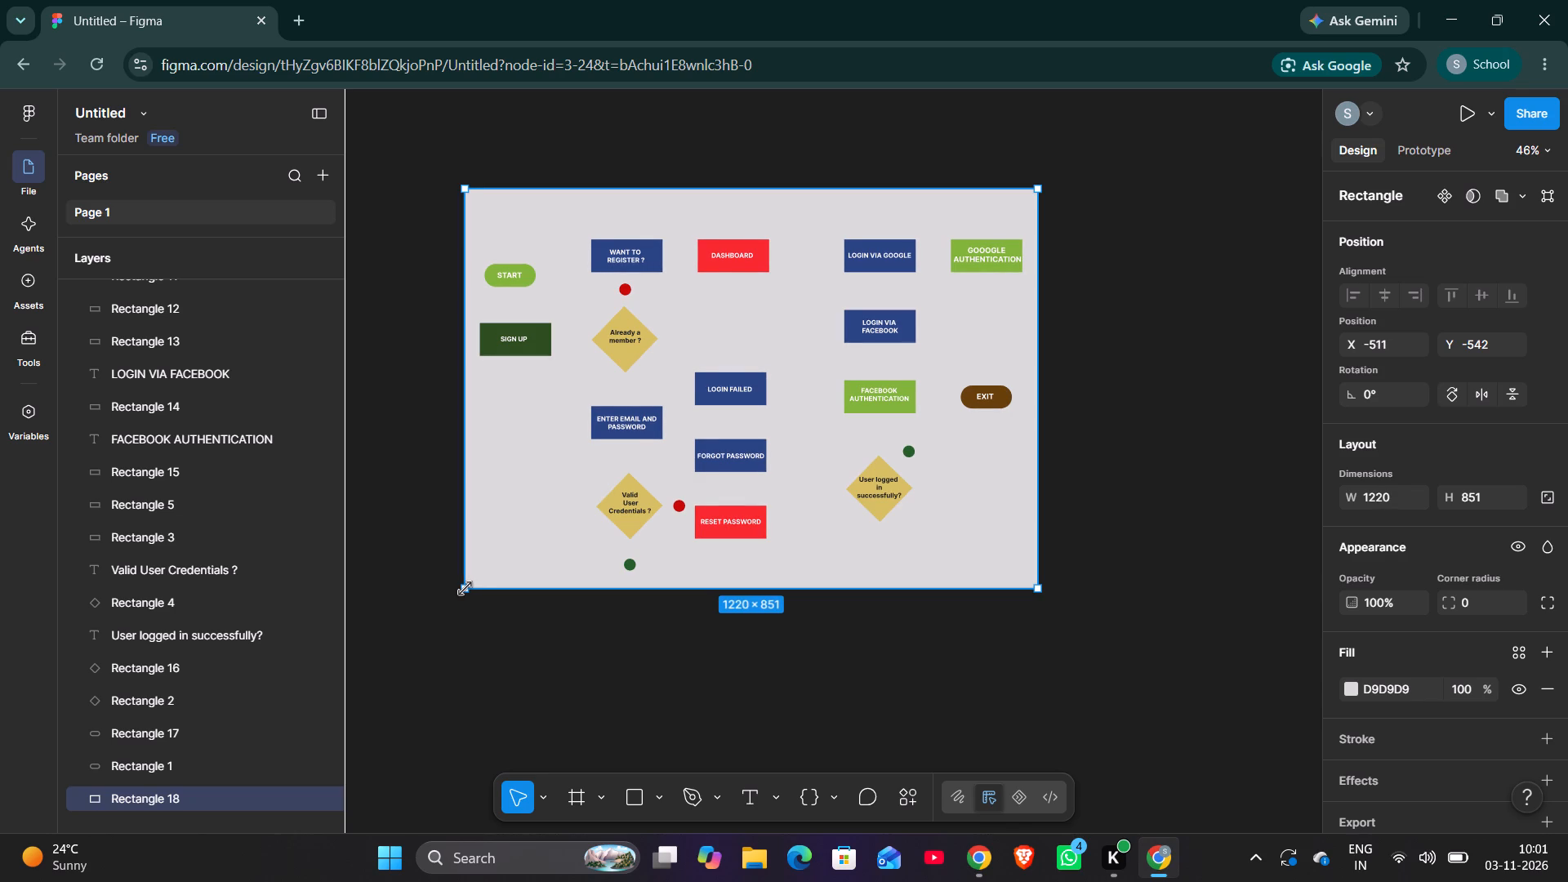
pyautogui.moveTo(465, 588); pyautogui.dragTo(462, 594)
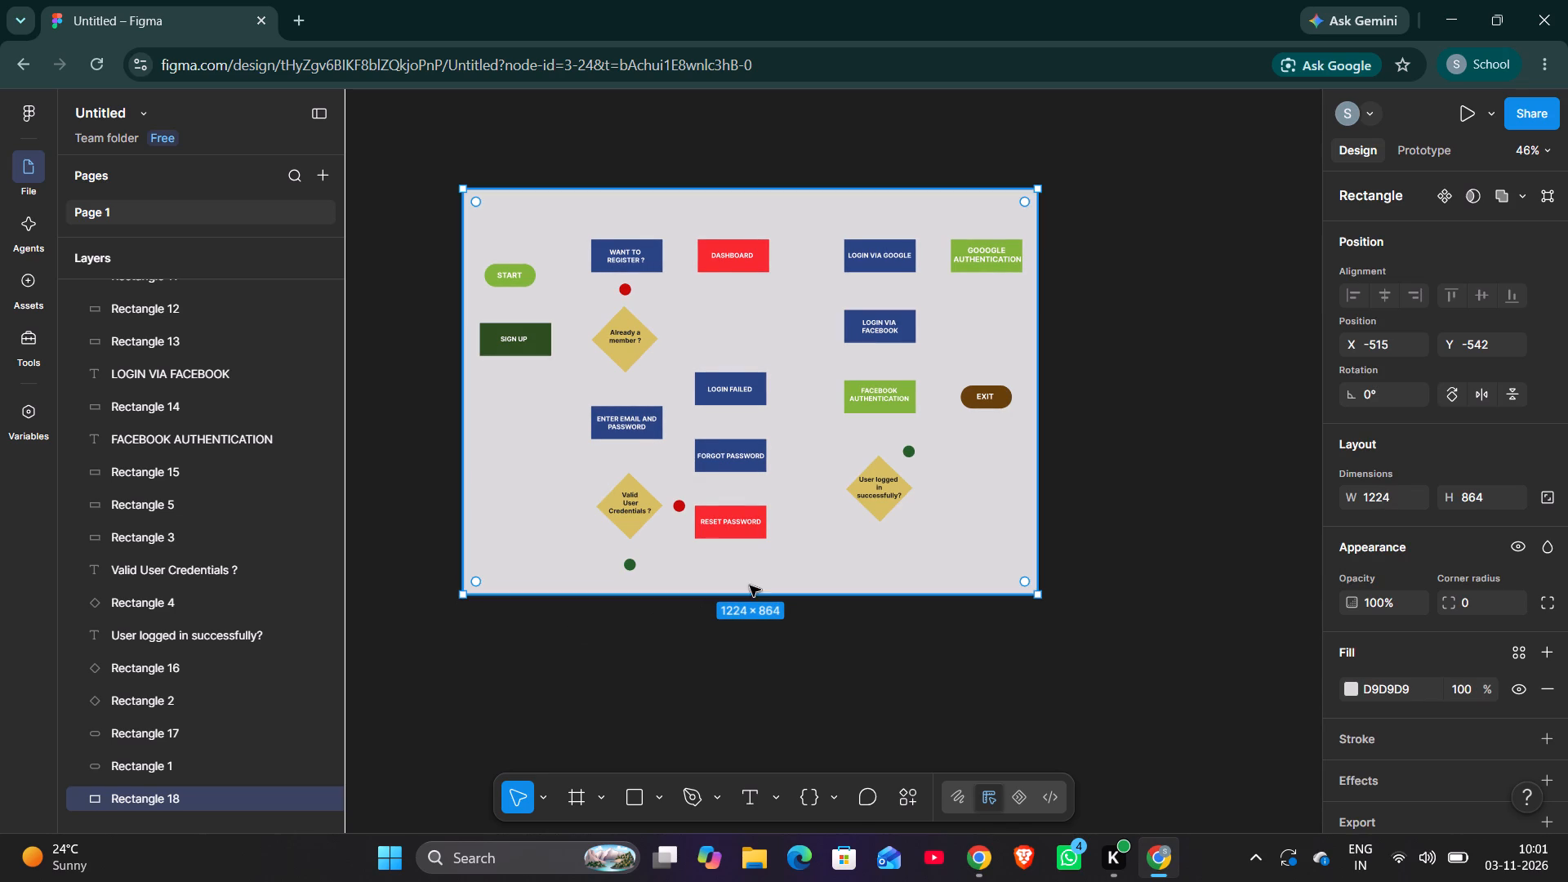
pyautogui.moveTo(829, 600); pyautogui.dragTo(829, 582)
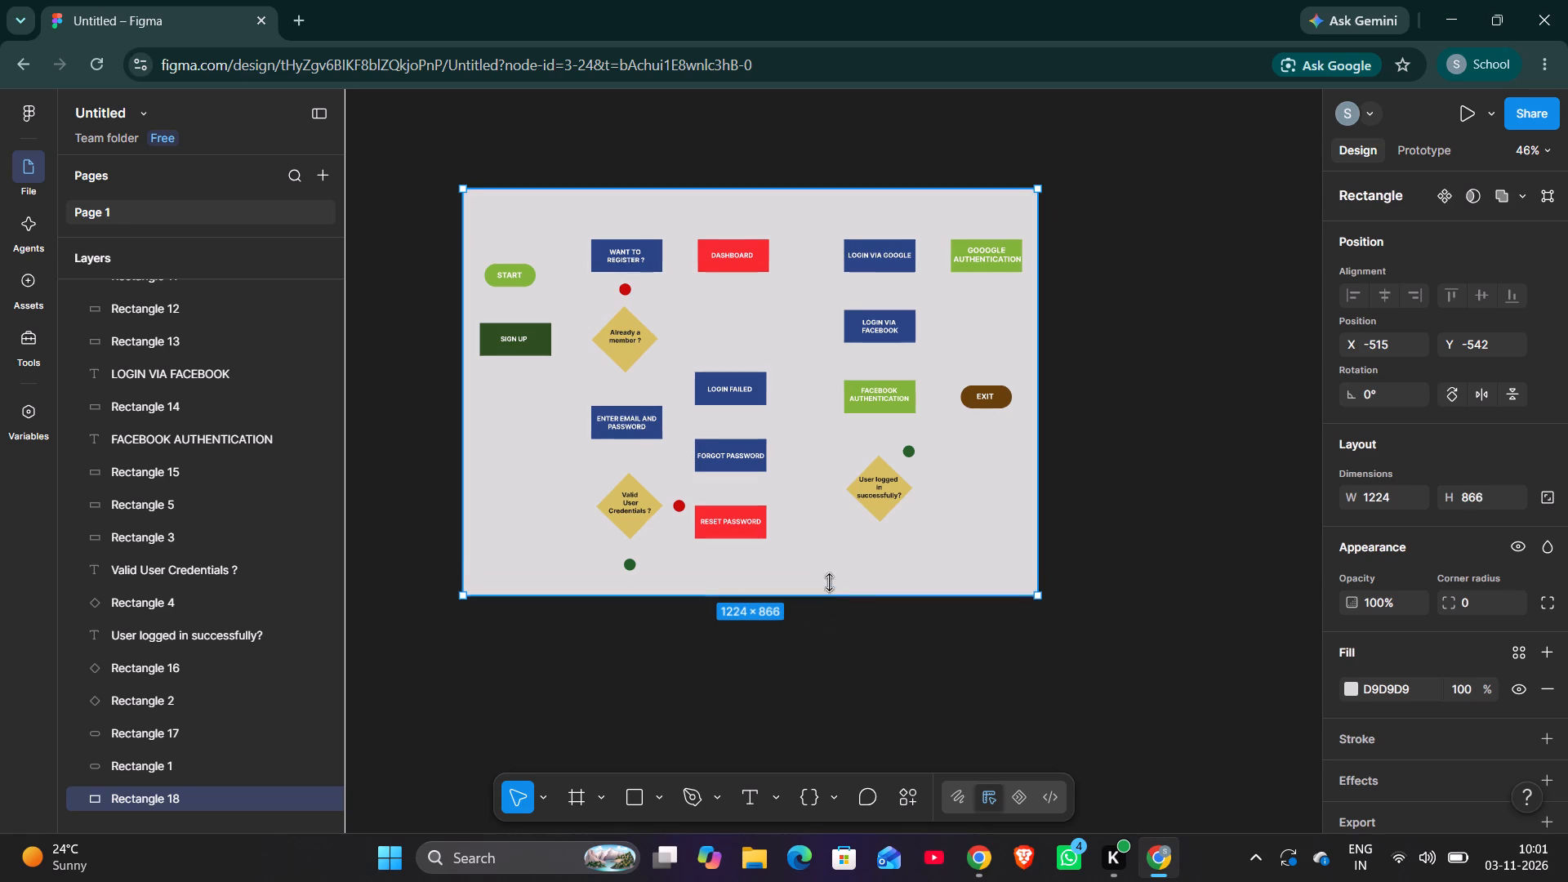
pyautogui.moveTo(829, 582); pyautogui.dragTo(829, 593)
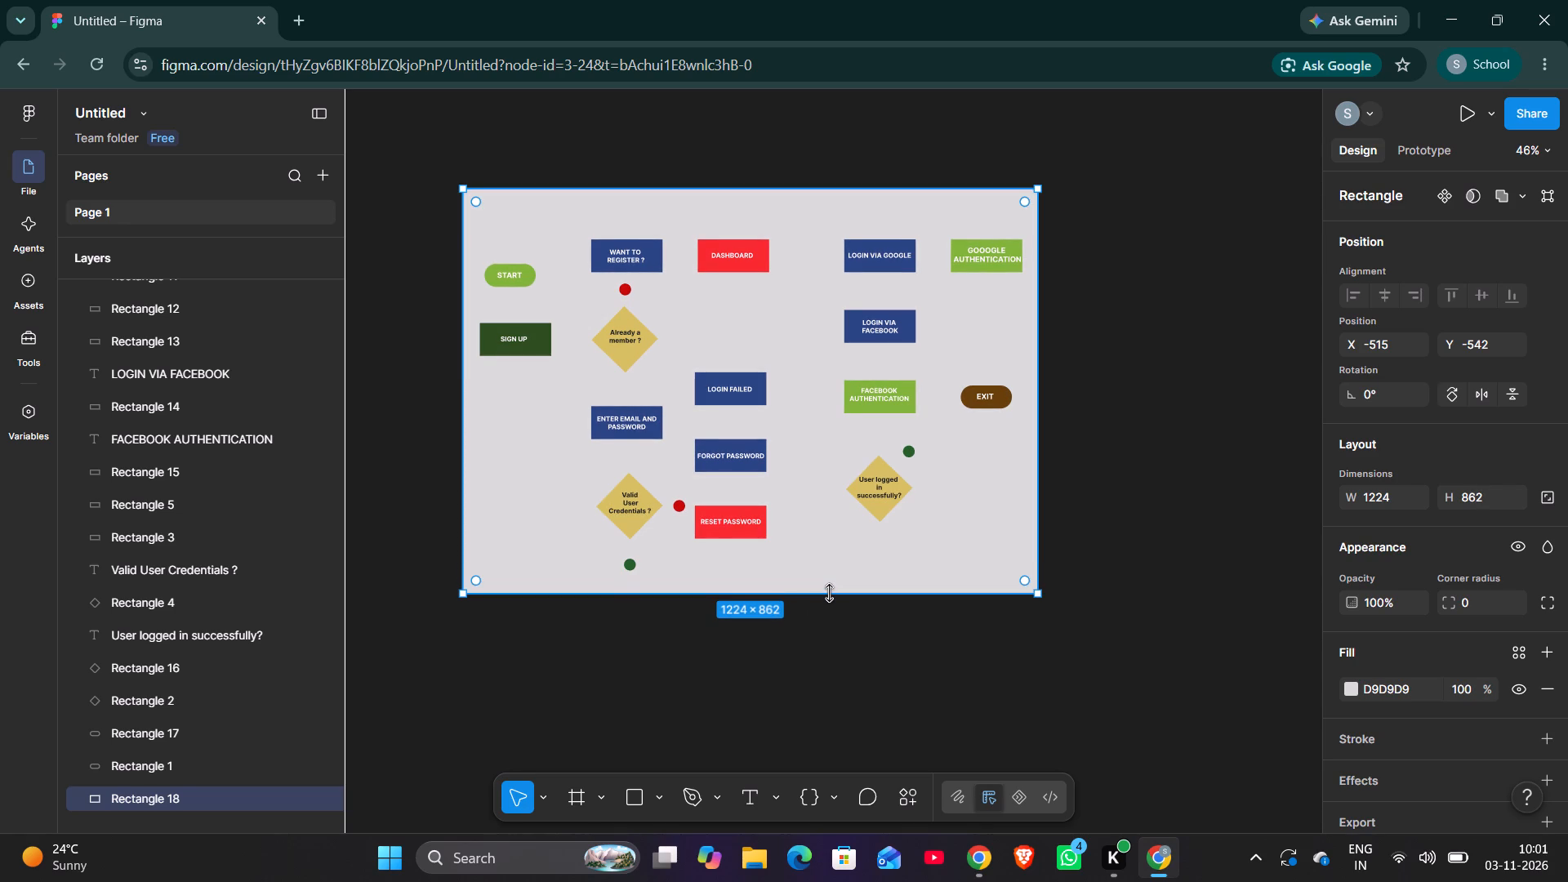
pyautogui.moveTo(796, 186); pyautogui.dragTo(796, 198)
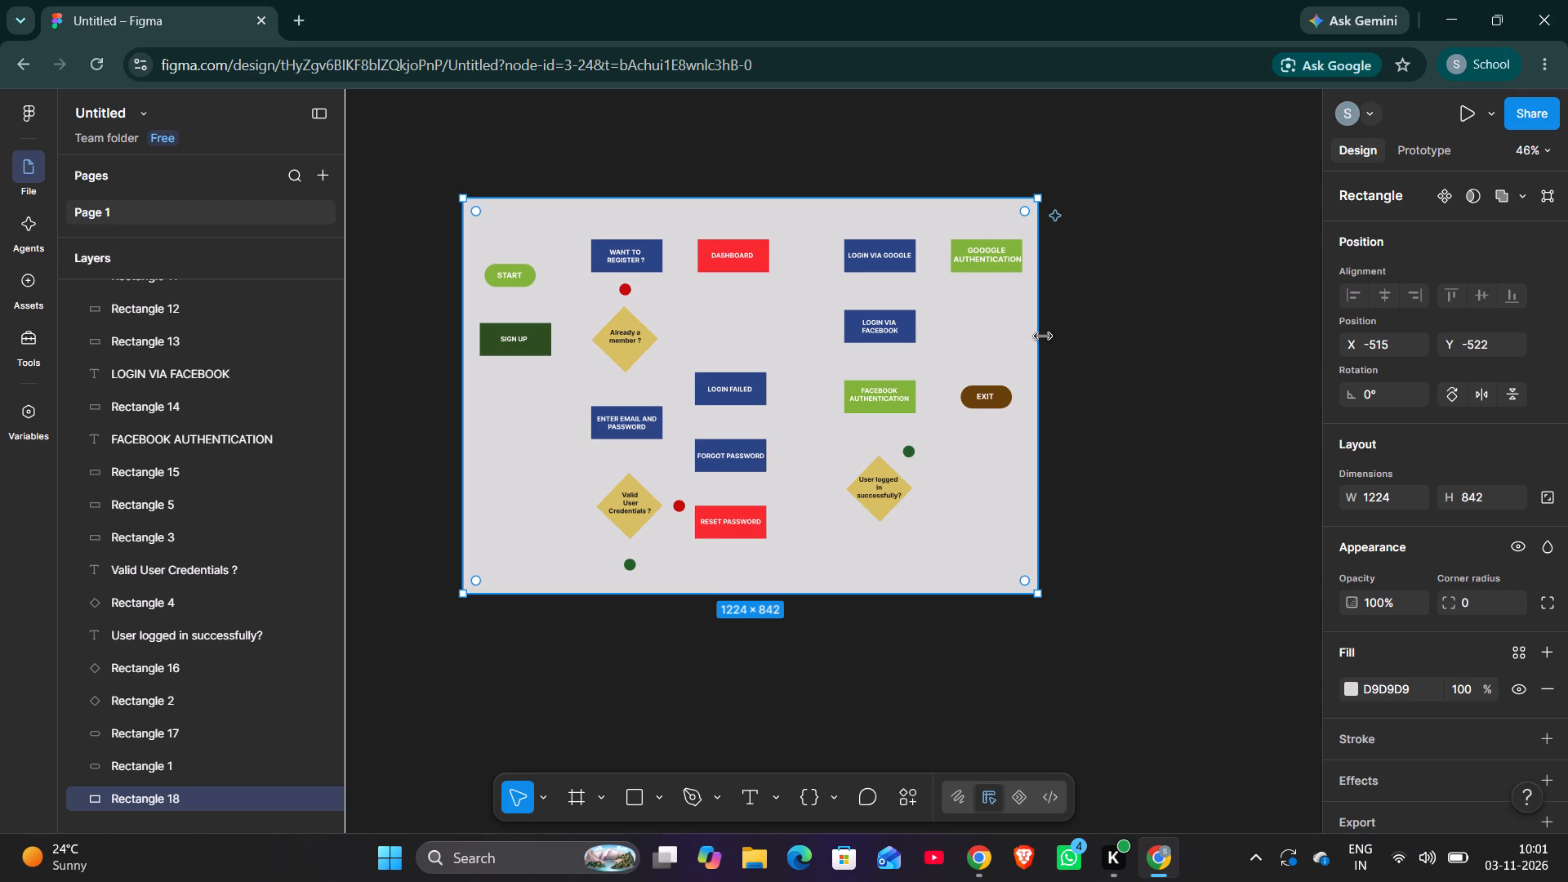
pyautogui.moveTo(1043, 336); pyautogui.dragTo(1070, 343)
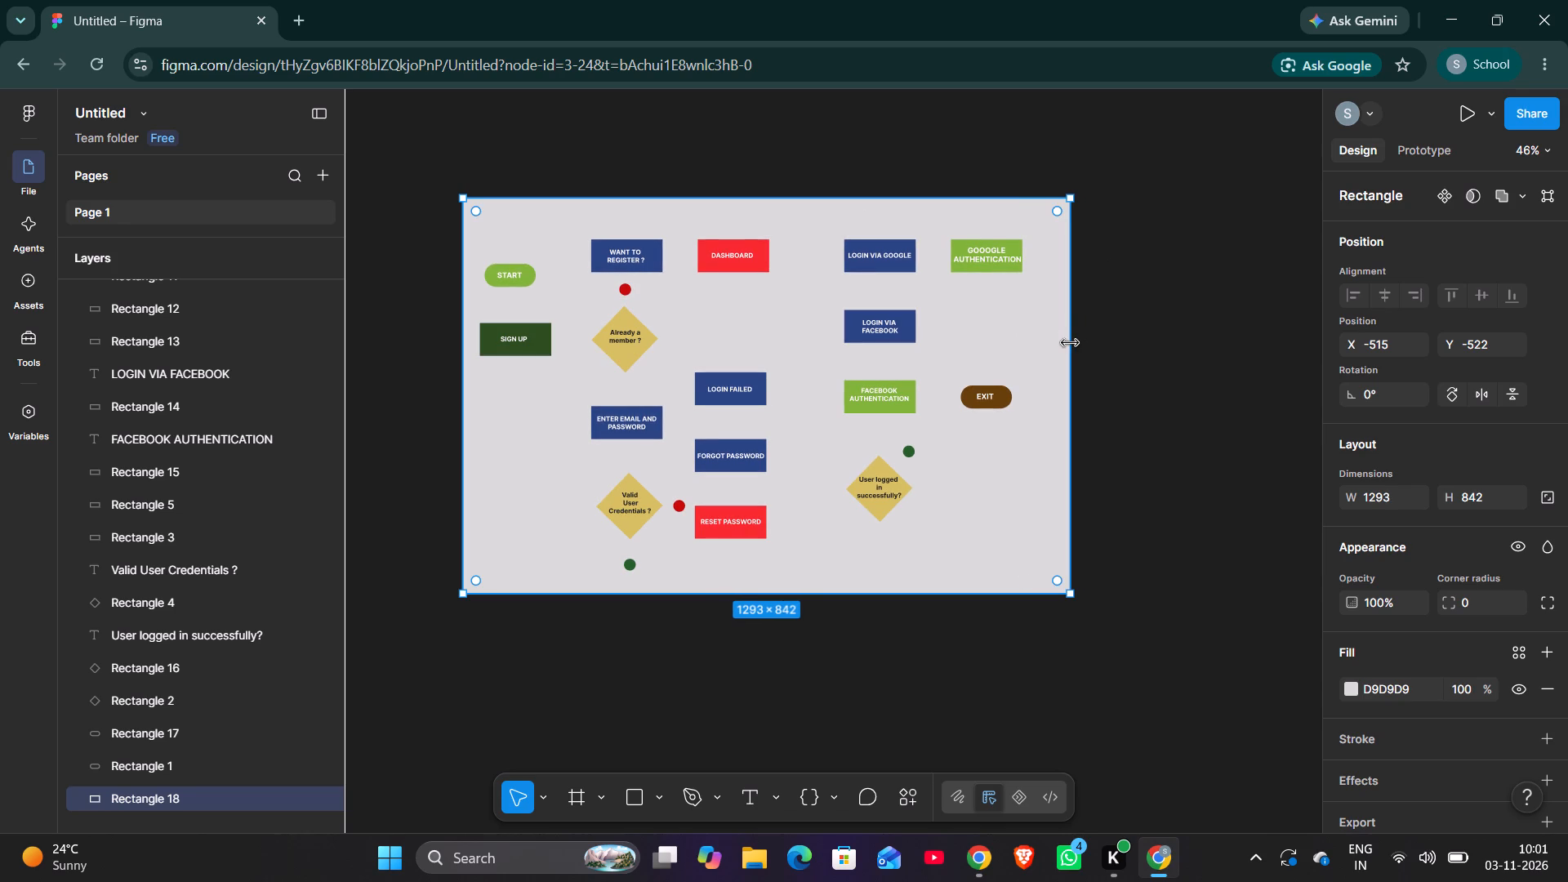
# Change the background rectangle's solid fill to the light blue 65AFF0.
pyautogui.click(1347, 681)
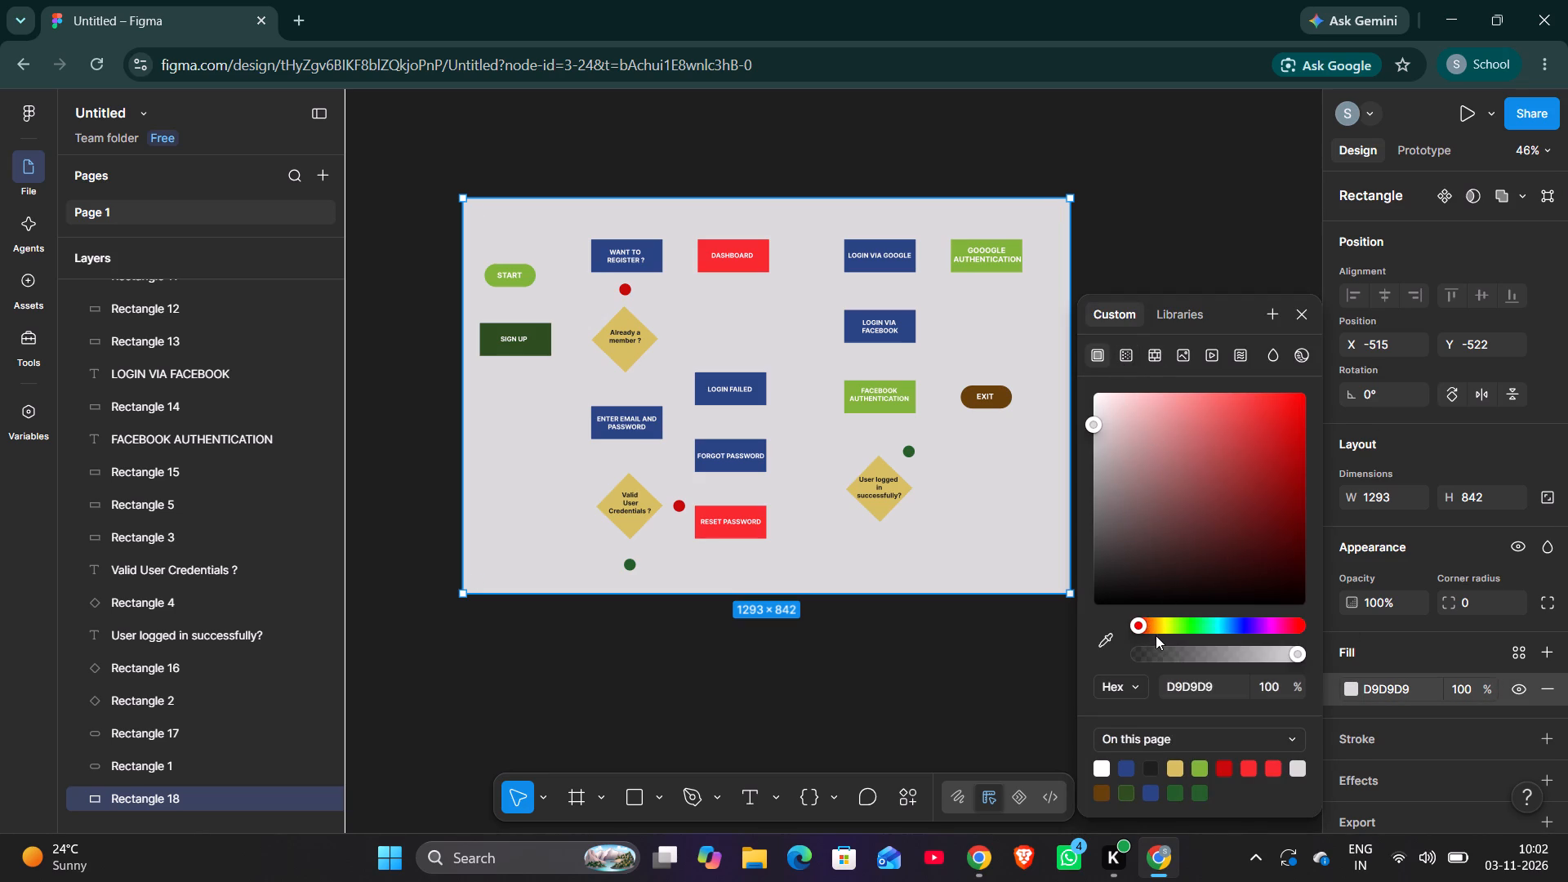
pyautogui.moveTo(1138, 622); pyautogui.dragTo(1231, 618)
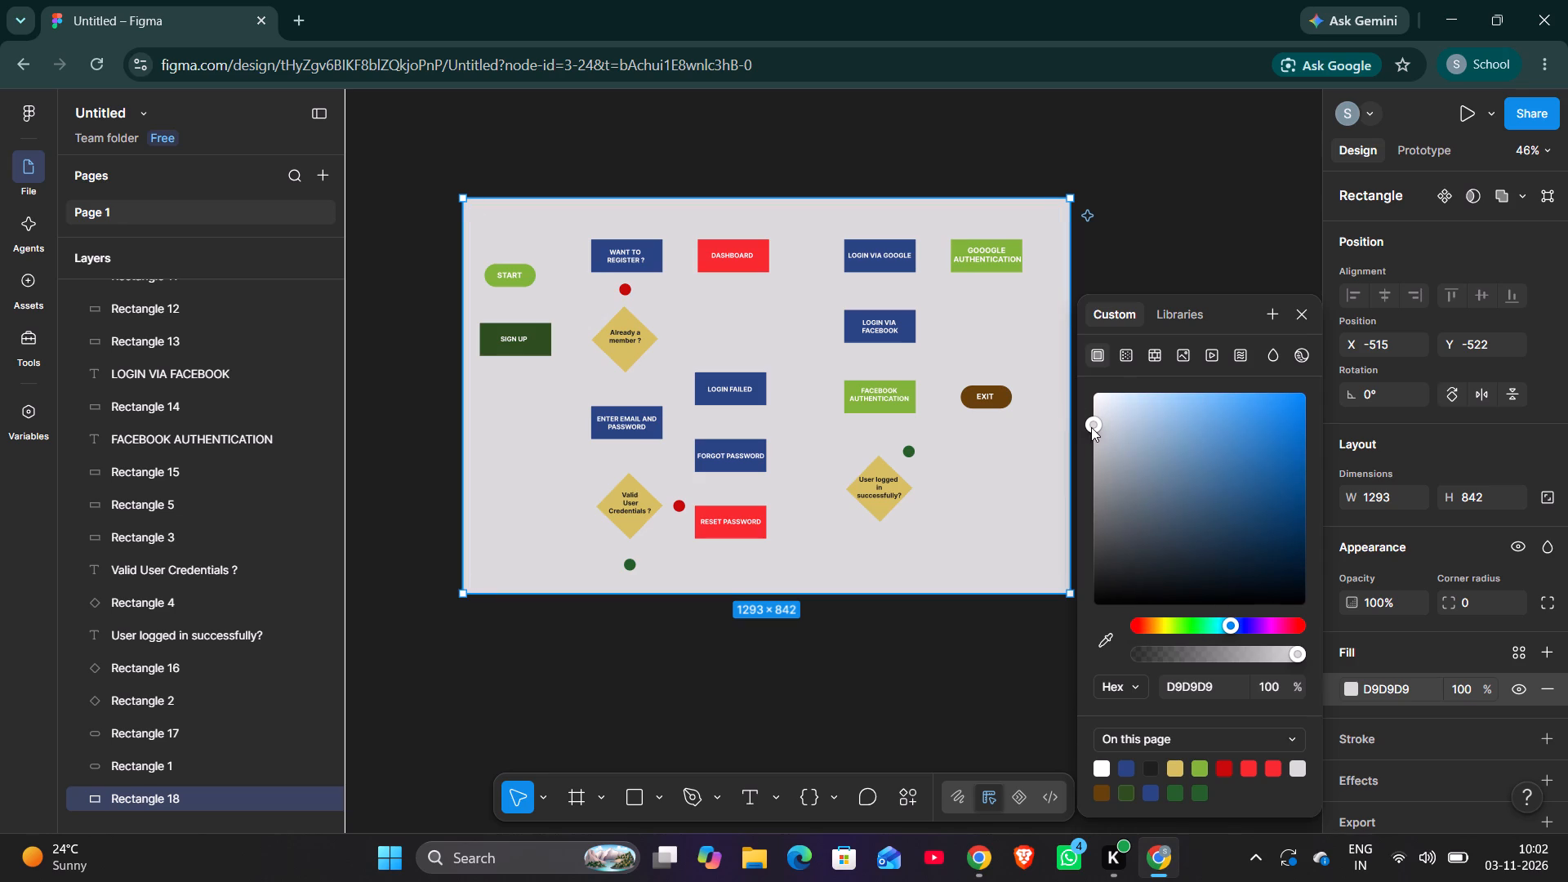
pyautogui.moveTo(1091, 427); pyautogui.dragTo(1345, 533)
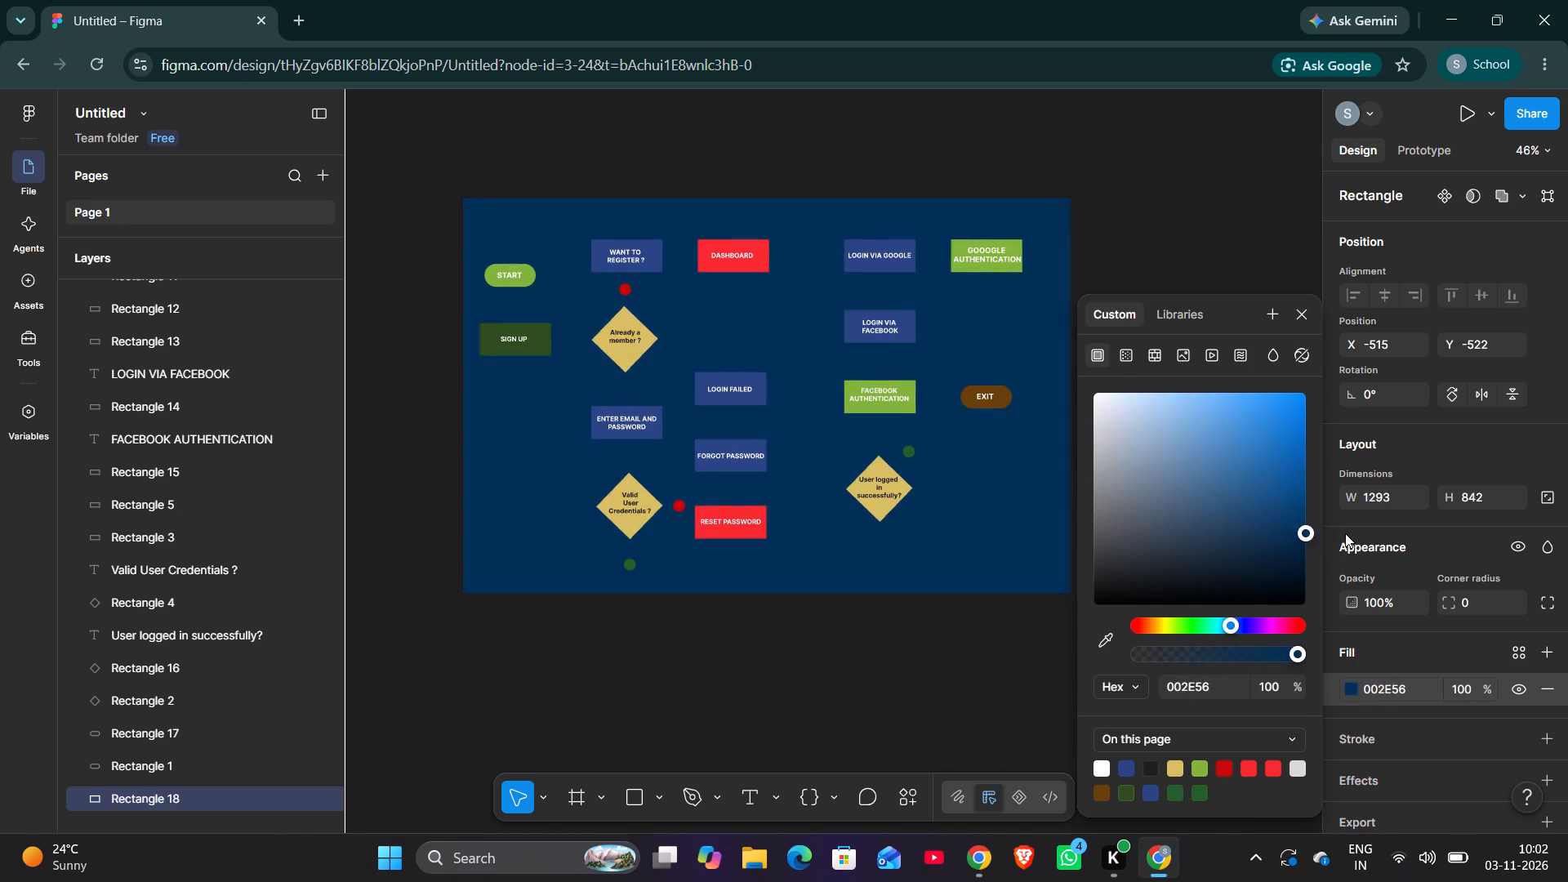
pyautogui.moveTo(1345, 533); pyautogui.dragTo(1284, 413)
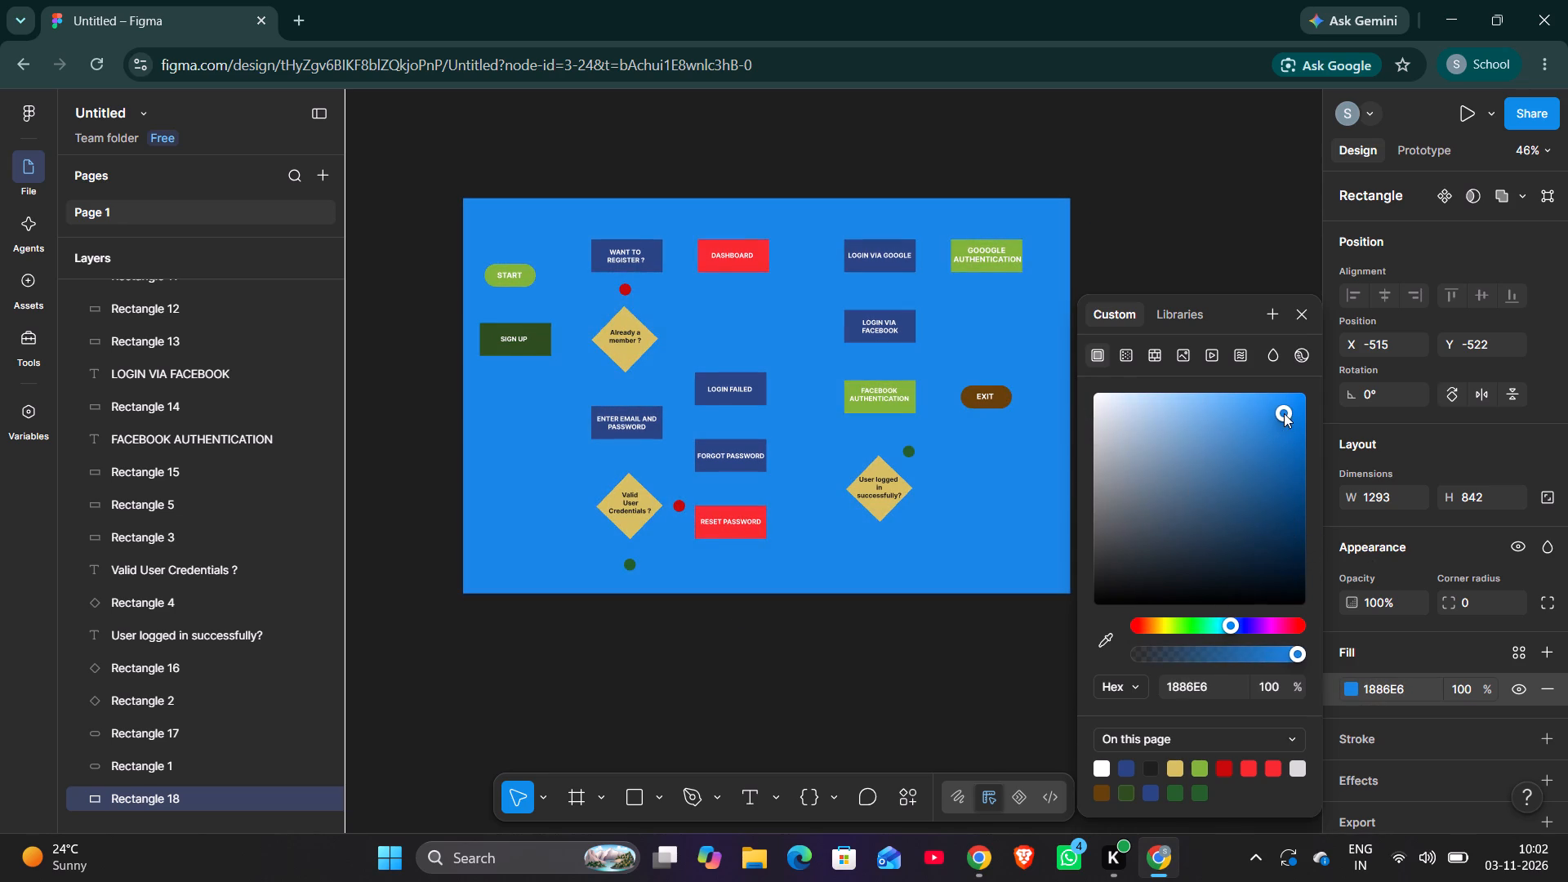
pyautogui.moveTo(1284, 413); pyautogui.dragTo(1257, 465)
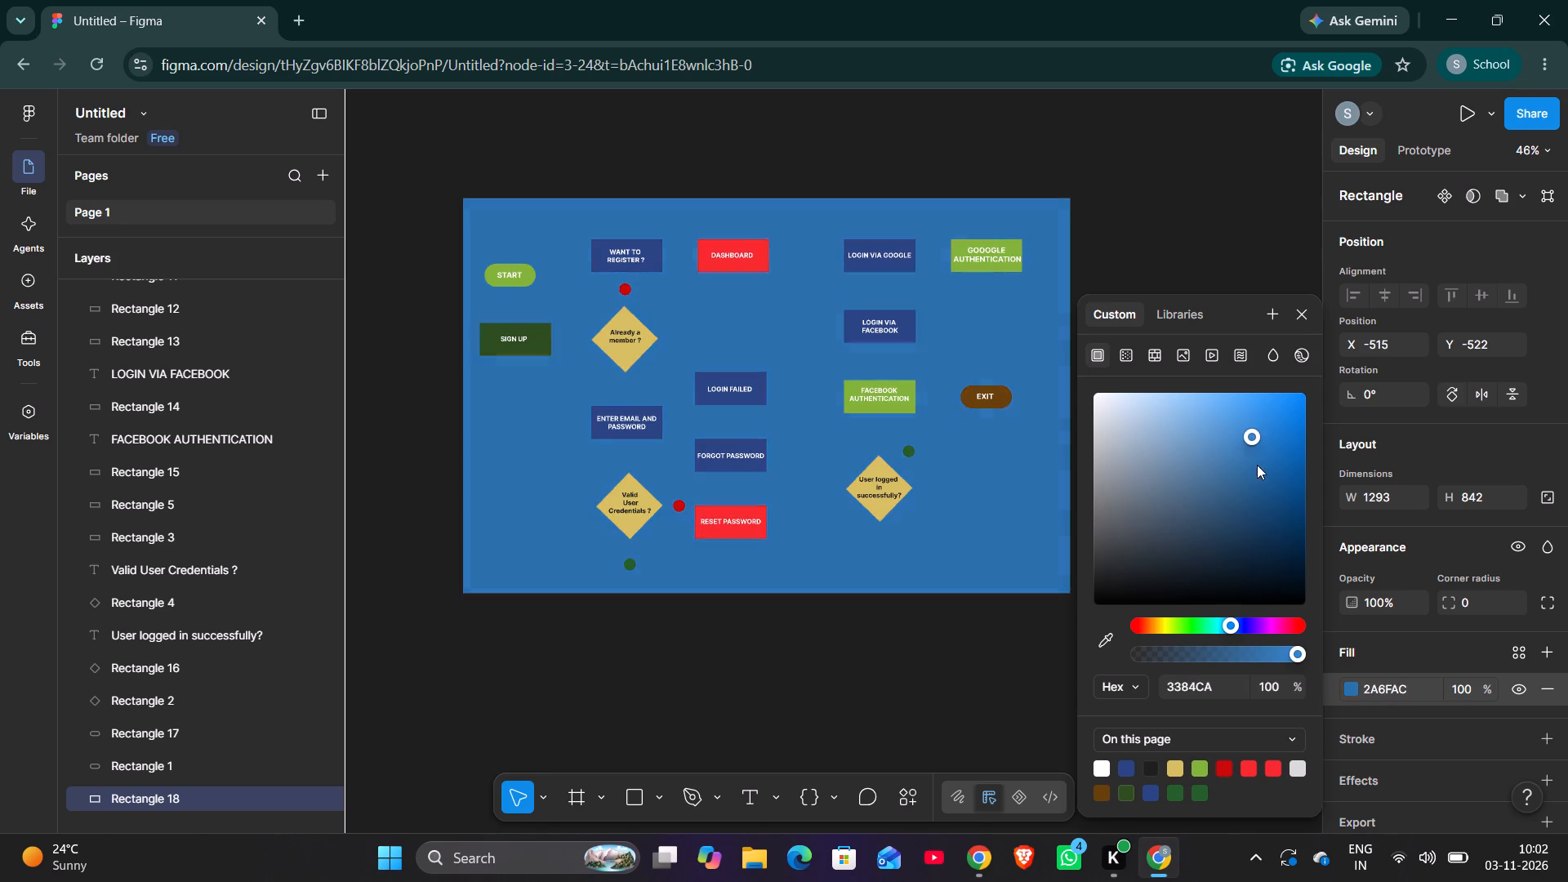
pyautogui.moveTo(1257, 465); pyautogui.dragTo(1227, 394)
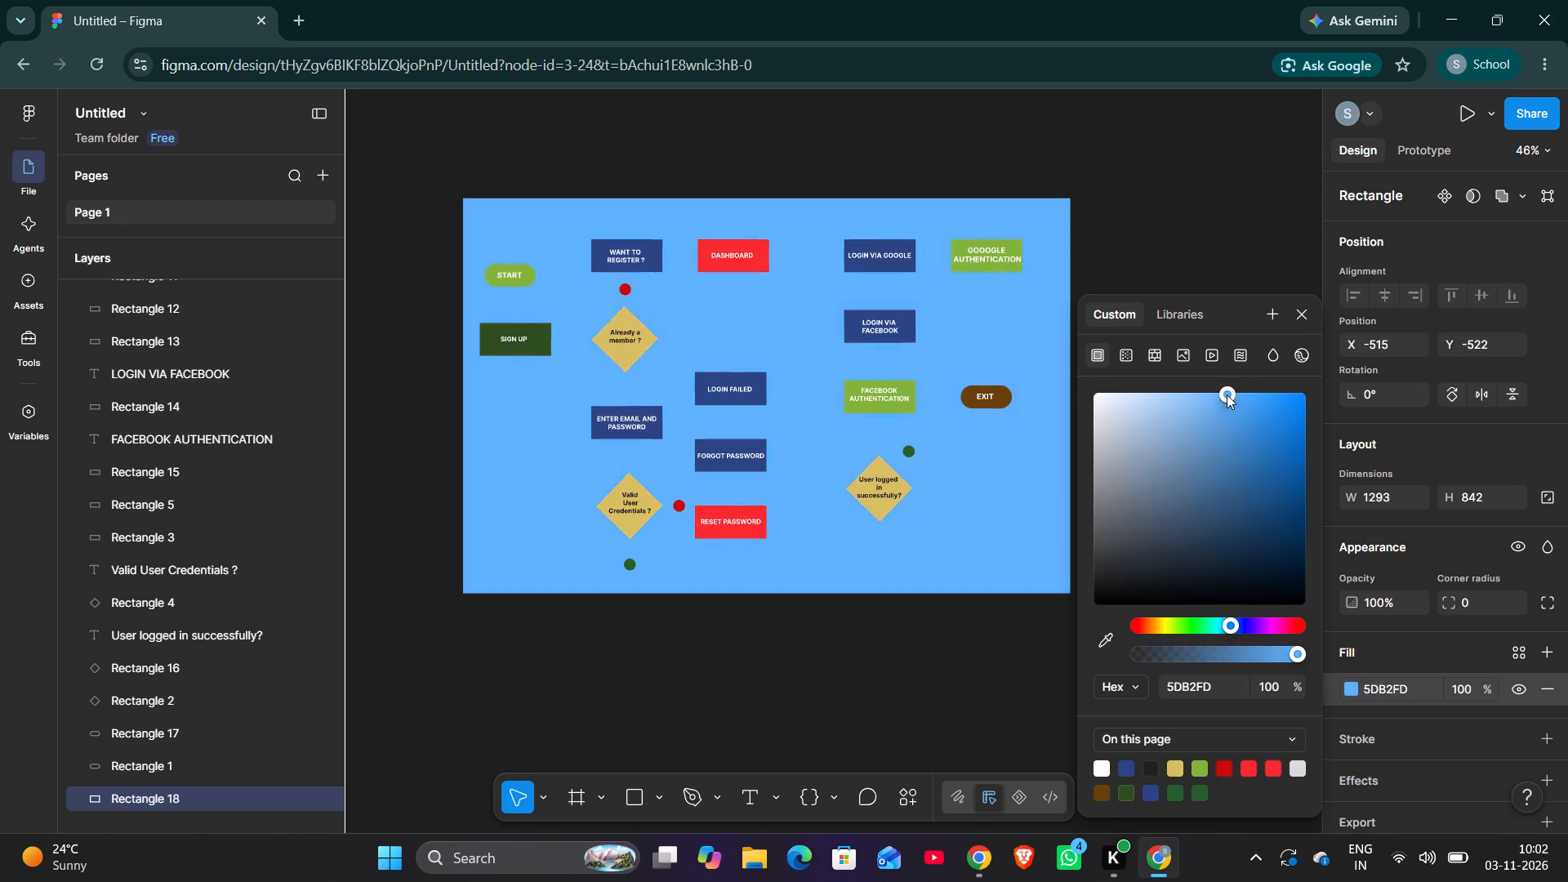
pyautogui.moveTo(1227, 394); pyautogui.dragTo(1217, 405)
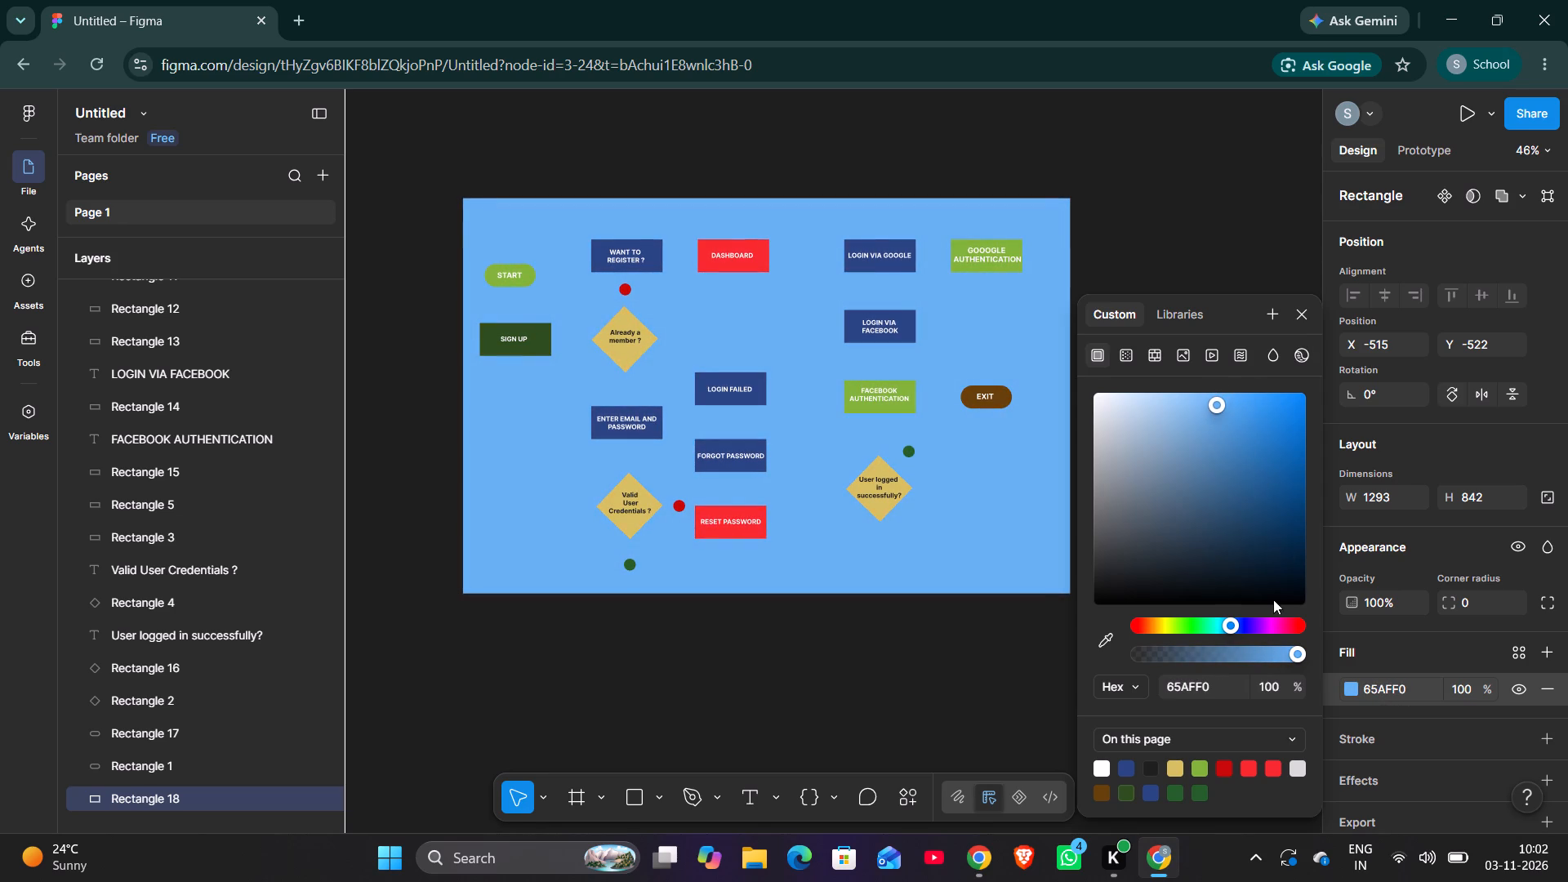
# Change the background rectangle's solid fill to a radial gradient from 65AFF0 to 3A658A.
pyautogui.click(1127, 354)
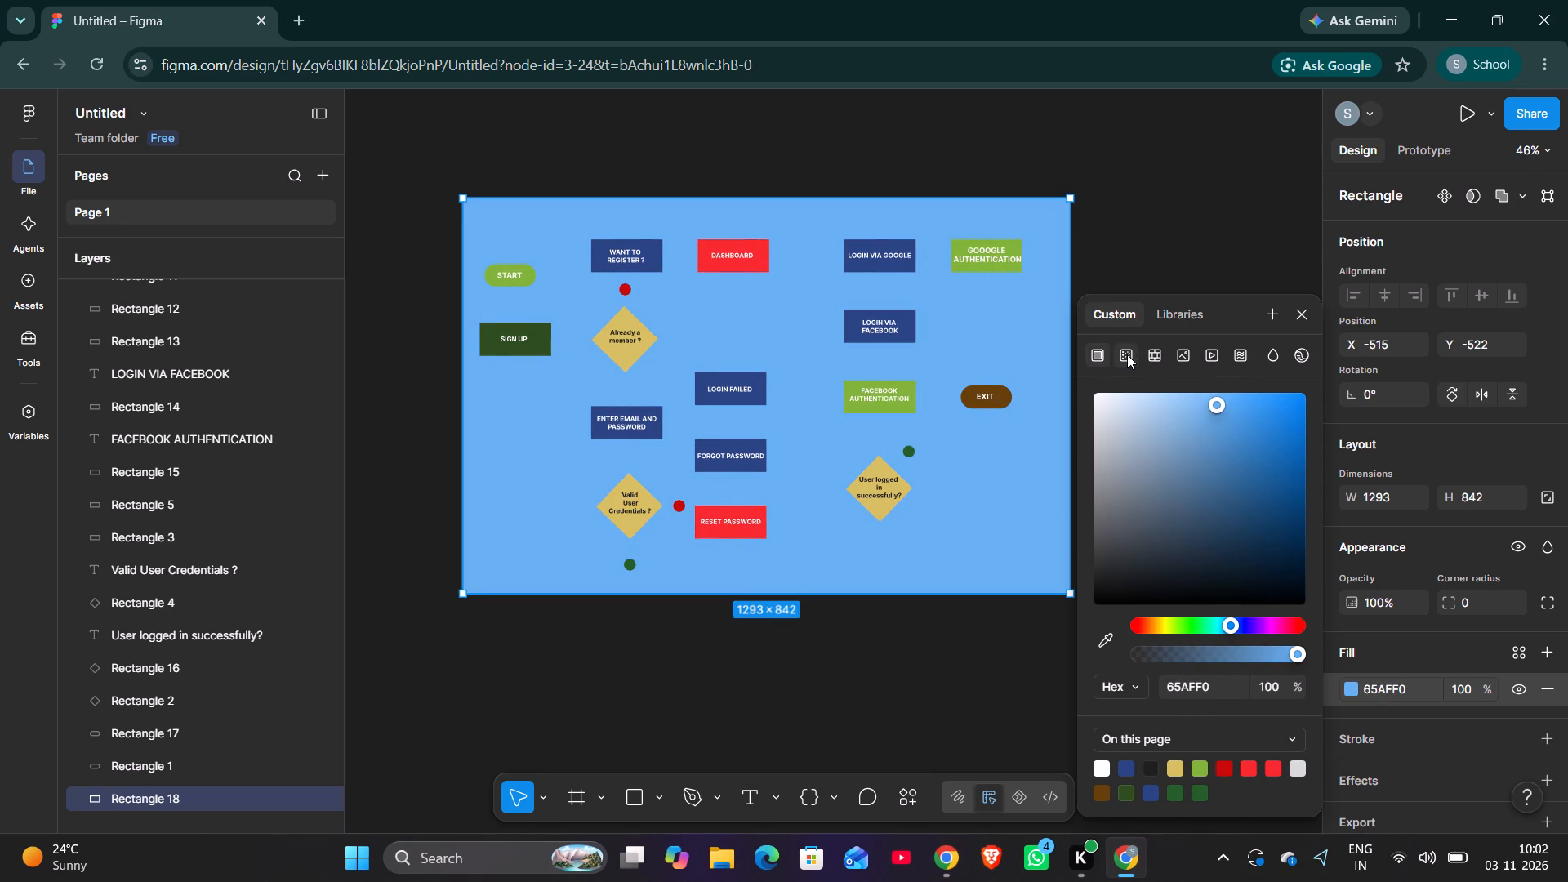
pyautogui.click(1154, 398)
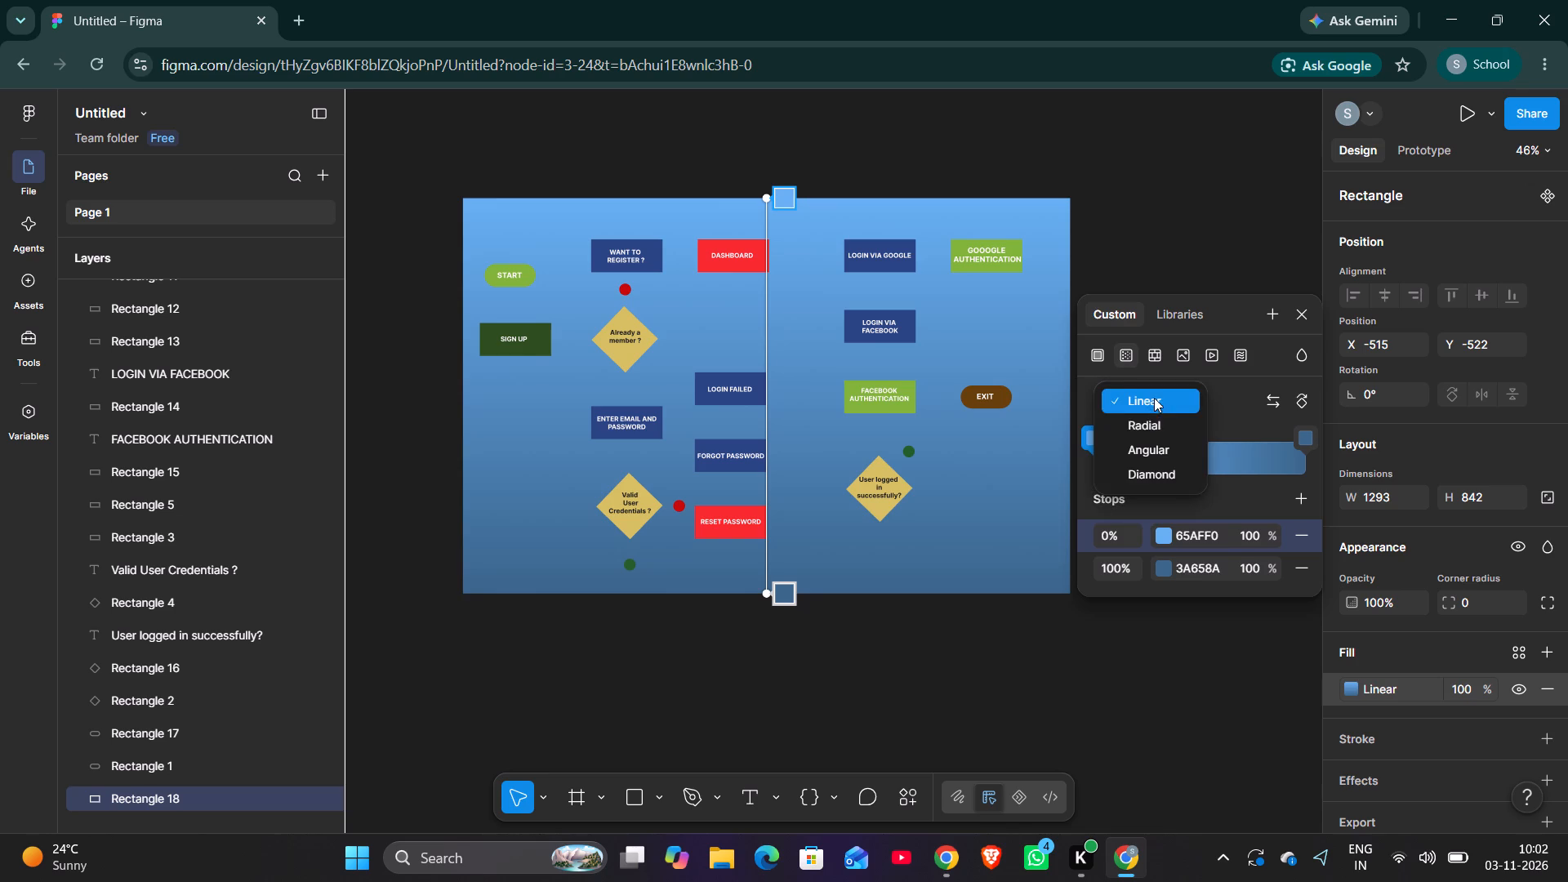
pyautogui.click(1152, 422)
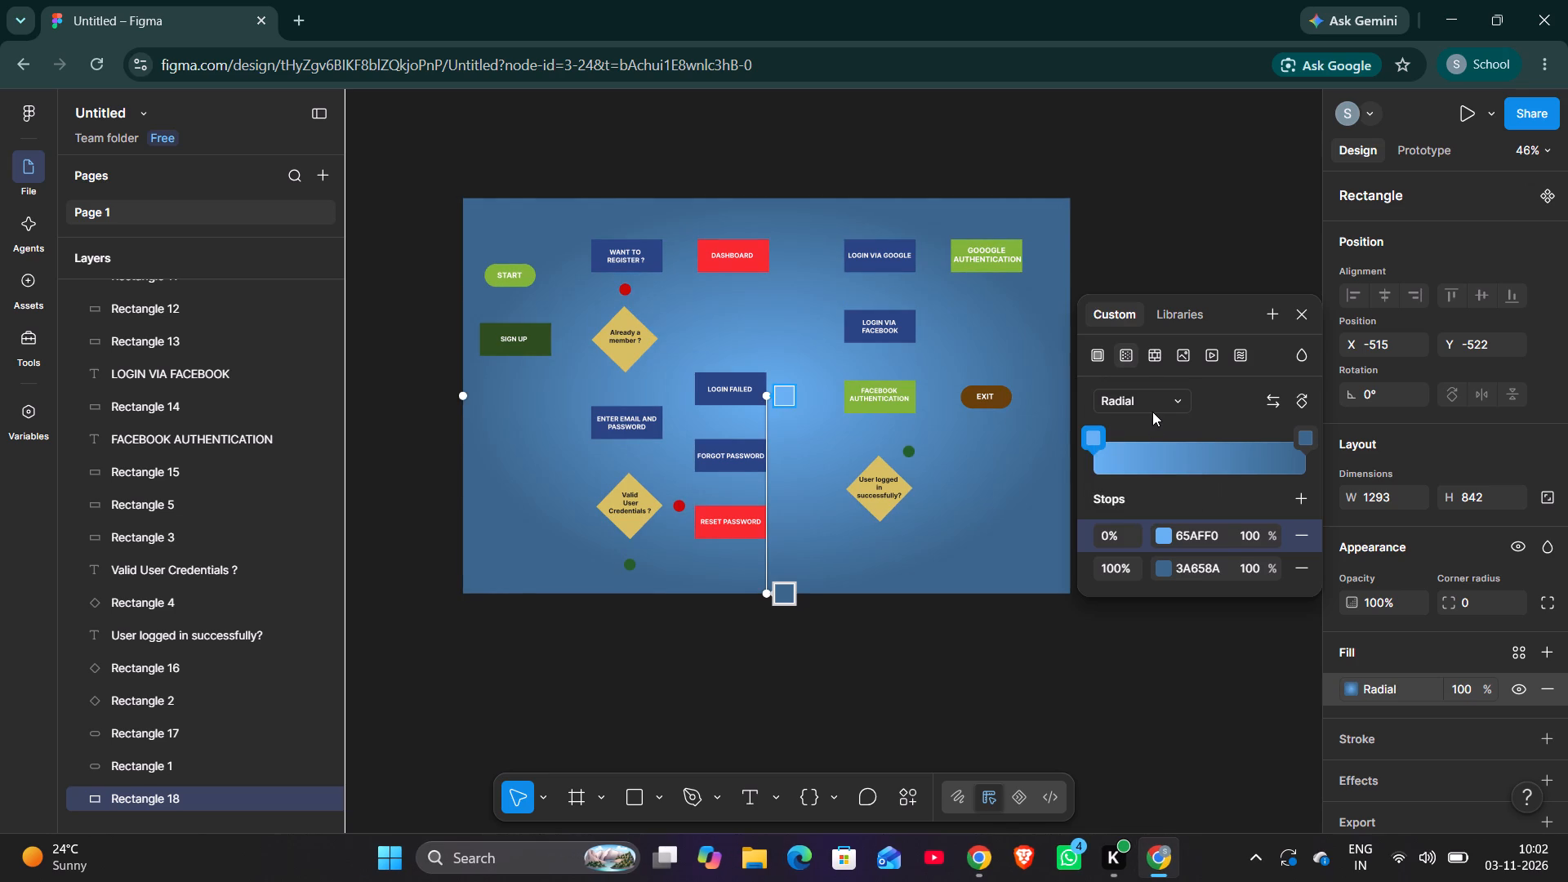
pyautogui.click(1147, 405)
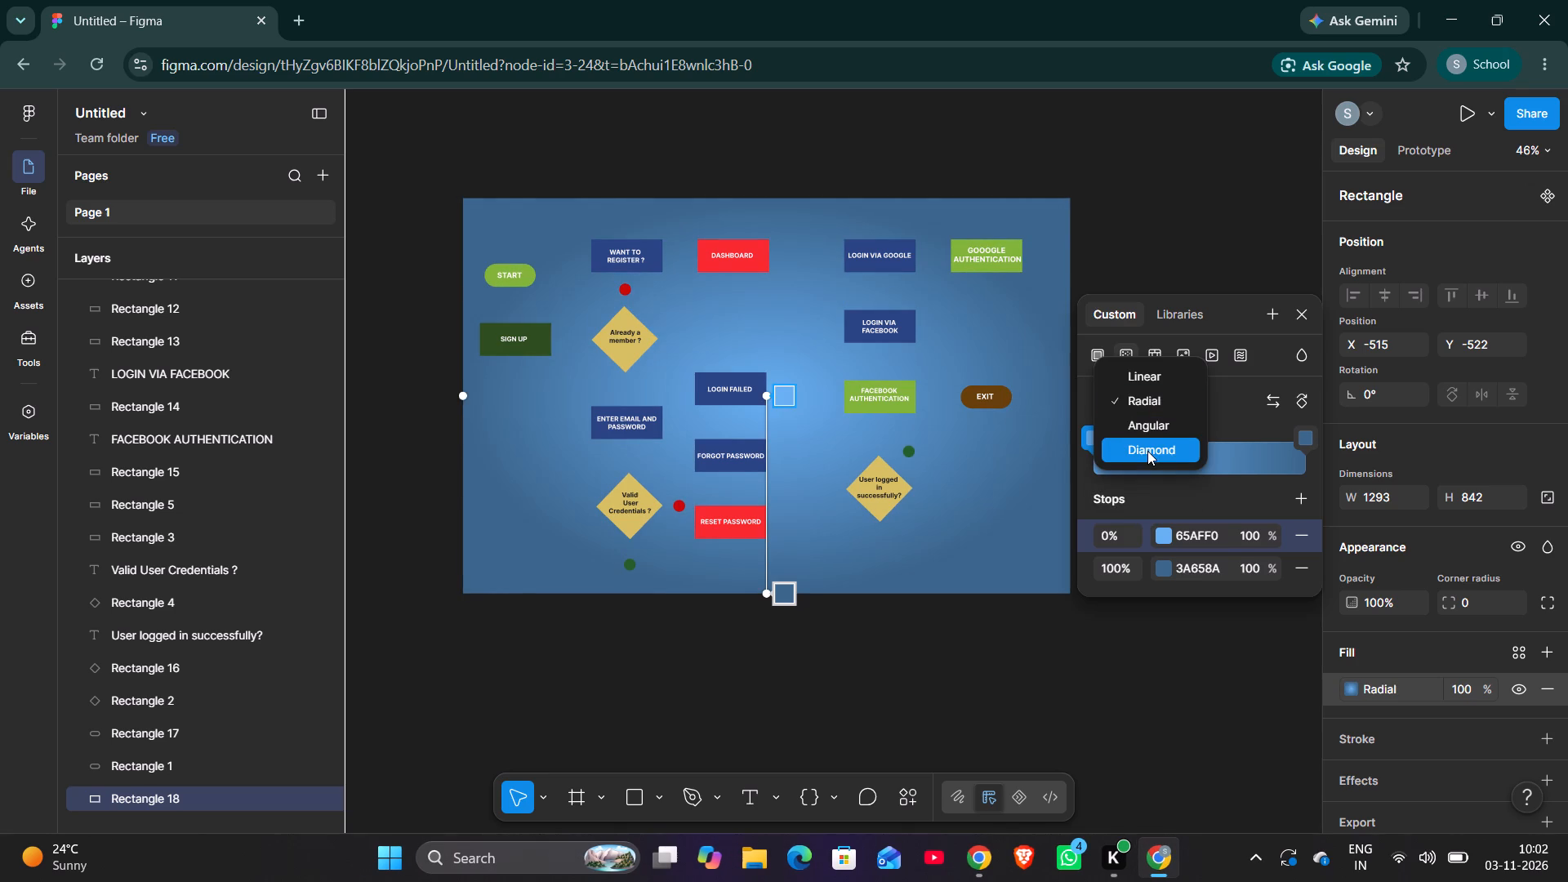
pyautogui.click(1169, 569)
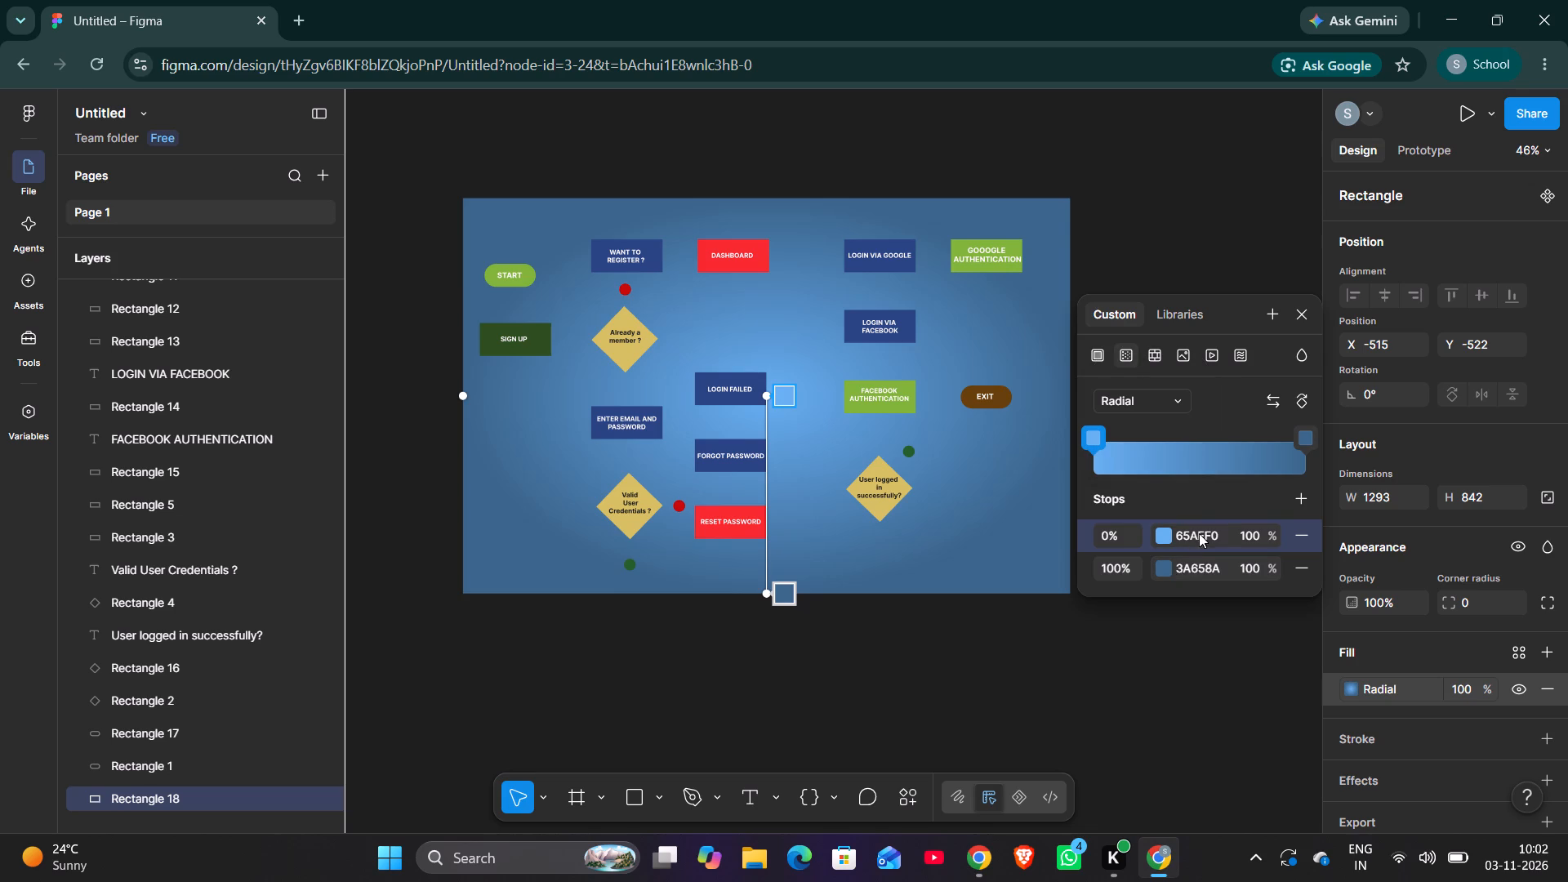
# Add two stops to the background's radial gradient, placing 4F8ABD at about 51% and 4577A4 at 100%.
pyautogui.click(1306, 497)
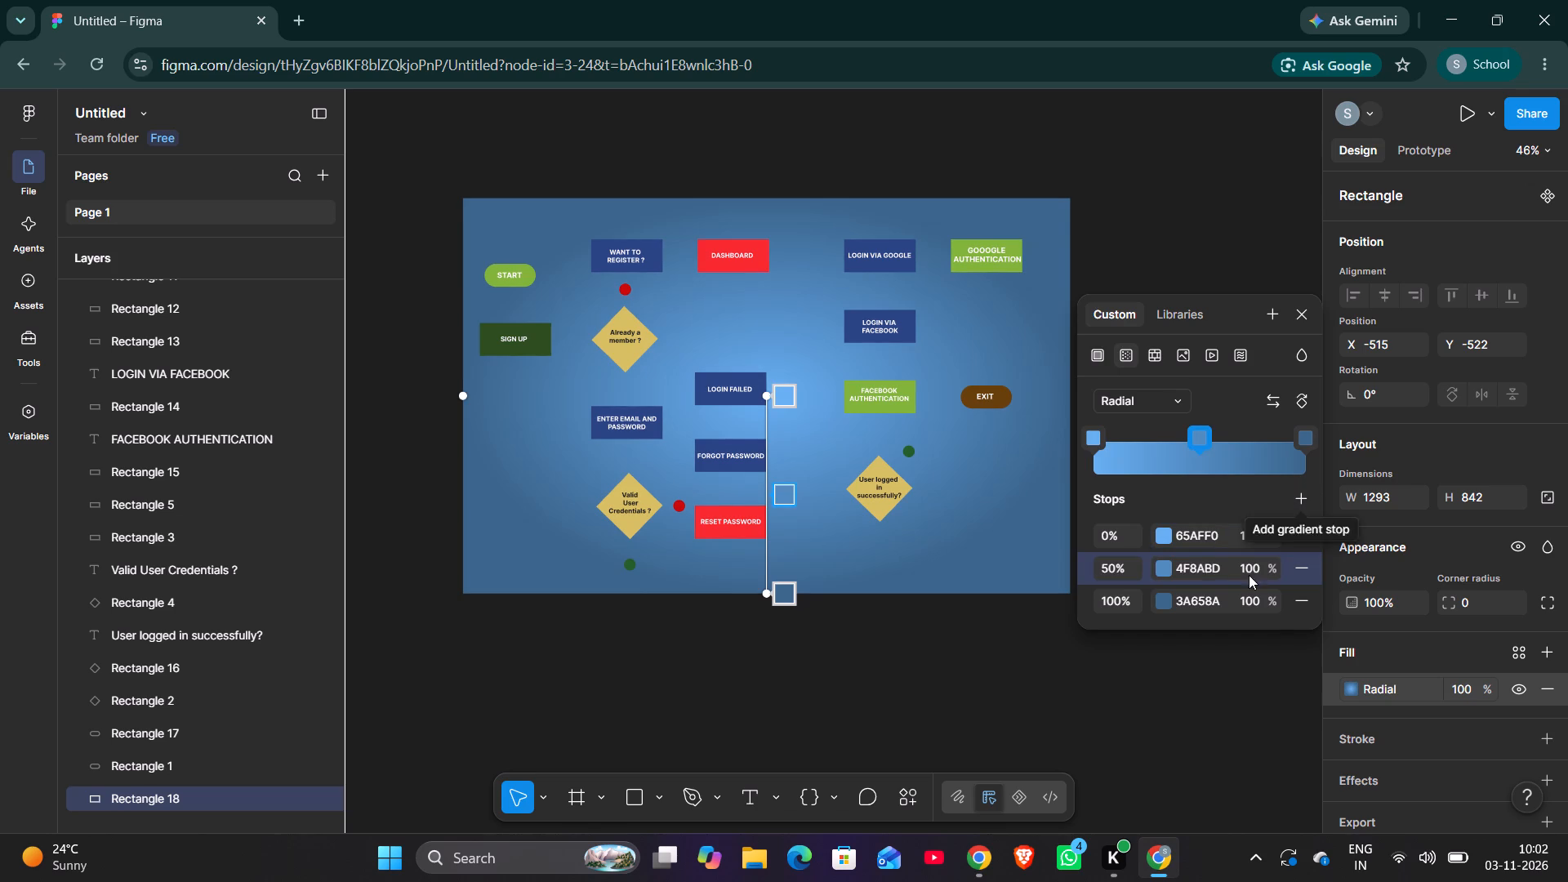
pyautogui.click(1303, 499)
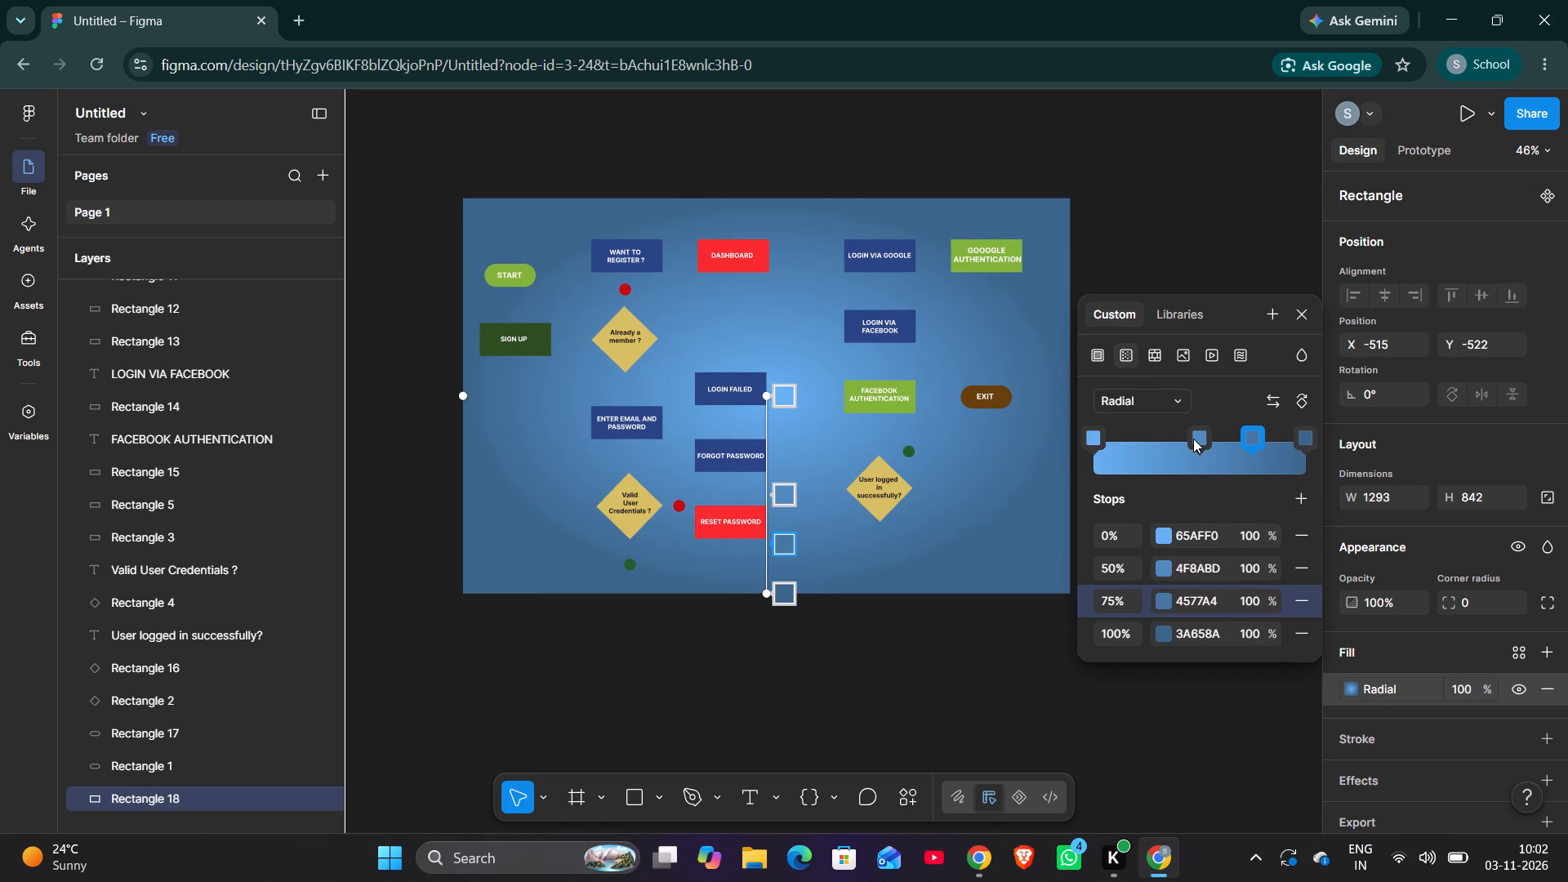
pyautogui.moveTo(1193, 439); pyautogui.dragTo(1188, 446)
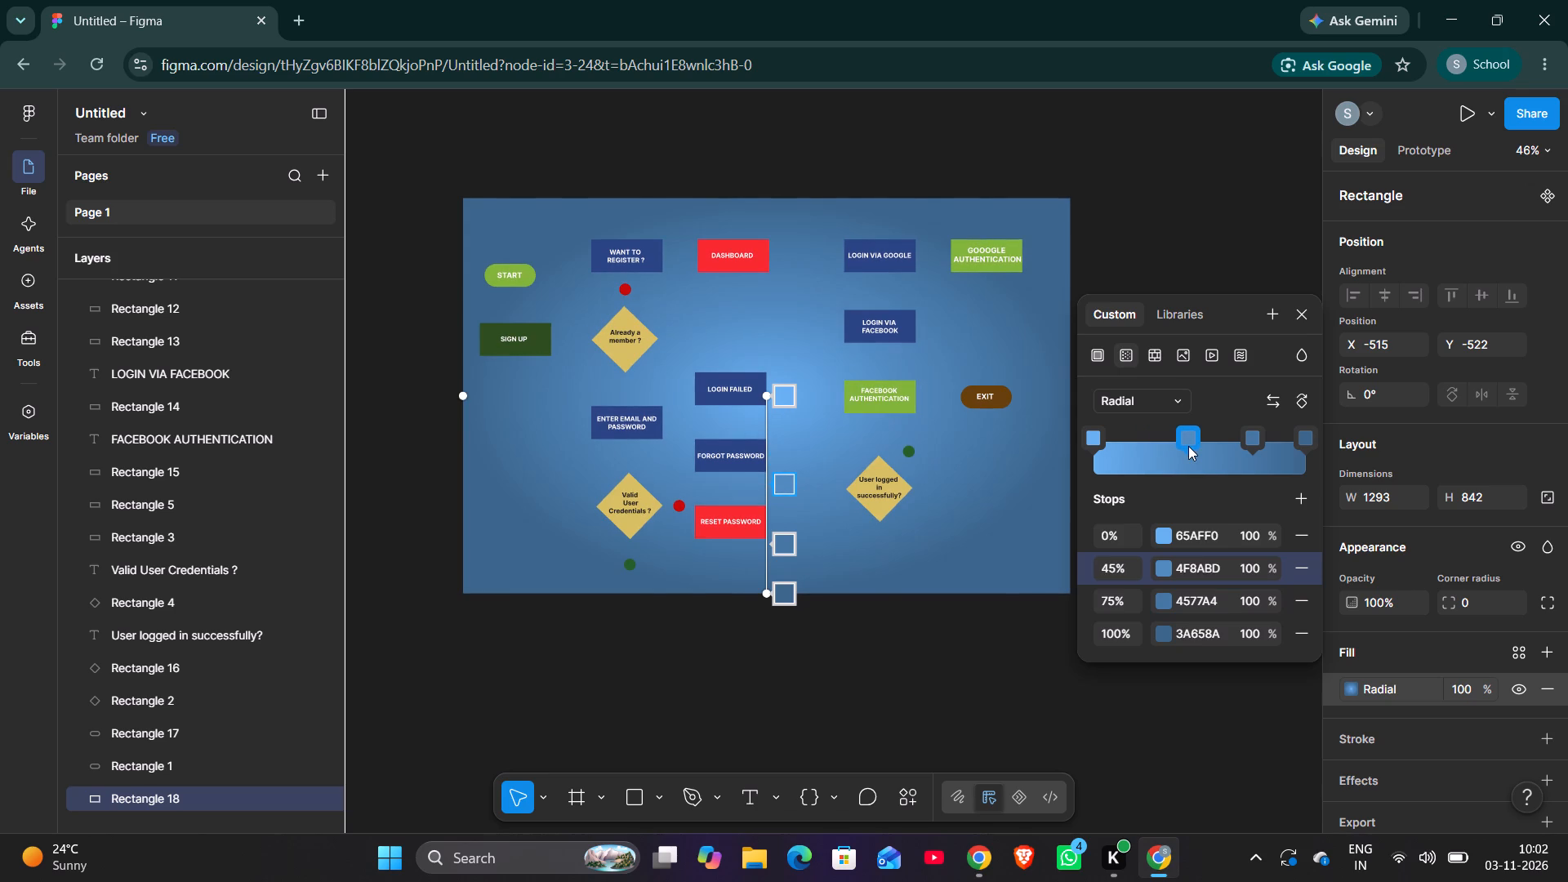
pyautogui.moveTo(1188, 446); pyautogui.dragTo(1202, 449)
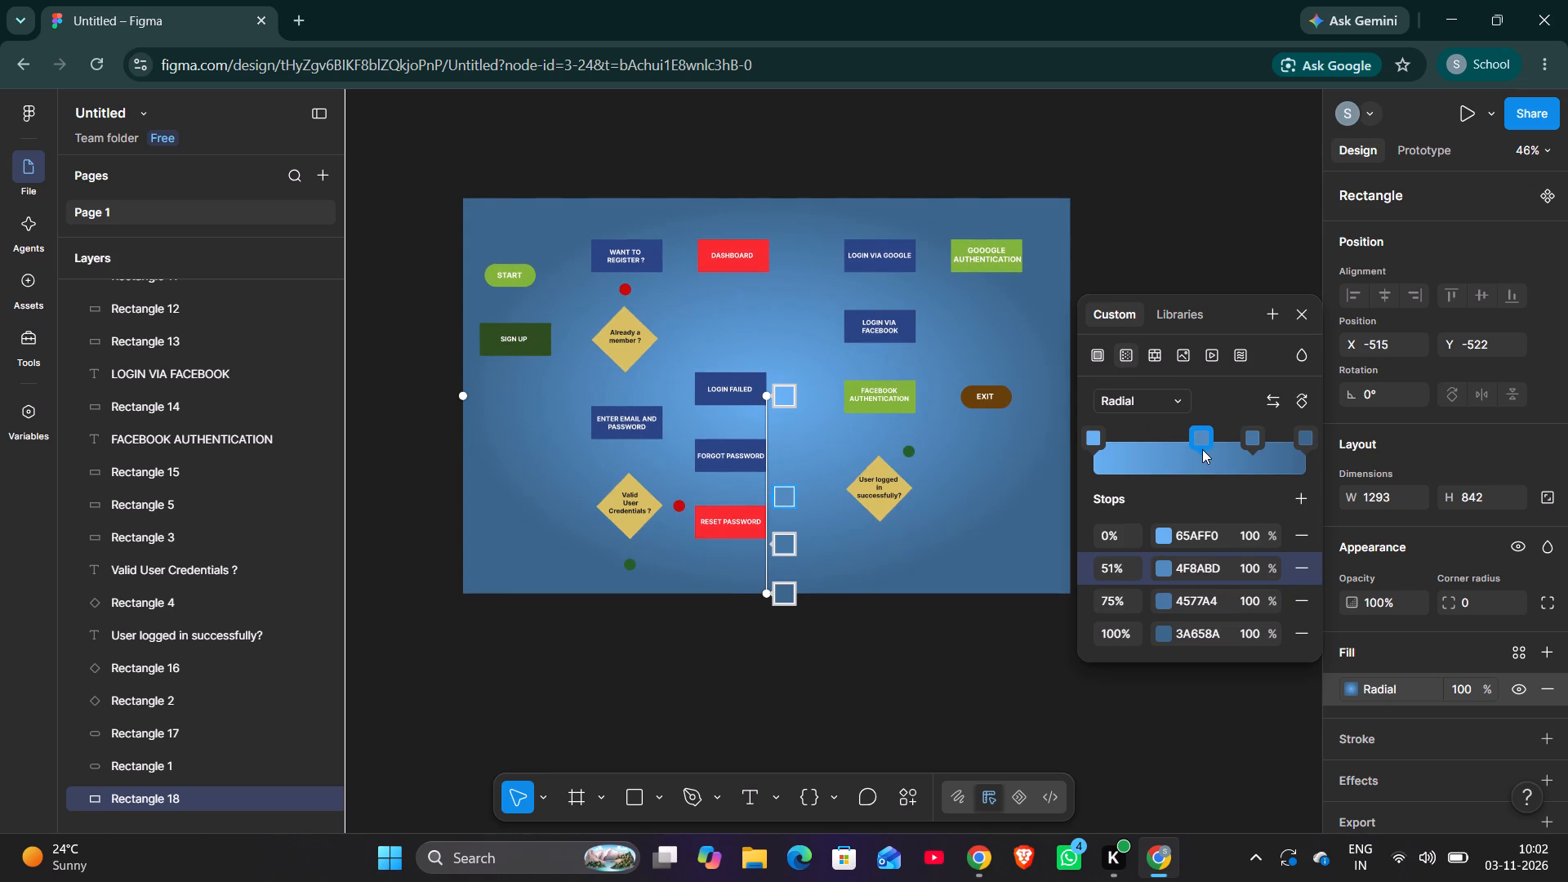
pyautogui.moveTo(1255, 442); pyautogui.dragTo(1371, 441)
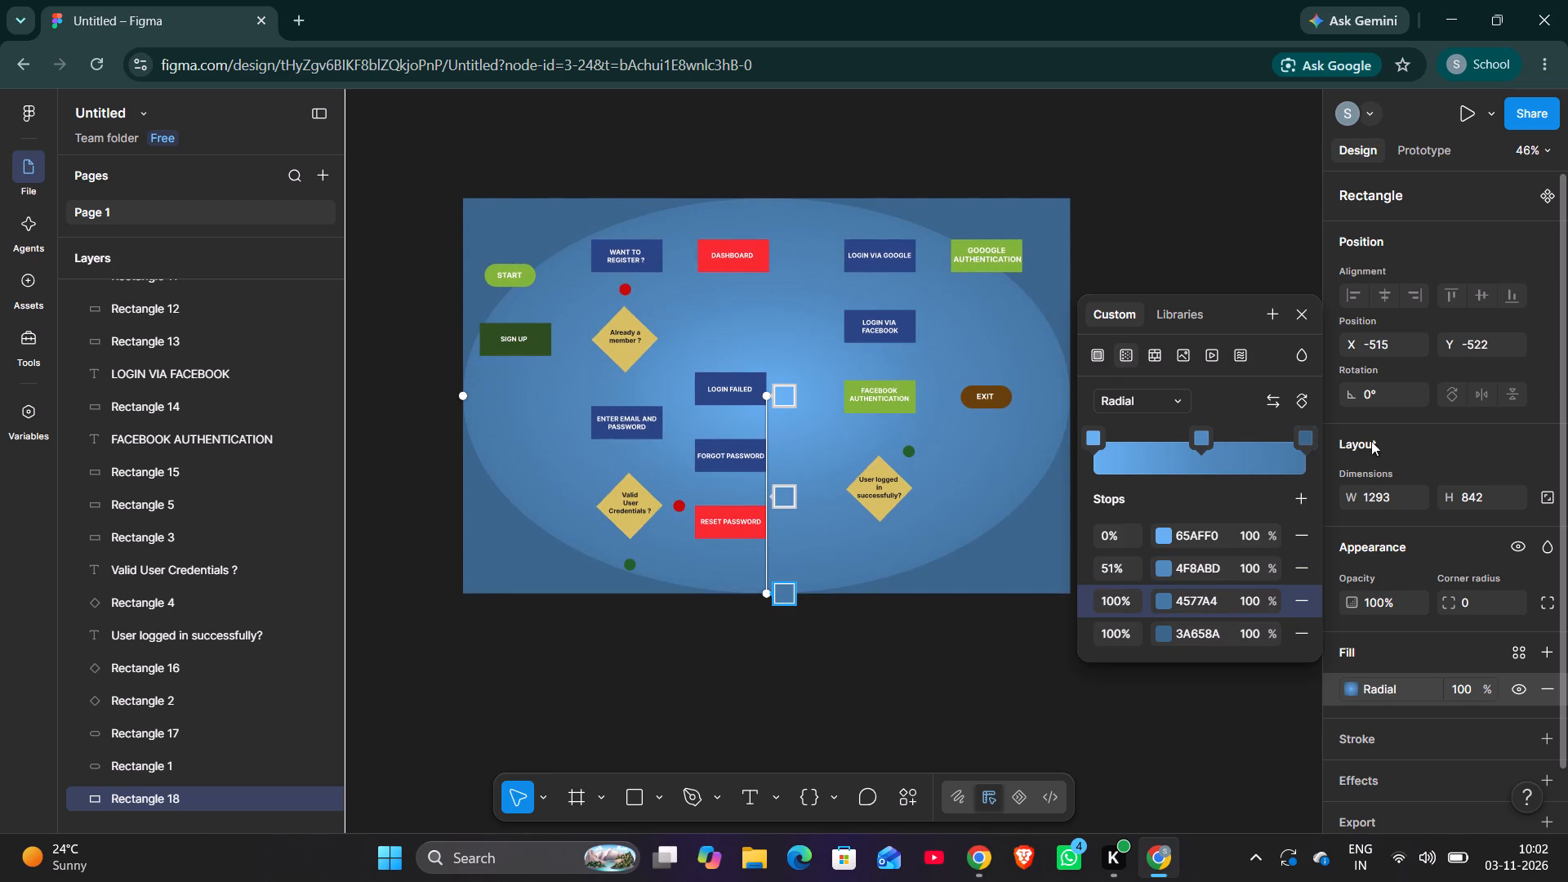
pyautogui.moveTo(1371, 441); pyautogui.dragTo(1401, 443)
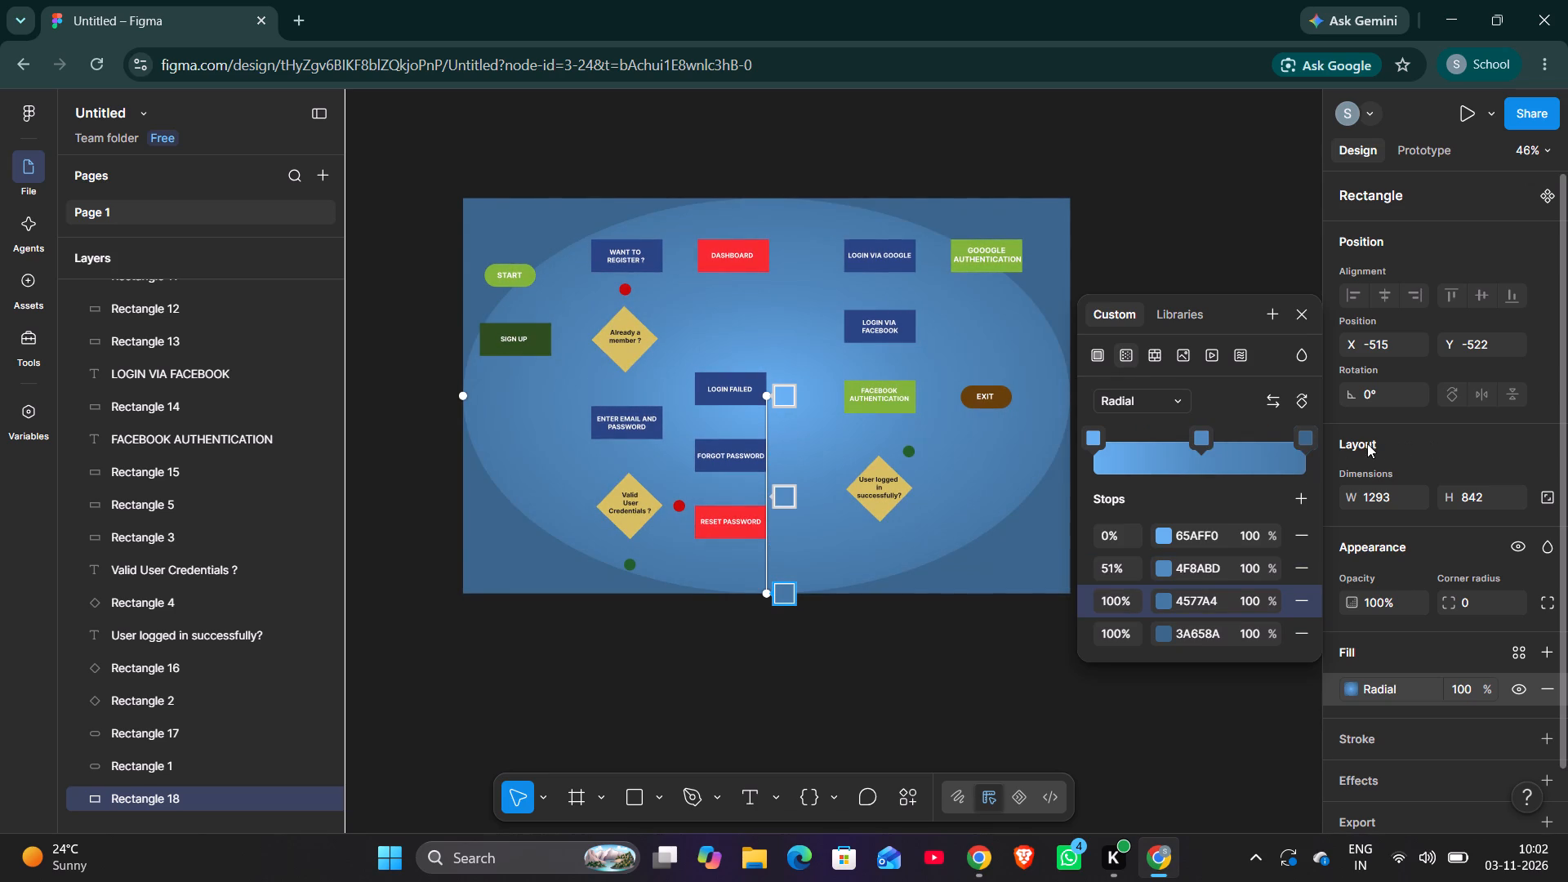
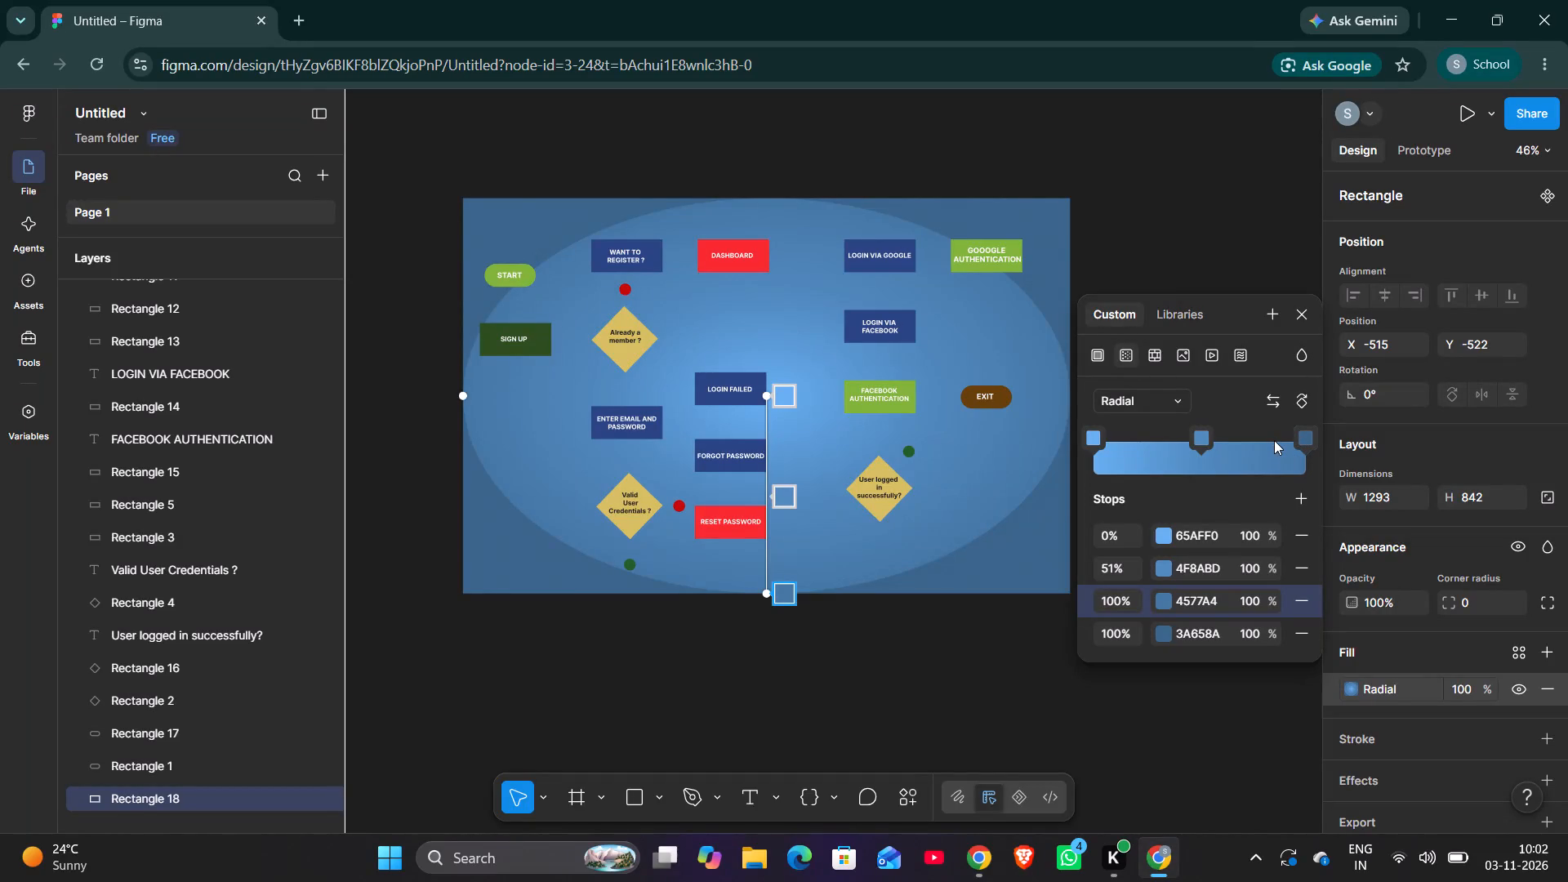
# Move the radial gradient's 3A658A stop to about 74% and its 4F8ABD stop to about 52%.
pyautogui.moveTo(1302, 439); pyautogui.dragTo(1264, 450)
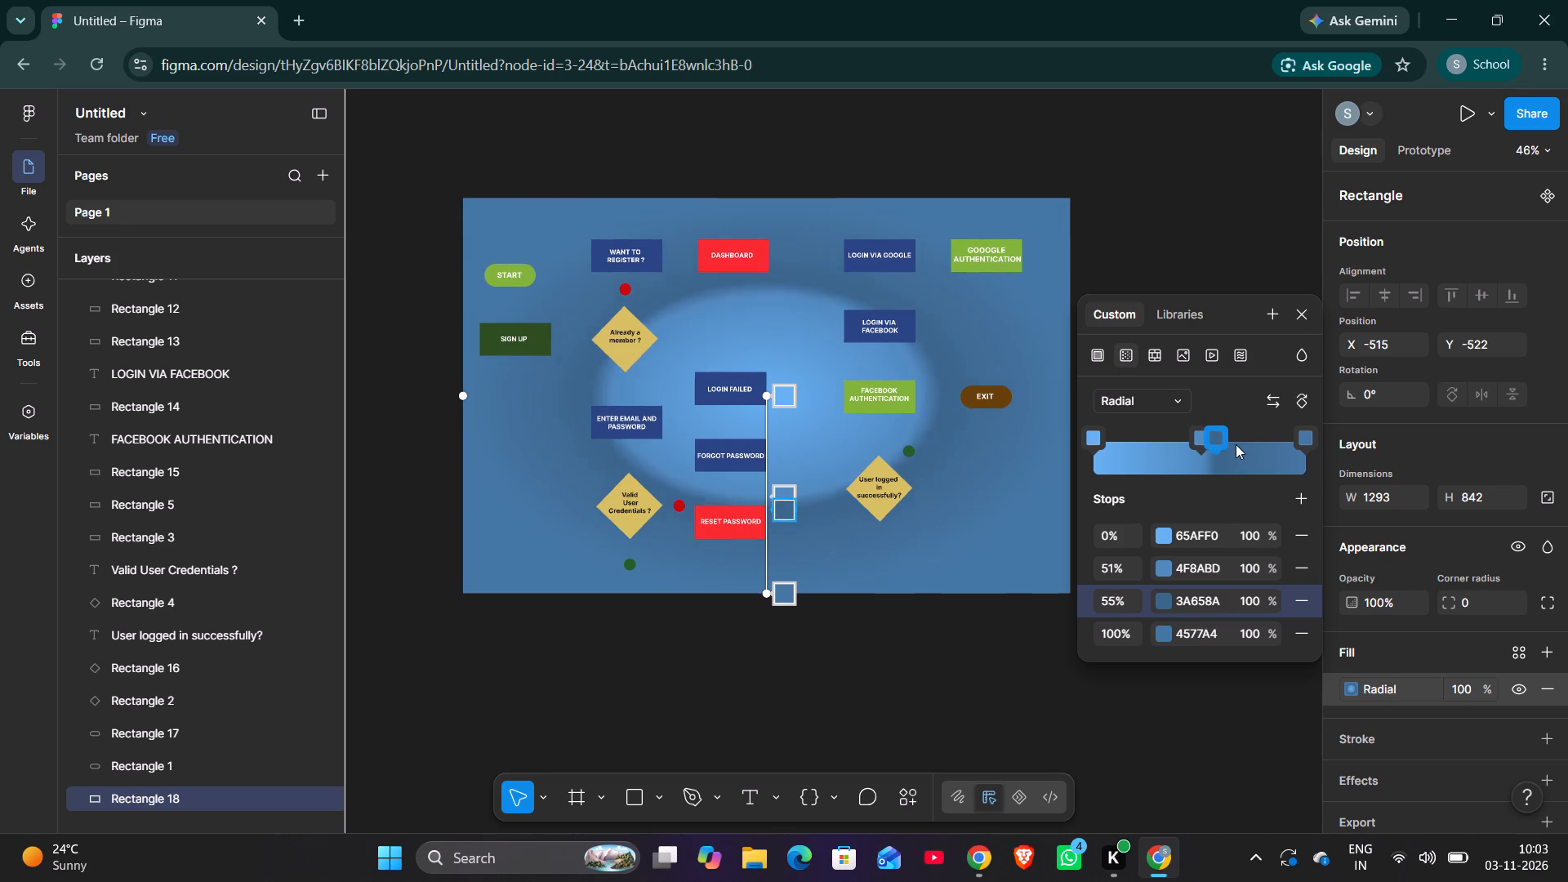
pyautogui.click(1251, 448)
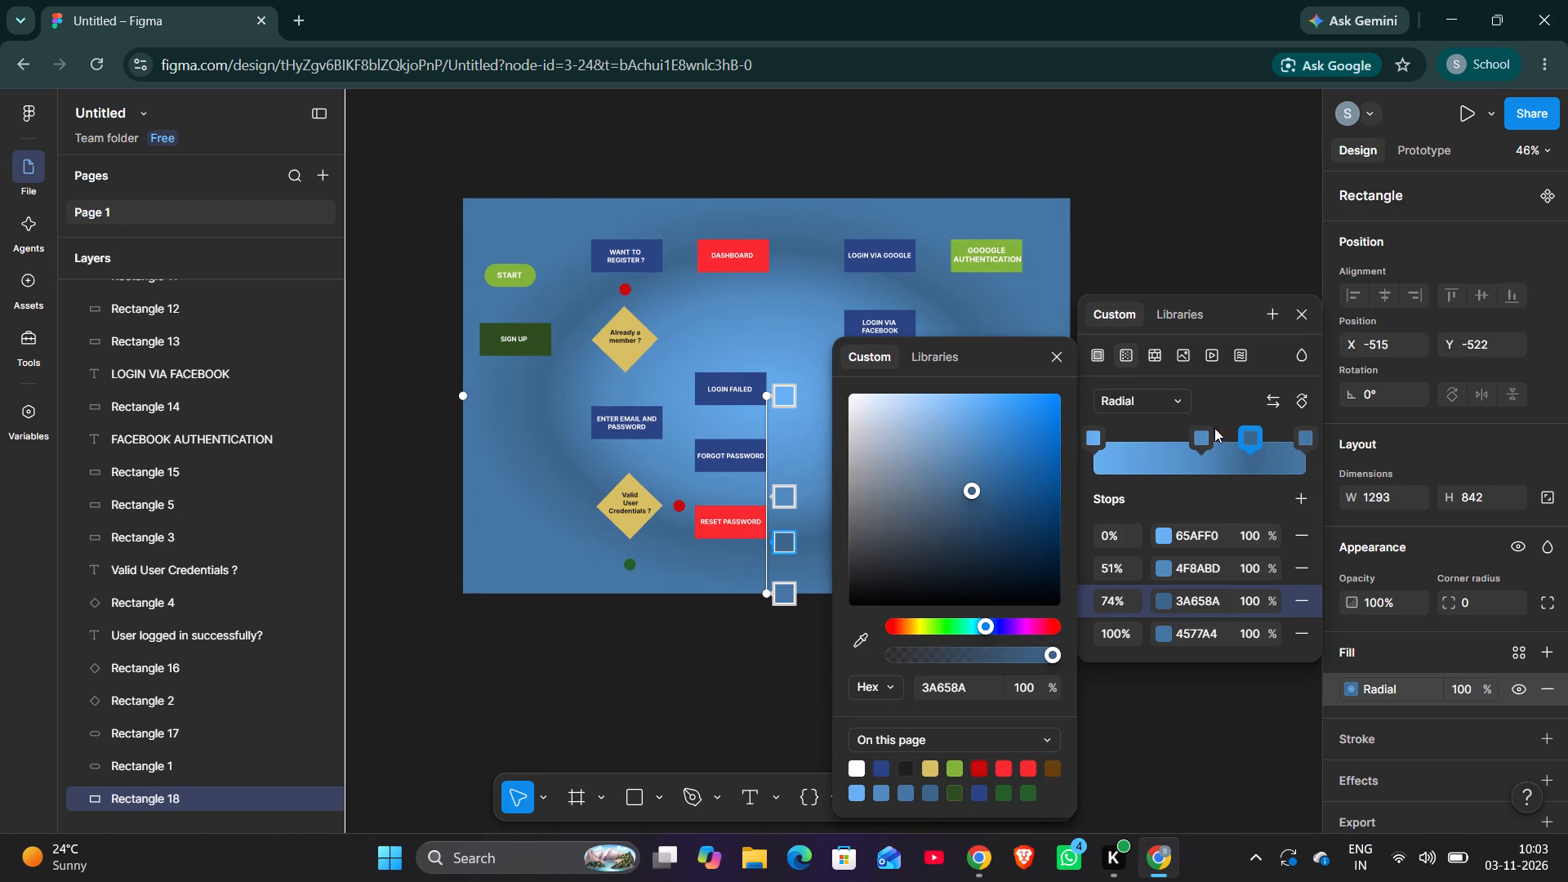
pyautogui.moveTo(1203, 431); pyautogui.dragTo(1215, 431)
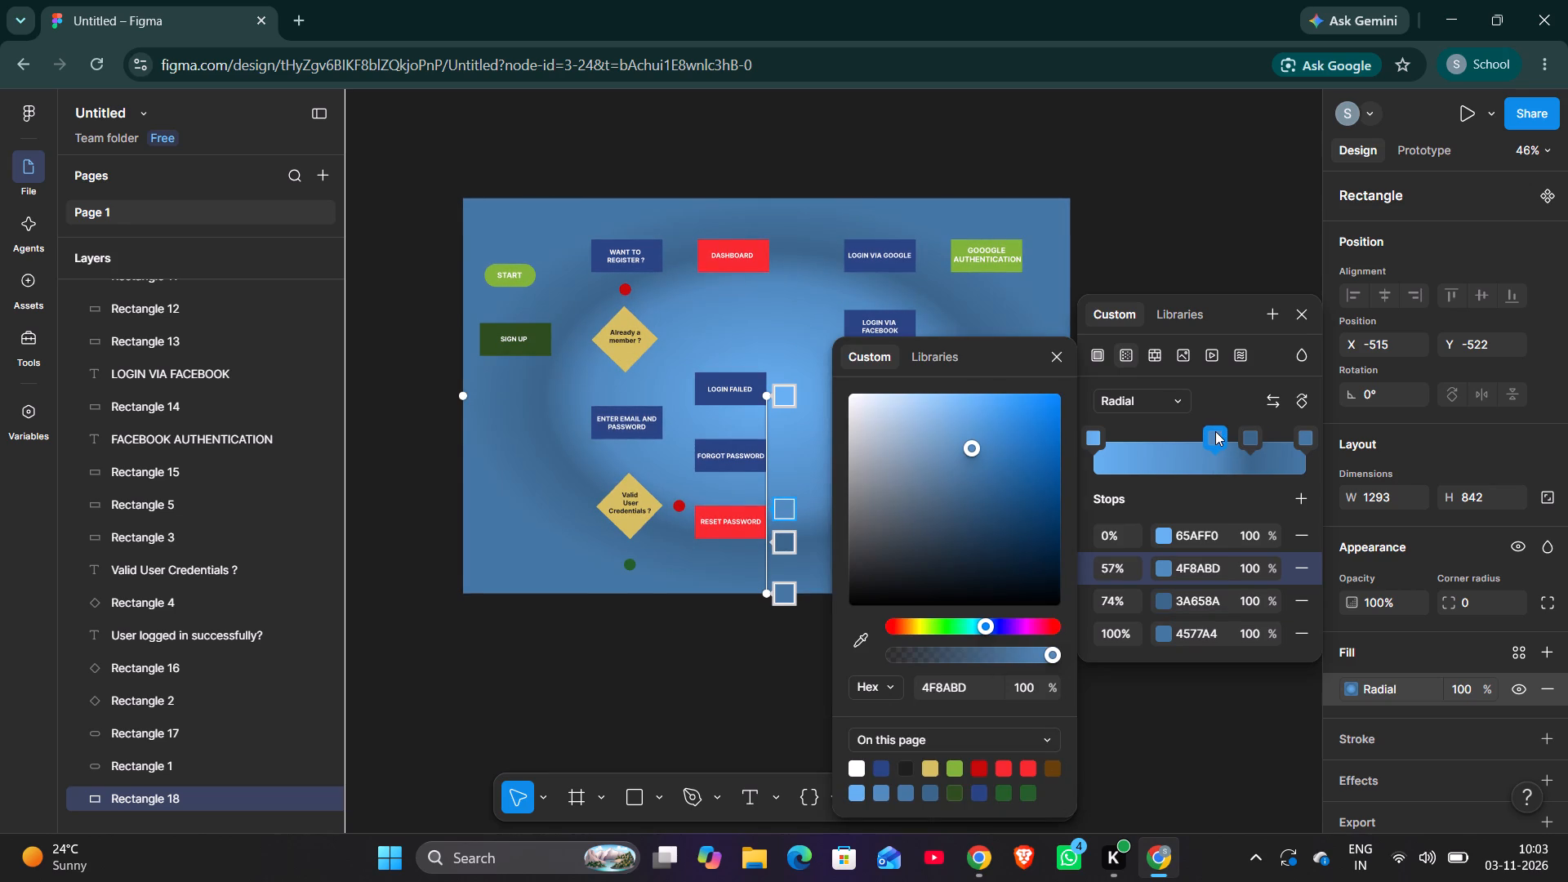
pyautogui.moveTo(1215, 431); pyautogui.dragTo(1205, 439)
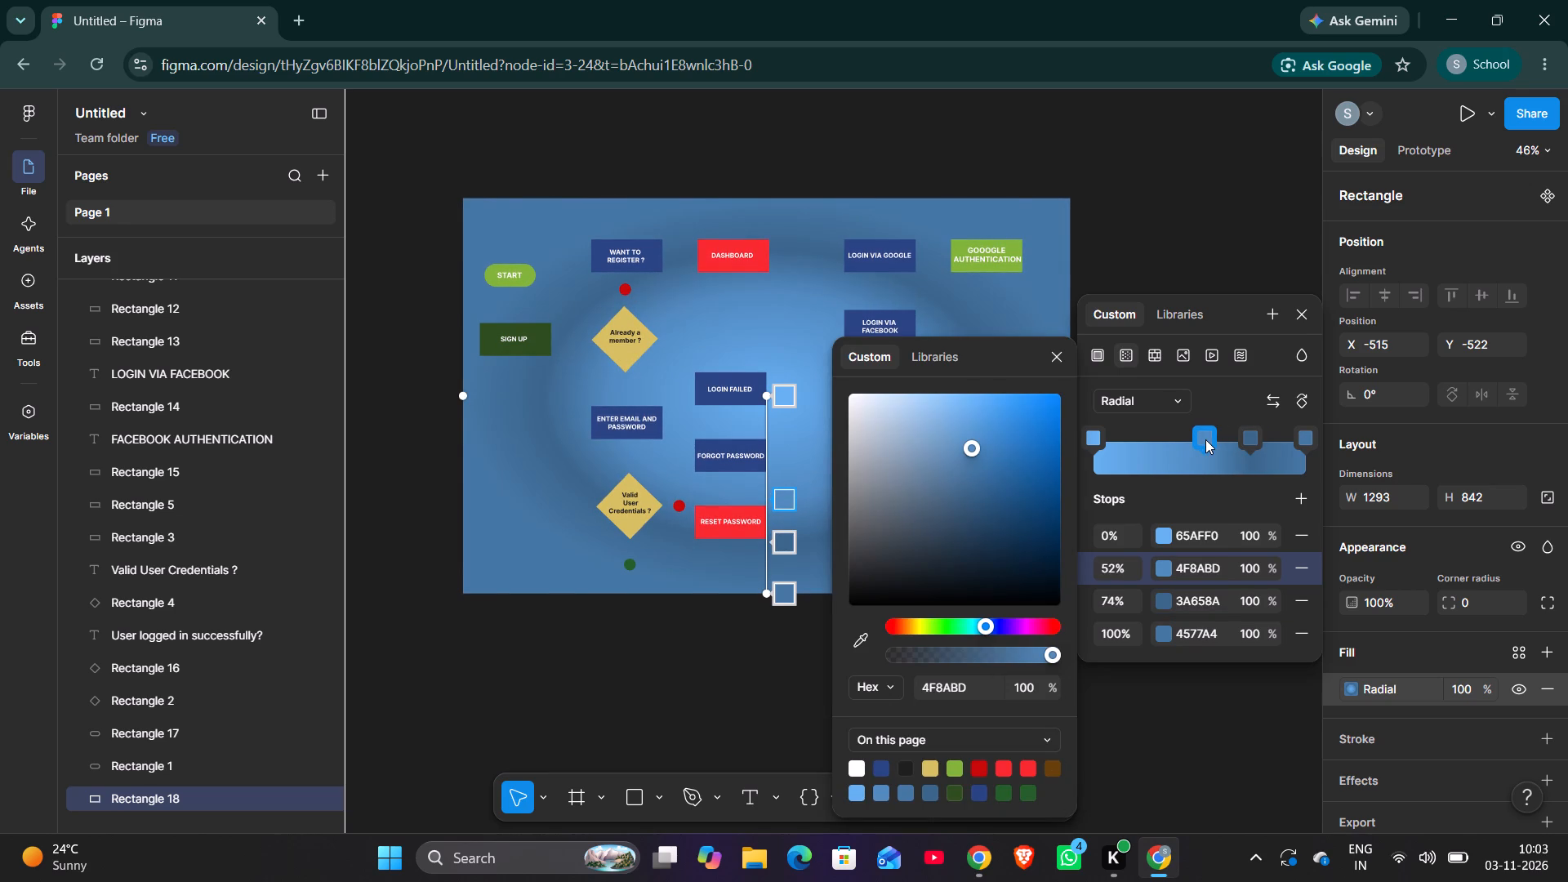
# Add a stop at 63% to the background's radial gradient and set its colour to FFFFFF.
pyautogui.click(1307, 503)
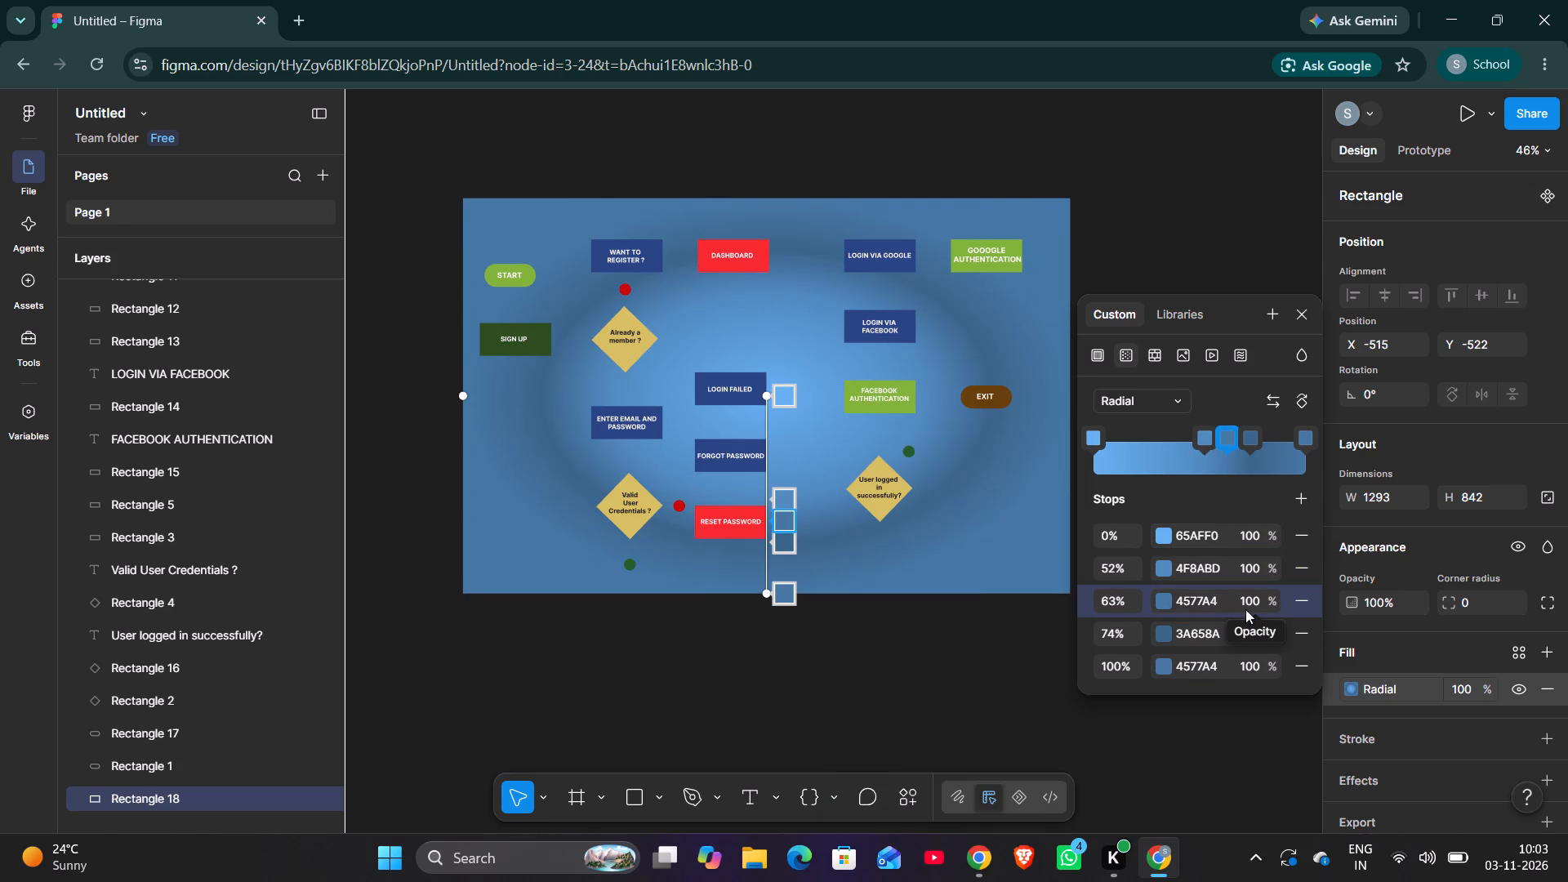
pyautogui.moveTo(1285, 605); pyautogui.dragTo(1285, 641)
pyautogui.moveTo(1285, 641); pyautogui.dragTo(1274, 557)
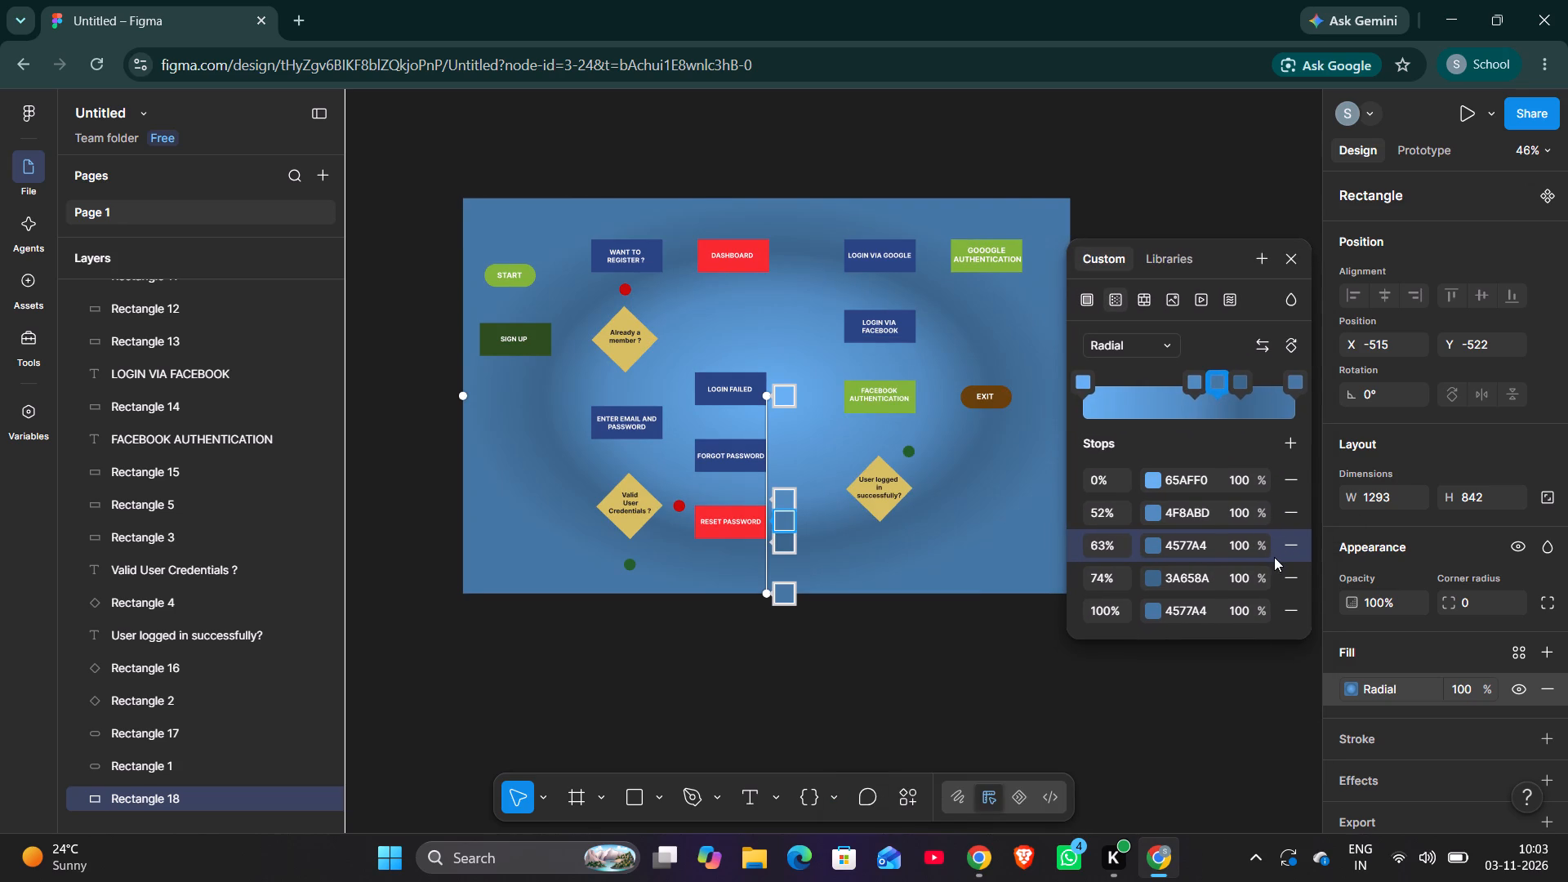
pyautogui.doubleClick(1165, 542)
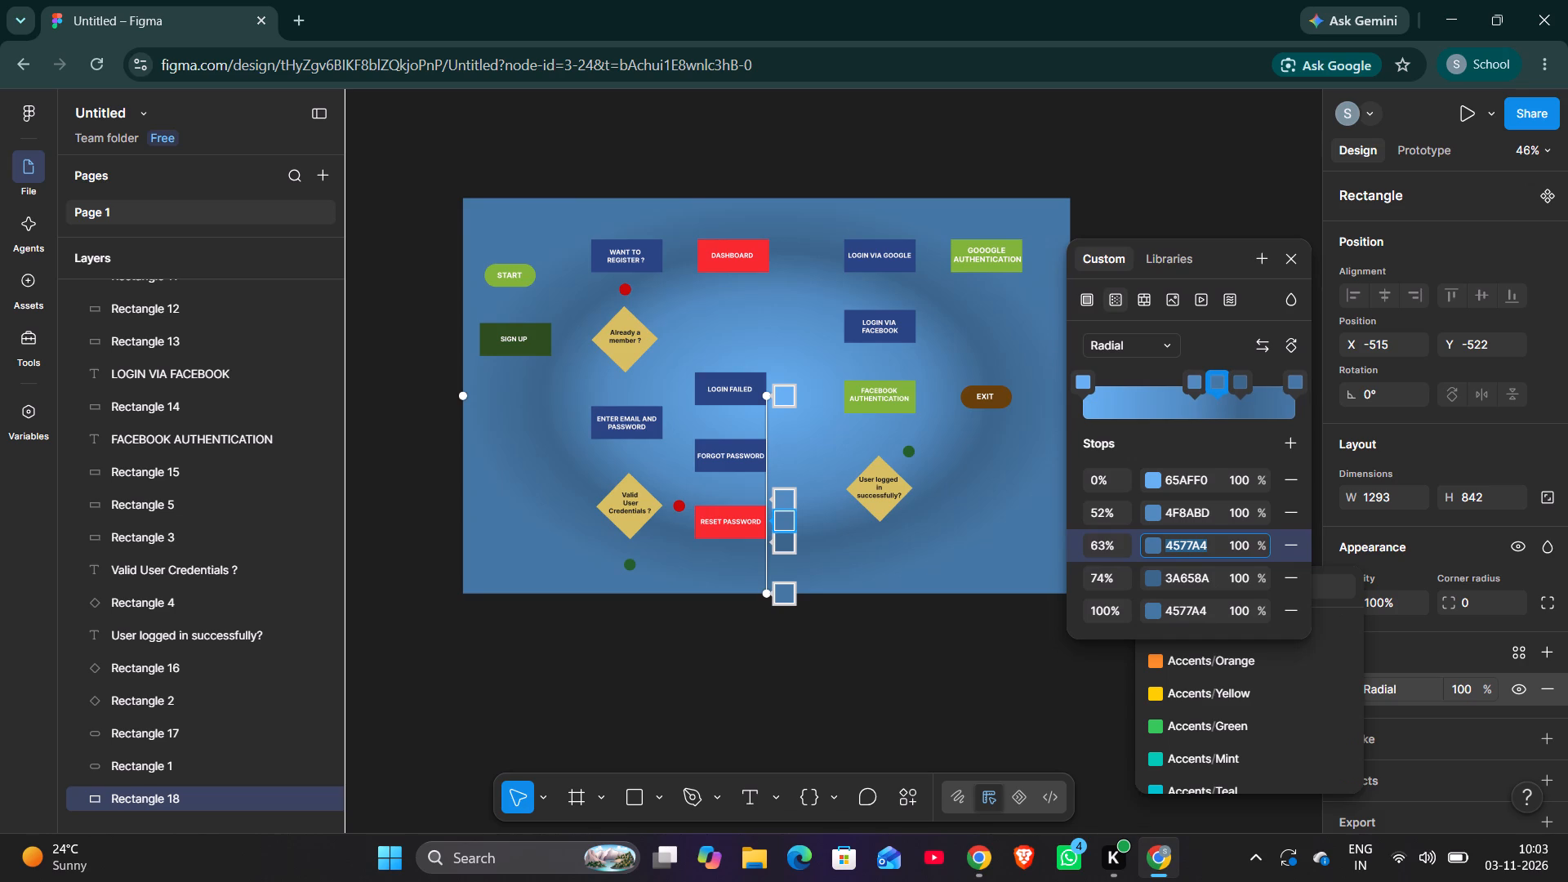
pyautogui.write('FFFFFF')
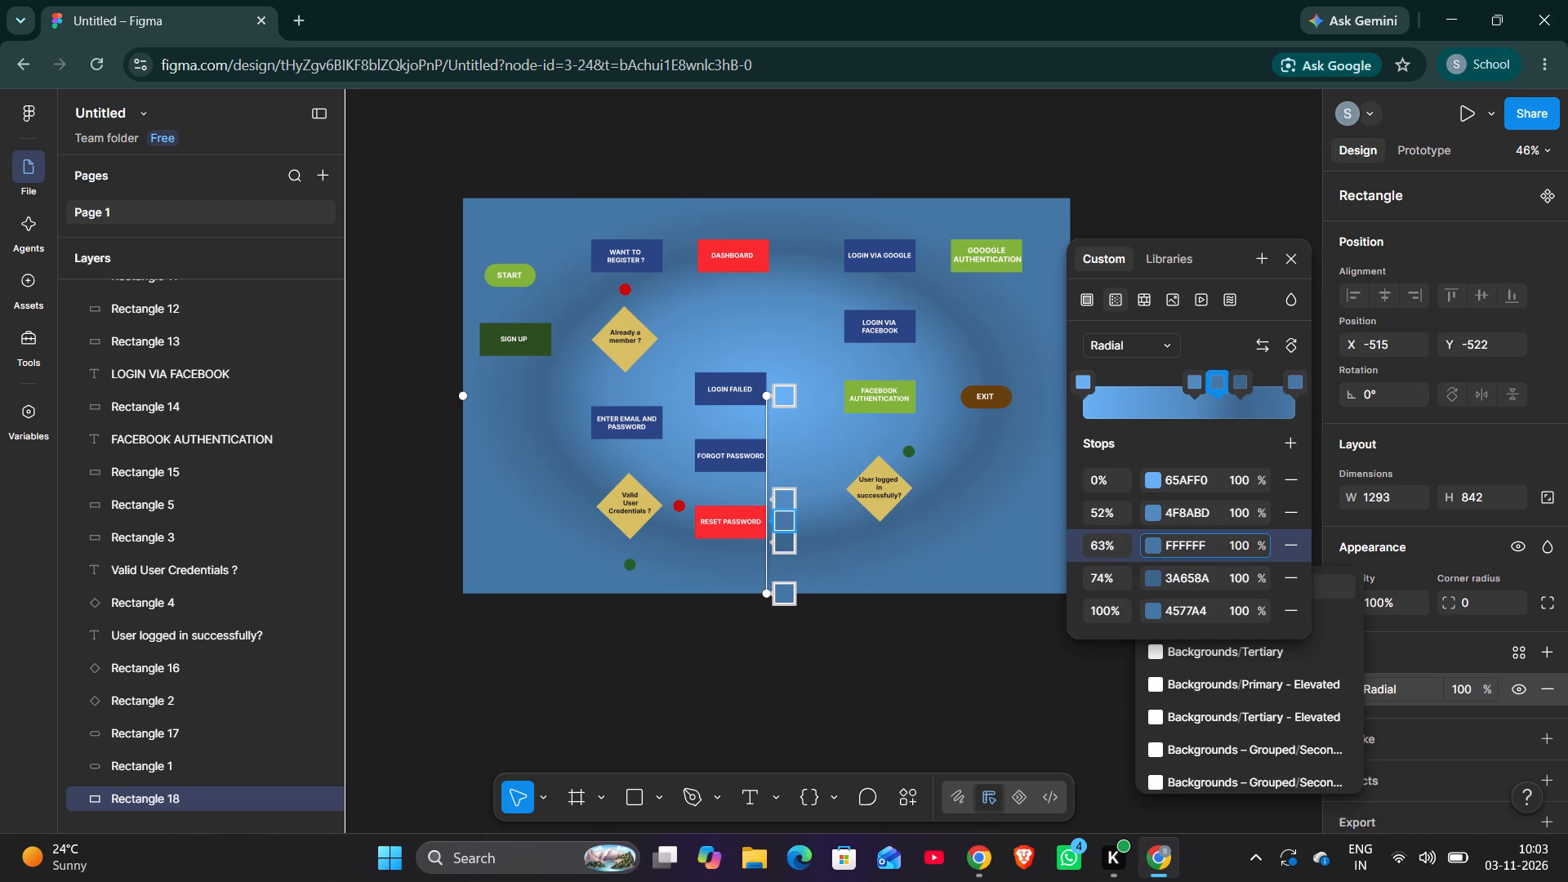
pyautogui.press('Return')
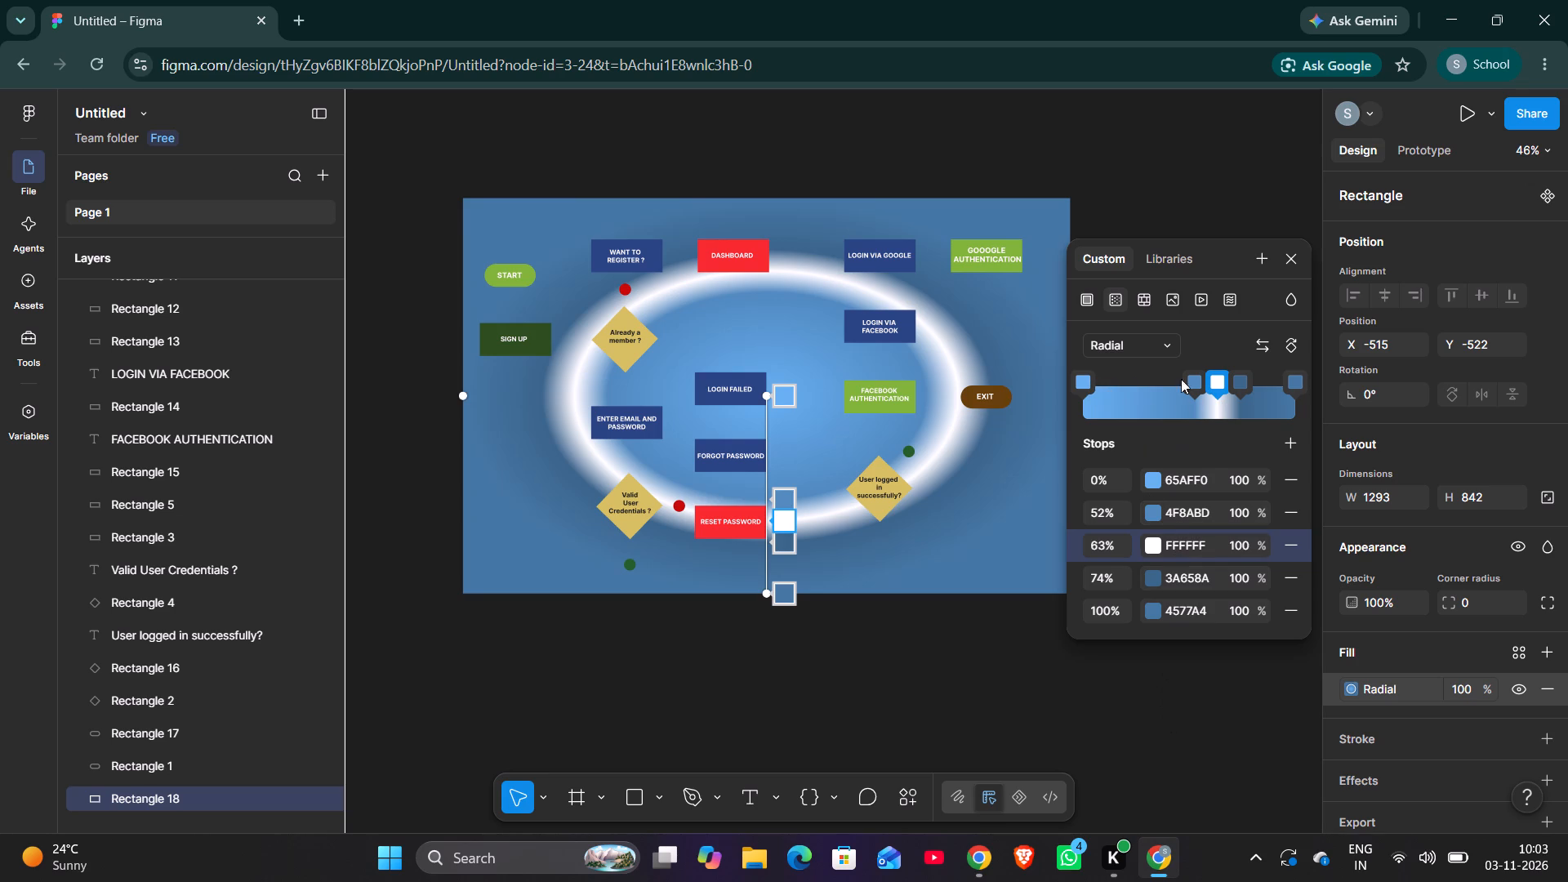
# Rearrange the gradient with two 65AFF0 stops at about 33% and the white FFFFFF stop at 0%.
pyautogui.doubleClick(1093, 383)
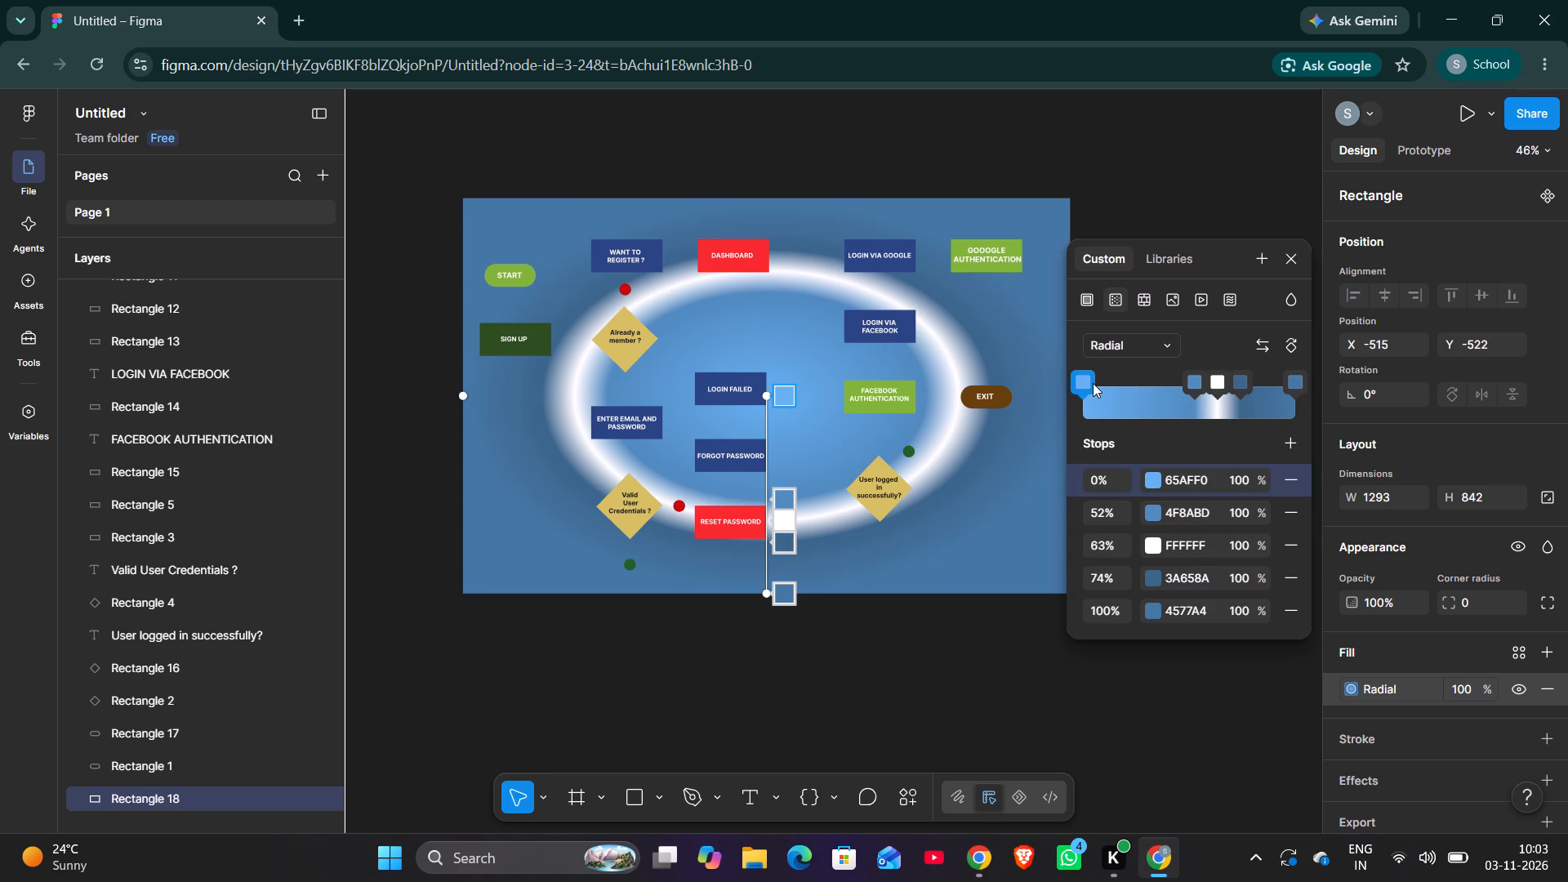
pyautogui.moveTo(1085, 383); pyautogui.dragTo(1127, 385)
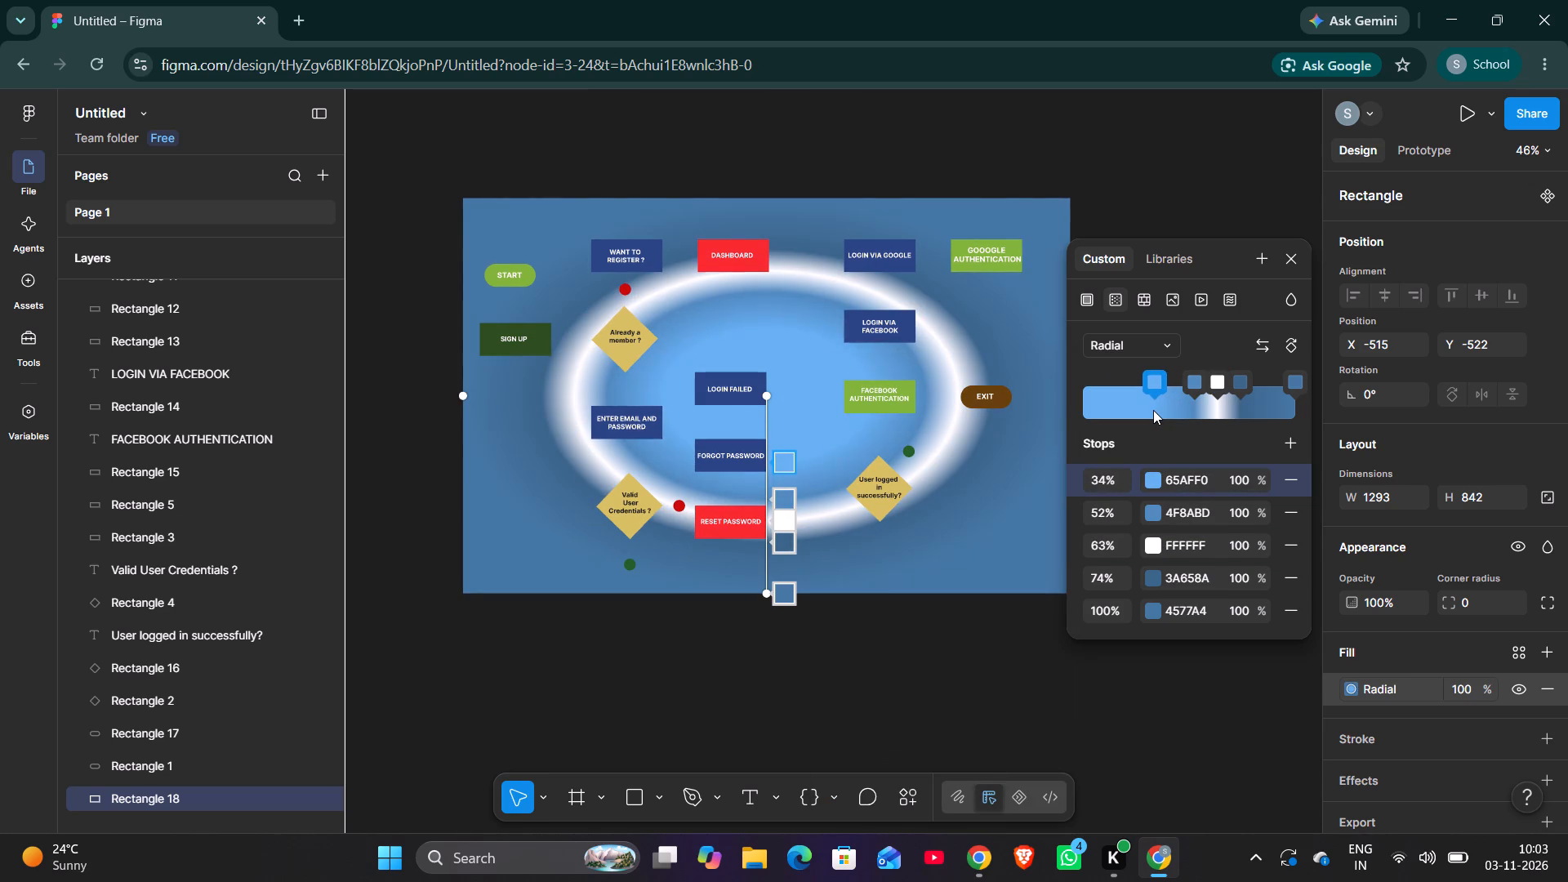
pyautogui.click(1153, 410)
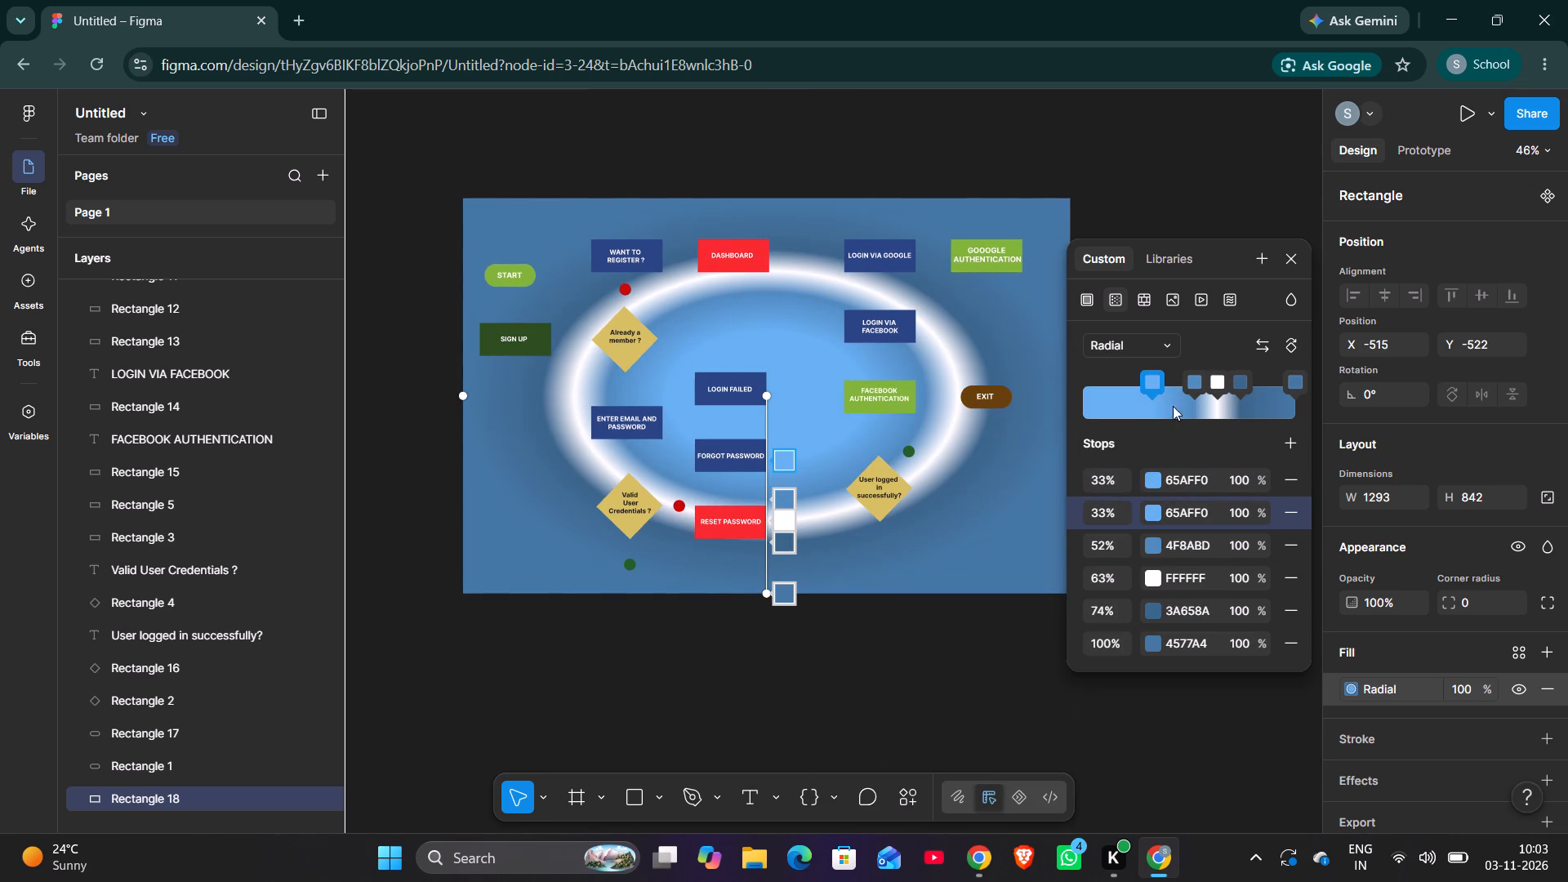
pyautogui.moveTo(1220, 385); pyautogui.dragTo(1035, 392)
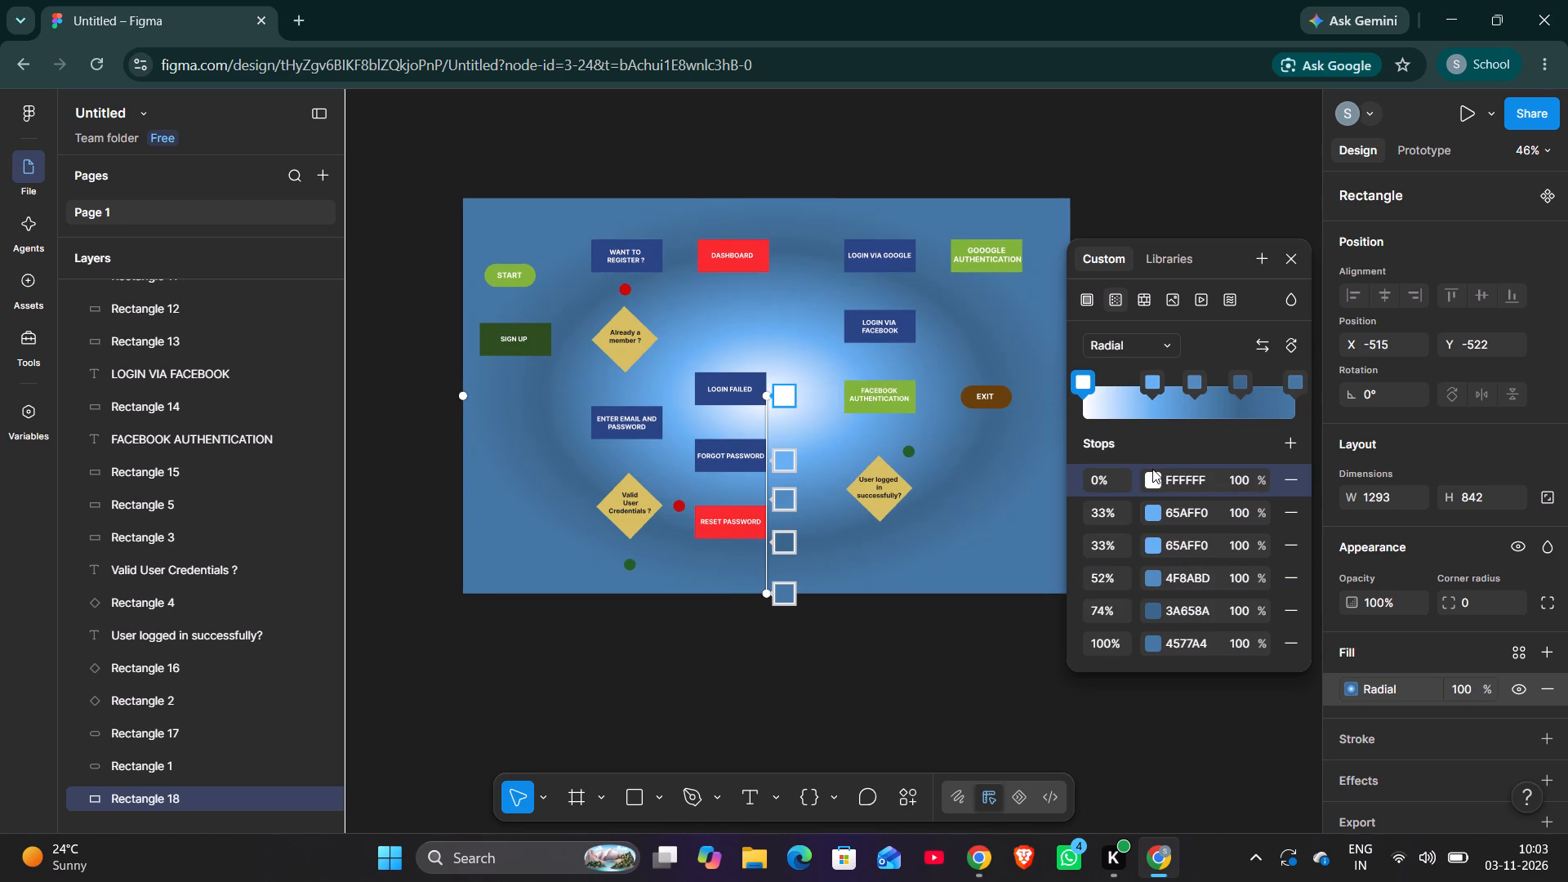
# Delete the 4577A4 and 3A658A stops from the background's radial gradient.
pyautogui.click(1293, 635)
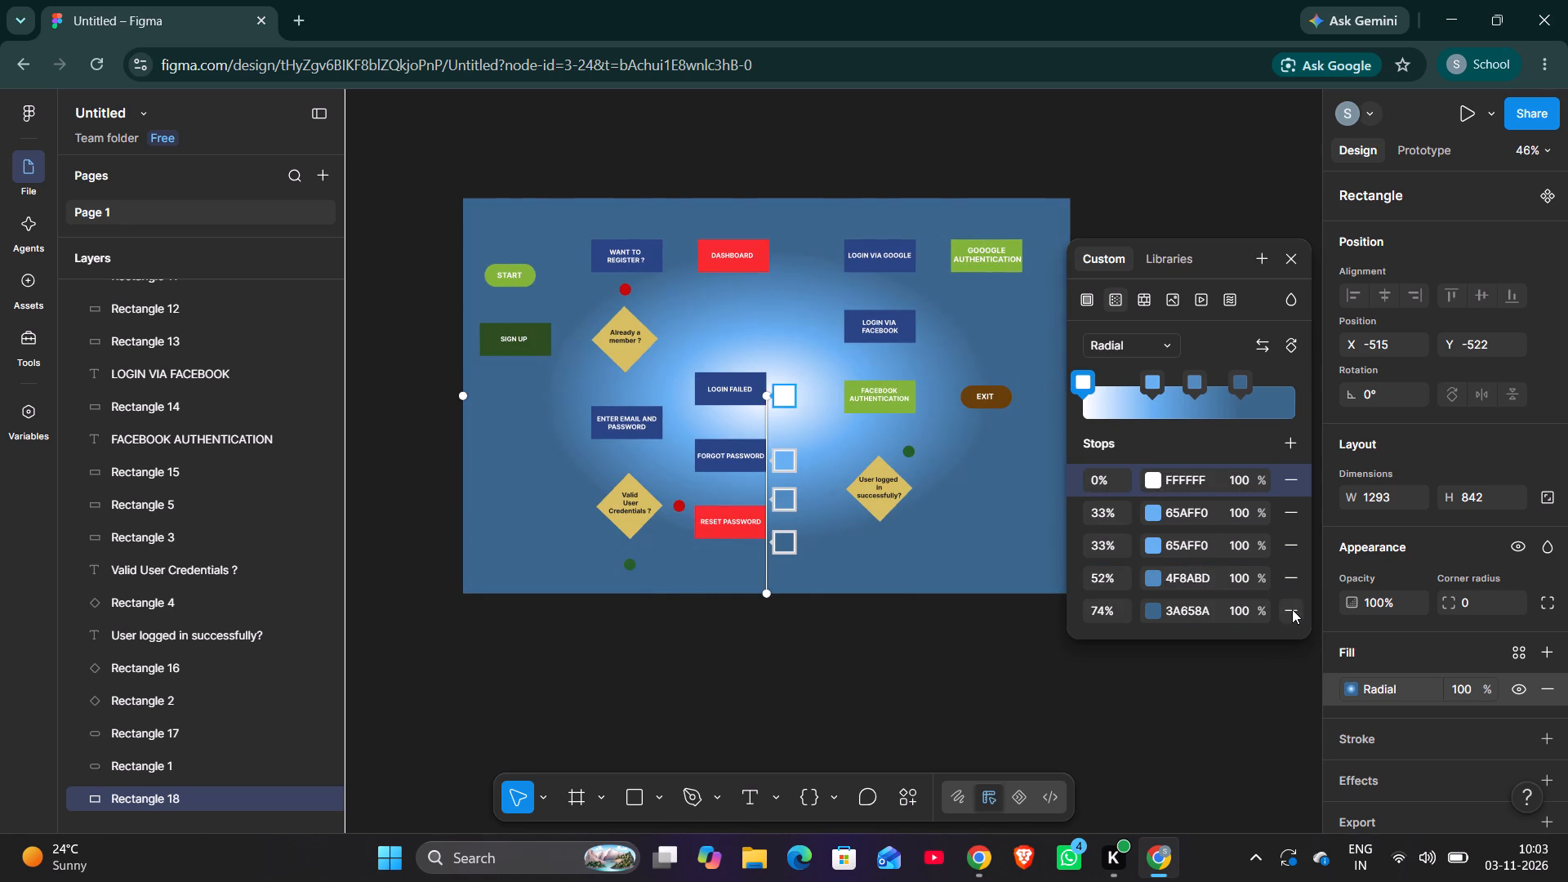
pyautogui.click(1292, 609)
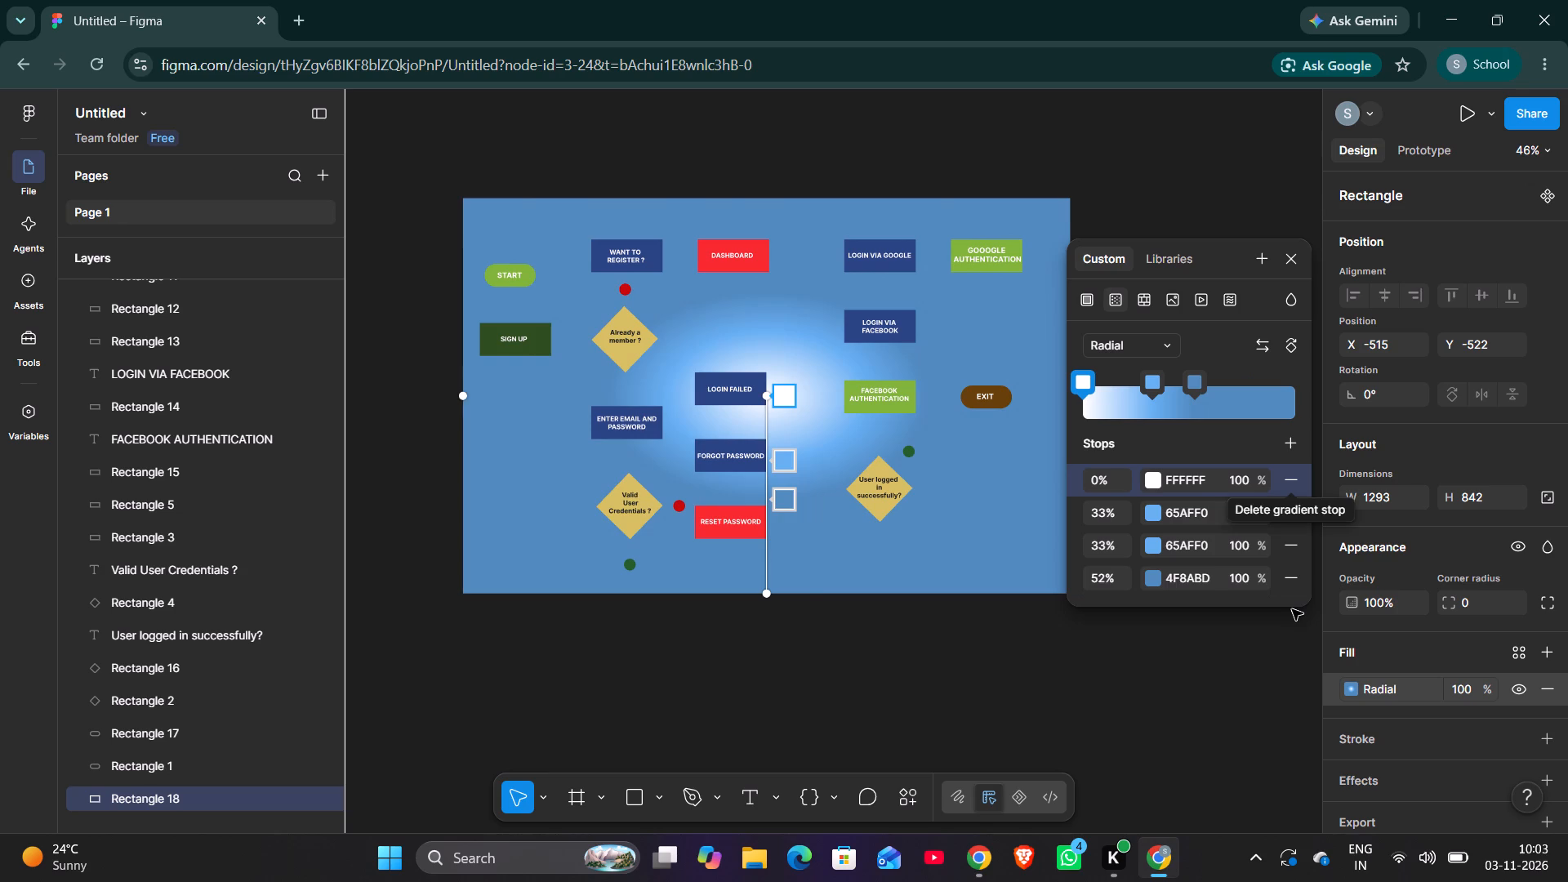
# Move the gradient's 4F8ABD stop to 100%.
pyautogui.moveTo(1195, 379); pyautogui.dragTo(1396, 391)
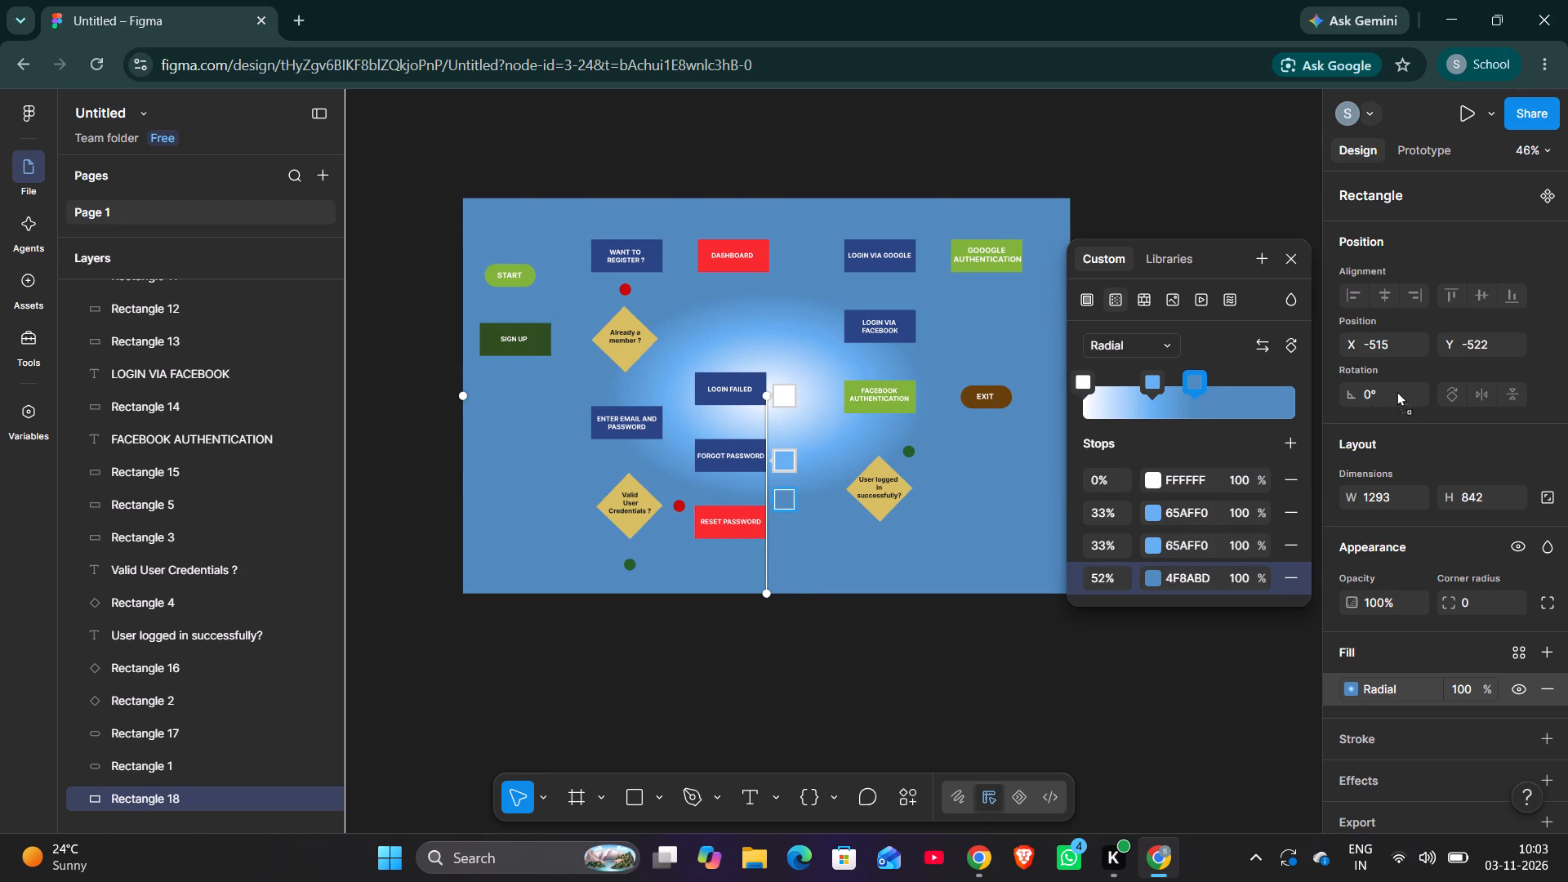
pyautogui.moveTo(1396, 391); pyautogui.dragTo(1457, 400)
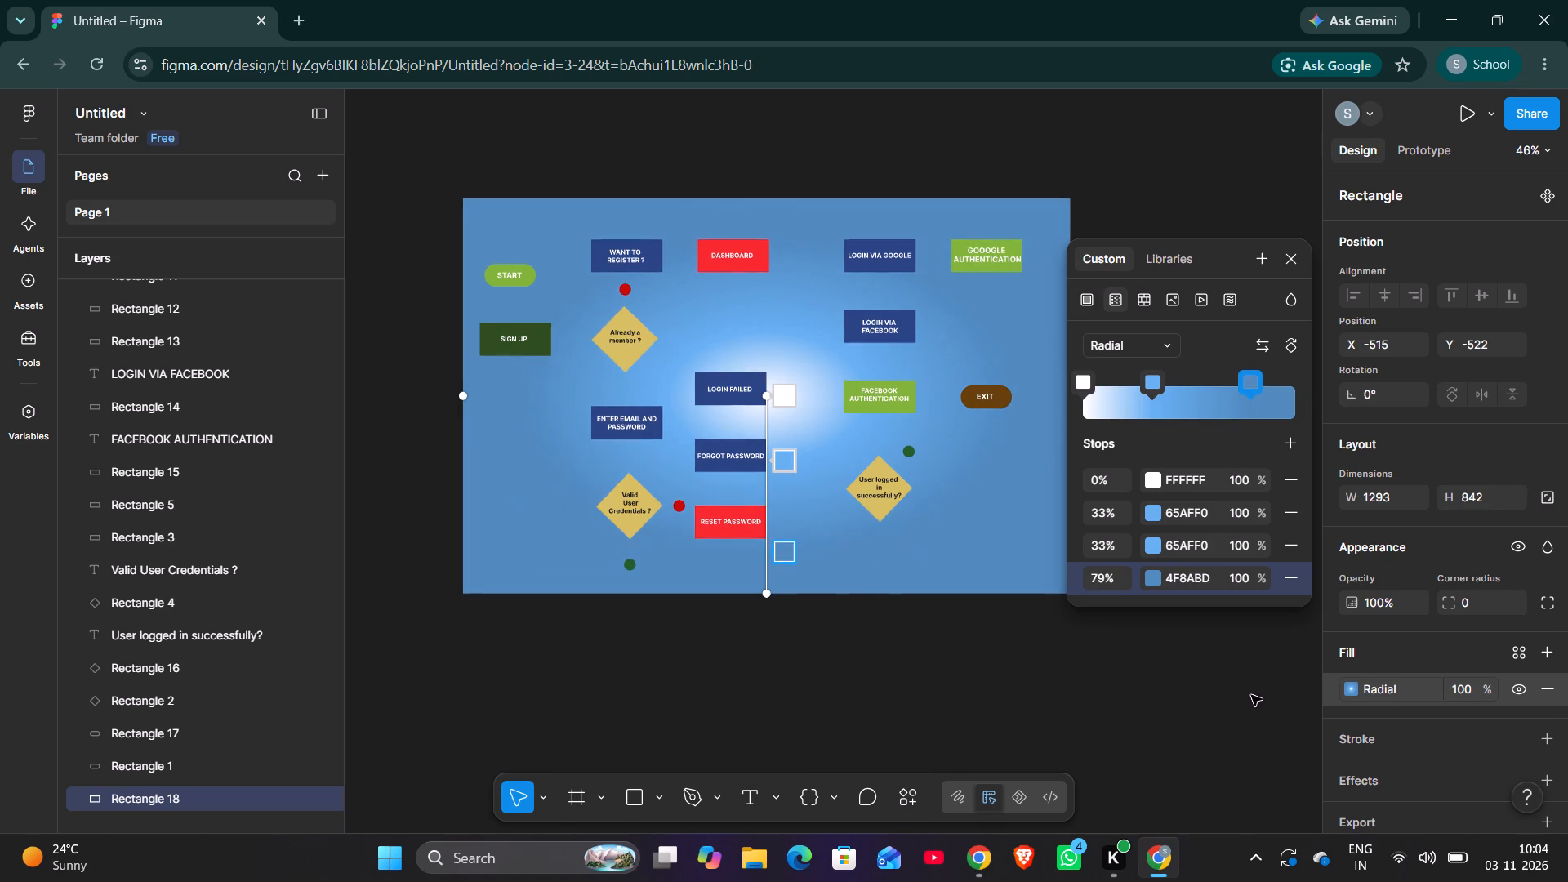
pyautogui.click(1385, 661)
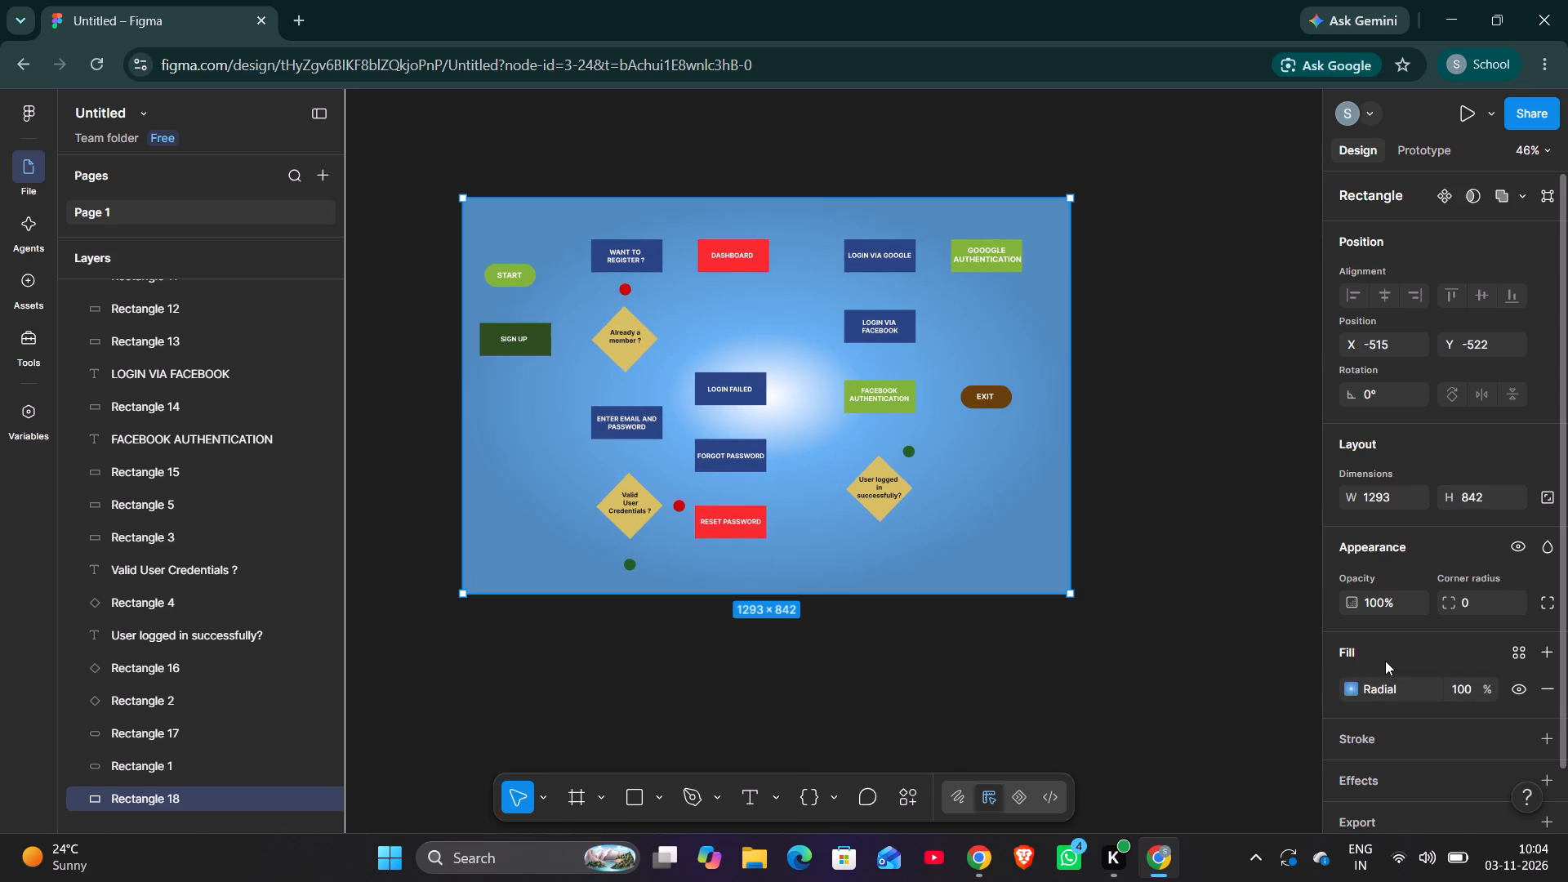
# Replace the gradient's outer 4F8ABD stop by deleting it and moving one 65AFF0 stop to 100%.
pyautogui.click(1354, 688)
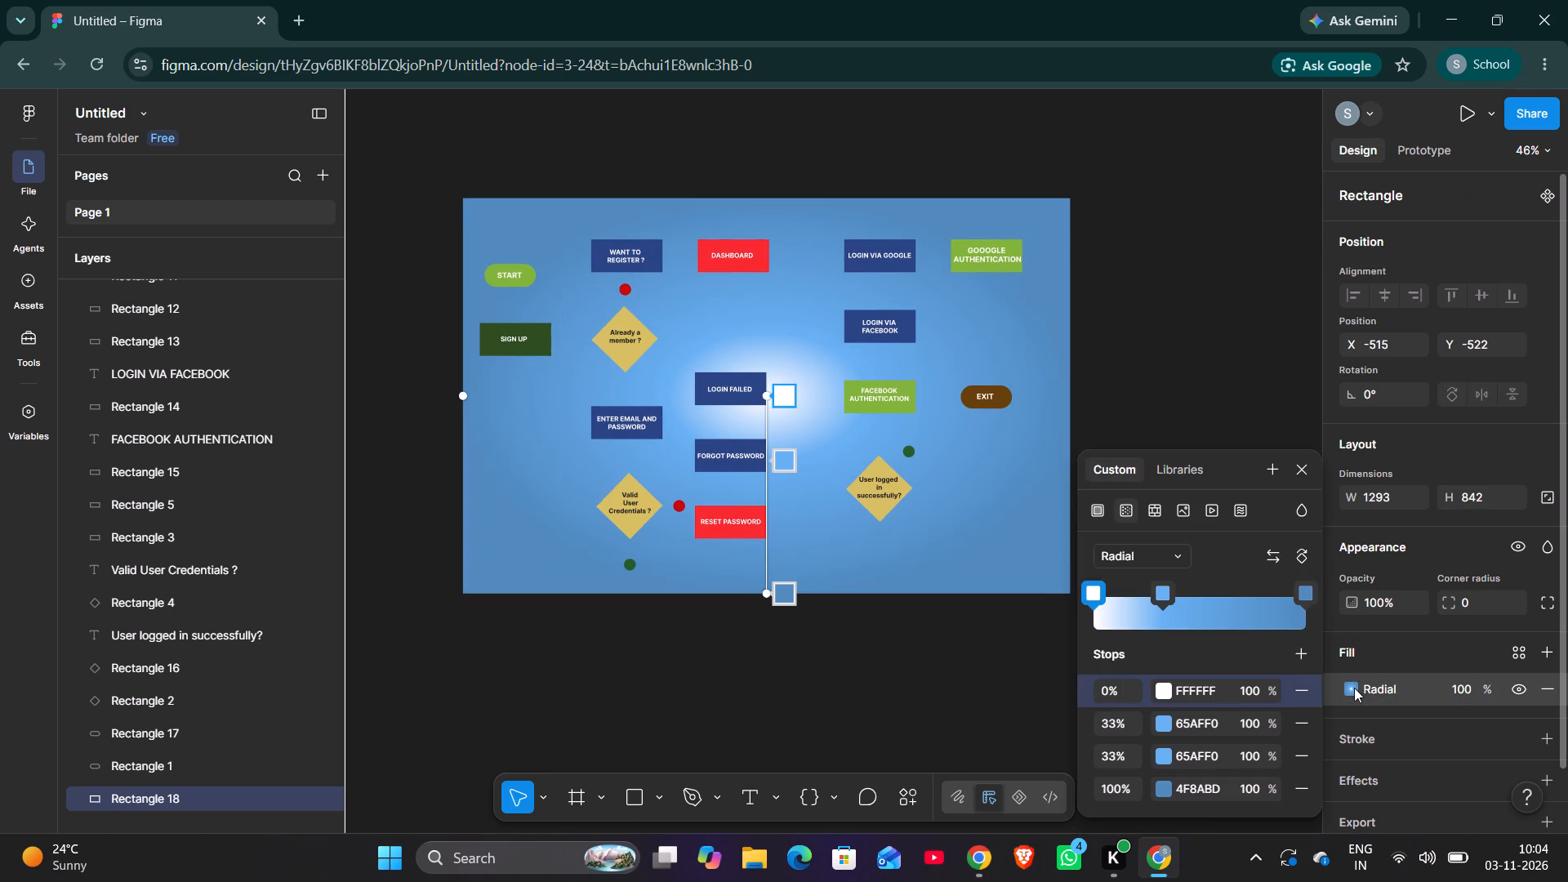
pyautogui.moveTo(1165, 593); pyautogui.dragTo(1228, 595)
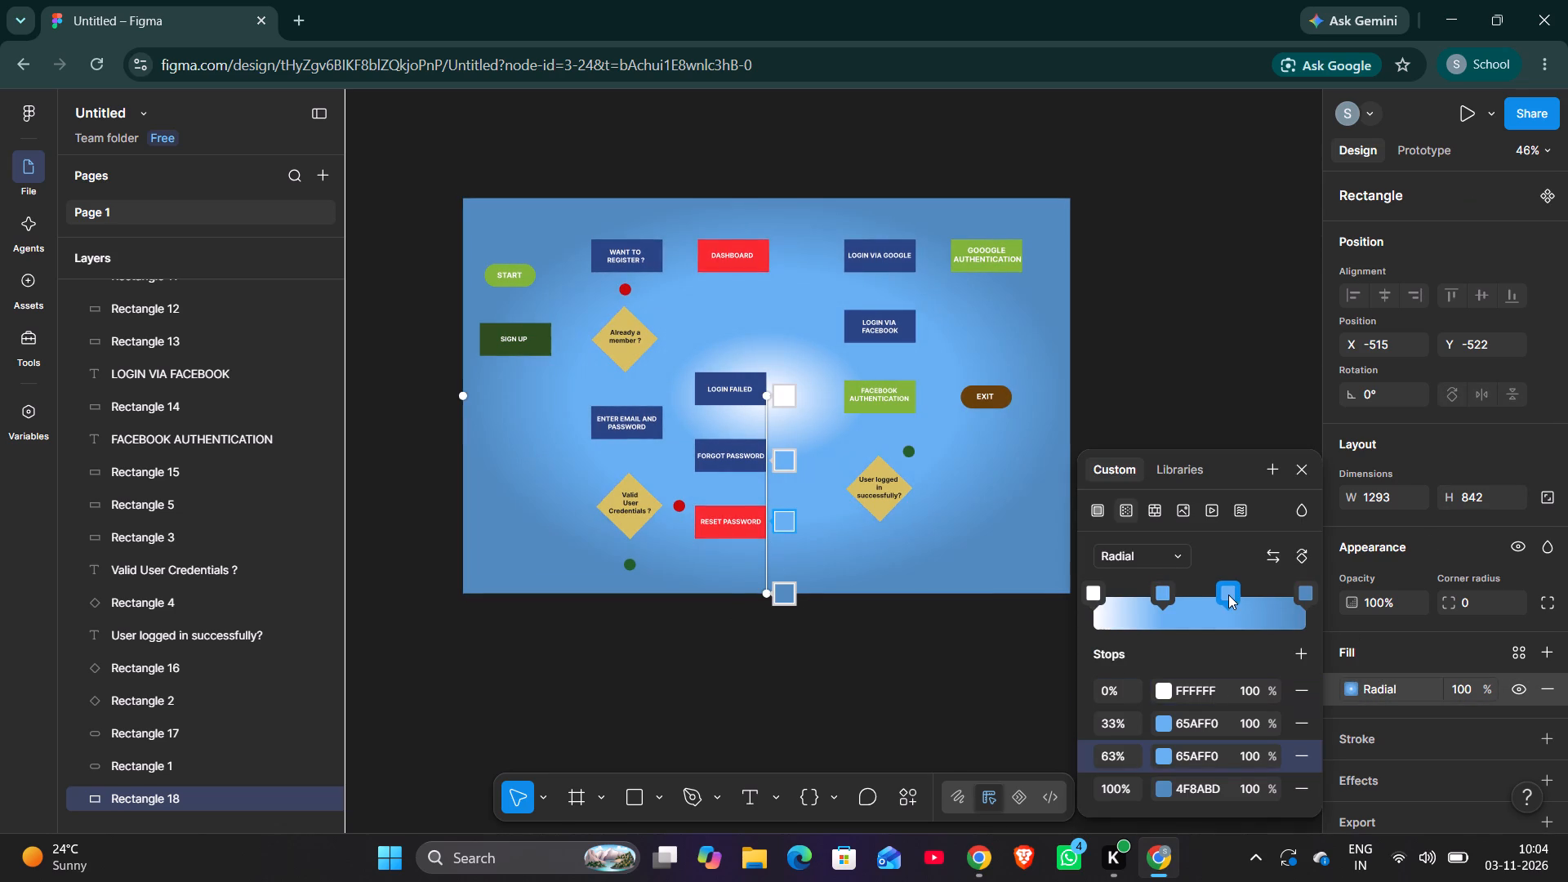
pyautogui.moveTo(1228, 595); pyautogui.dragTo(1277, 607)
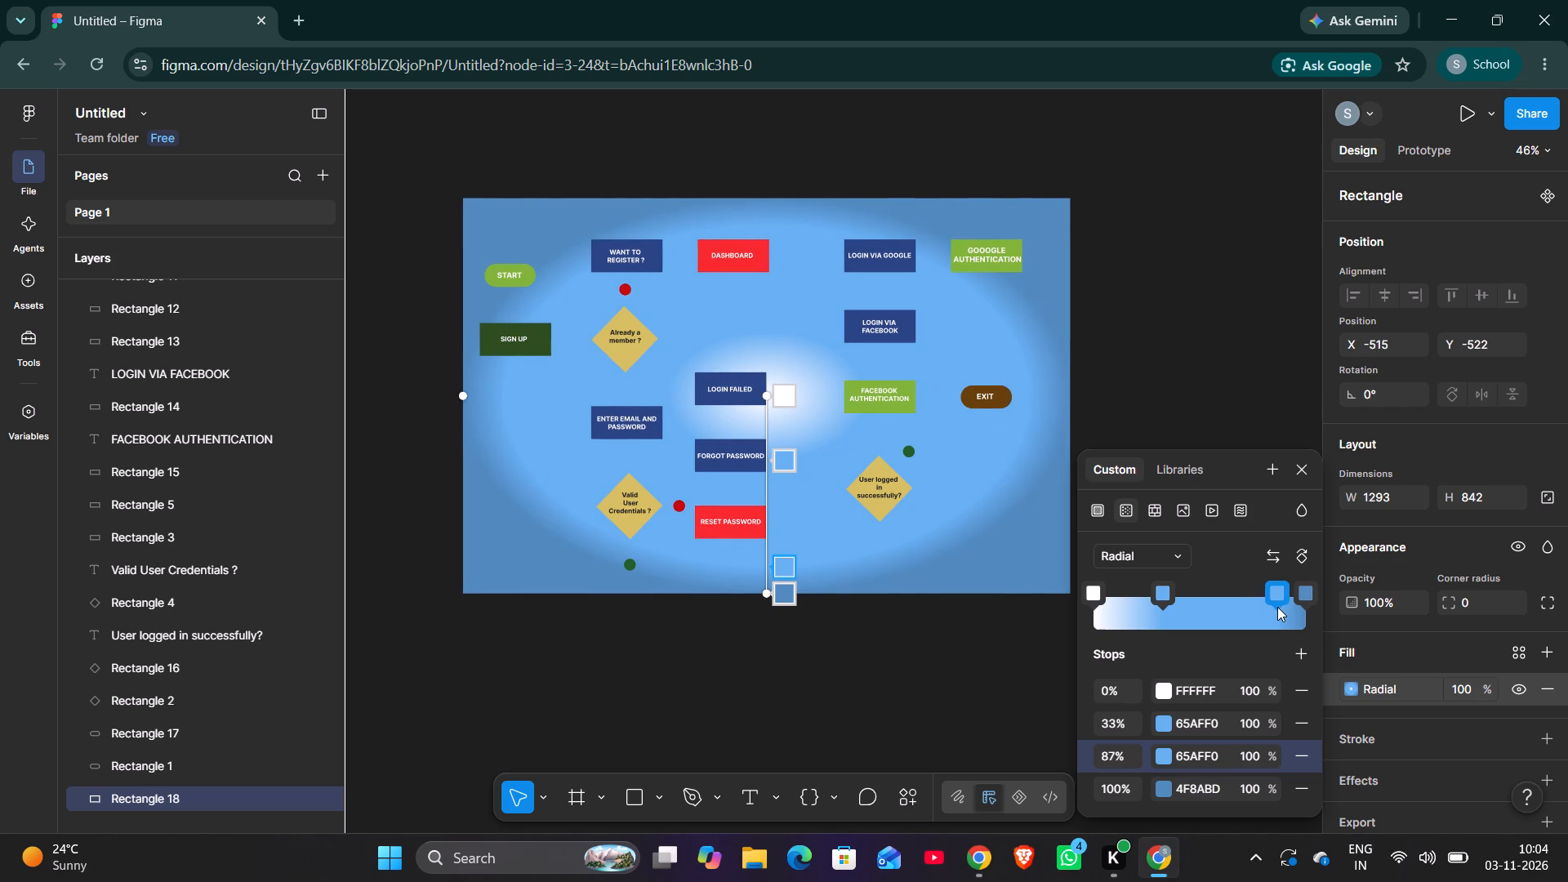
pyautogui.click(1297, 786)
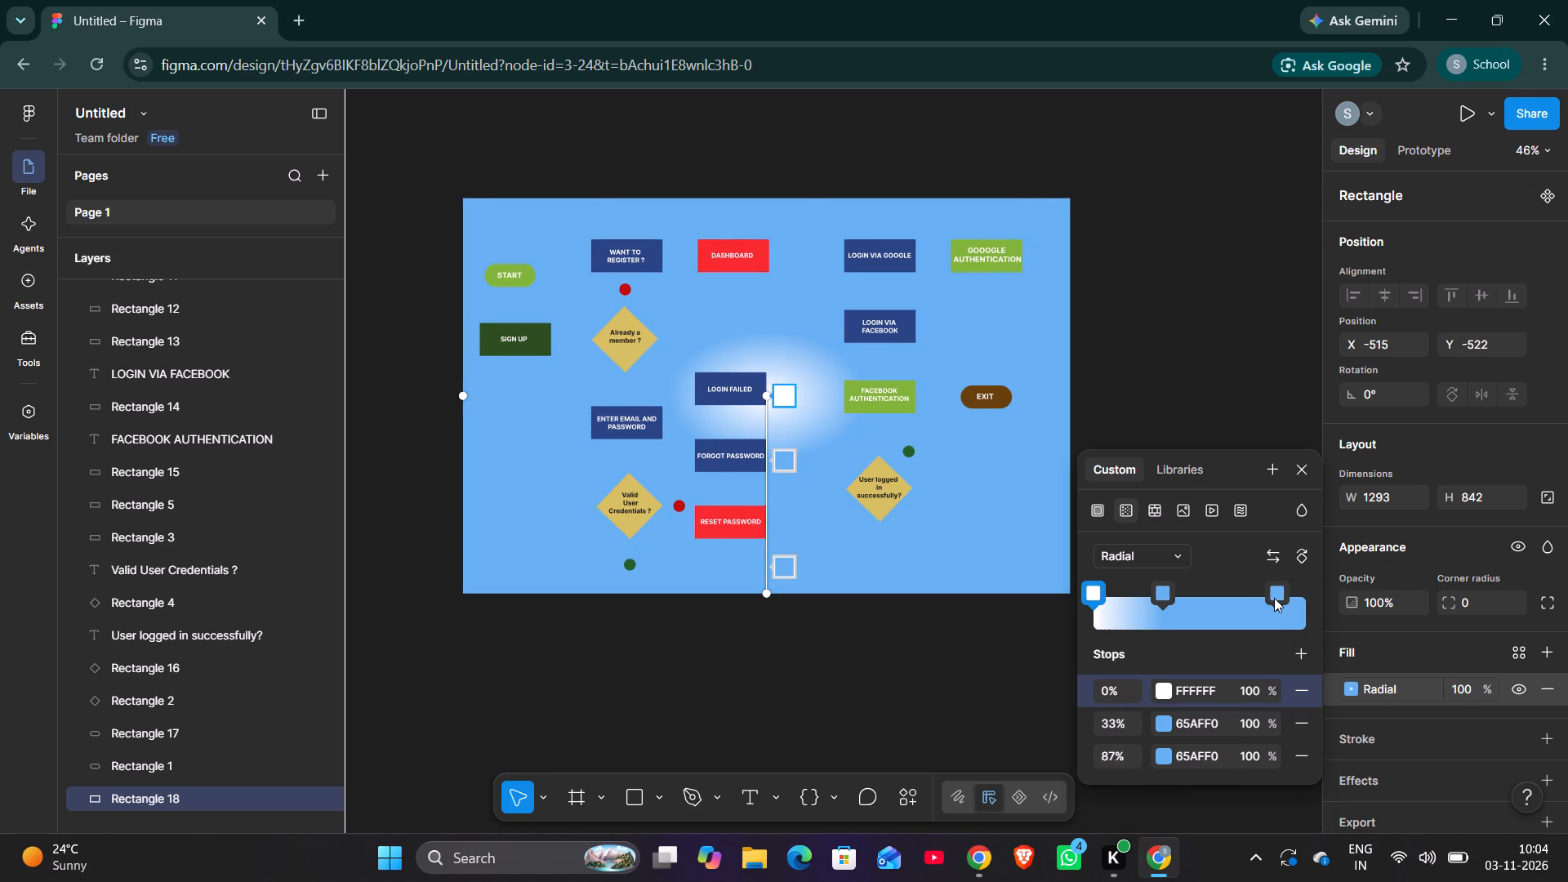
pyautogui.moveTo(1272, 594); pyautogui.dragTo(1430, 592)
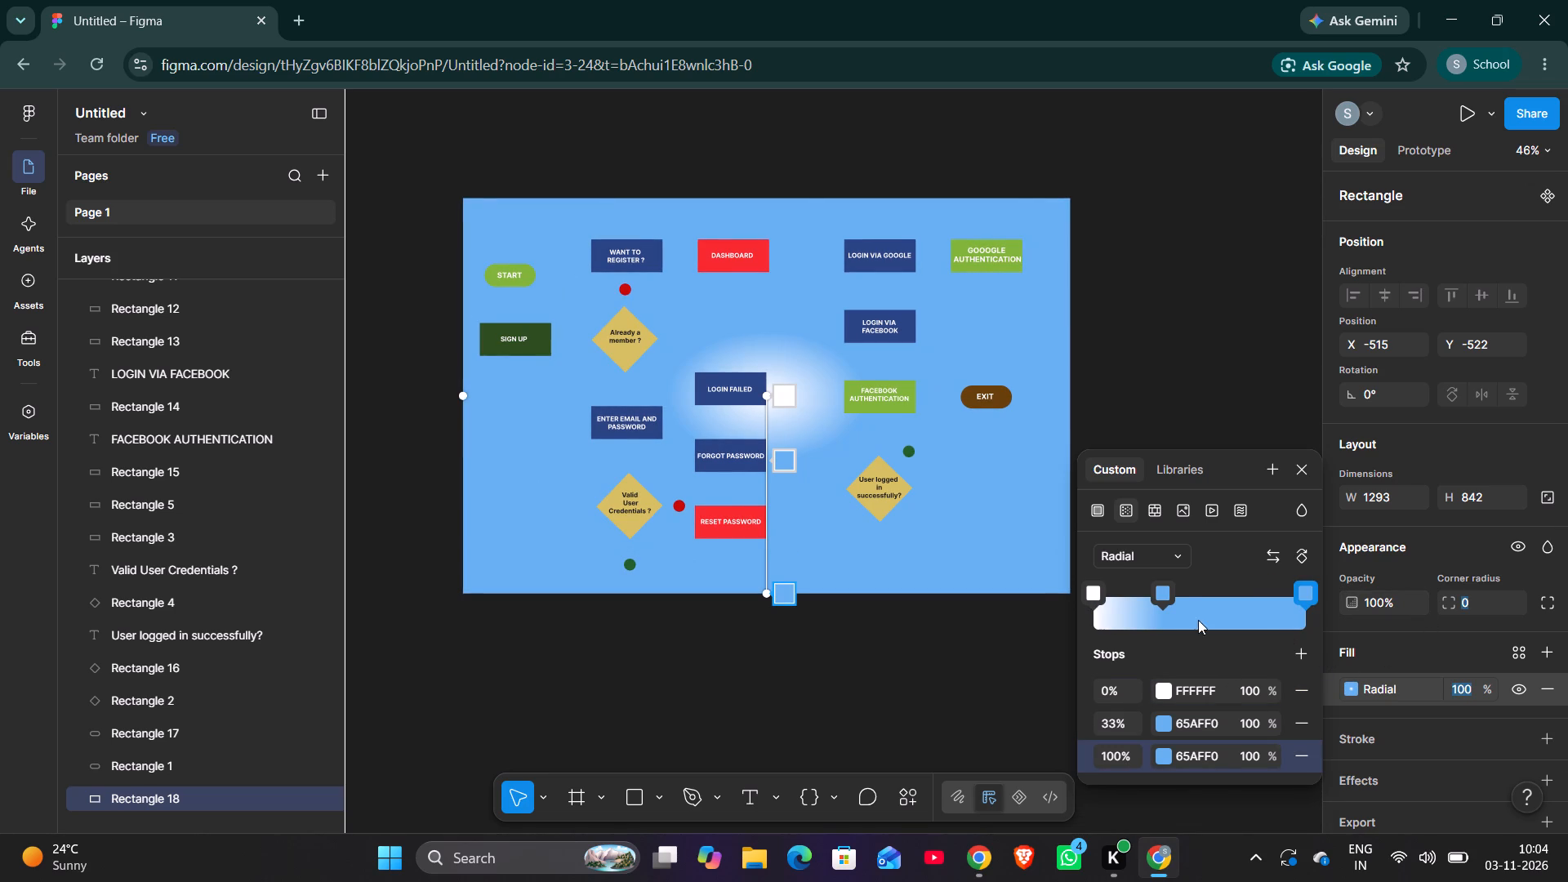
# Move the gradient's middle 65AFF0 stop to about 68%.
pyautogui.moveTo(1161, 591); pyautogui.dragTo(1194, 590)
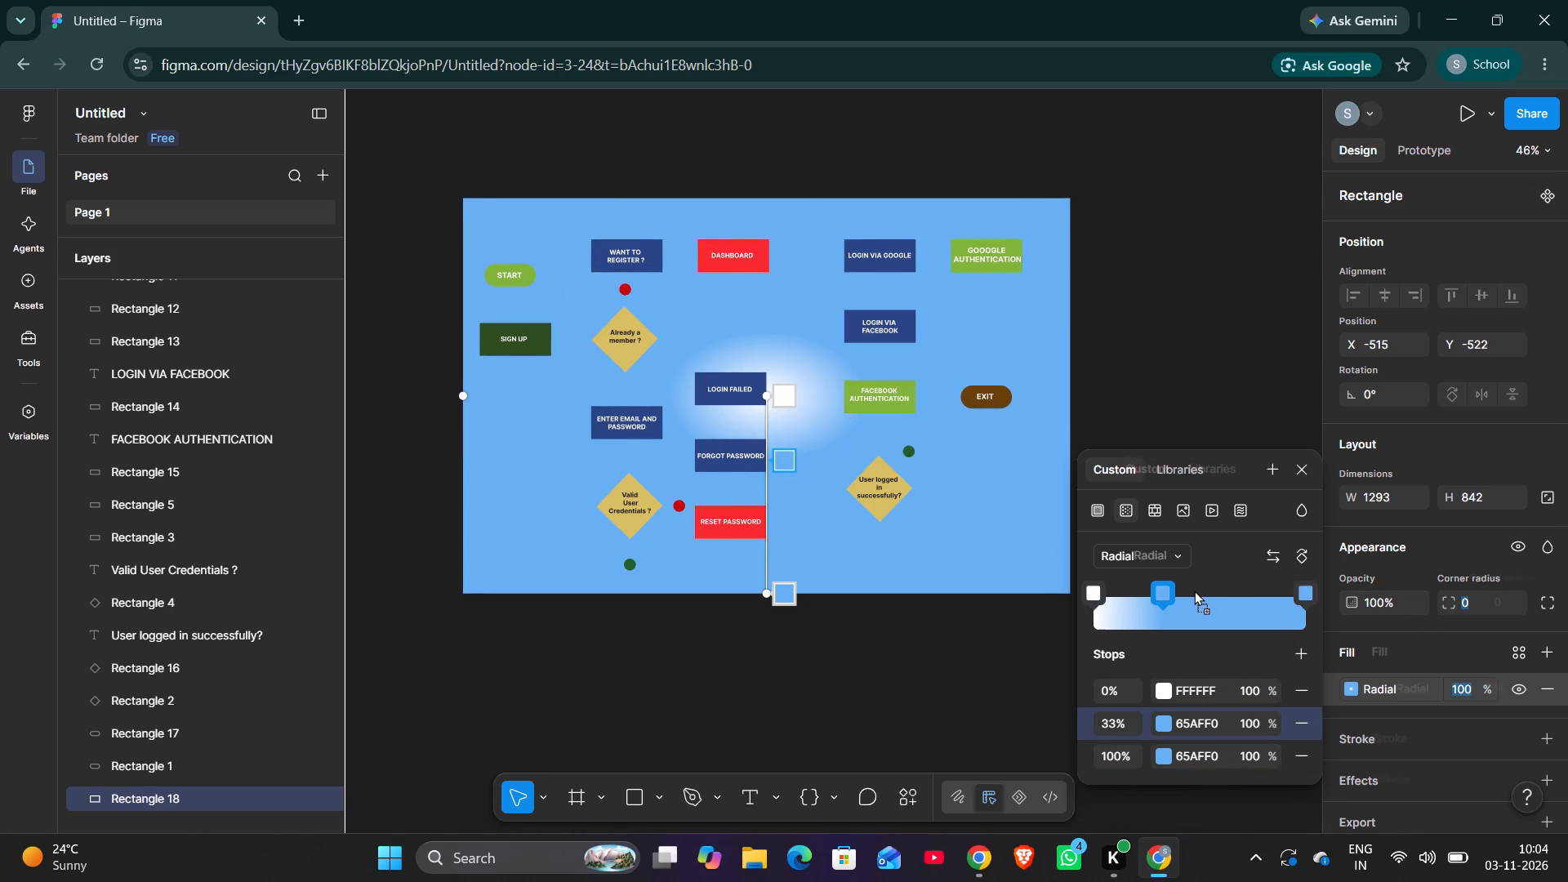
pyautogui.moveTo(1194, 590); pyautogui.dragTo(1175, 596)
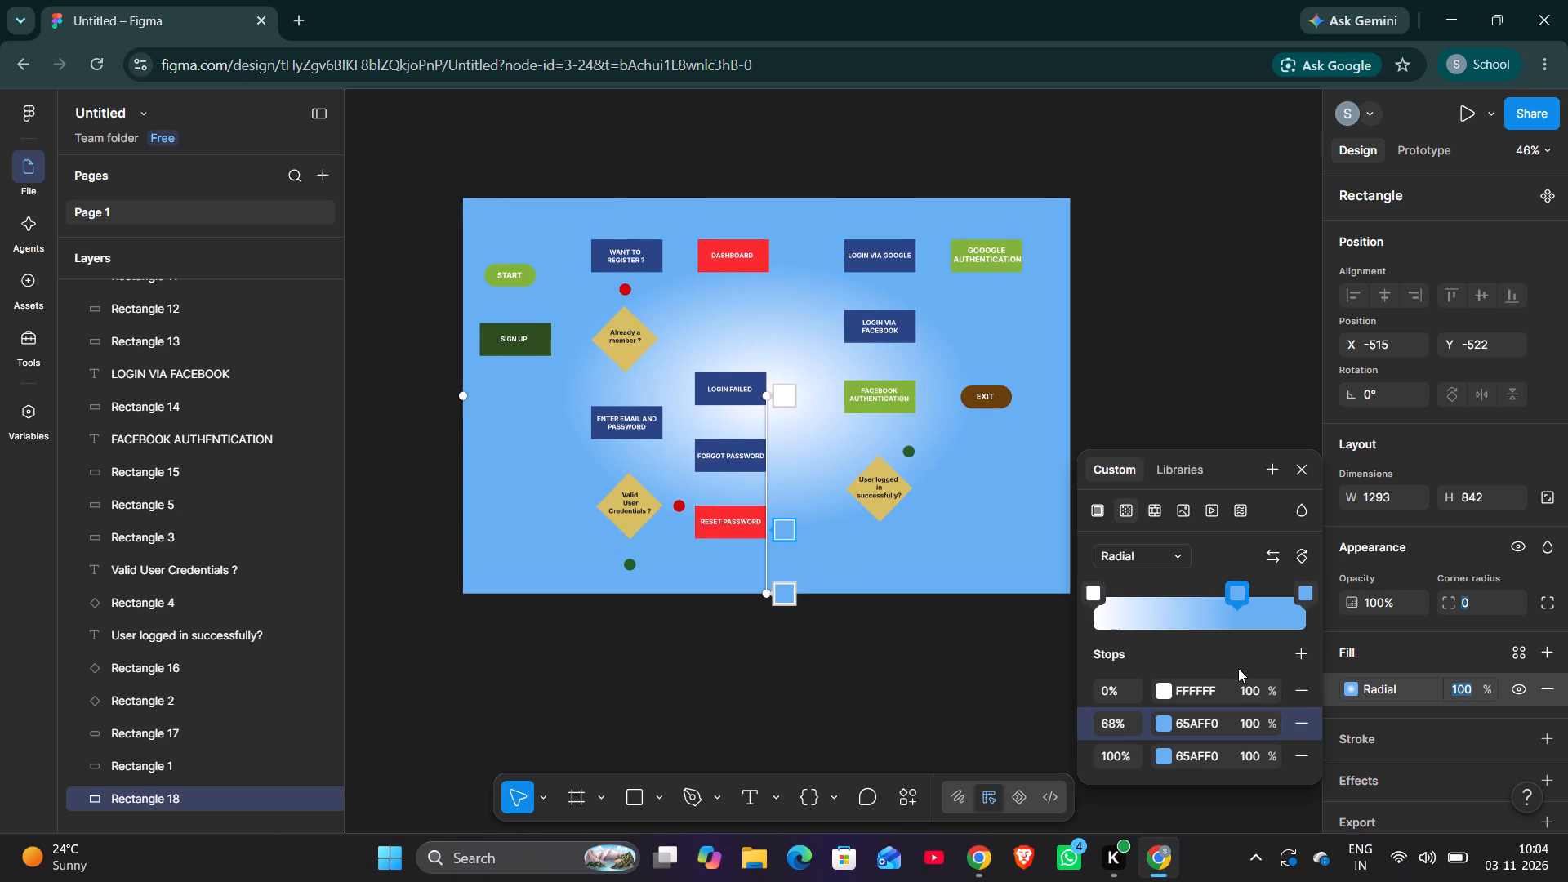
pyautogui.press('Return')
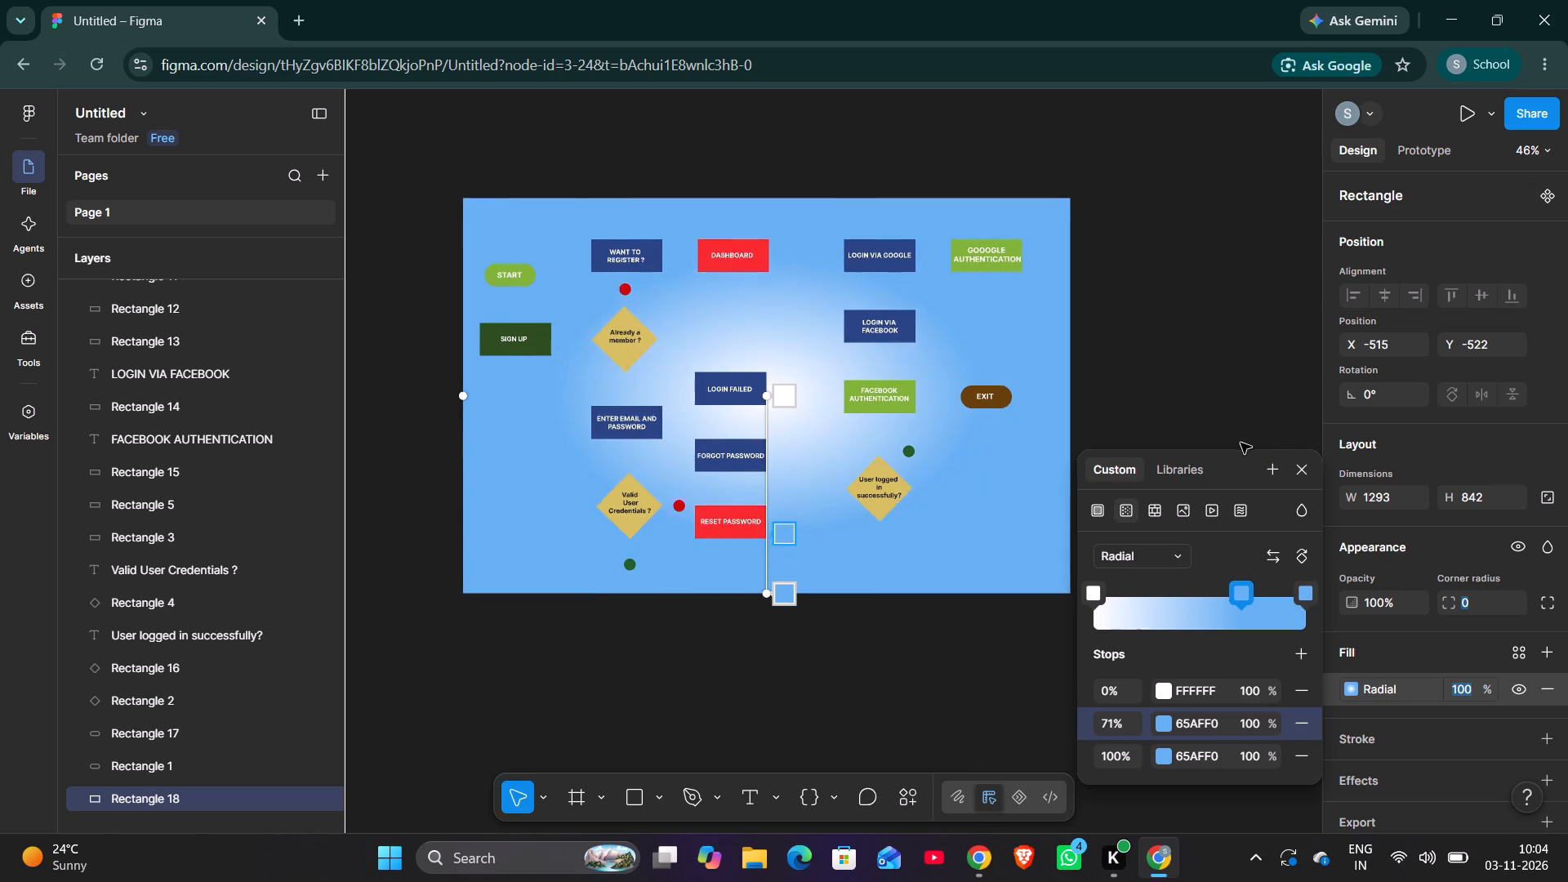
# Move the middle 65AFF0 stop of the background rectangle's radial gradient to 67% and close the fill settings.
pyautogui.doubleClick(1236, 589)
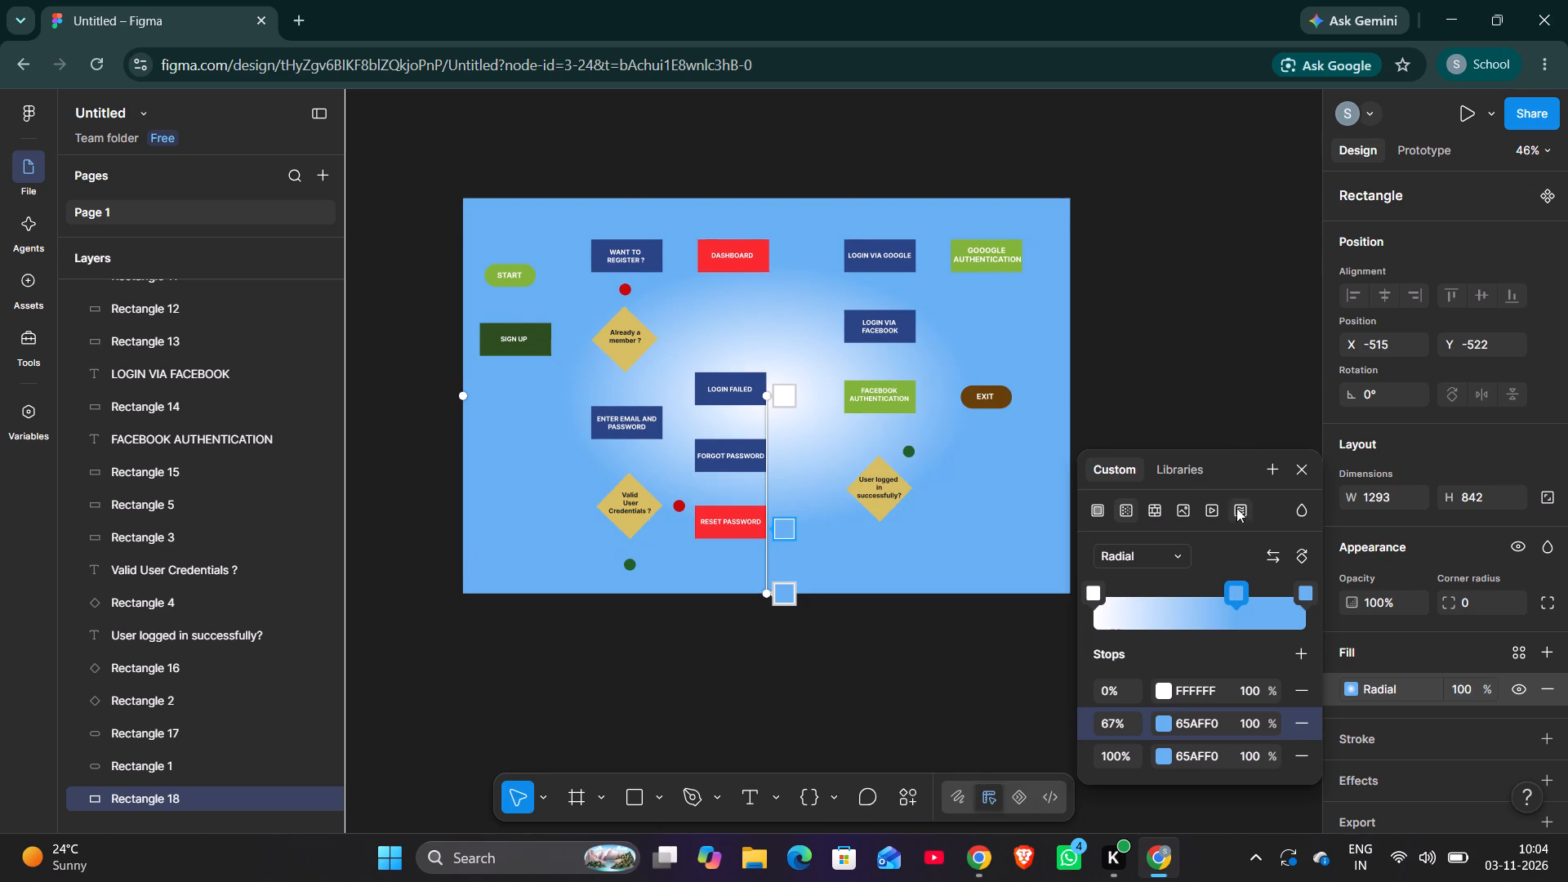
pyautogui.click(1254, 349)
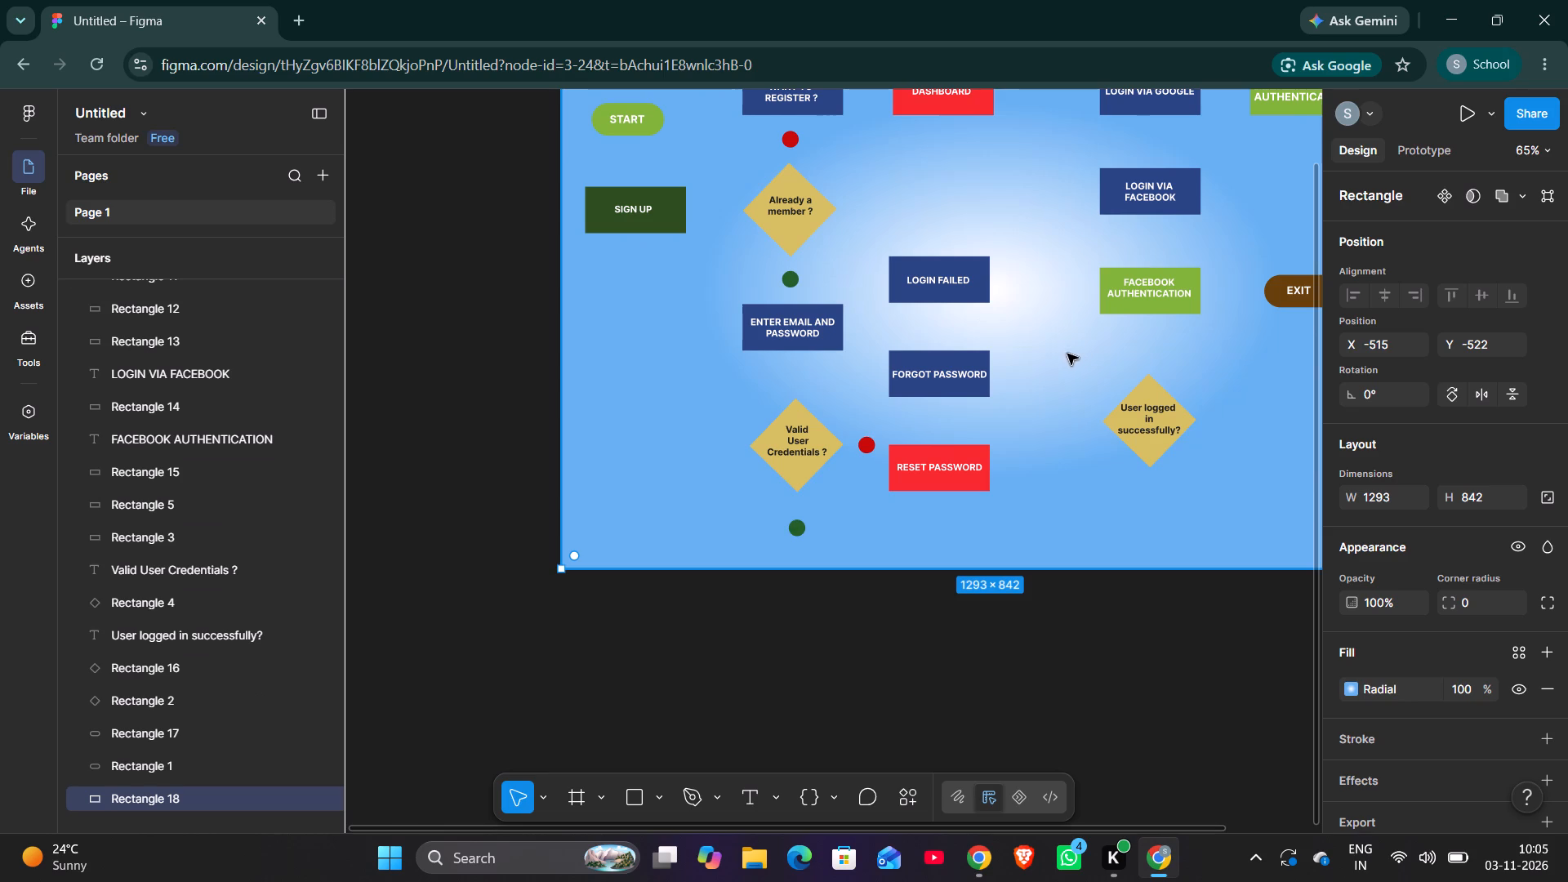
# Nudge the START text label 2 px to the right within its green pill shape, to X -440.
pyautogui.doubleClick(621, 117)
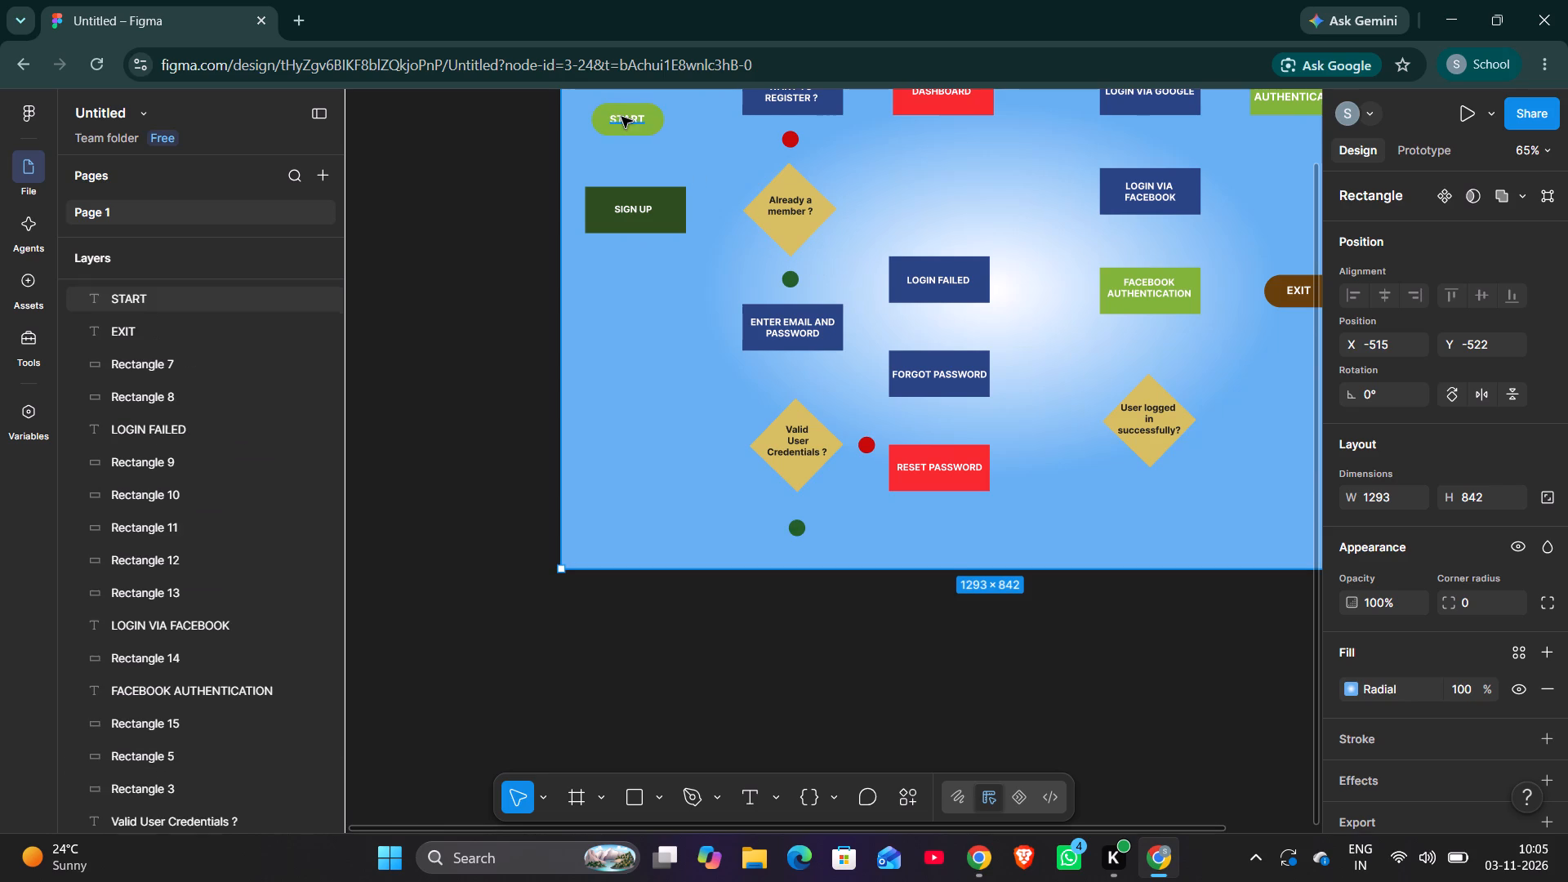
pyautogui.click(616, 168)
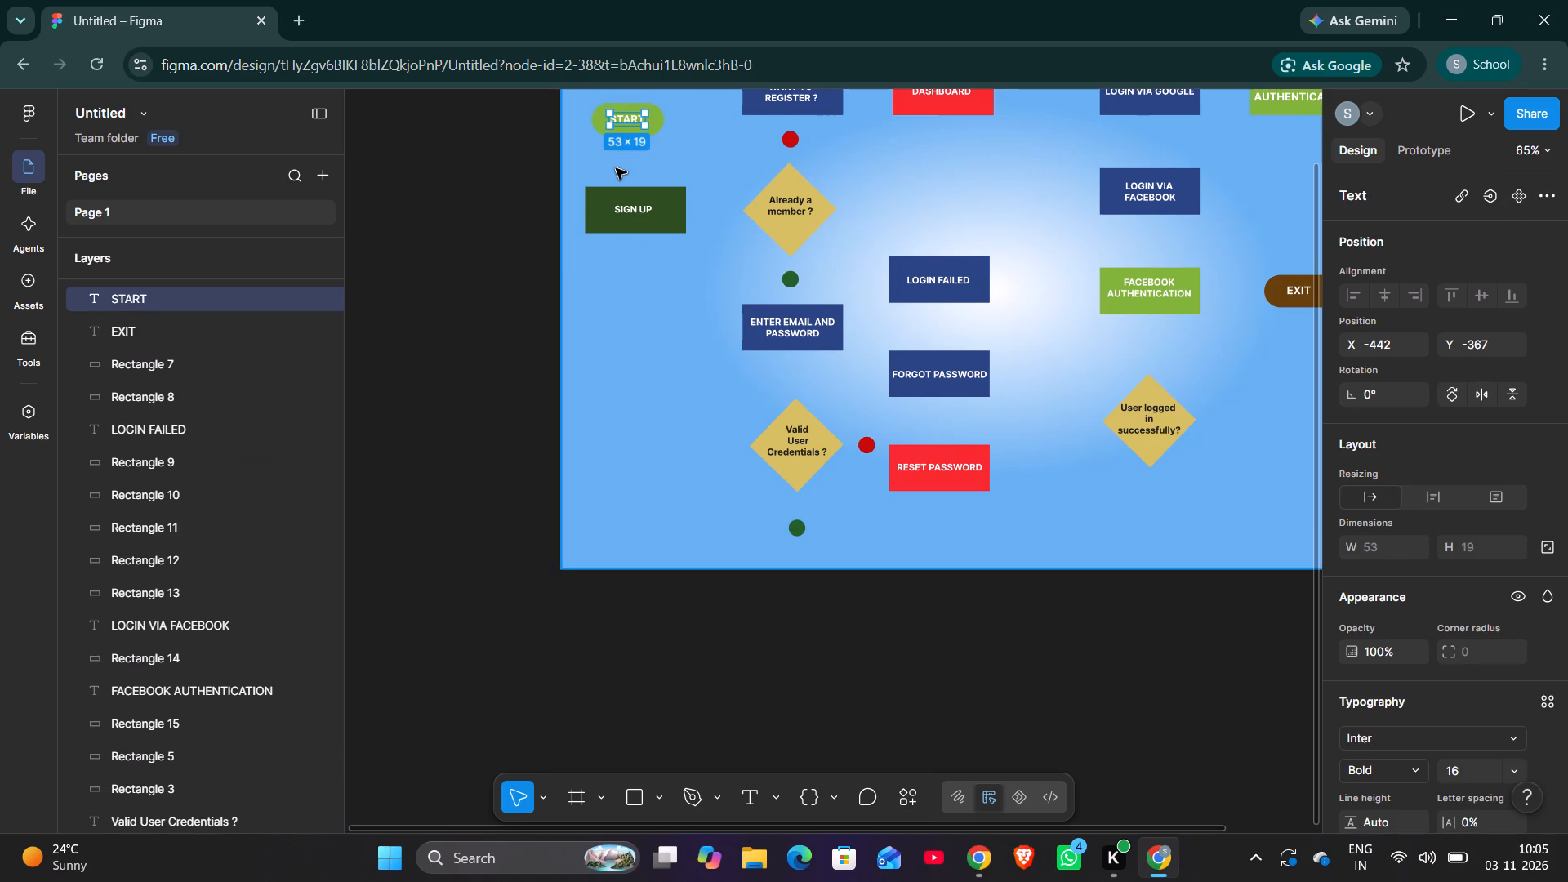
pyautogui.press('Right')
pyautogui.press('Right')
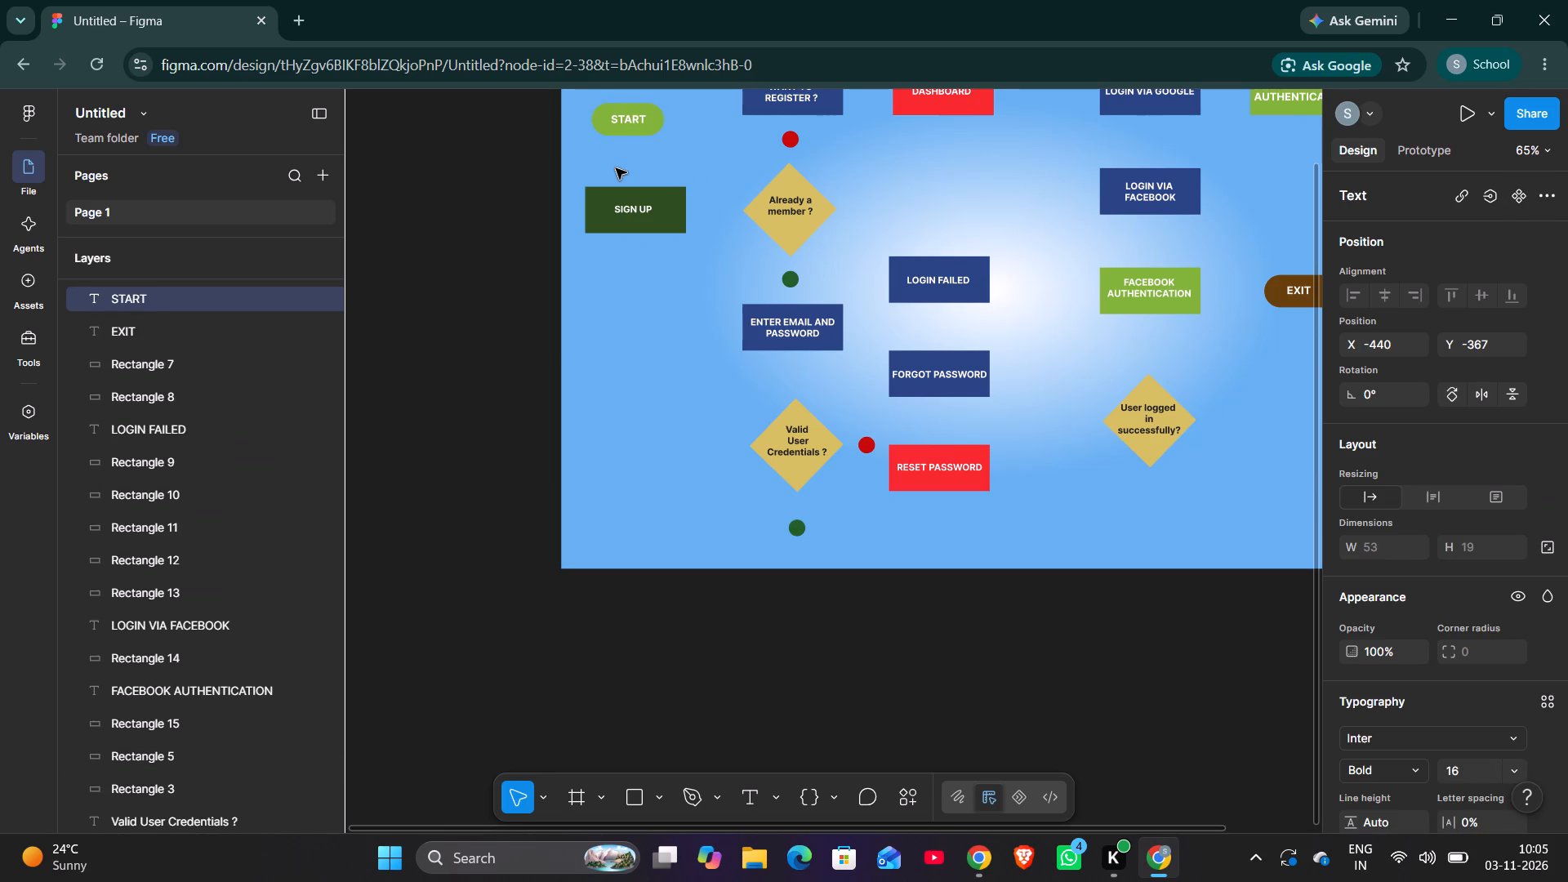
pyautogui.click(671, 169)
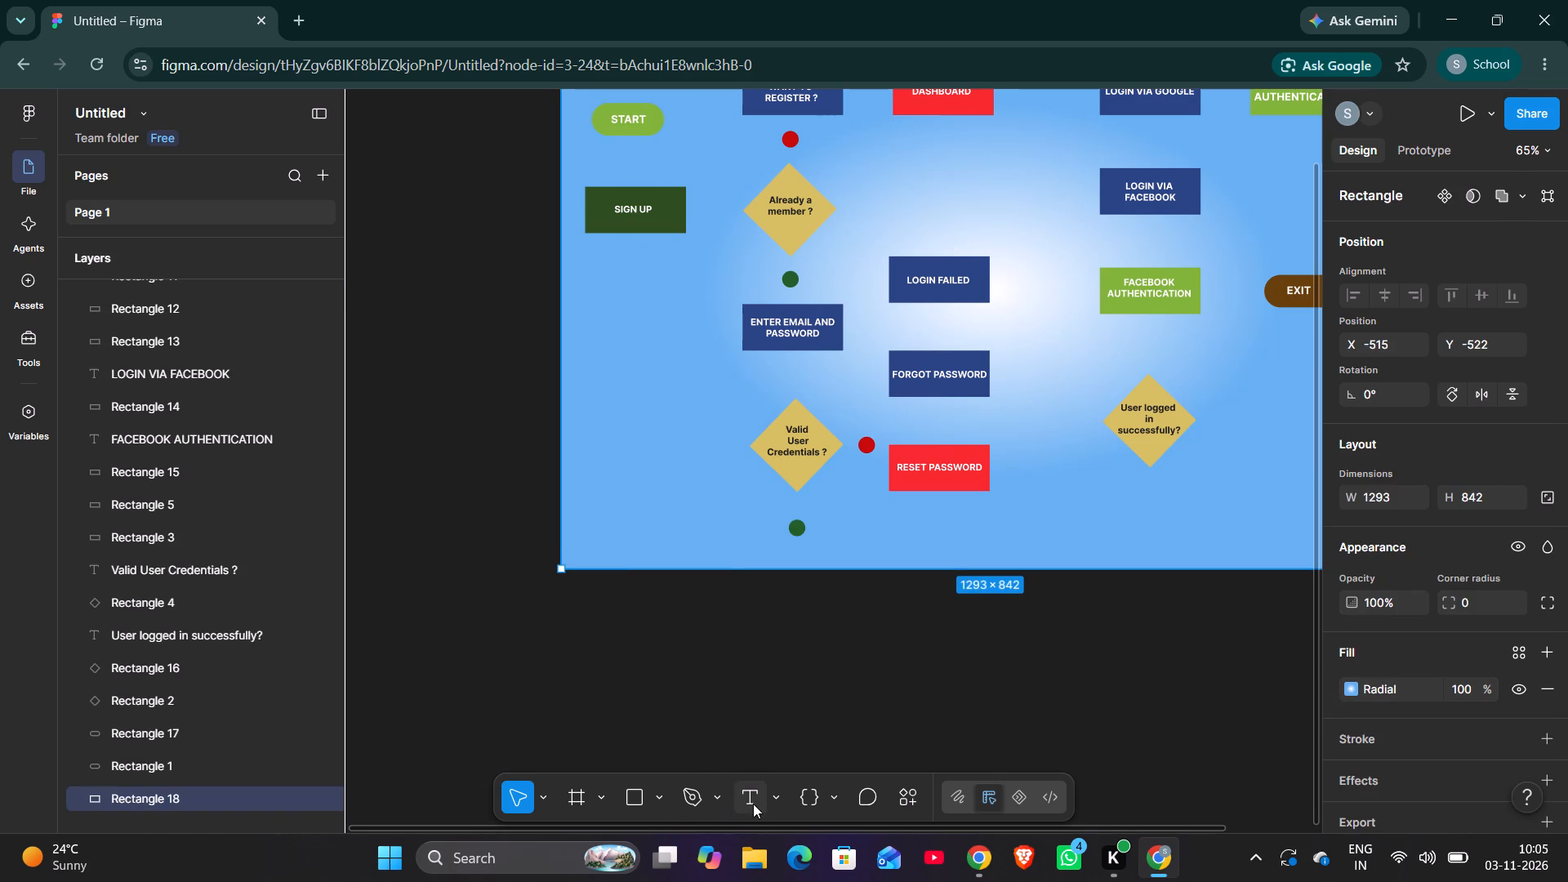
# Draw a straight vertical line about 72 long from the bottom of the START shape to the top of the SIGN UP box.
pyautogui.click(660, 793)
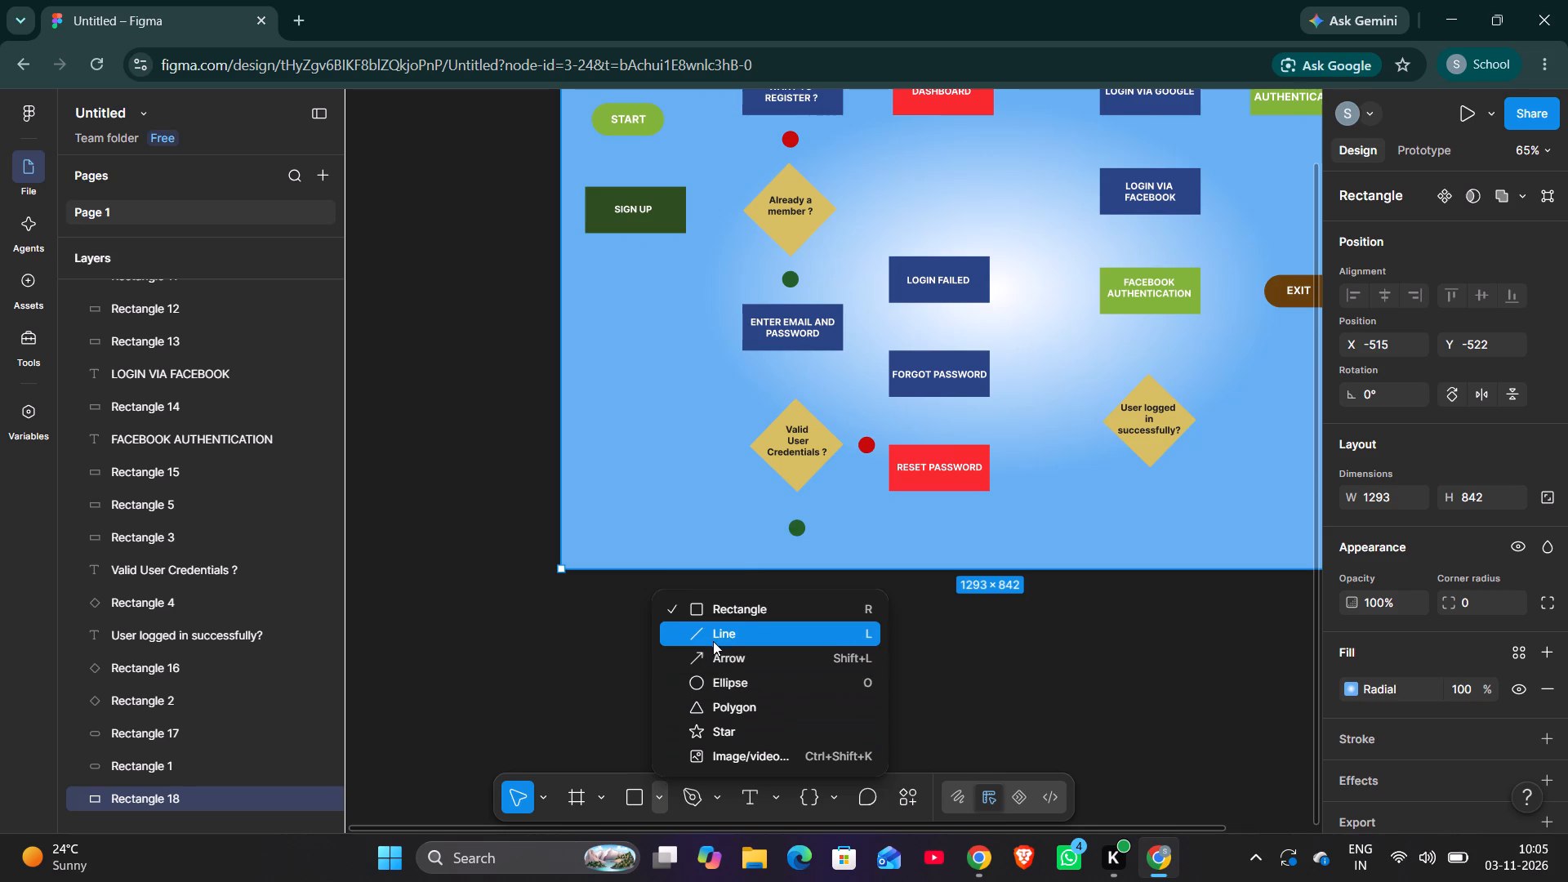
pyautogui.click(712, 639)
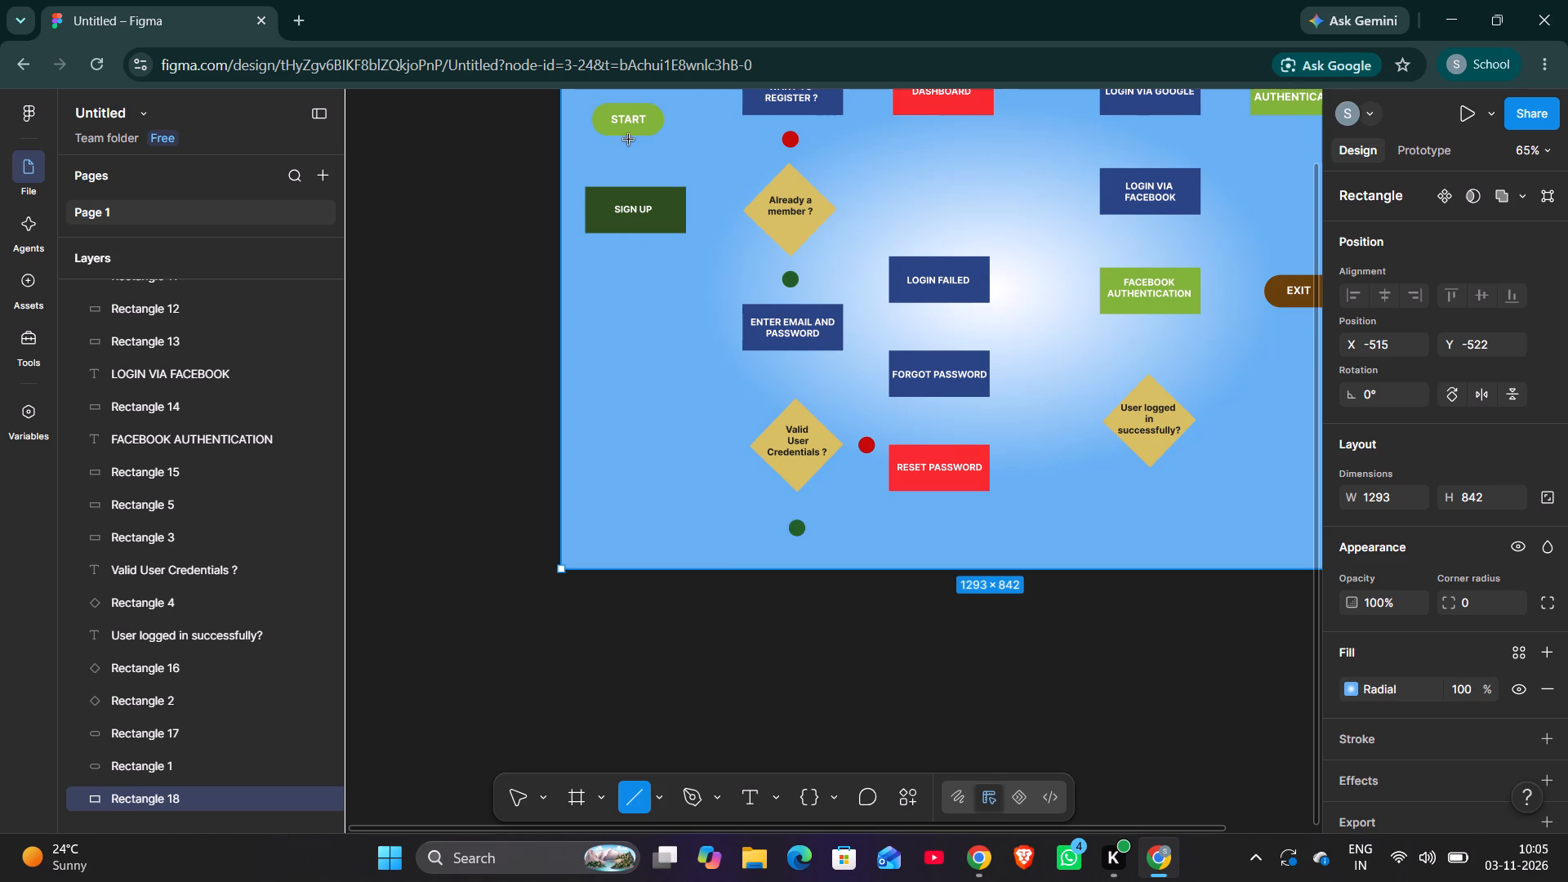
pyautogui.moveTo(629, 140); pyautogui.dragTo(626, 186)
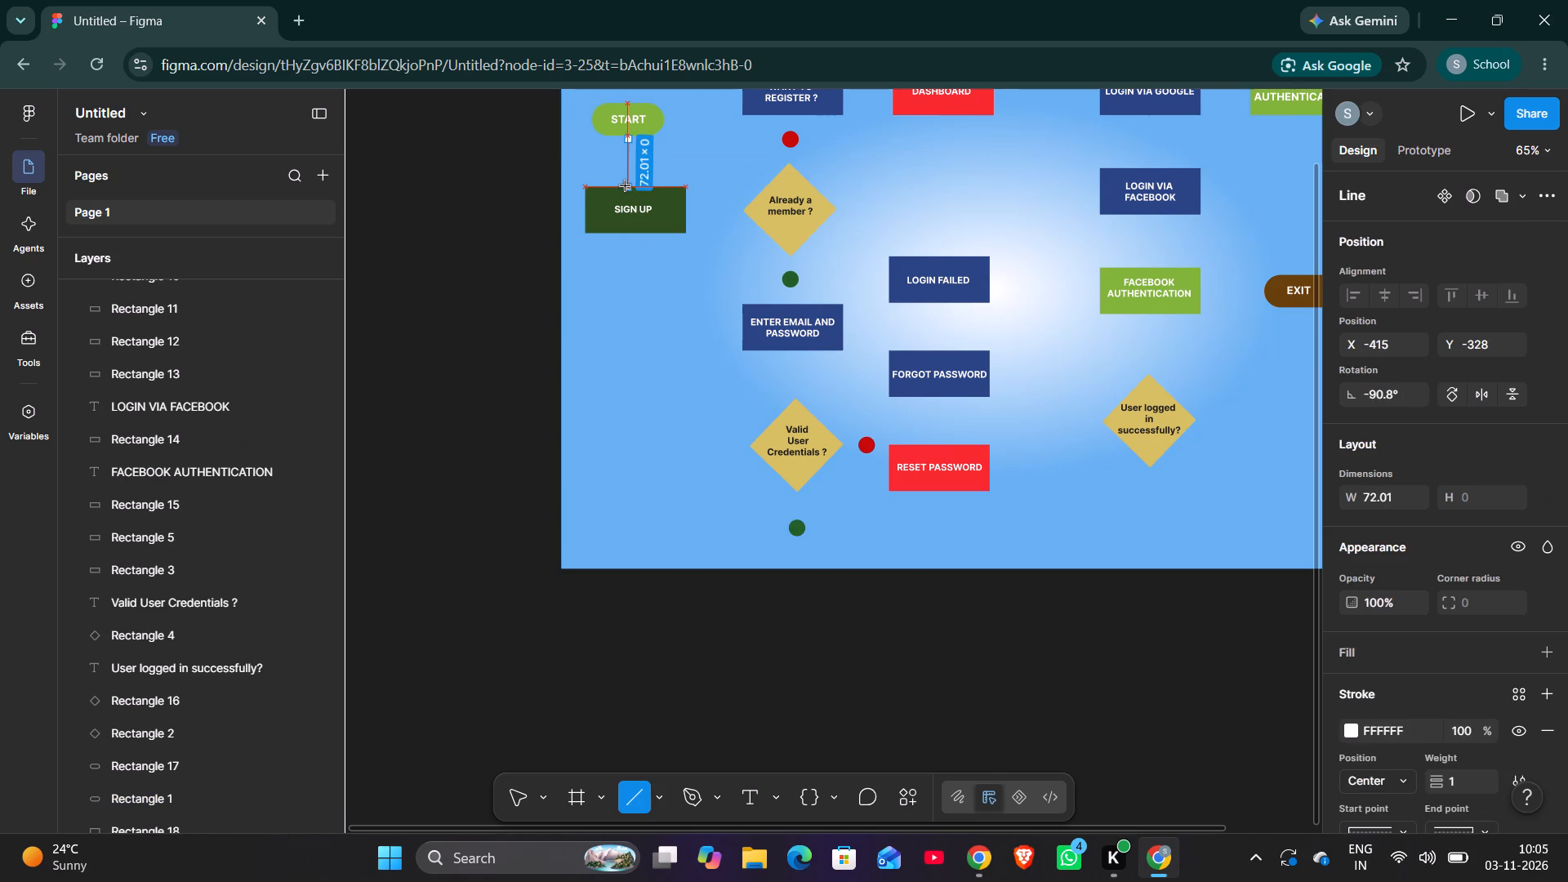
pyautogui.moveTo(626, 186); pyautogui.dragTo(628, 183)
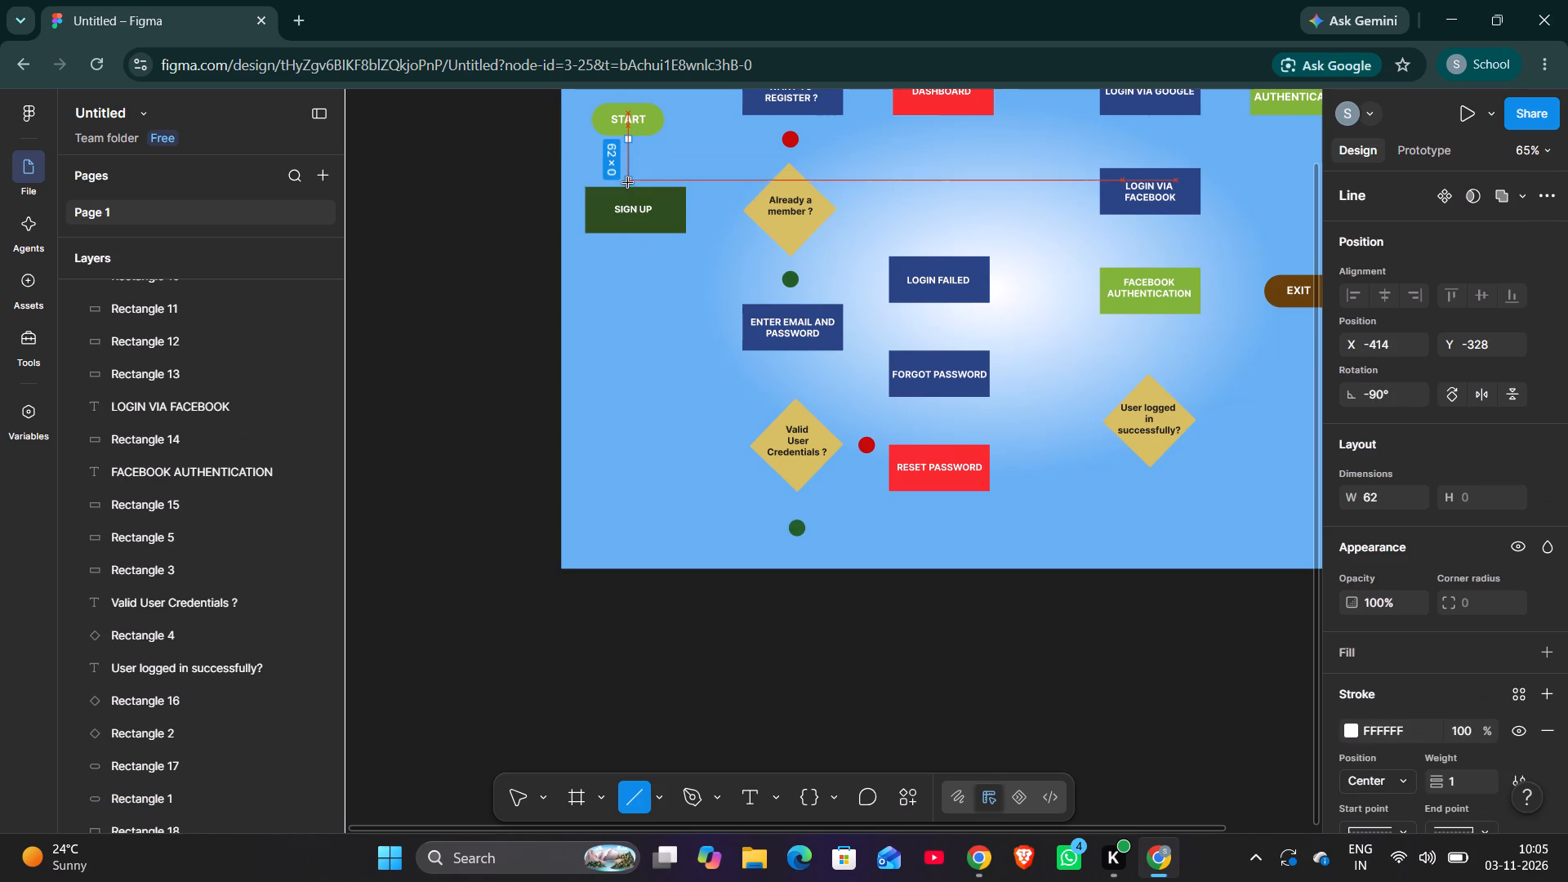
pyautogui.moveTo(628, 183); pyautogui.dragTo(628, 187)
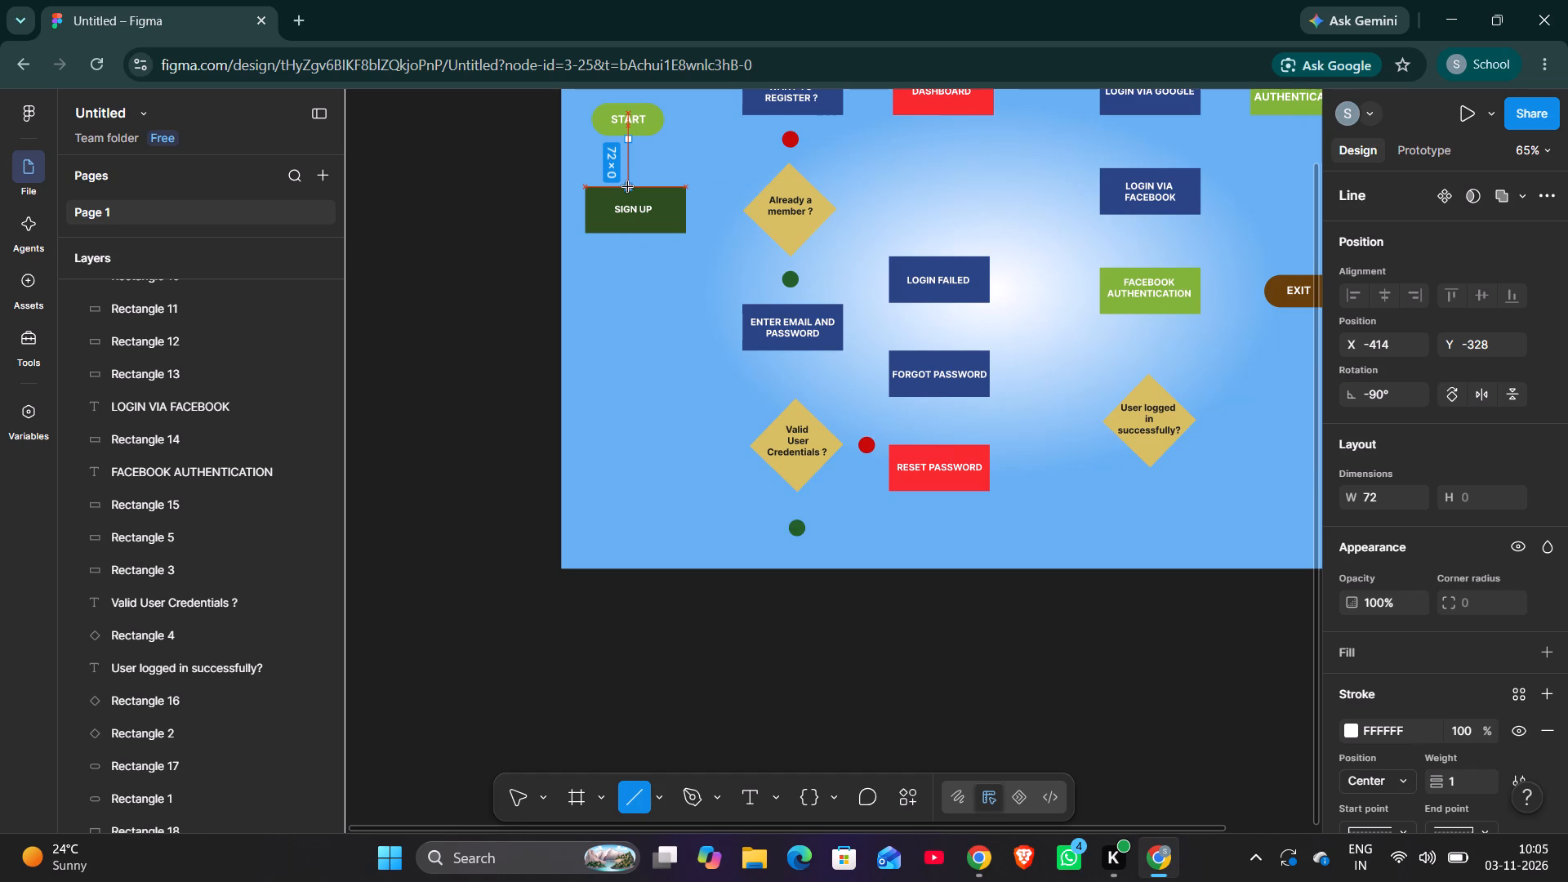
pyautogui.moveTo(628, 187); pyautogui.dragTo(628, 185)
pyautogui.moveTo(628, 185); pyautogui.dragTo(628, 186)
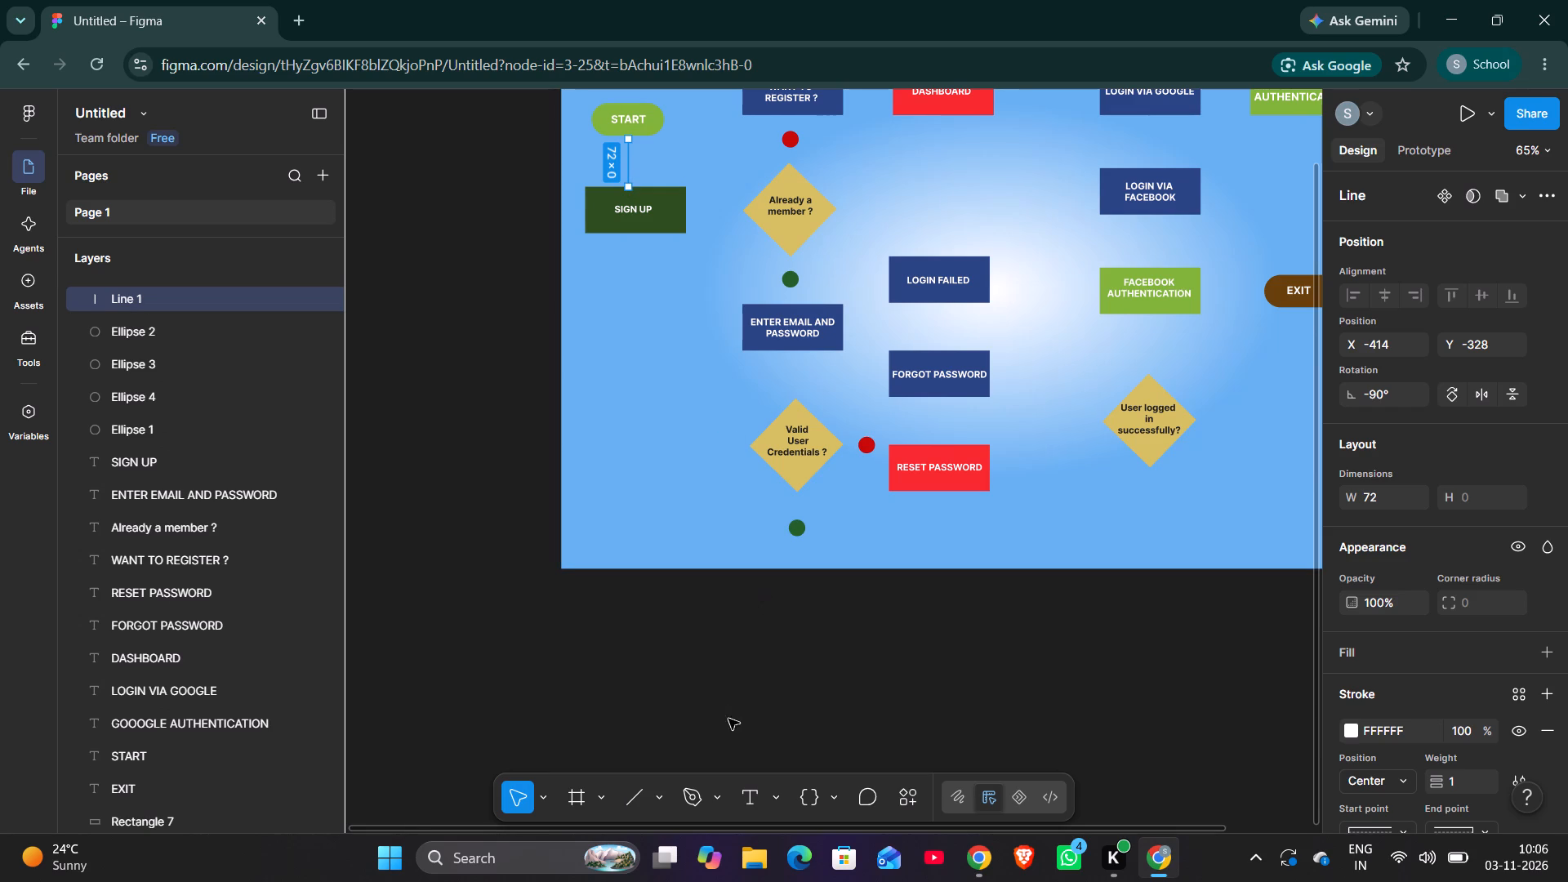
# Undo the straight line drawn between the START shape and the SIGN UP box, leaving nothing selected.
pyautogui.click(710, 794)
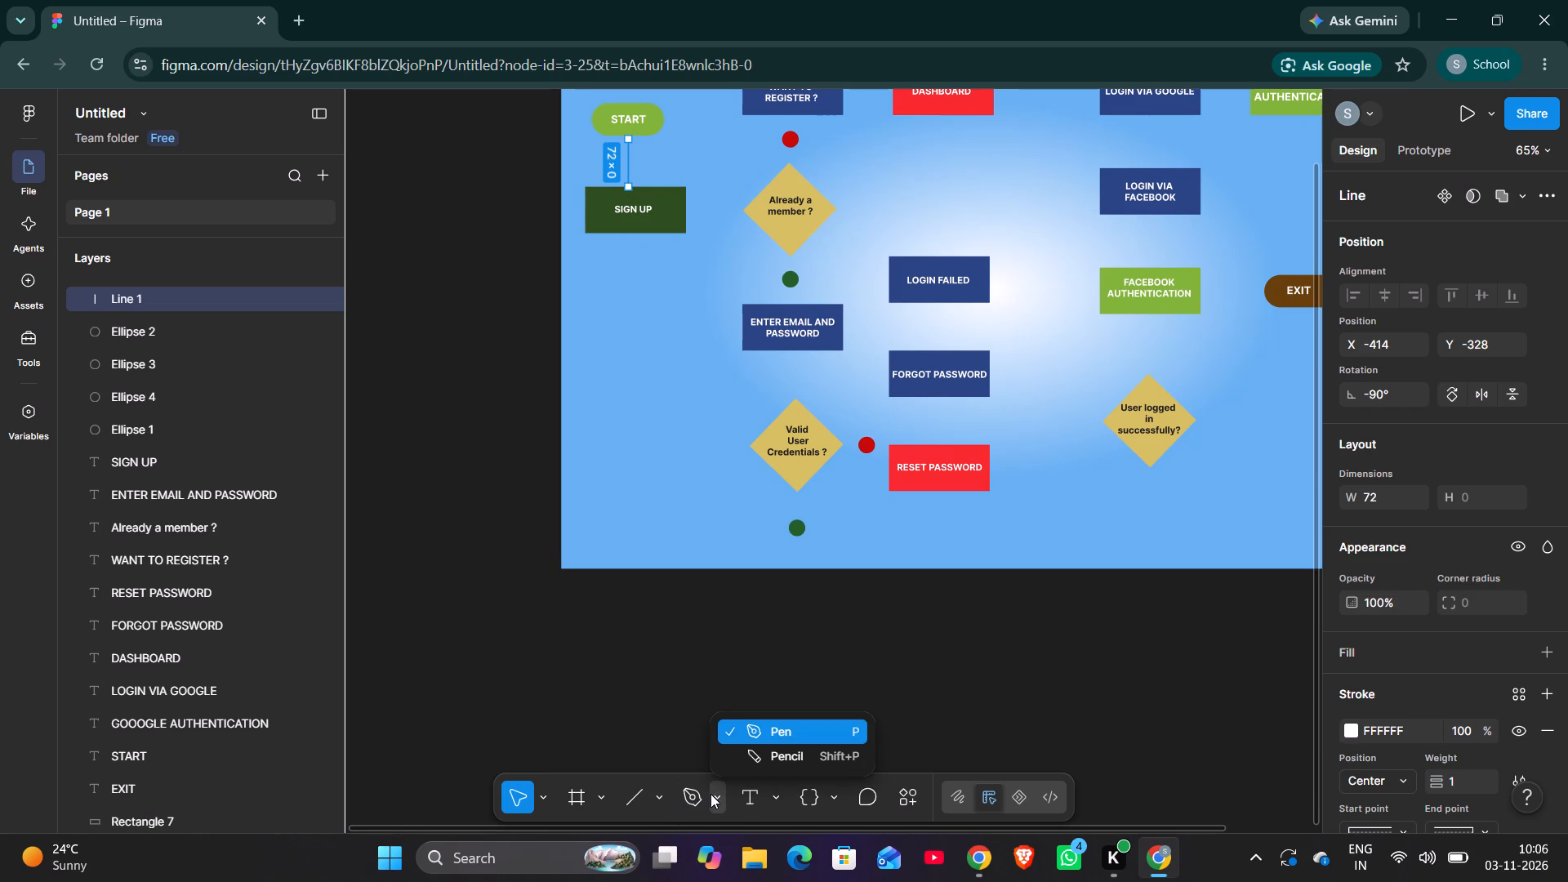
pyautogui.click(781, 688)
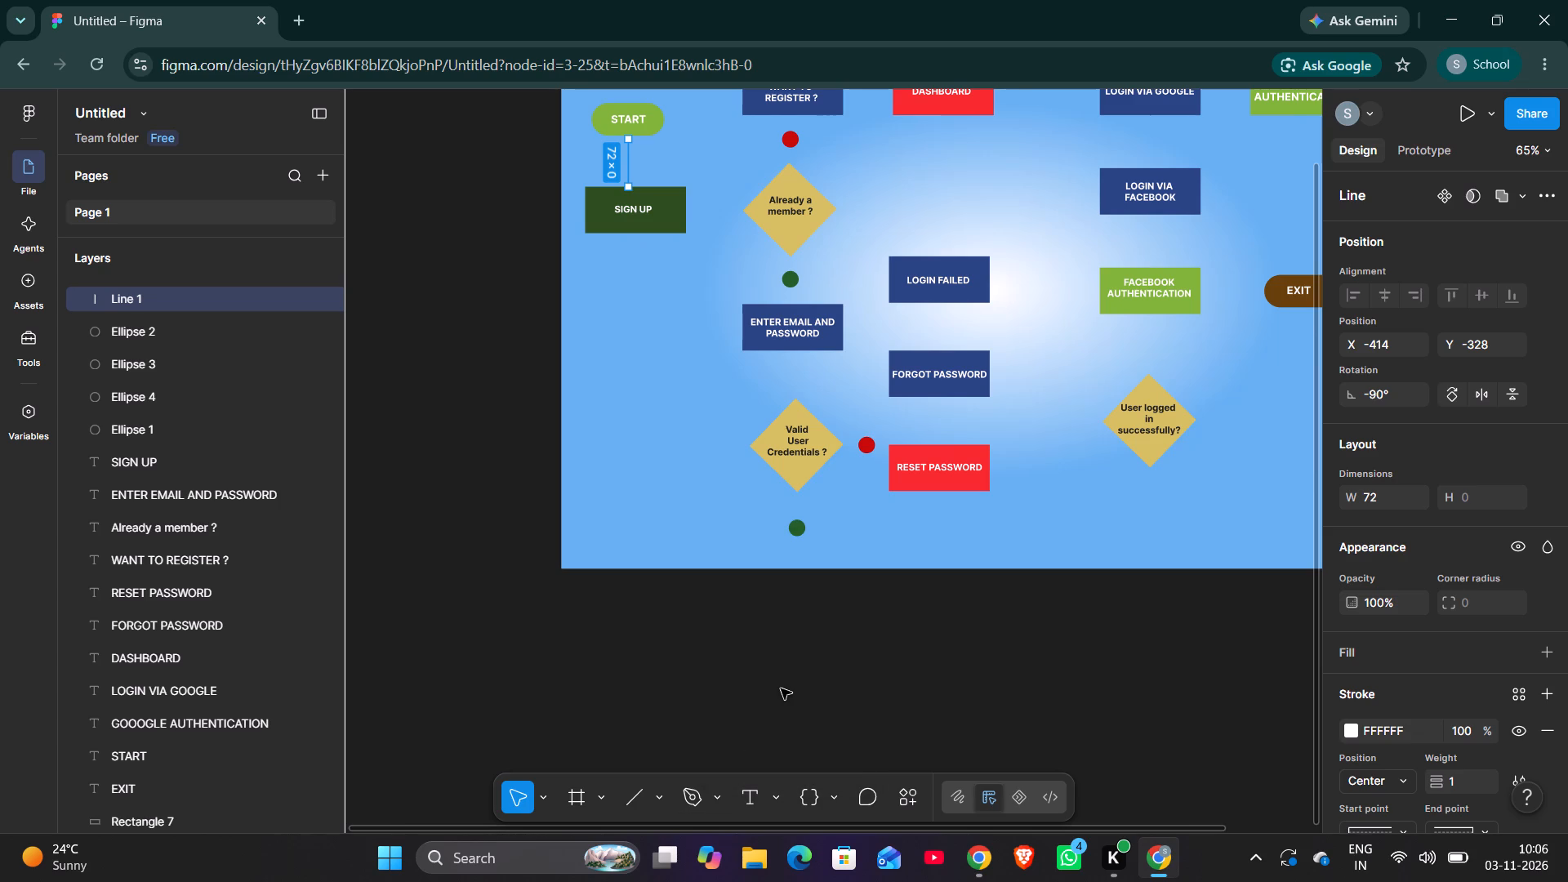
pyautogui.hotkey('ctrl', 'z')
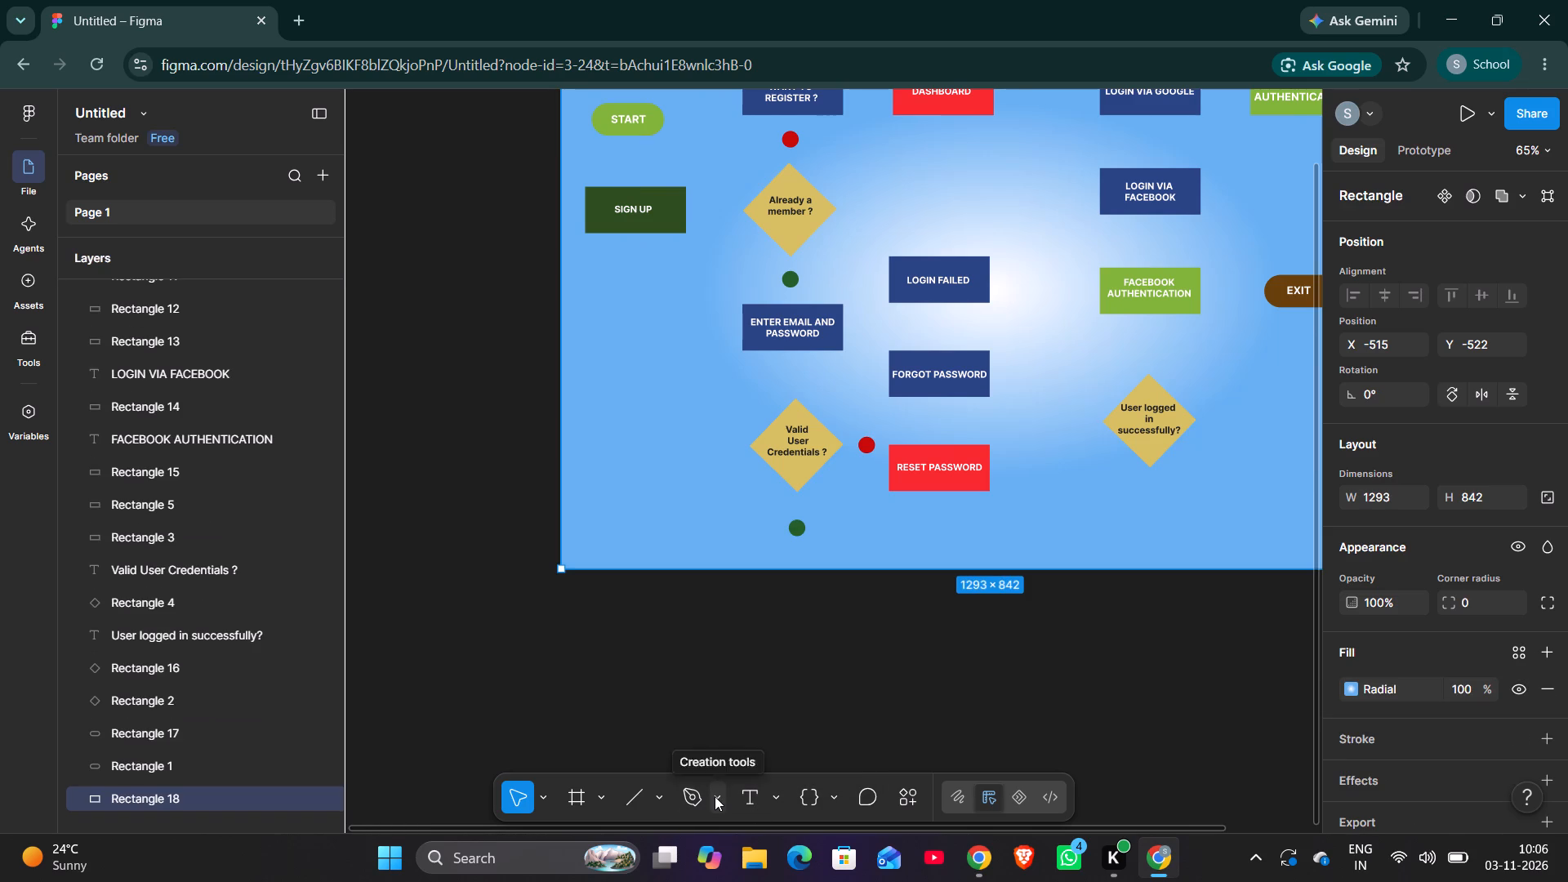
pyautogui.click(715, 796)
pyautogui.click(676, 696)
pyautogui.hotkey('ctrl', 'z')
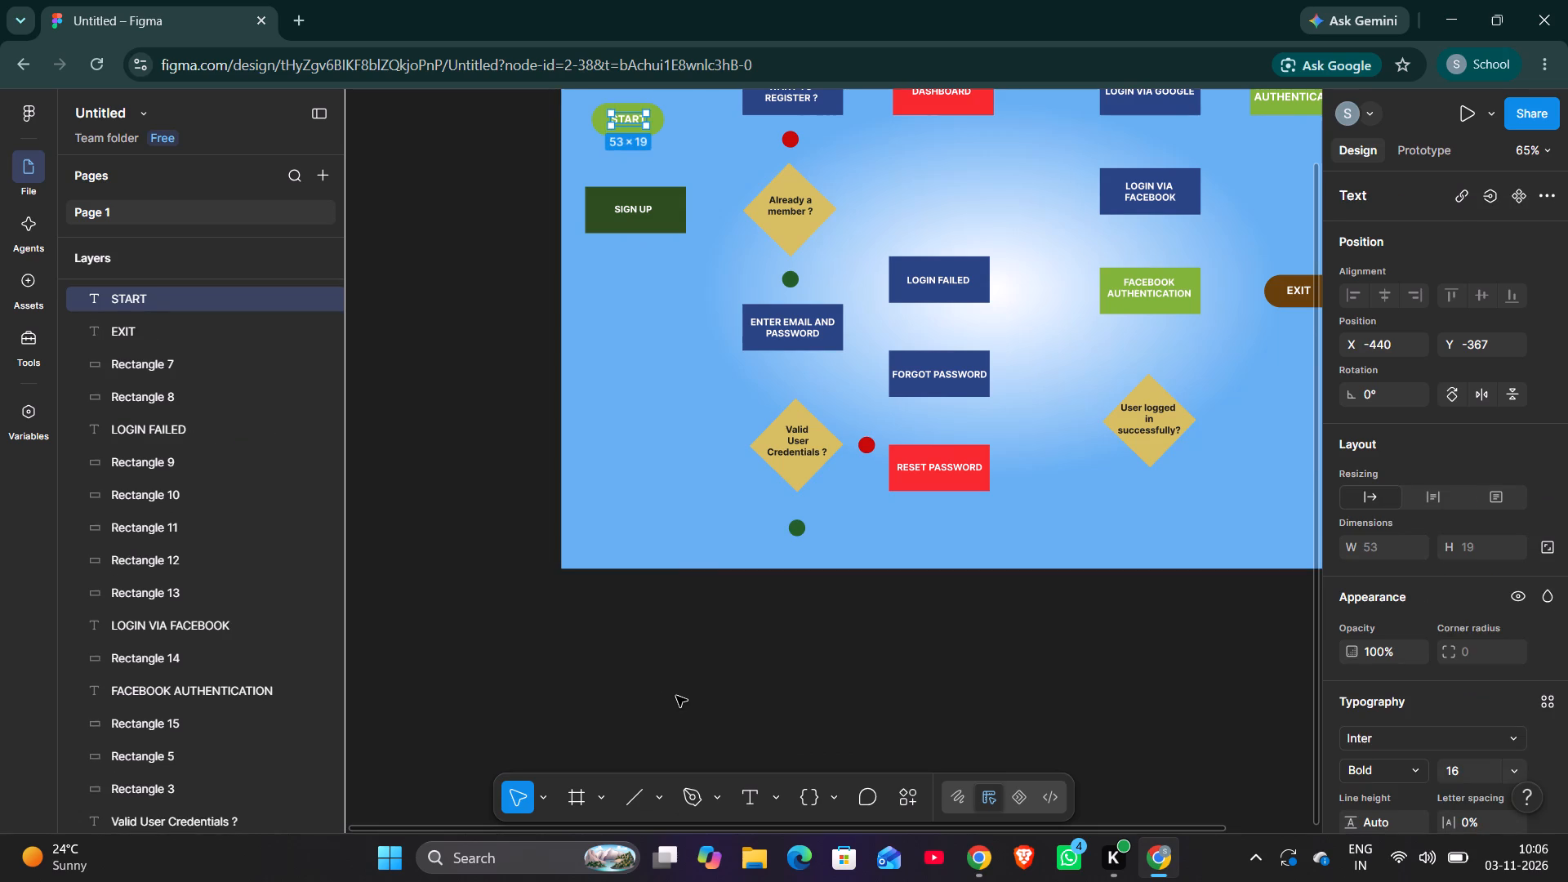
pyautogui.click(608, 705)
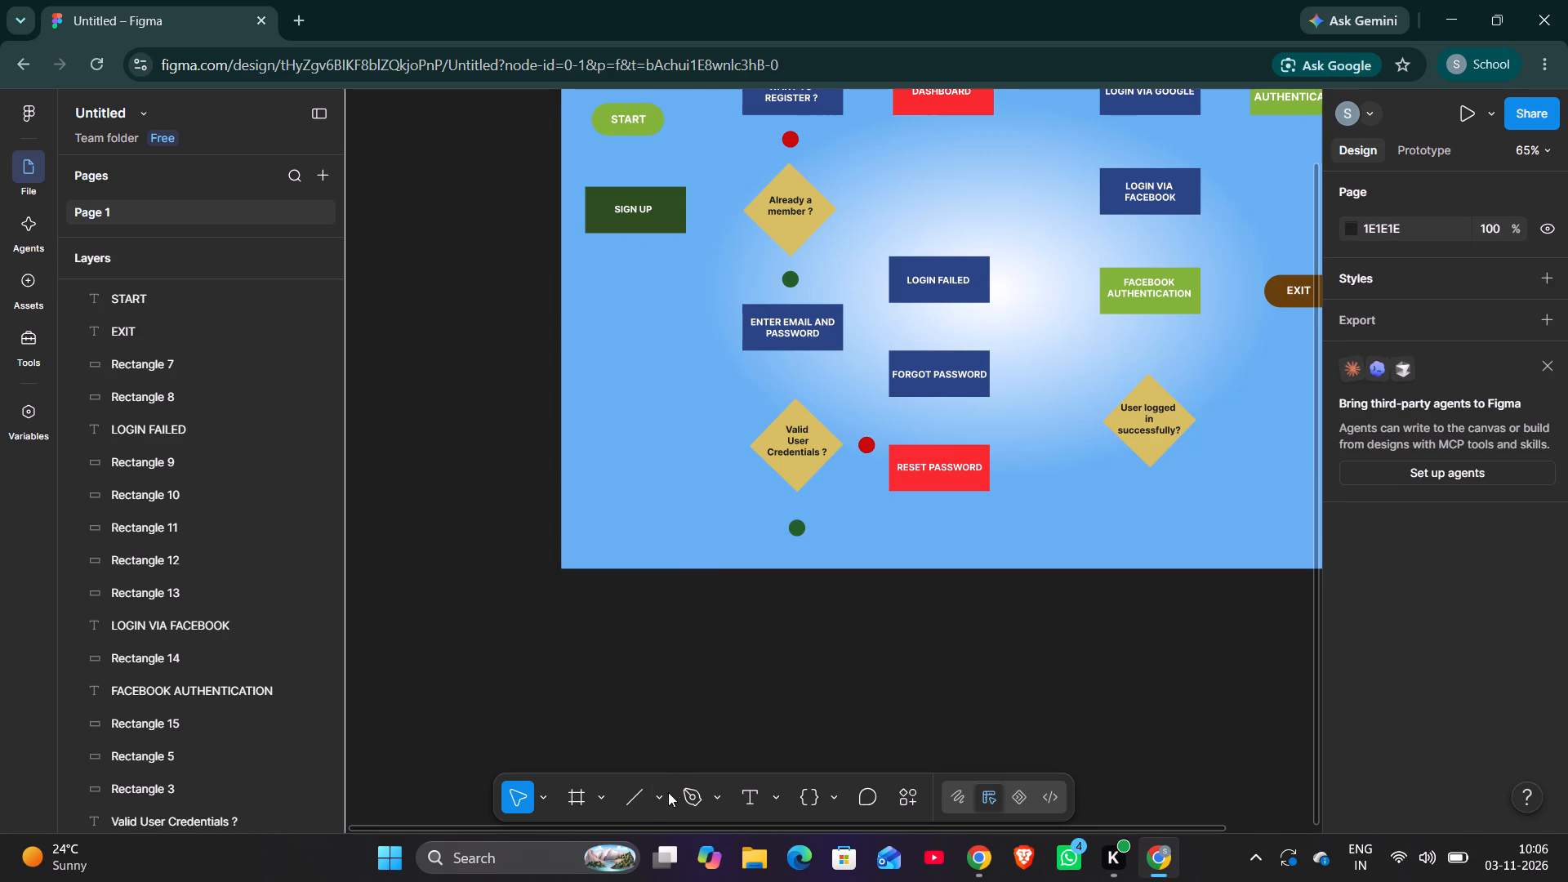
# Draw an arrow about 76 long from just below the START shape to the top of the SIGN UP box.
pyautogui.click(658, 794)
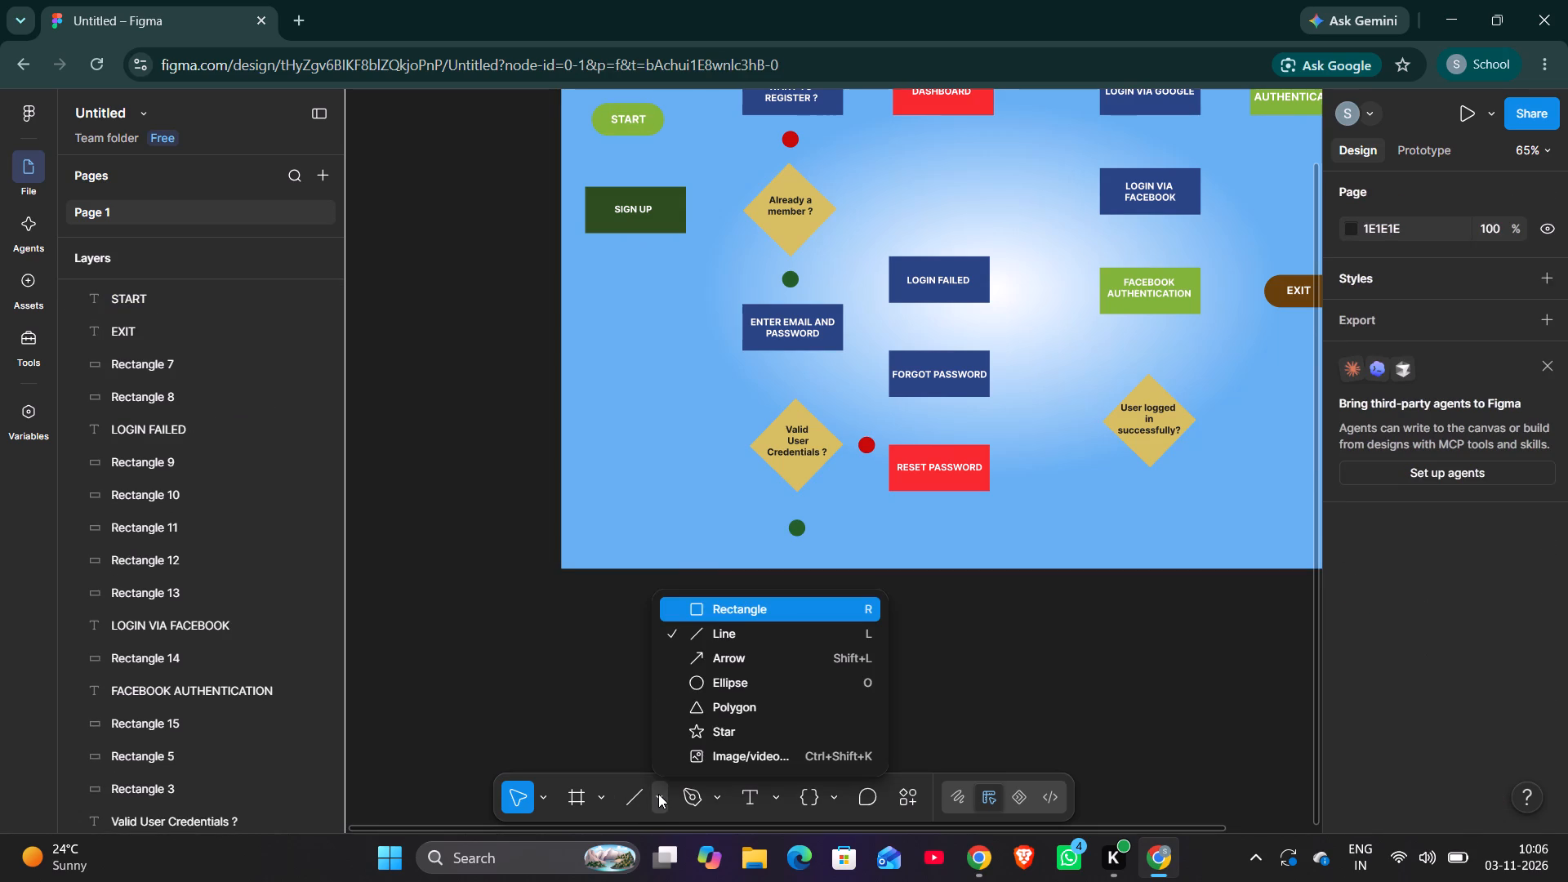
pyautogui.click(721, 663)
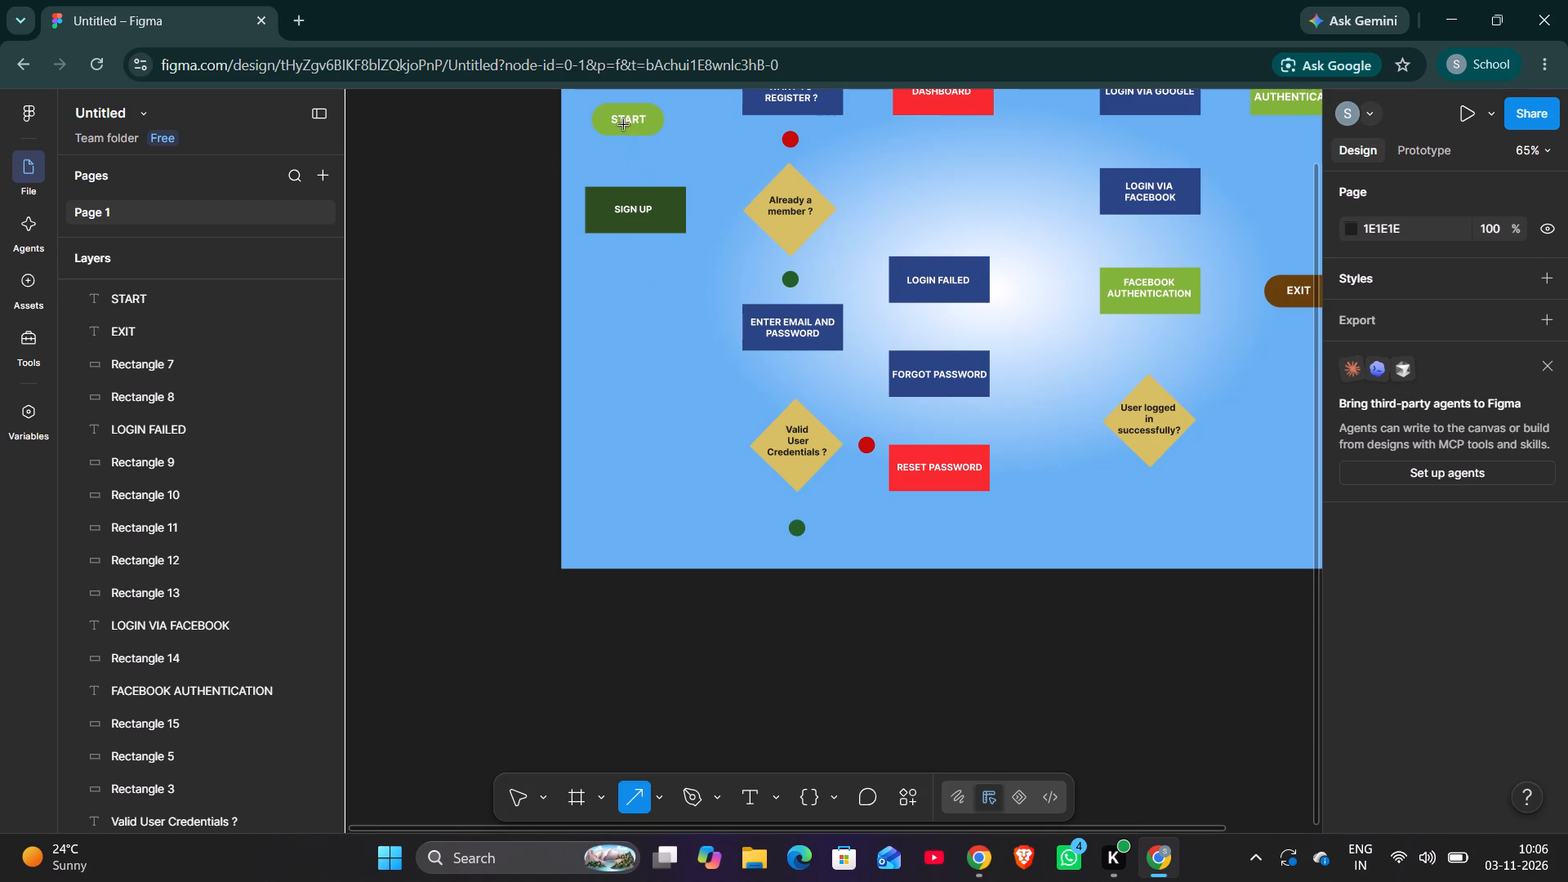
pyautogui.moveTo(629, 138); pyautogui.dragTo(629, 159)
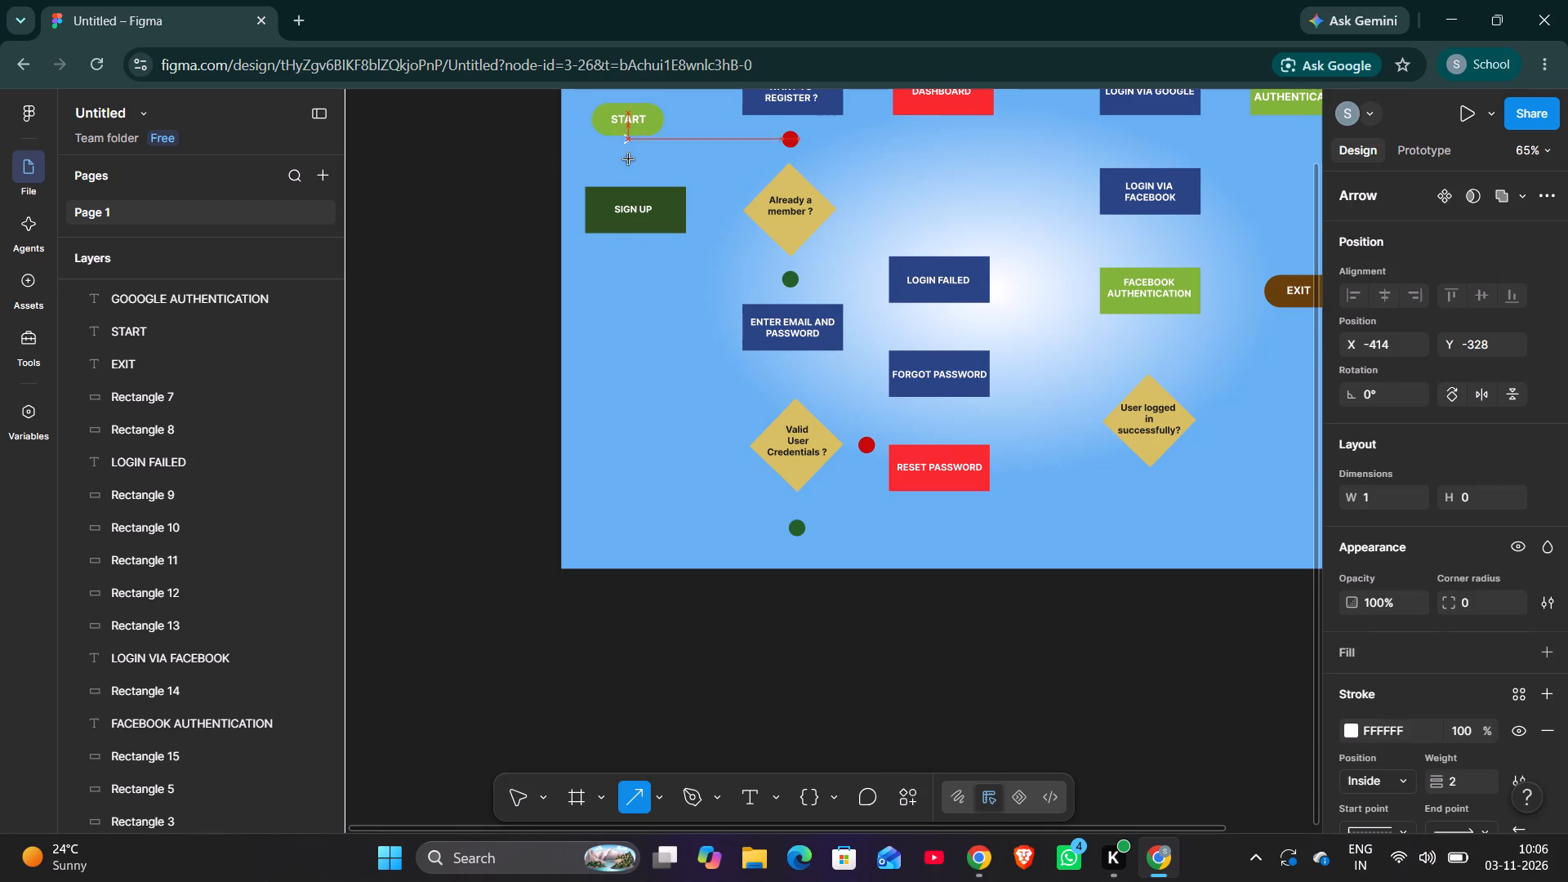
pyautogui.moveTo(629, 159); pyautogui.dragTo(631, 190)
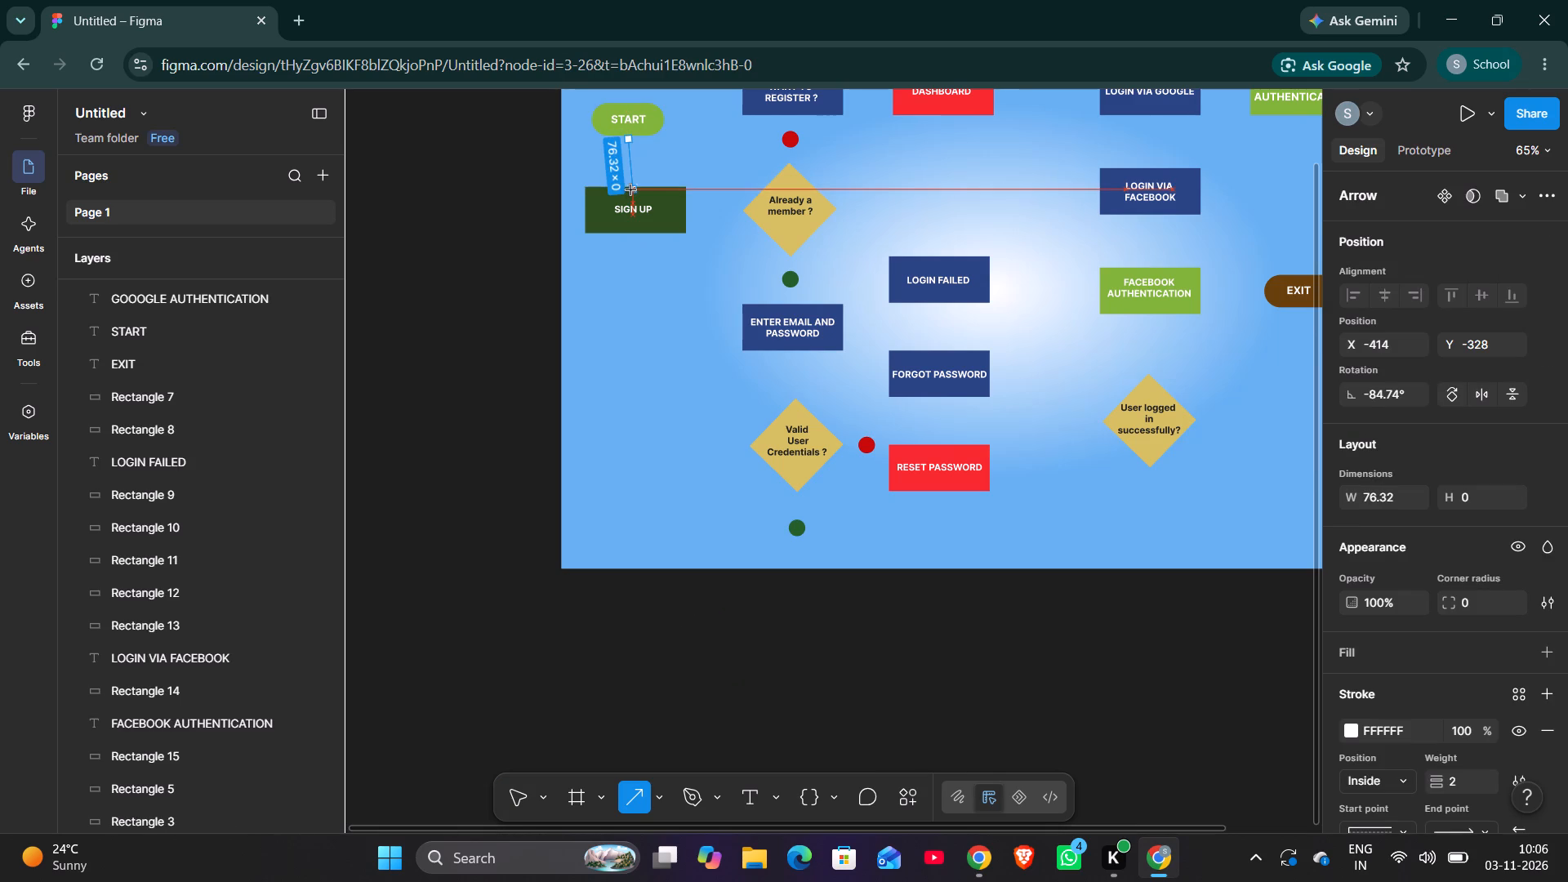
pyautogui.moveTo(631, 190); pyautogui.dragTo(630, 192)
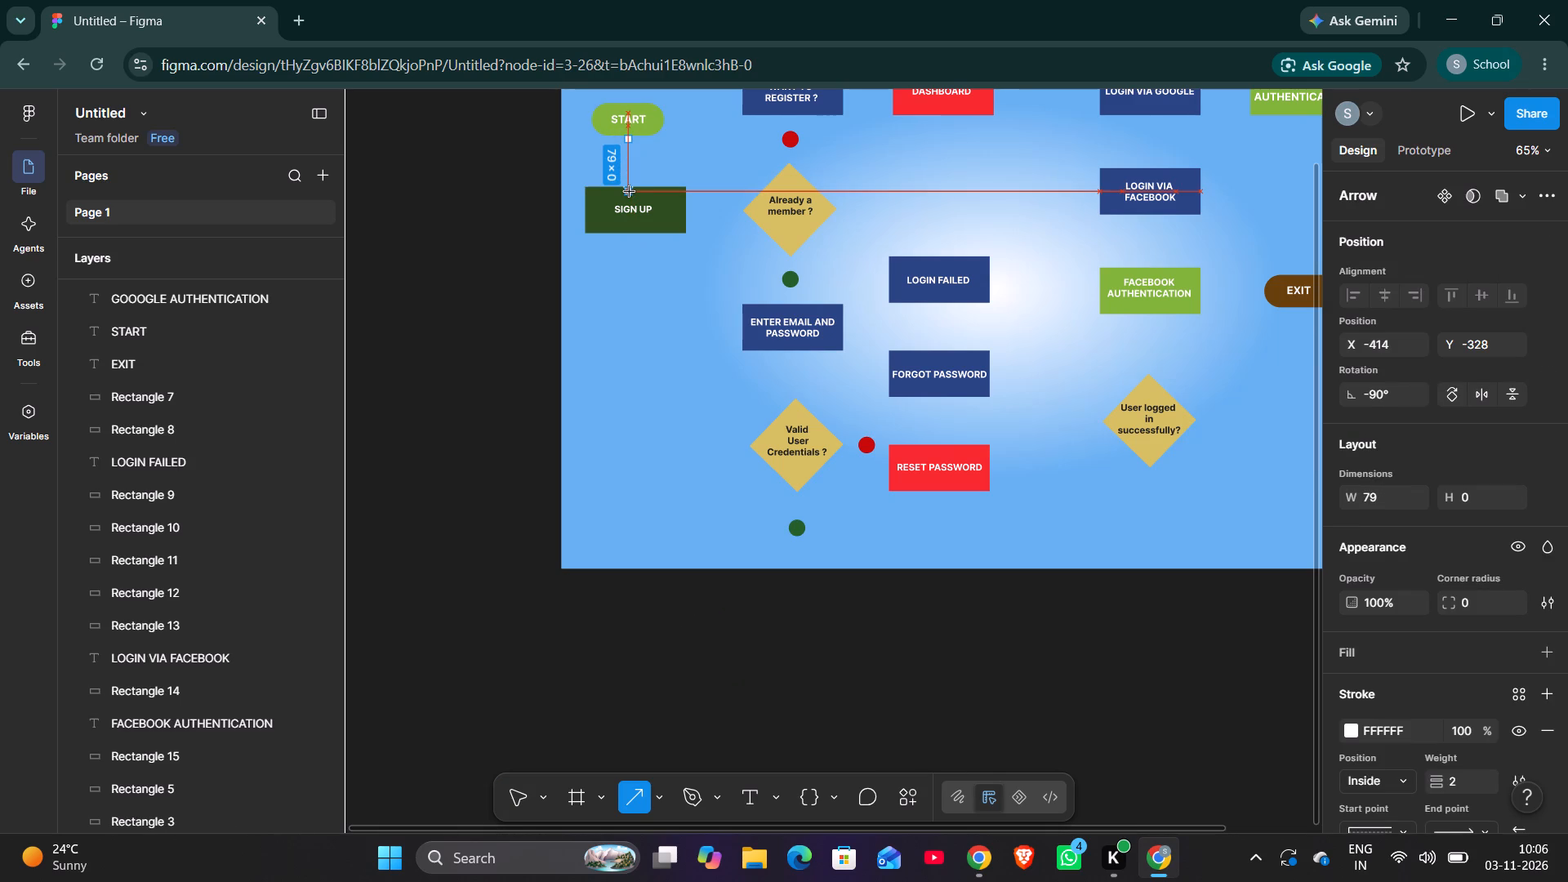
pyautogui.moveTo(630, 192); pyautogui.dragTo(630, 190)
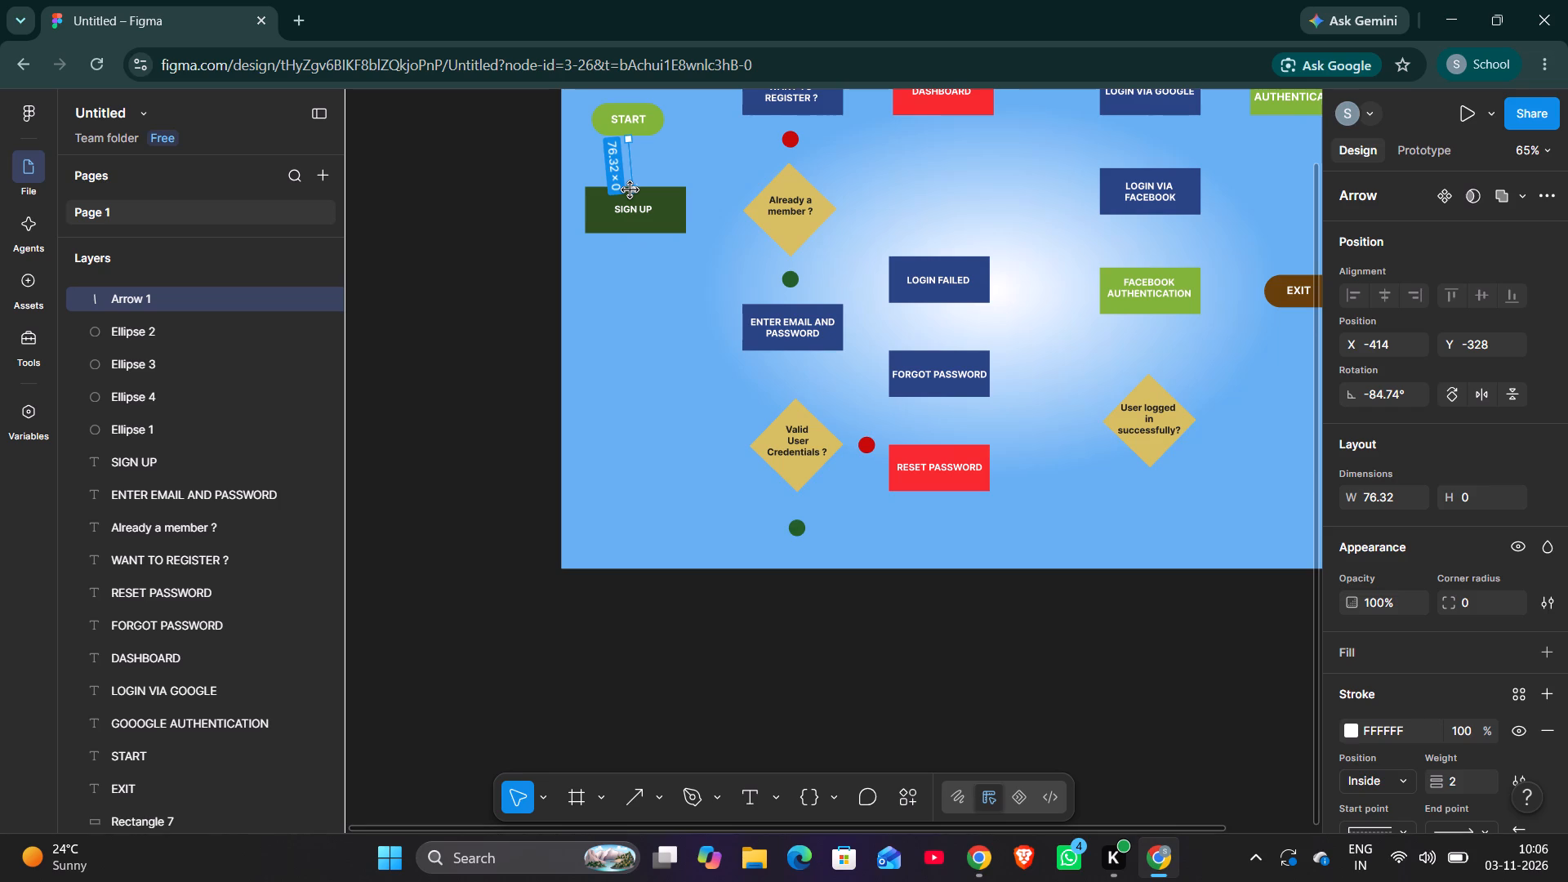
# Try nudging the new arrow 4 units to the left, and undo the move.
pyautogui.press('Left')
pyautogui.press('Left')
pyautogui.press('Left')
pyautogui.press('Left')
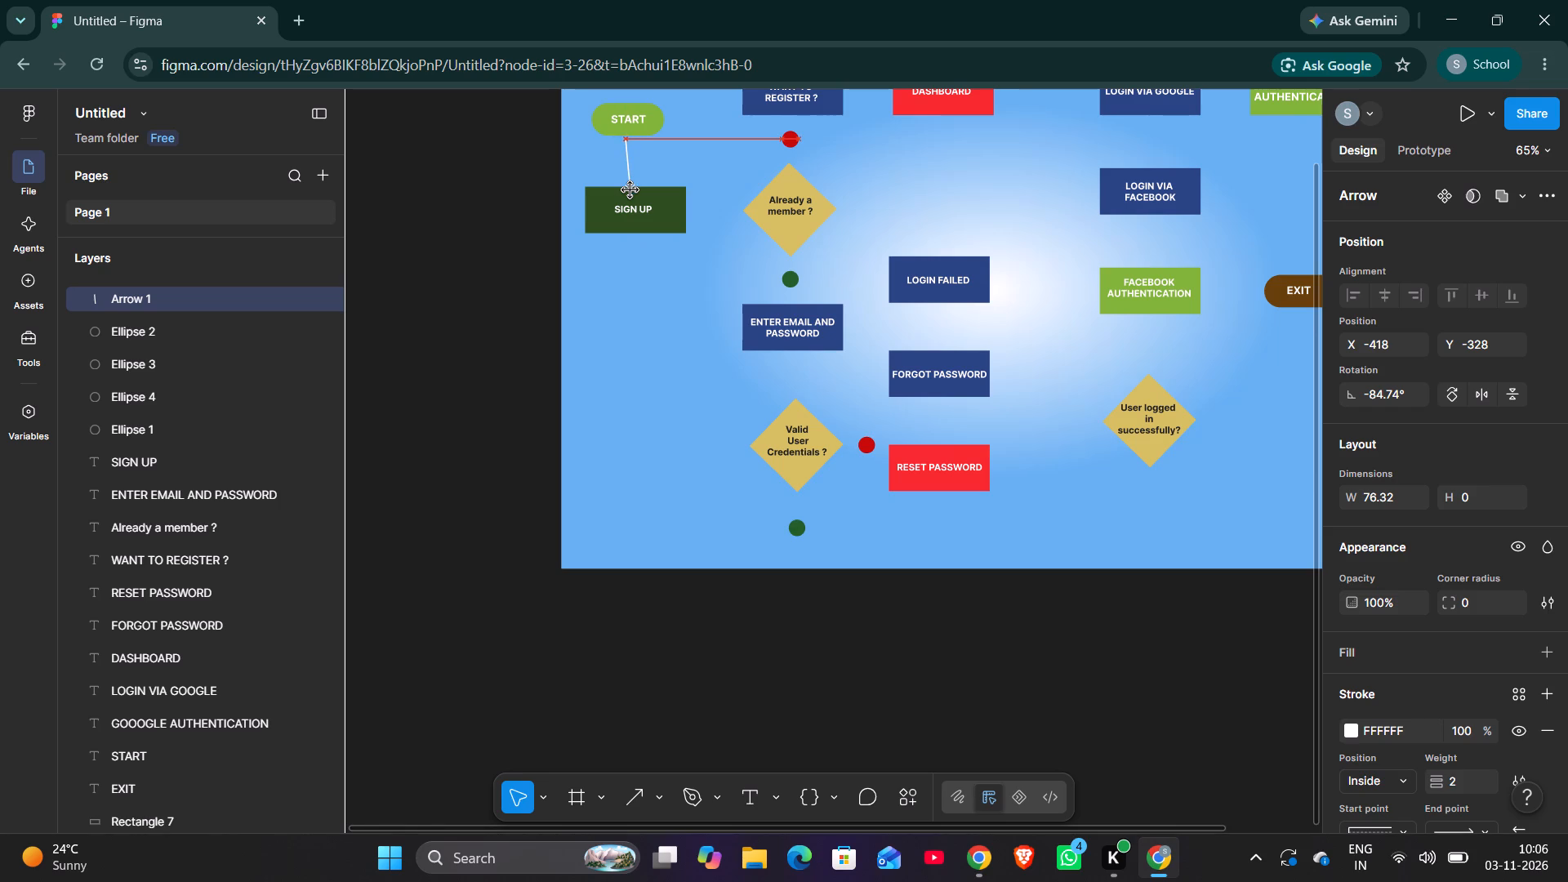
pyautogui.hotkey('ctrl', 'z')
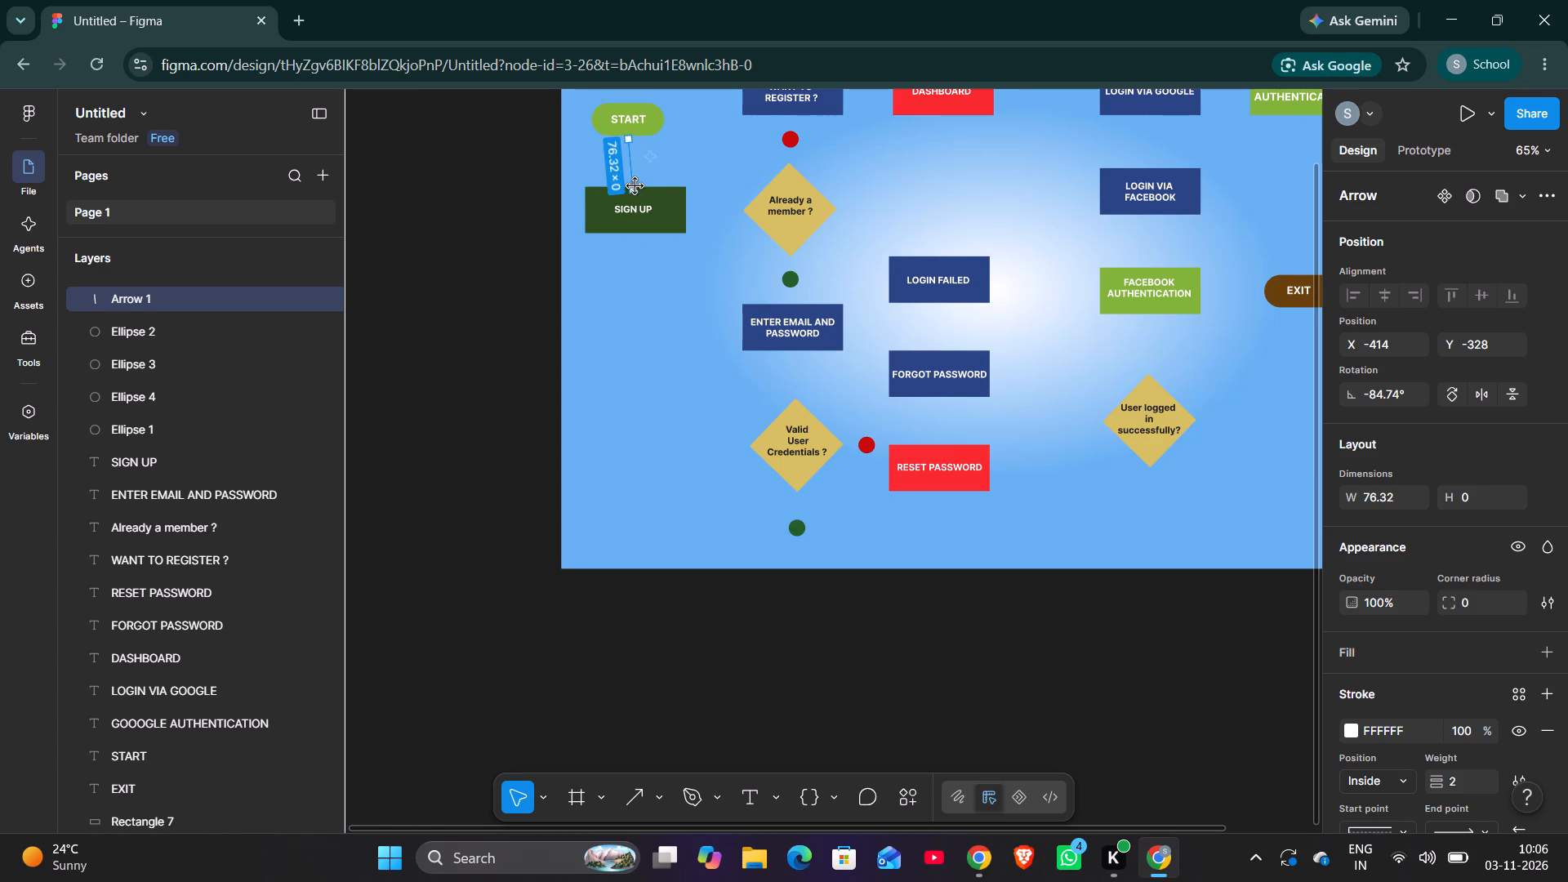
# Straighten the arrow to vertical at about 72 long, with its tip on the SIGN UP box's top edge.
pyautogui.click(635, 186)
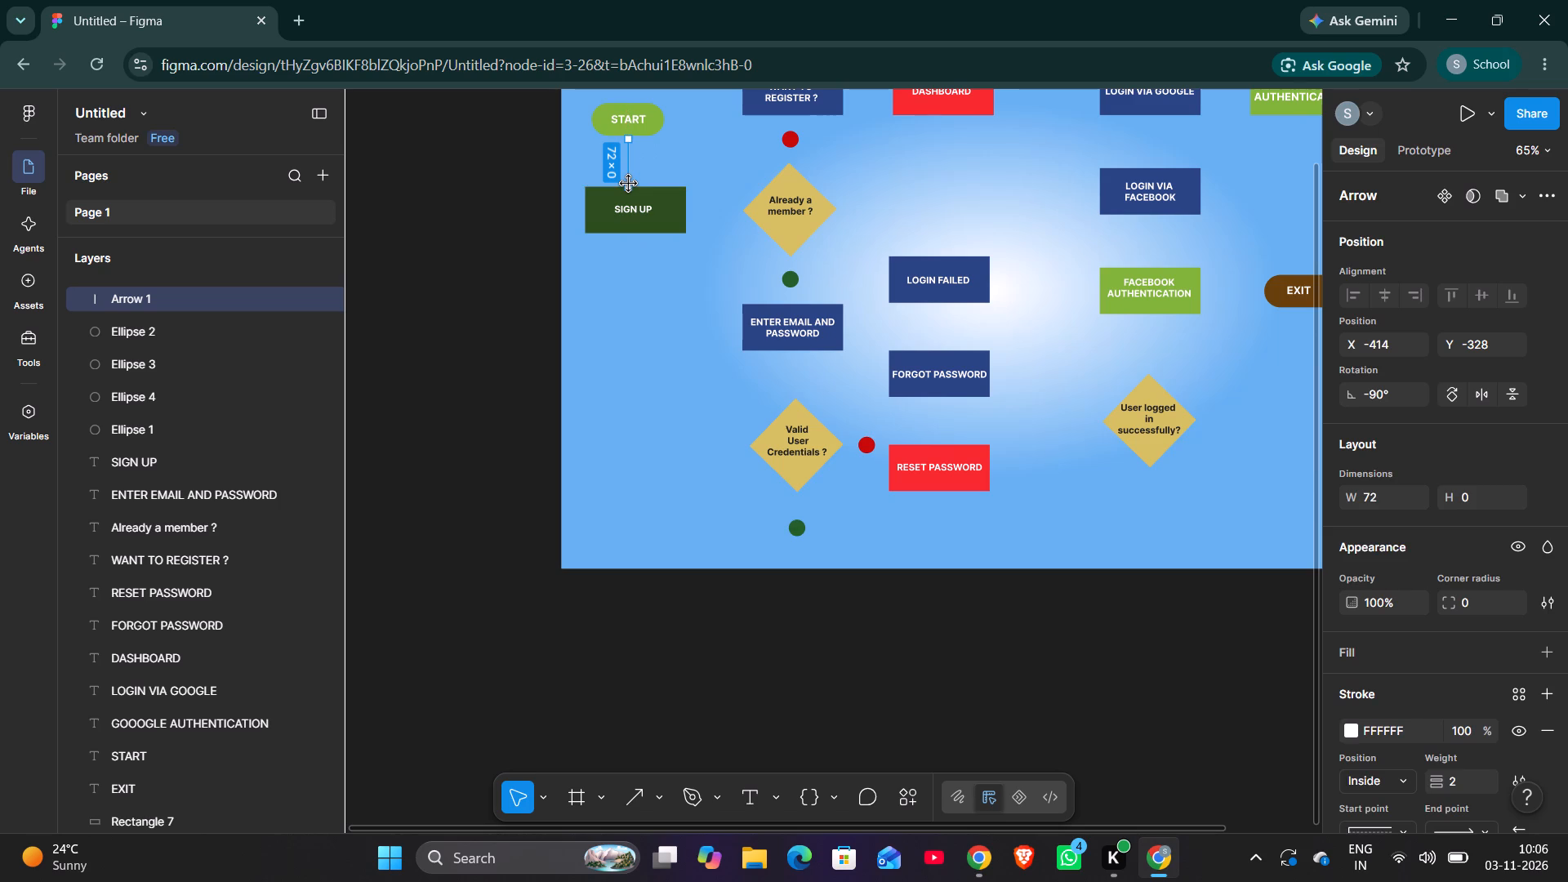
pyautogui.click(654, 170)
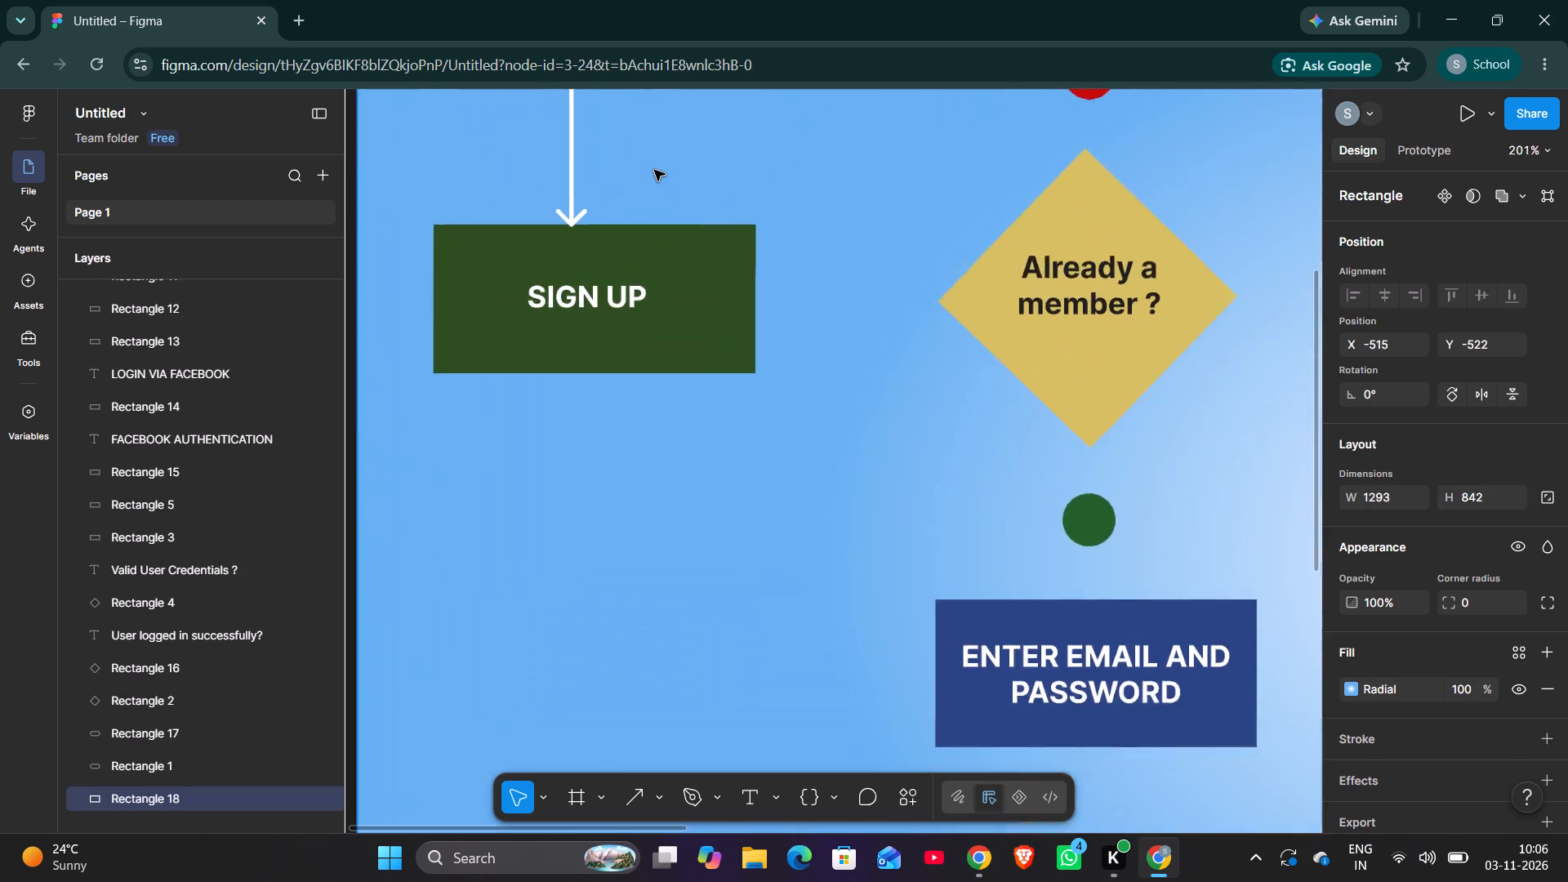
# Extend the arrow's upper end to the bottom edge of the START shape, making it about 77 long.
pyautogui.scroll(1, 654, 170)
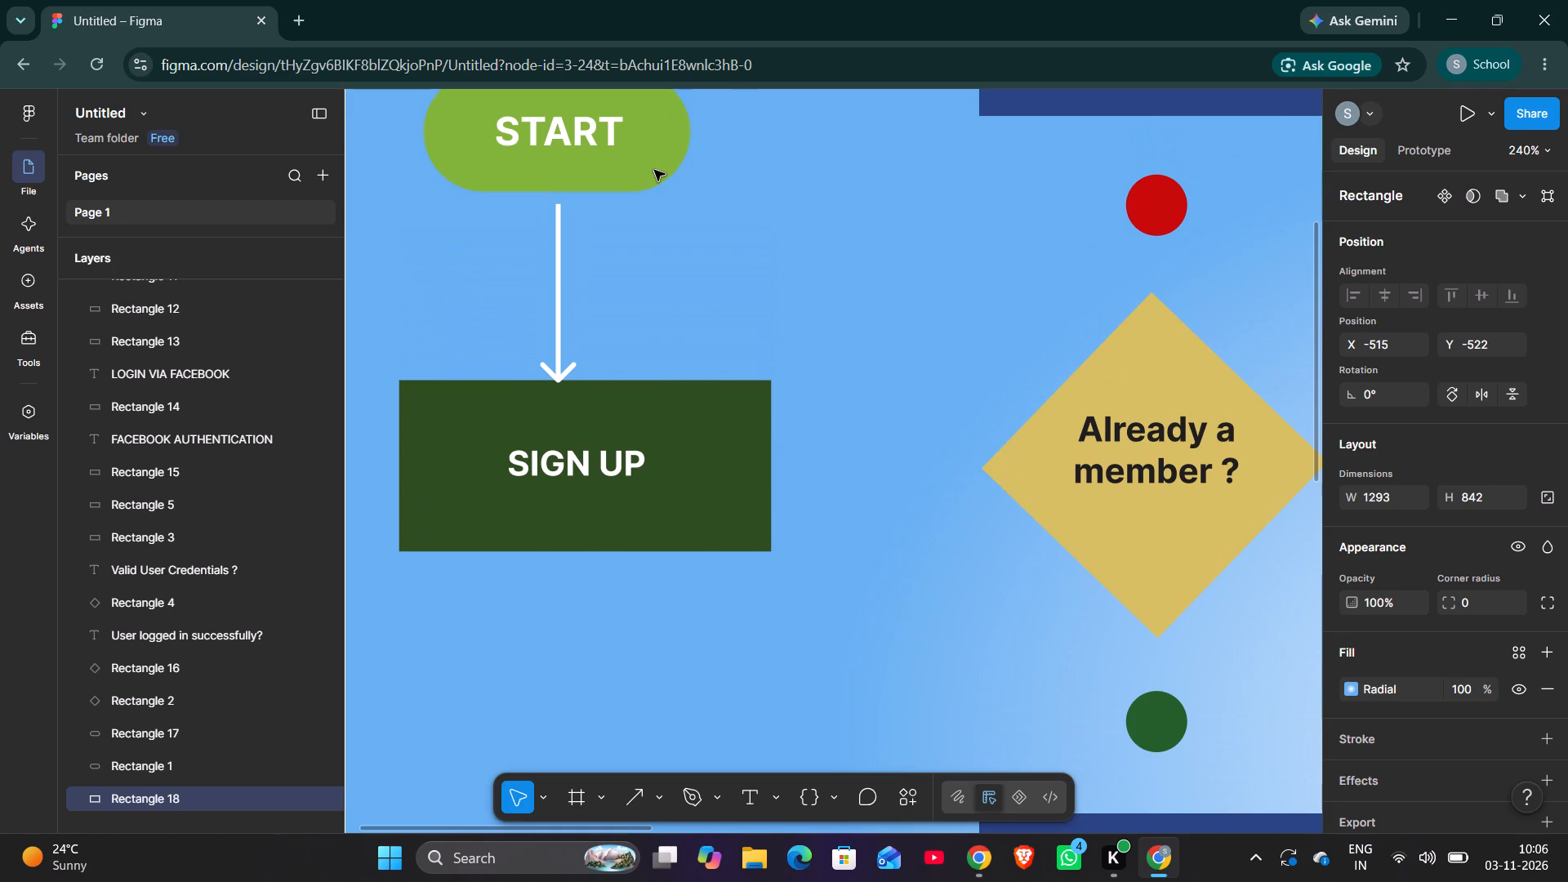
pyautogui.click(560, 265)
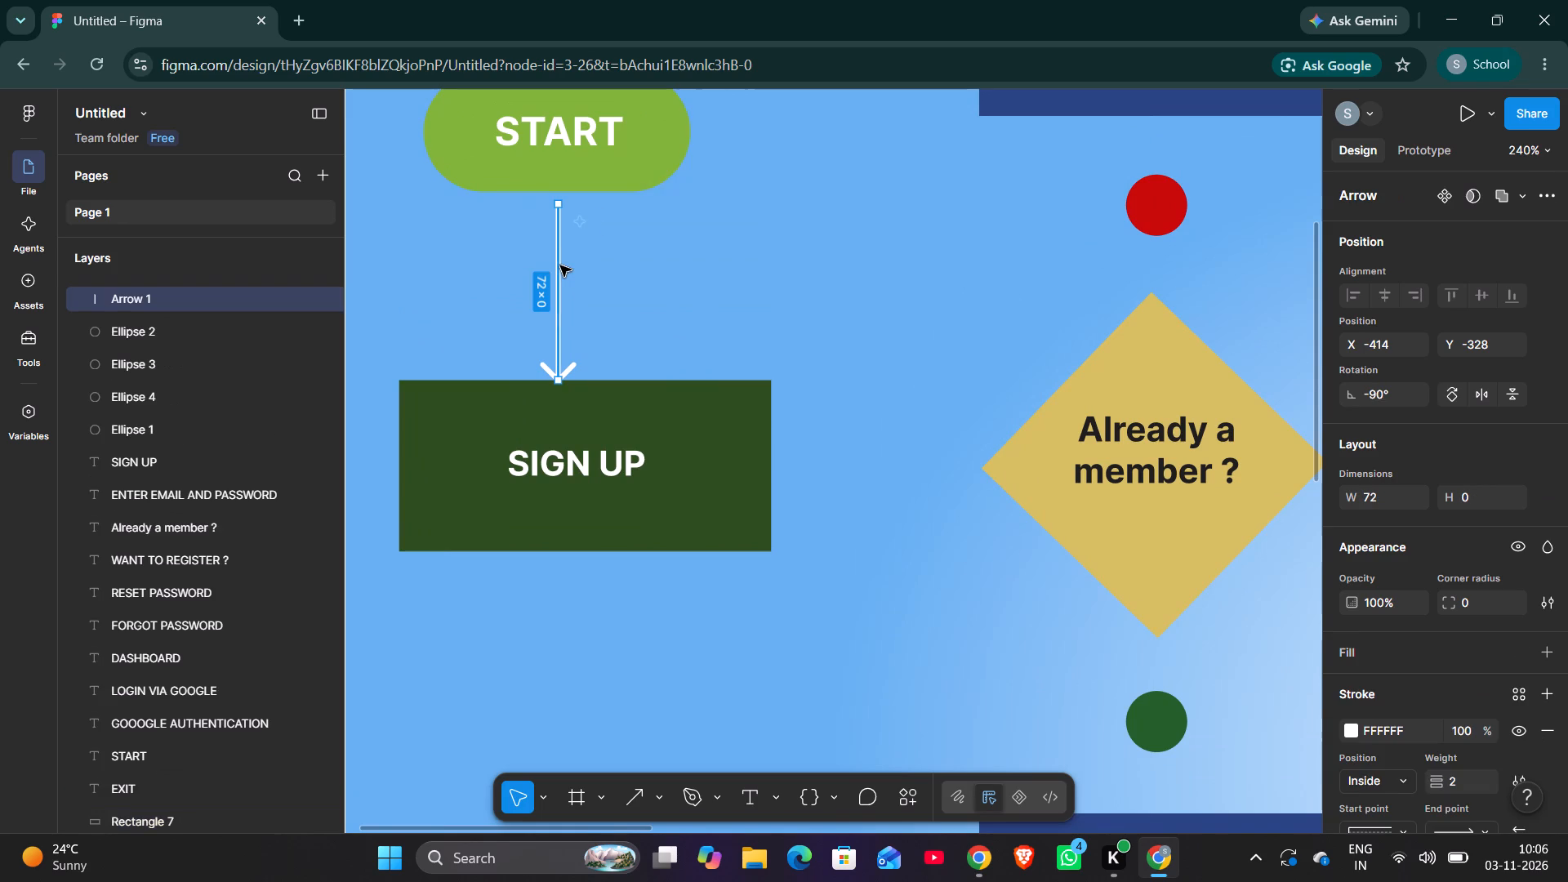
pyautogui.moveTo(559, 206); pyautogui.dragTo(559, 197)
pyautogui.moveTo(559, 197); pyautogui.dragTo(557, 197)
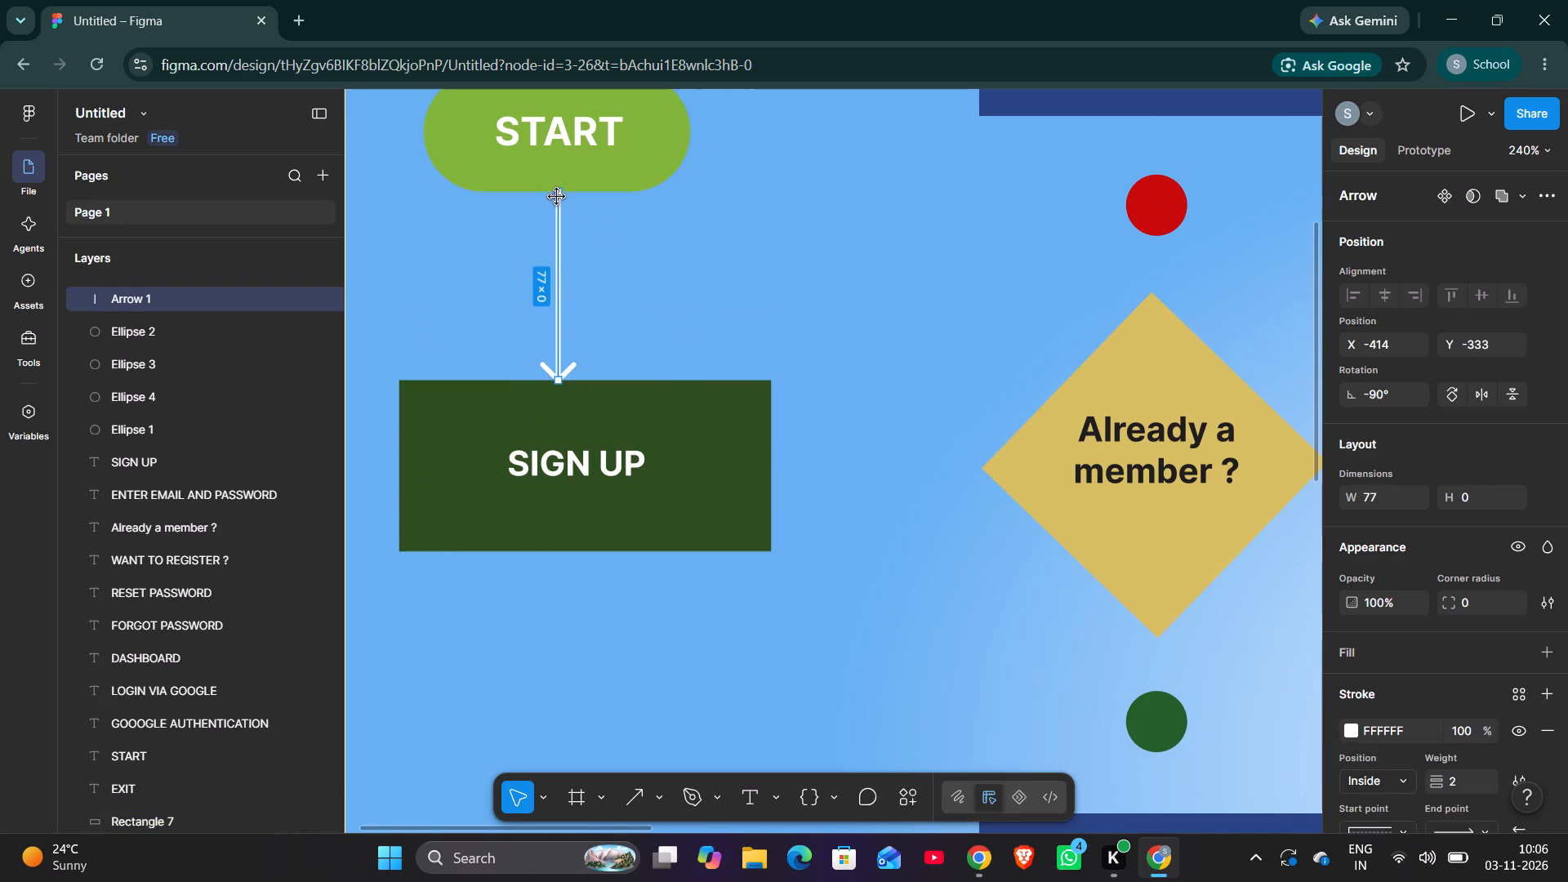
pyautogui.click(559, 381)
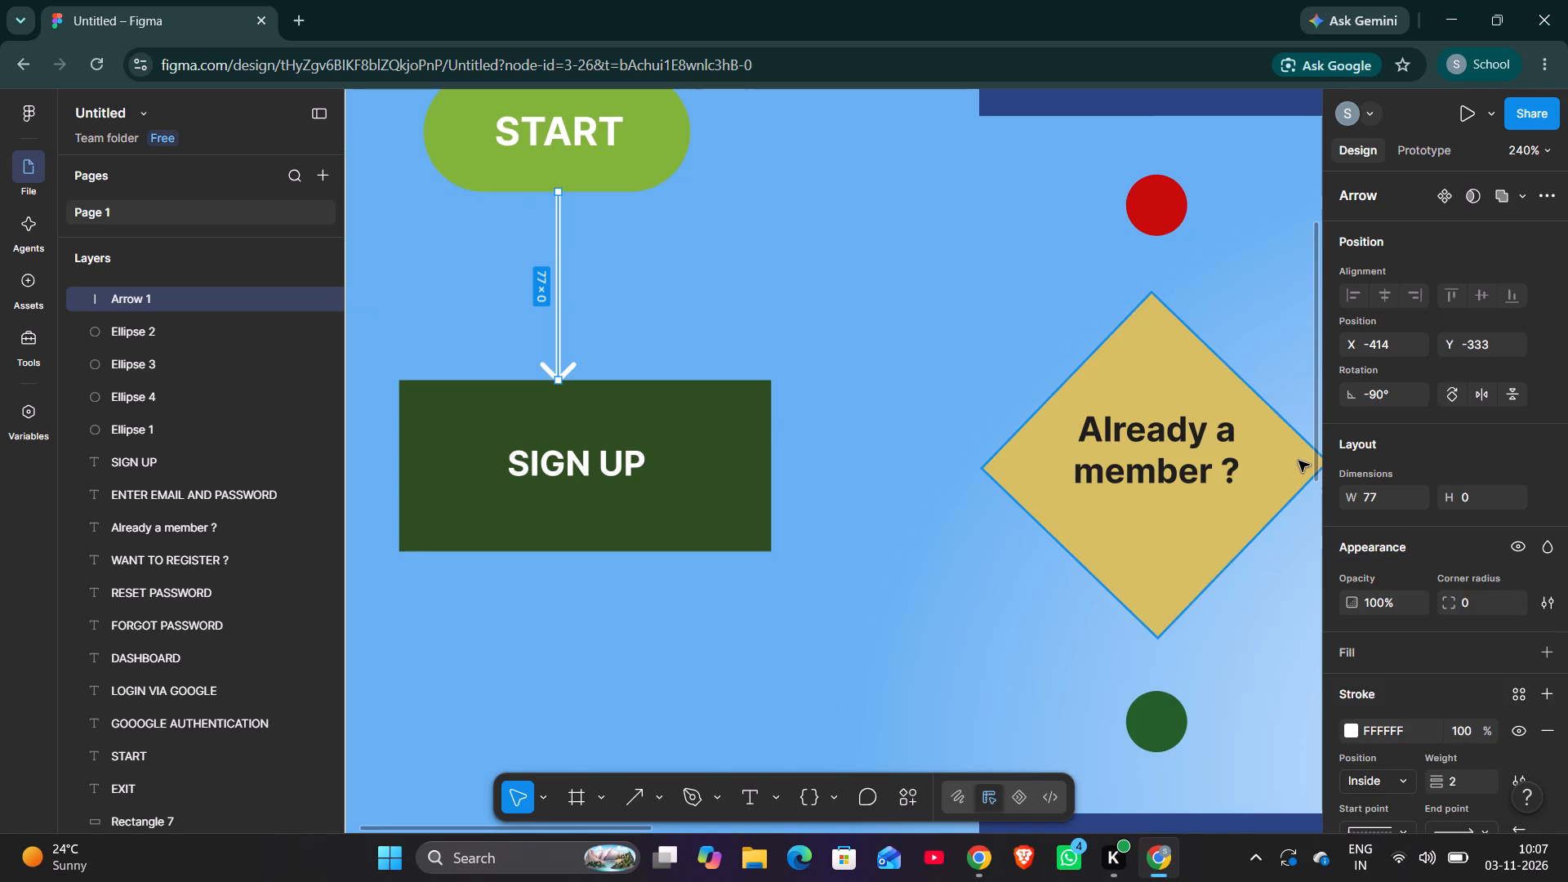
# Set the stroke colour of the arrow between START and SIGN UP to brown 64401C at 100% opacity.
pyautogui.doubleClick(1350, 726)
pyautogui.click(1350, 726)
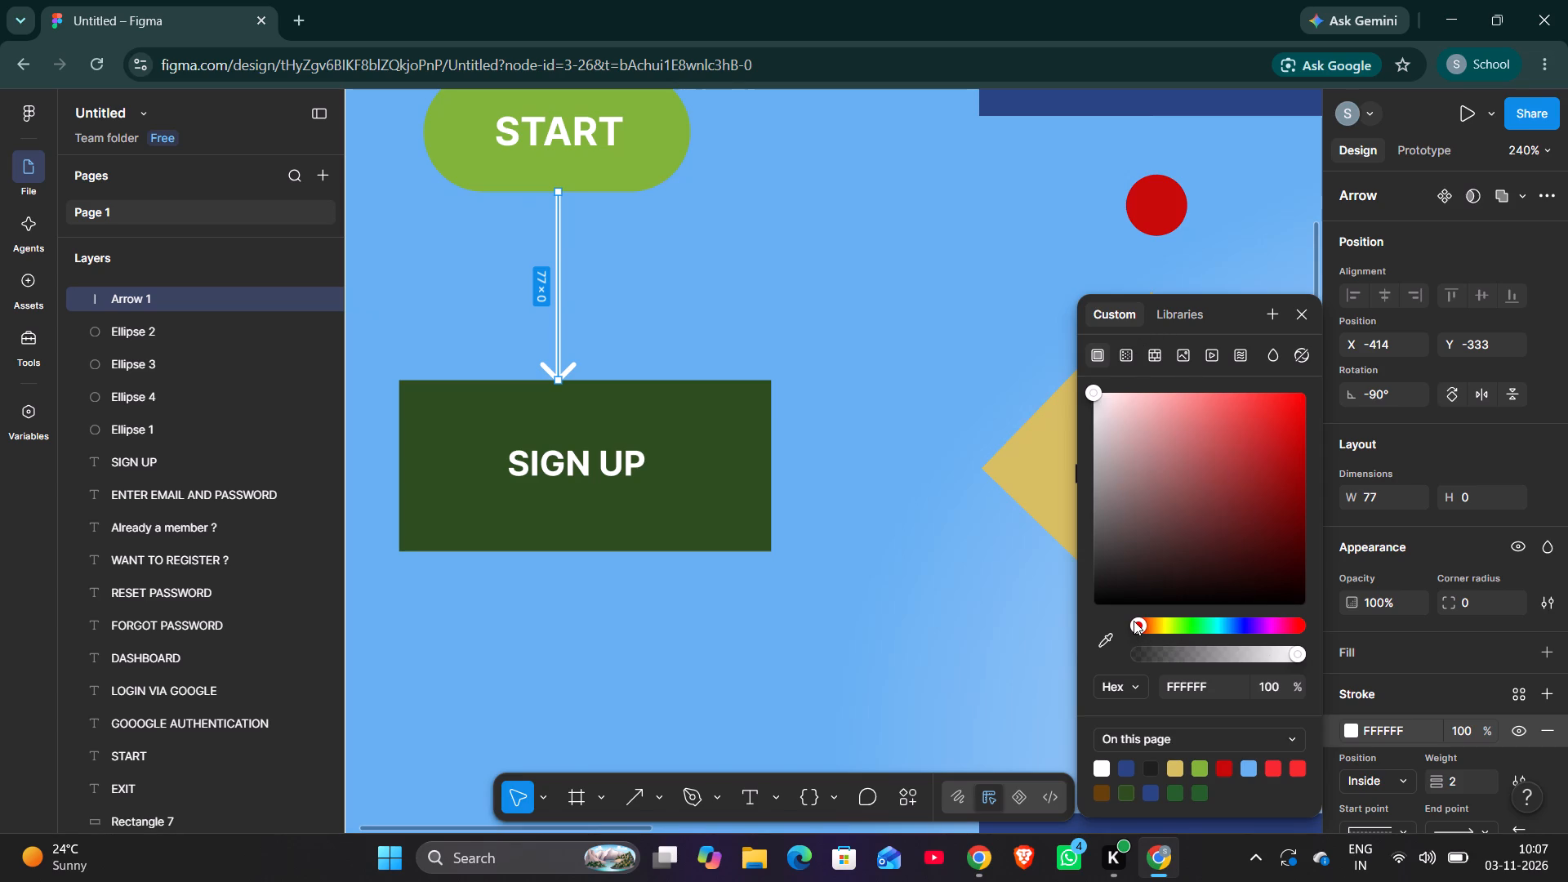
pyautogui.moveTo(1134, 621); pyautogui.dragTo(1272, 642)
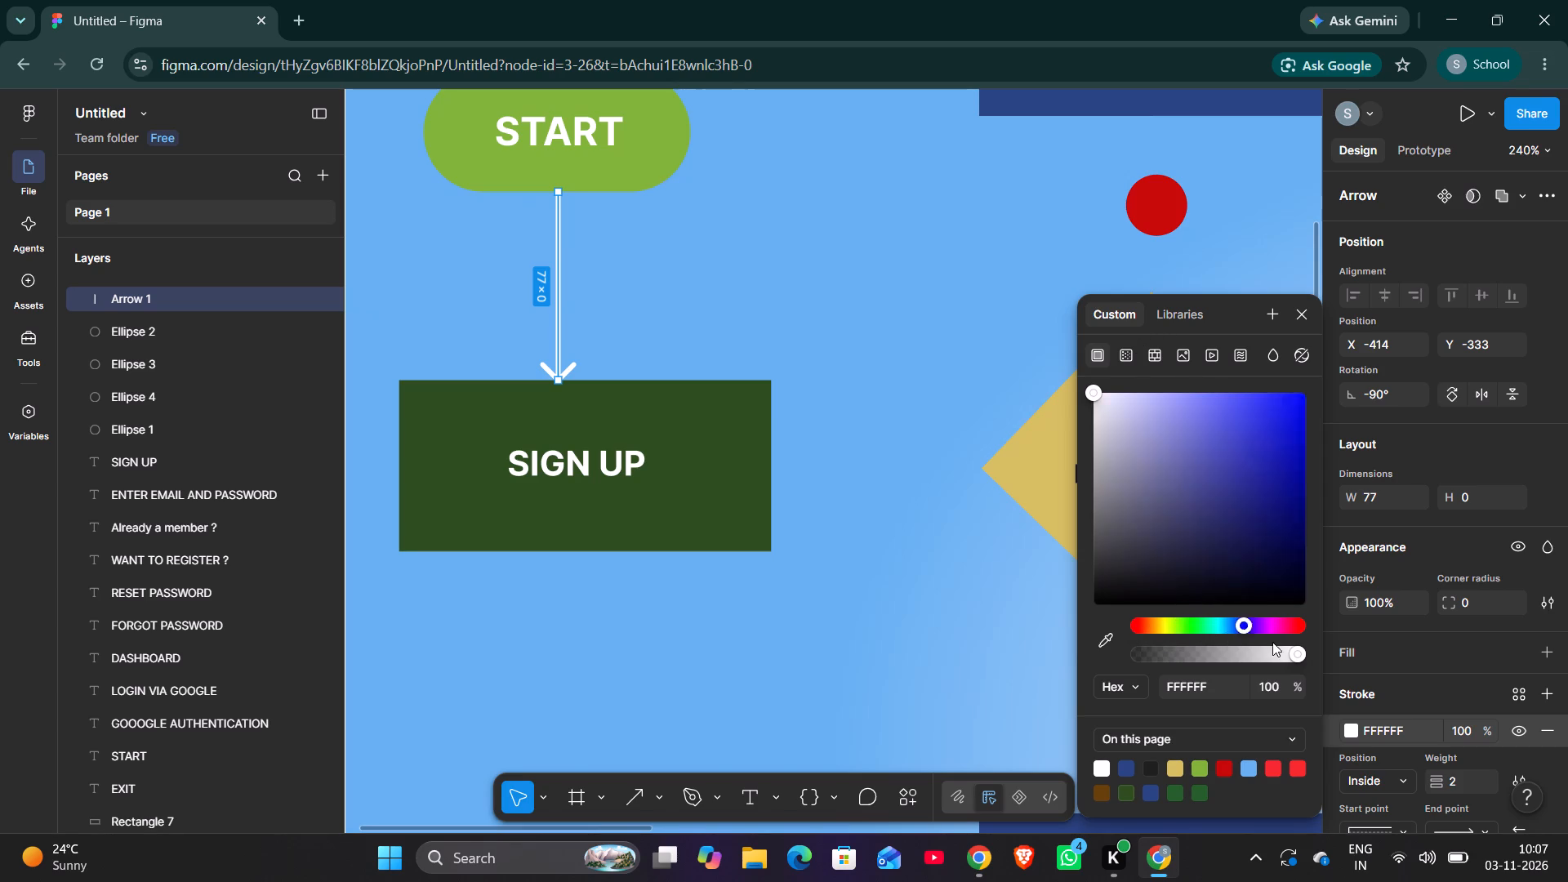
pyautogui.moveTo(1272, 642); pyautogui.dragTo(1093, 683)
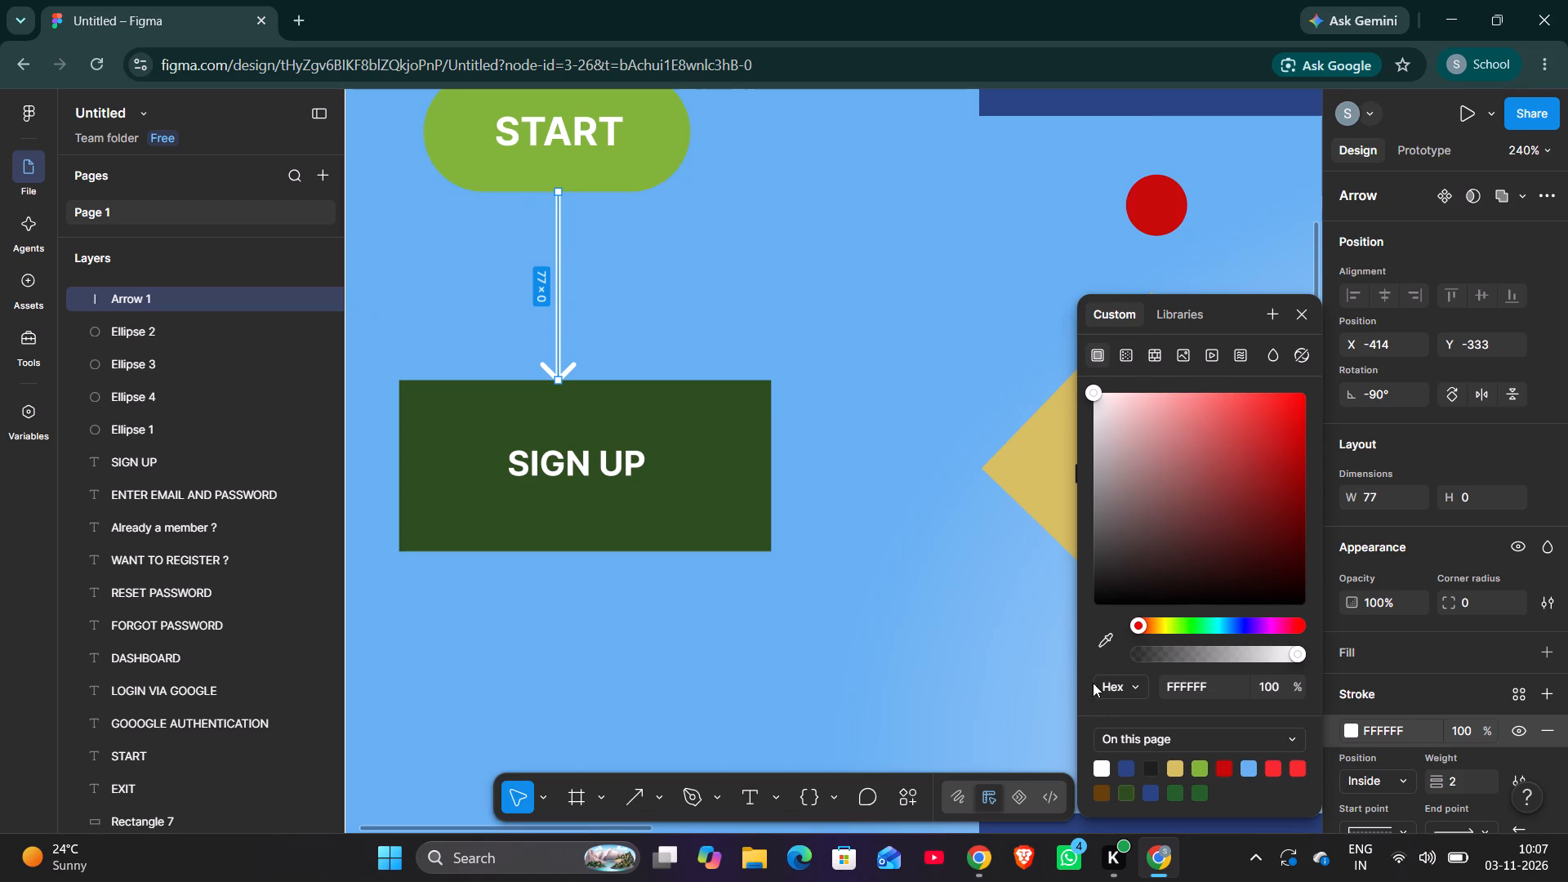
pyautogui.moveTo(1093, 683); pyautogui.dragTo(1143, 649)
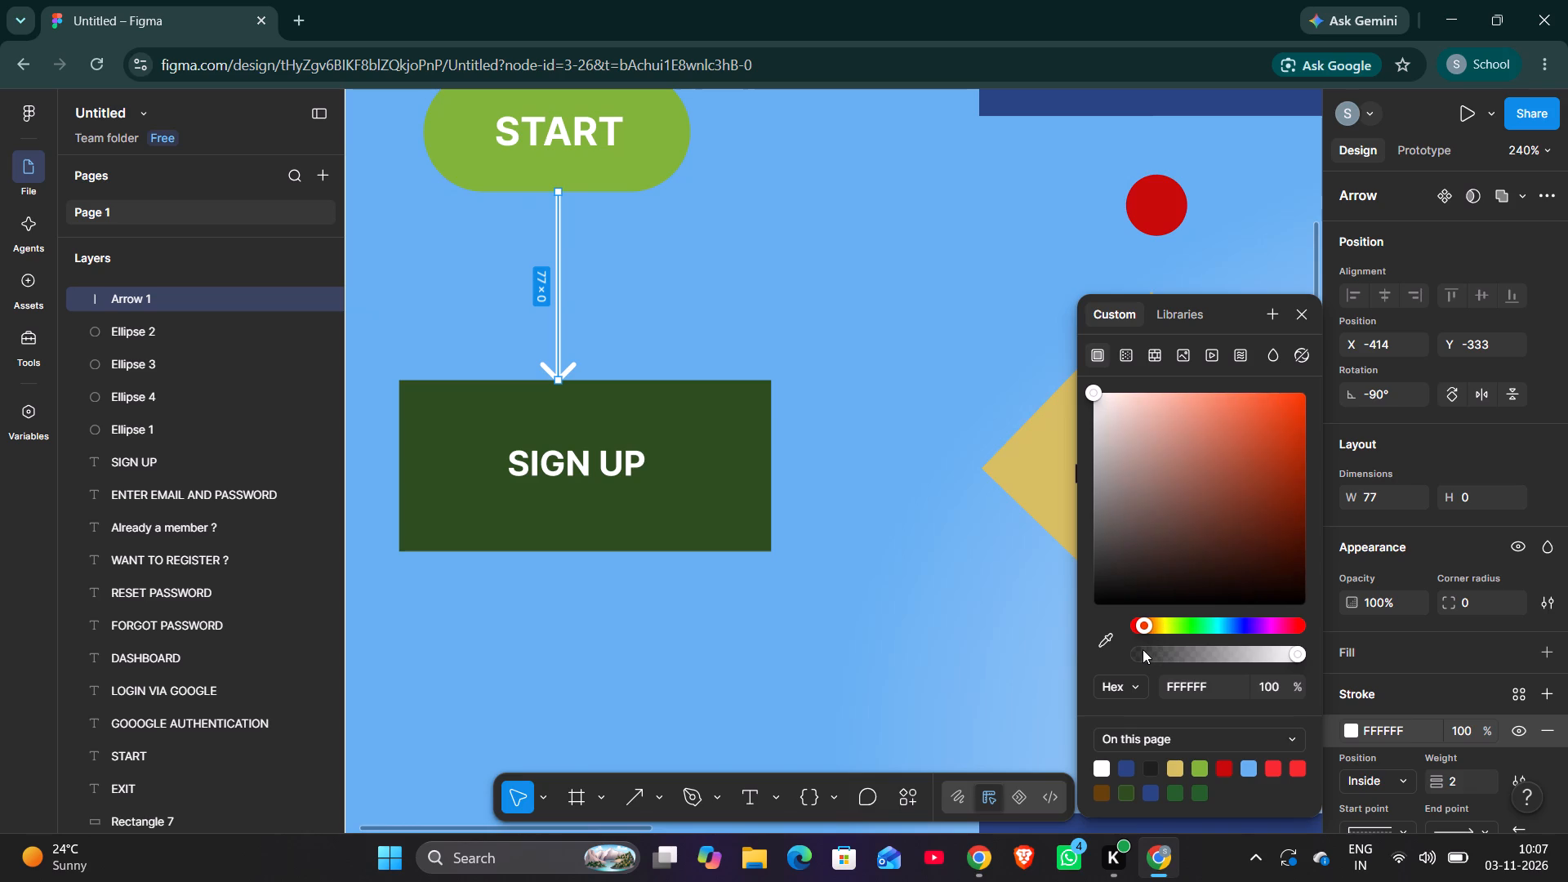
pyautogui.moveTo(1143, 649); pyautogui.dragTo(1167, 649)
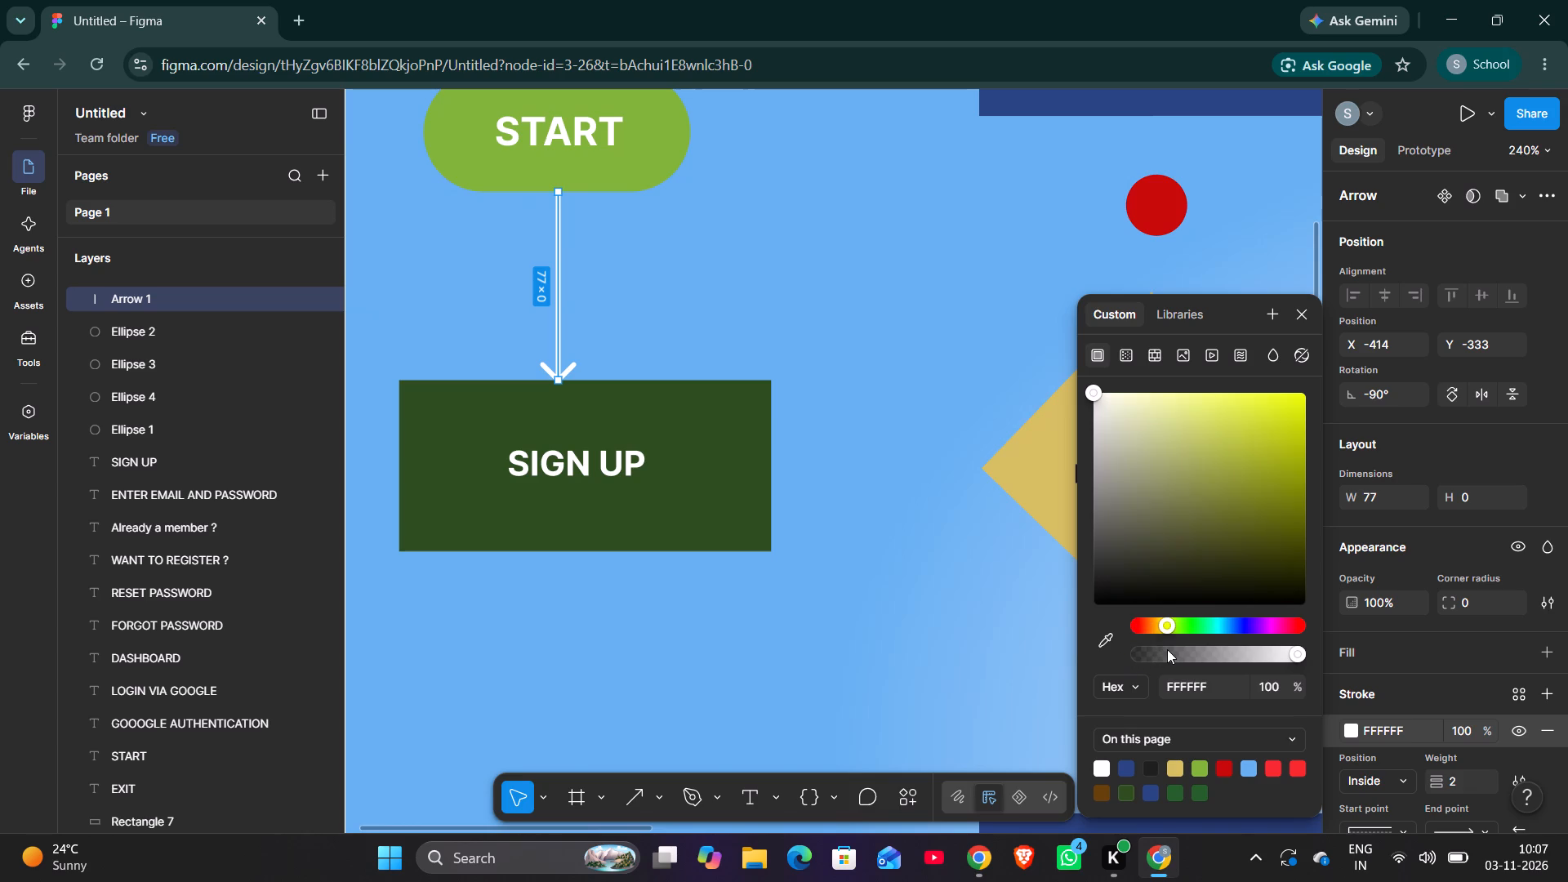
pyautogui.moveTo(1167, 649); pyautogui.dragTo(1158, 651)
pyautogui.click(1158, 651)
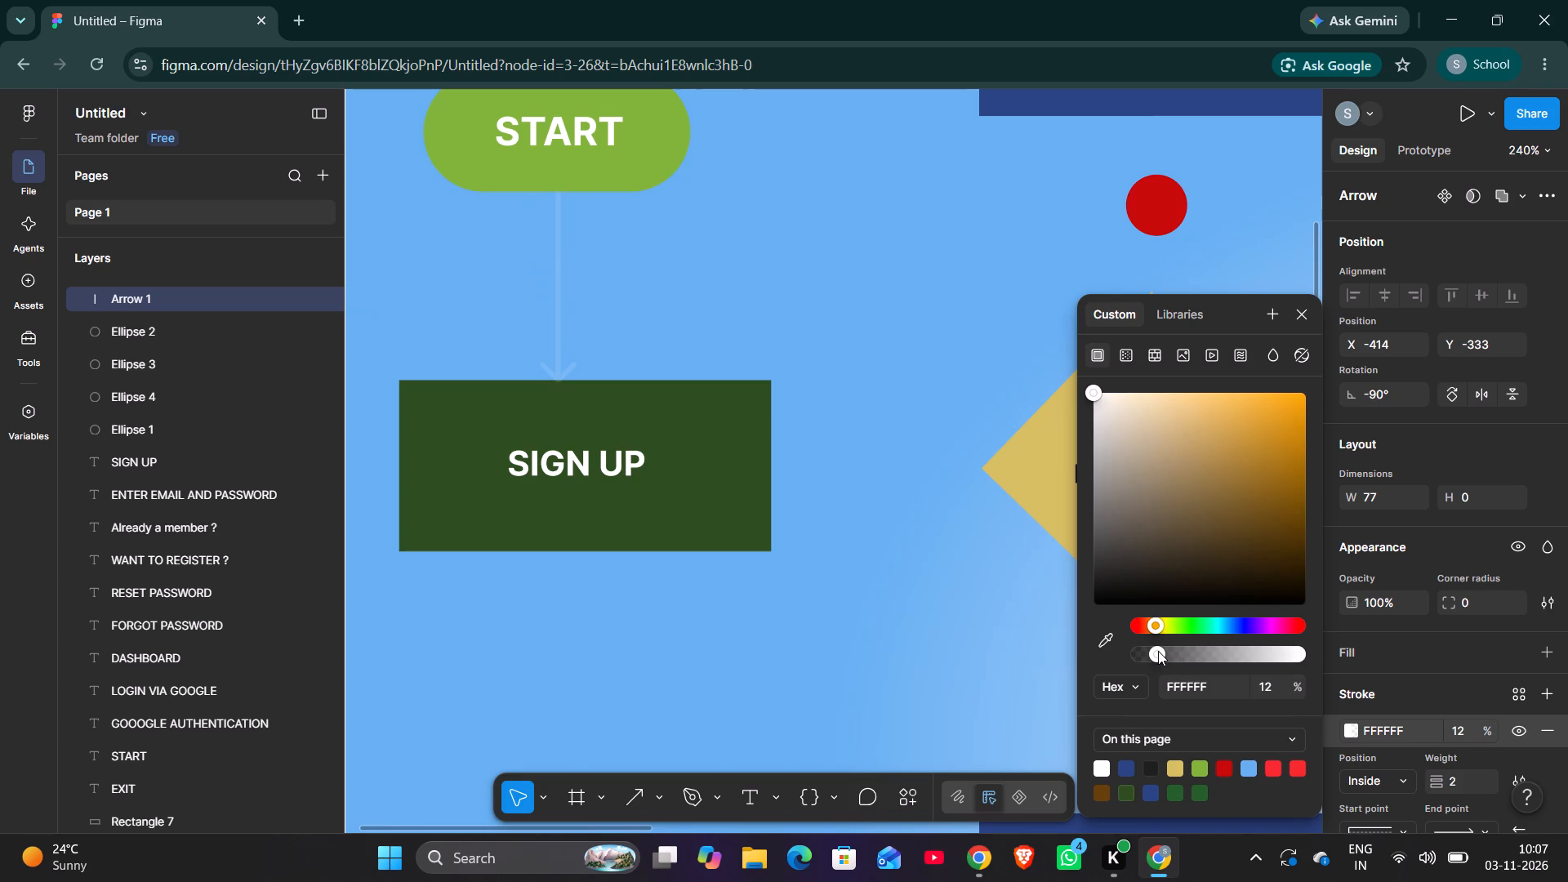
pyautogui.click(1154, 623)
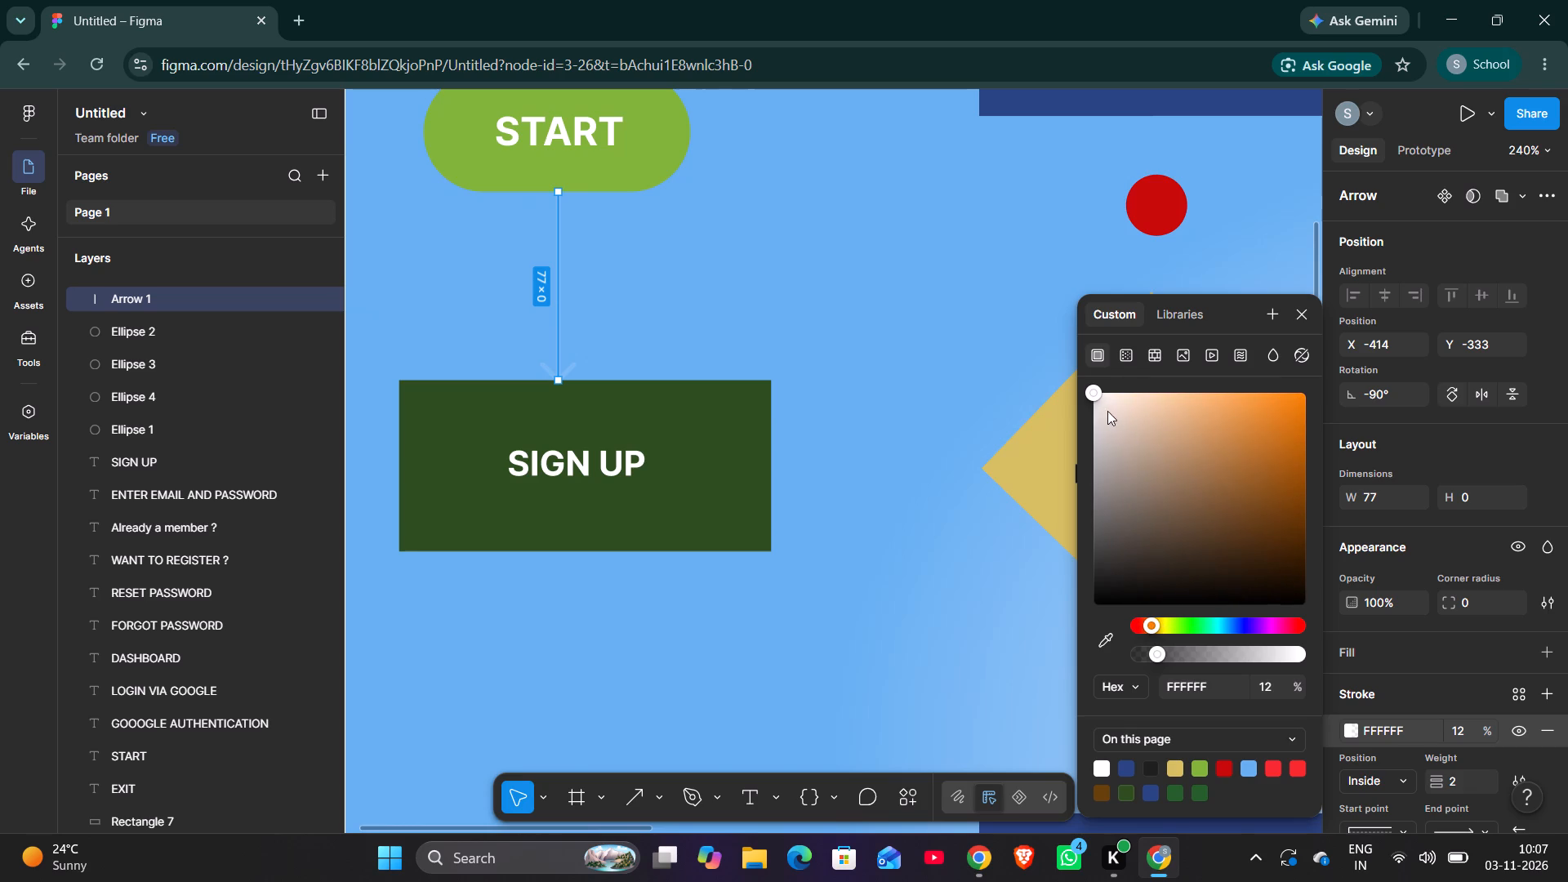
pyautogui.moveTo(1092, 388); pyautogui.dragTo(1287, 555)
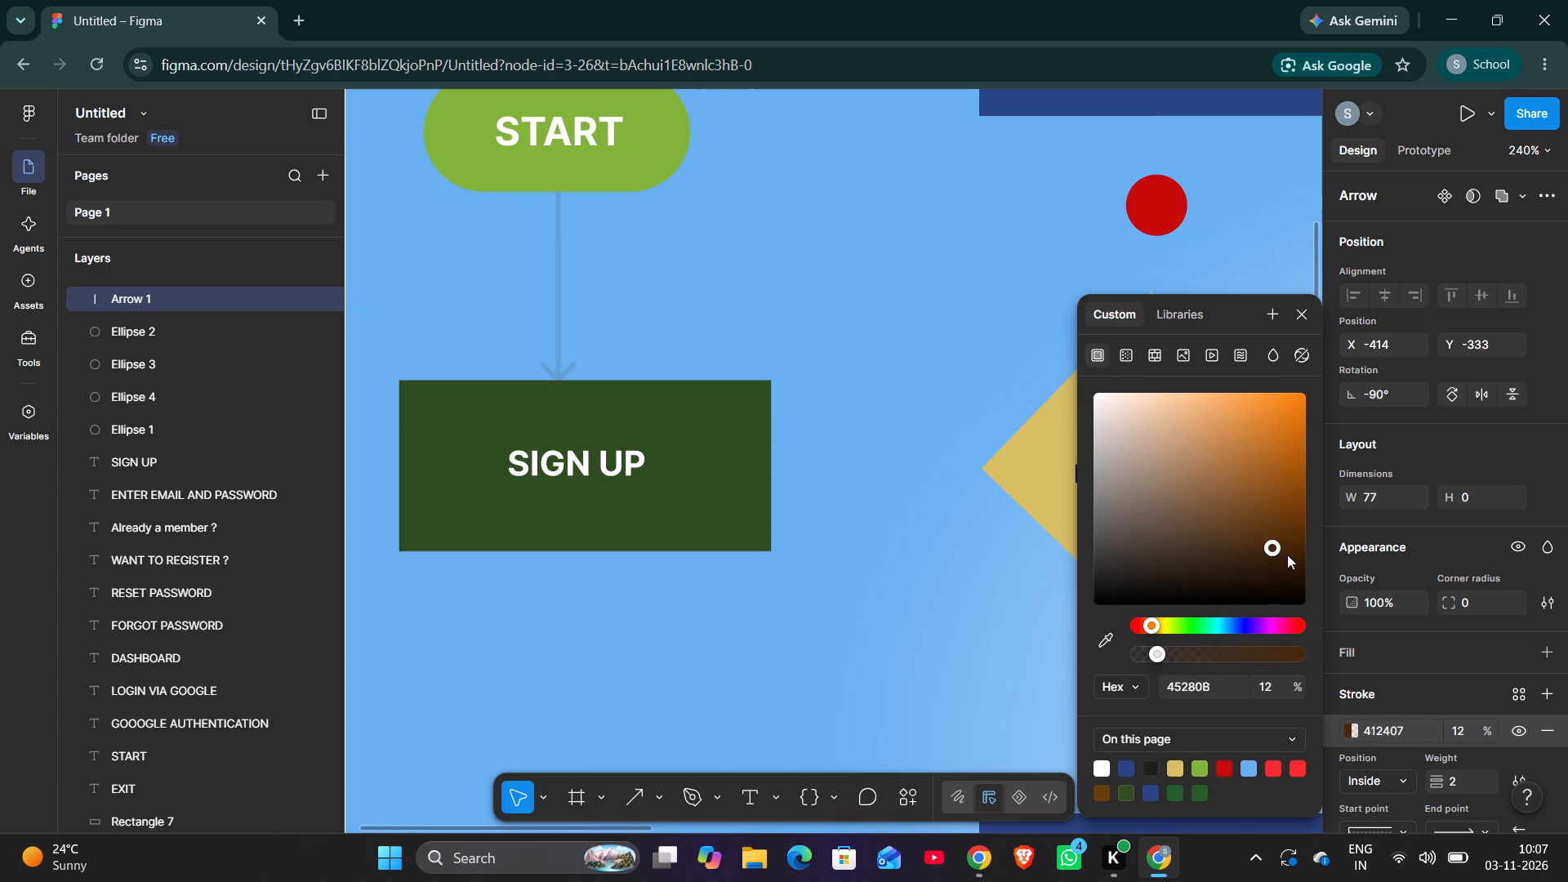
pyautogui.moveTo(1287, 555); pyautogui.dragTo(1269, 527)
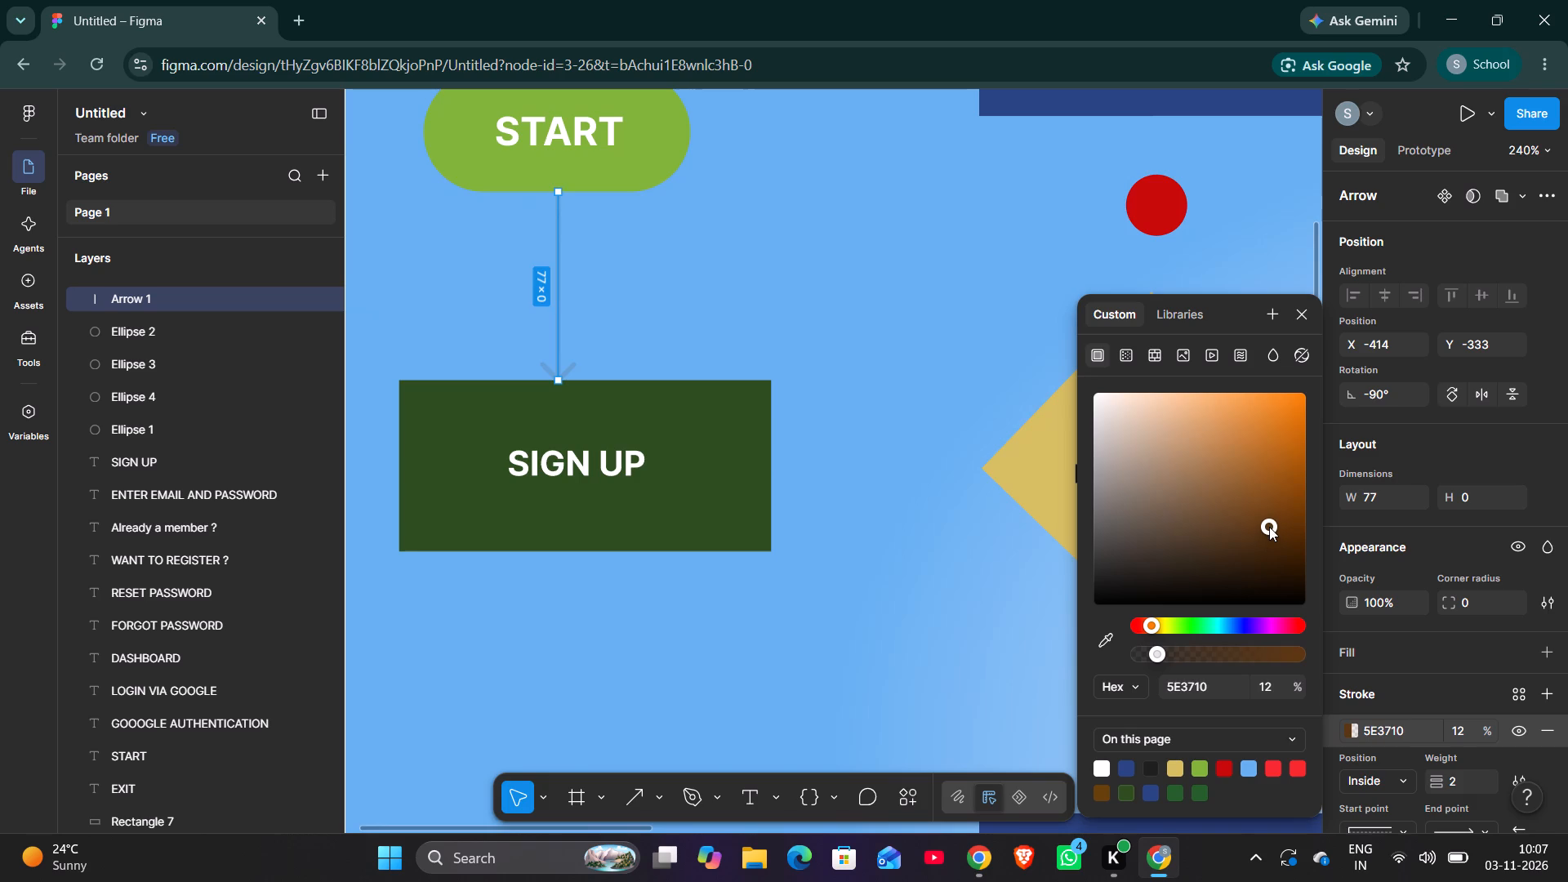
pyautogui.moveTo(1269, 527); pyautogui.dragTo(1290, 505)
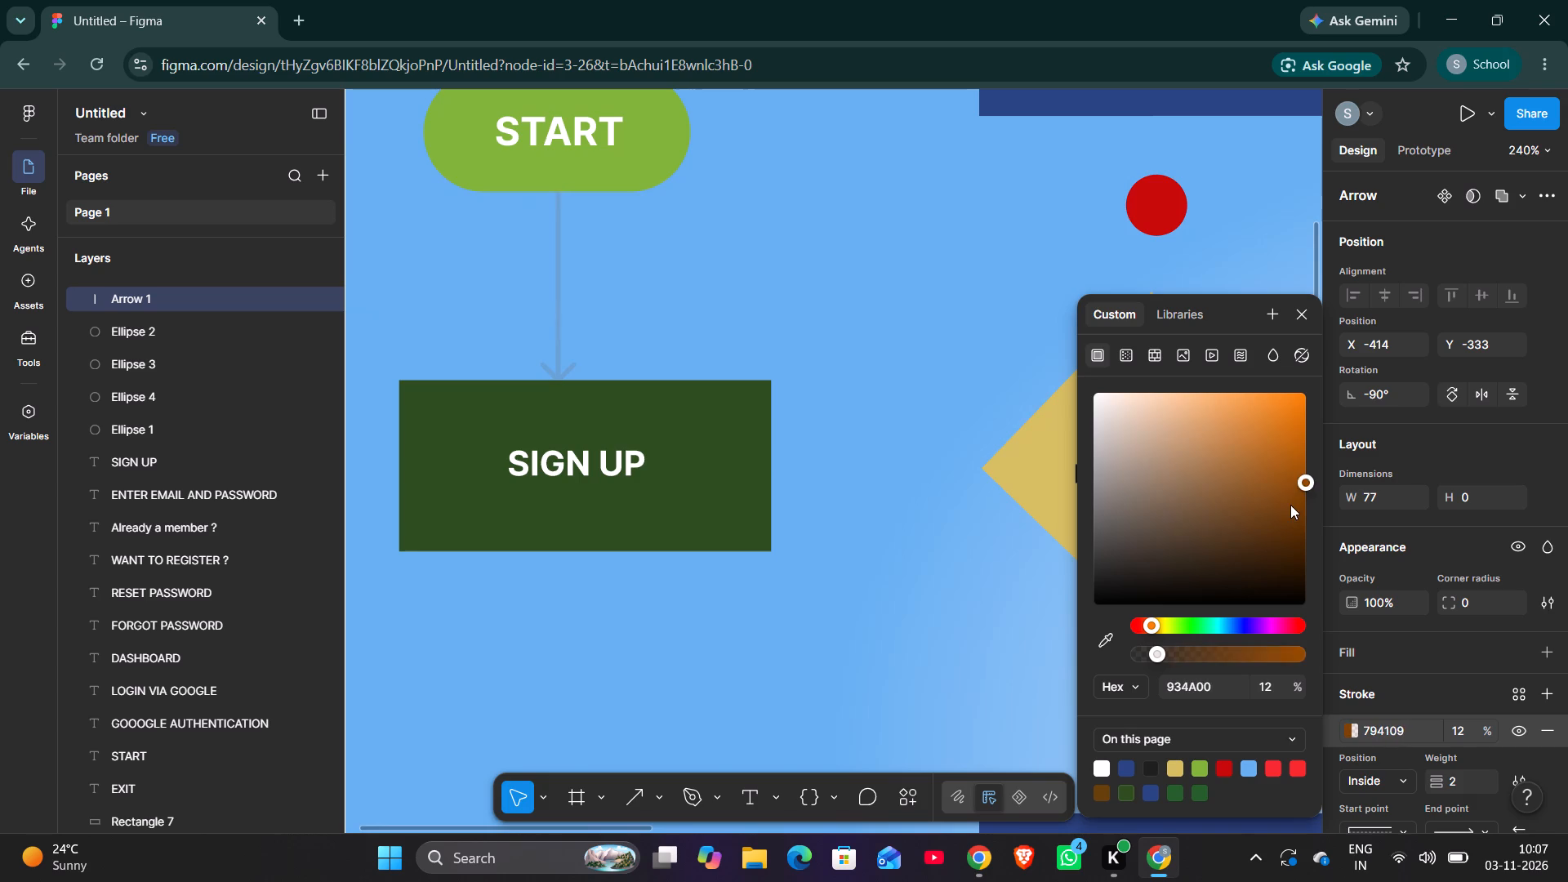
pyautogui.moveTo(1290, 505); pyautogui.dragTo(1288, 526)
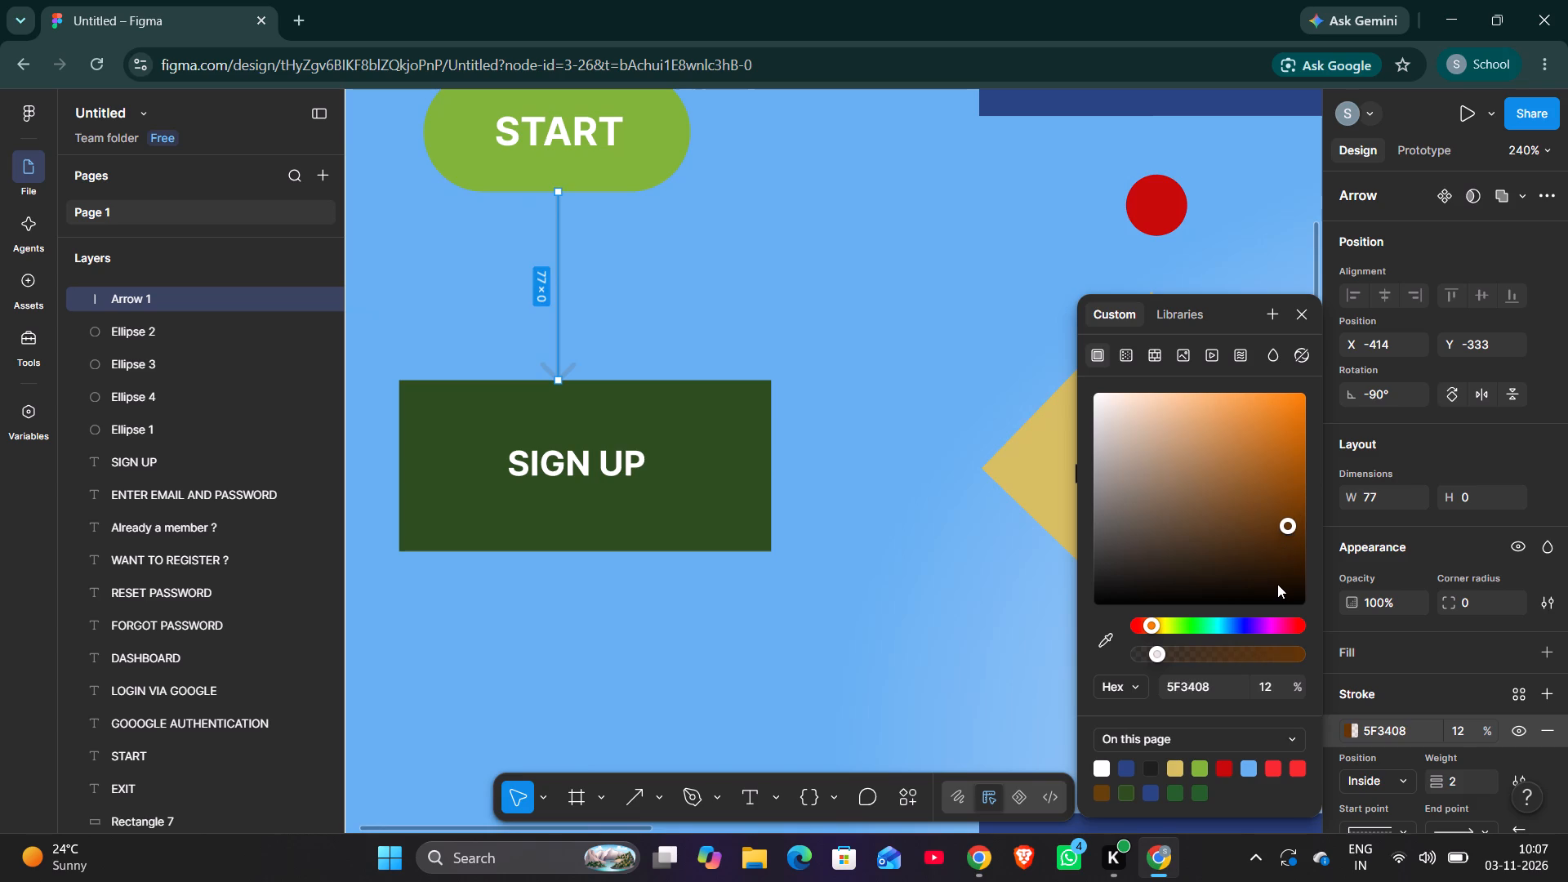
pyautogui.moveTo(1282, 525); pyautogui.dragTo(1246, 522)
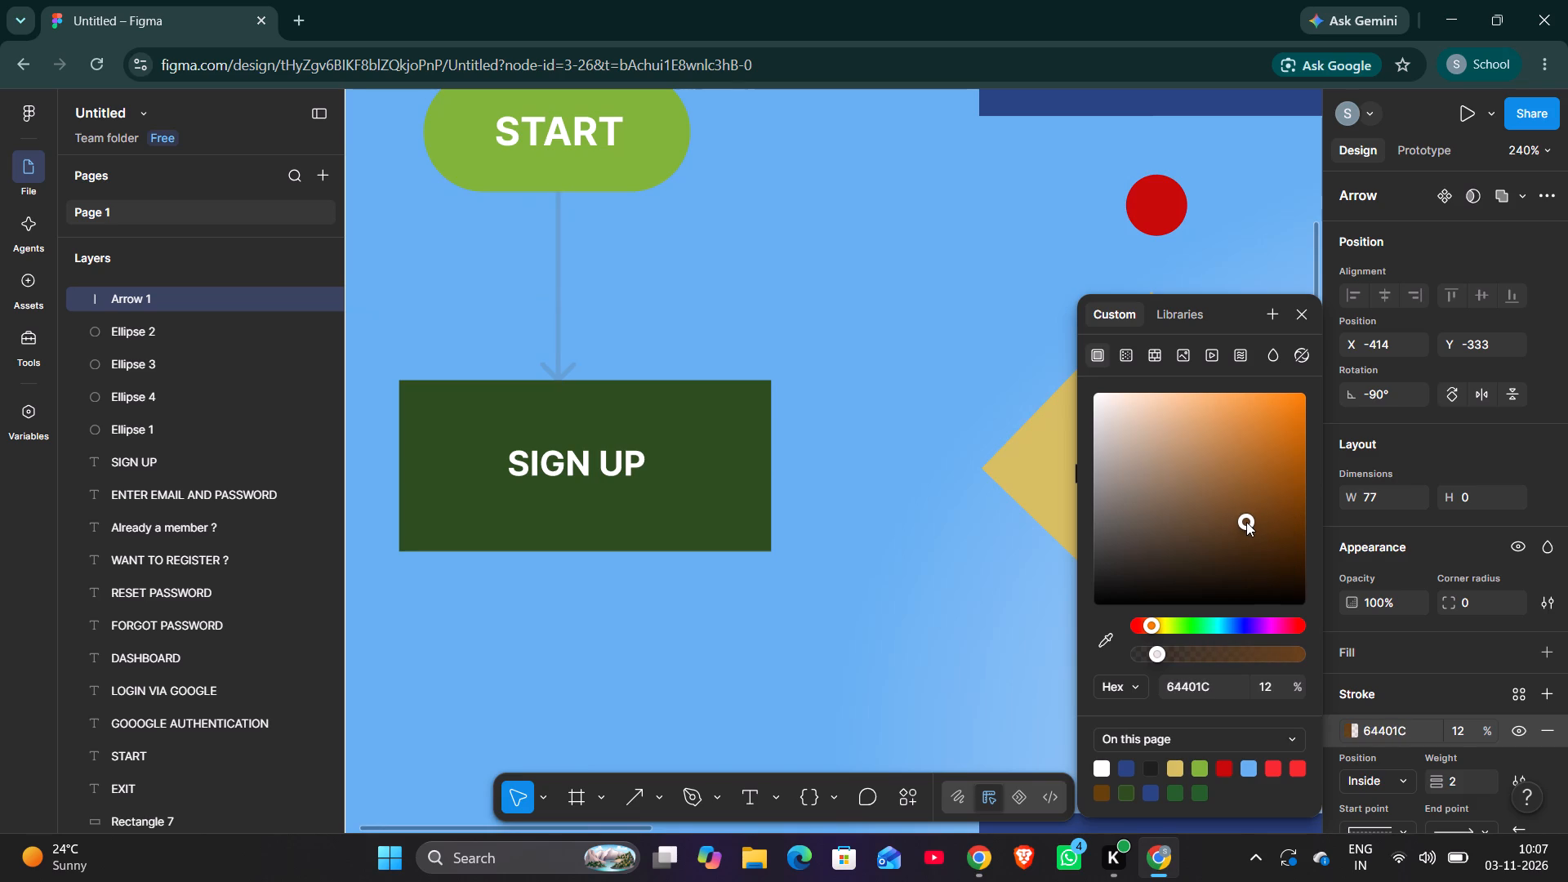
pyautogui.moveTo(1158, 656); pyautogui.dragTo(1377, 643)
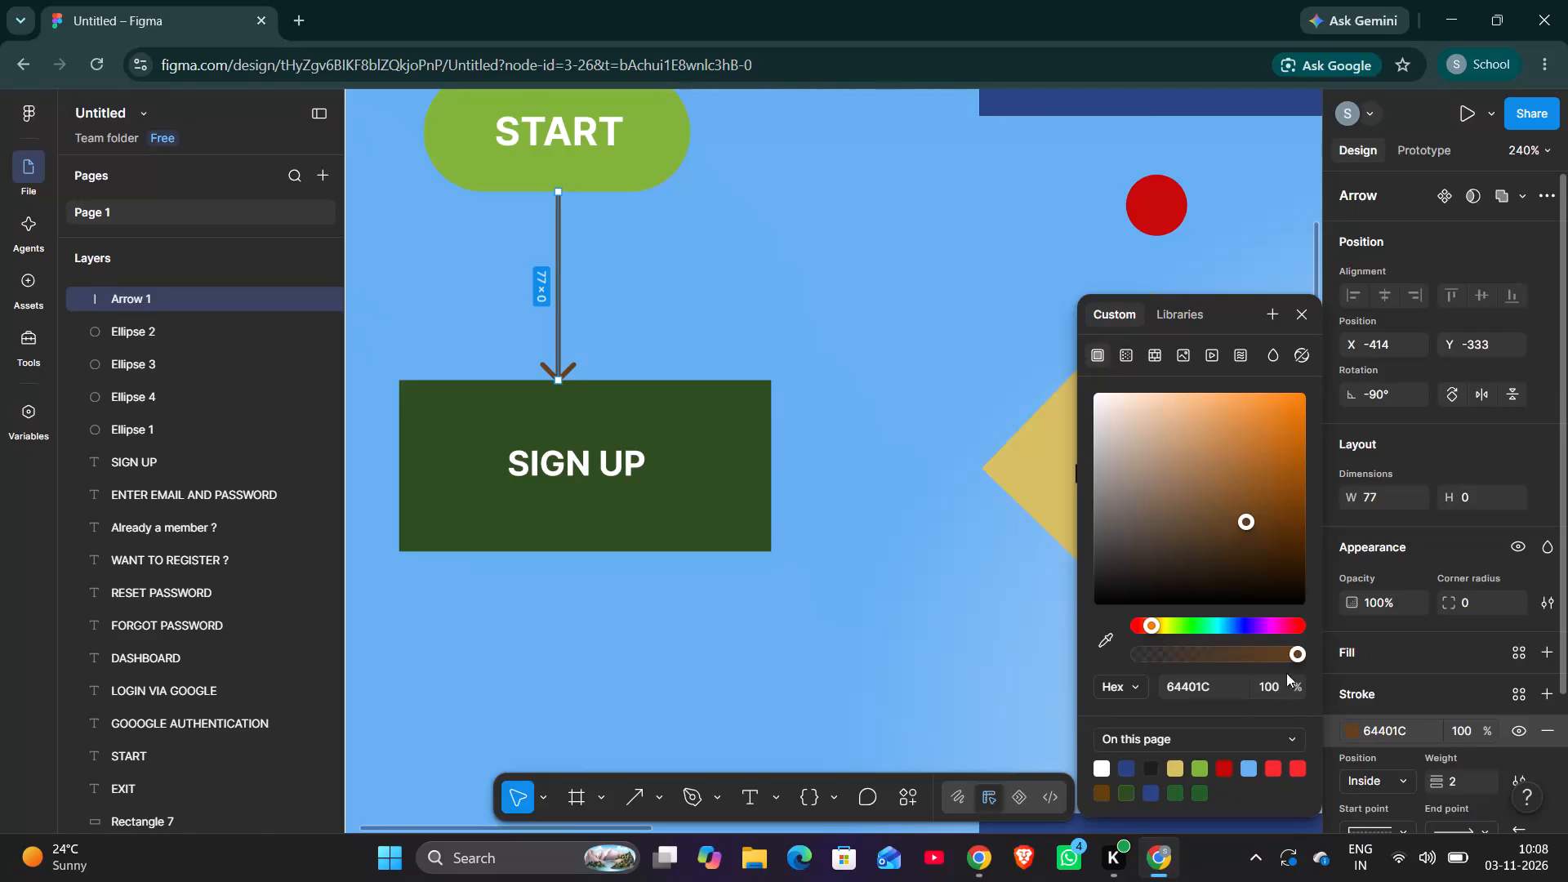
pyautogui.click(1031, 688)
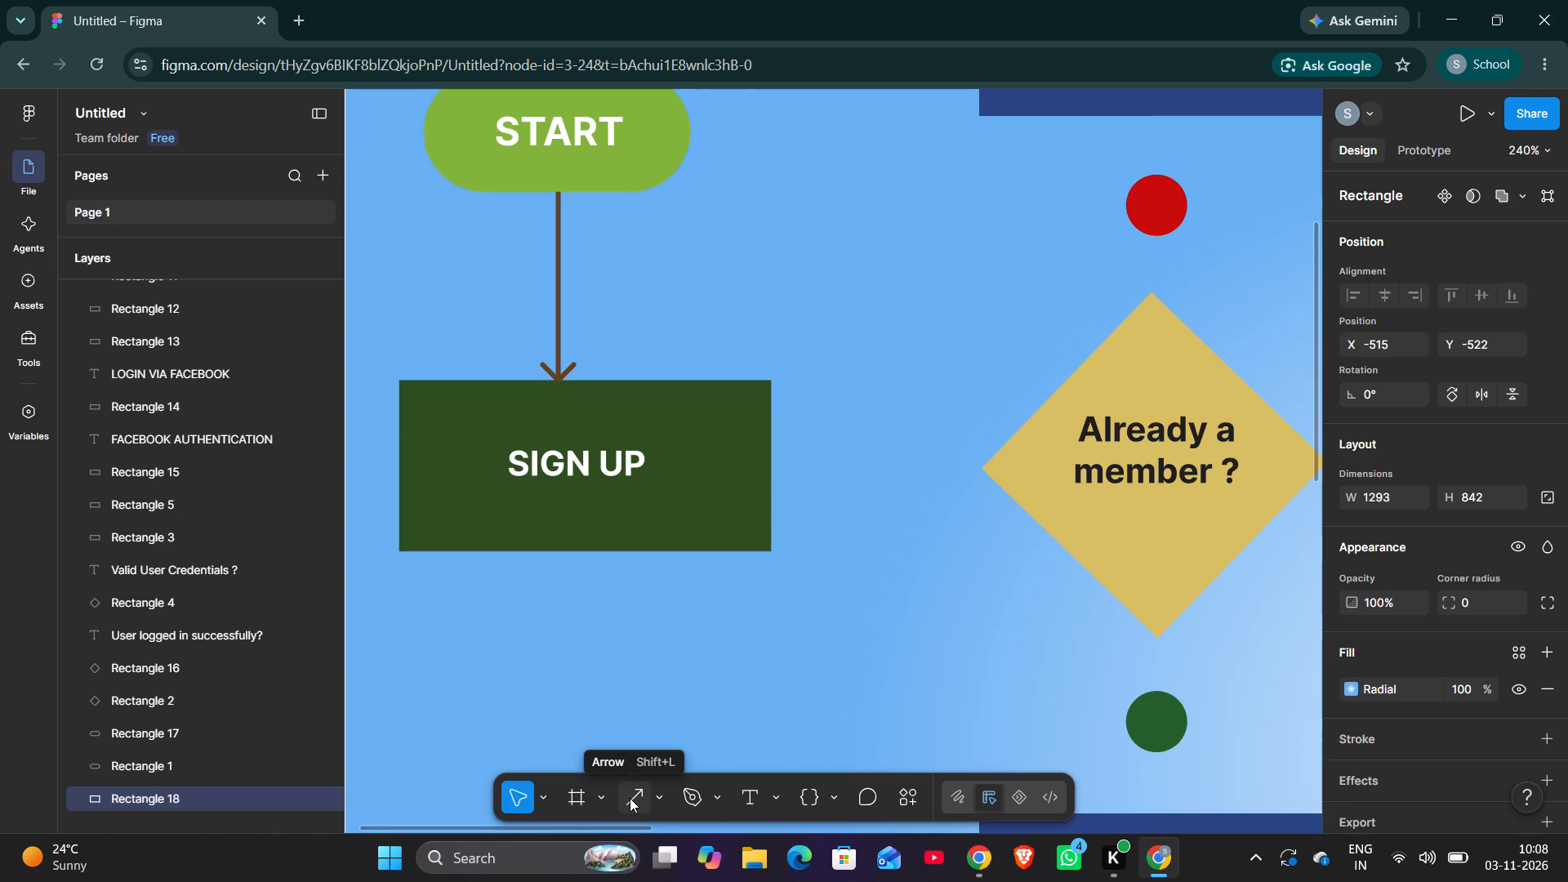
# Draw a horizontal arrow about 86 long from the SIGN UP box's right edge to the left corner of the 'Already a member ?' diamond.
pyautogui.click(630, 798)
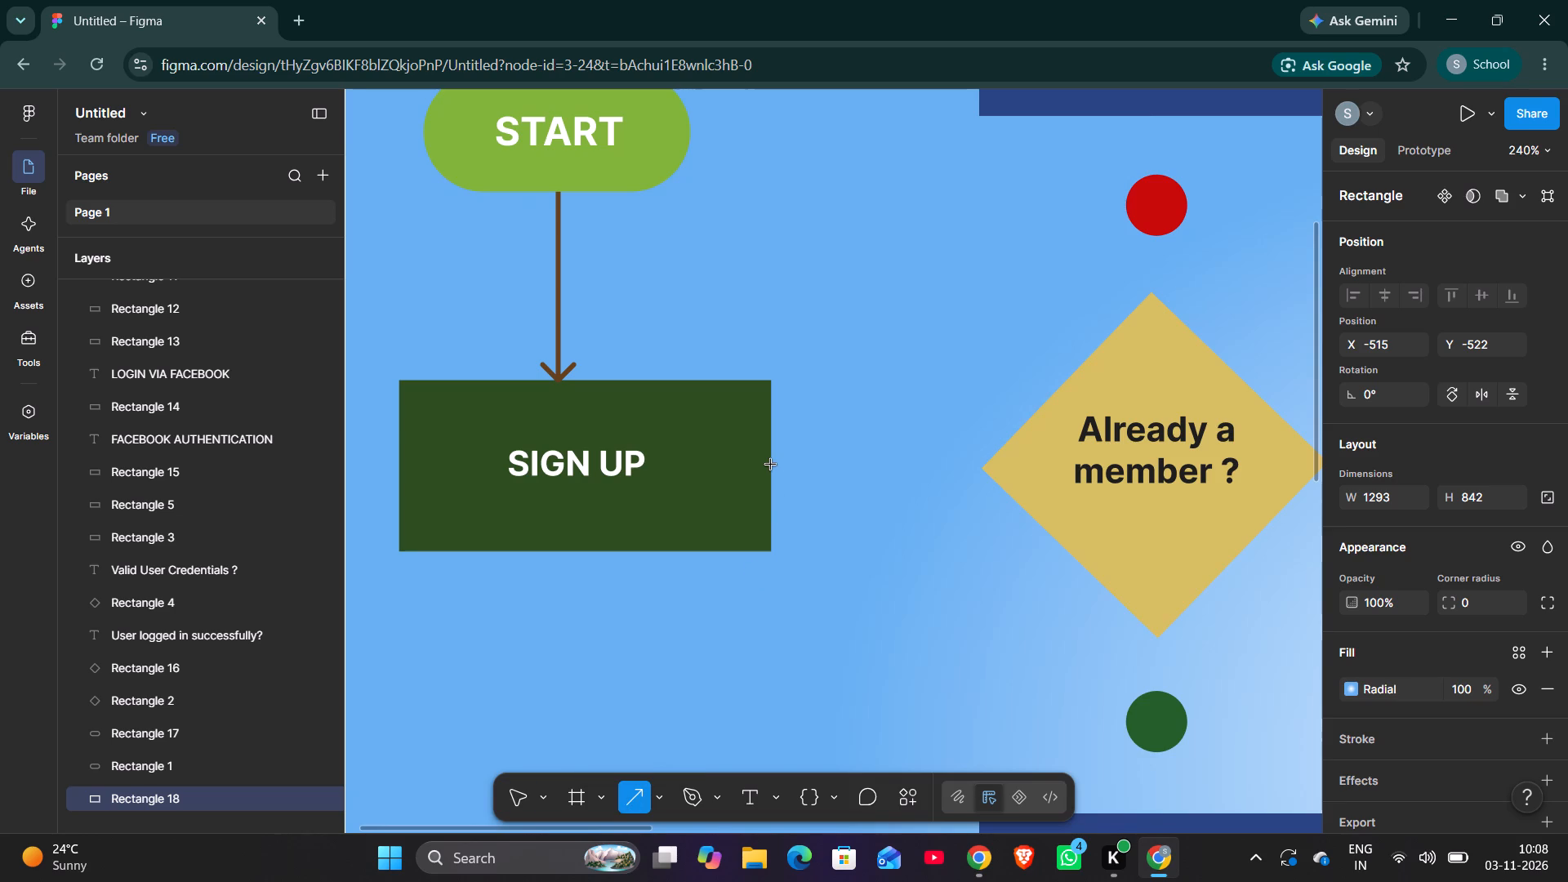
pyautogui.moveTo(771, 465); pyautogui.dragTo(949, 482)
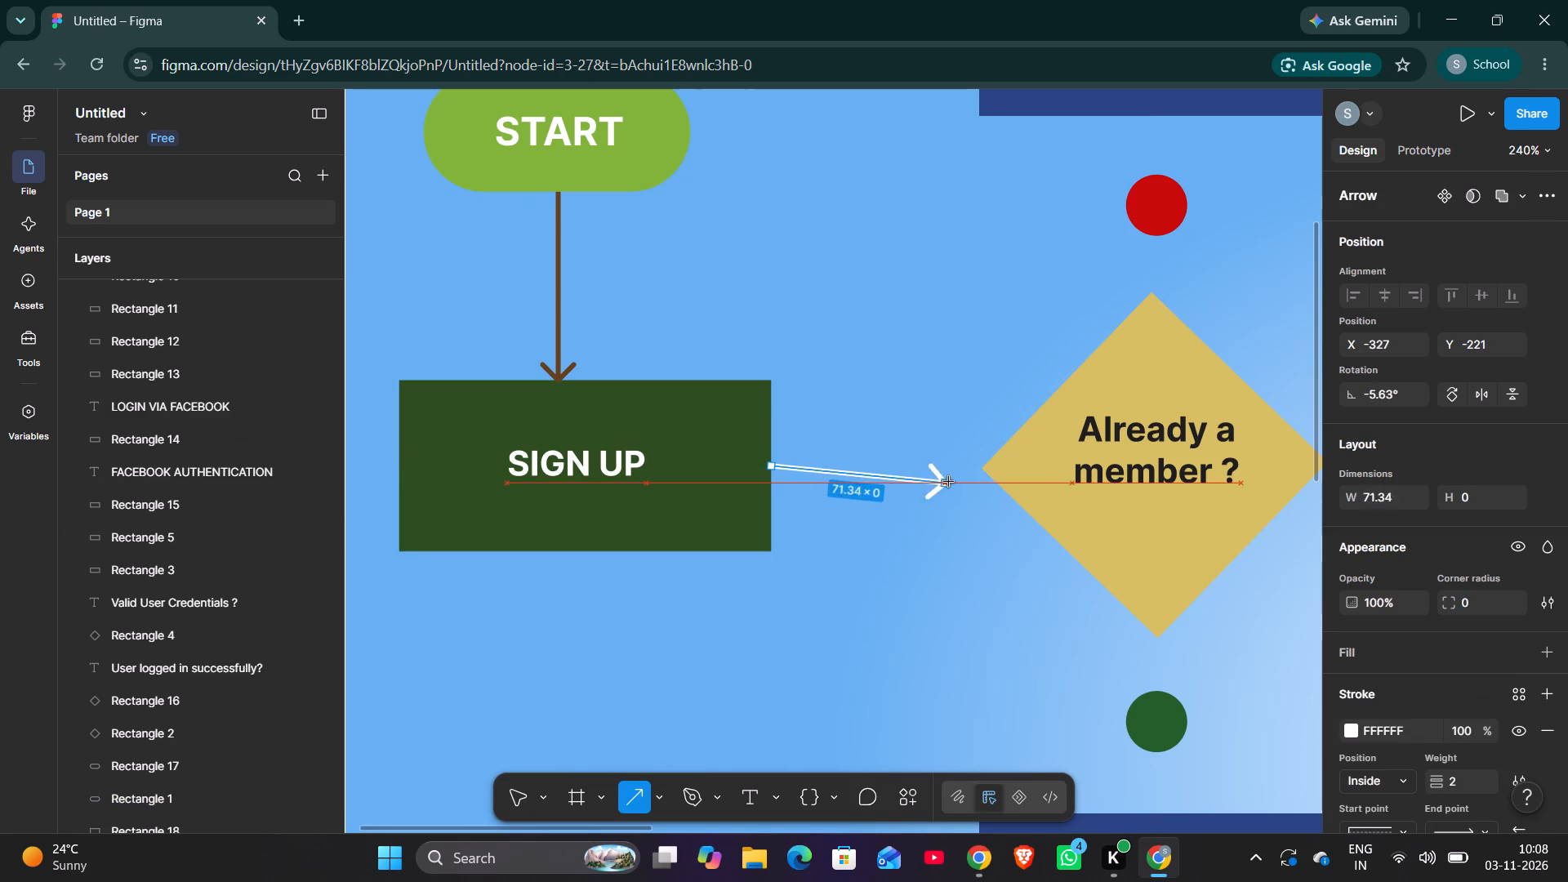
pyautogui.moveTo(949, 482); pyautogui.dragTo(981, 465)
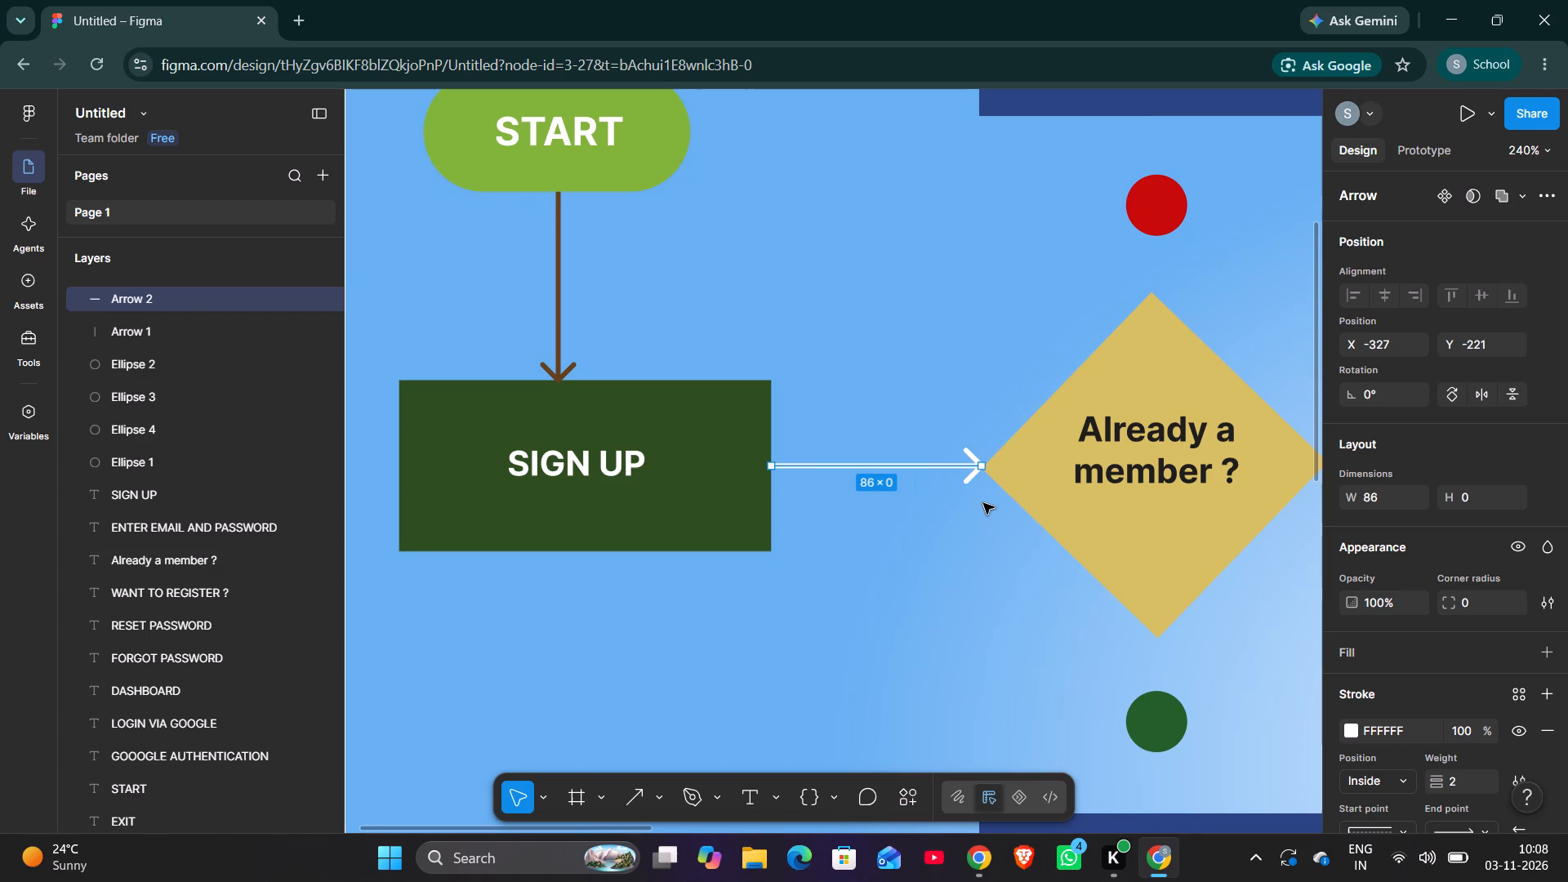
pyautogui.click(1102, 644)
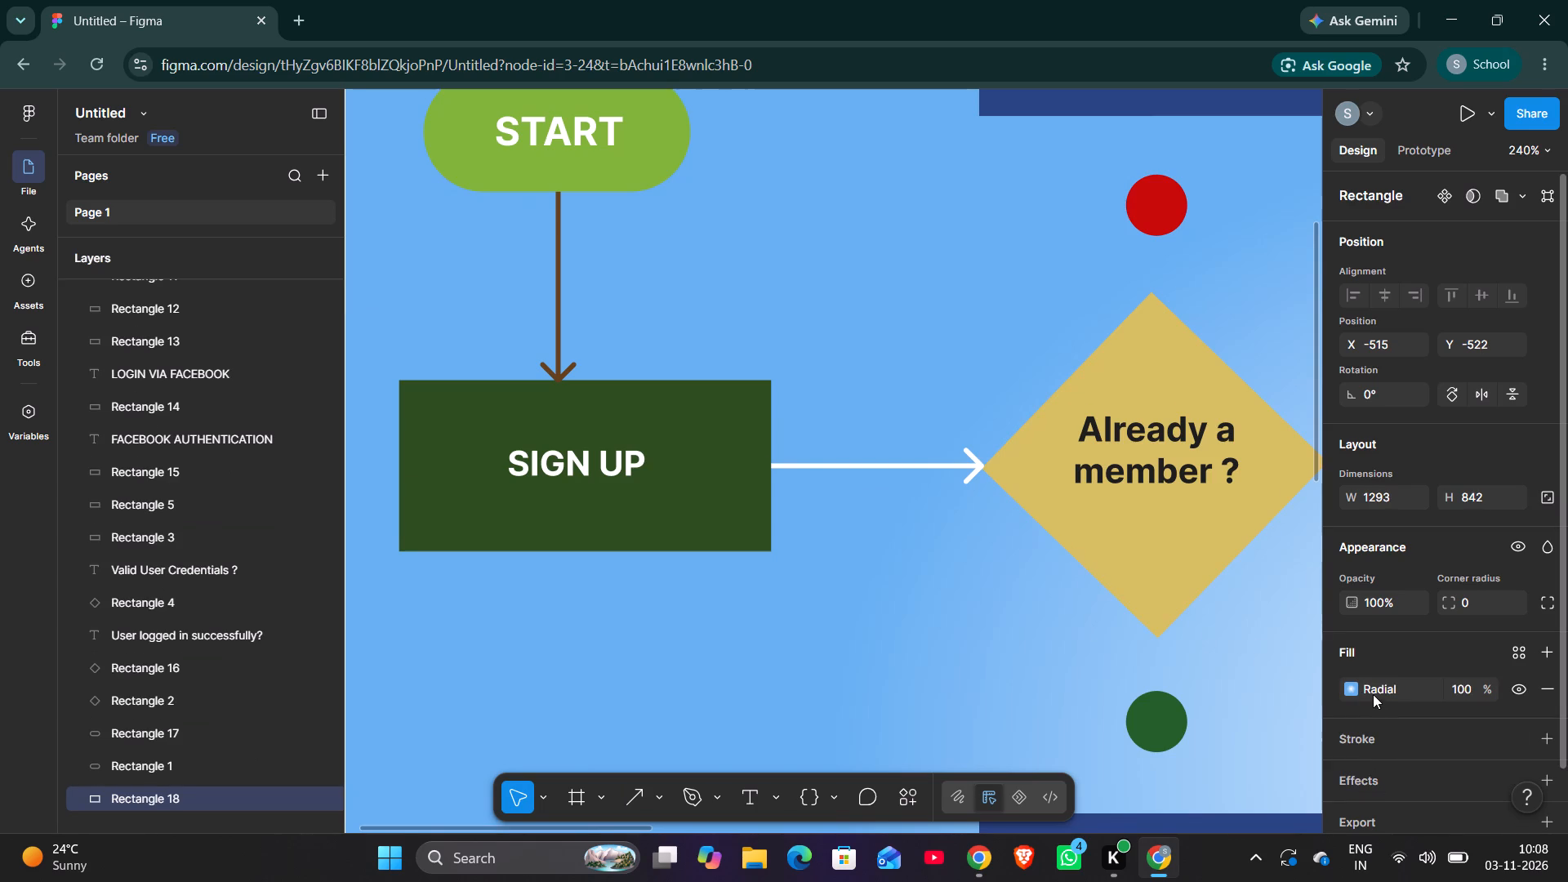
# Copy stroke colour 64401C from the START–SIGN UP arrow and apply it to the arrow between SIGN UP and the diamond.
pyautogui.click(558, 309)
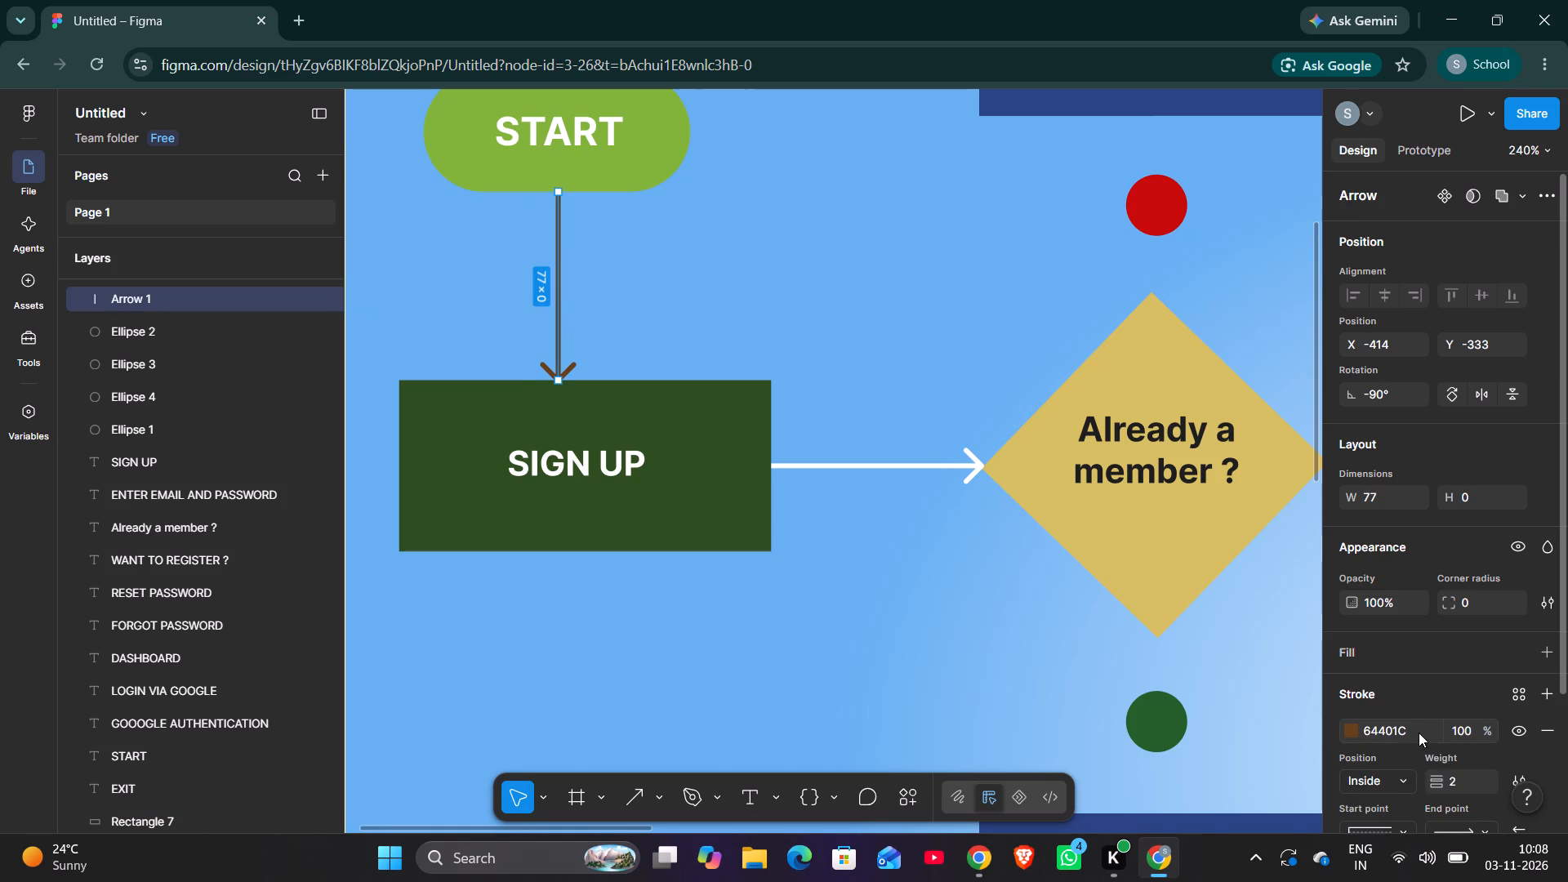
pyautogui.doubleClick(1408, 728)
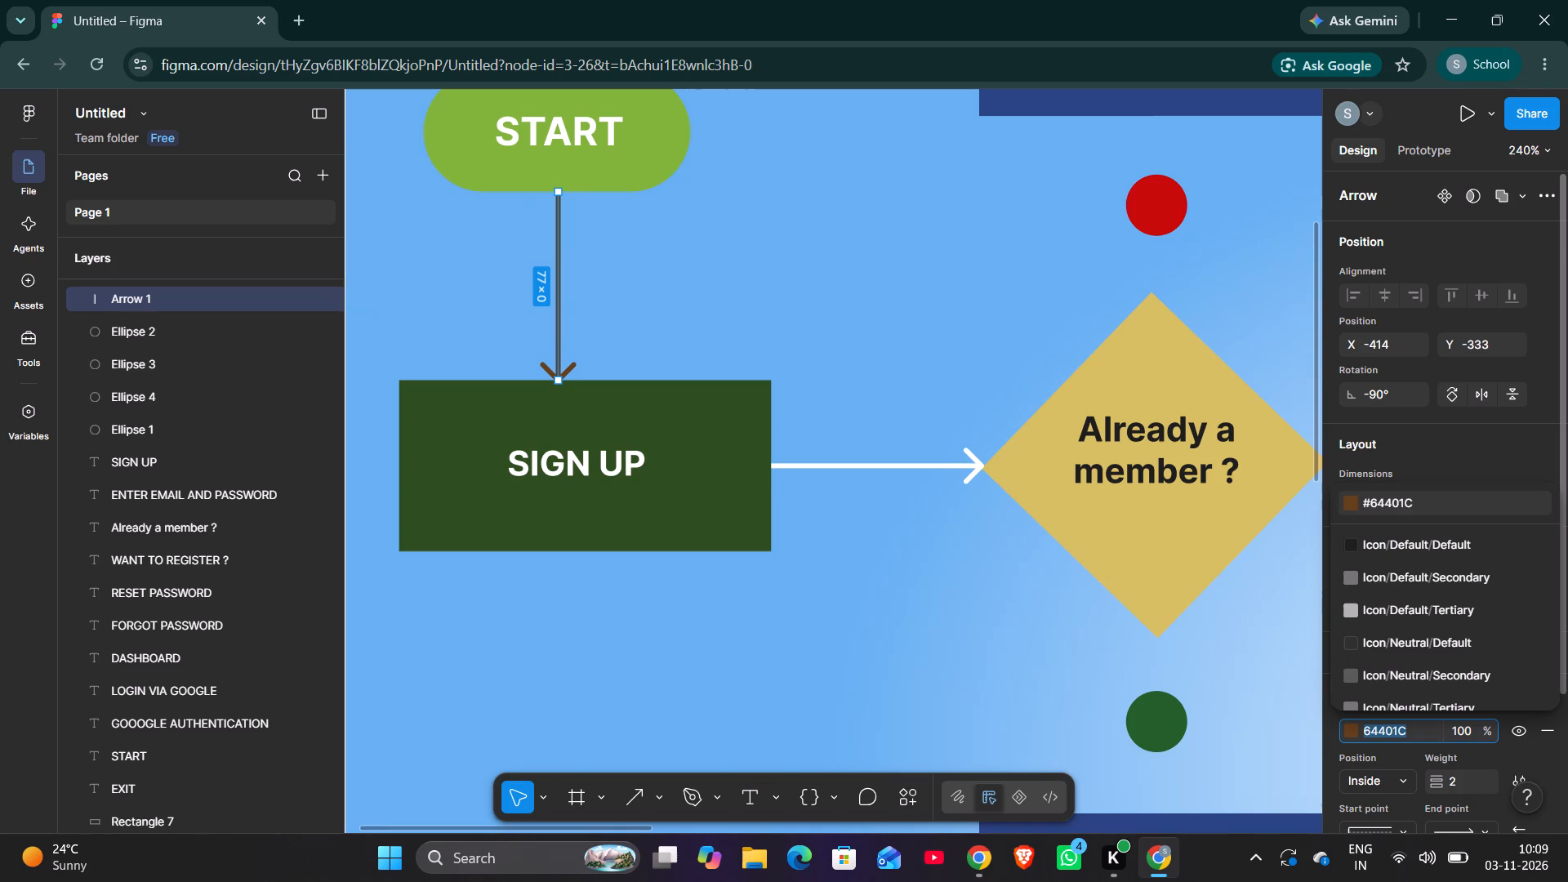
pyautogui.hotkey('ctrl', 'c')
pyautogui.click(939, 469)
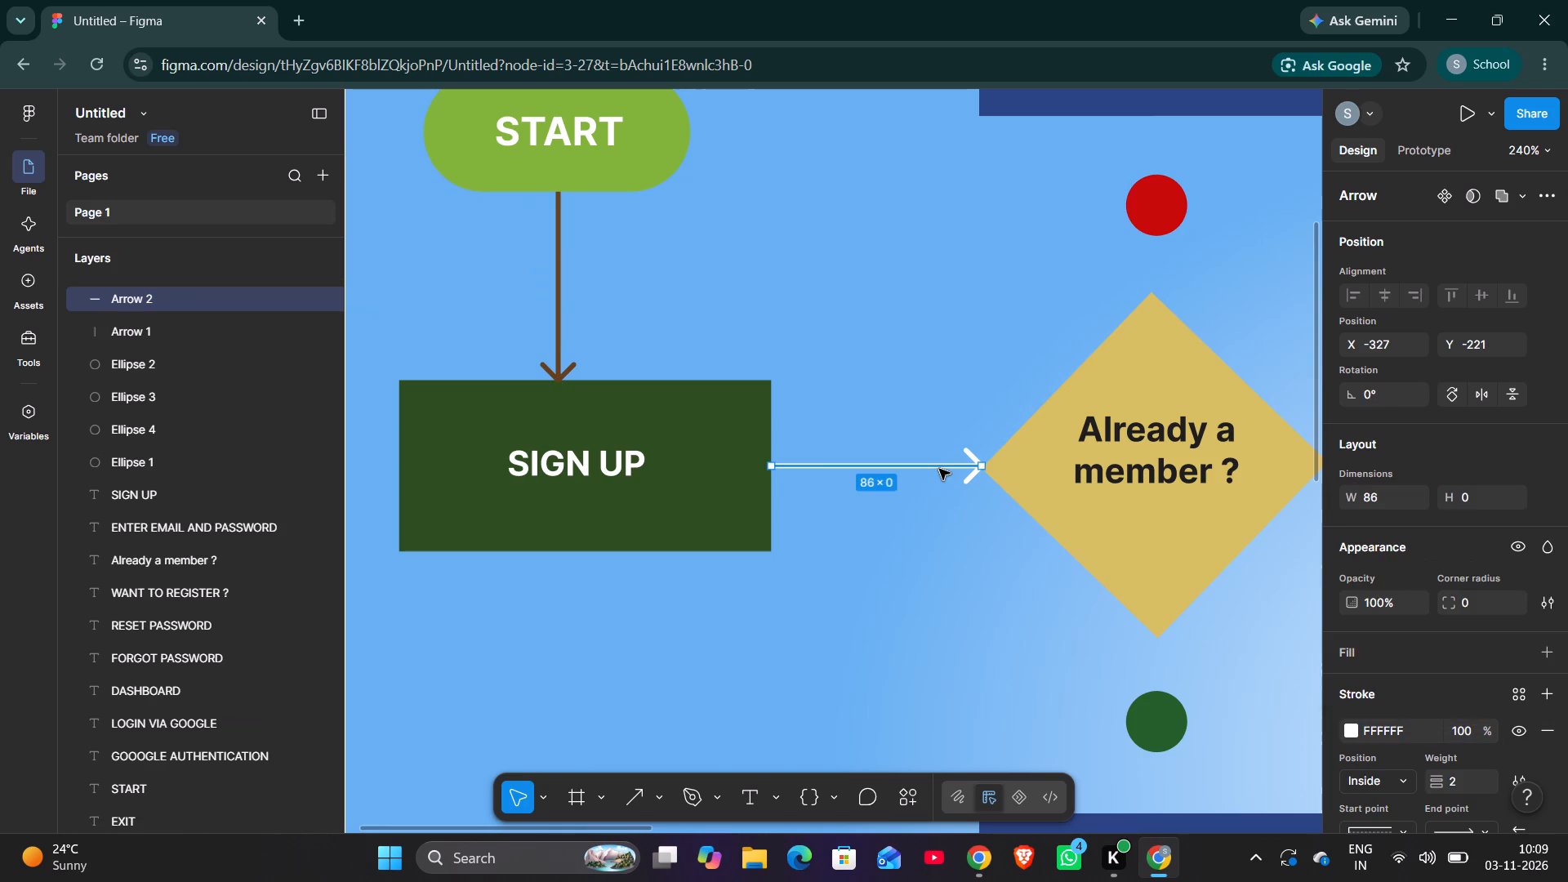
pyautogui.doubleClick(1414, 741)
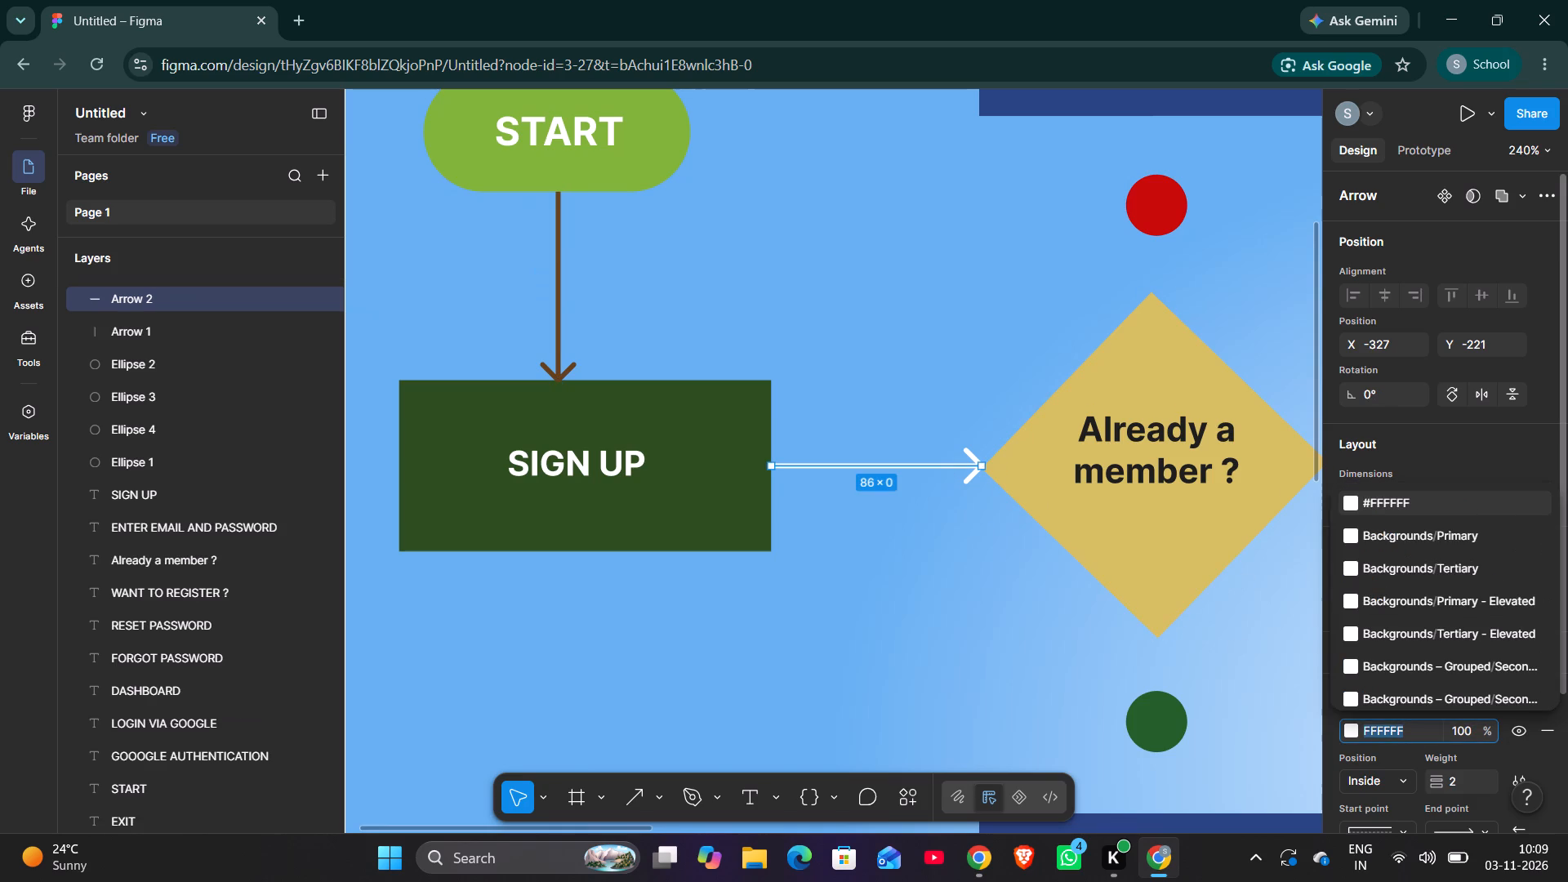
pyautogui.hotkey('ctrl', 'v')
pyautogui.press('Return')
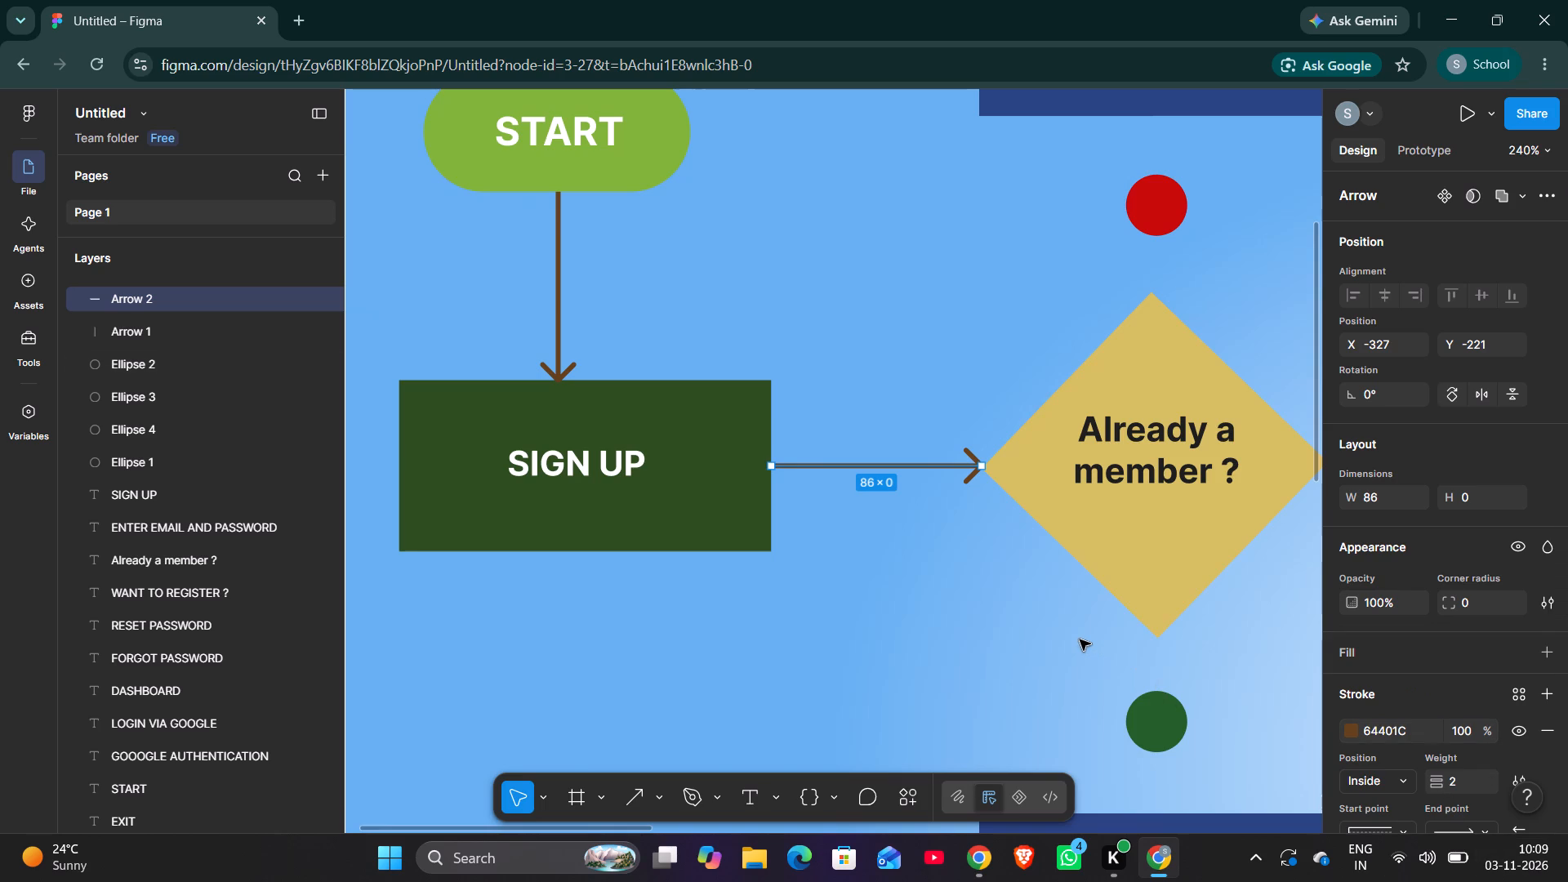
# Draw a vertical arrow about 24 long from the red circle's top up to the bottom edge of the WANT TO REGISTER ? box.
pyautogui.hscroll(-2, 1080, 639)
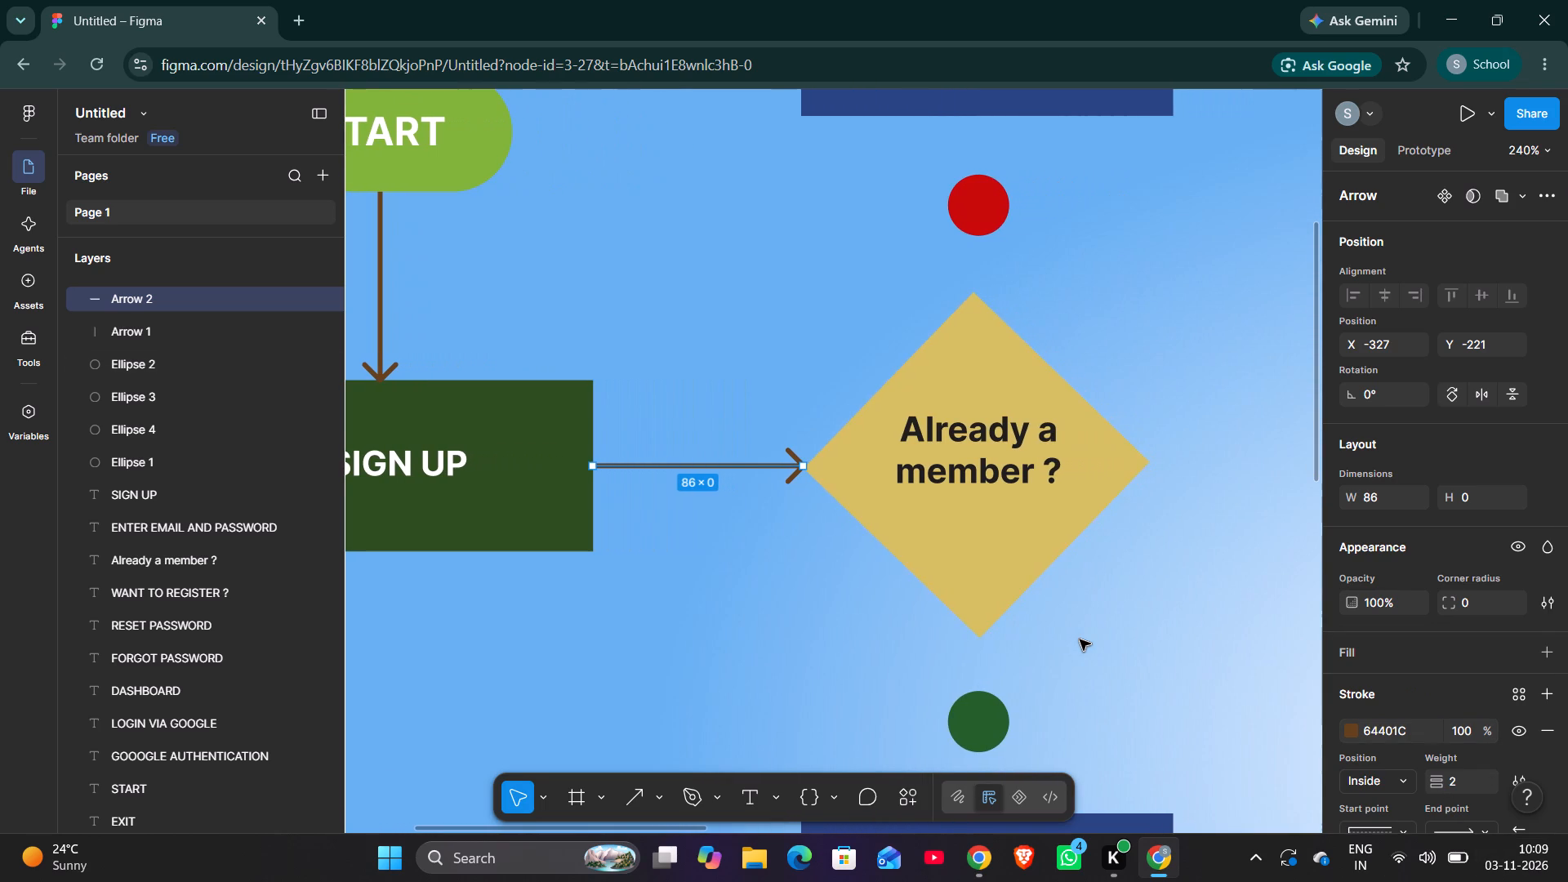
pyautogui.click(627, 800)
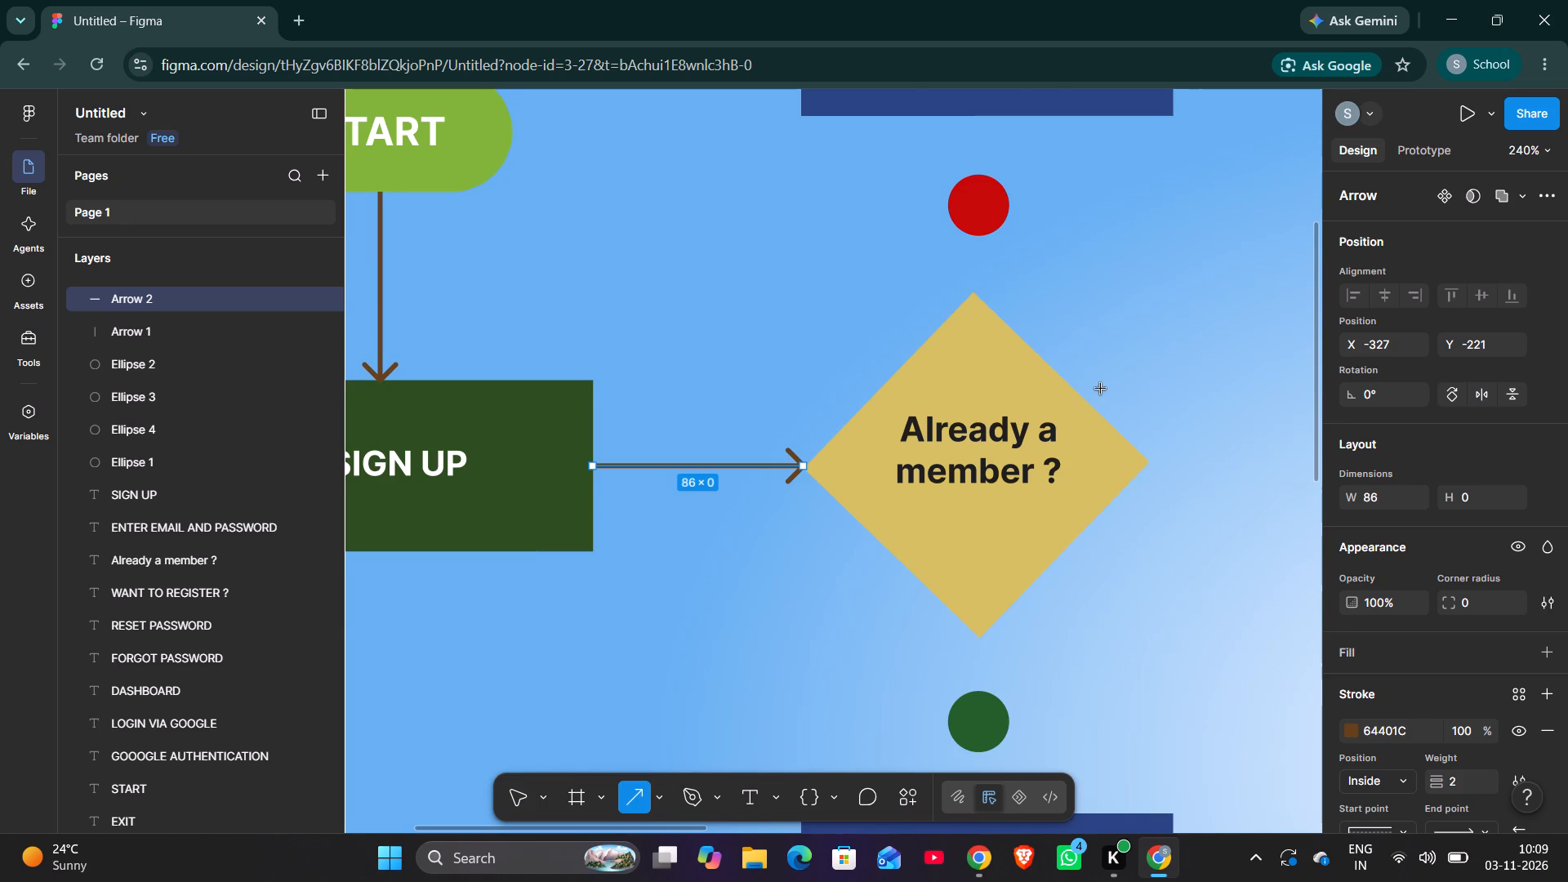
pyautogui.scroll(1, 1101, 389)
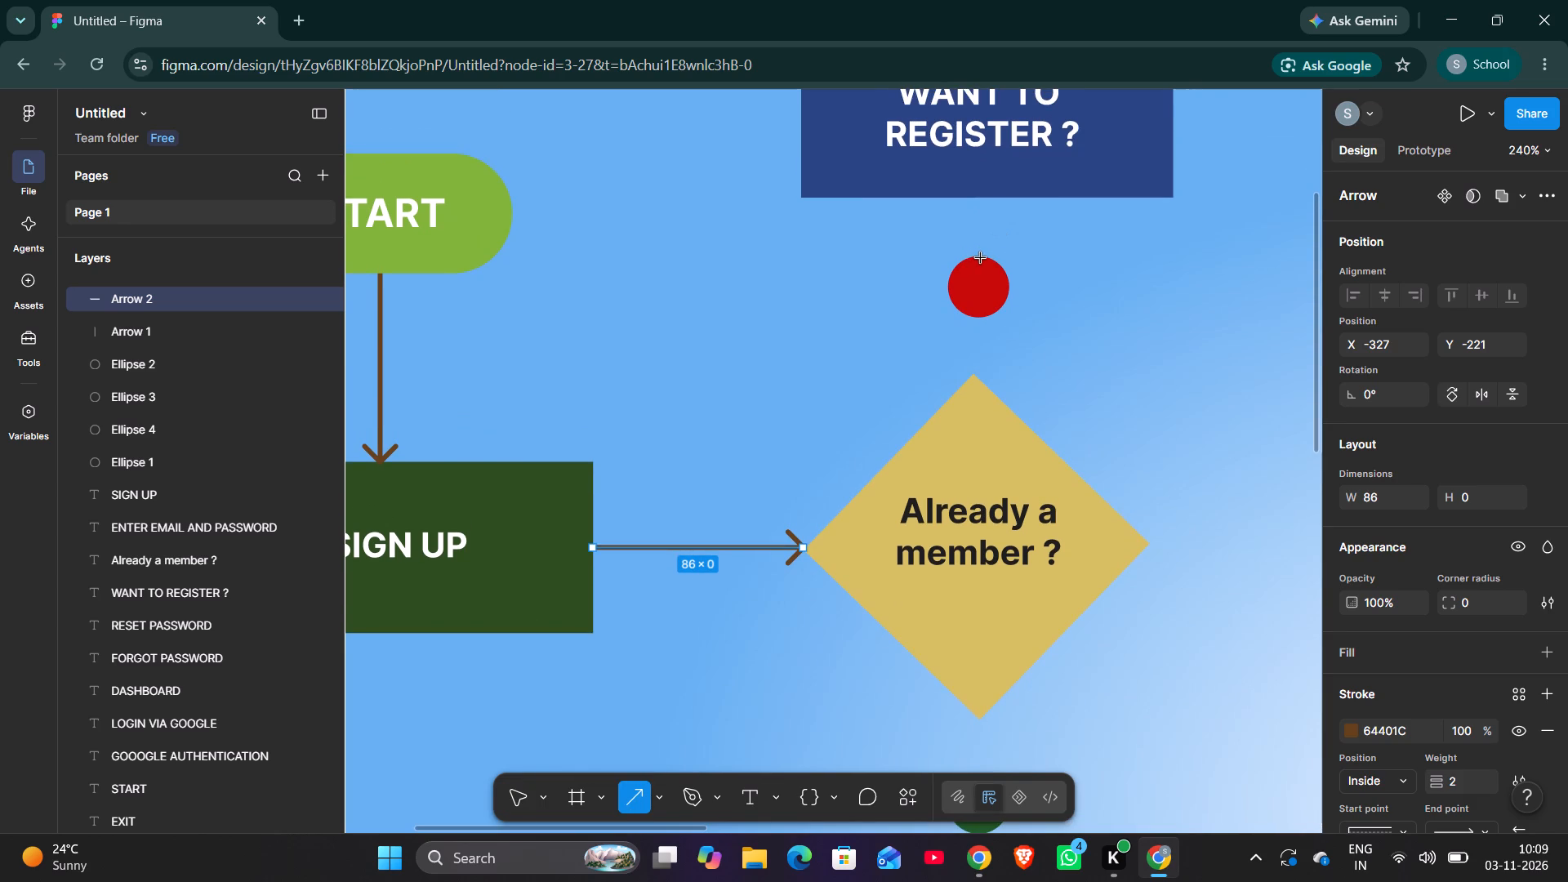
pyautogui.moveTo(979, 262); pyautogui.dragTo(978, 203)
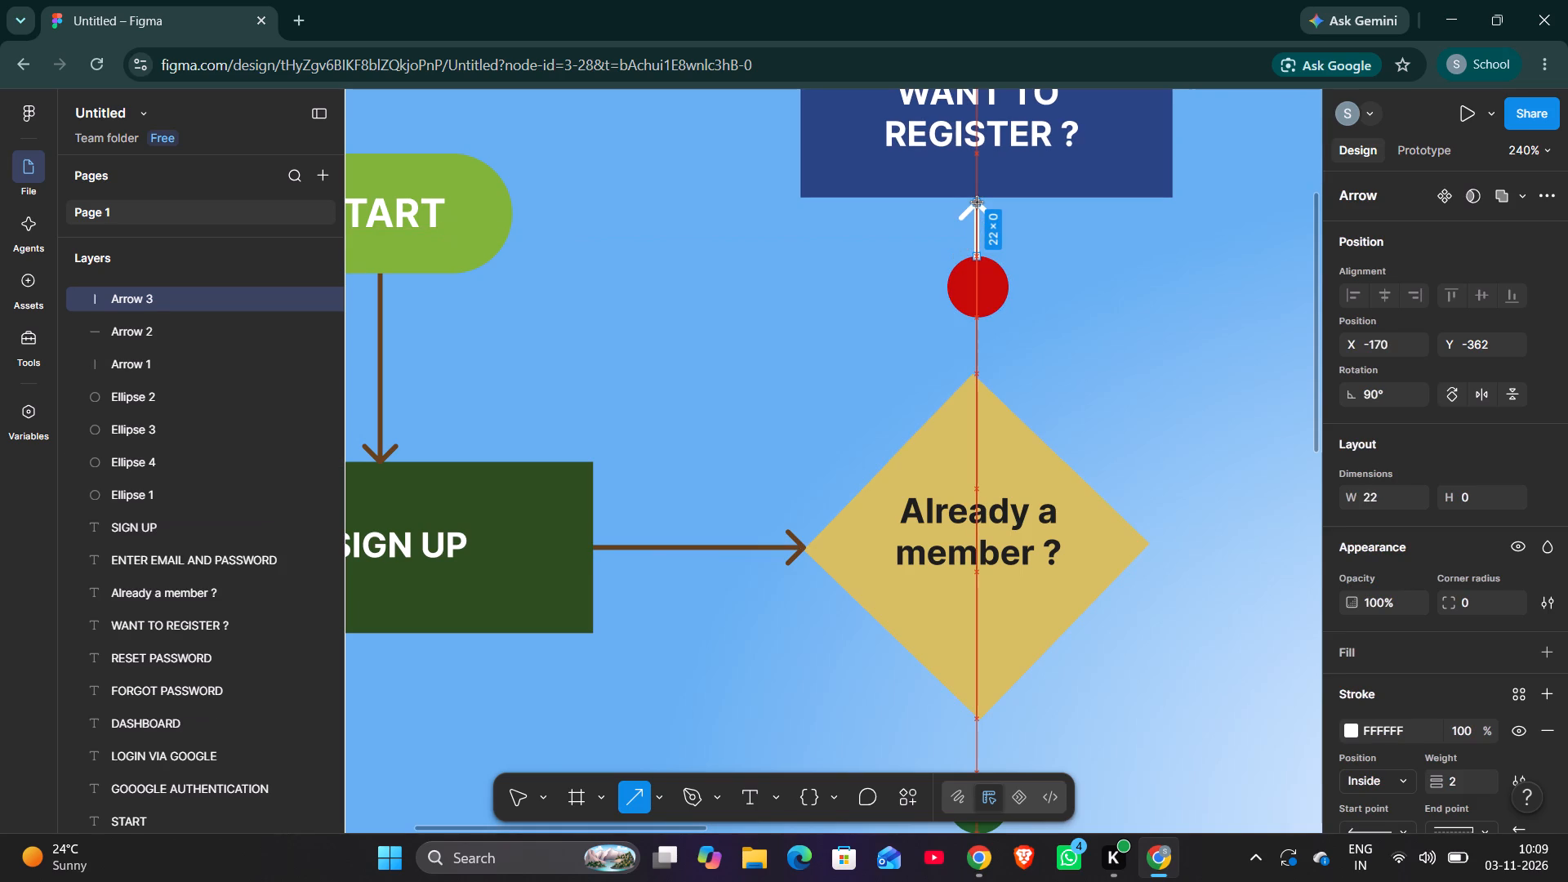
pyautogui.moveTo(978, 203); pyautogui.dragTo(978, 200)
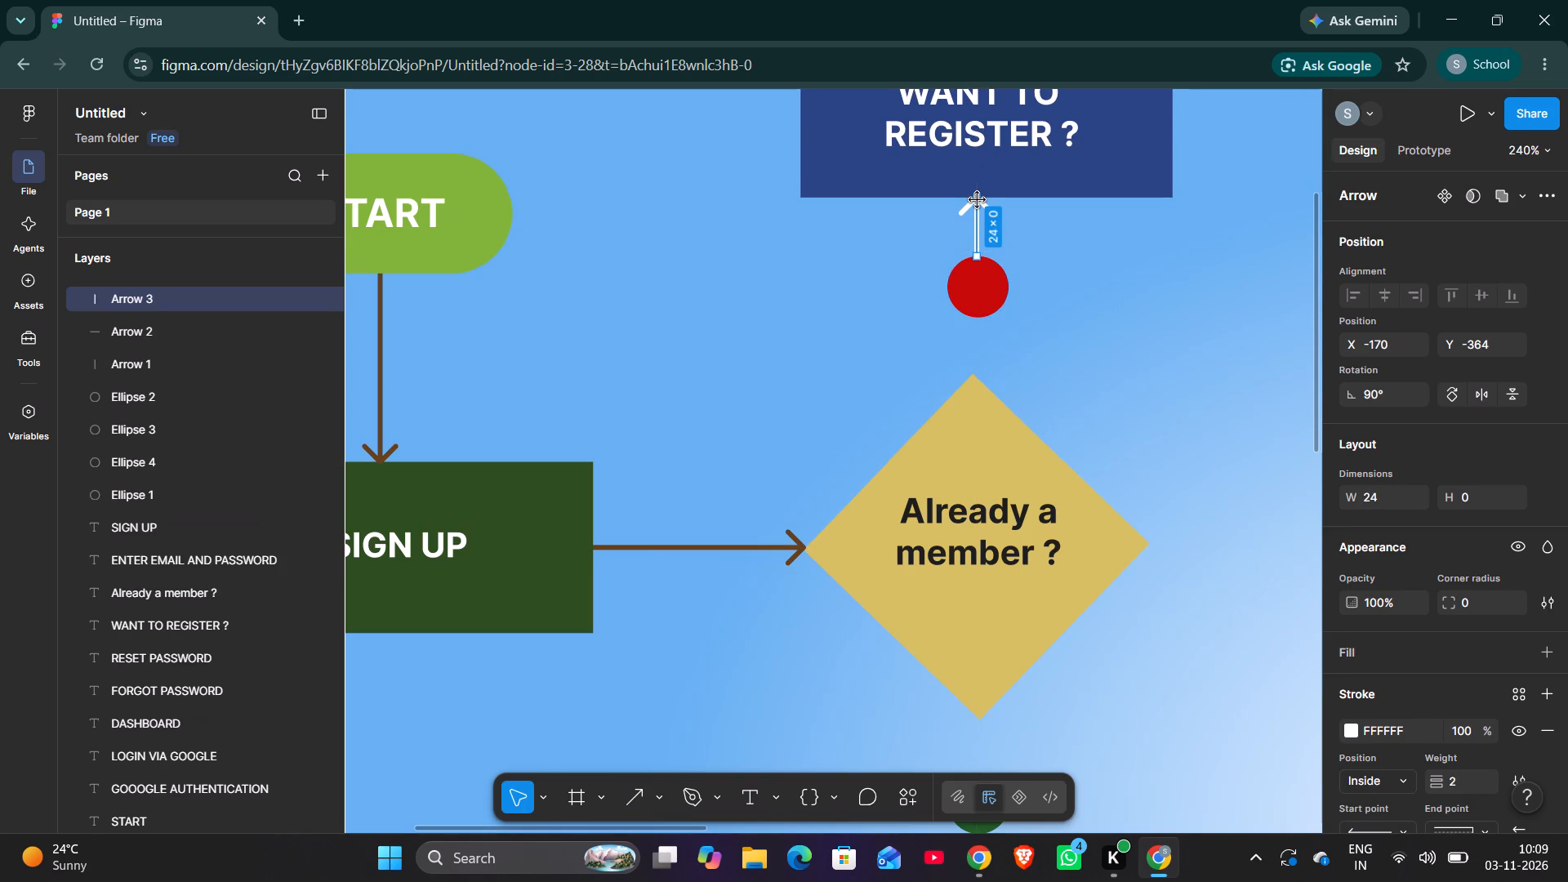
pyautogui.click(1086, 322)
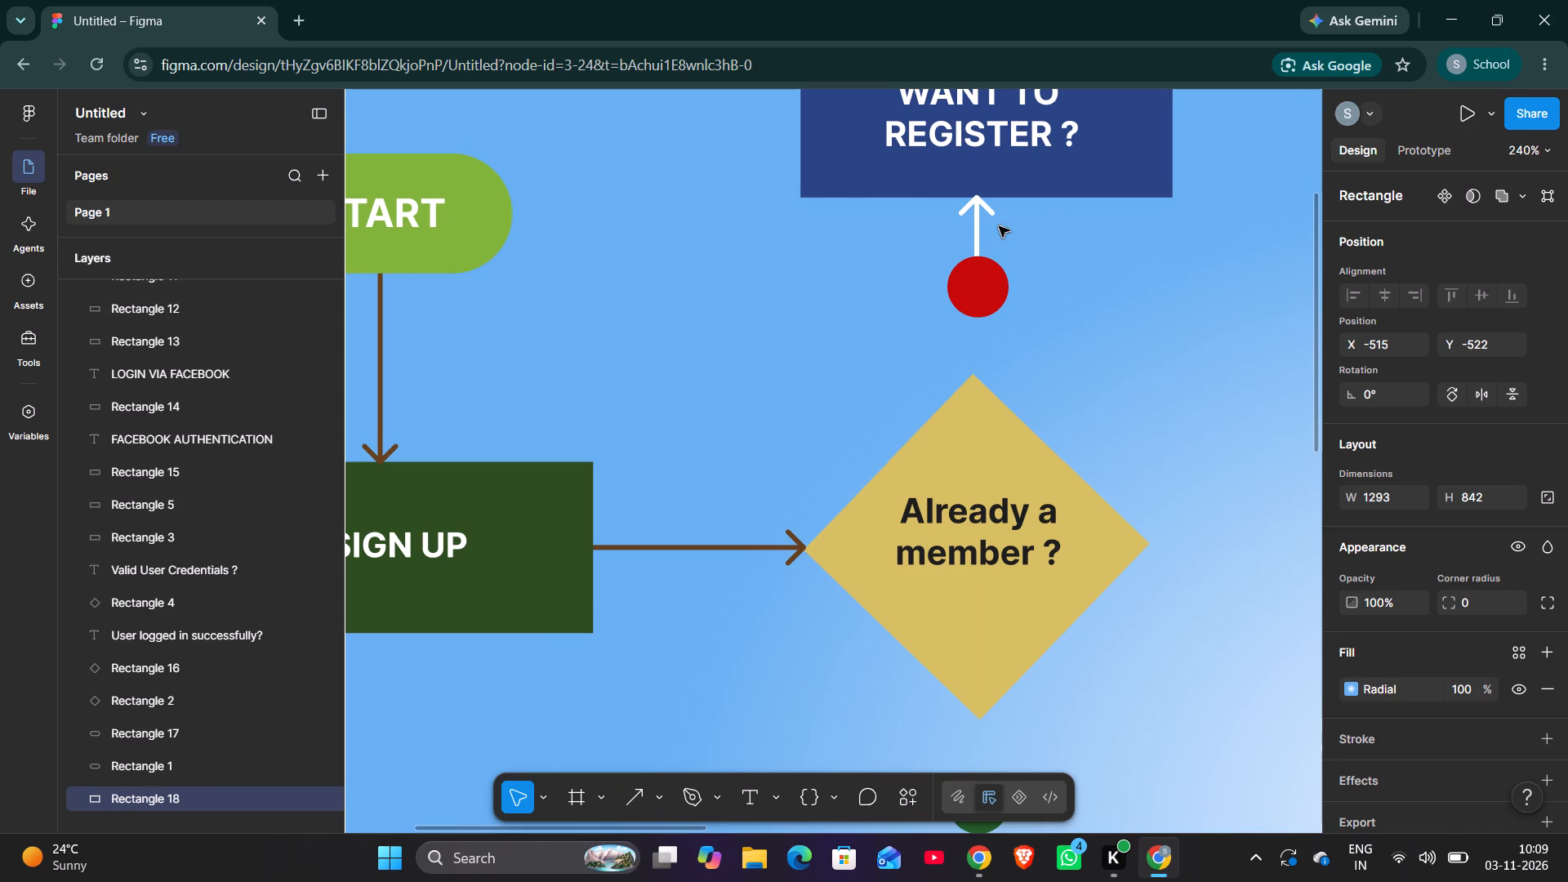
pyautogui.click(975, 226)
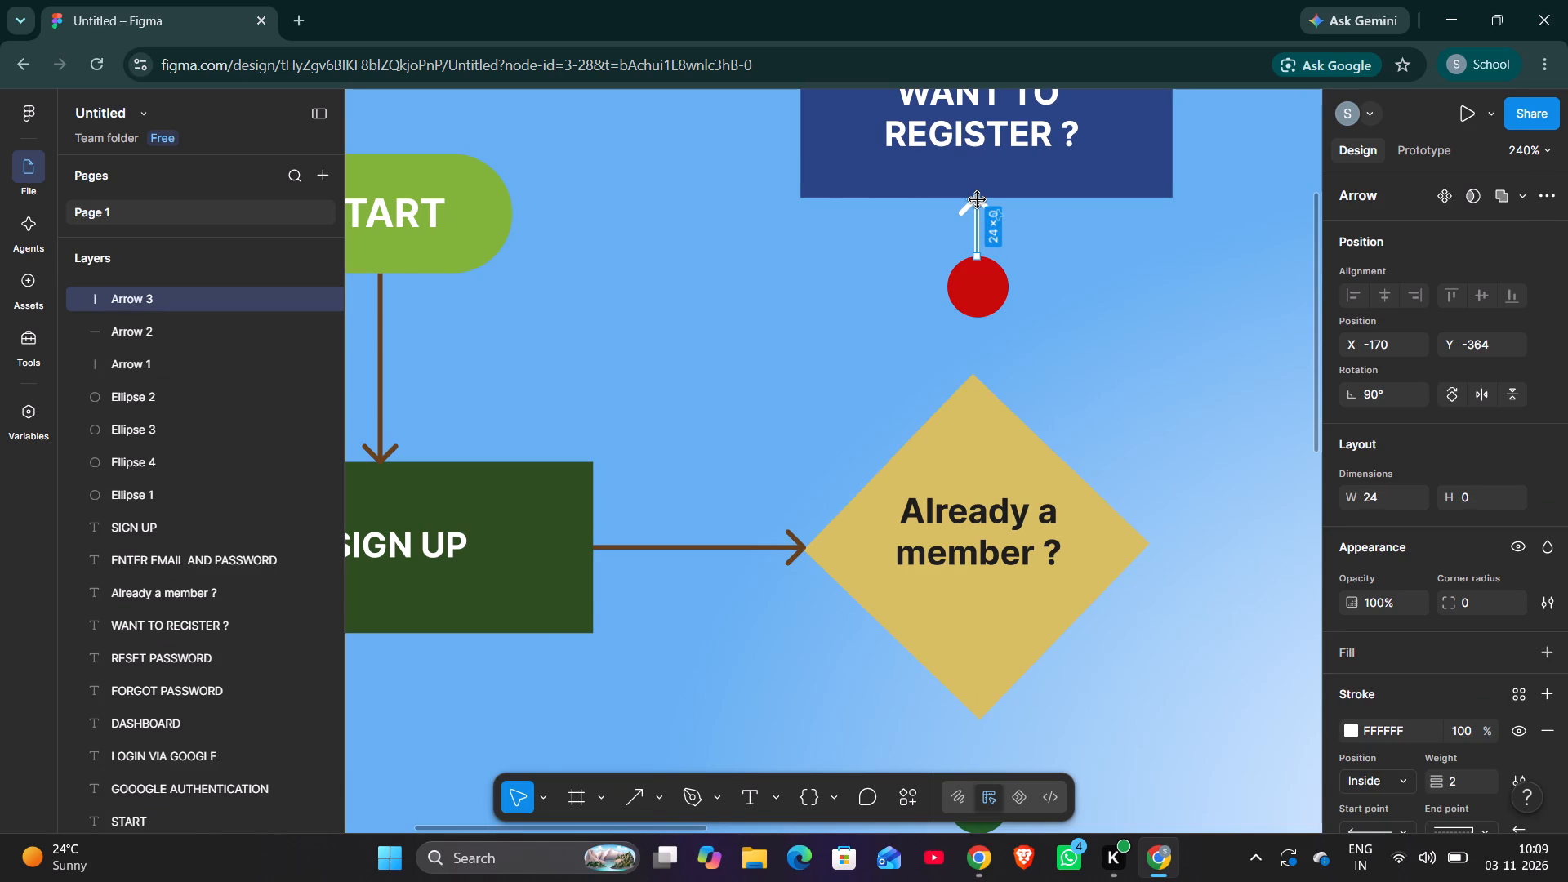
pyautogui.click(977, 194)
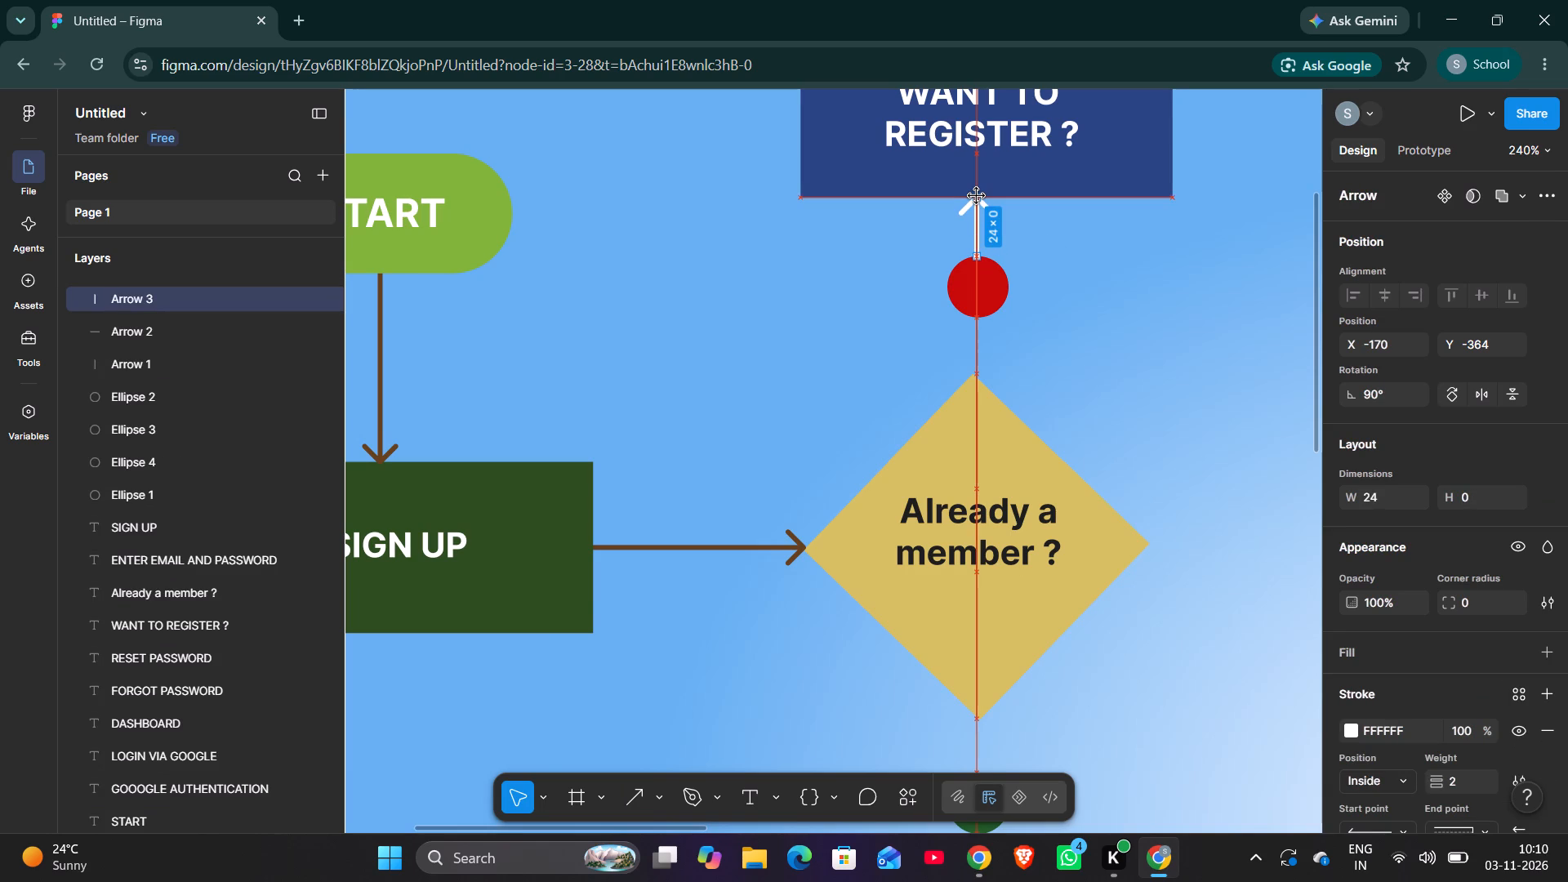
pyautogui.click(1087, 288)
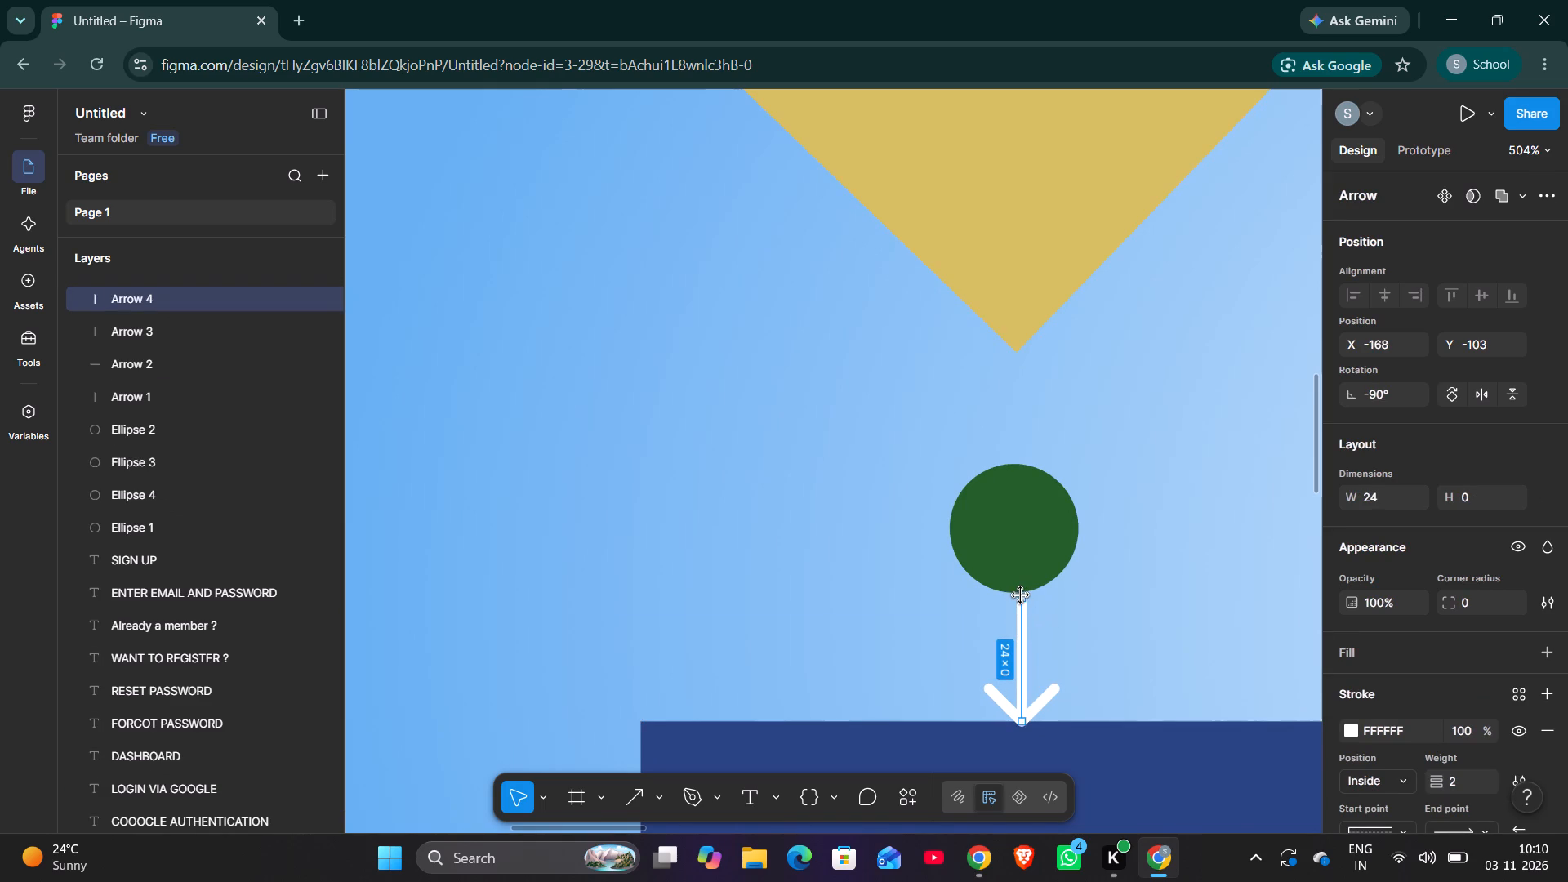
# Extend the upper end of the arrow below the green circle to the circle's edge, about 25 long, and nudge it to X -169.
pyautogui.moveTo(1021, 595); pyautogui.dragTo(1020, 596)
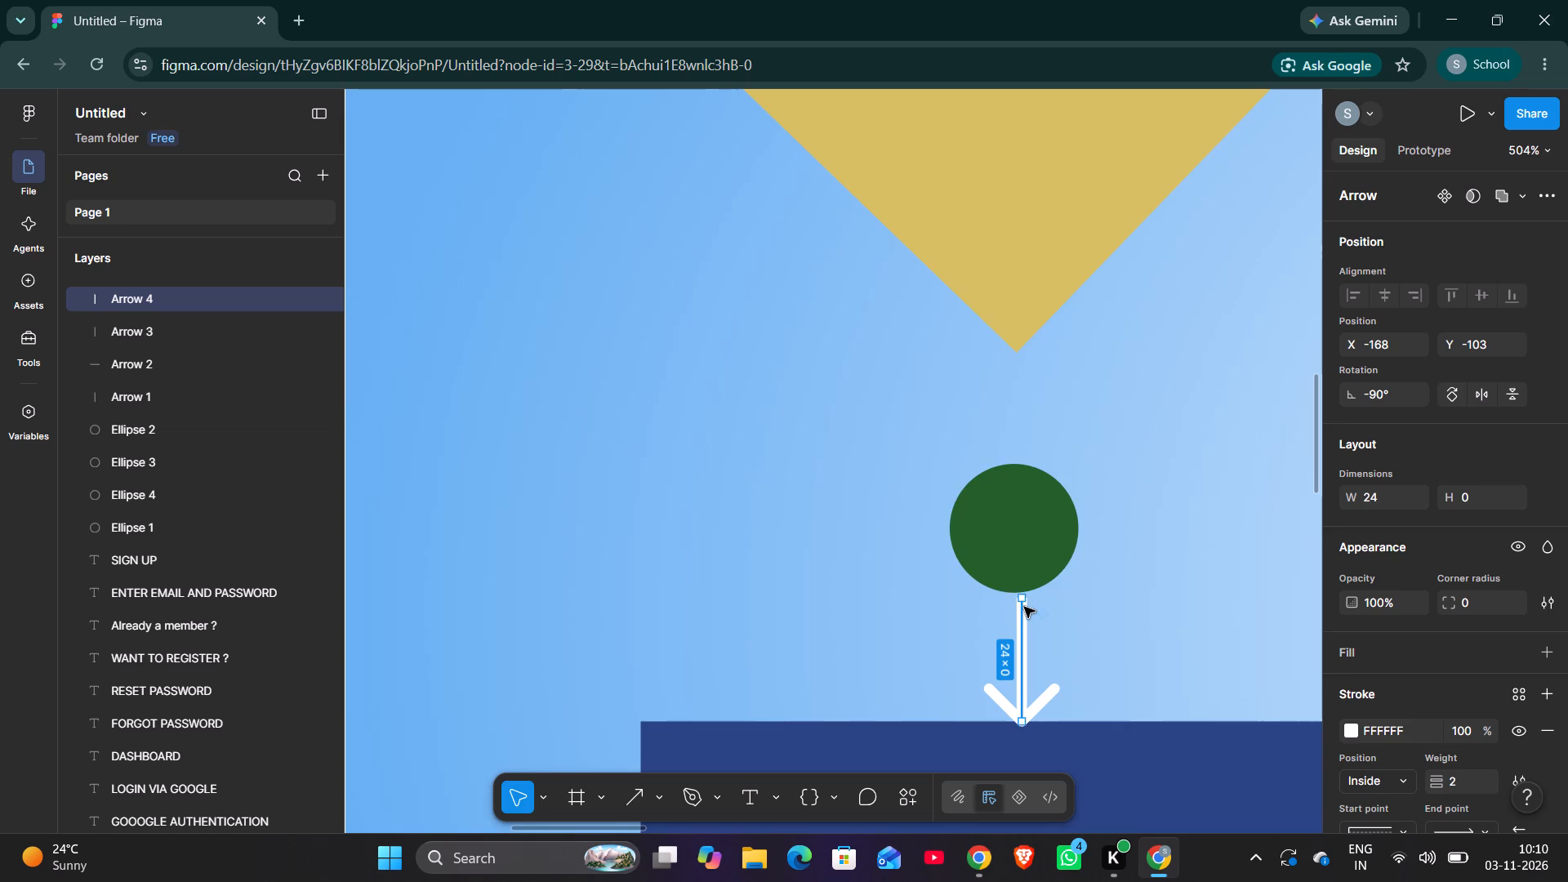
pyautogui.moveTo(1022, 601); pyautogui.dragTo(1020, 590)
pyautogui.press('Left')
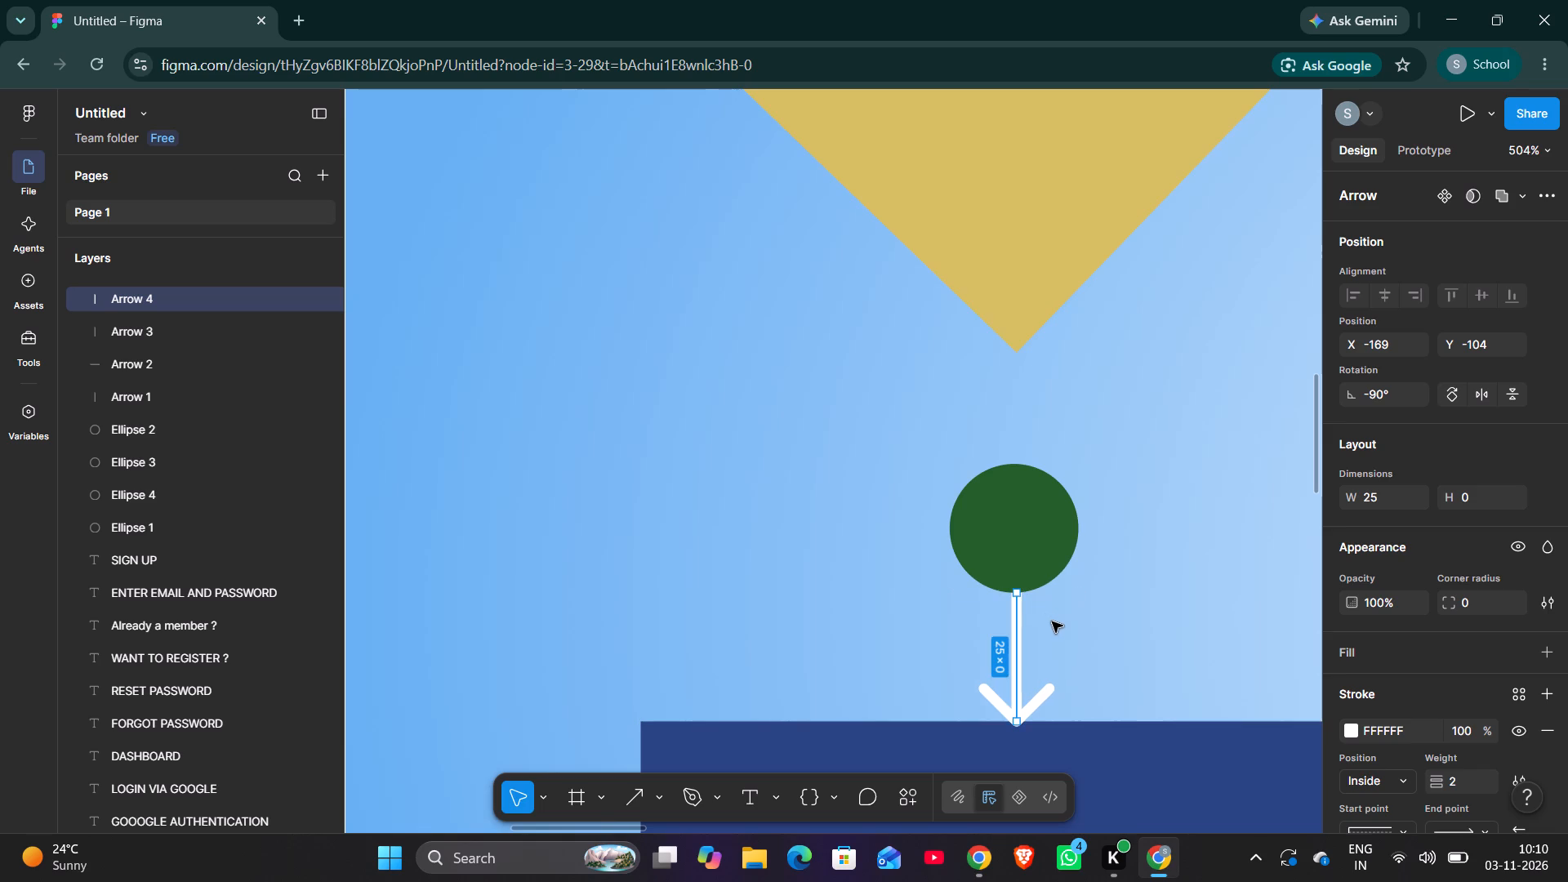
# Move the radial-gradient background rectangle to X -583, Y -513.
pyautogui.moveTo(1084, 632); pyautogui.dragTo(732, 679)
# Draw a plain vertical line about 22 long from the diamond's bottom corner to the top of the green circle.
pyautogui.click(634, 805)
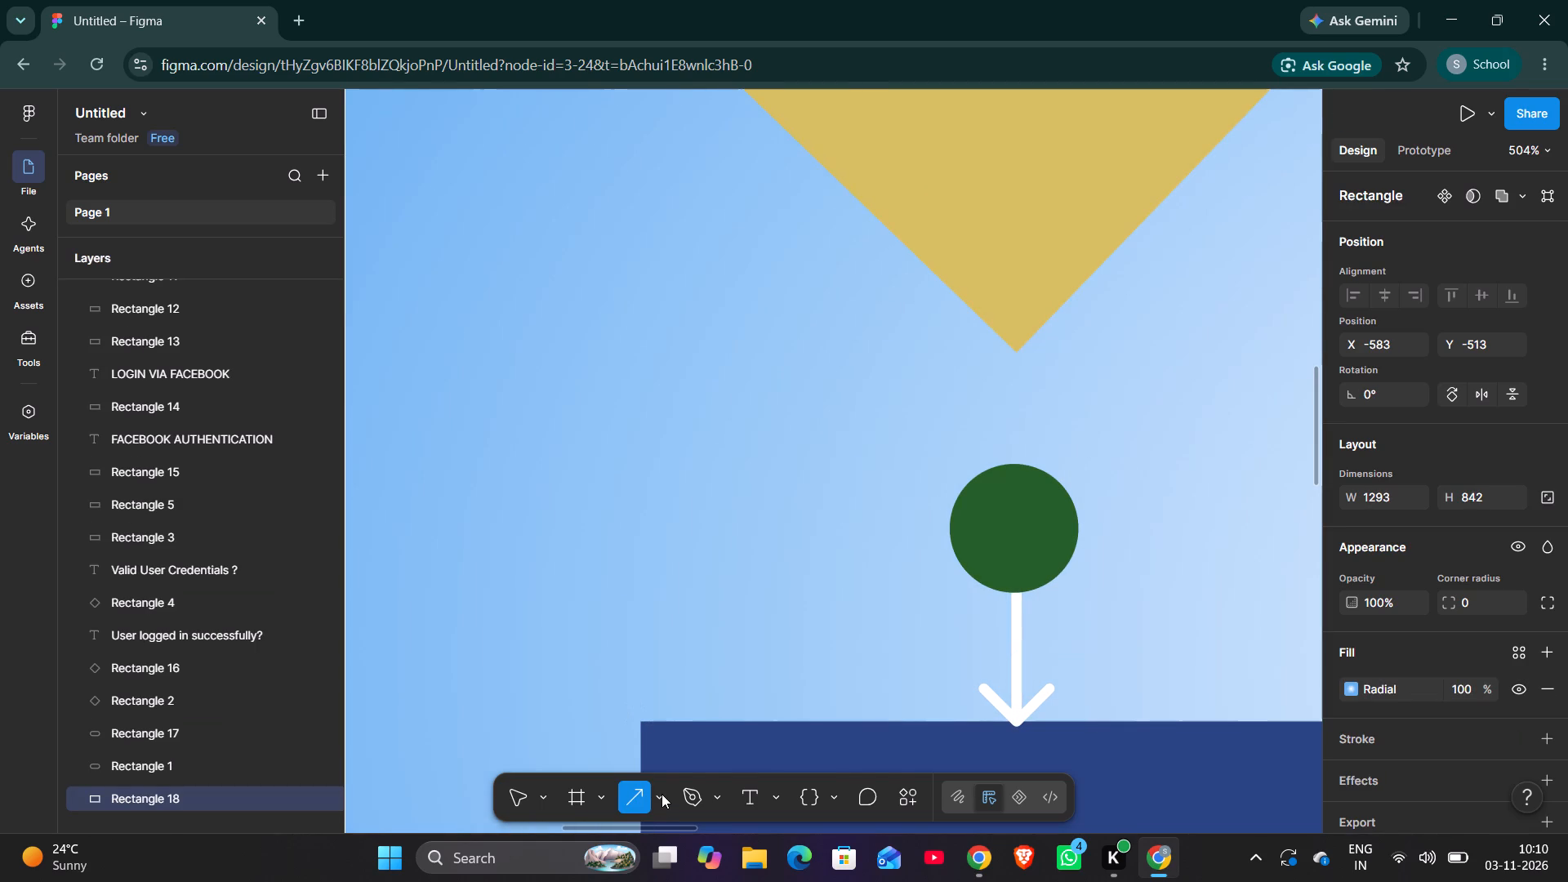
pyautogui.click(661, 794)
pyautogui.click(682, 635)
pyautogui.moveTo(1018, 351); pyautogui.dragTo(1014, 445)
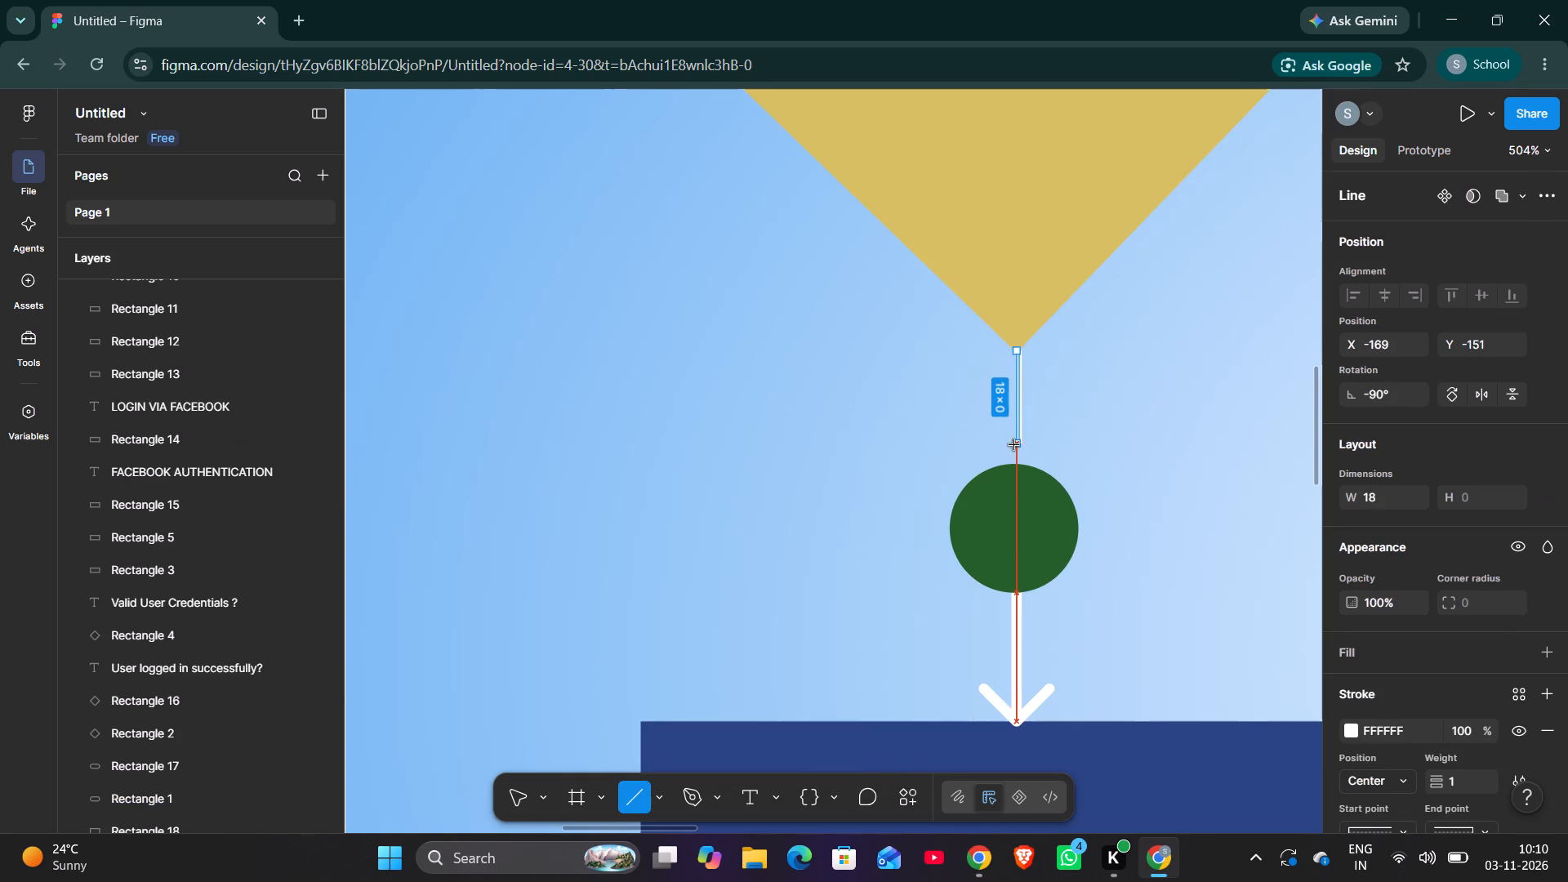
pyautogui.moveTo(1014, 445); pyautogui.dragTo(1014, 465)
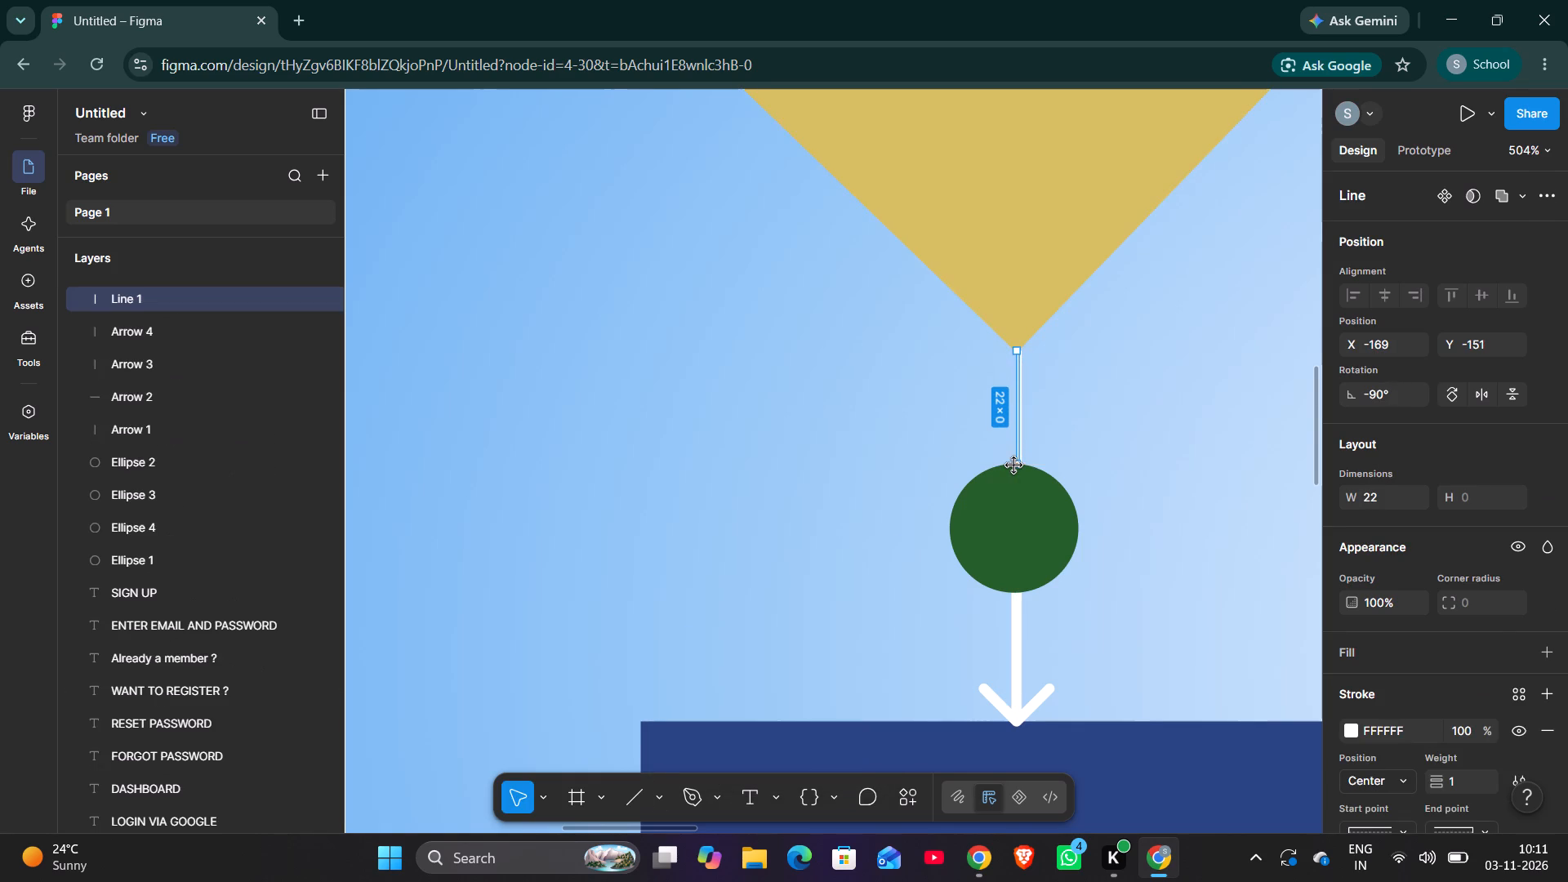
pyautogui.click(1104, 478)
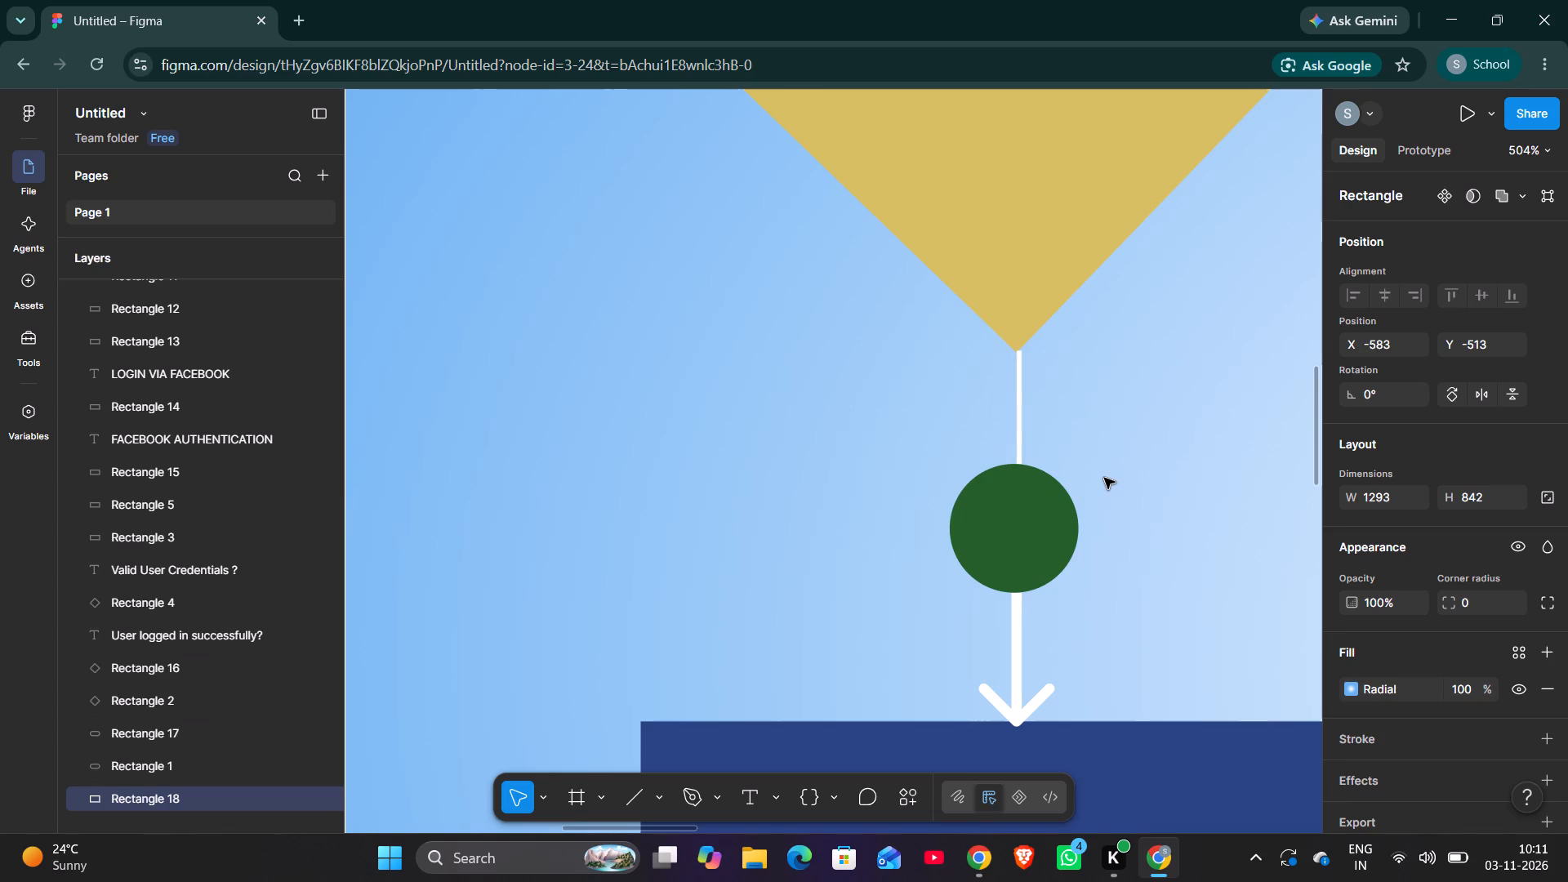
# Move the green circle below the diamond to X -180, Y -128.
pyautogui.moveTo(1018, 533); pyautogui.dragTo(1063, 535)
pyautogui.click(1028, 536)
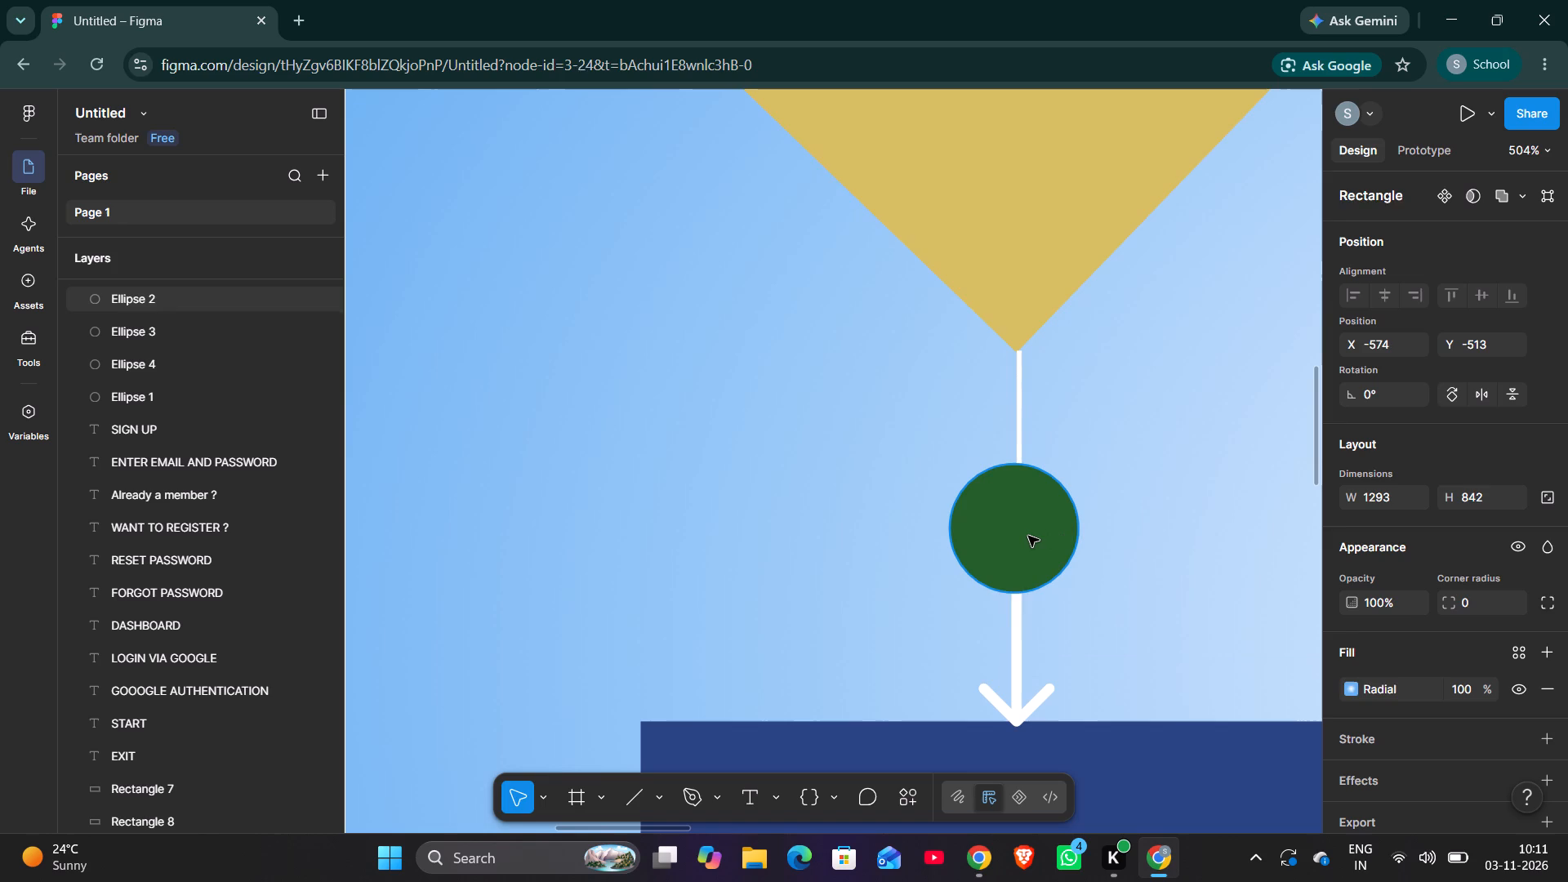
pyautogui.click(1028, 536)
pyautogui.moveTo(1028, 536); pyautogui.dragTo(1049, 536)
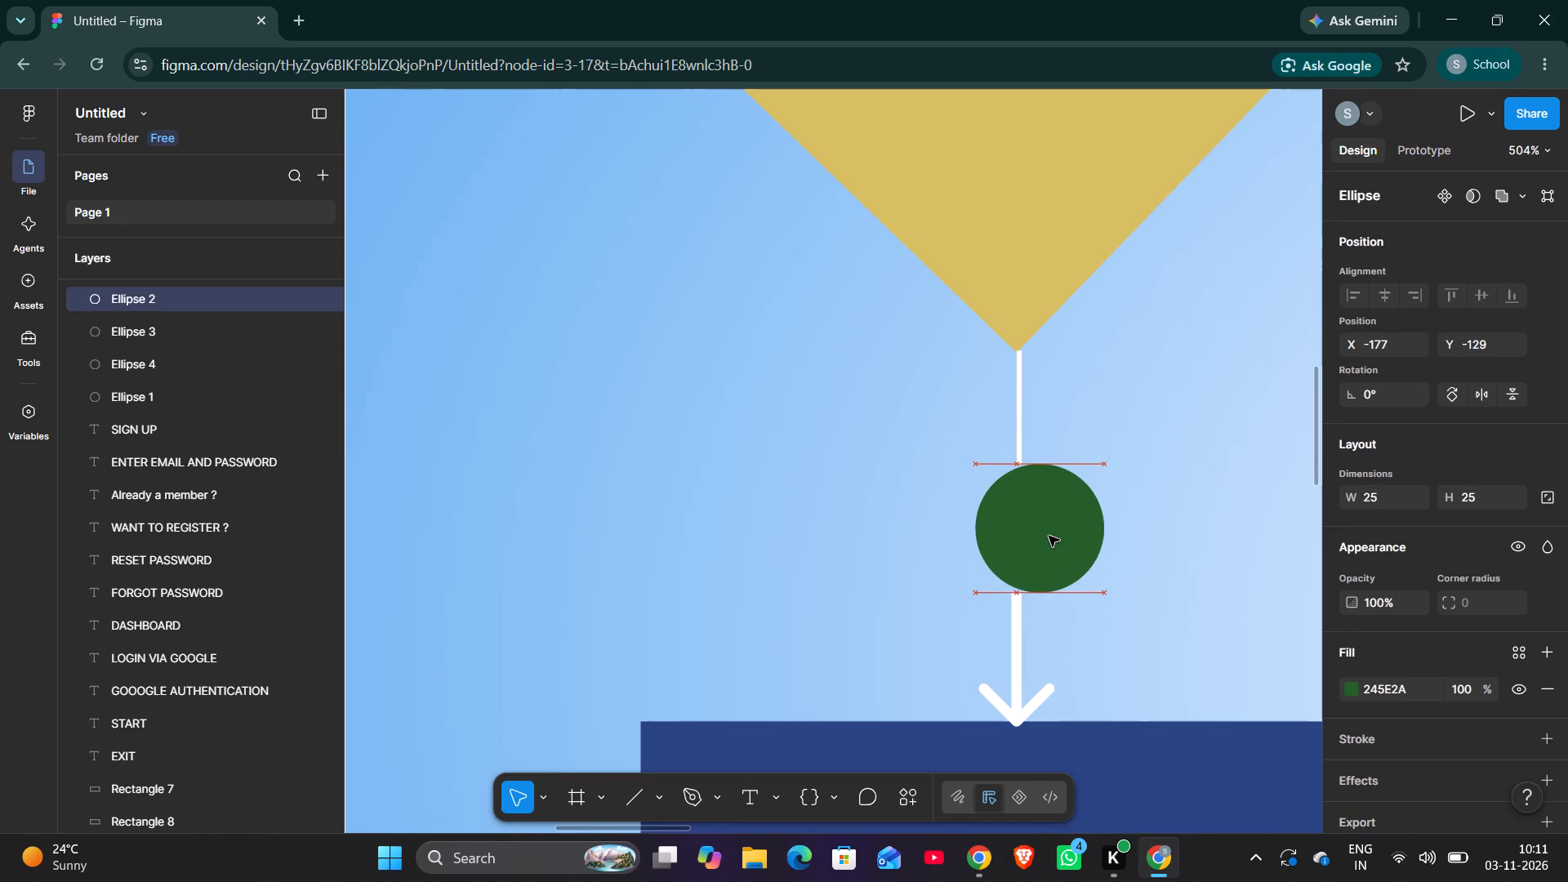
pyautogui.moveTo(1049, 536); pyautogui.dragTo(1035, 536)
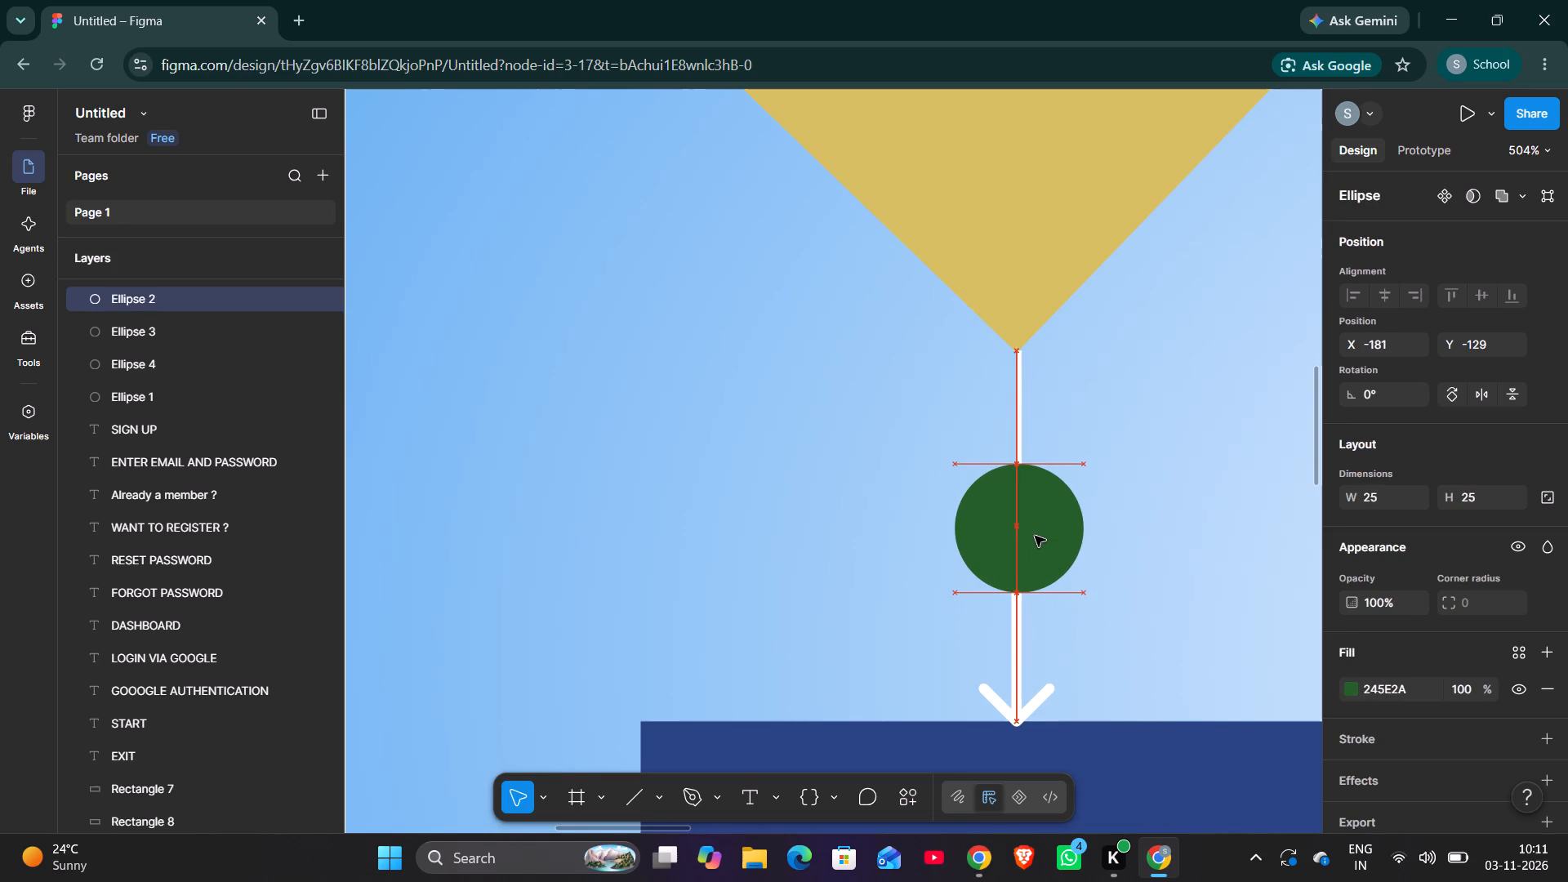
pyautogui.moveTo(1035, 536); pyautogui.dragTo(1037, 536)
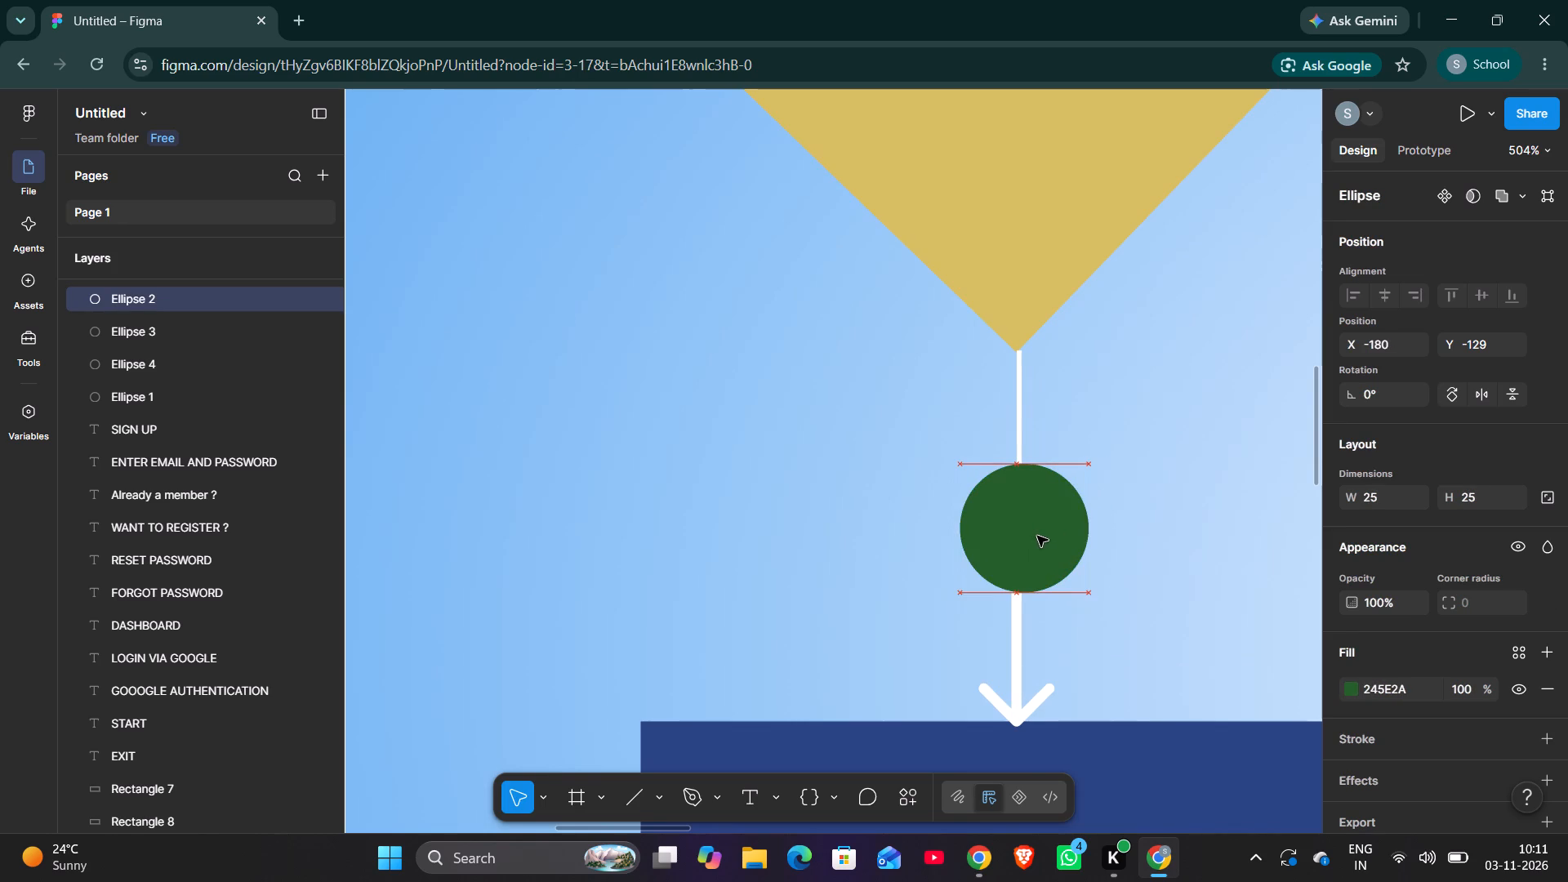
pyautogui.moveTo(1037, 536); pyautogui.dragTo(1038, 538)
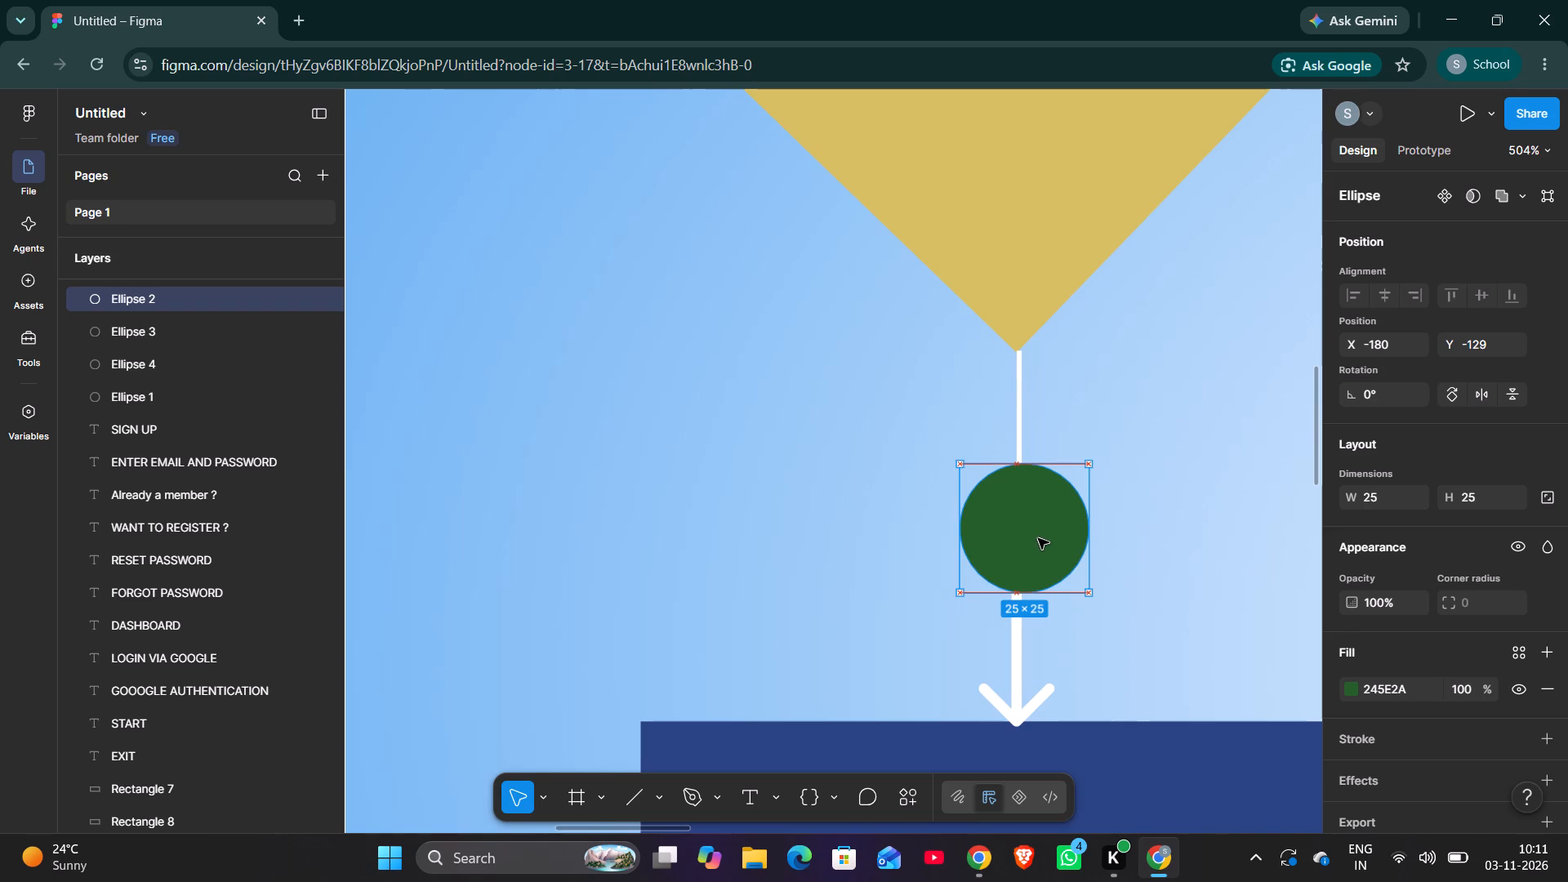
pyautogui.moveTo(1038, 538); pyautogui.dragTo(1036, 541)
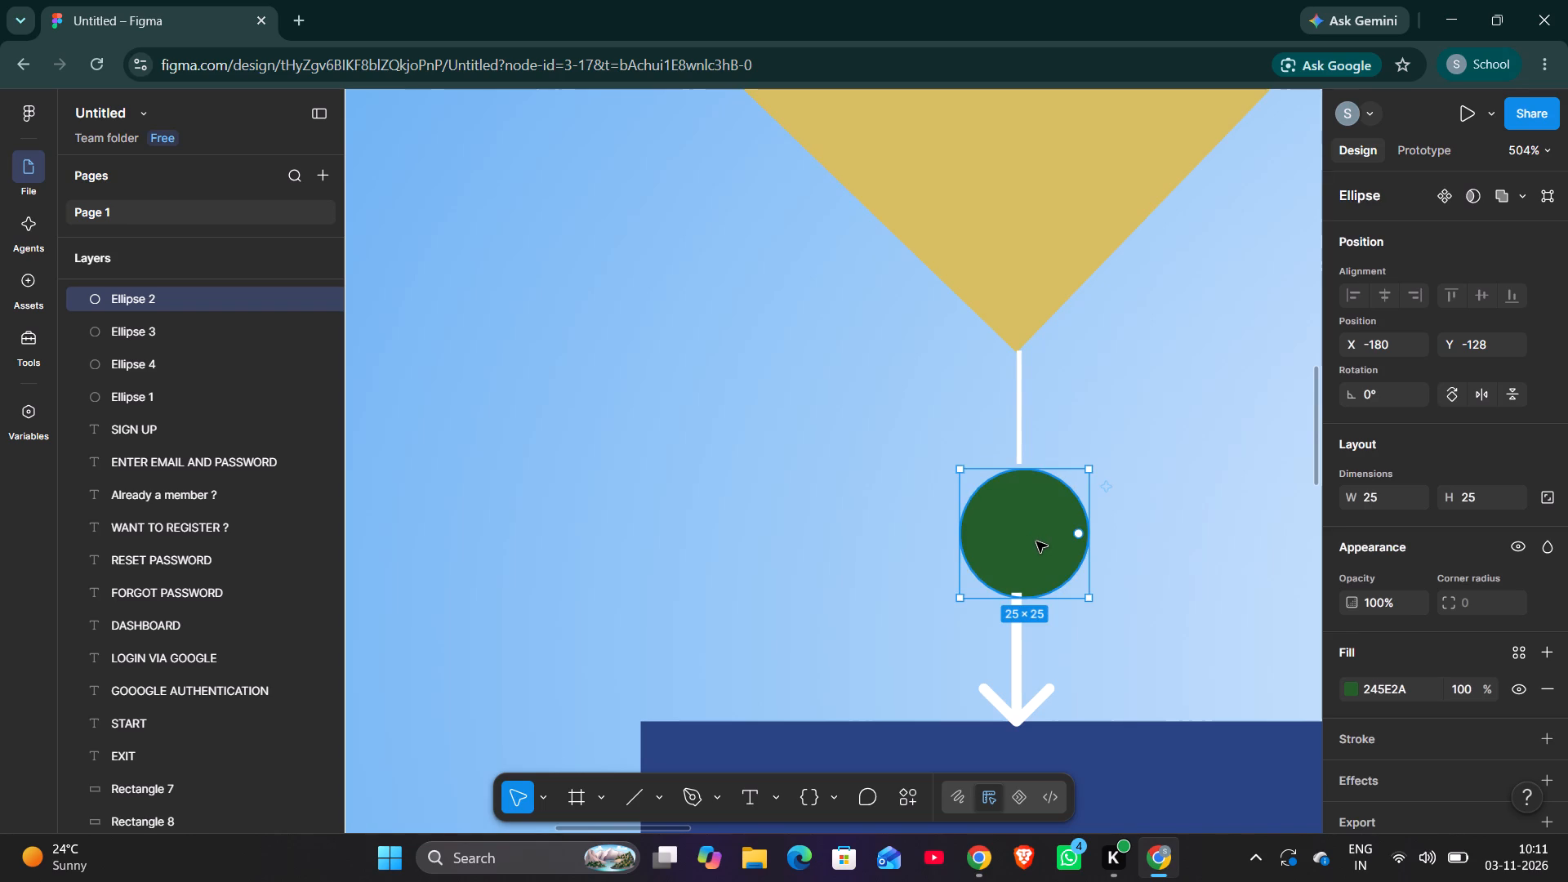
# Move the line between the diamond and the green circle to X -170, Y -150.
pyautogui.click(1020, 448)
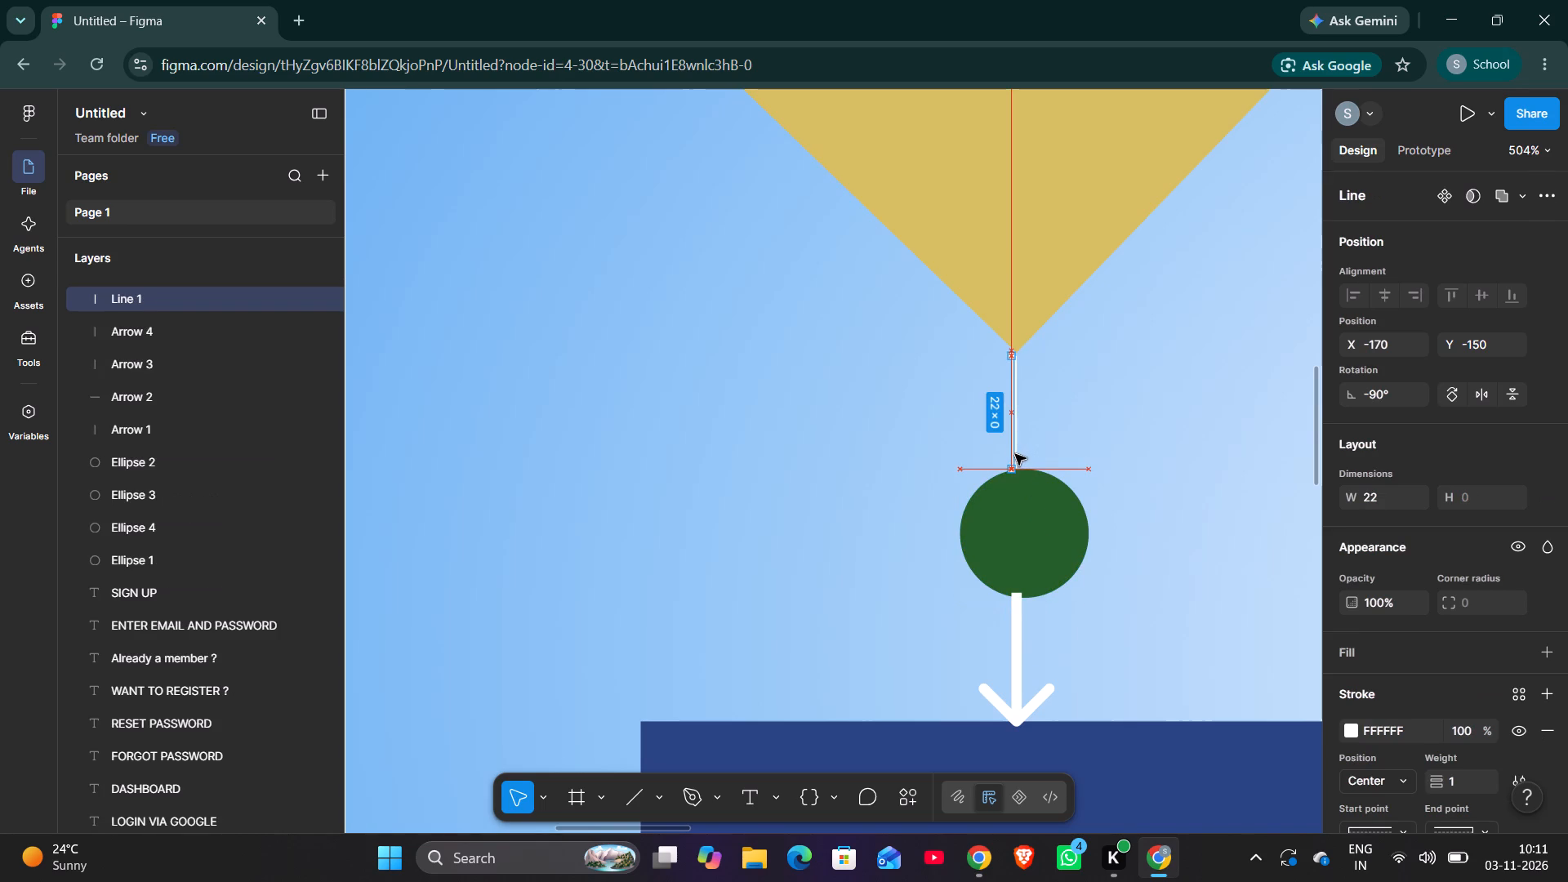
pyautogui.click(1066, 456)
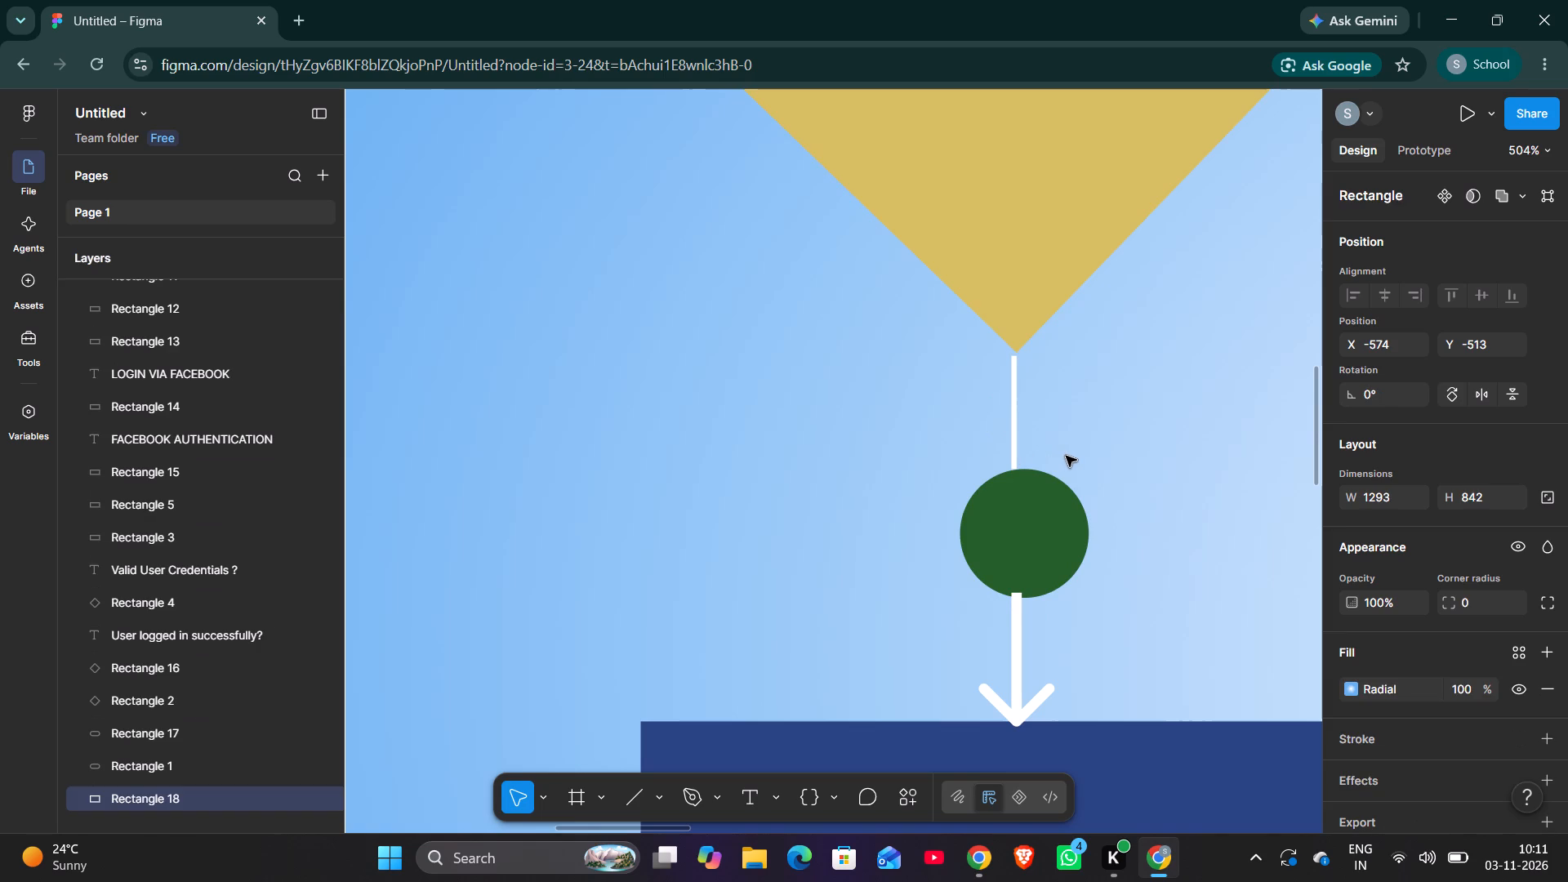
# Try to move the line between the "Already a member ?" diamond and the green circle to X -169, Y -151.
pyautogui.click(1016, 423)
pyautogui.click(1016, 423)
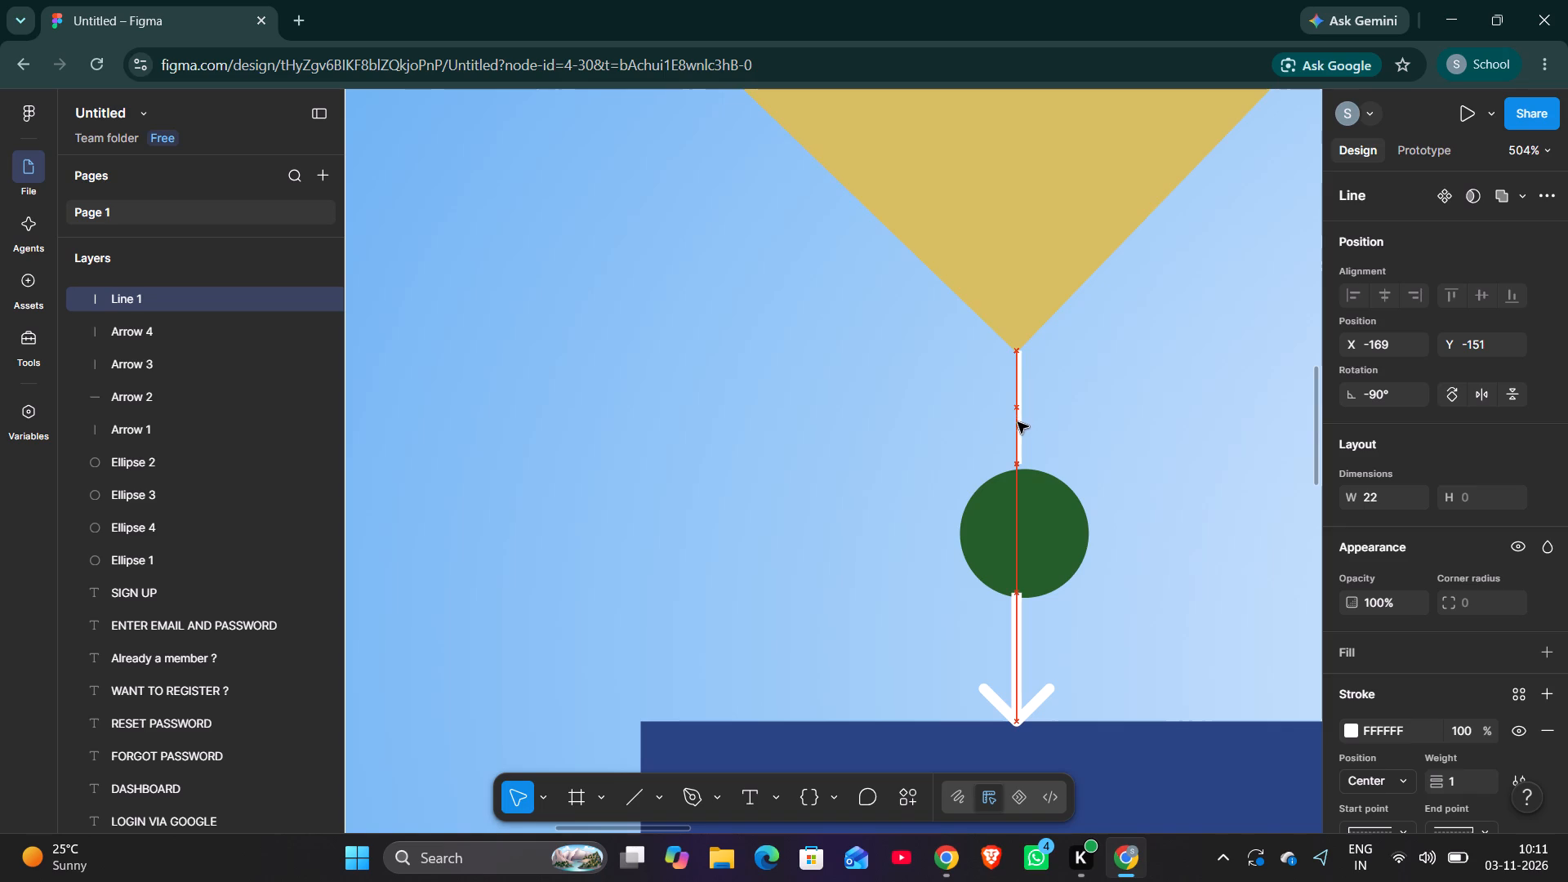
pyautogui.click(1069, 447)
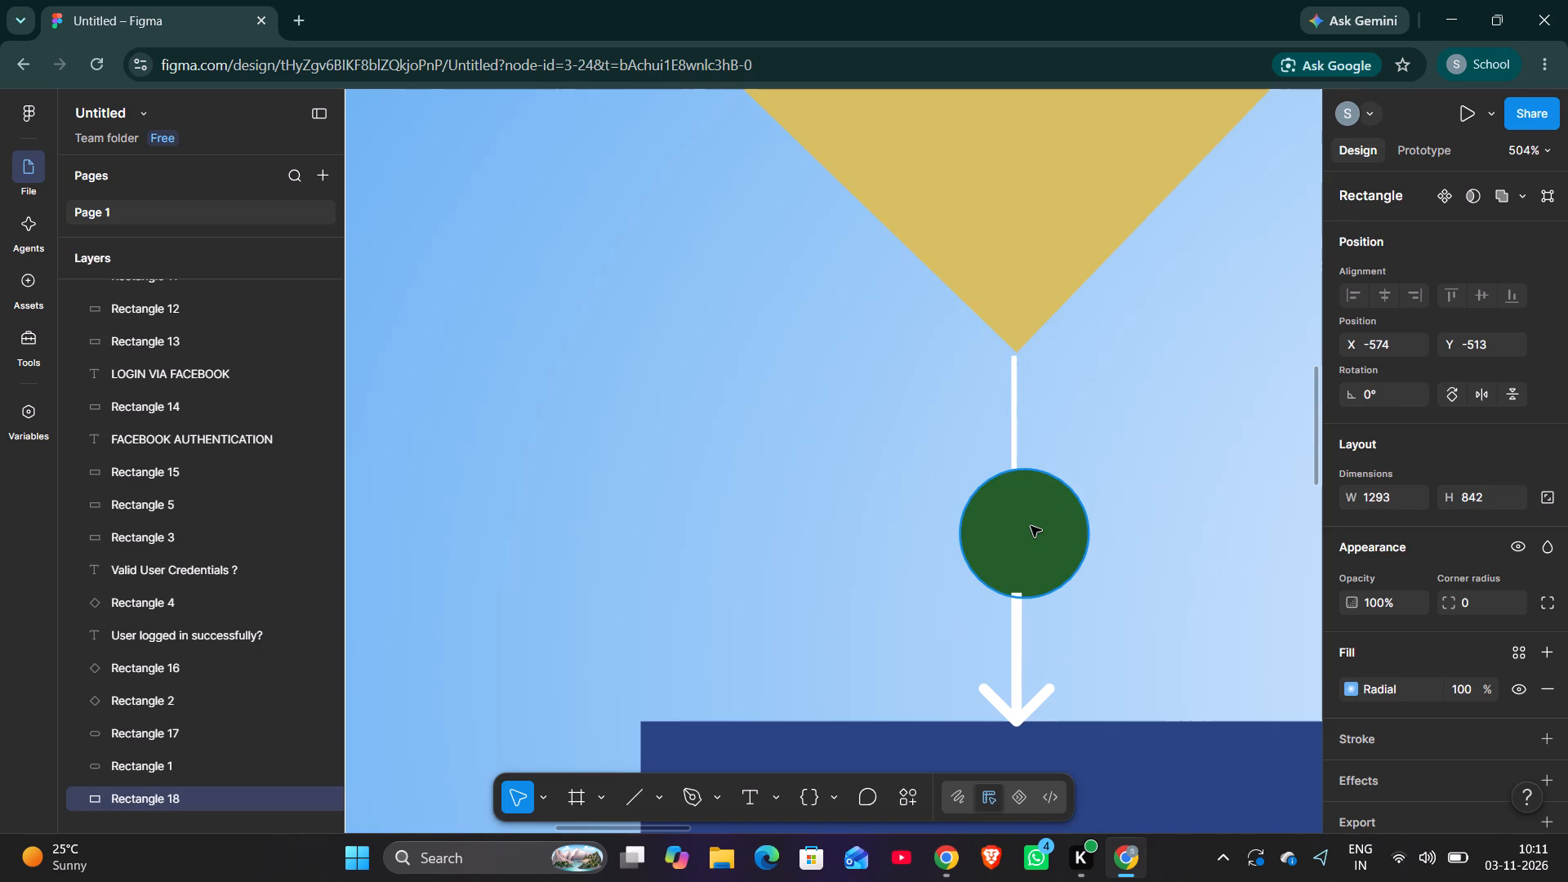
# Move the green circle below the "Already a member ?" diamond to X -182, Y -129.
pyautogui.moveTo(1031, 526); pyautogui.dragTo(1018, 523)
pyautogui.click(1018, 523)
pyautogui.moveTo(1022, 525); pyautogui.dragTo(1013, 516)
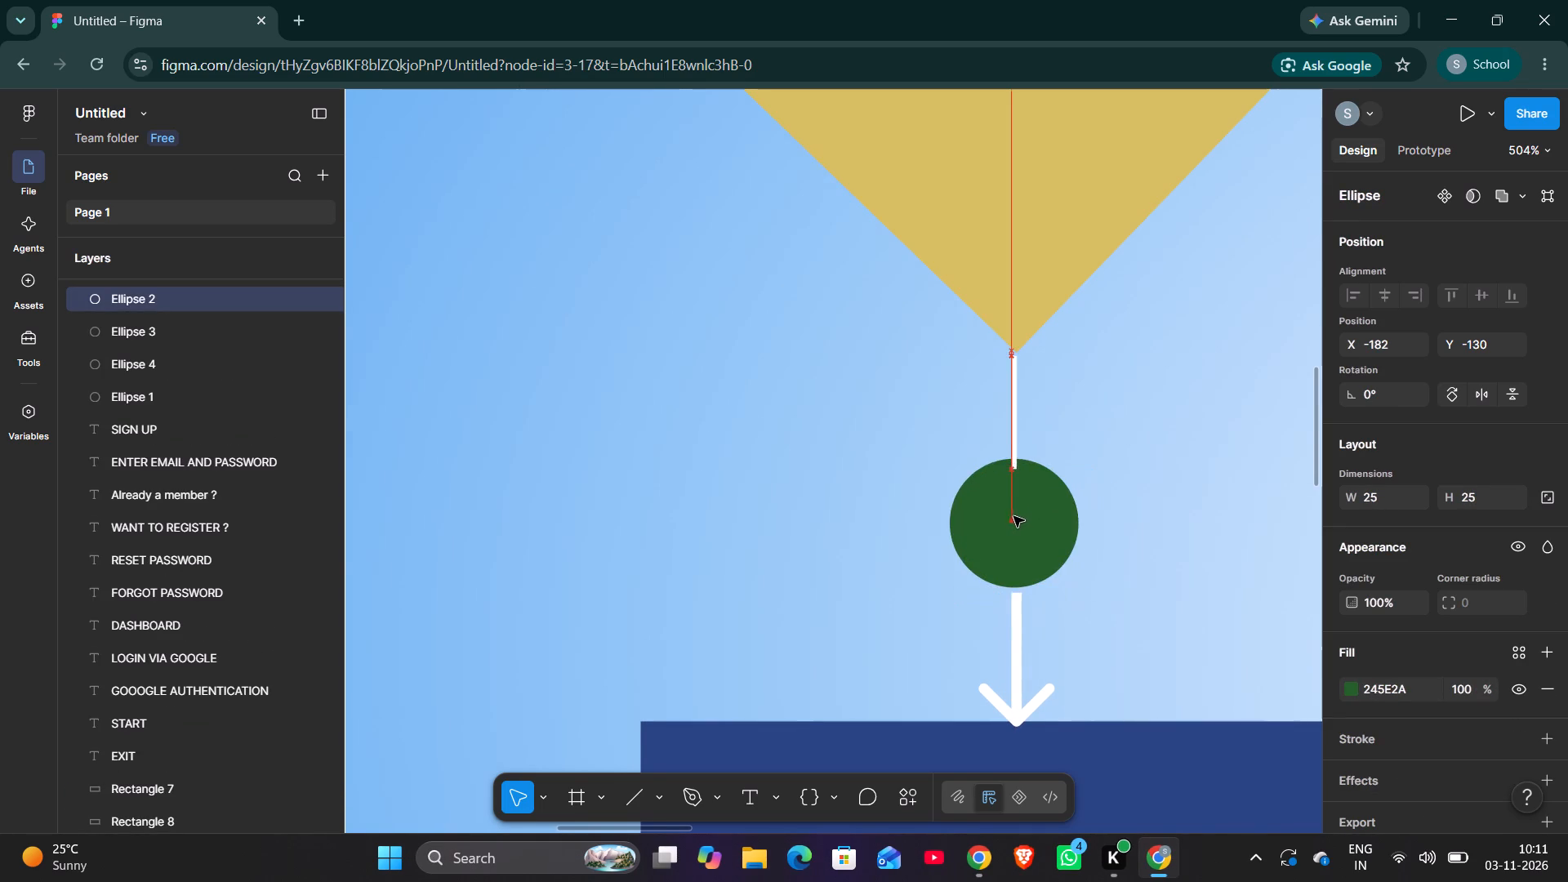
pyautogui.moveTo(1013, 516); pyautogui.dragTo(1012, 519)
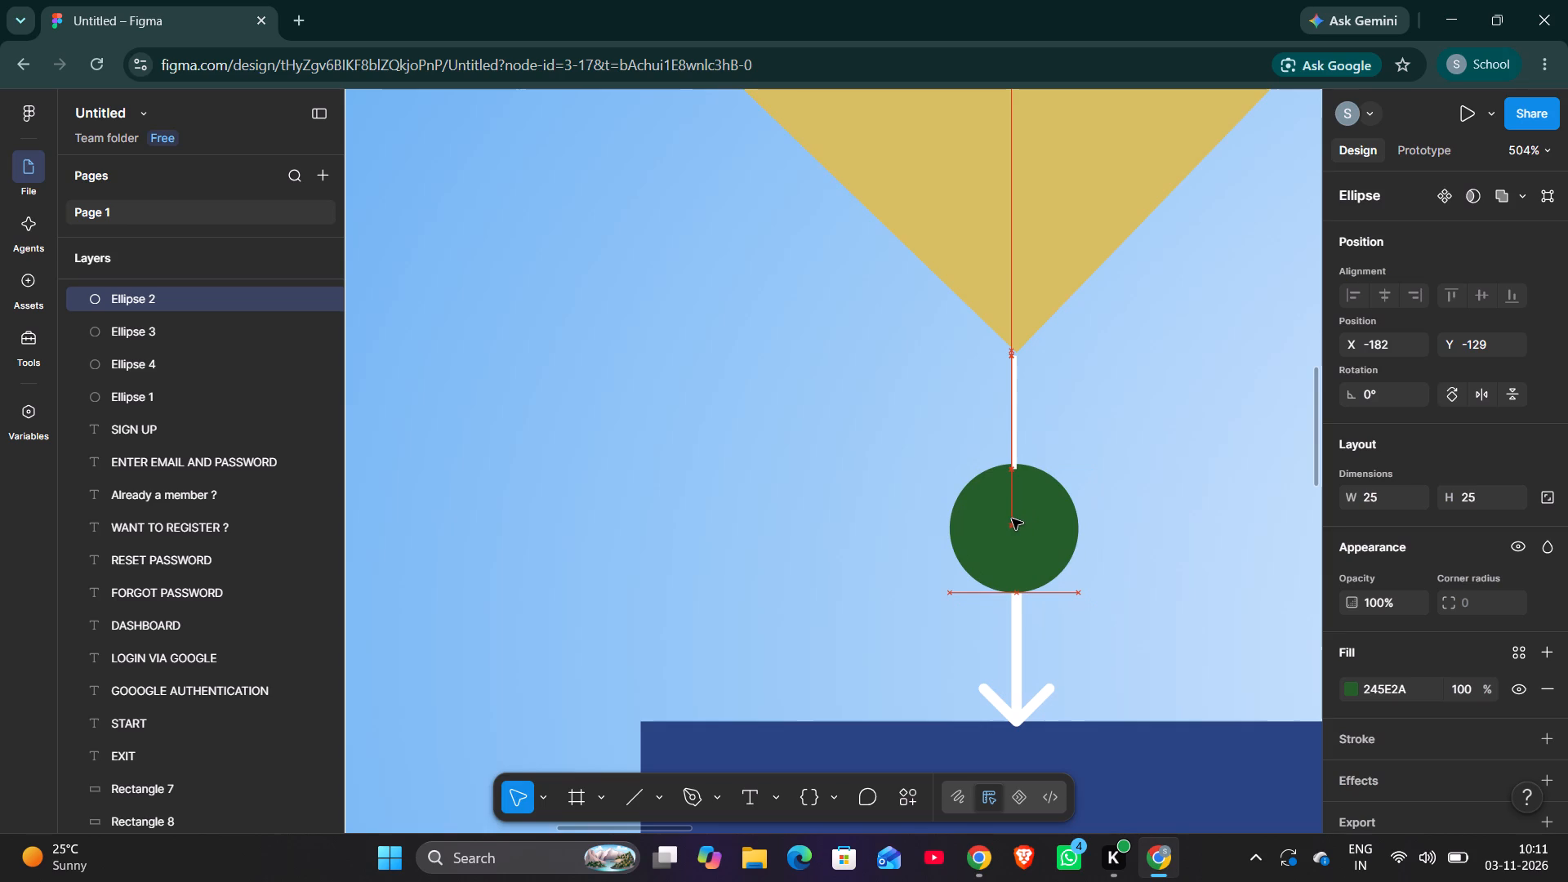
pyautogui.moveTo(1012, 519); pyautogui.dragTo(1014, 519)
pyautogui.moveTo(1014, 519); pyautogui.dragTo(1012, 518)
pyautogui.moveTo(1012, 518); pyautogui.dragTo(1012, 519)
pyautogui.click(1140, 548)
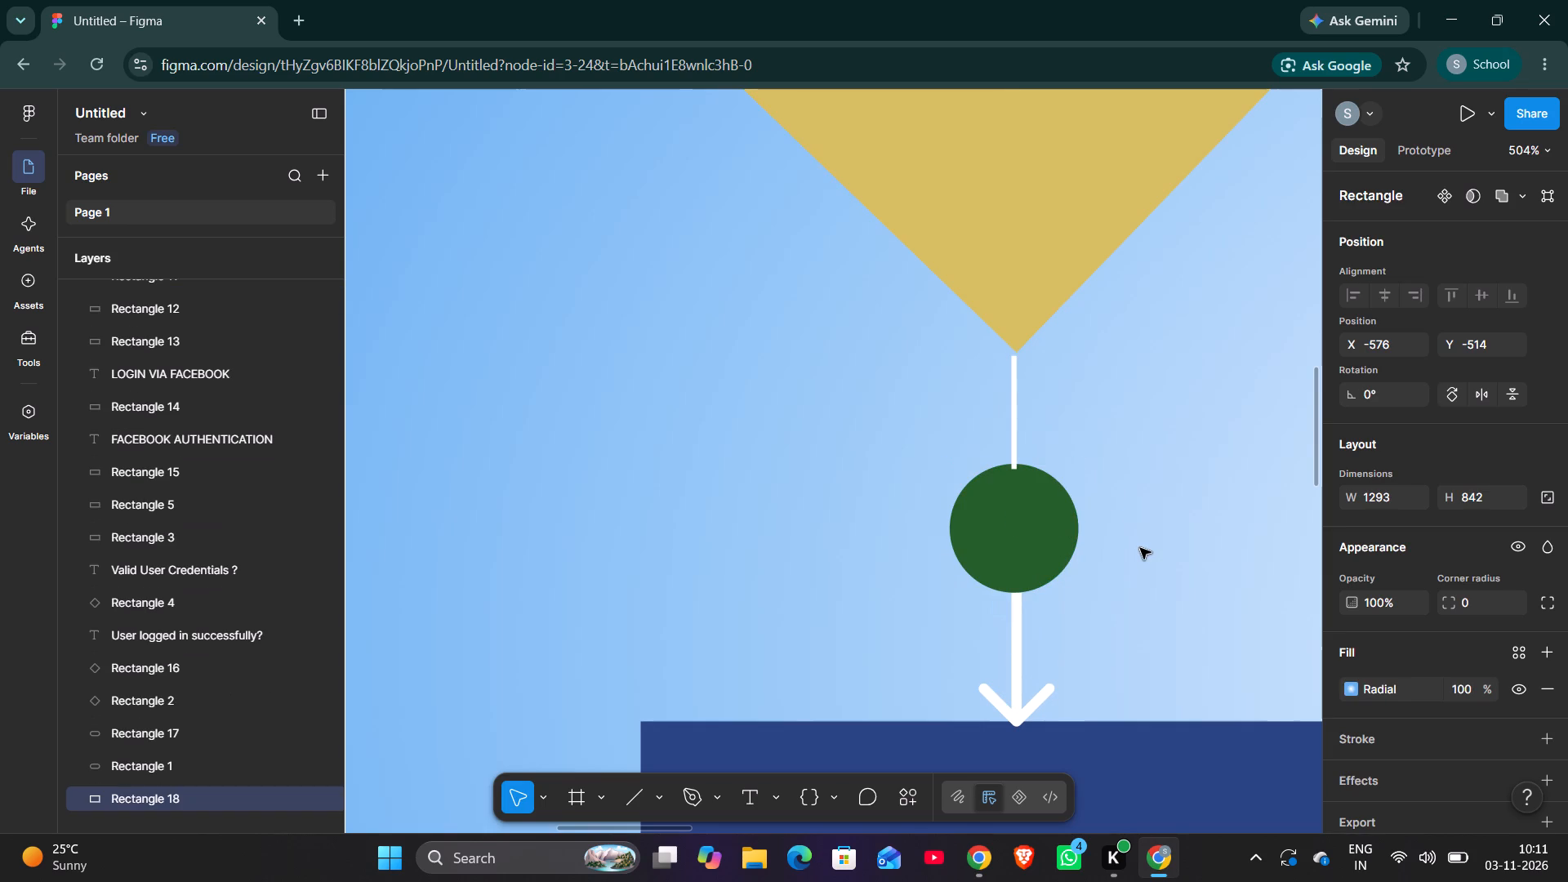
# Move the line between the "Already a member ?" diamond and the green circle to X -170, Y -151.
pyautogui.click(1012, 412)
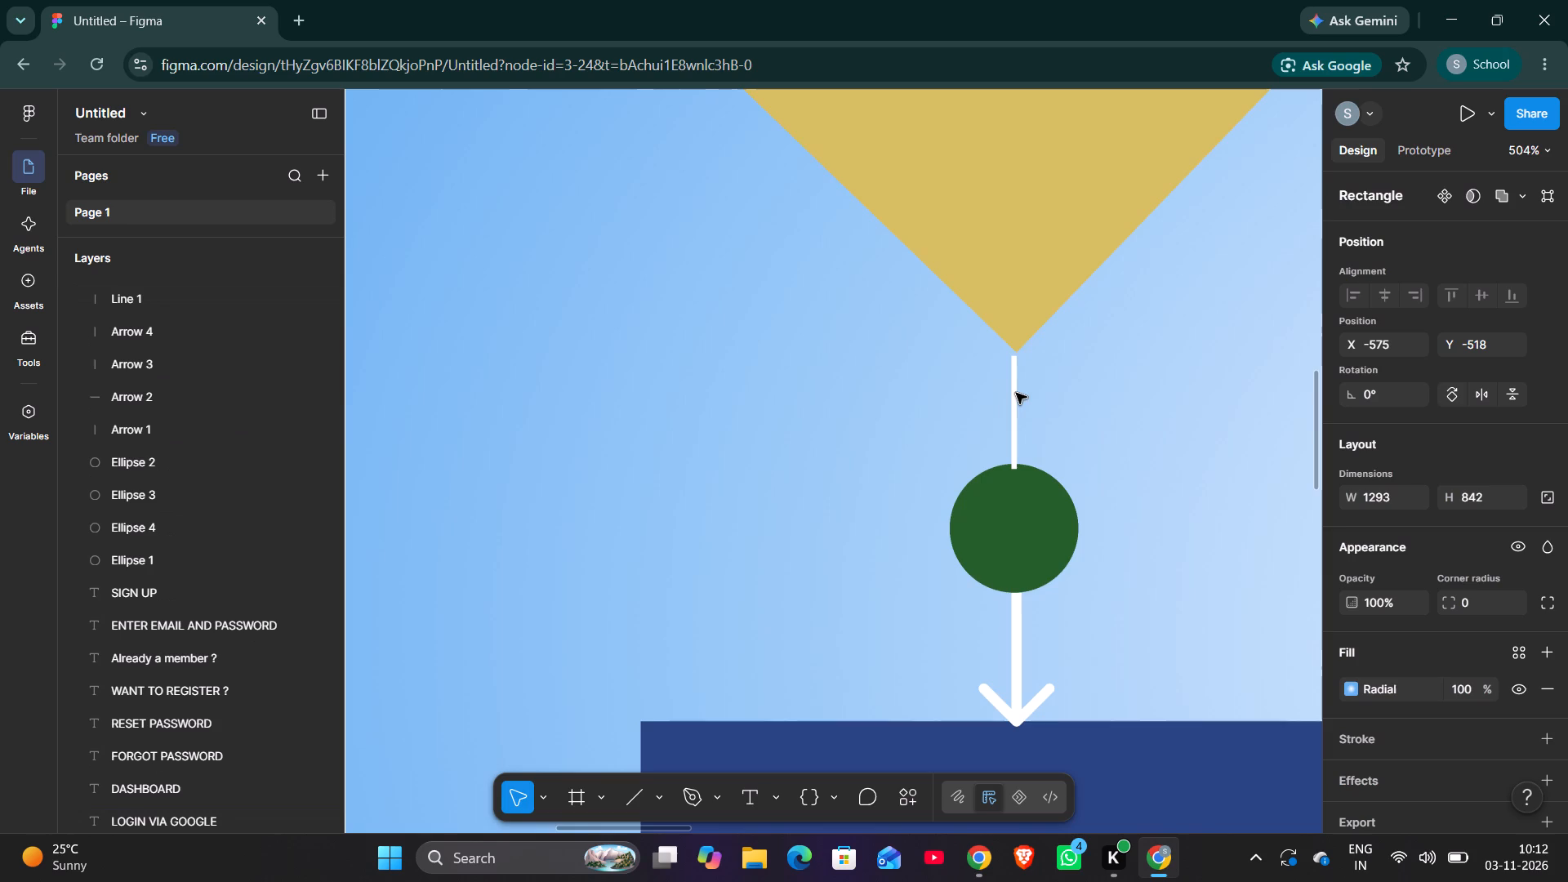
pyautogui.moveTo(1012, 412); pyautogui.dragTo(1015, 398)
pyautogui.tripleClick(1015, 398)
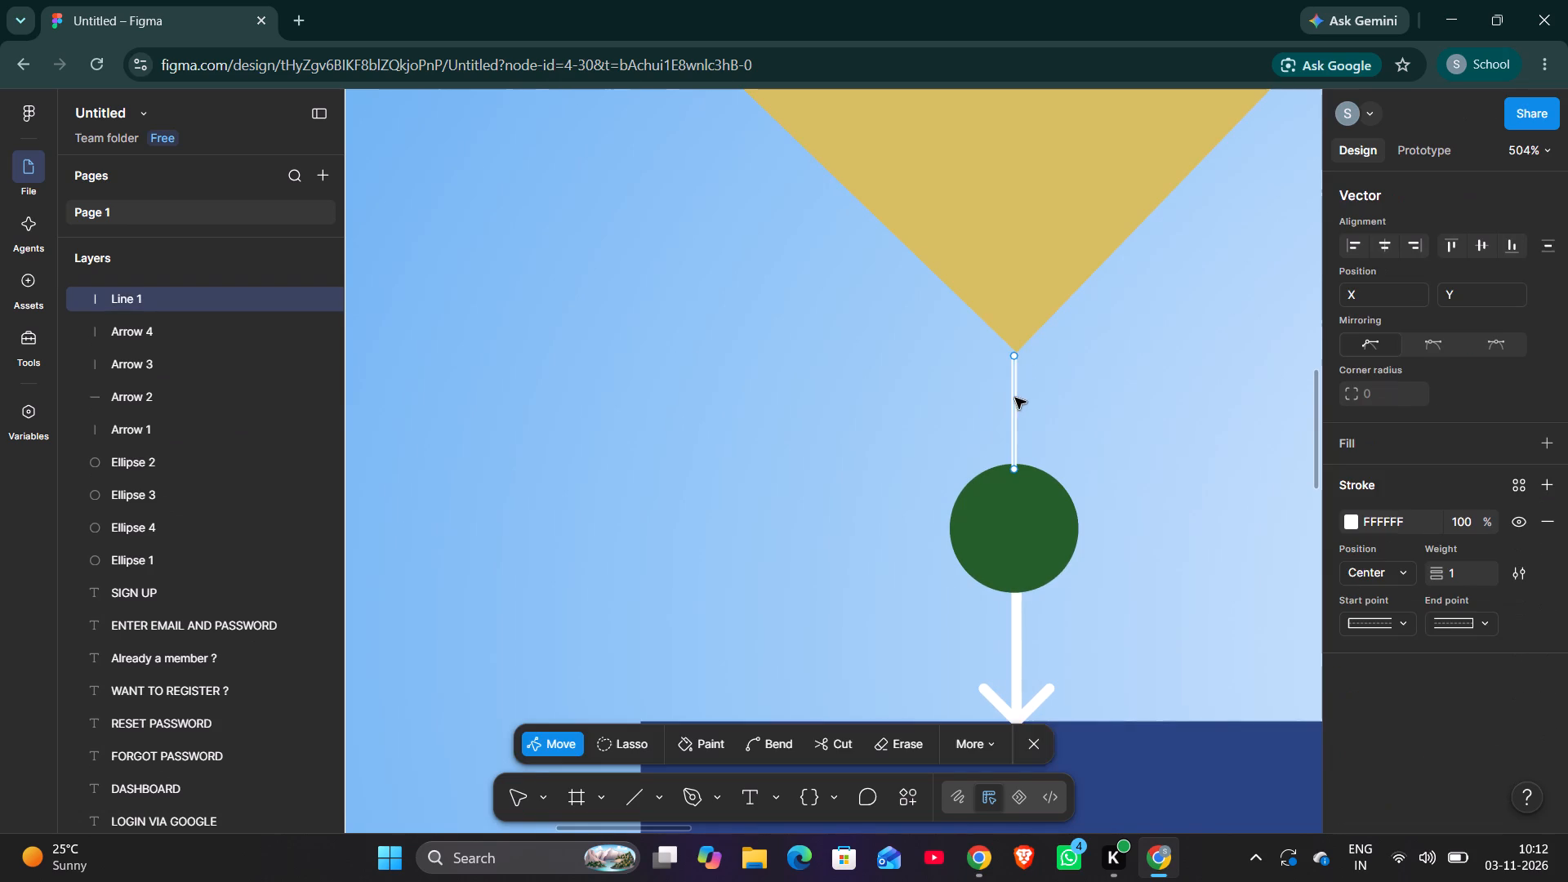
pyautogui.click(1054, 394)
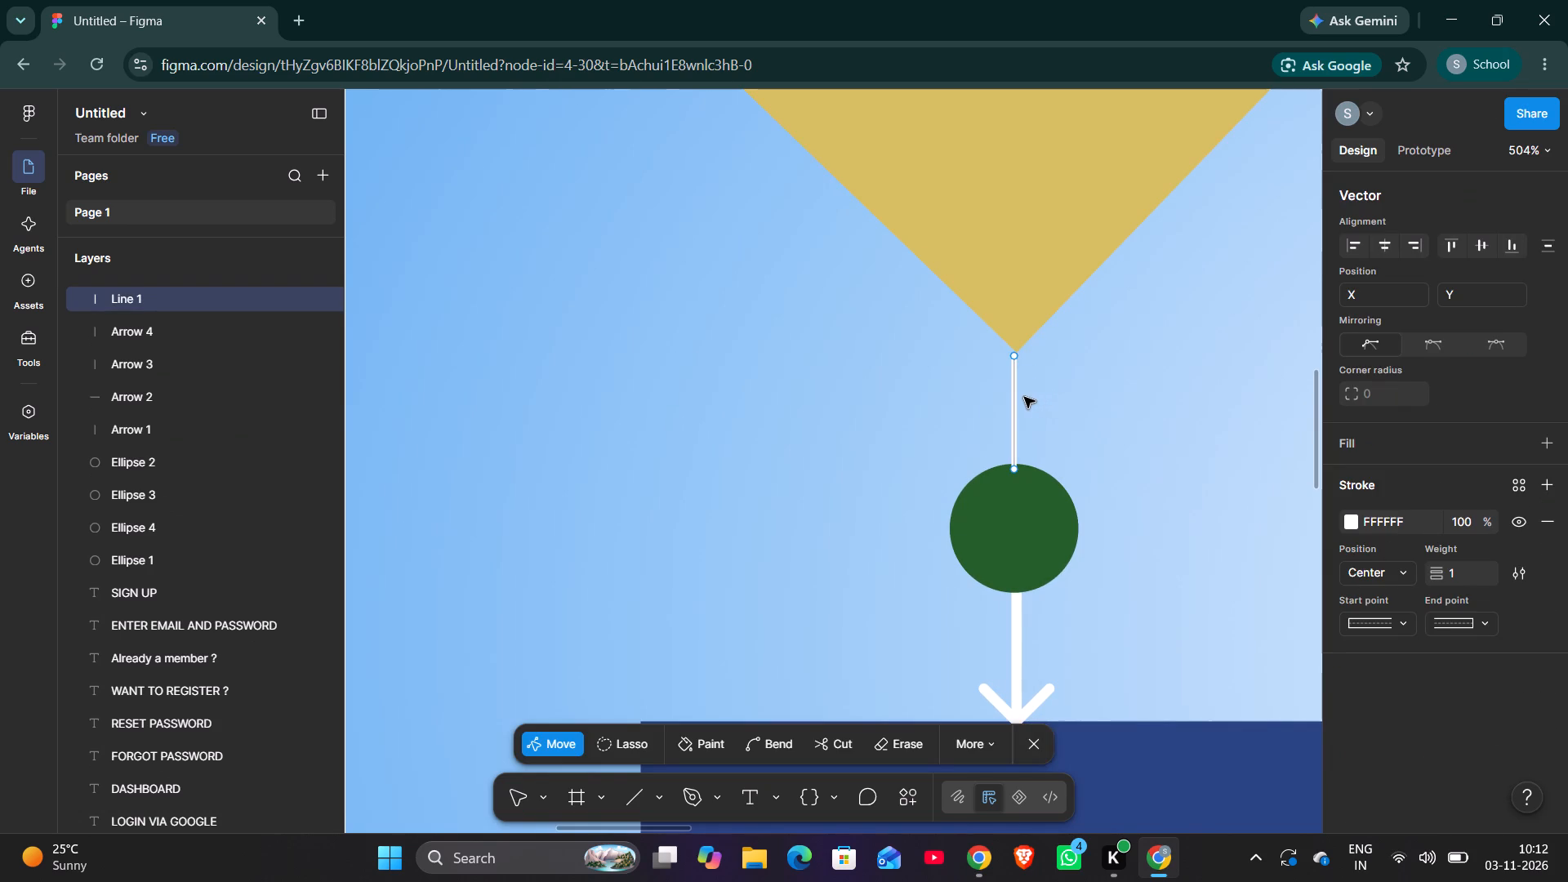
pyautogui.click(1024, 397)
pyautogui.doubleClick(982, 411)
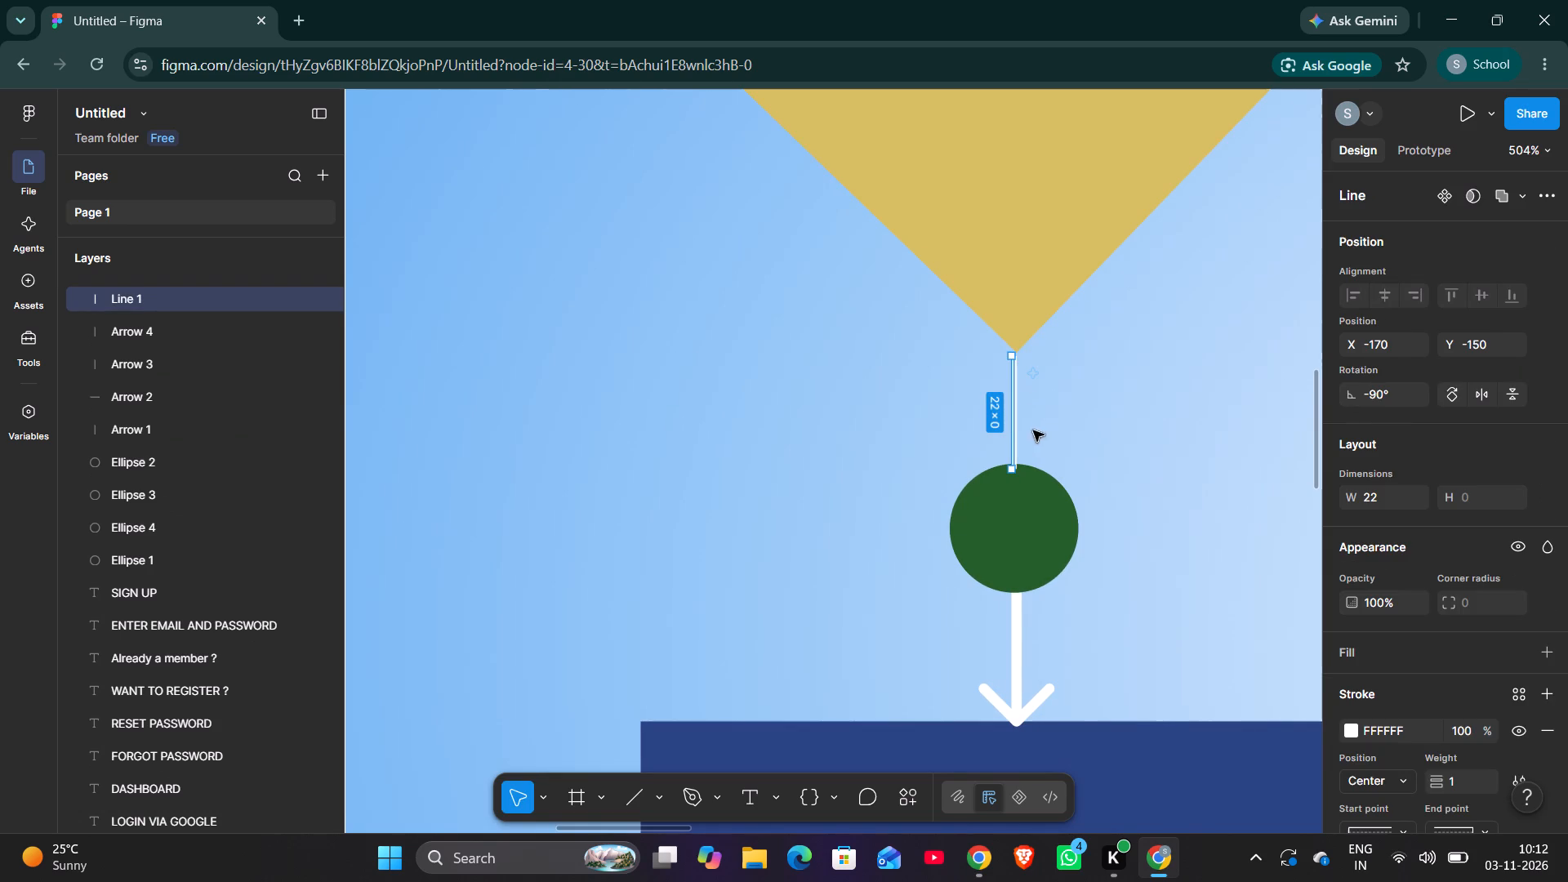
pyautogui.click(1016, 433)
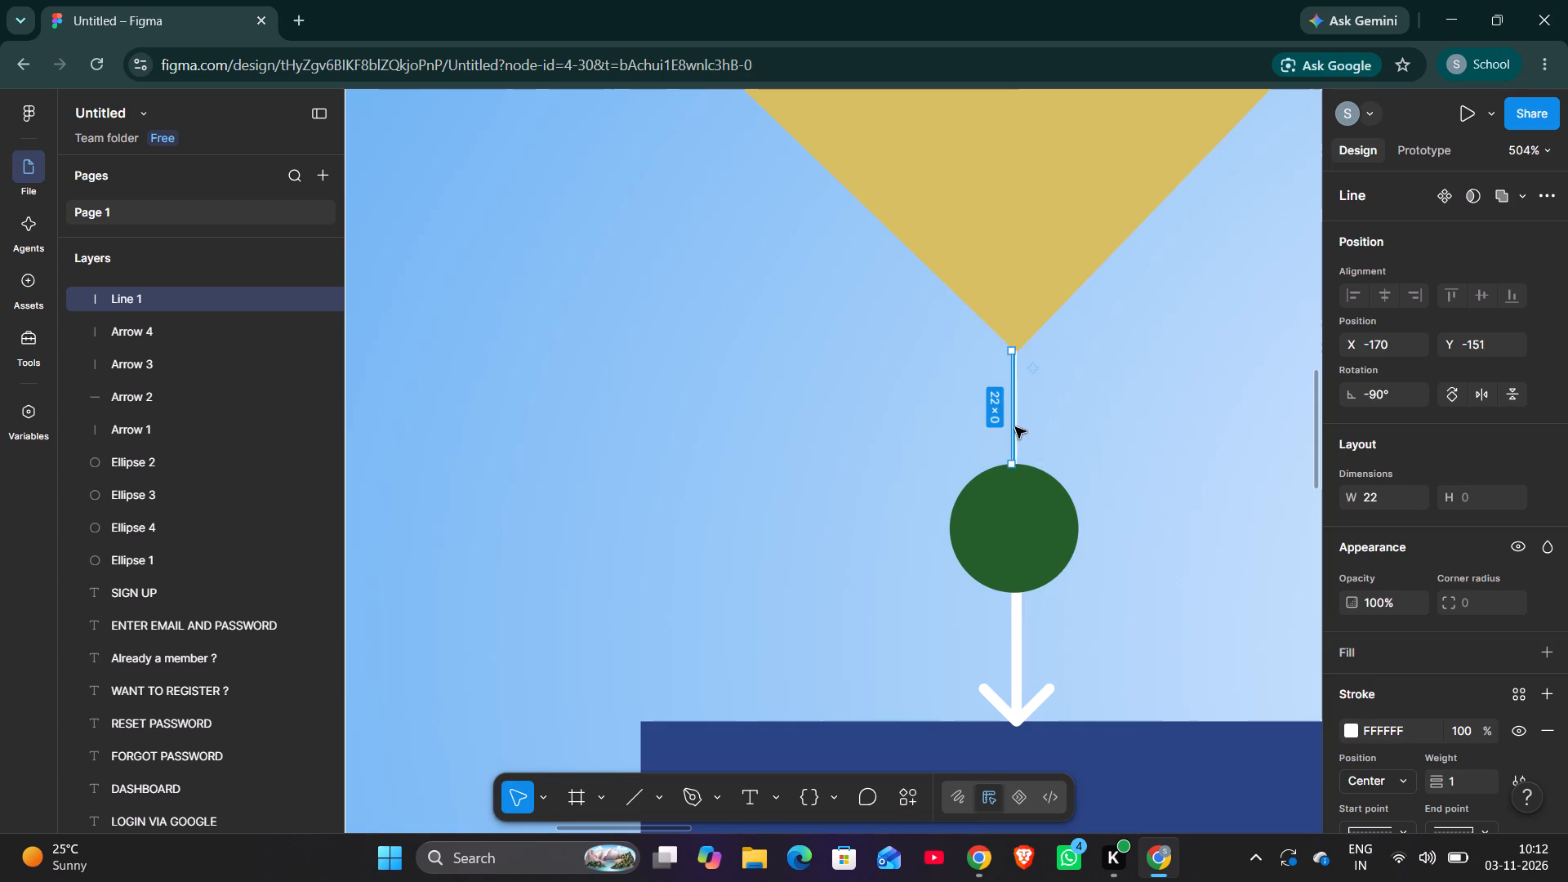
pyautogui.click(1110, 475)
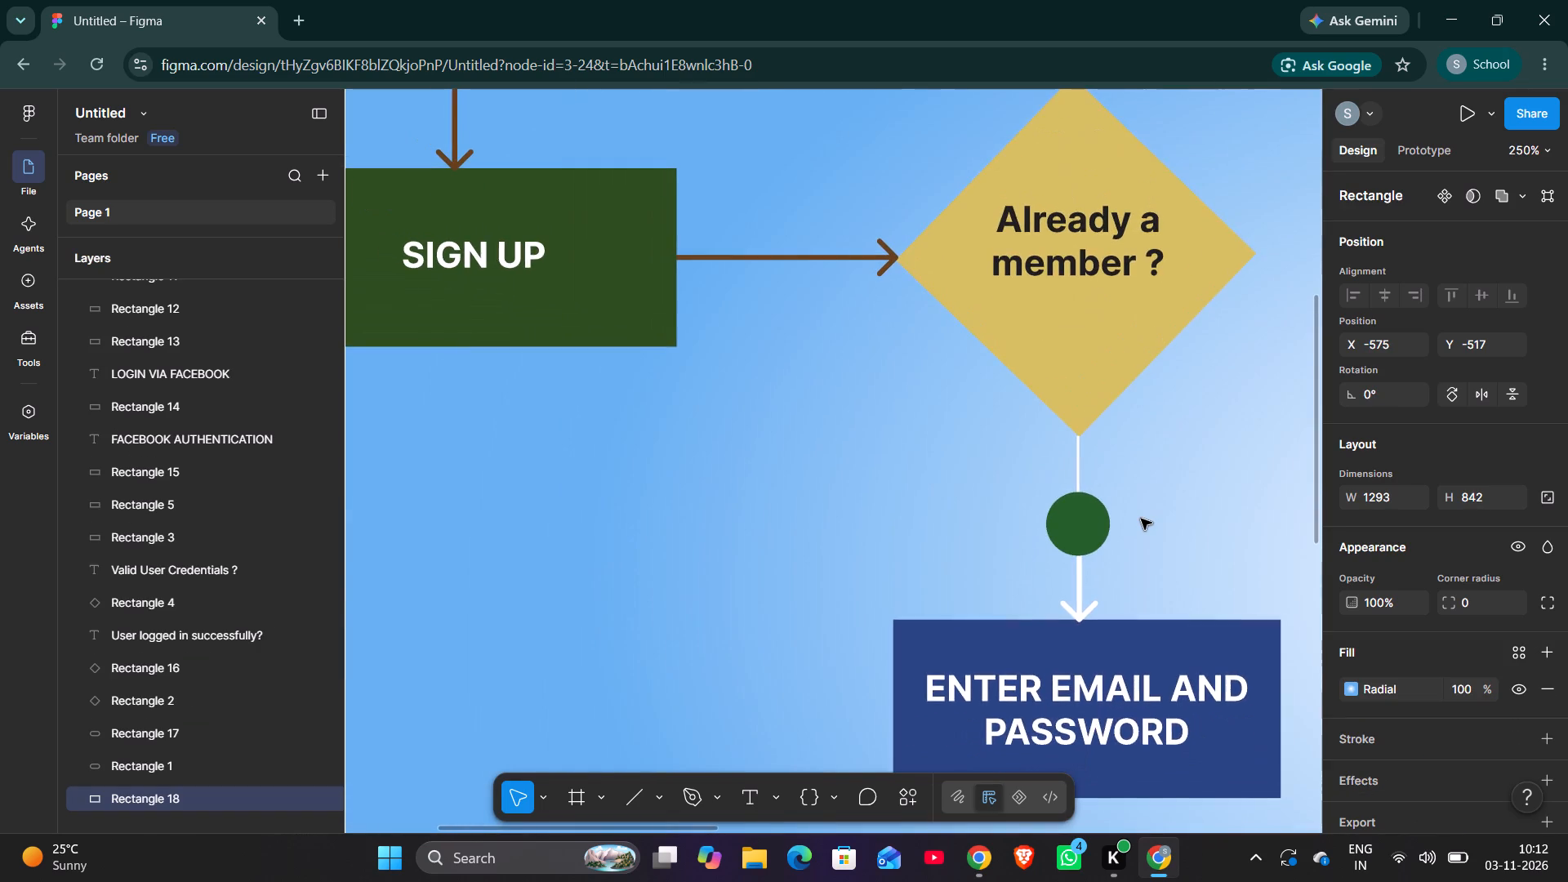
# Draw a vertical line about 23 long from the "Already a member ?" diamond's top corner to the bottom of the red circle.
pyautogui.scroll(2, 1141, 519)
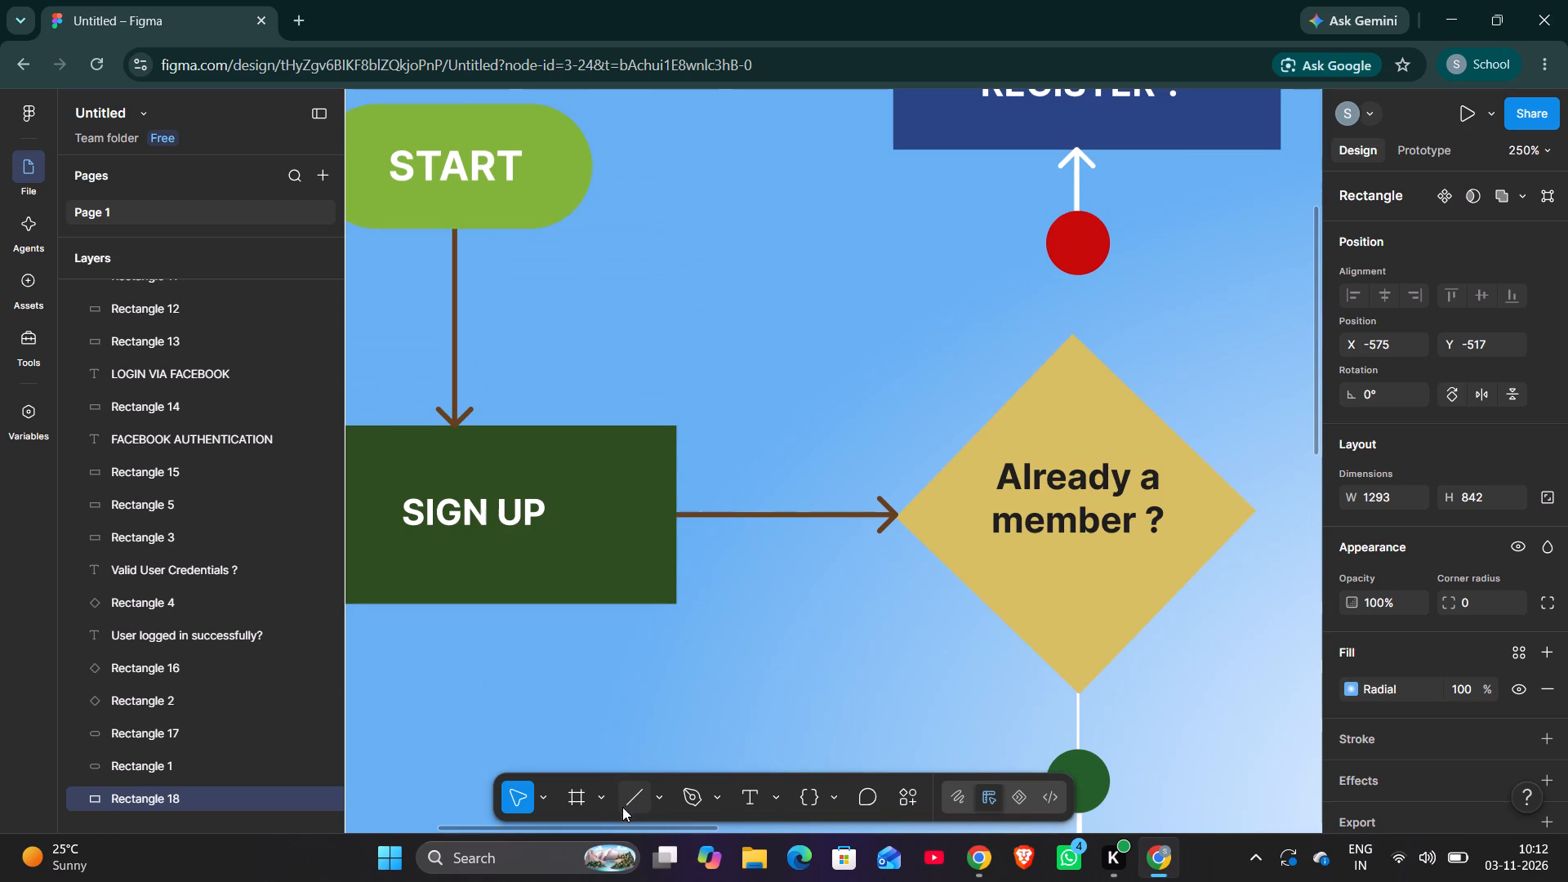
pyautogui.click(640, 795)
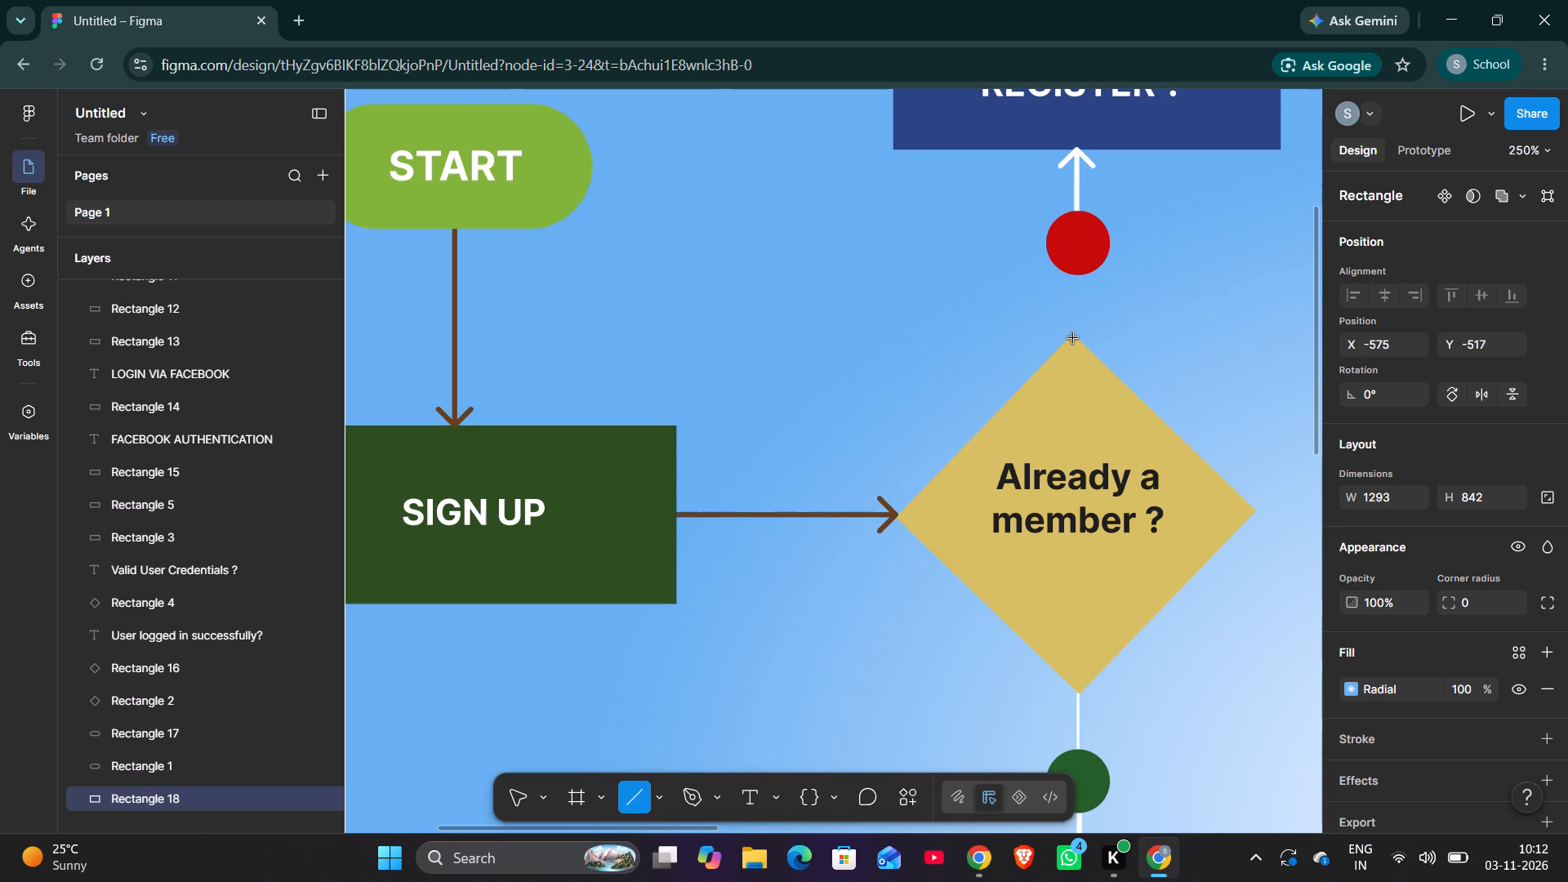
pyautogui.moveTo(1073, 335); pyautogui.dragTo(1073, 302)
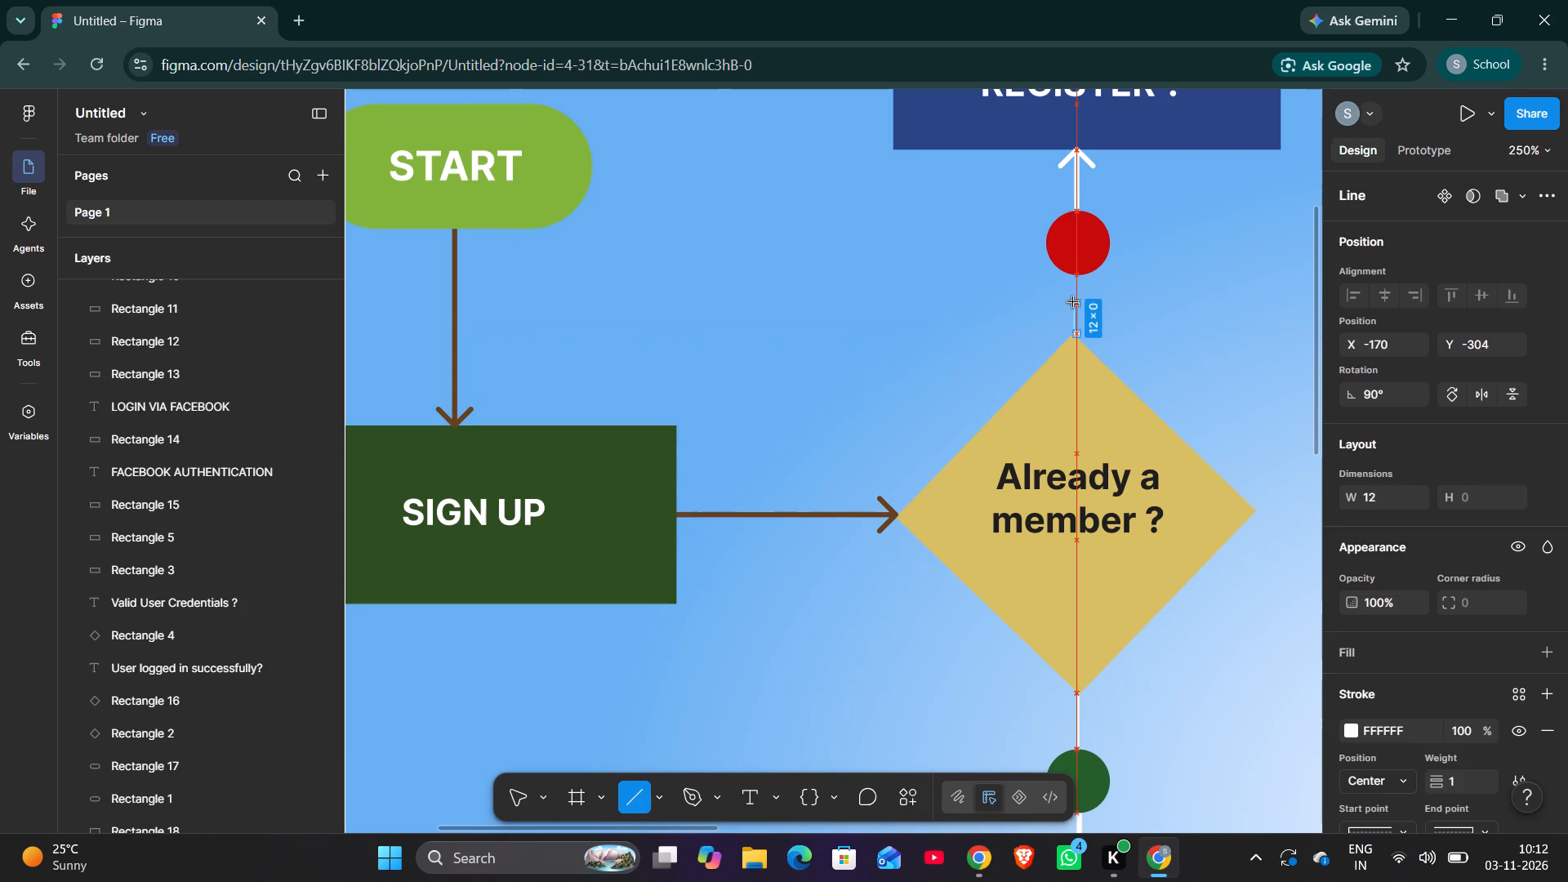
pyautogui.moveTo(1073, 302); pyautogui.dragTo(1073, 275)
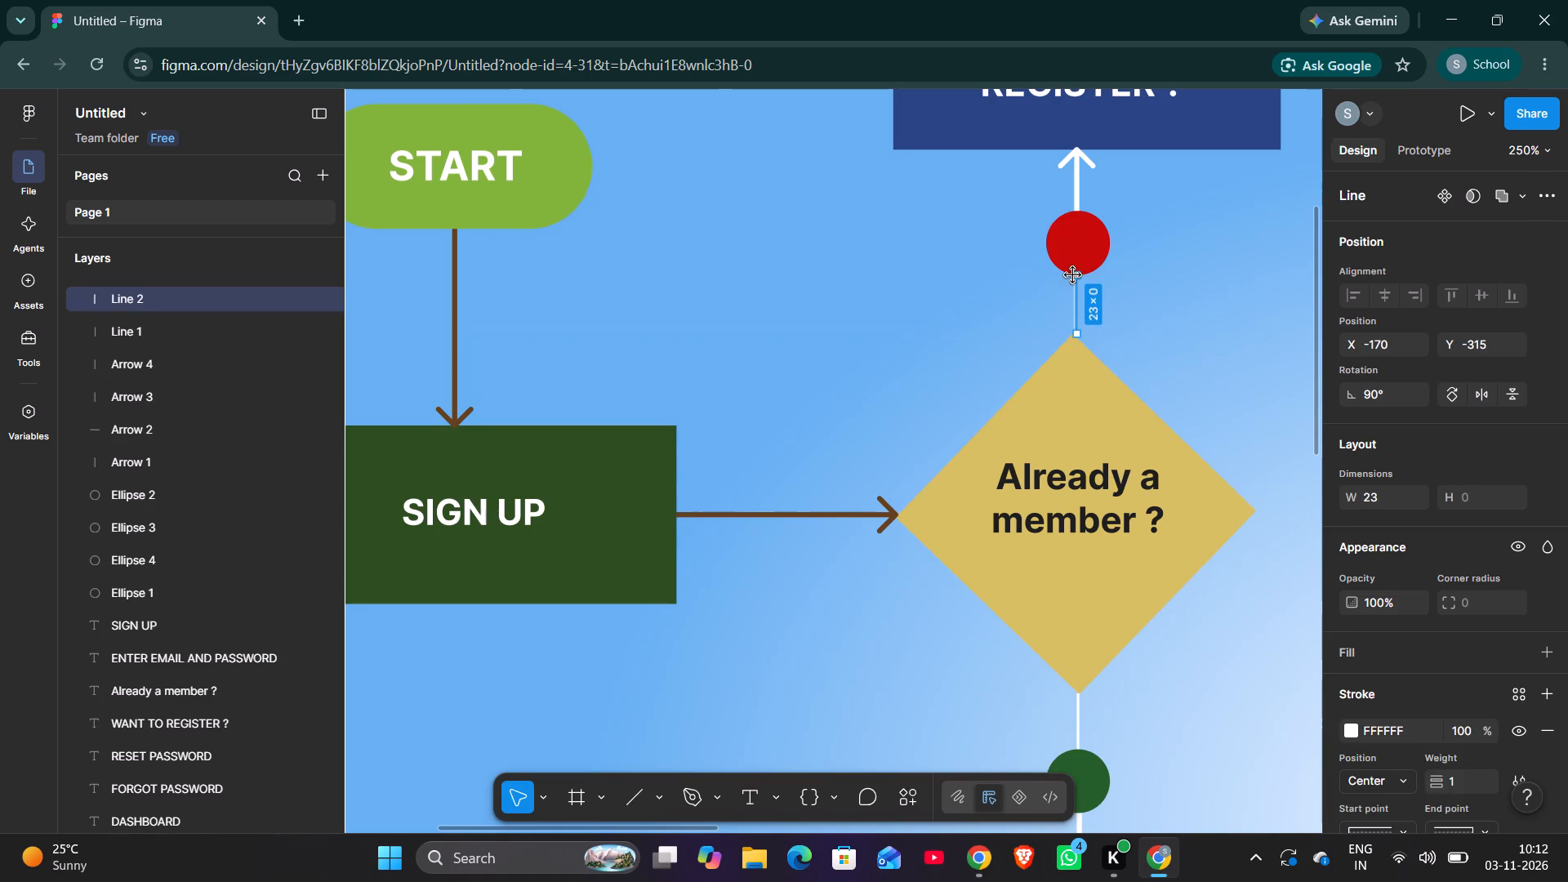
pyautogui.click(1140, 309)
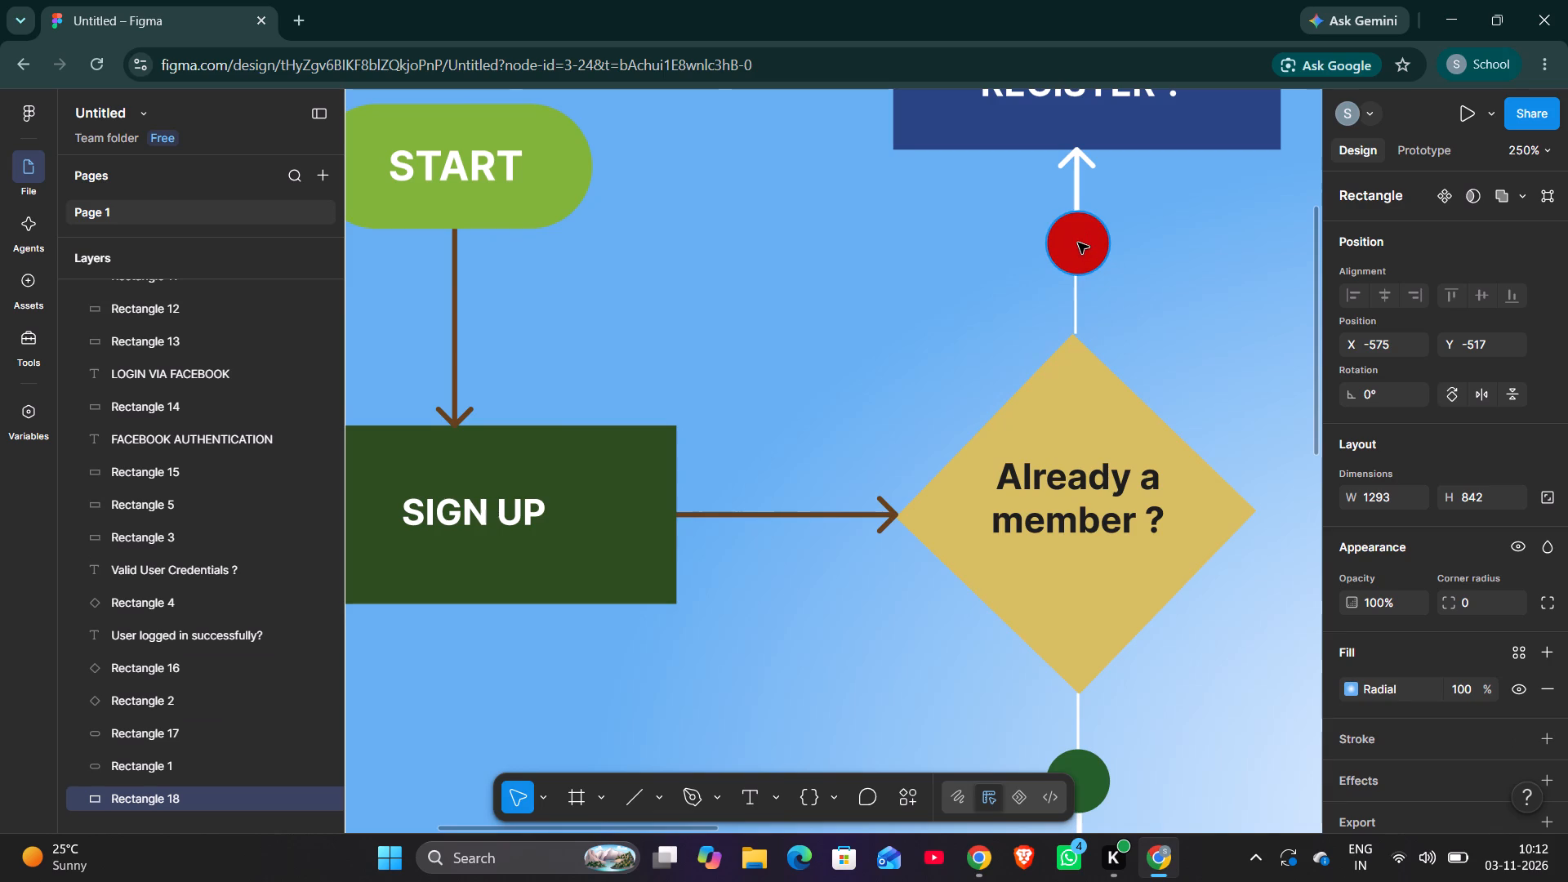
# Move the red circle above the "Already a member ?" diamond to X -182, Y -342.
pyautogui.click(1078, 243)
pyautogui.click(1078, 243)
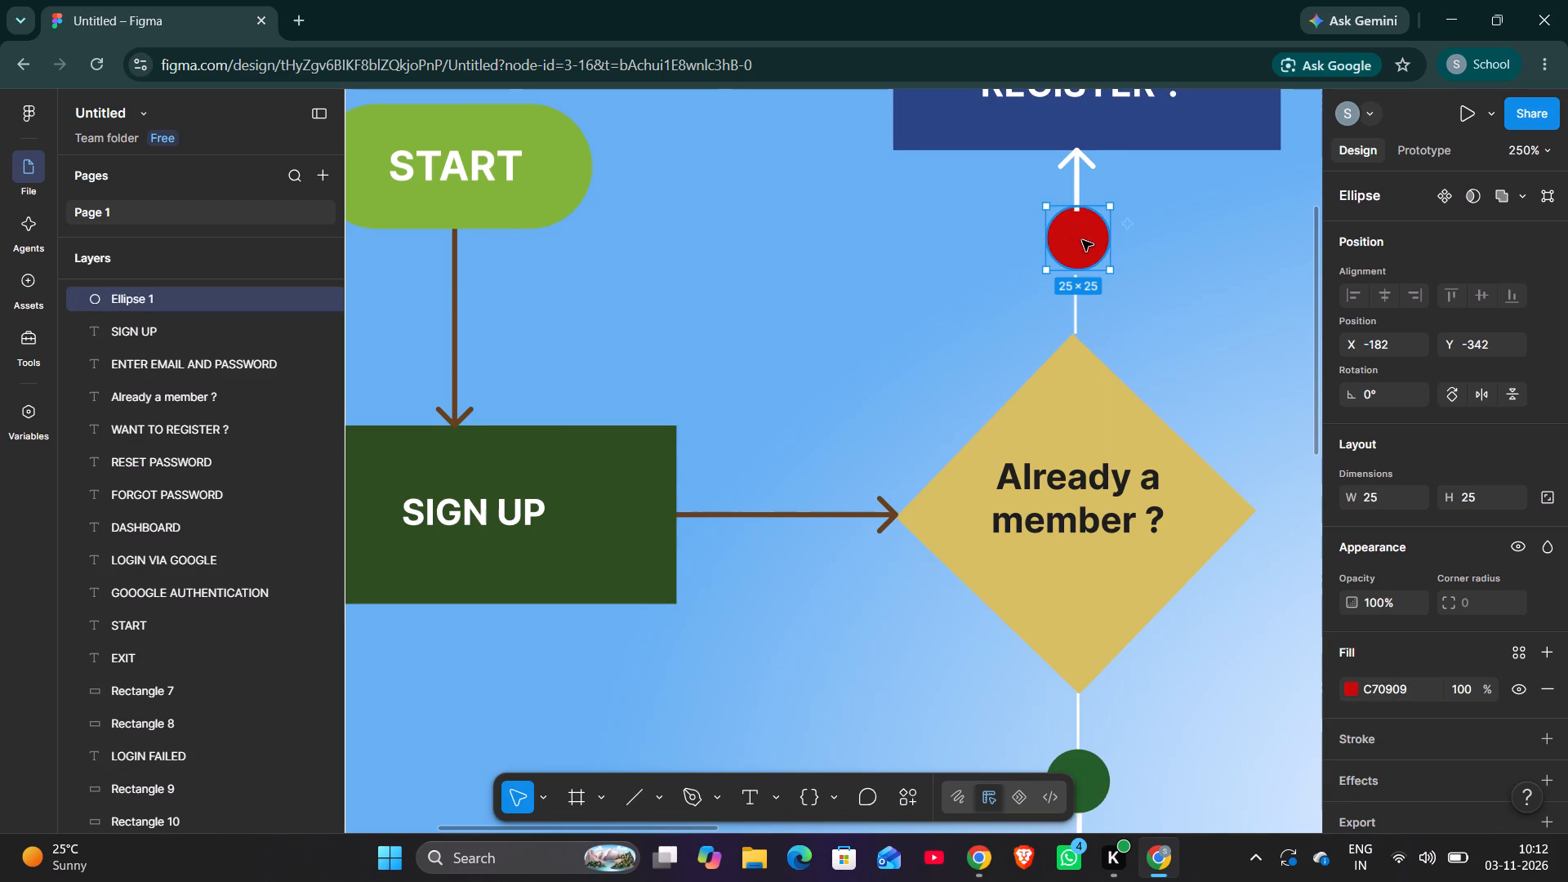
pyautogui.click(1133, 259)
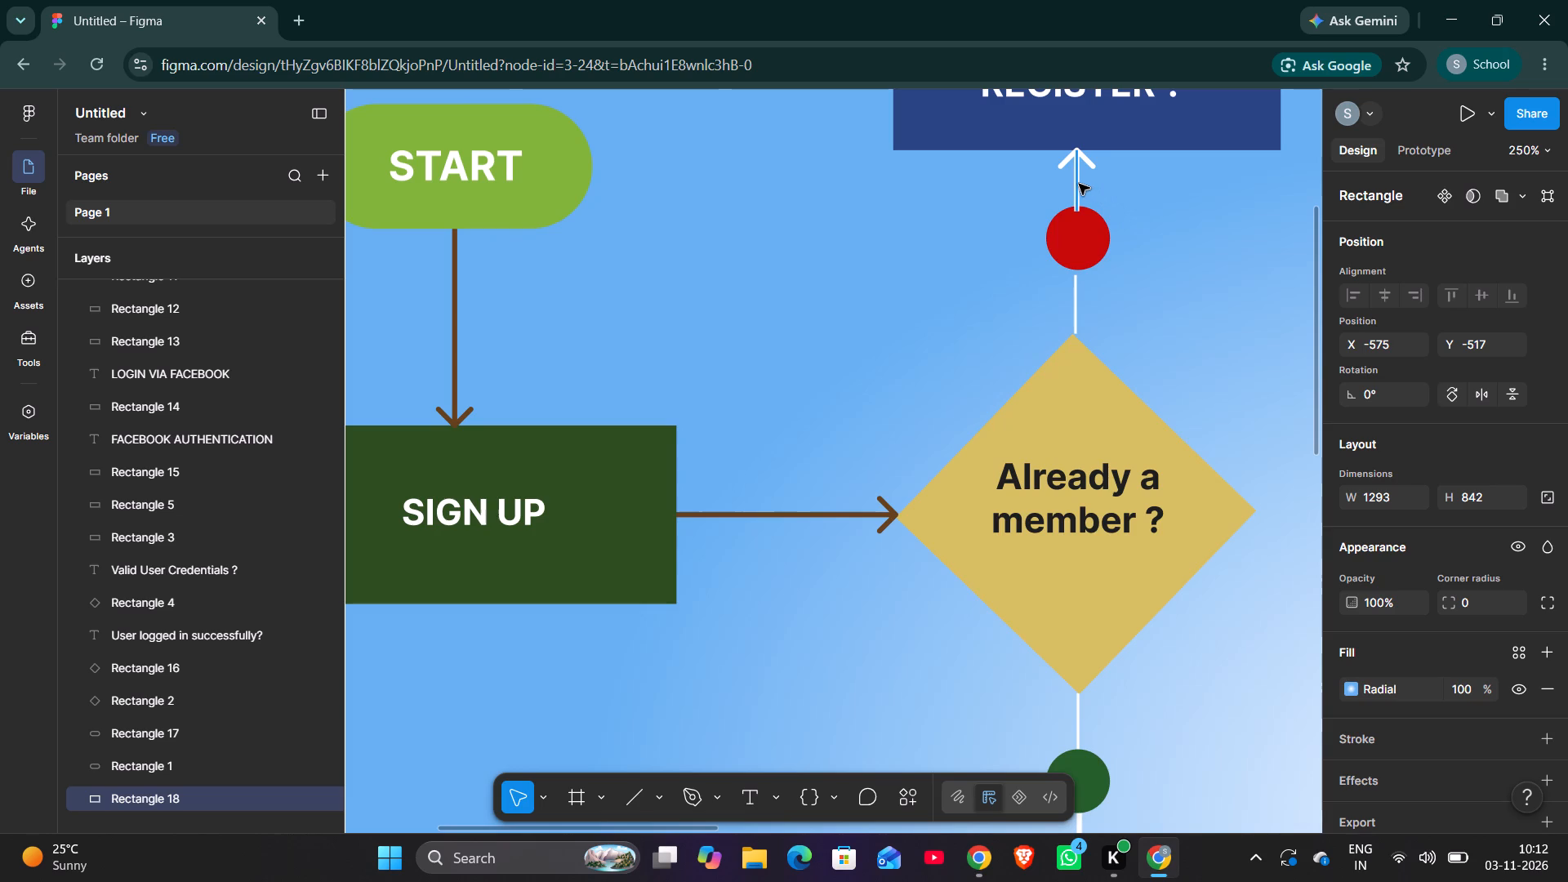
# Move the lower endpoint of the white arrow above the red circle to X -170, Y -342, at the circle's top.
pyautogui.doubleClick(1079, 184)
pyautogui.click(1079, 184)
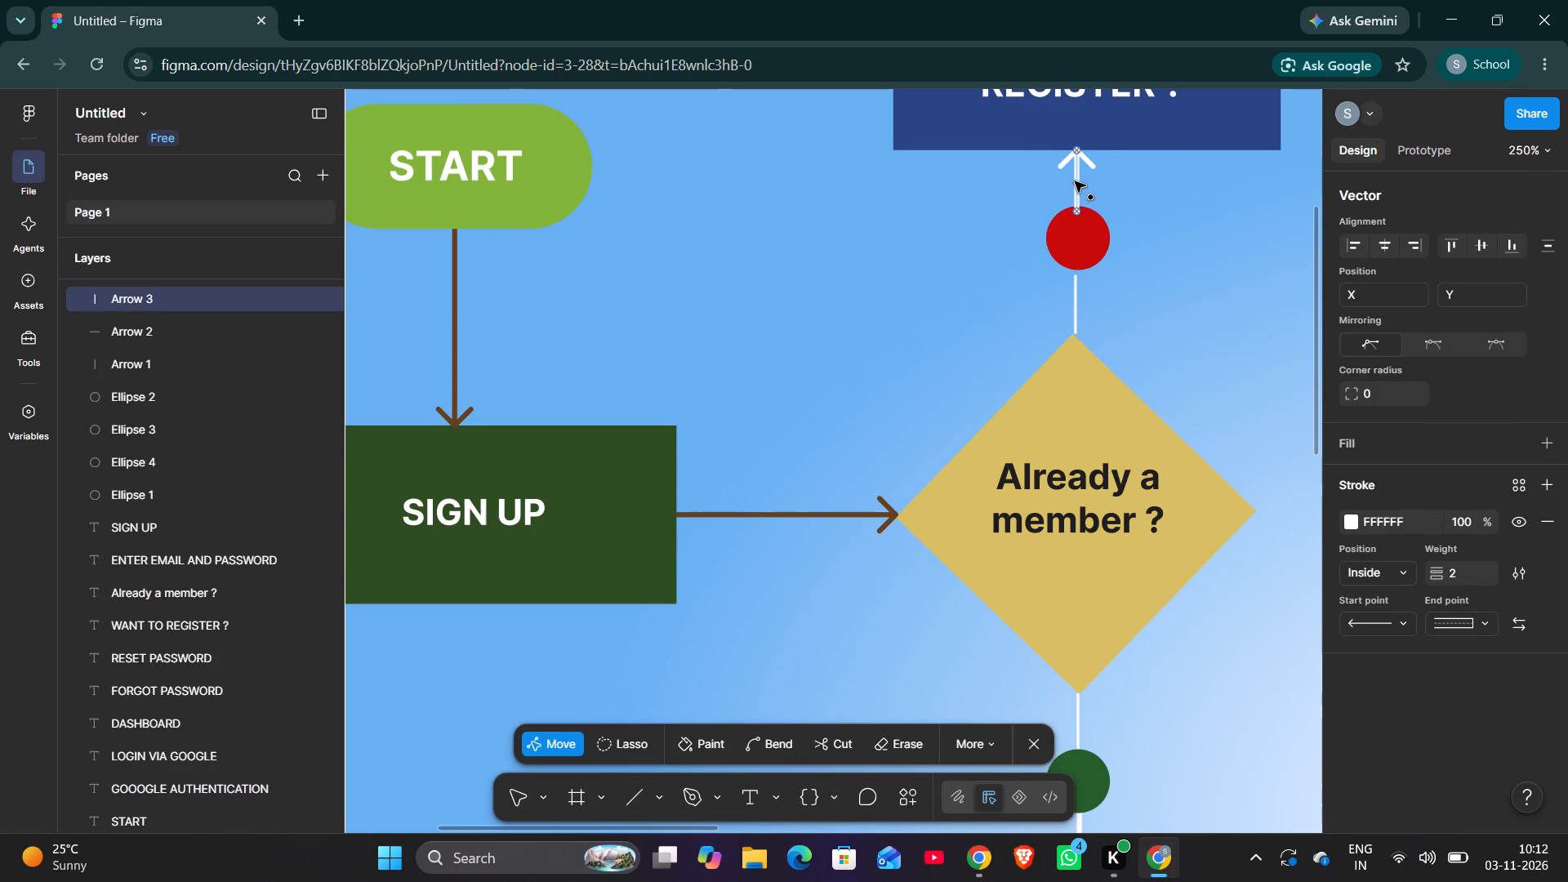
pyautogui.click(1128, 197)
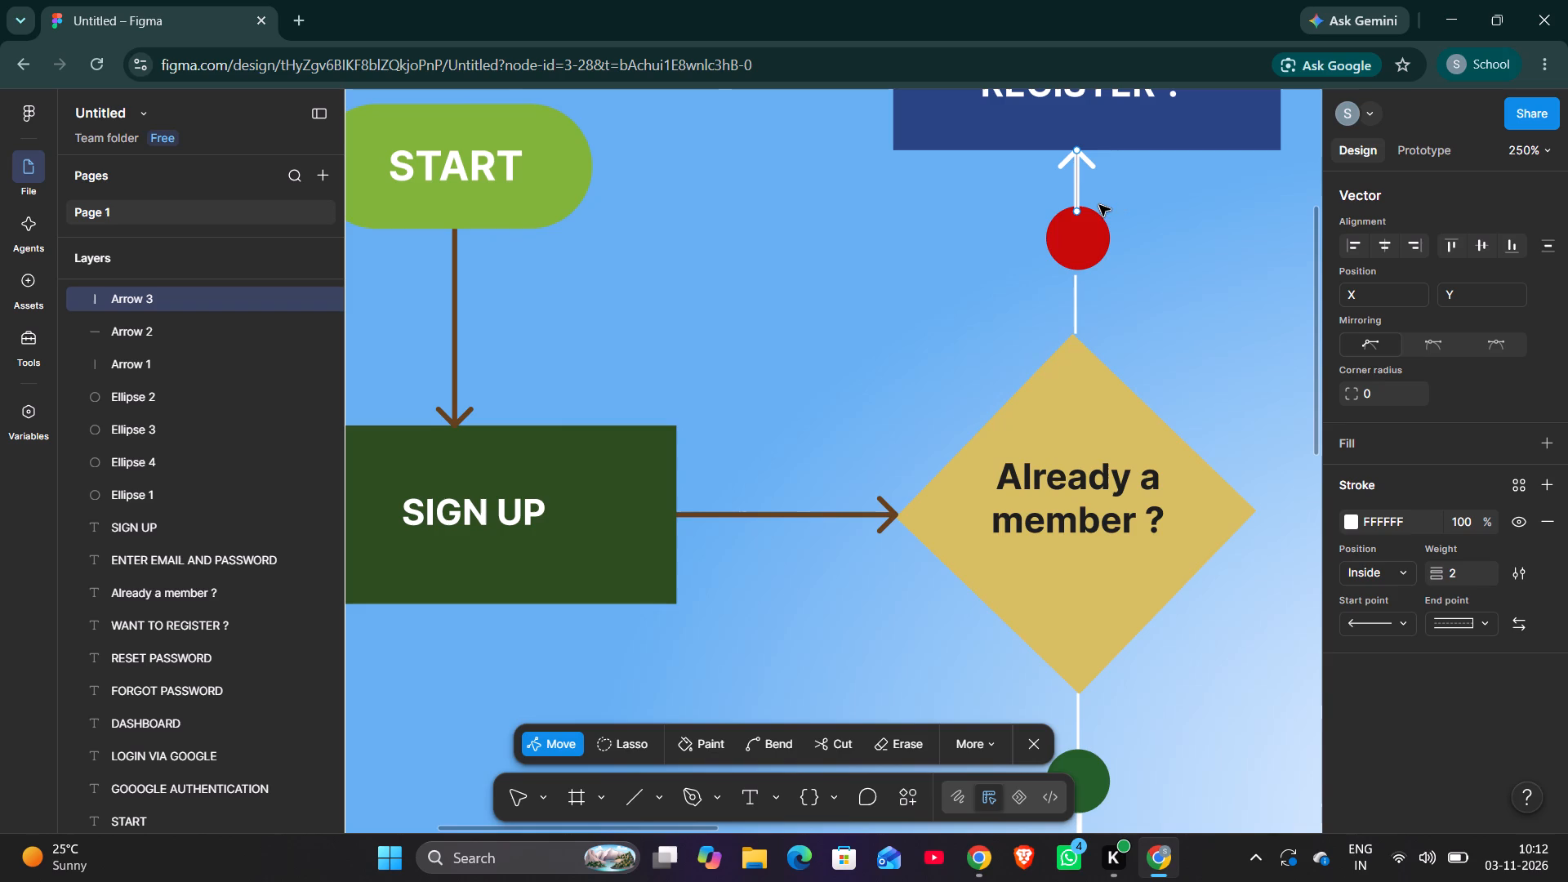
pyautogui.click(1108, 205)
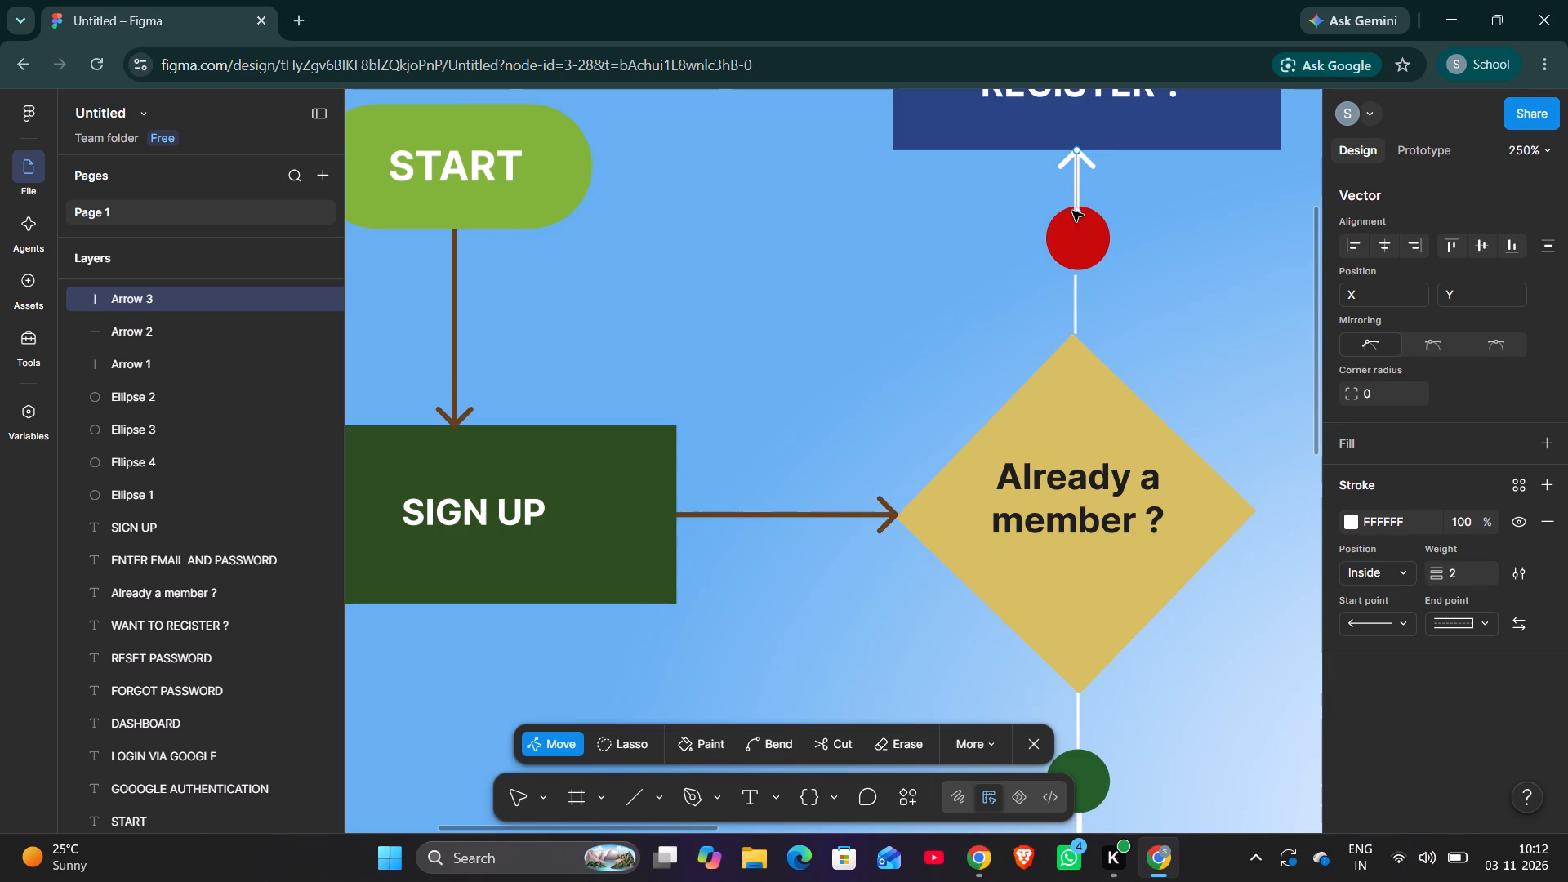
pyautogui.click(1076, 211)
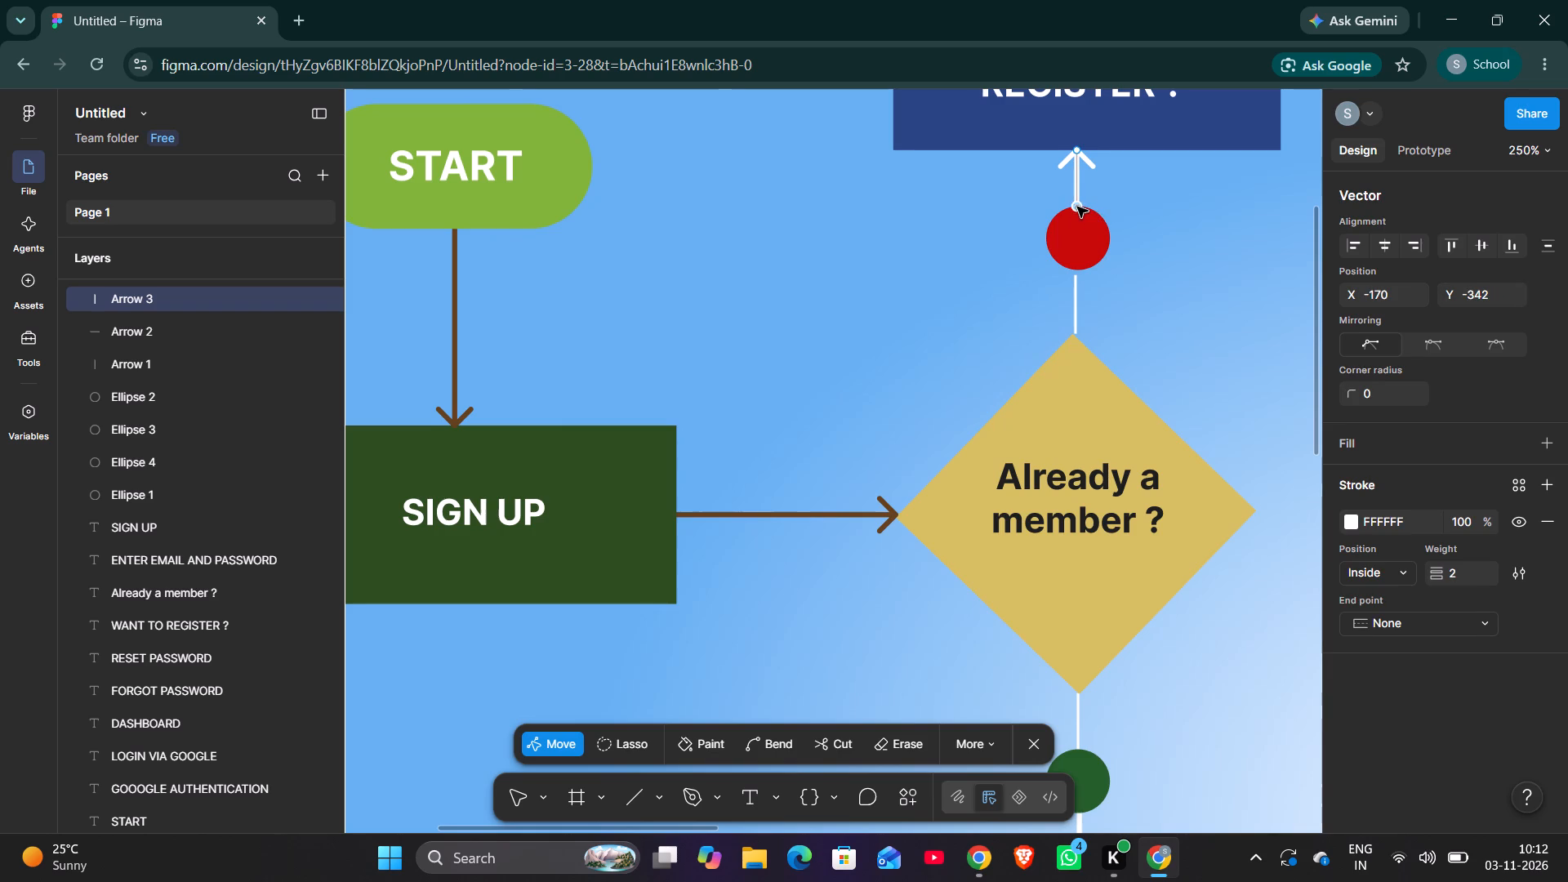
pyautogui.click(1164, 225)
pyautogui.click(1164, 225)
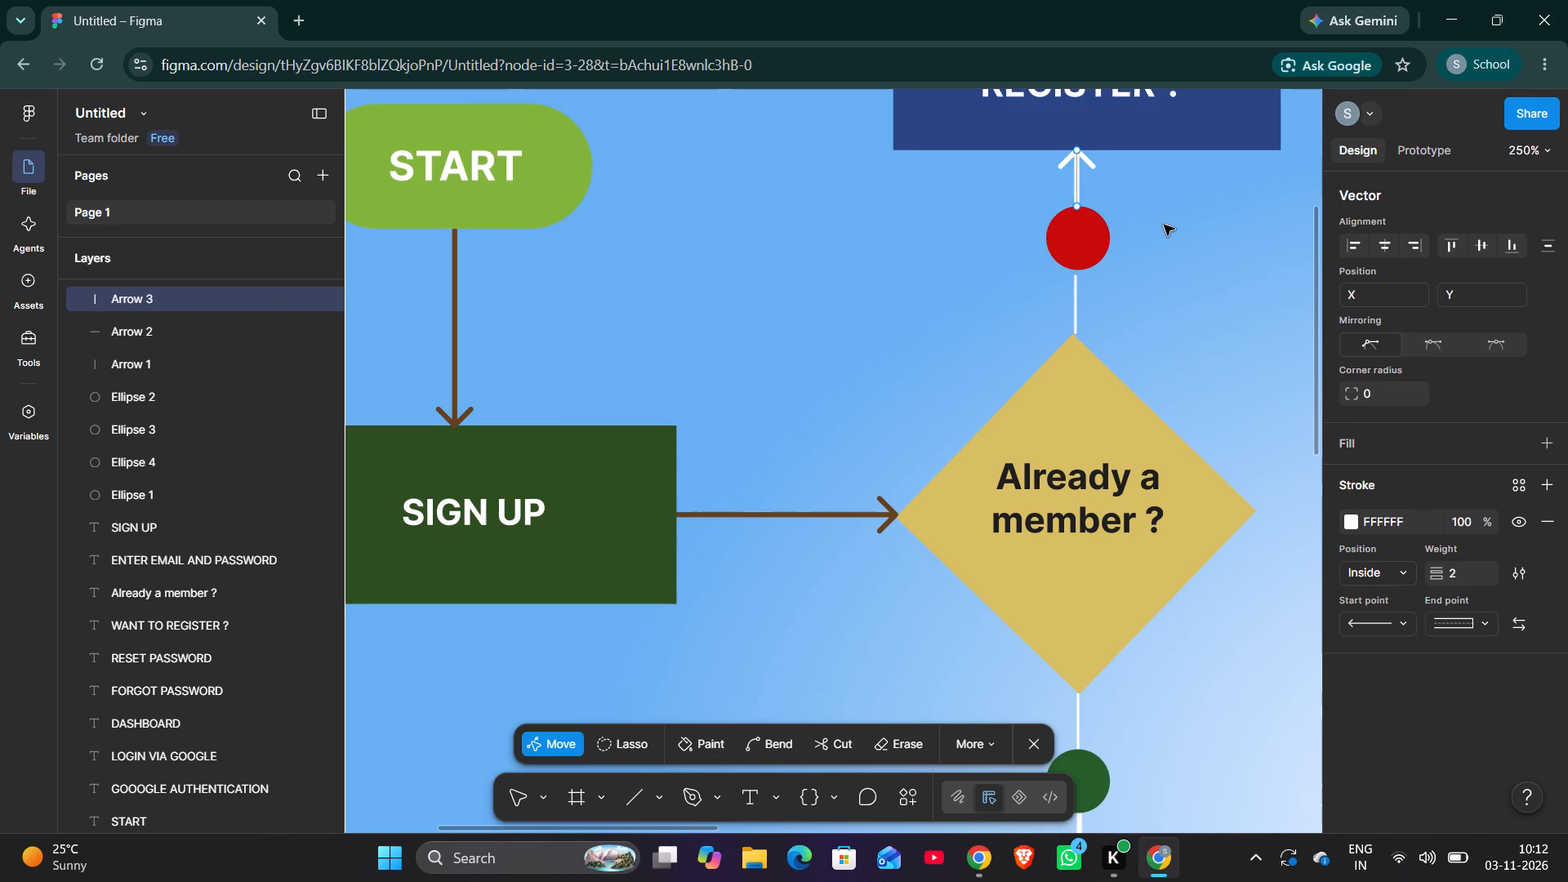
pyautogui.click(1164, 225)
pyautogui.doubleClick(1184, 318)
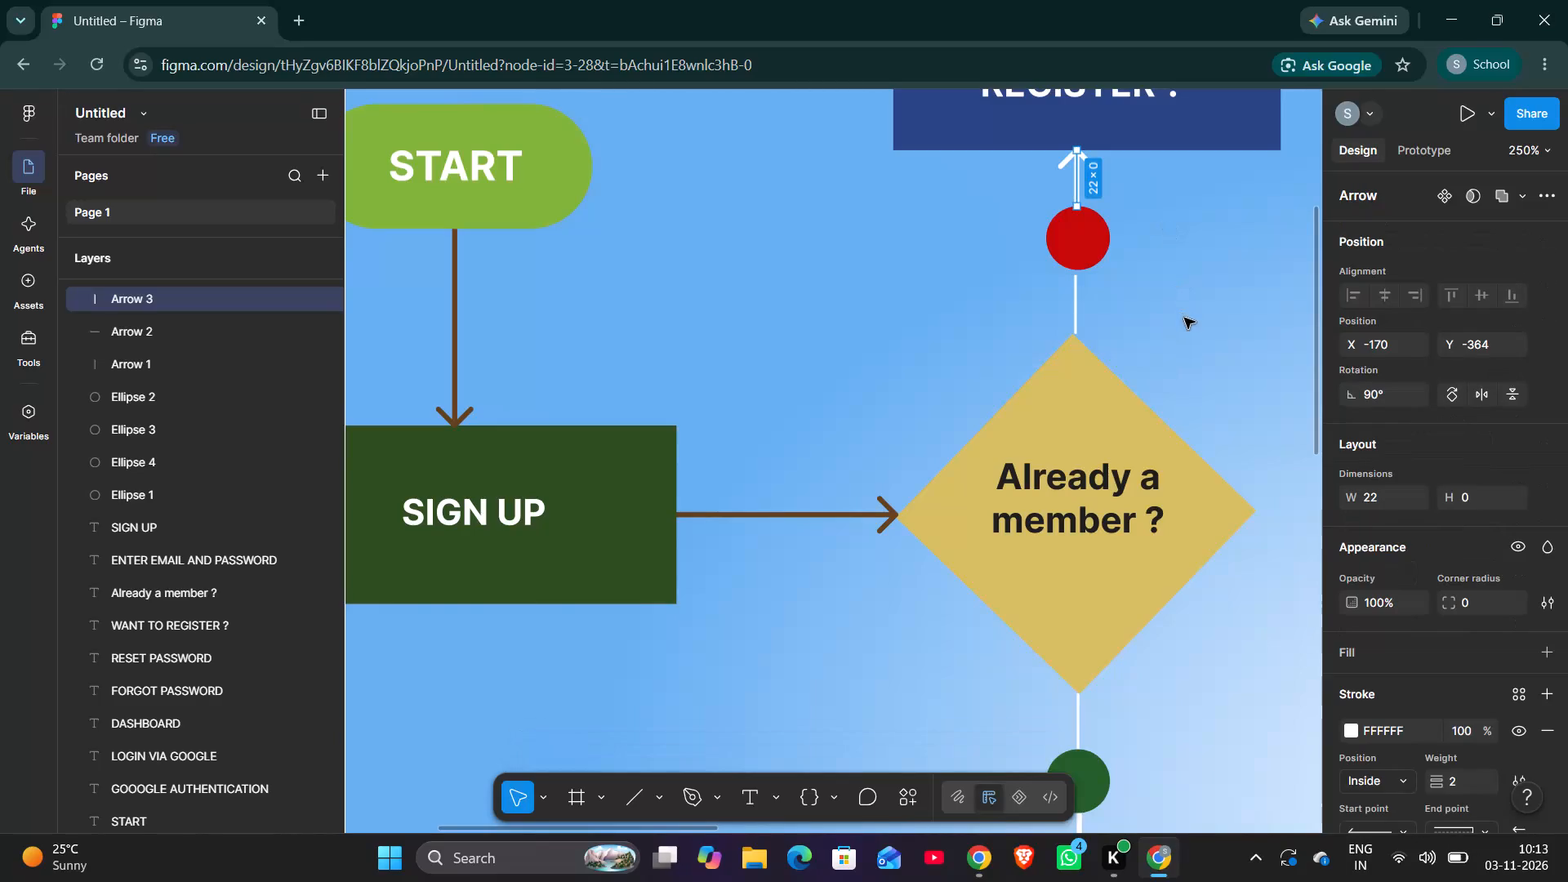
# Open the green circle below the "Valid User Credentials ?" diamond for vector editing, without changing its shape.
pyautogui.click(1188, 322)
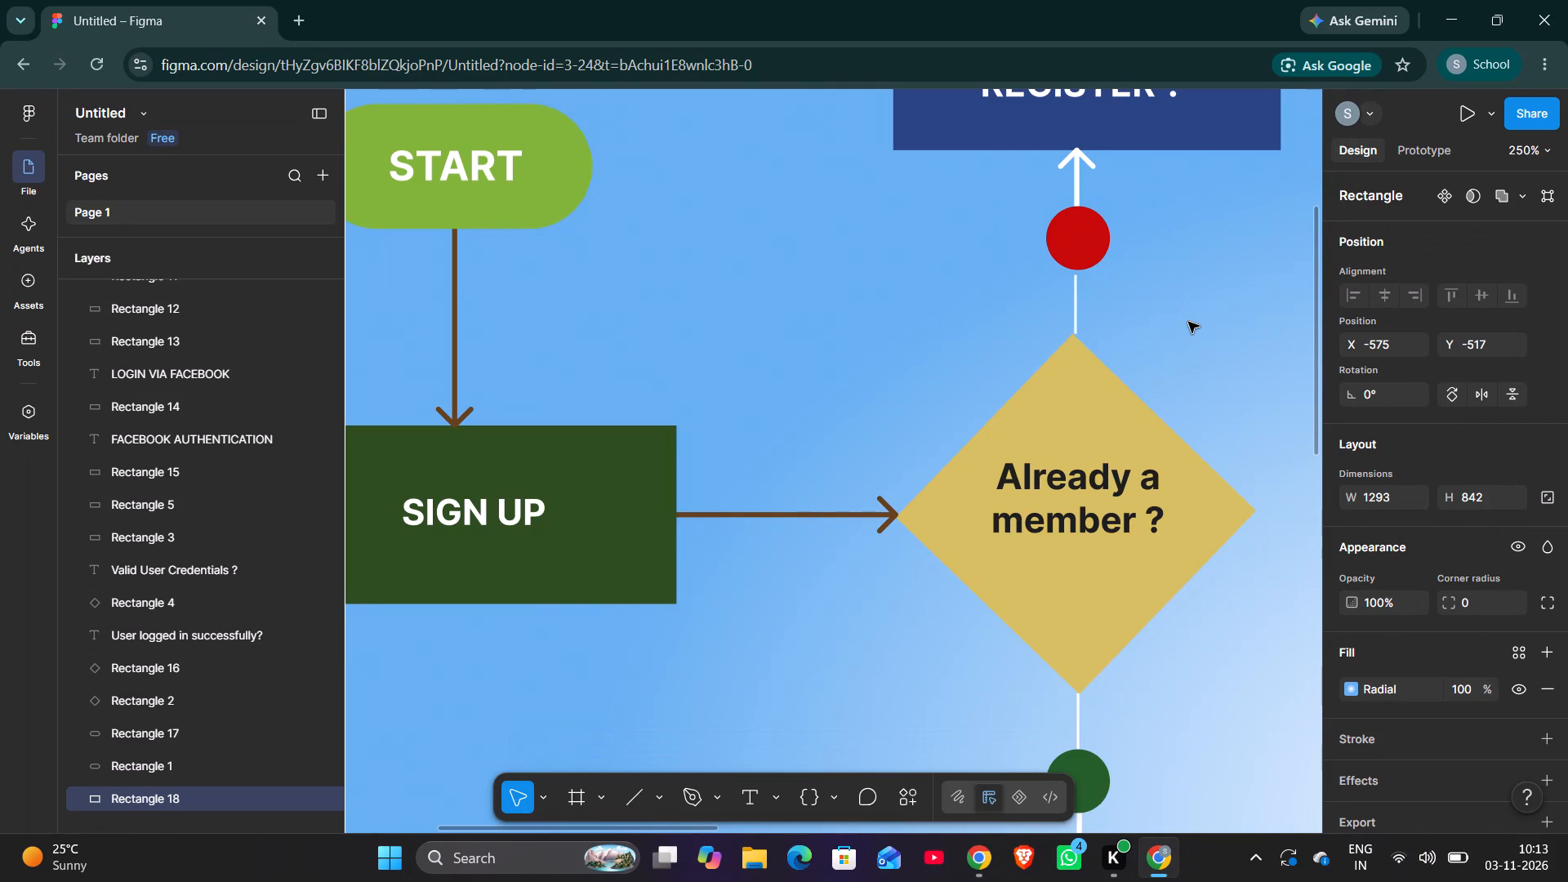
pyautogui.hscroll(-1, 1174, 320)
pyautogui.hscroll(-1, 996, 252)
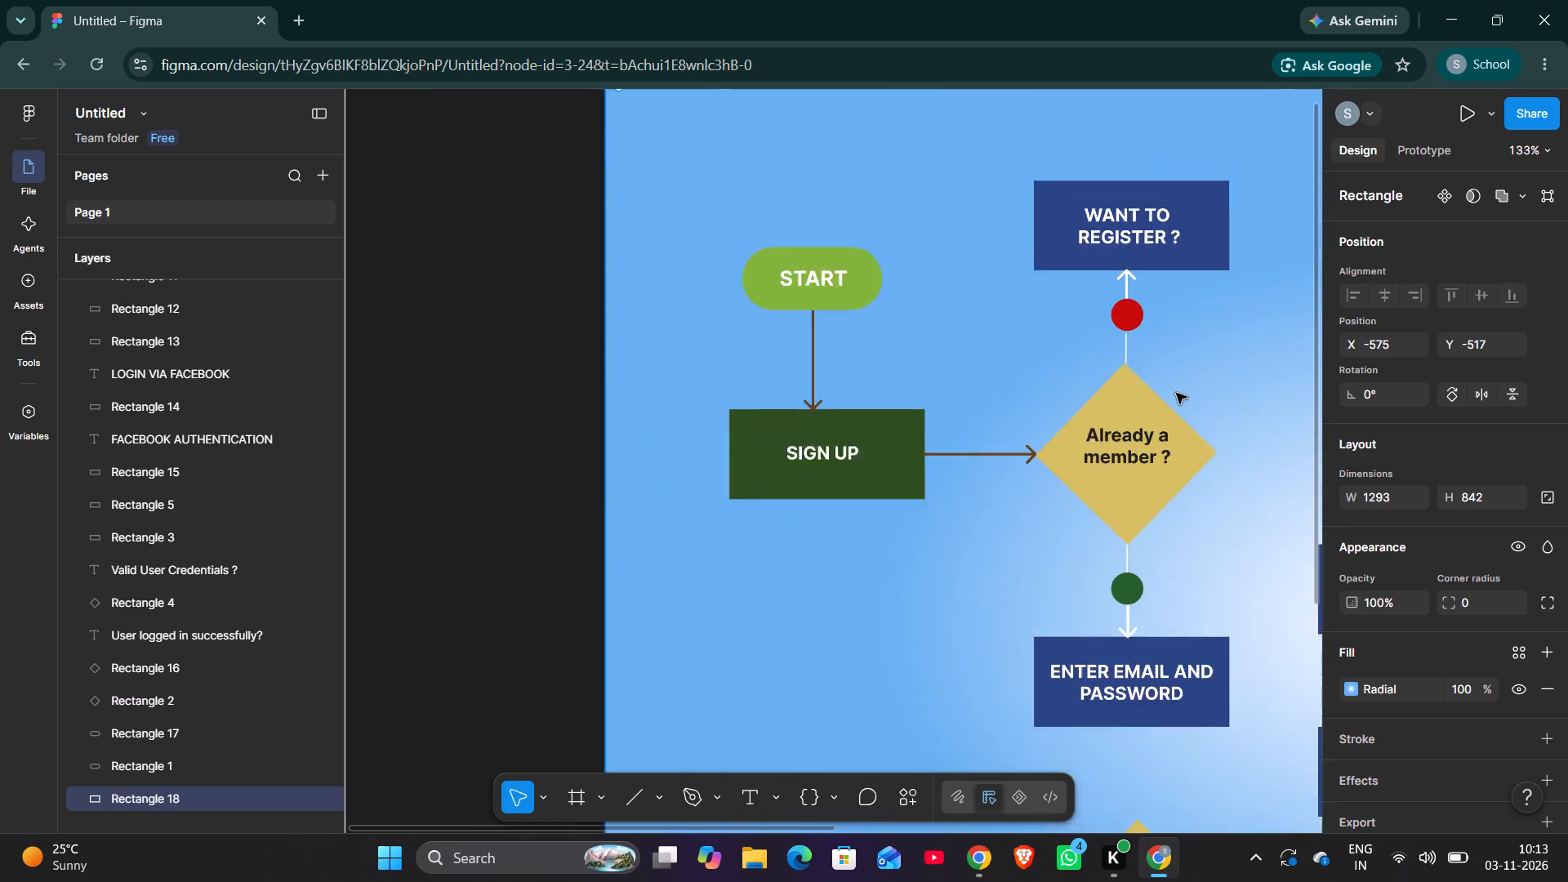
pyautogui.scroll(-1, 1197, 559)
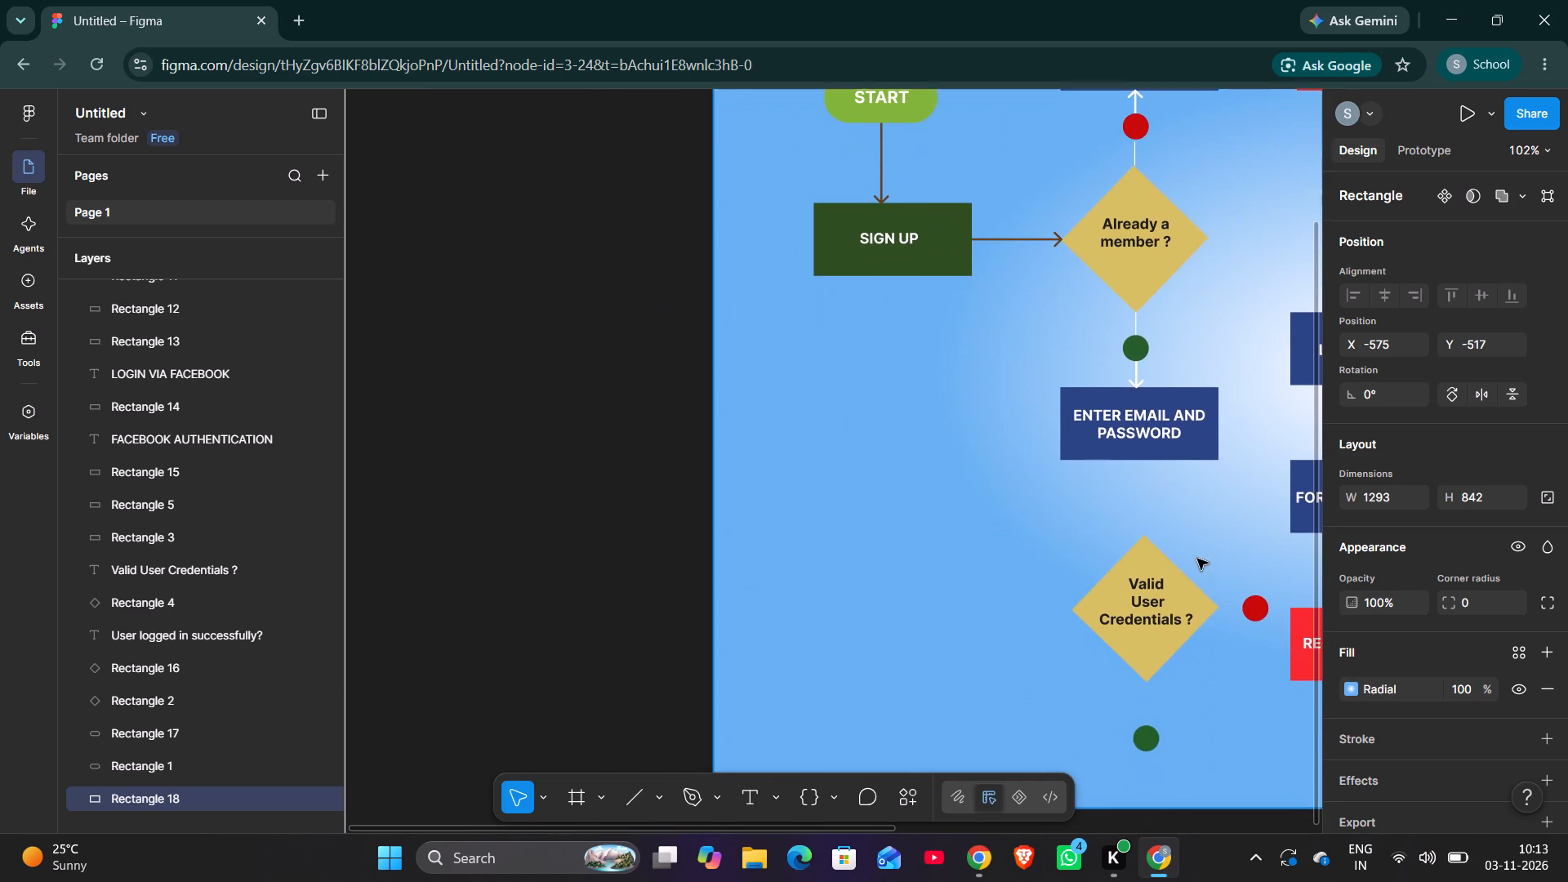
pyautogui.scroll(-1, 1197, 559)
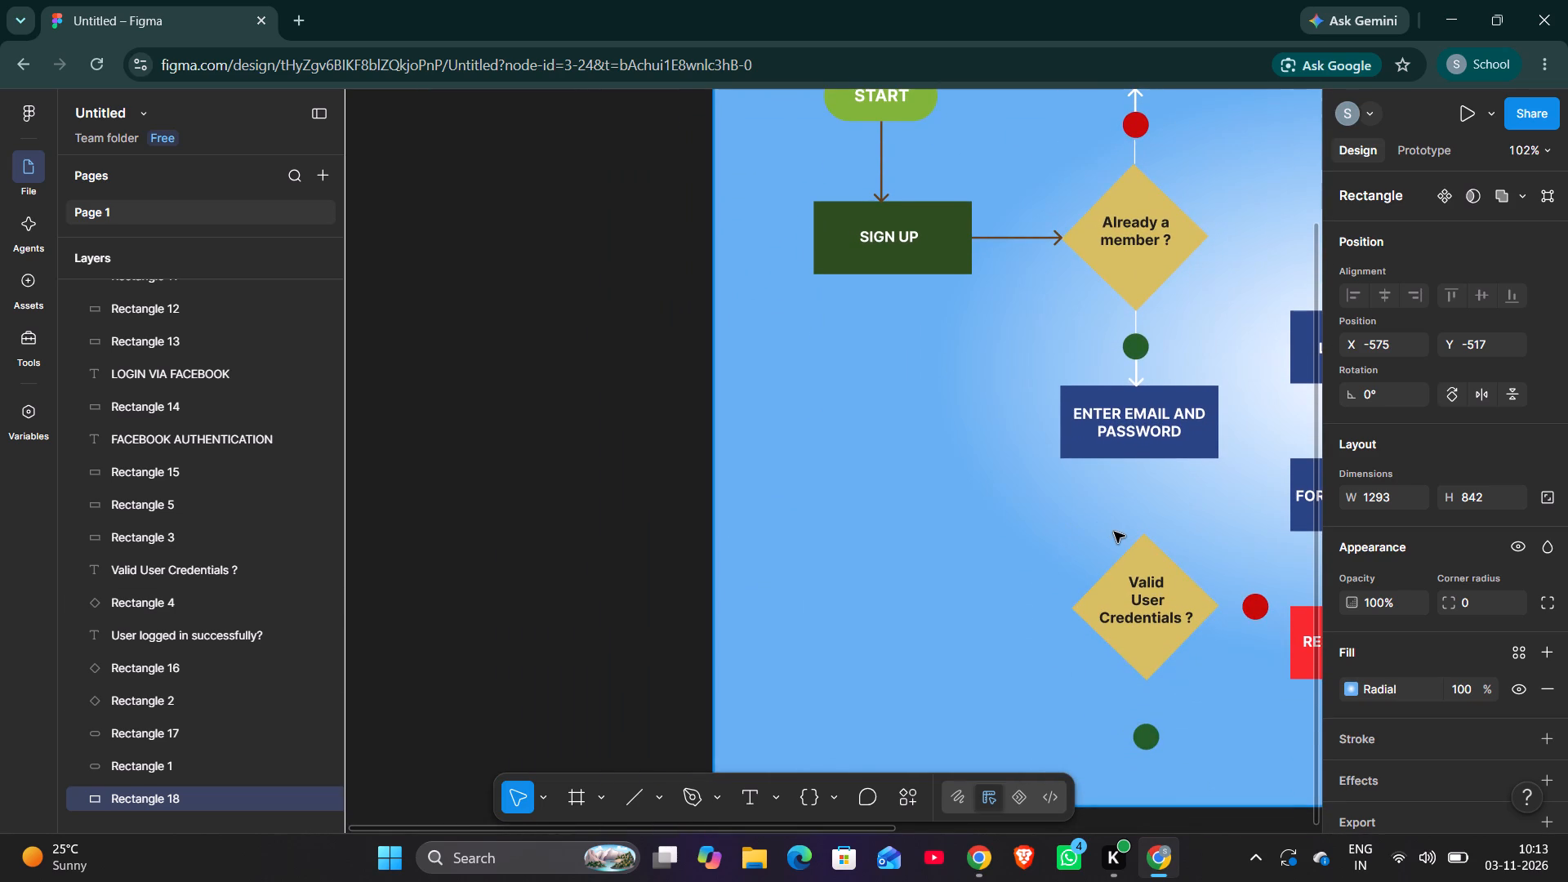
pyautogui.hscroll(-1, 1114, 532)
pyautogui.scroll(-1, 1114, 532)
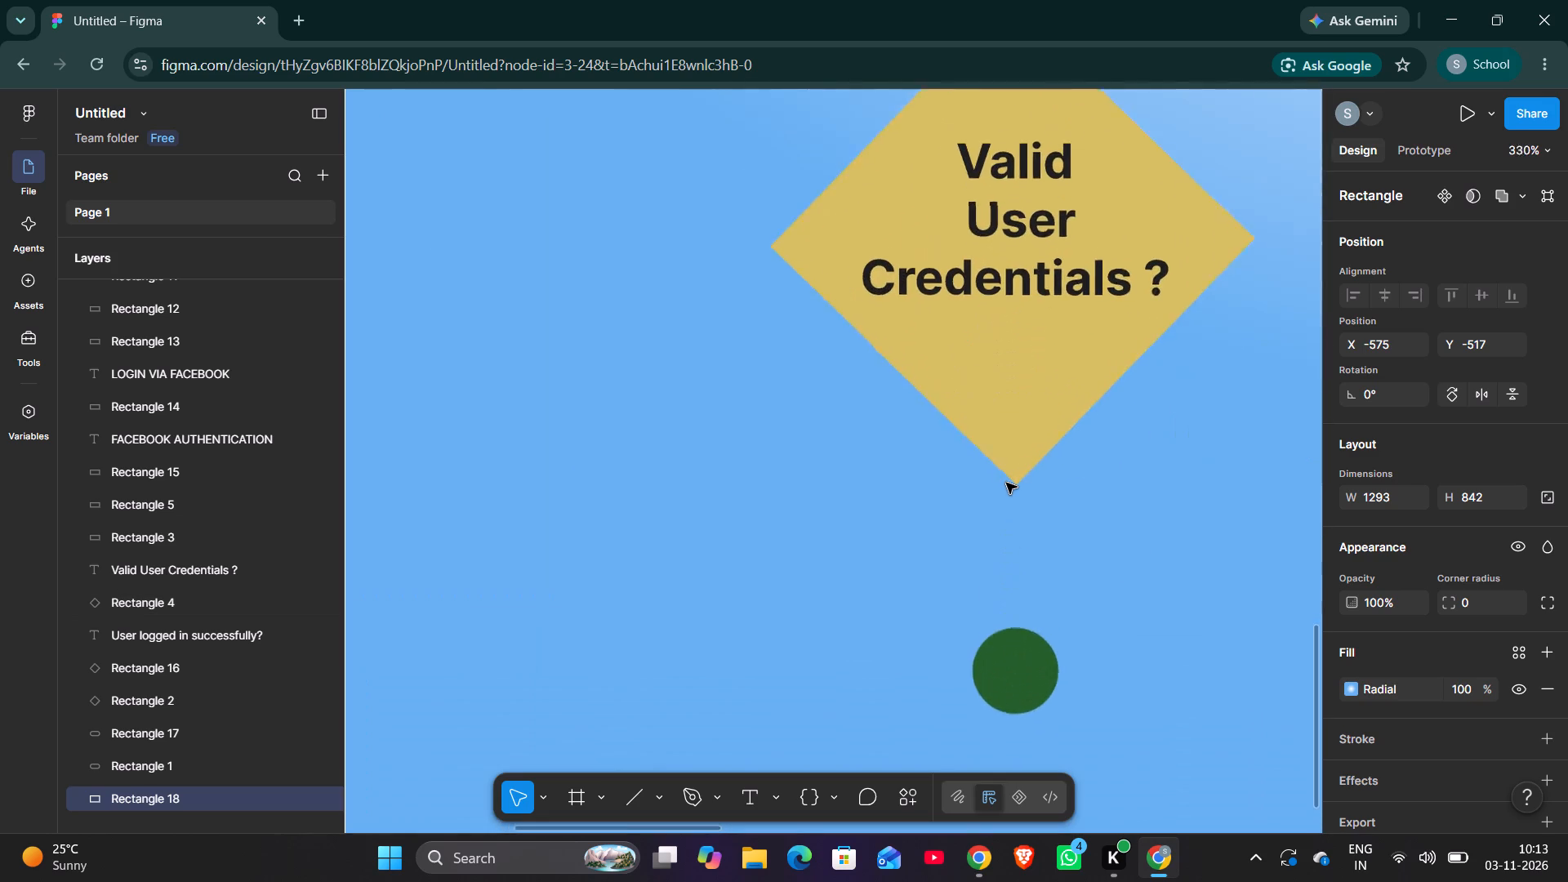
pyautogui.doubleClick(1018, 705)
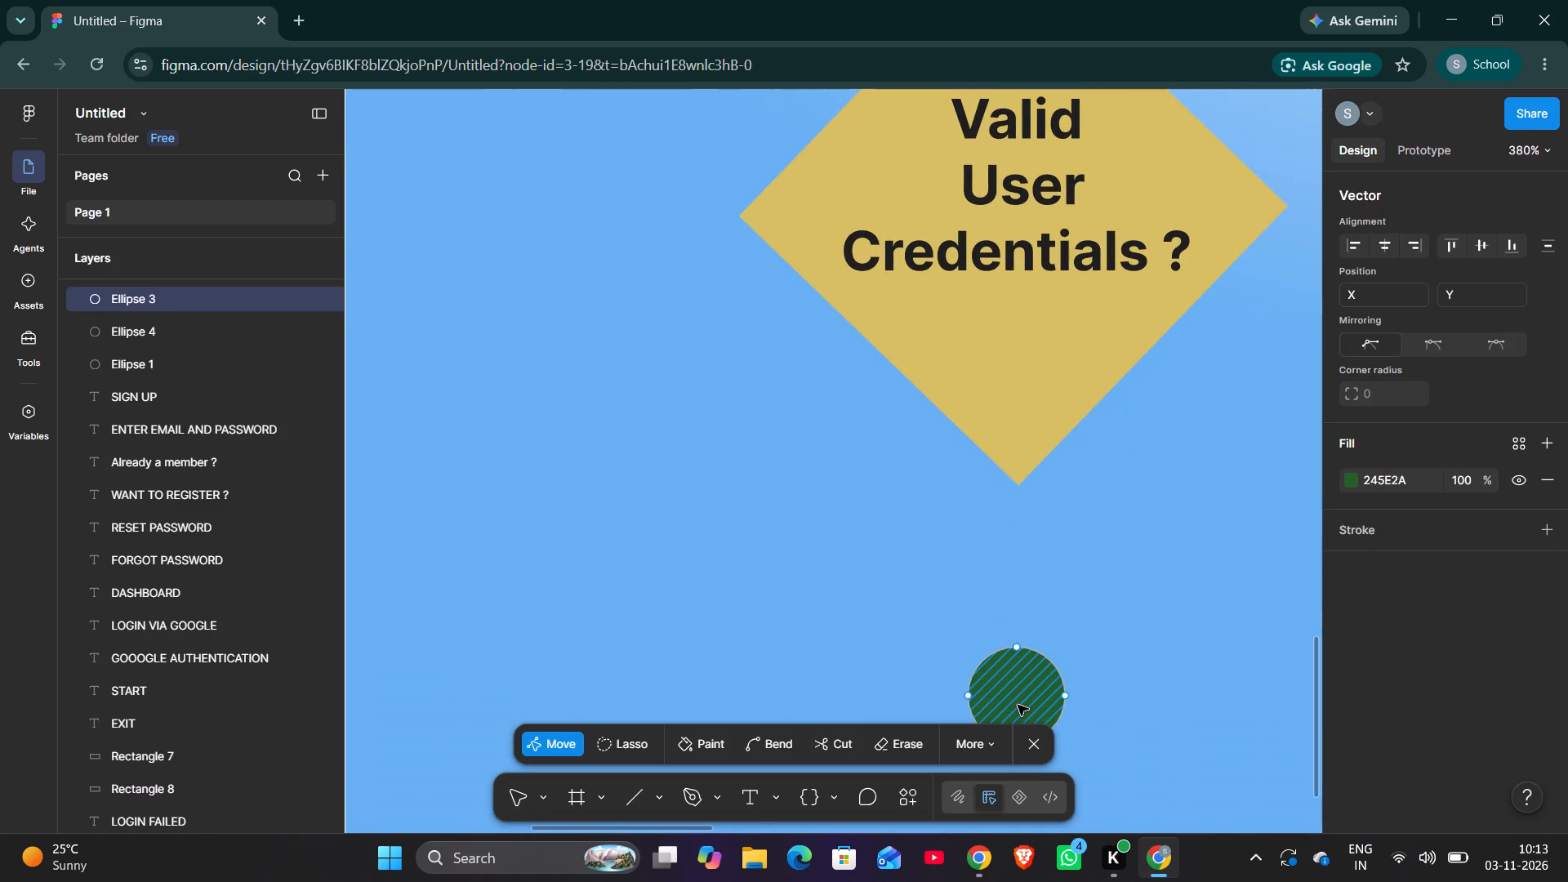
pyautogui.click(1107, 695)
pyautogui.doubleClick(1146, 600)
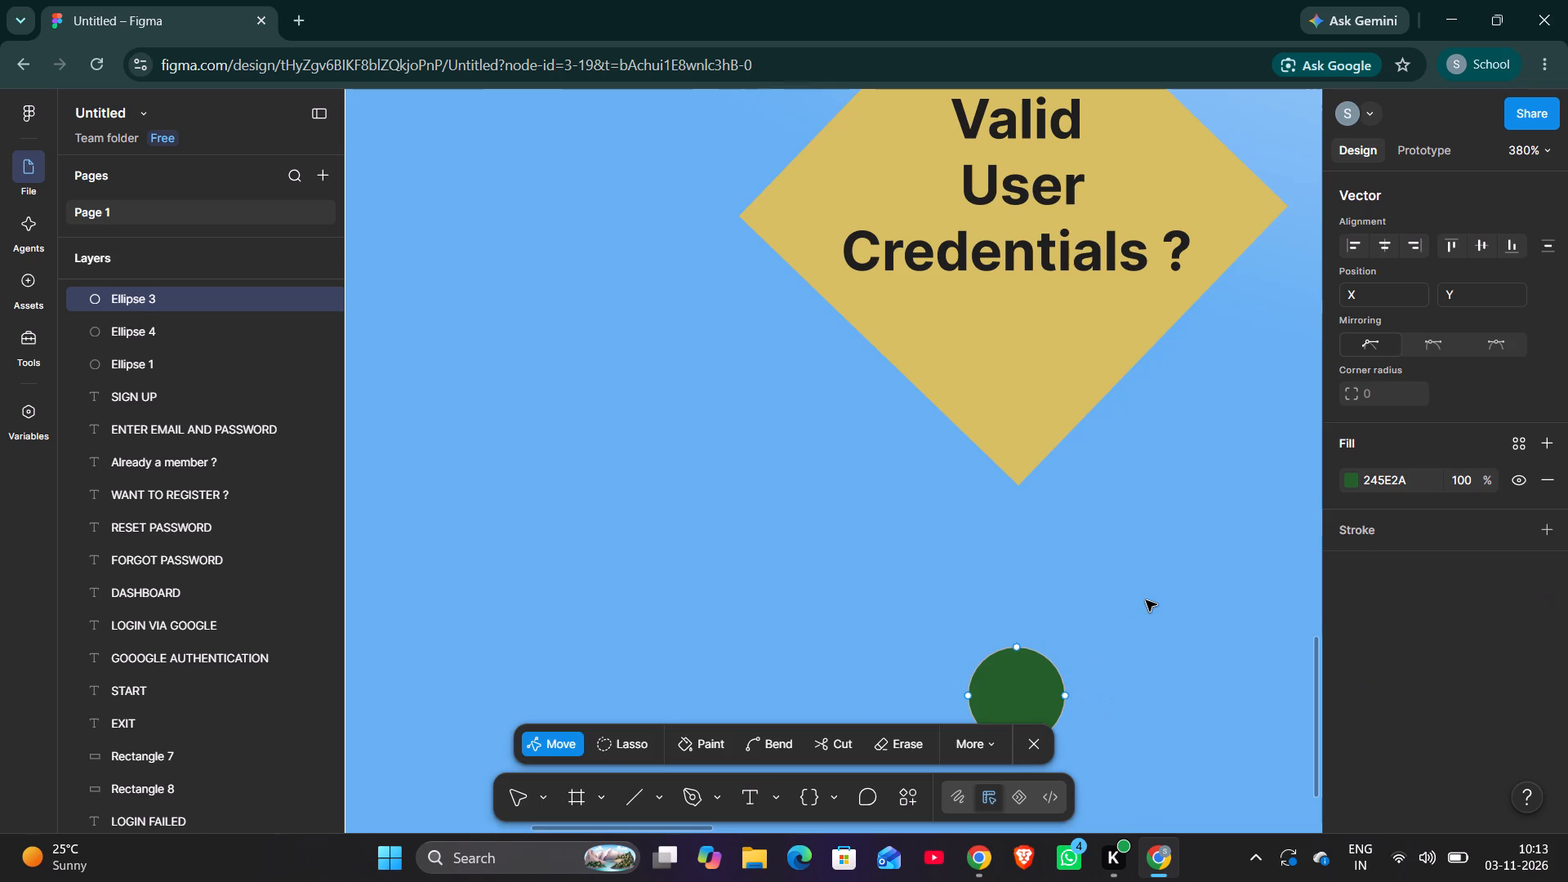
# Move the green circle below the "Valid User Credentials ?" diamond to X -170, Y 244.
pyautogui.click(1020, 685)
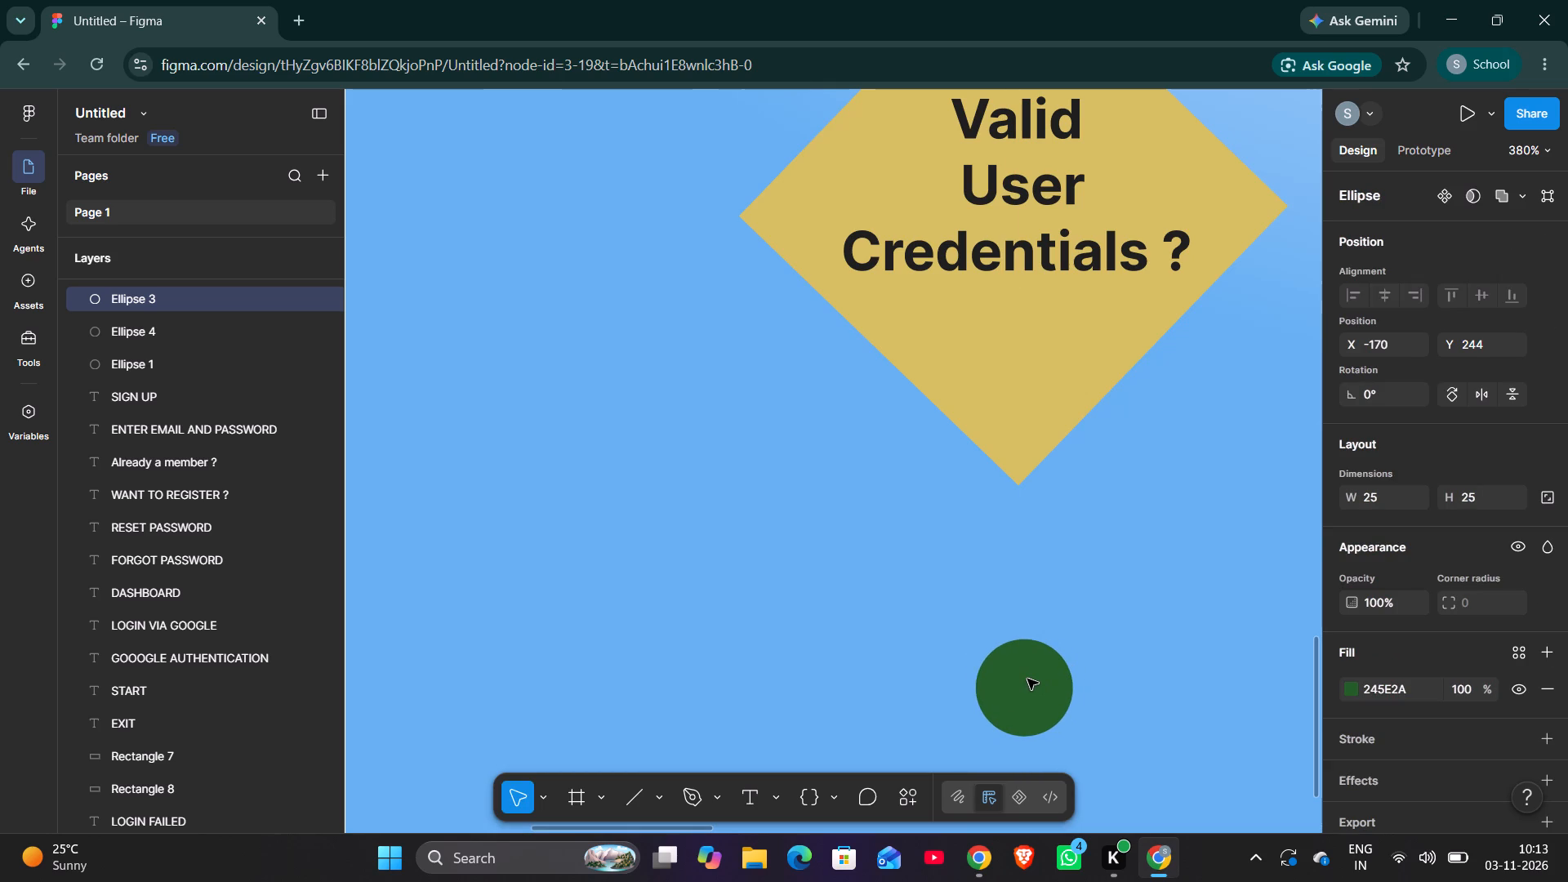
pyautogui.click(1101, 611)
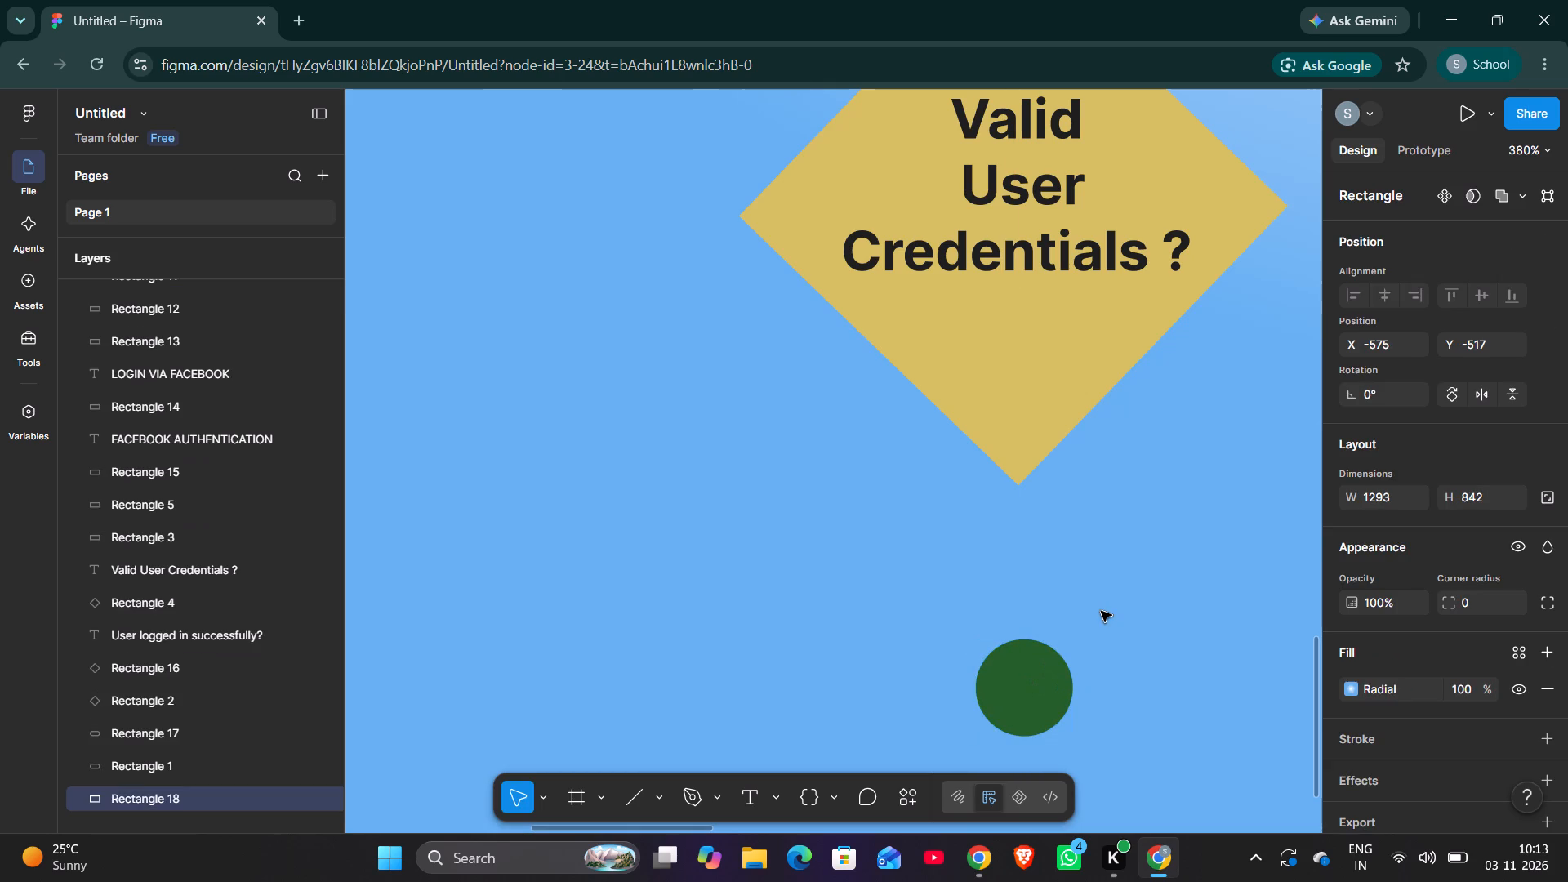
# Draw a vertical line about 40 long from the "Valid User Credentials ?" diamond's bottom corner to the green circle, placed at X -160, Y 204.
pyautogui.click(626, 800)
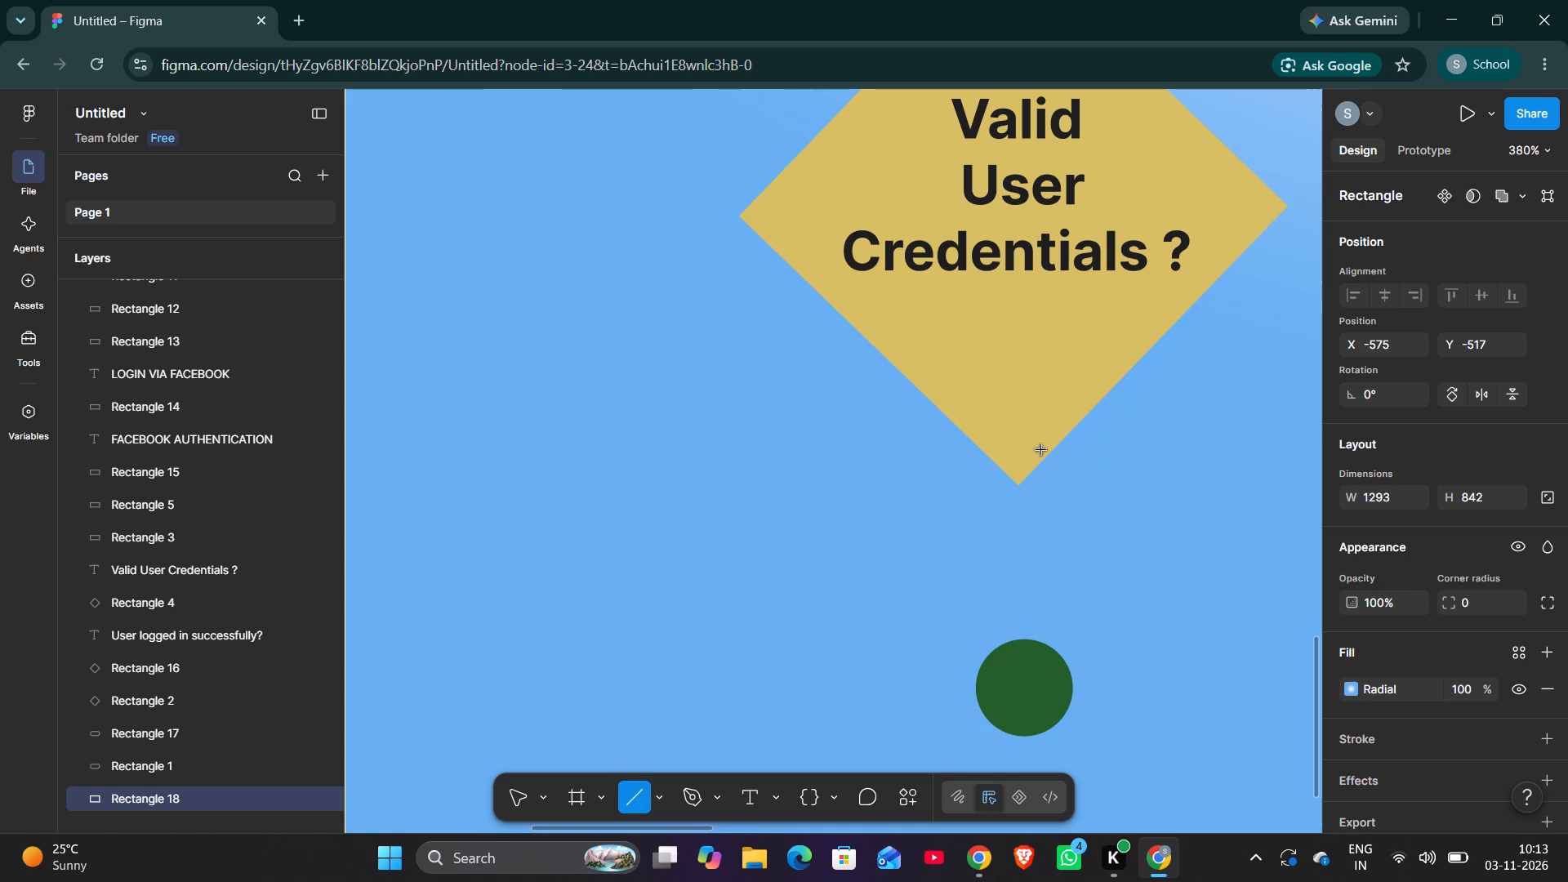
pyautogui.moveTo(1018, 485); pyautogui.dragTo(1021, 577)
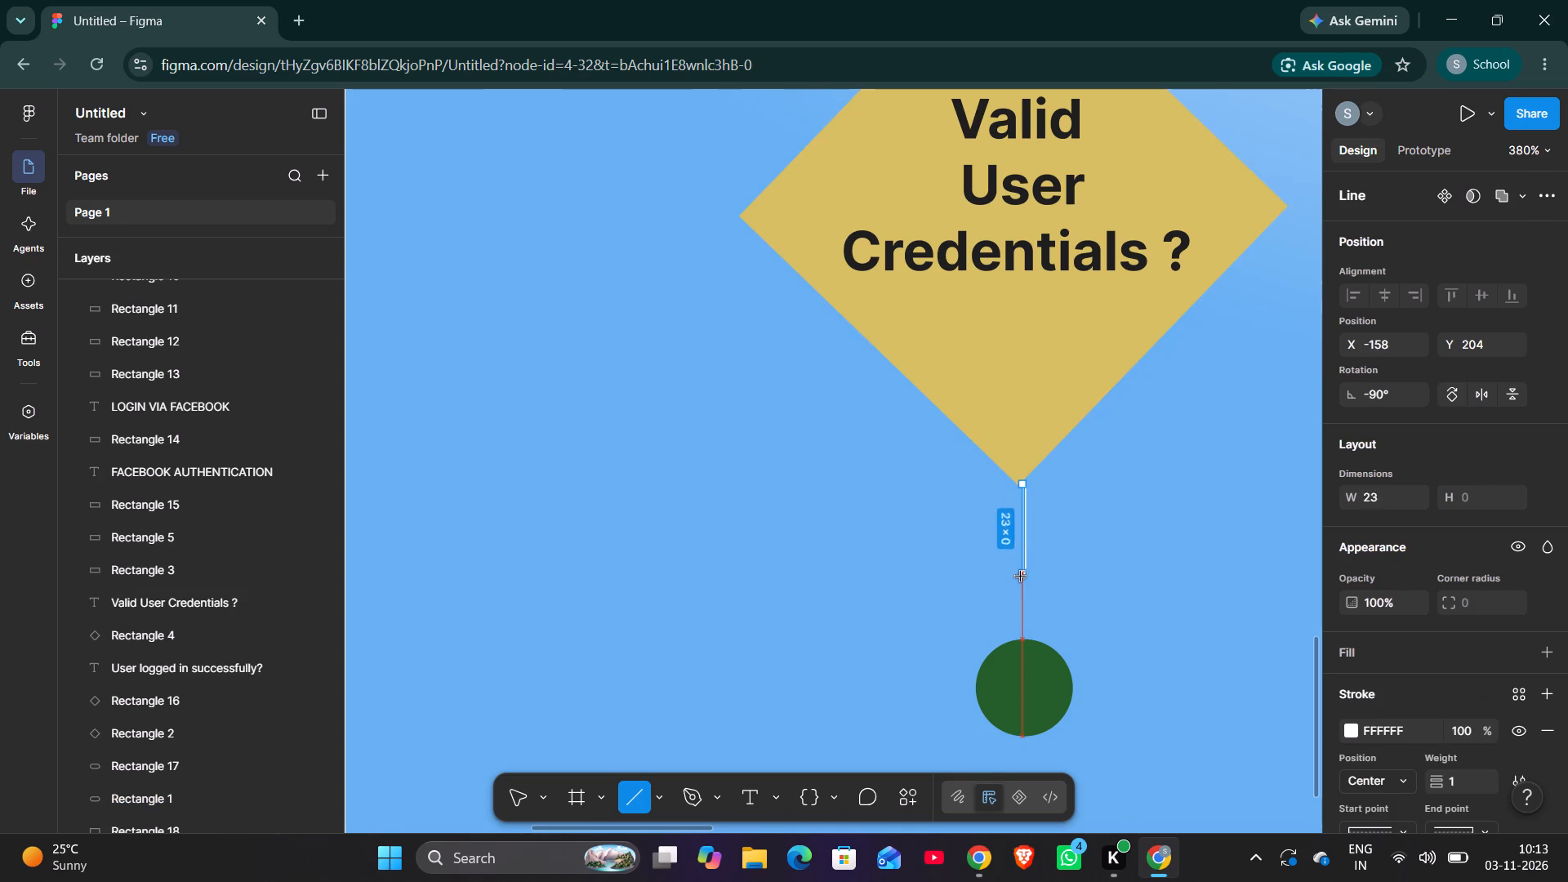
pyautogui.moveTo(1021, 577); pyautogui.dragTo(1022, 644)
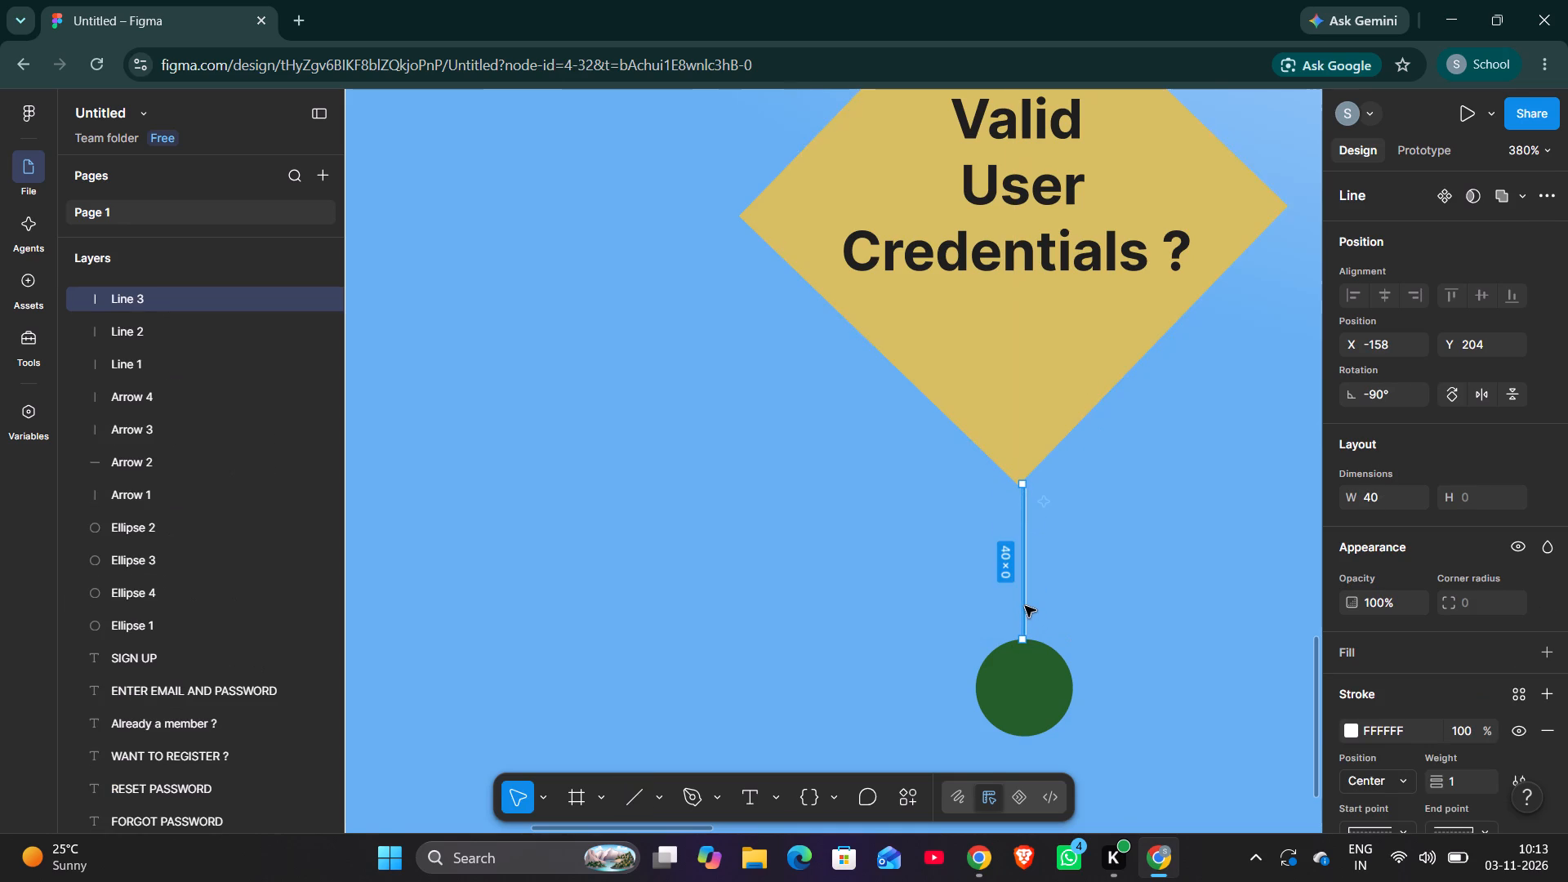
pyautogui.click(1025, 606)
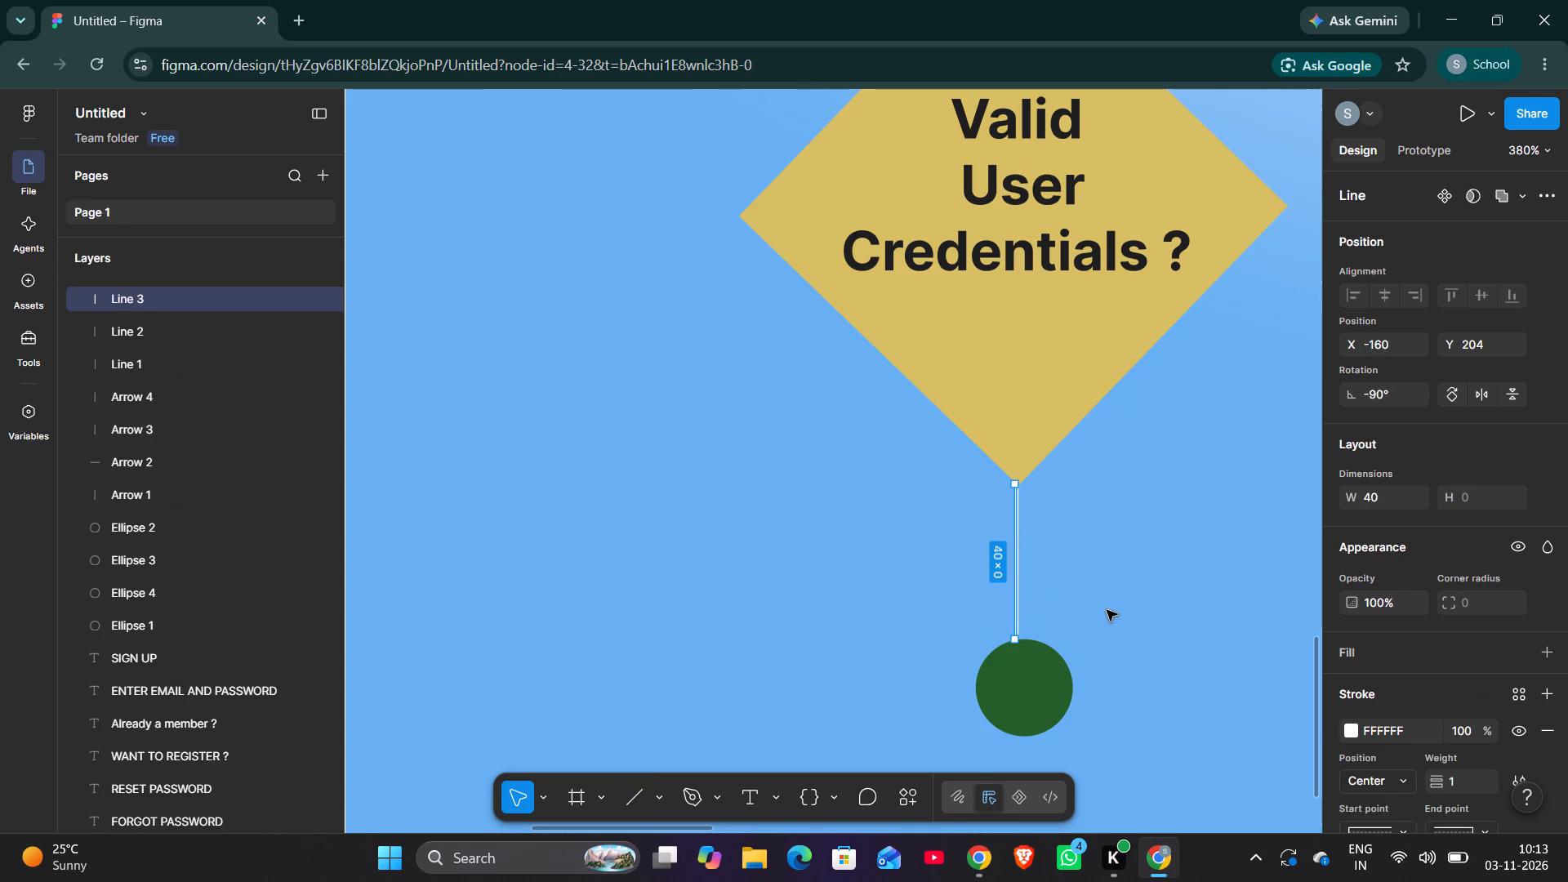
pyautogui.click(1107, 610)
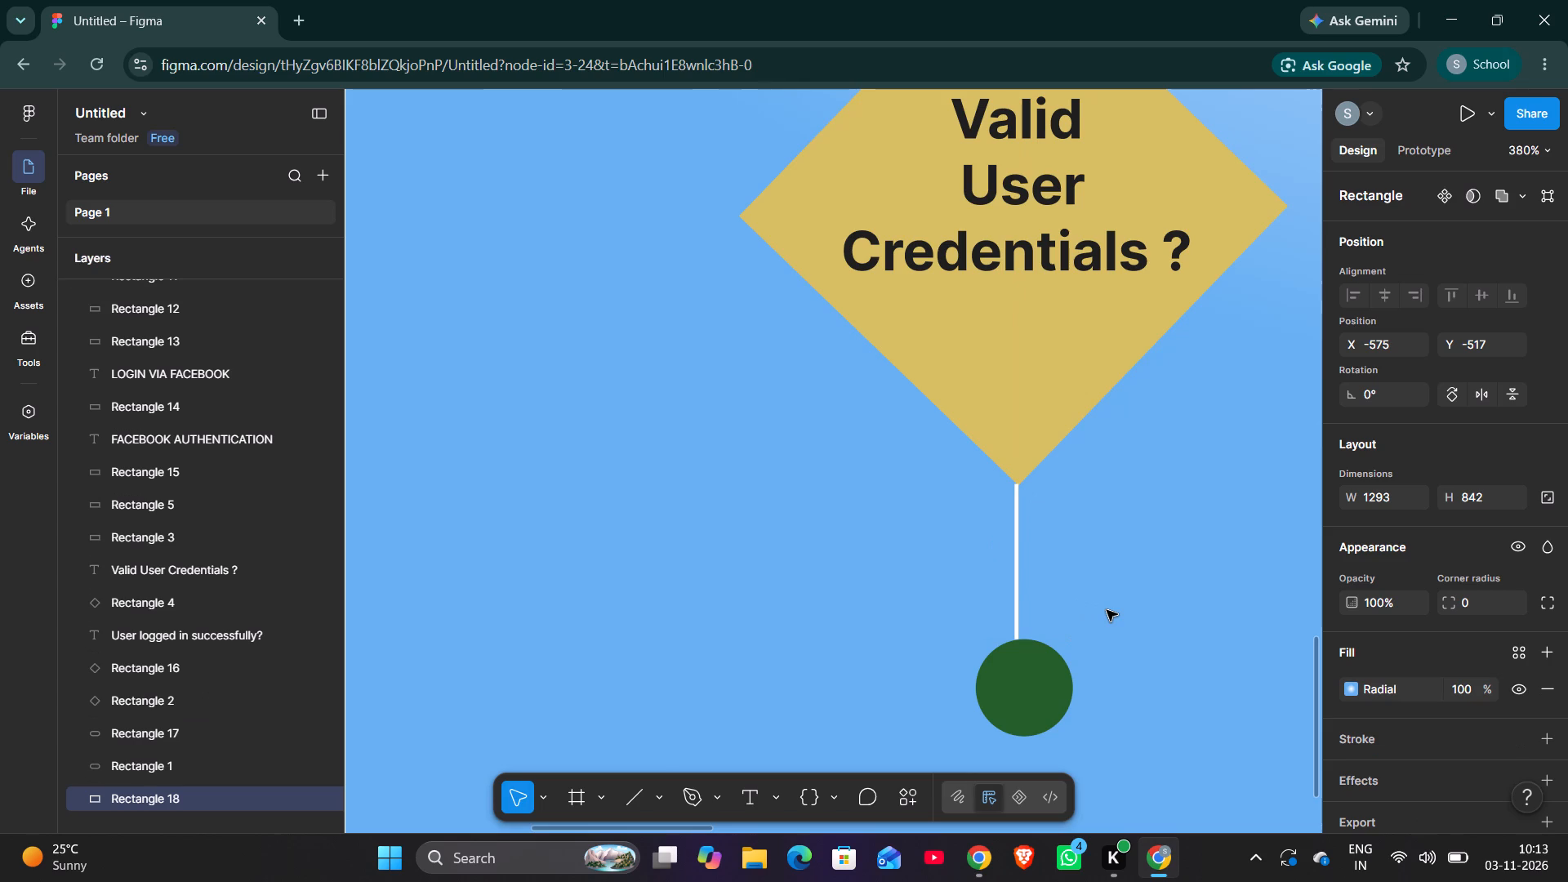
# Draw a short horizontal line from the right corner of the "Valid User Credentials ?" diamond to the red circle beside it.
pyautogui.hscroll(-1, 1107, 610)
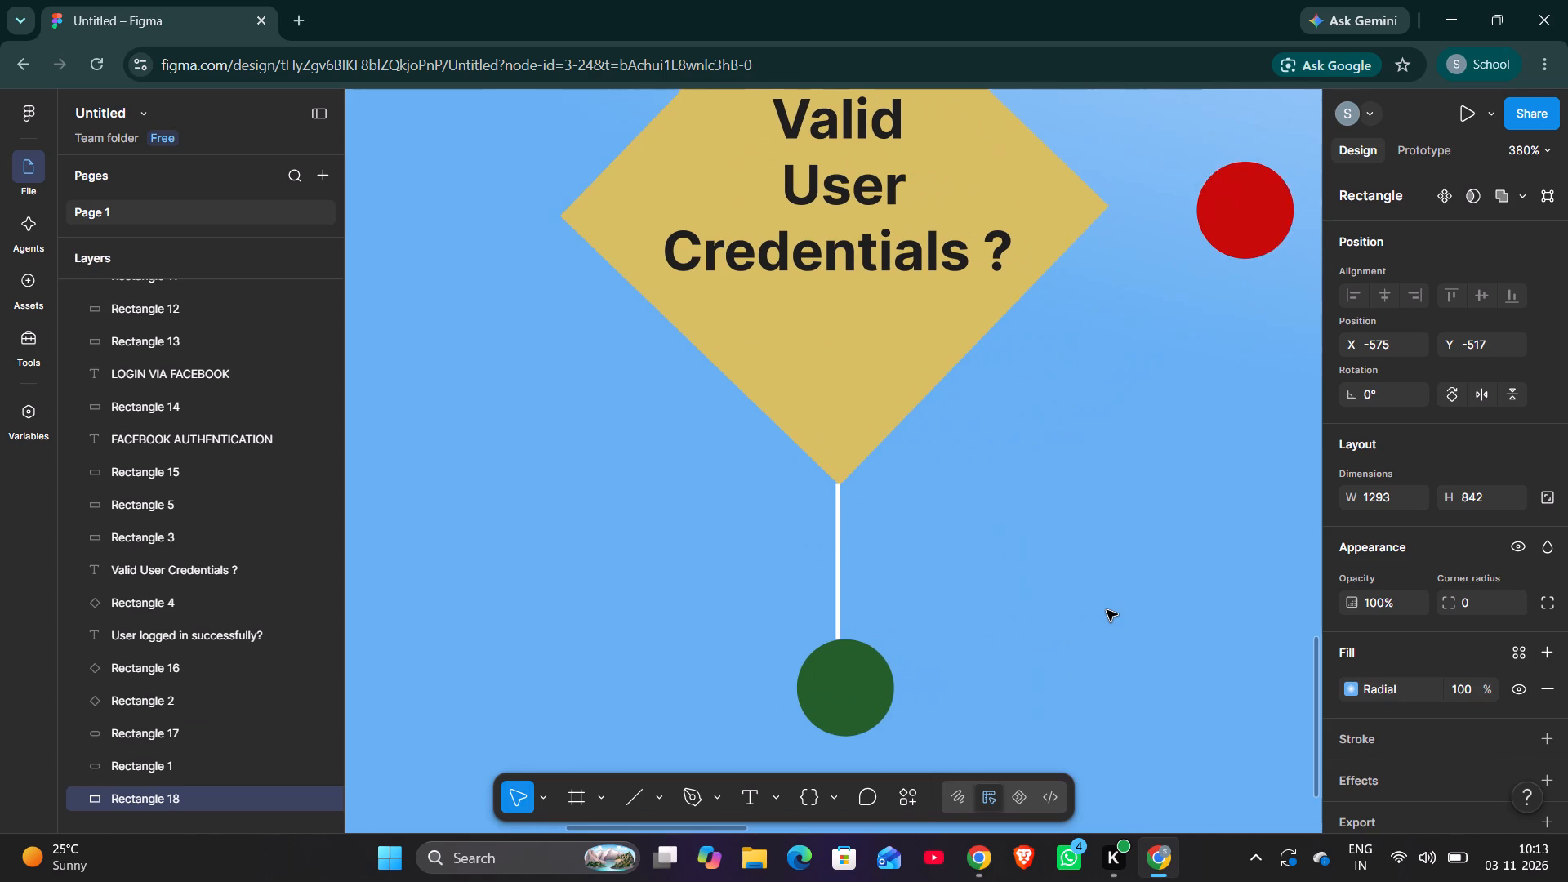
pyautogui.hscroll(-1, 1107, 610)
pyautogui.scroll(3, 1107, 610)
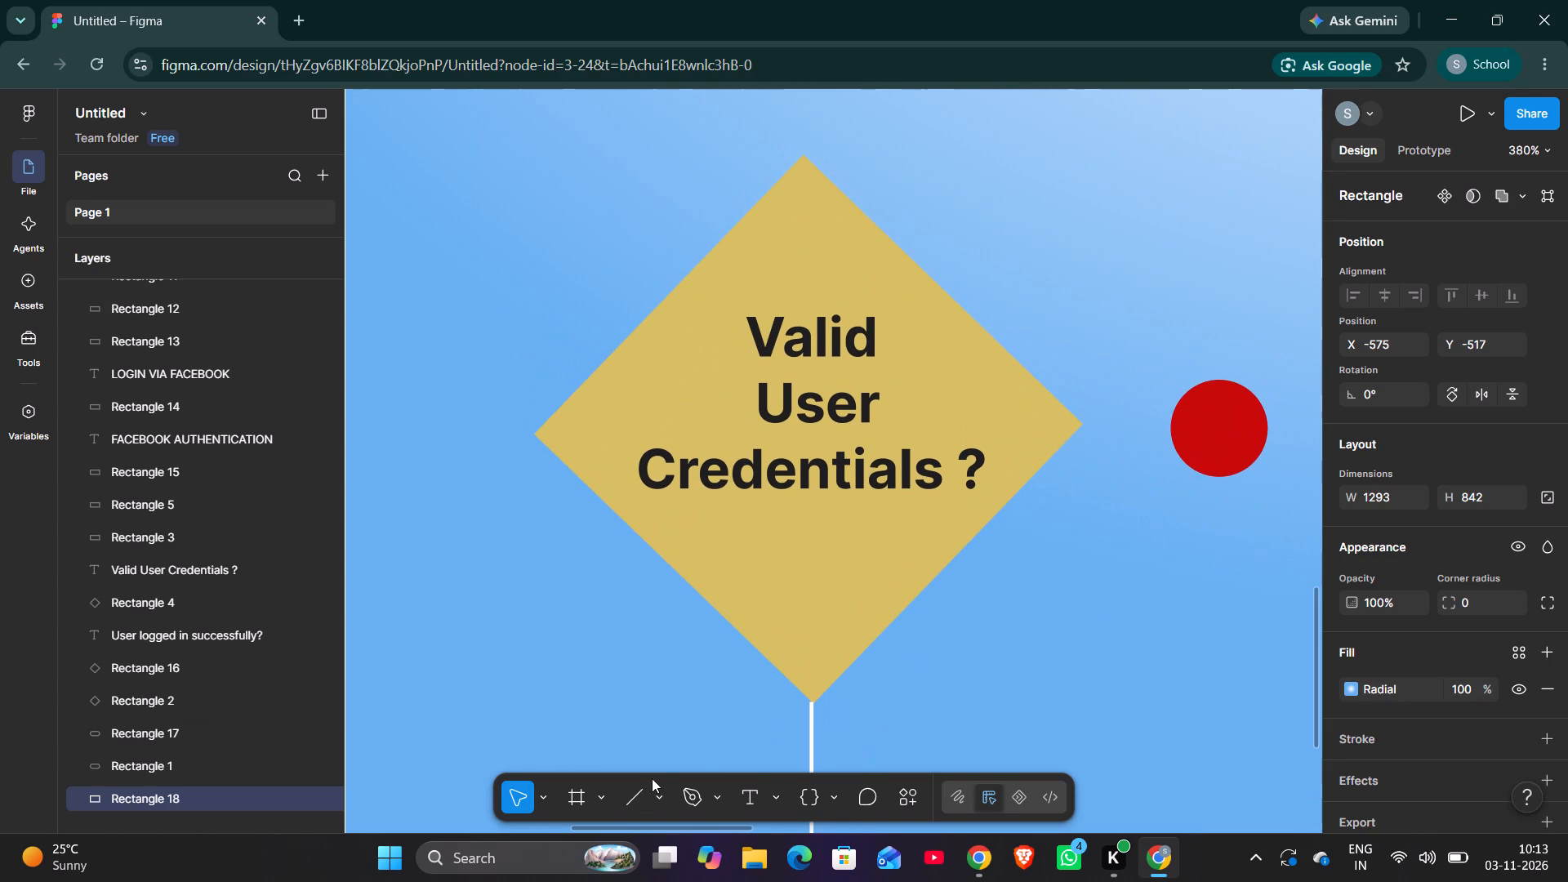
pyautogui.click(647, 791)
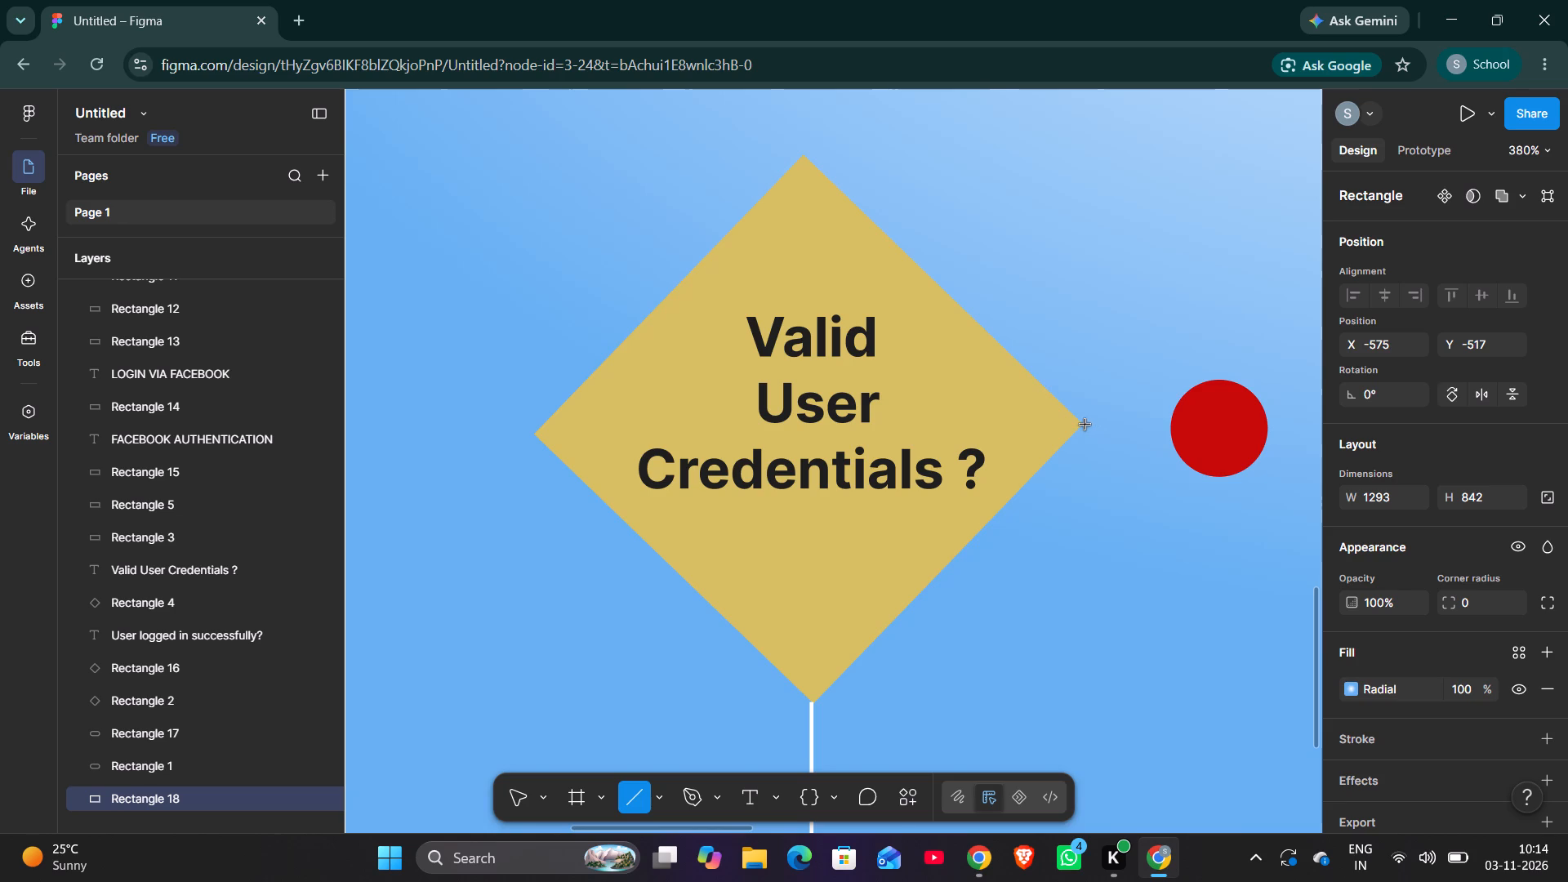
pyautogui.moveTo(1084, 425); pyautogui.dragTo(1129, 421)
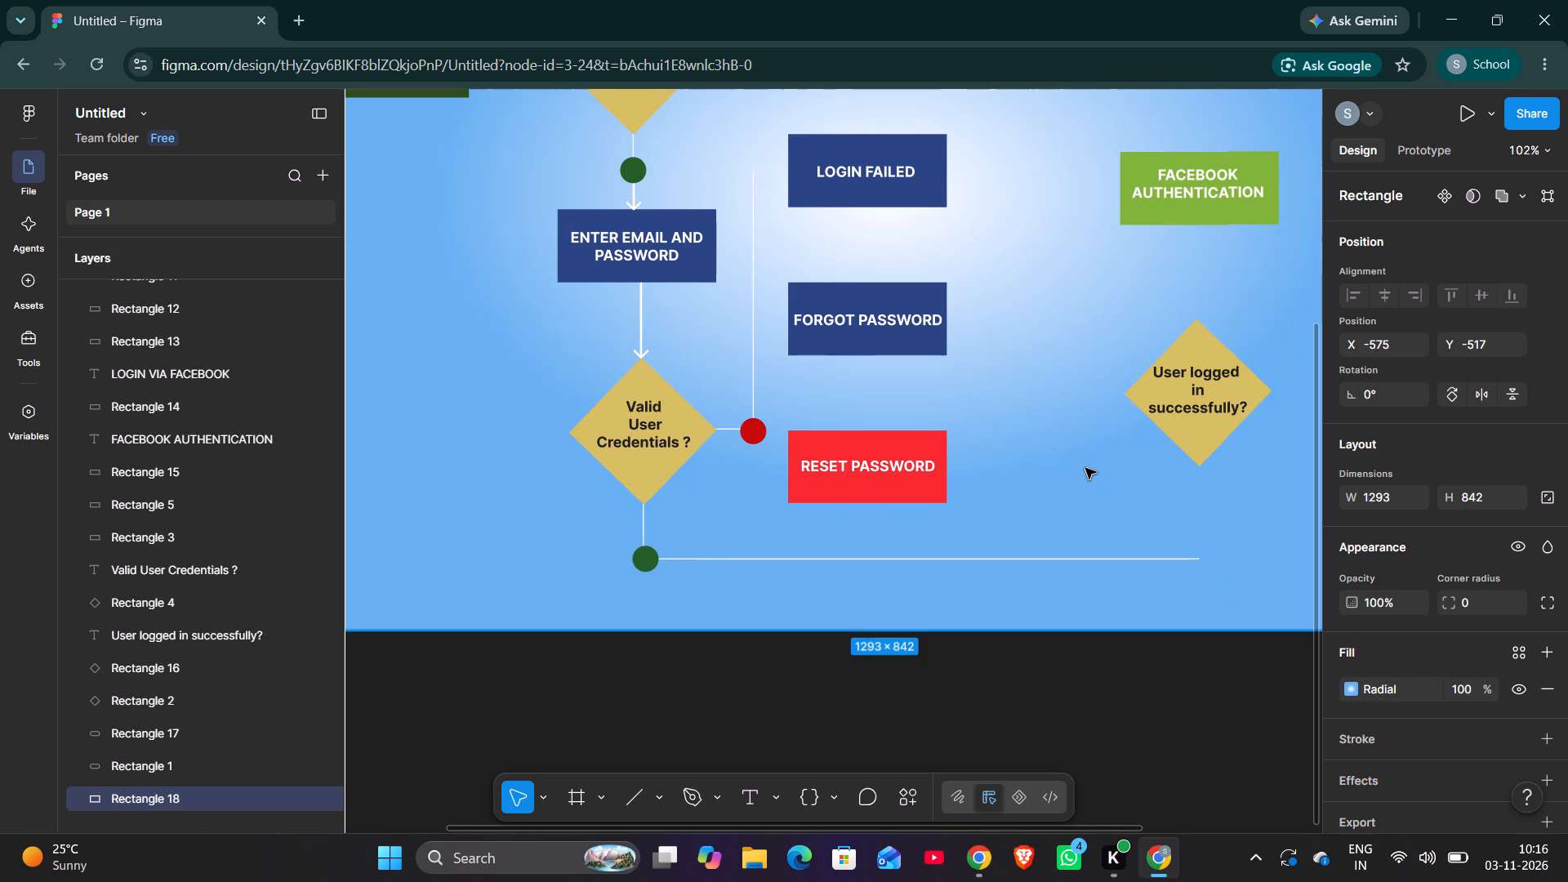
# Draw a near-vertical white line about 294 long from just right of the GOOOGLE AUTHENTICATION box down to the level of the EXIT shape.
pyautogui.hscroll(-1, 1085, 468)
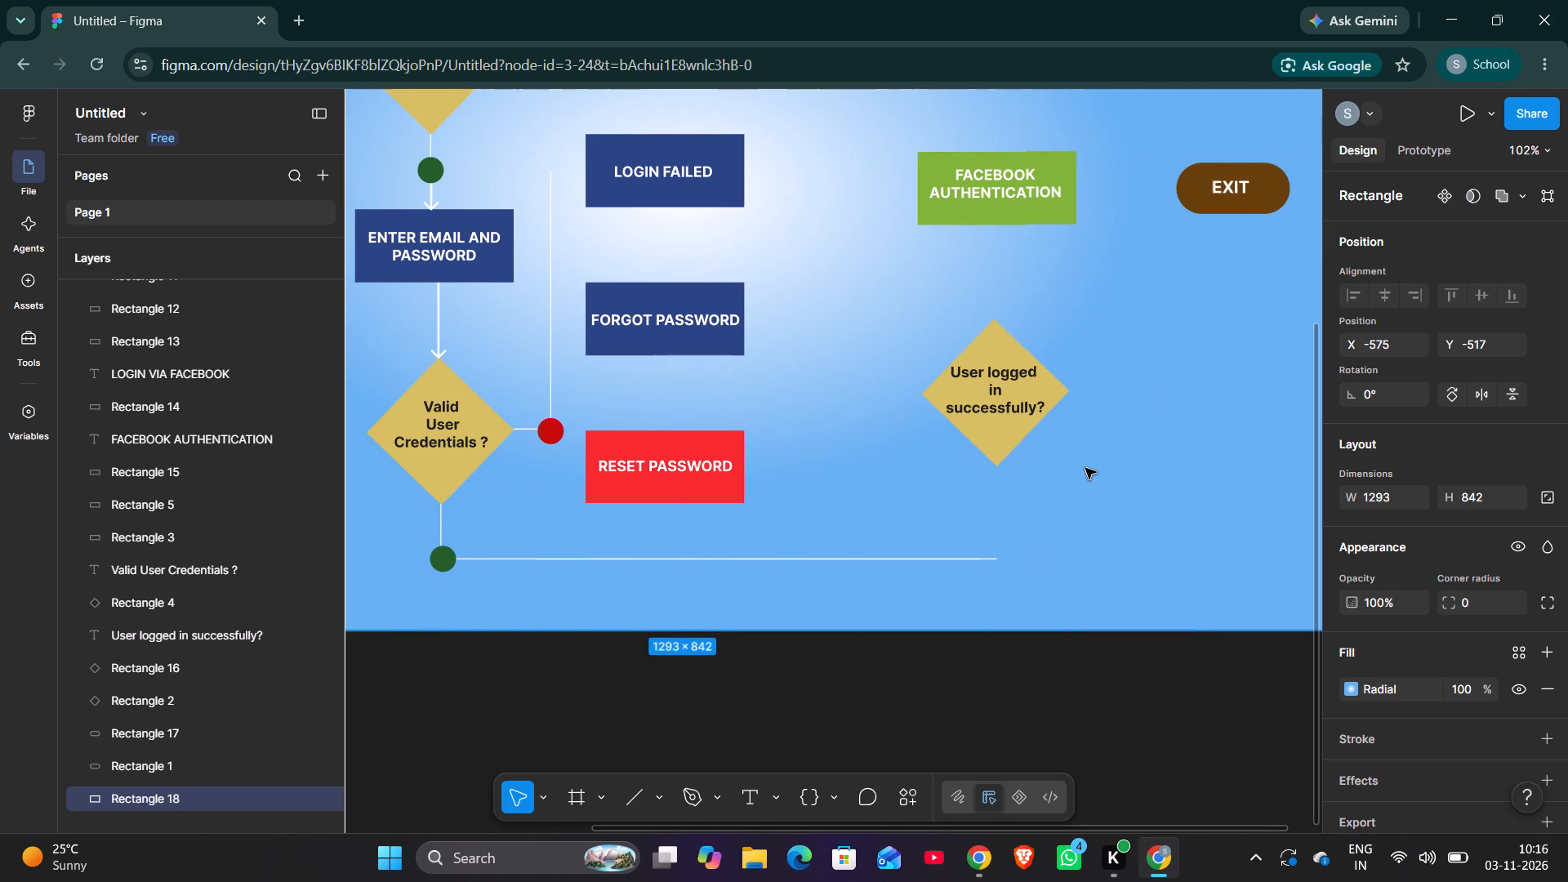
pyautogui.hscroll(-1, 1085, 468)
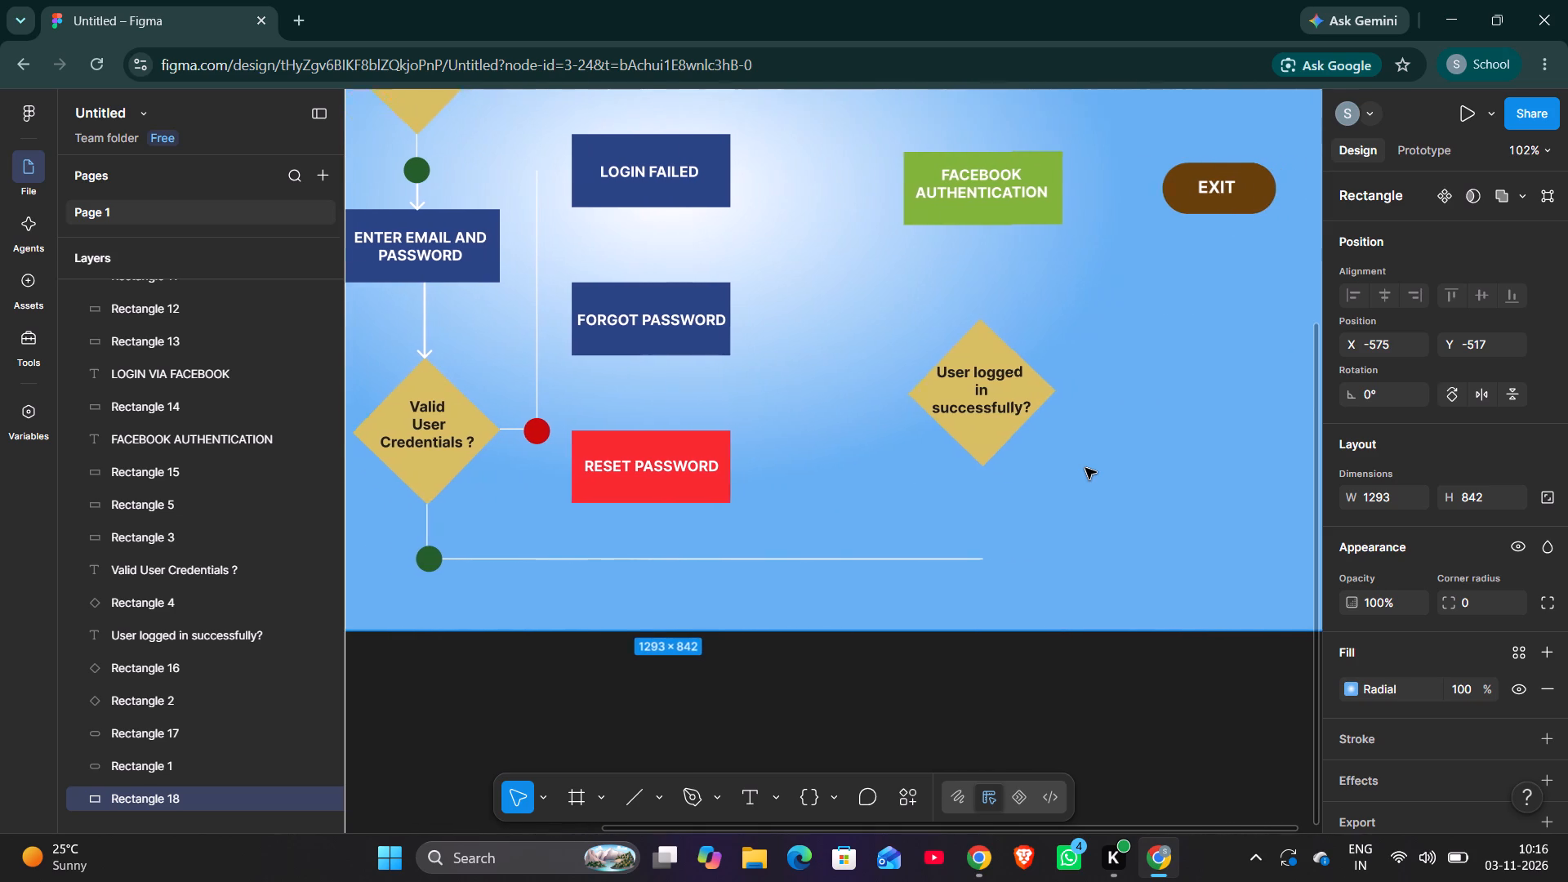
pyautogui.hscroll(-1, 1085, 468)
pyautogui.scroll(3, 1085, 468)
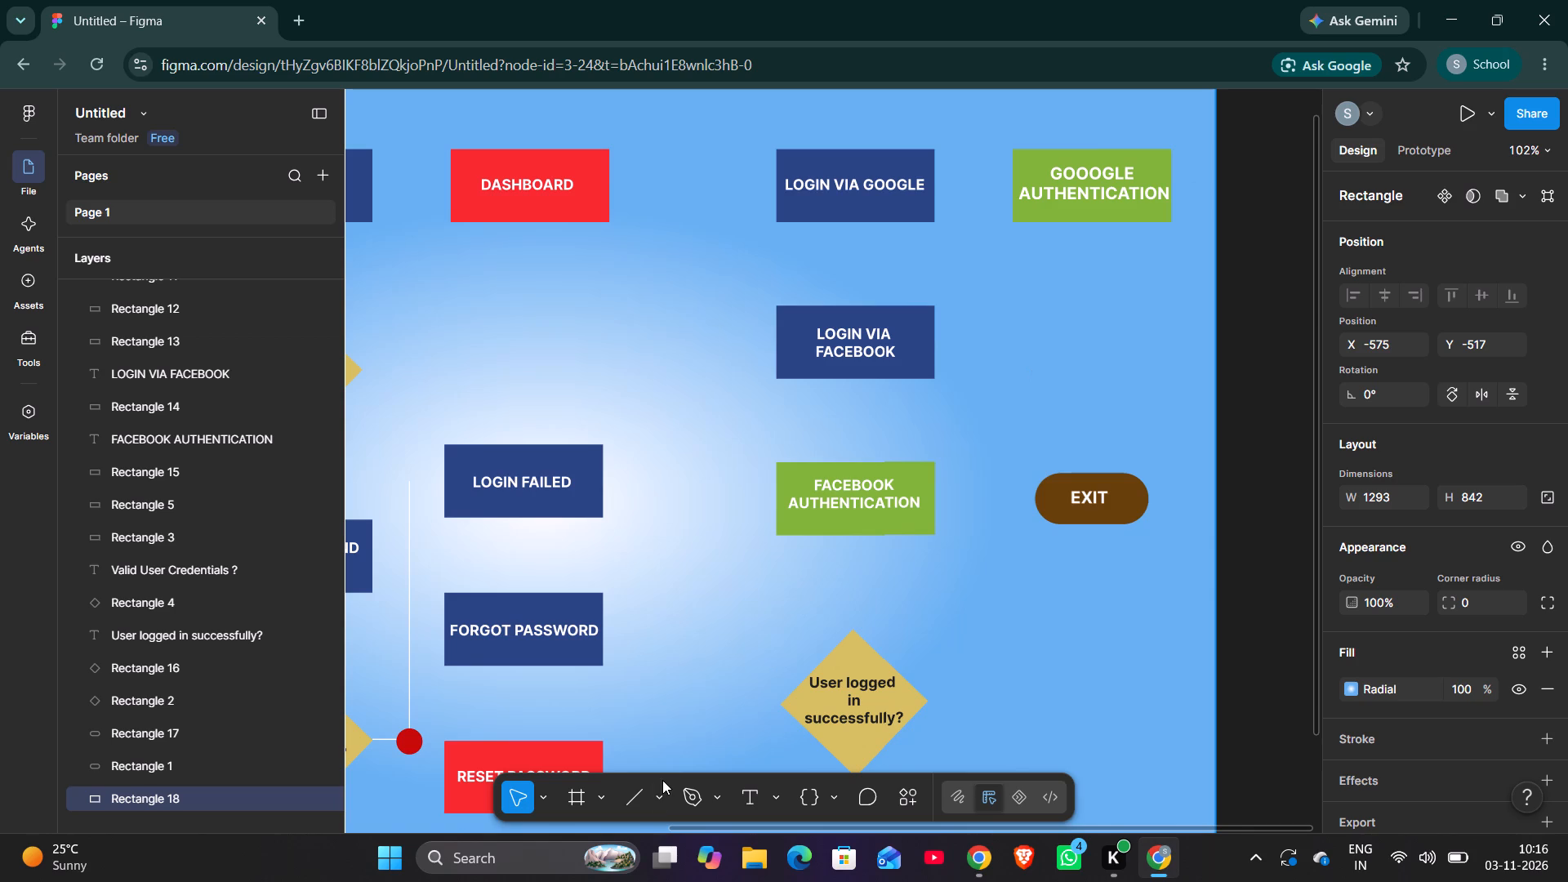
pyautogui.click(634, 794)
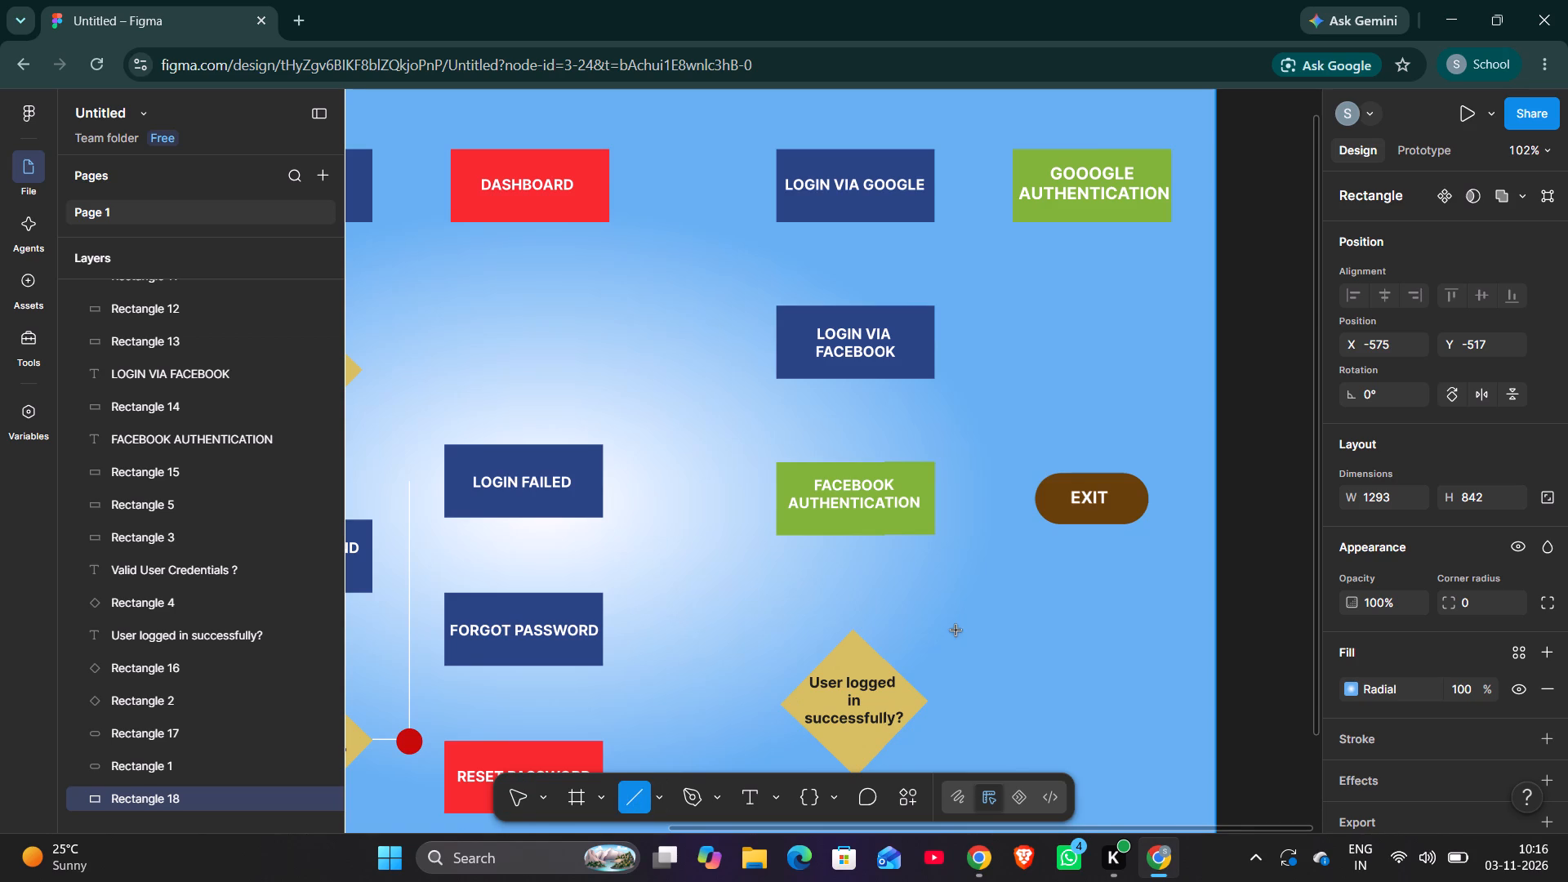
pyautogui.click(1193, 180)
pyautogui.moveTo(1193, 180); pyautogui.dragTo(1200, 490)
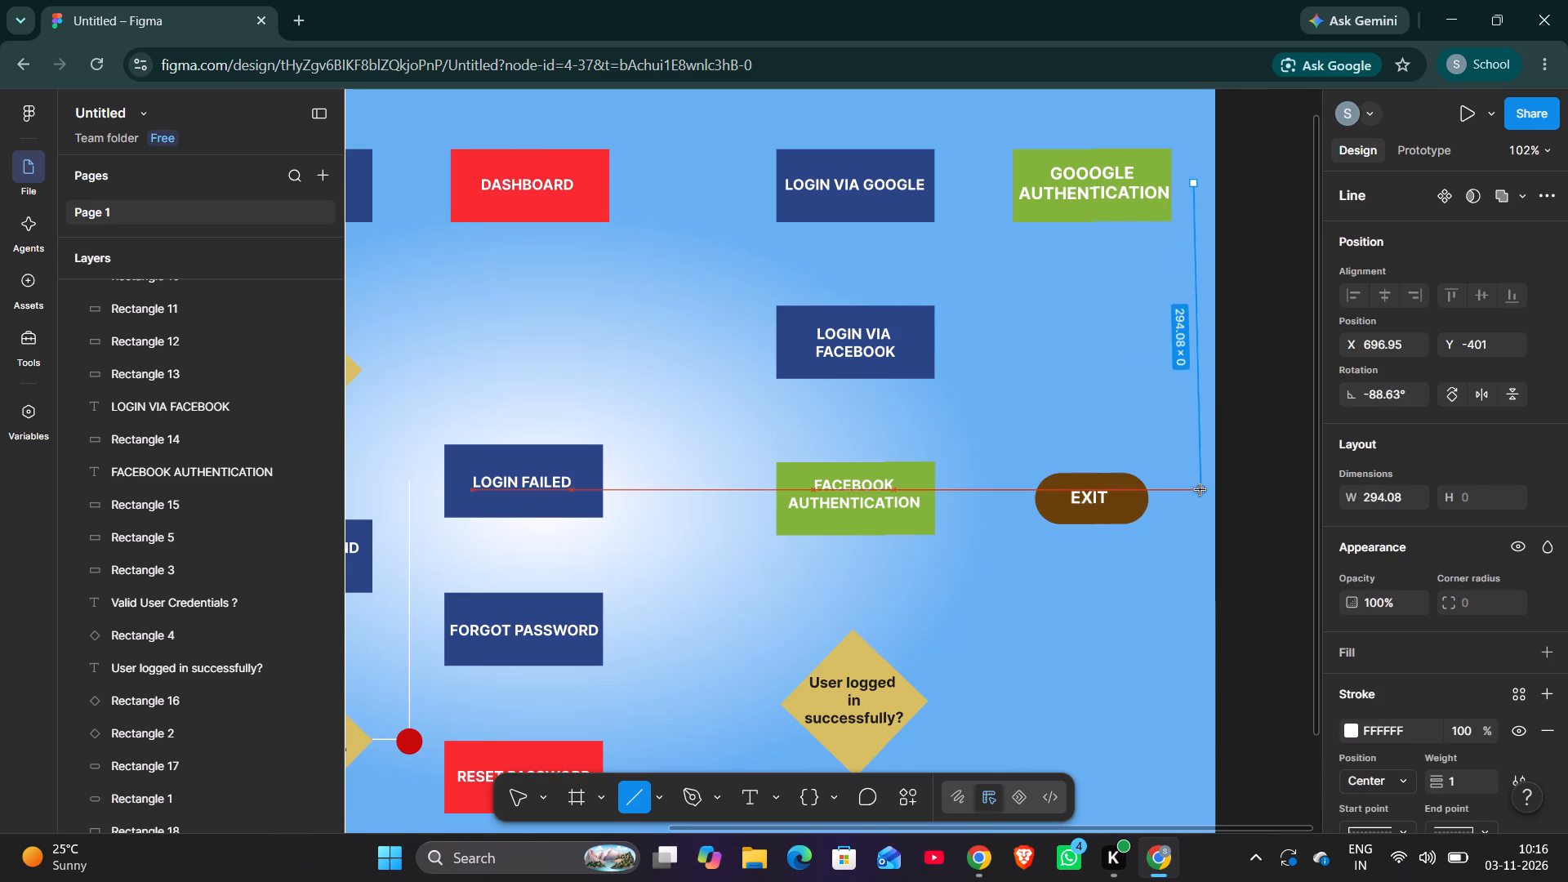
# Draw a near-vertical line about 301 long beside GOOOGLE AUTHENTICATION down to the EXIT shape's level, at about X 696, Y -401.
pyautogui.moveTo(1200, 490); pyautogui.dragTo(1196, 491)
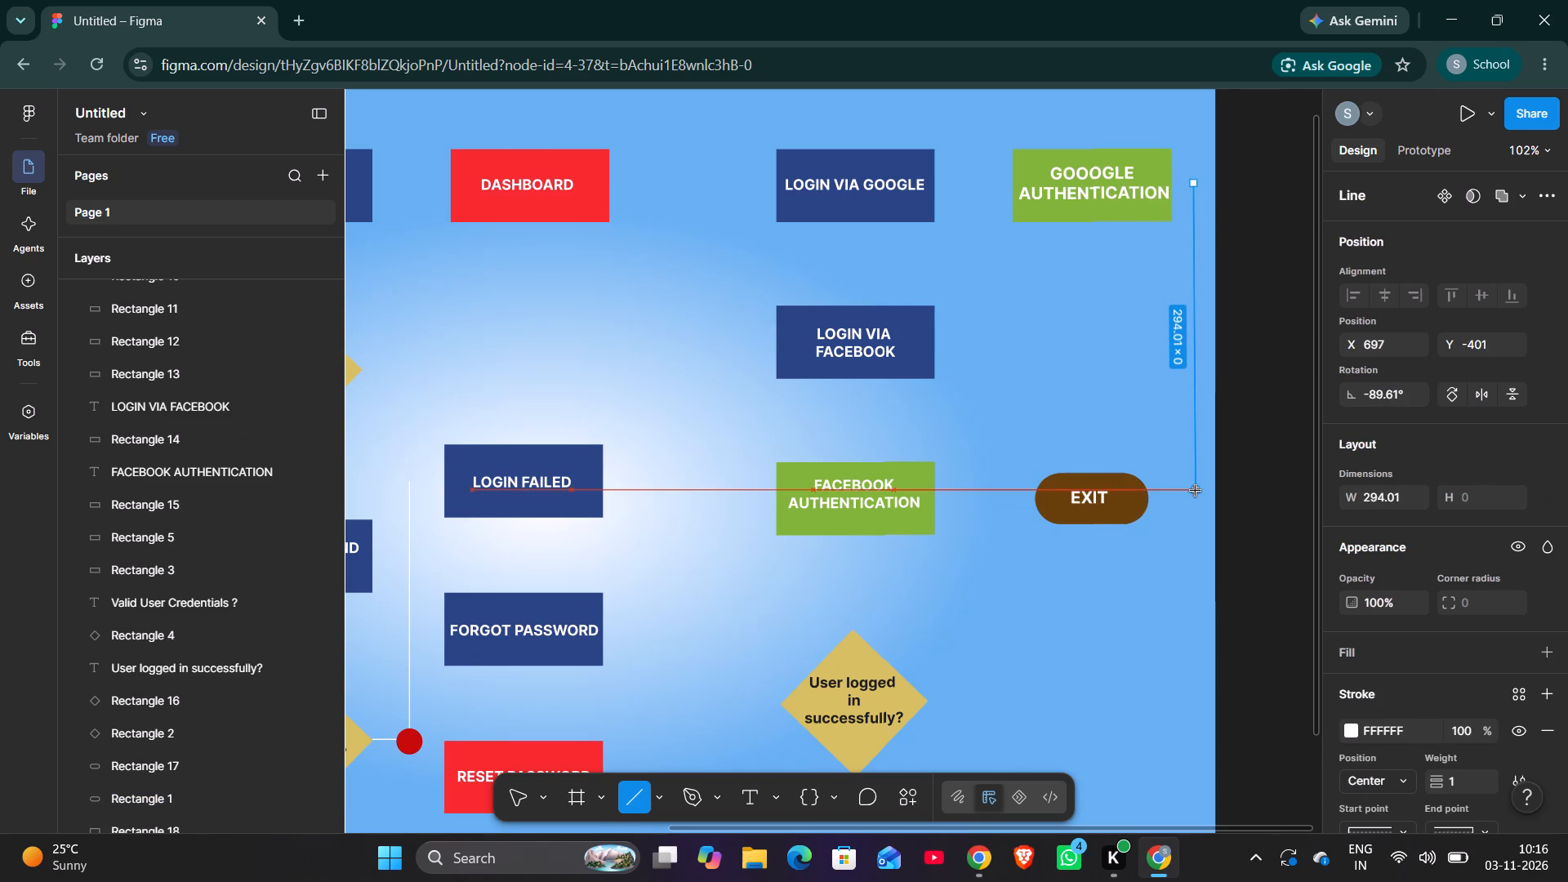
pyautogui.moveTo(1196, 491); pyautogui.dragTo(1187, 490)
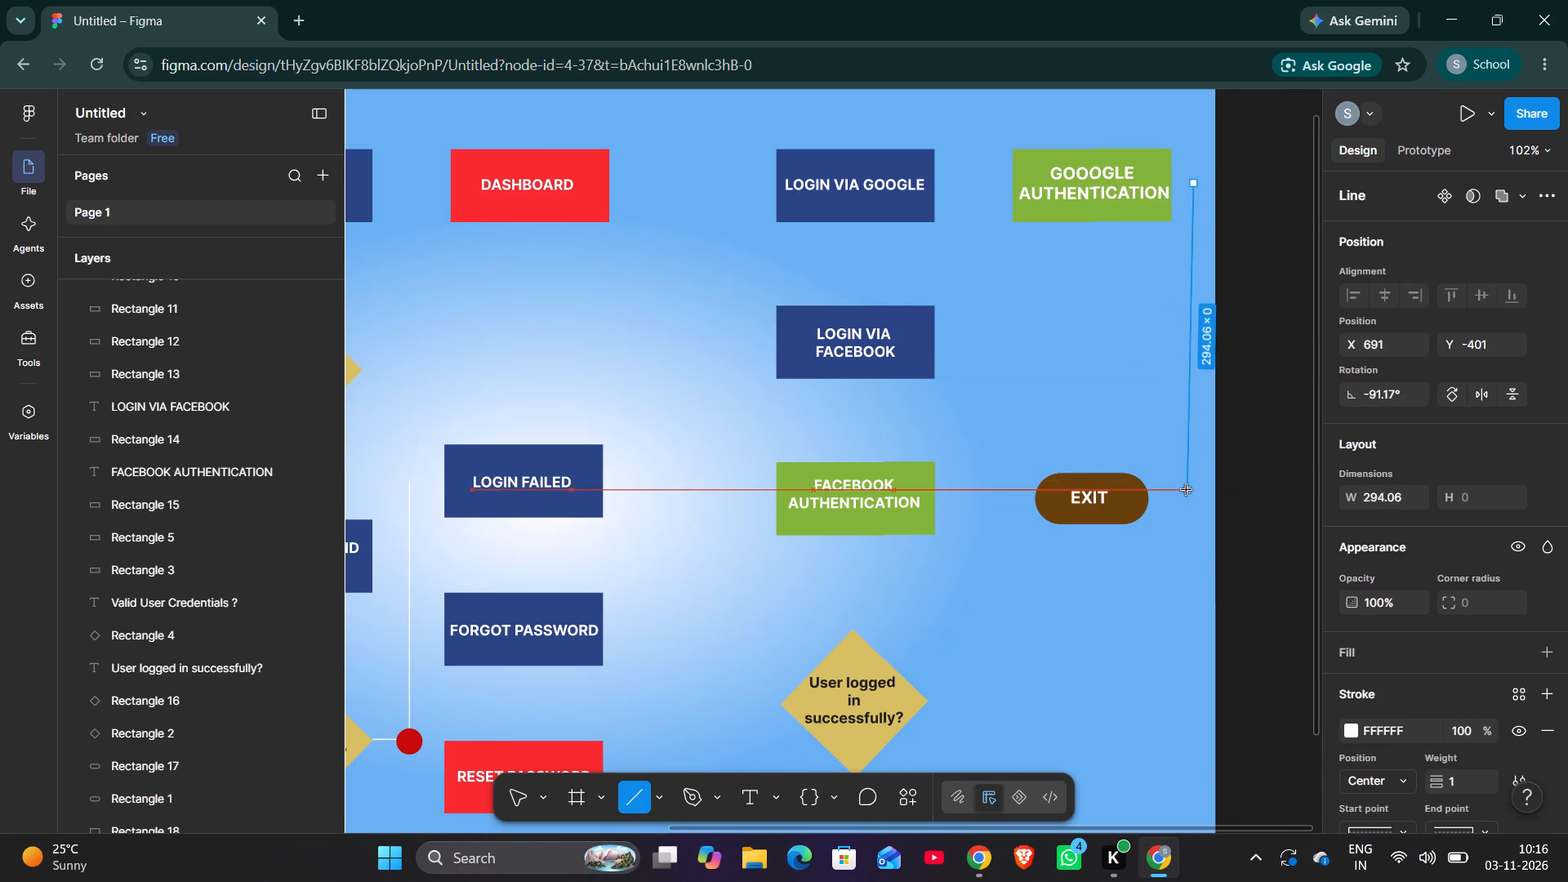
pyautogui.moveTo(1187, 490); pyautogui.dragTo(1191, 491)
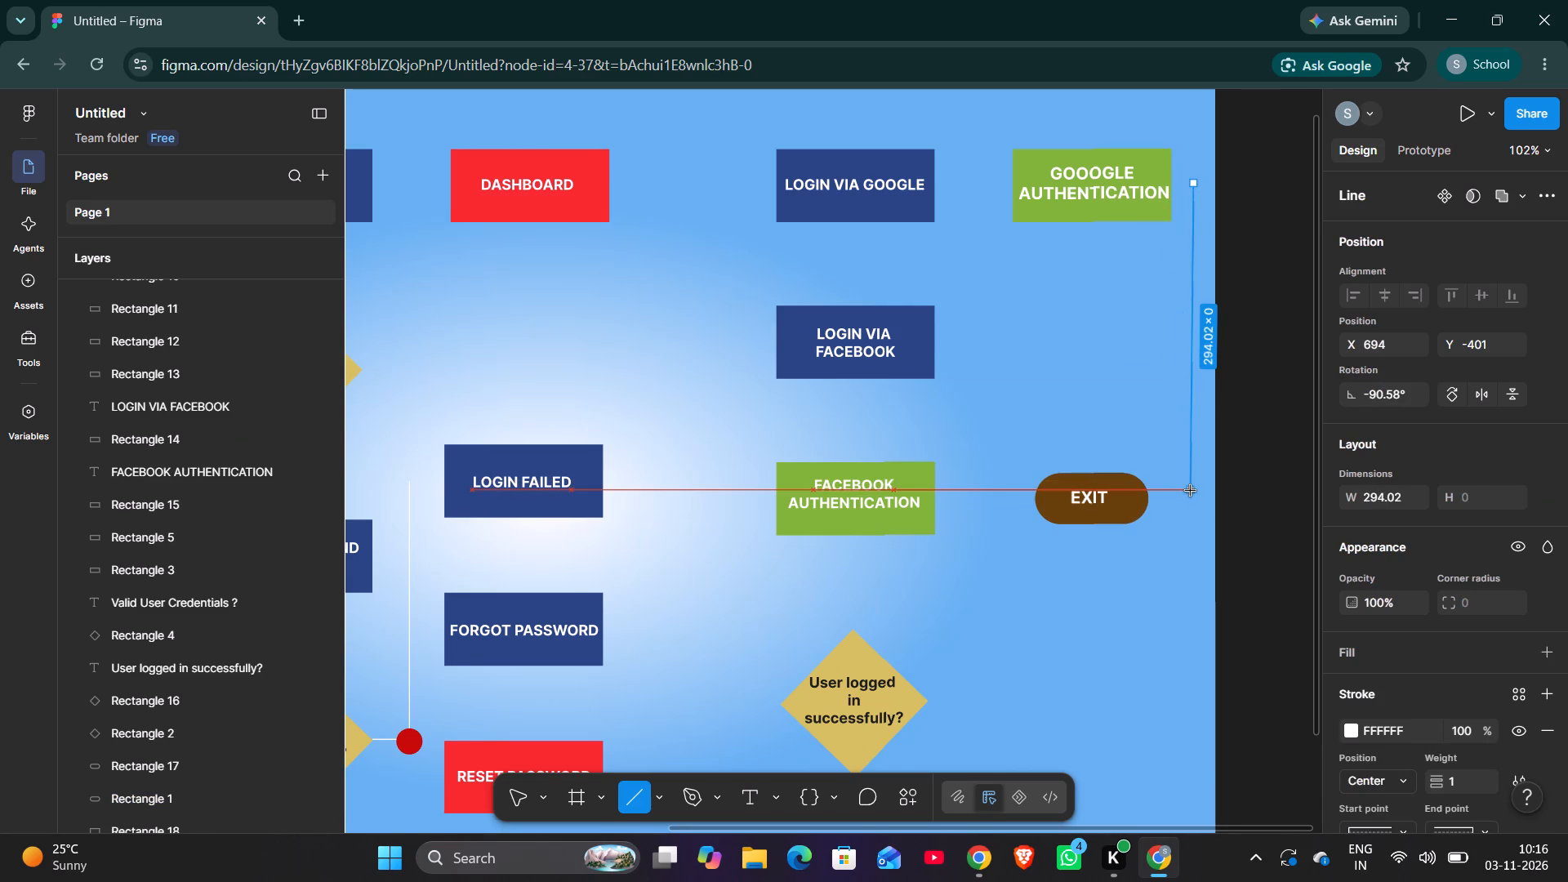
pyautogui.moveTo(1191, 491); pyautogui.dragTo(1192, 491)
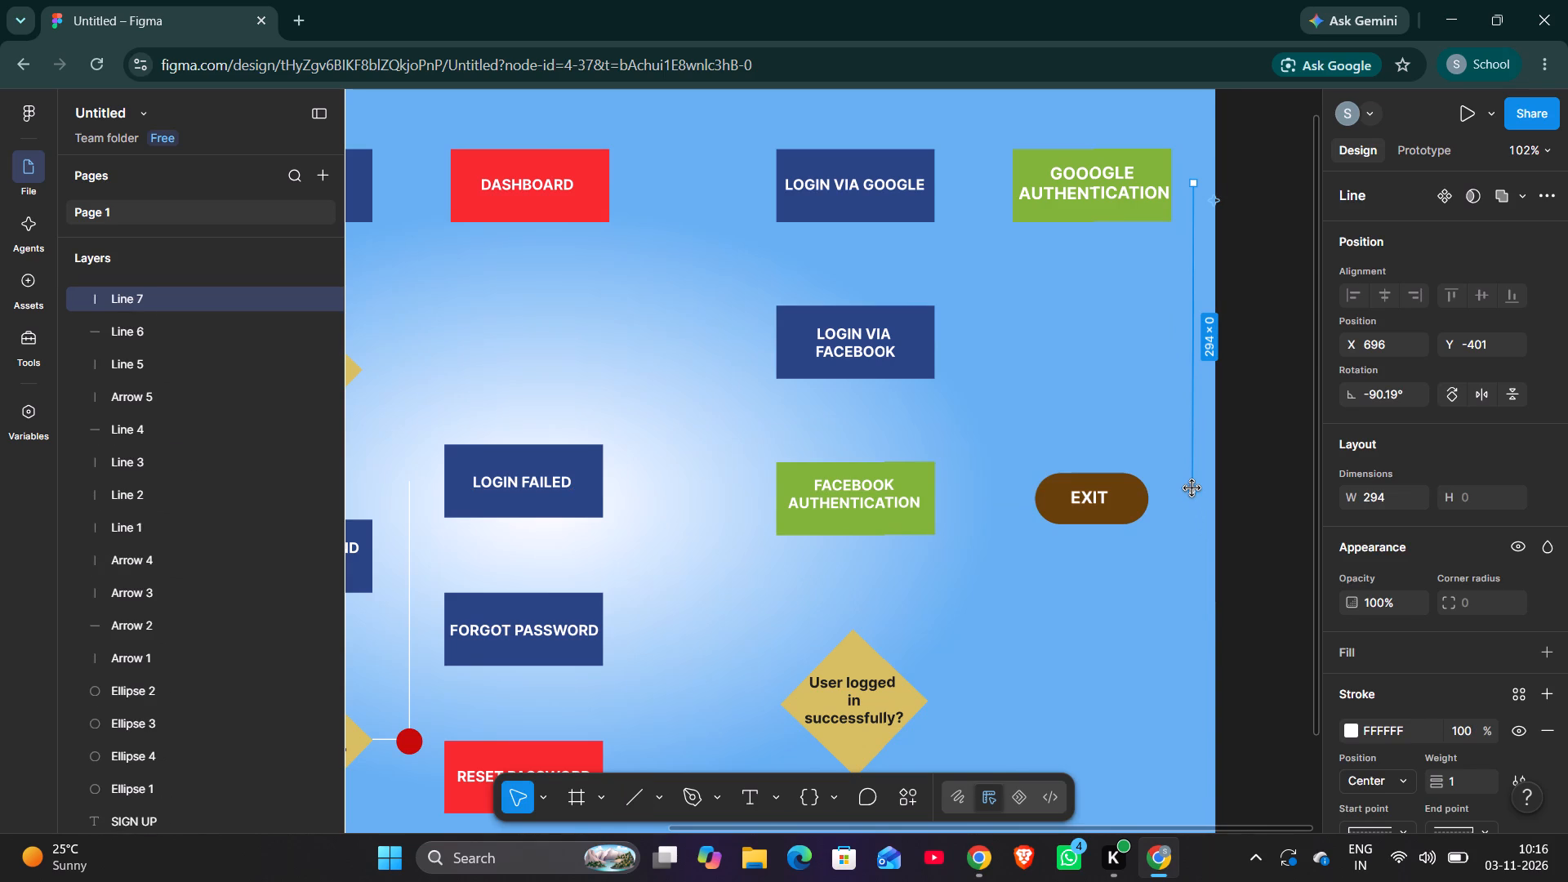
pyautogui.moveTo(1192, 488); pyautogui.dragTo(1192, 497)
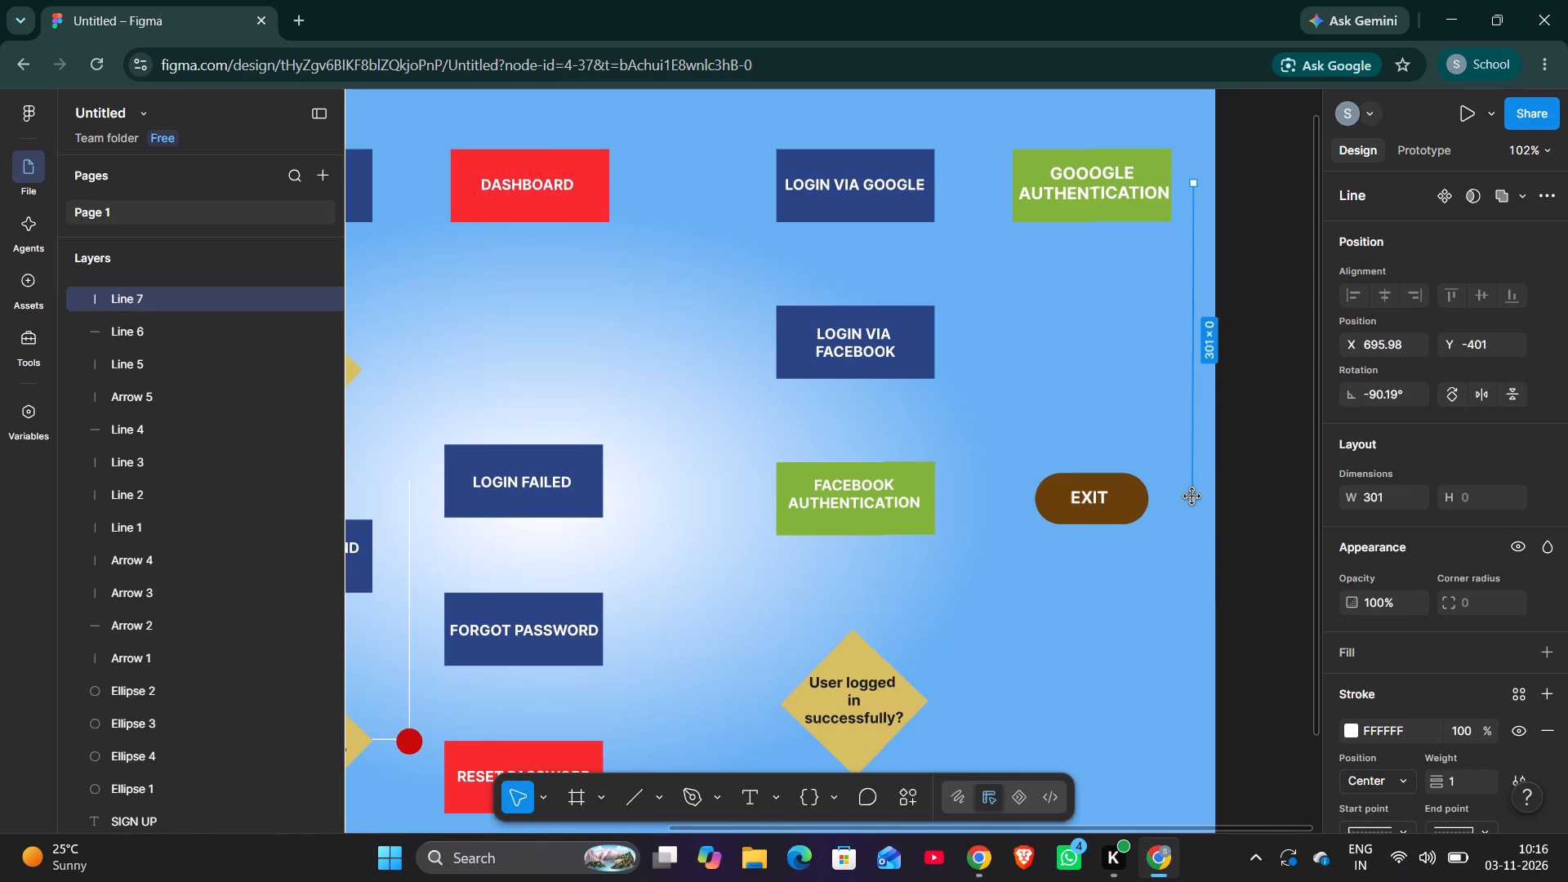
pyautogui.click(1192, 536)
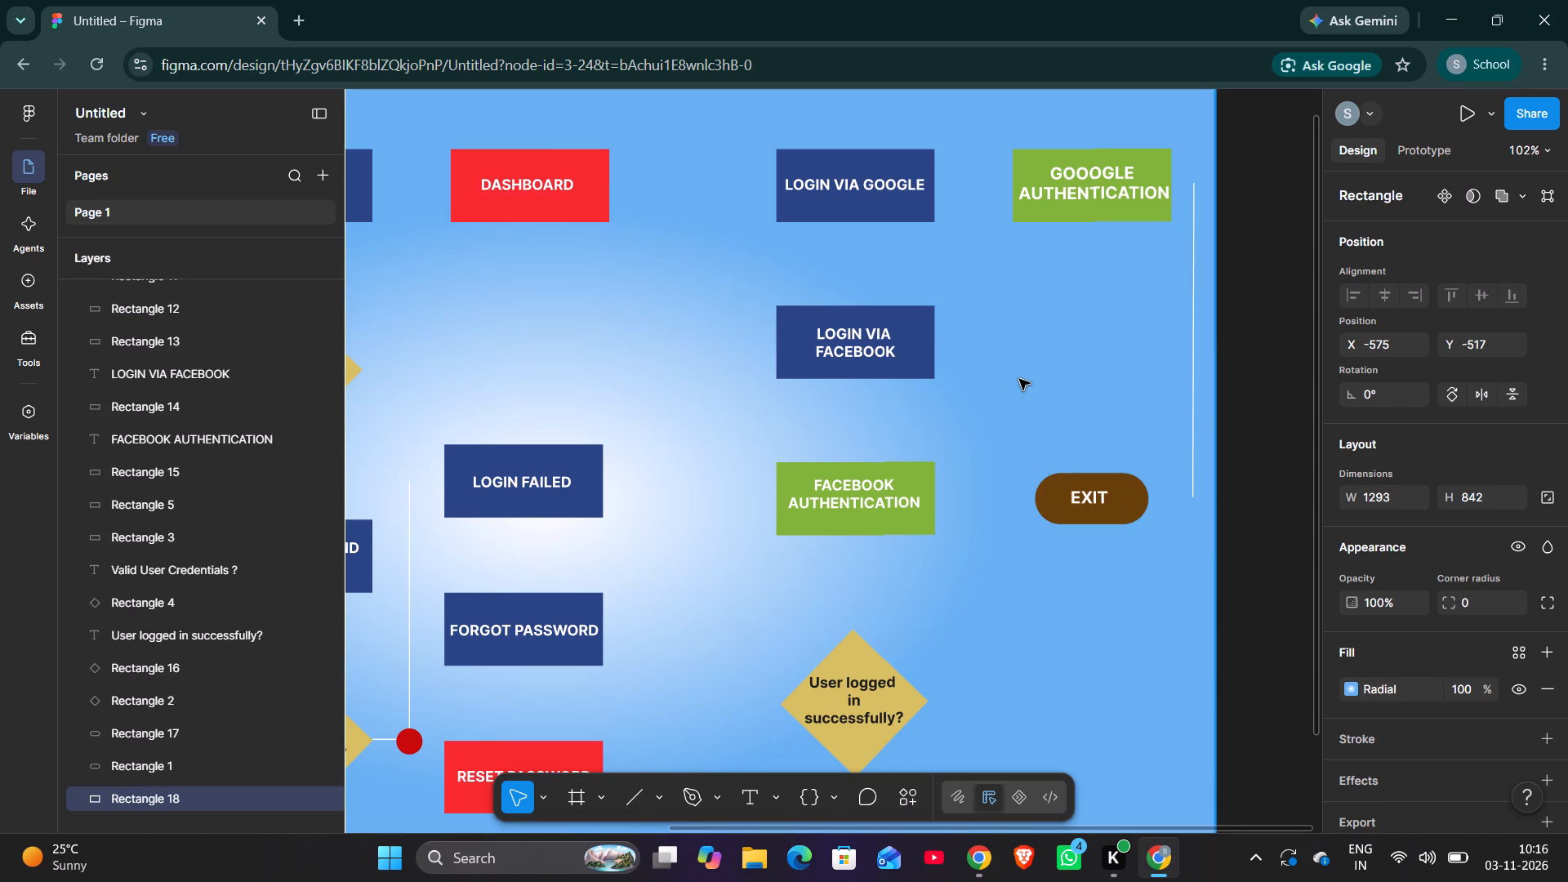
# Draw a horizontal line about 21 long from GOOOGLE AUTHENTICATION's right edge to the vertical line's top, placed at X 676, Y -401.
pyautogui.scroll(1, 1019, 379)
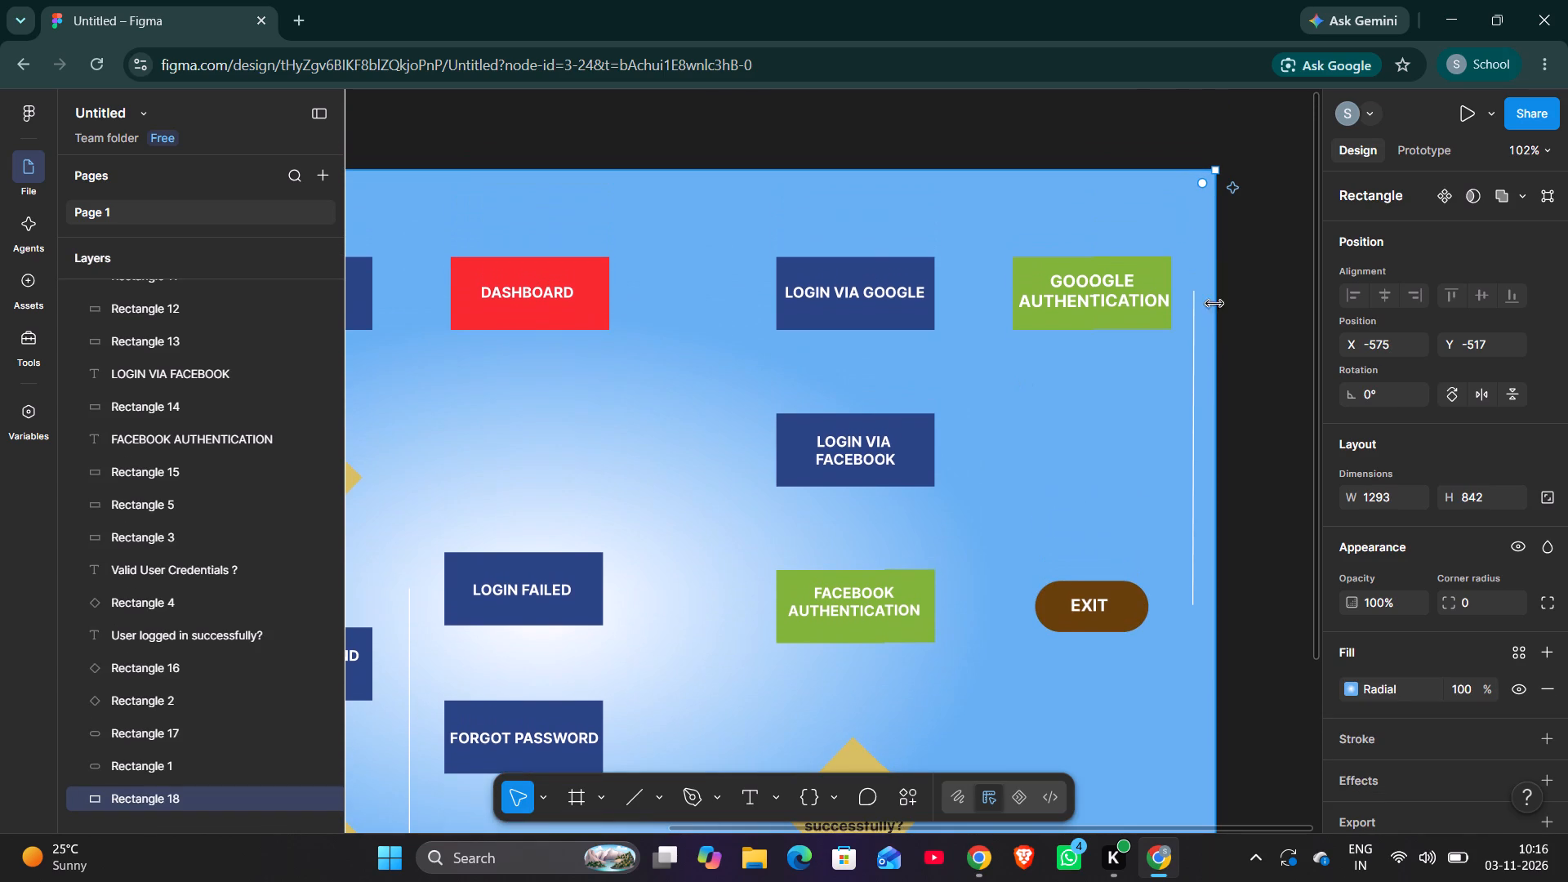
pyautogui.click(632, 800)
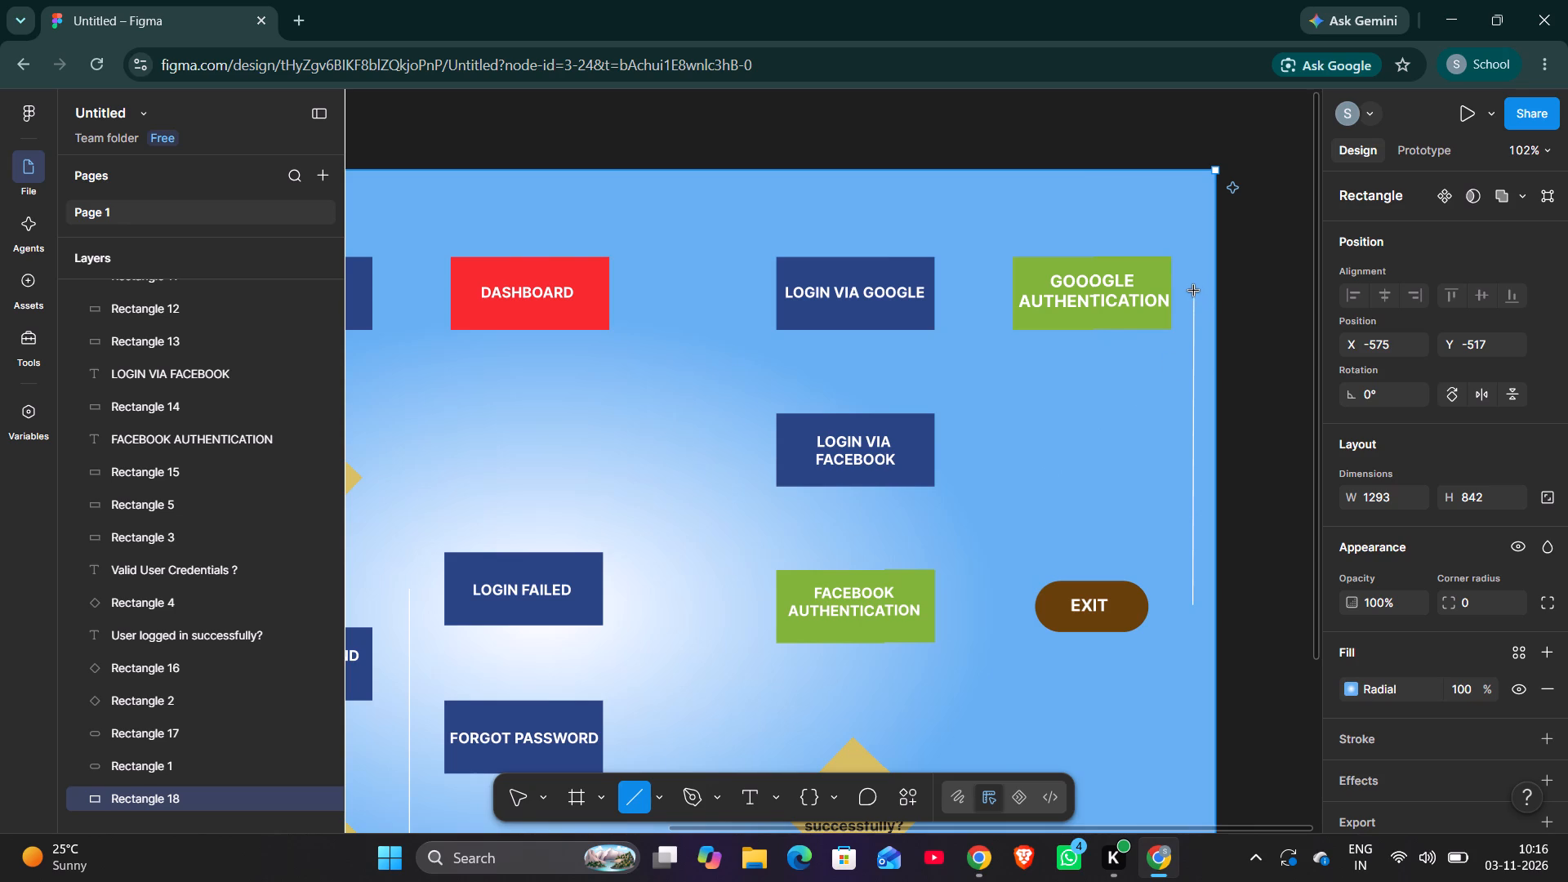
pyautogui.moveTo(1194, 287); pyautogui.dragTo(1181, 287)
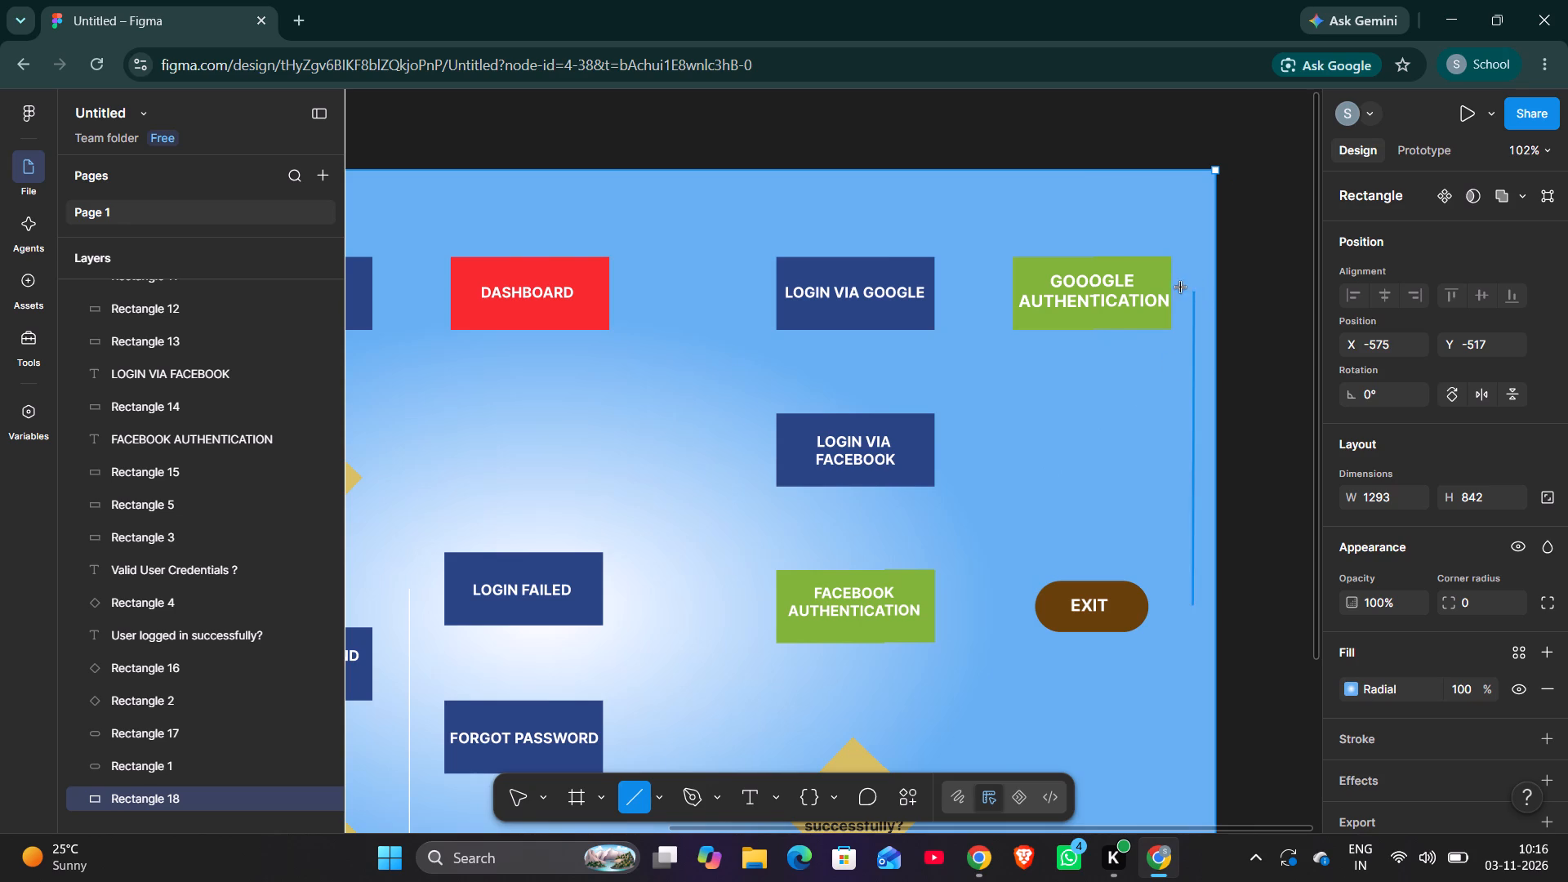
pyautogui.moveTo(1181, 287); pyautogui.dragTo(1171, 287)
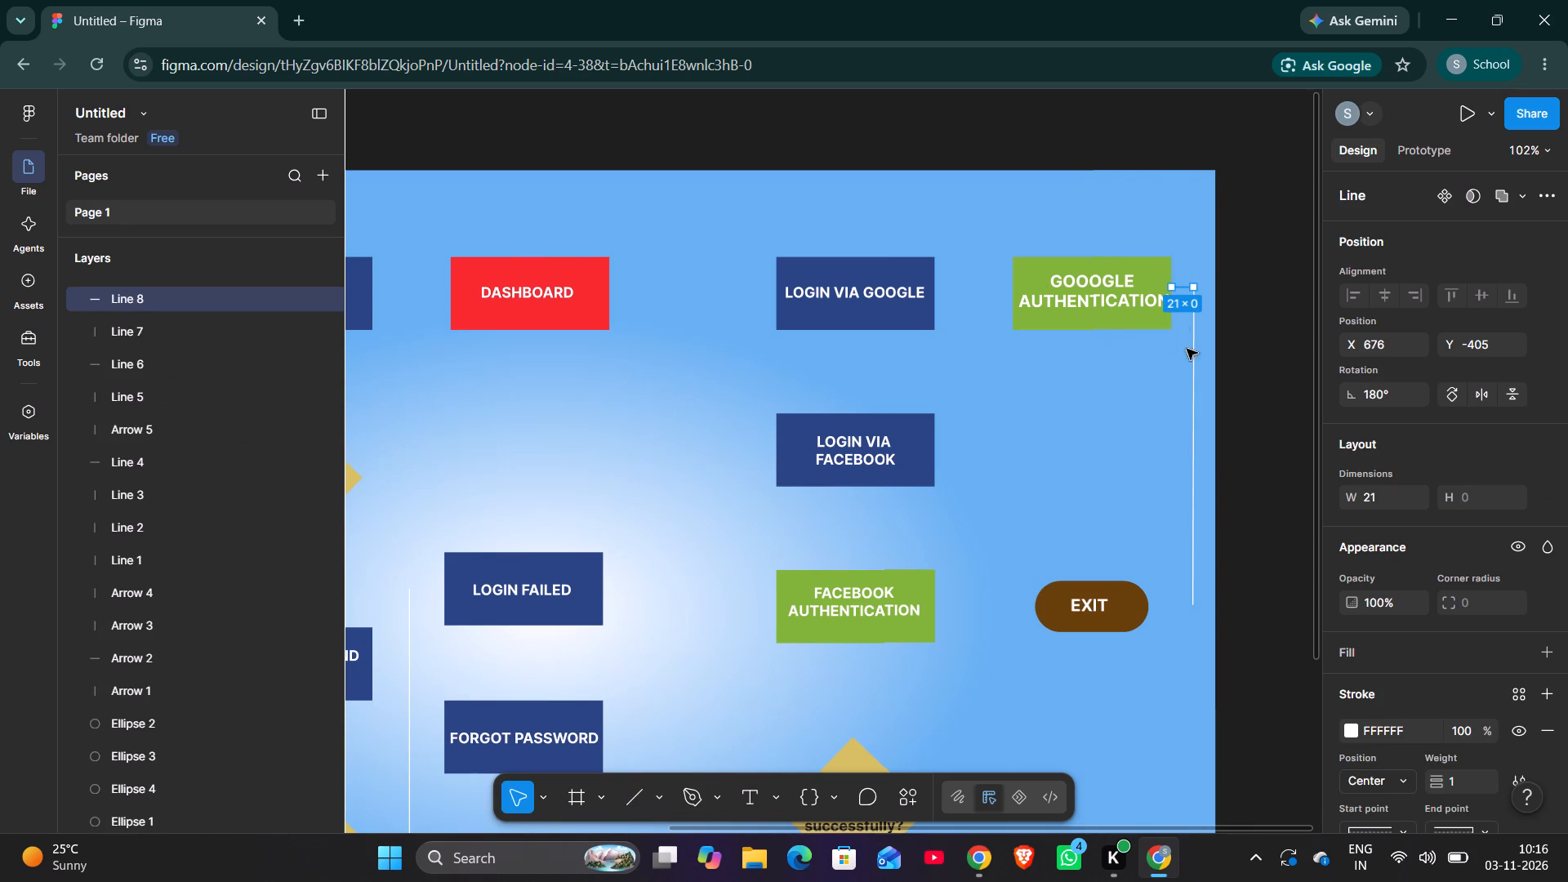
pyautogui.click(1184, 384)
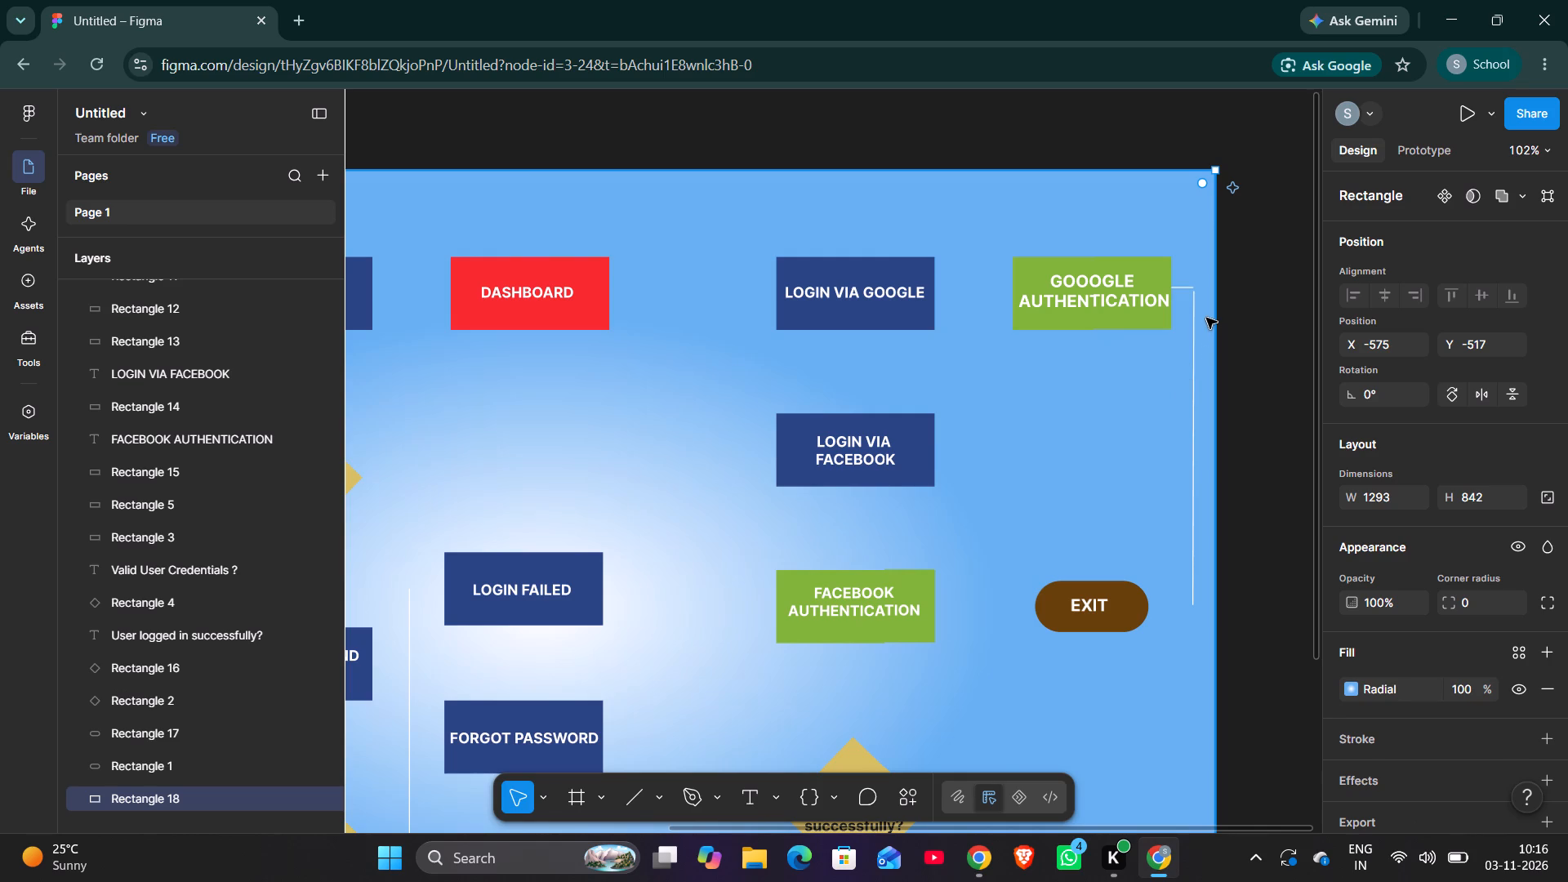
pyautogui.click(1185, 289)
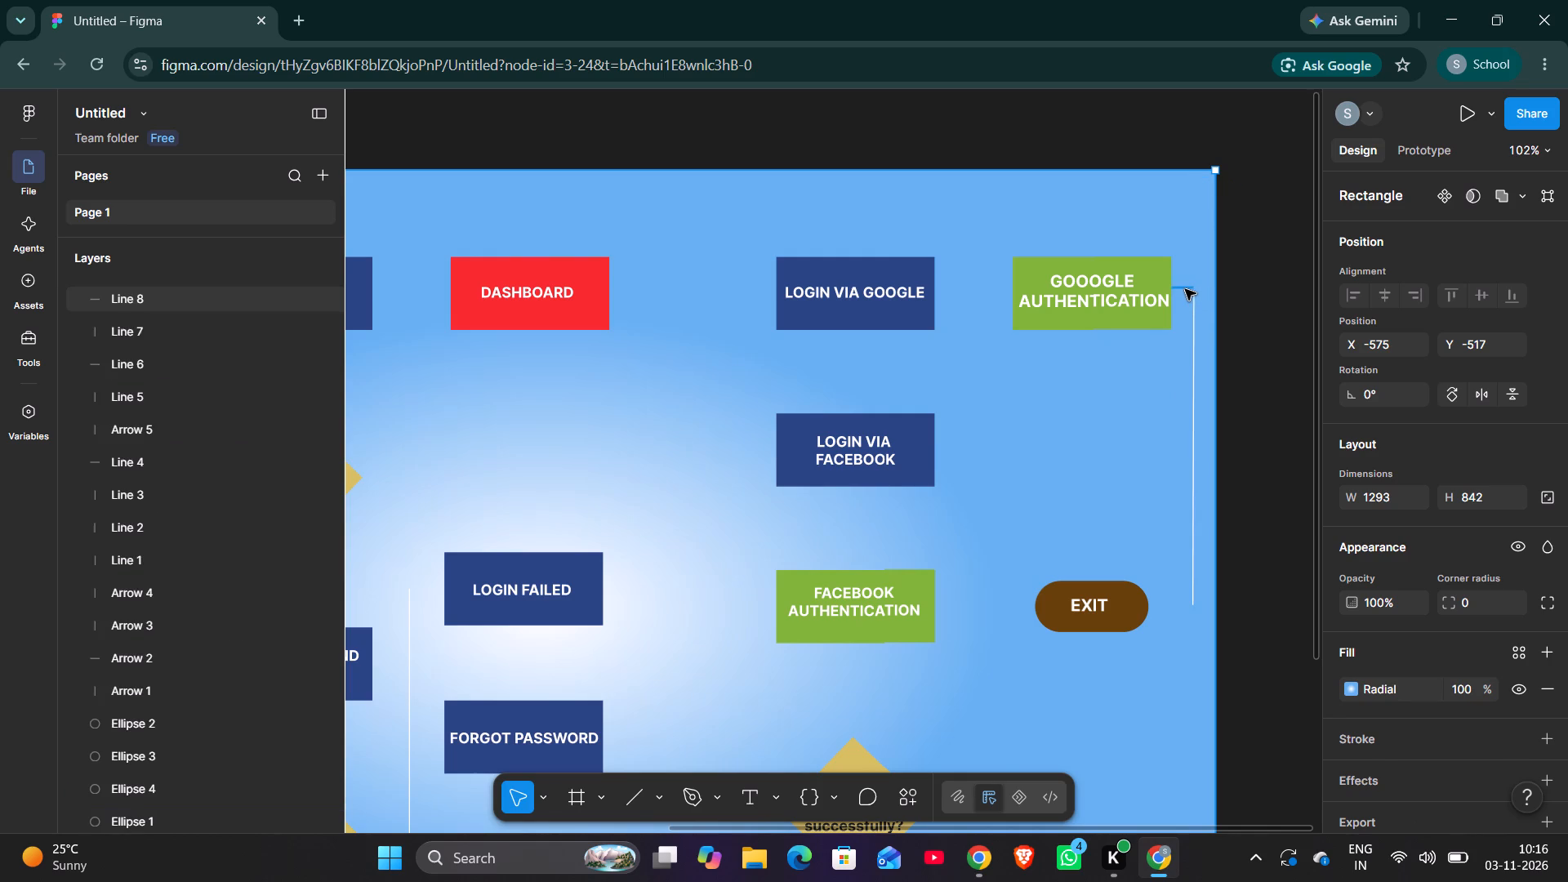
pyautogui.click(1185, 289)
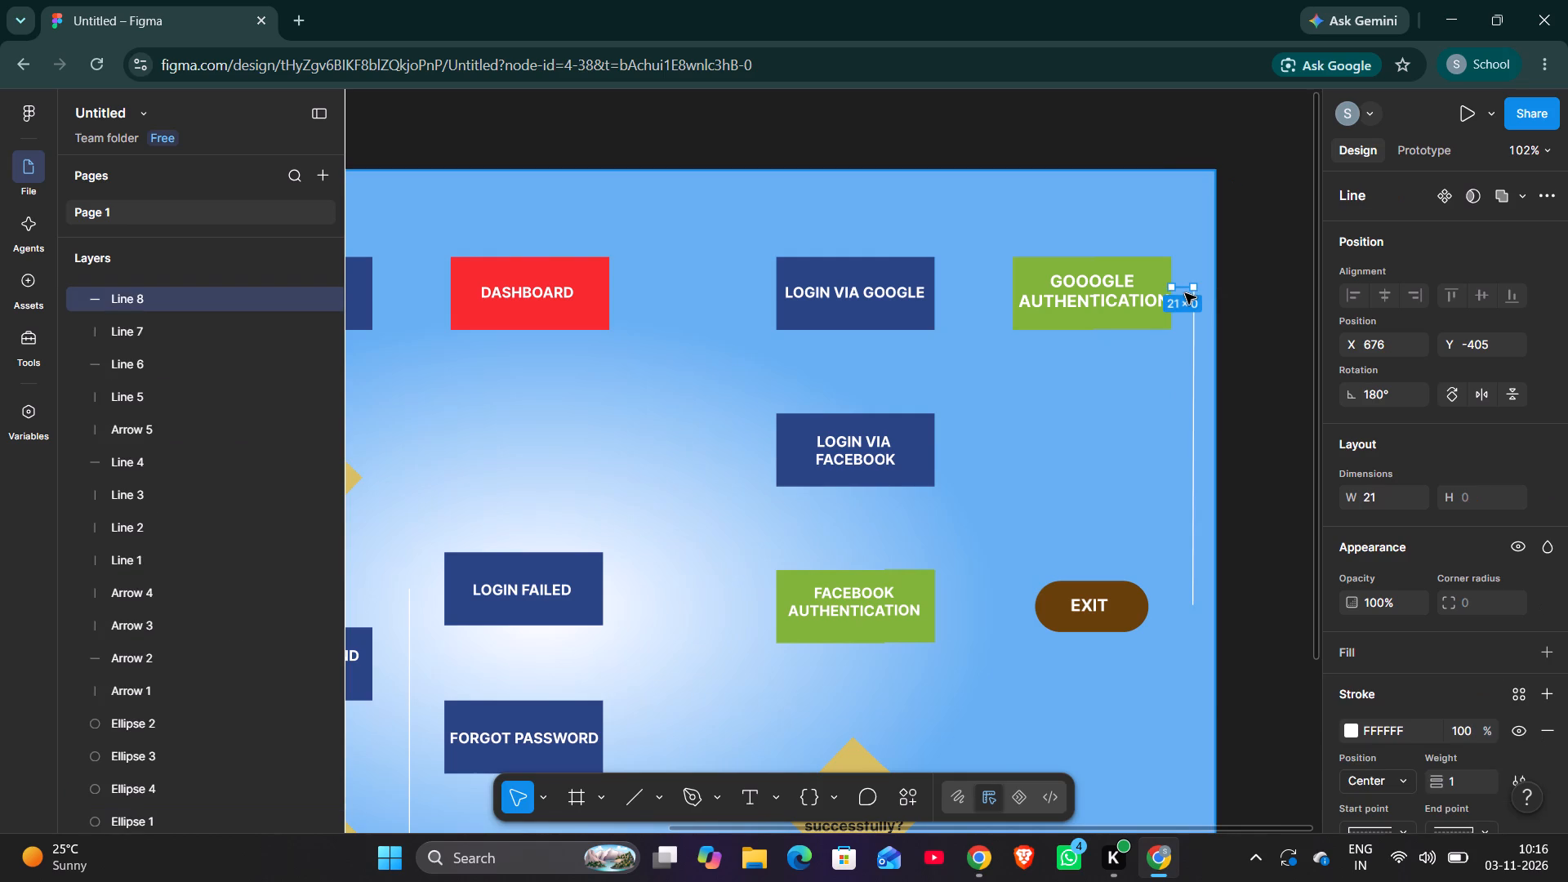
pyautogui.press('Down')
pyautogui.press('Down')
pyautogui.press('Down')
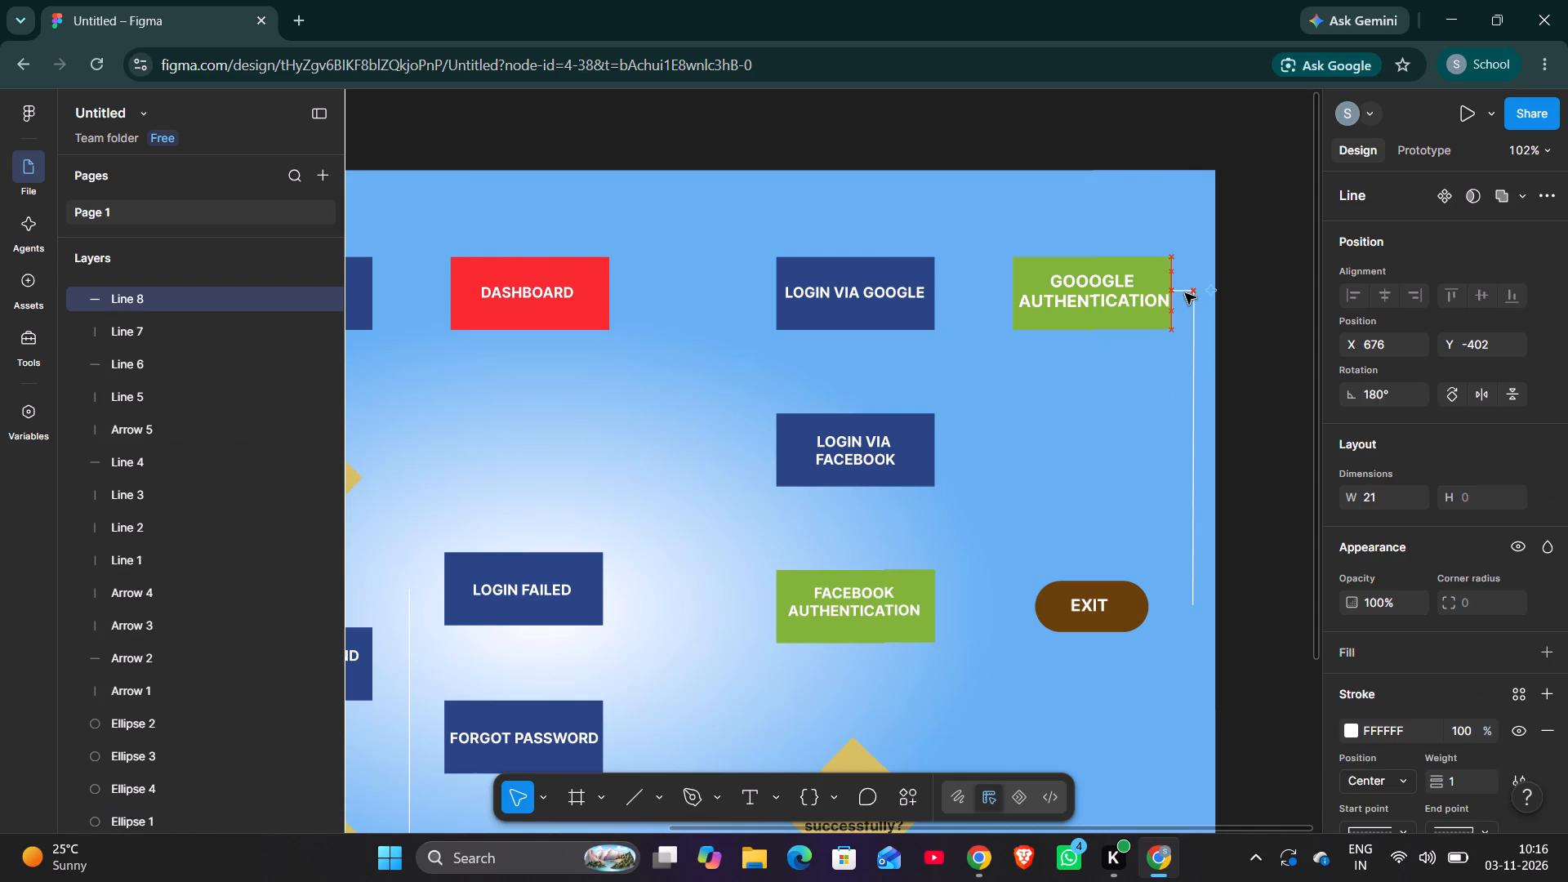
pyautogui.press('Down')
pyautogui.press('Down')
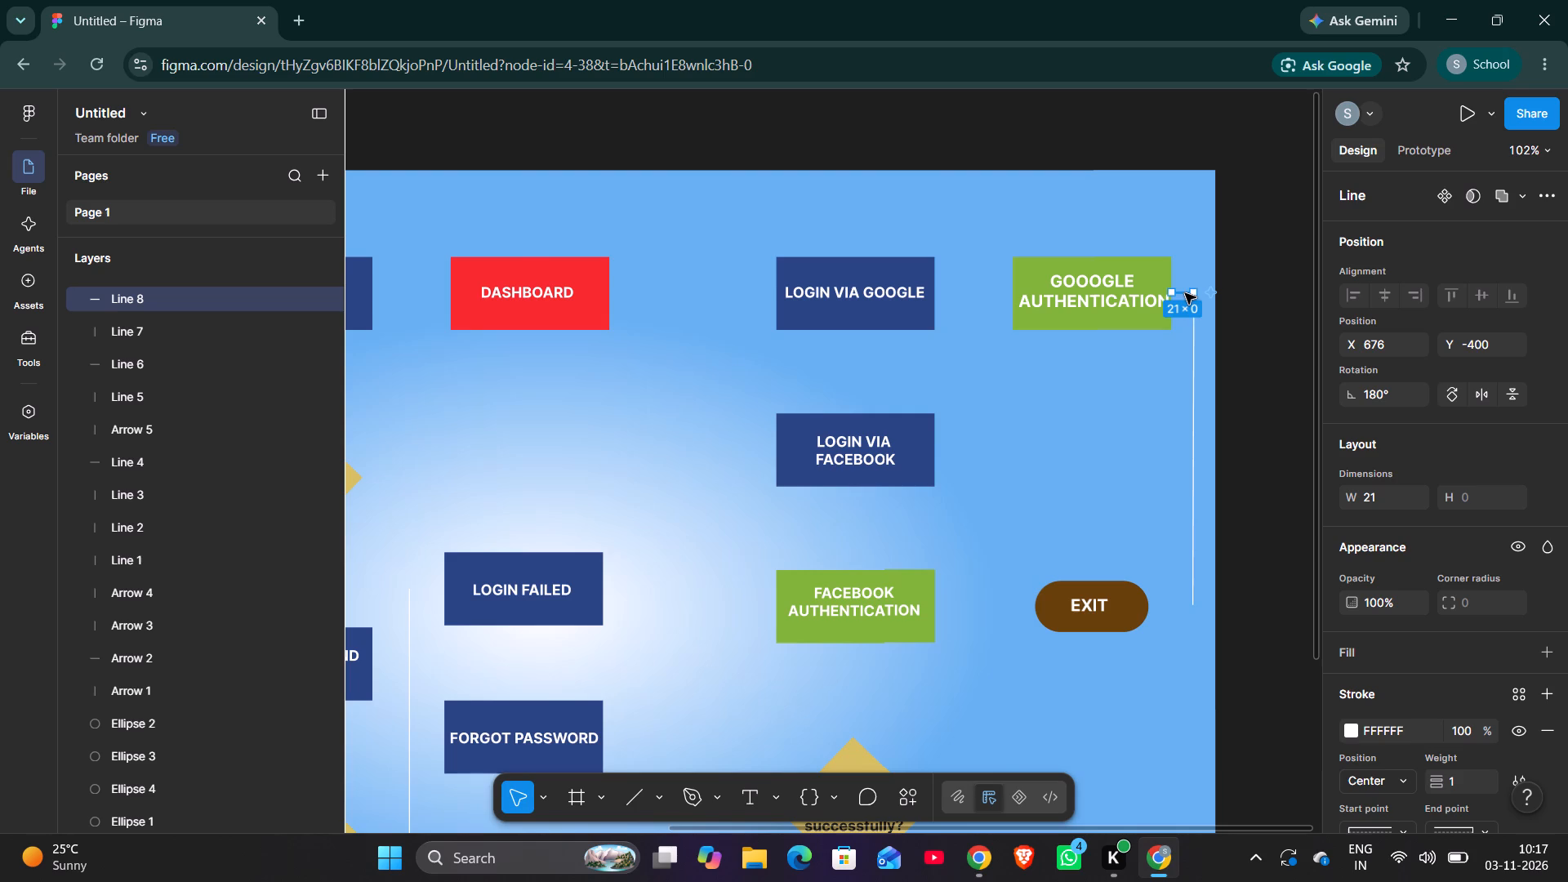
pyautogui.press('Up')
pyautogui.click(1118, 410)
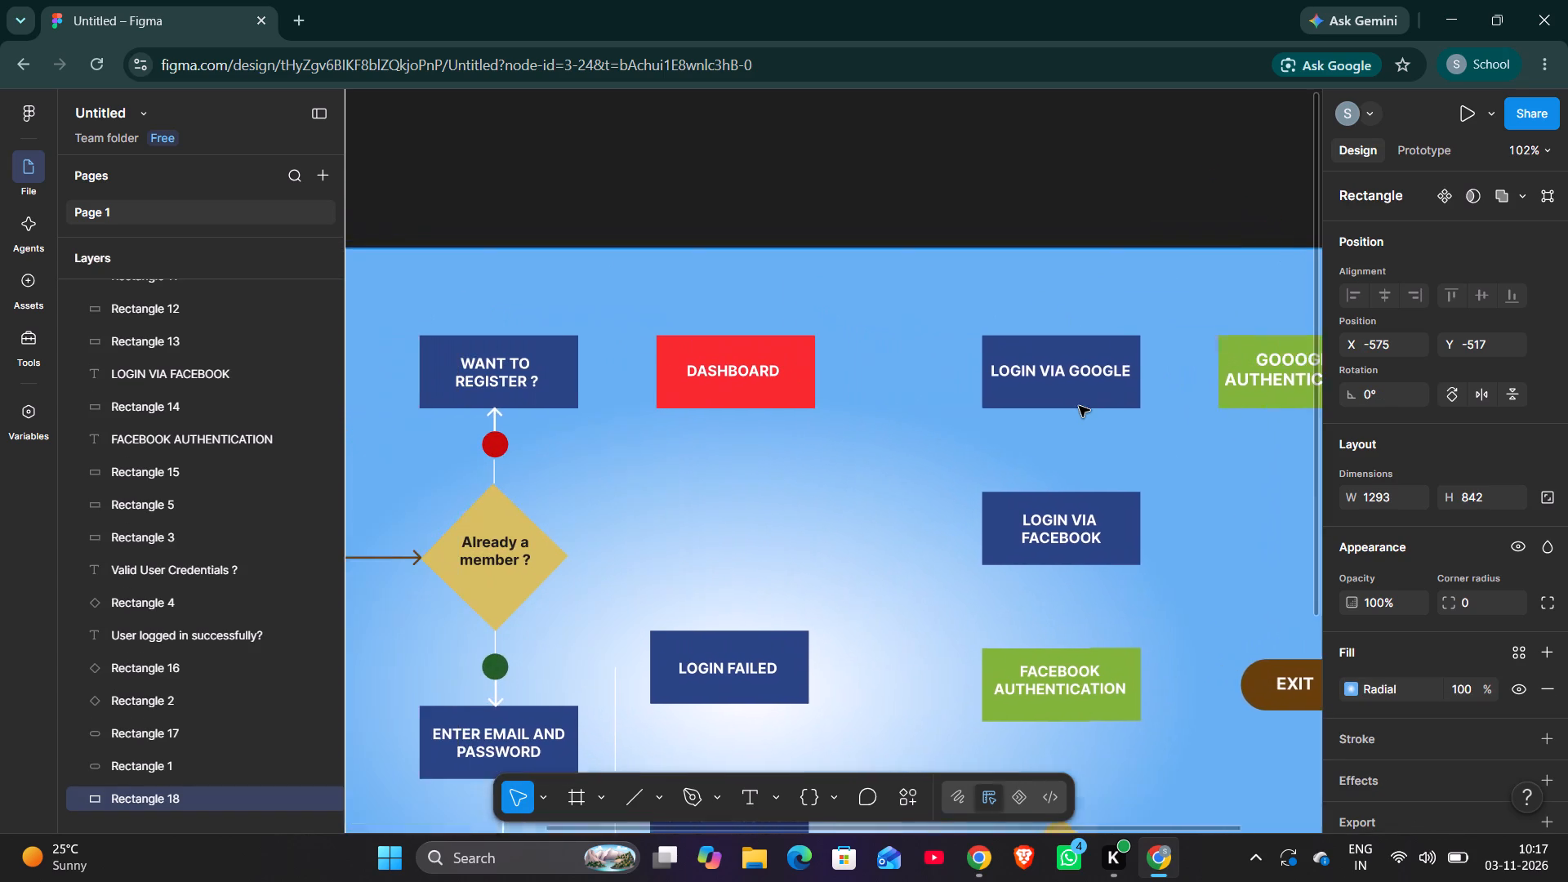
# Draw a vertical line about 40 long upward from the top centre of "WANT TO REGISTER ?", placed at X -169, Y -474.
pyautogui.scroll(1, 1079, 406)
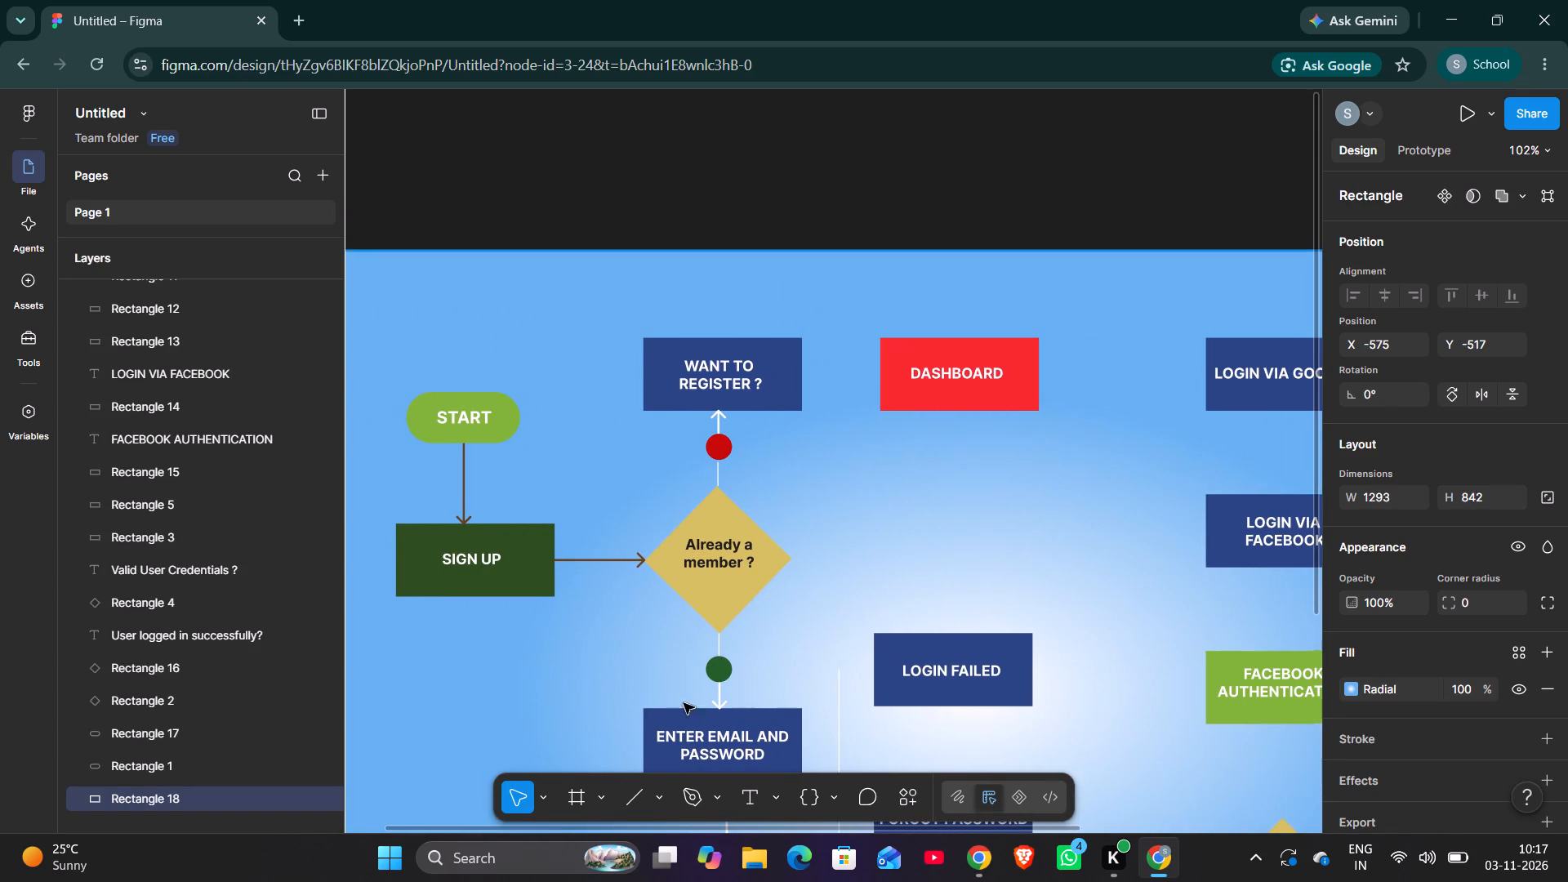
pyautogui.click(635, 804)
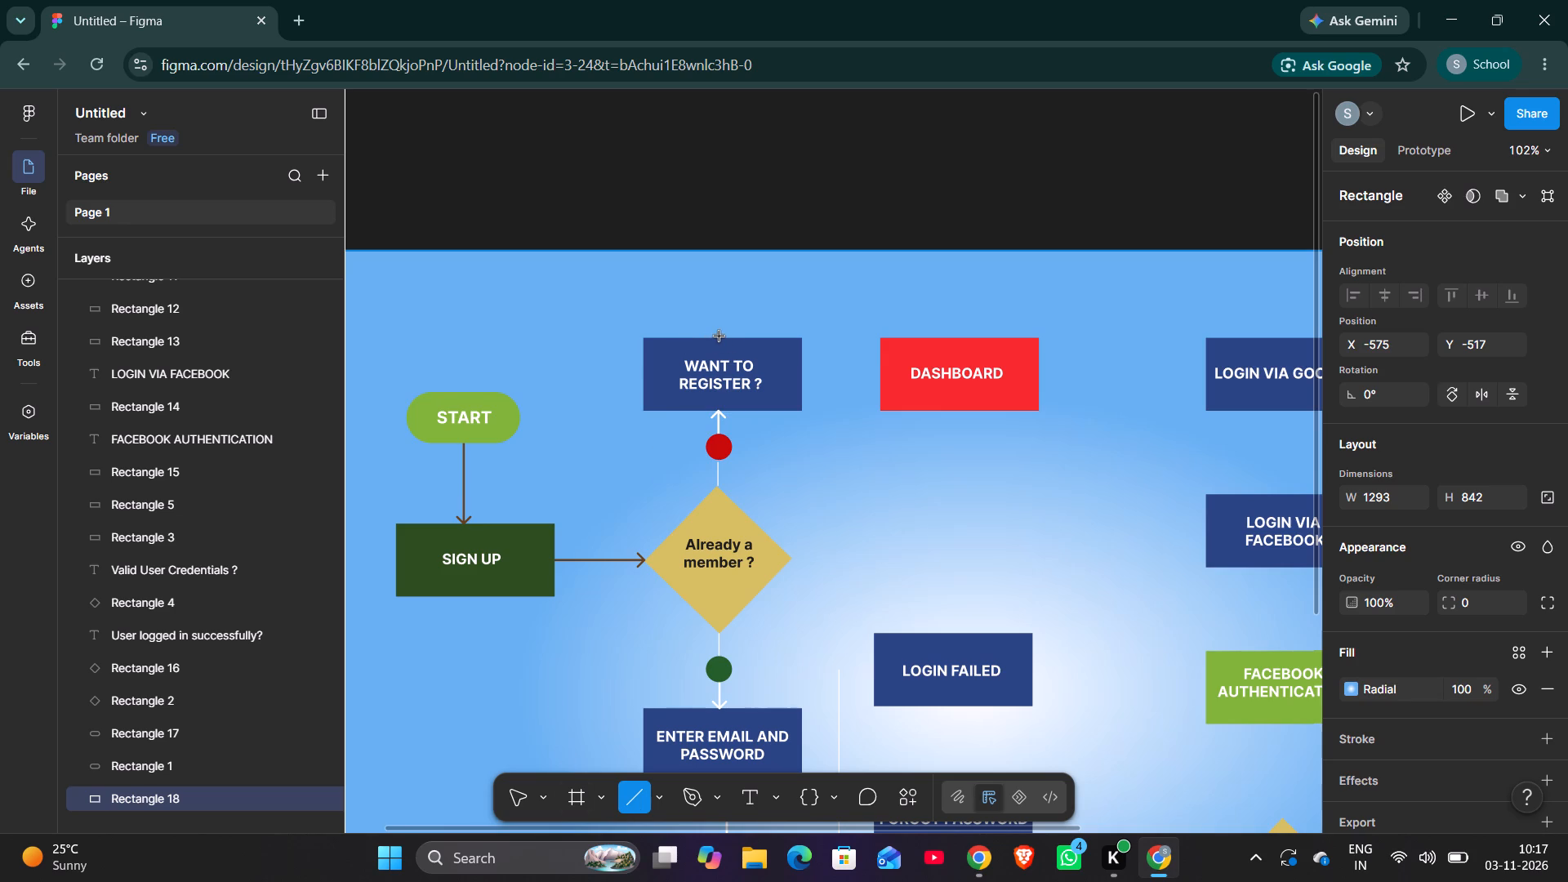
pyautogui.moveTo(720, 338); pyautogui.dragTo(719, 318)
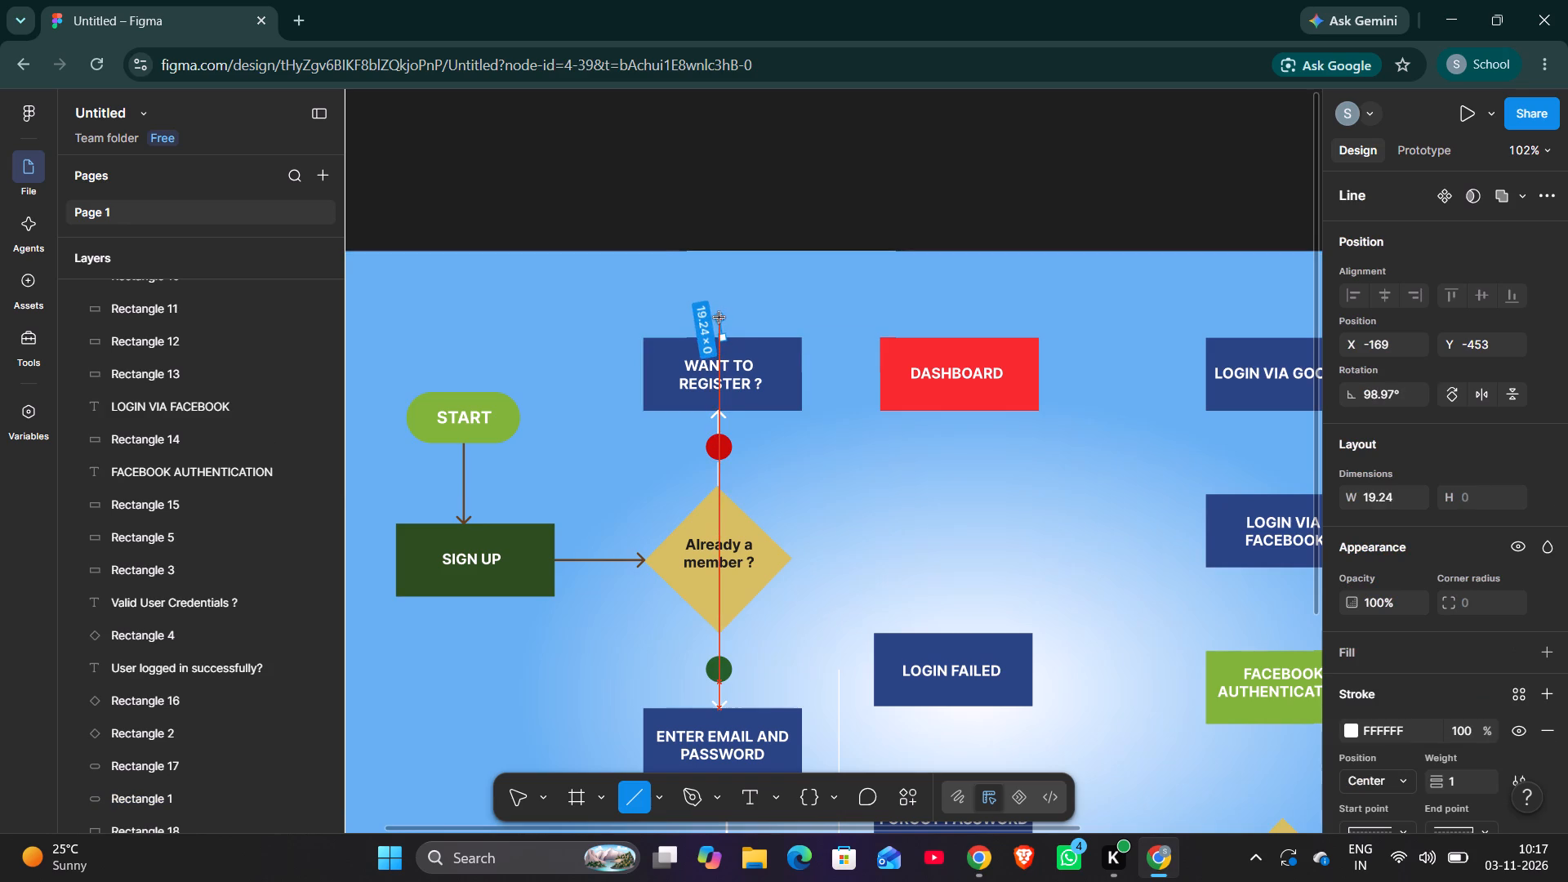
pyautogui.moveTo(719, 318); pyautogui.dragTo(722, 295)
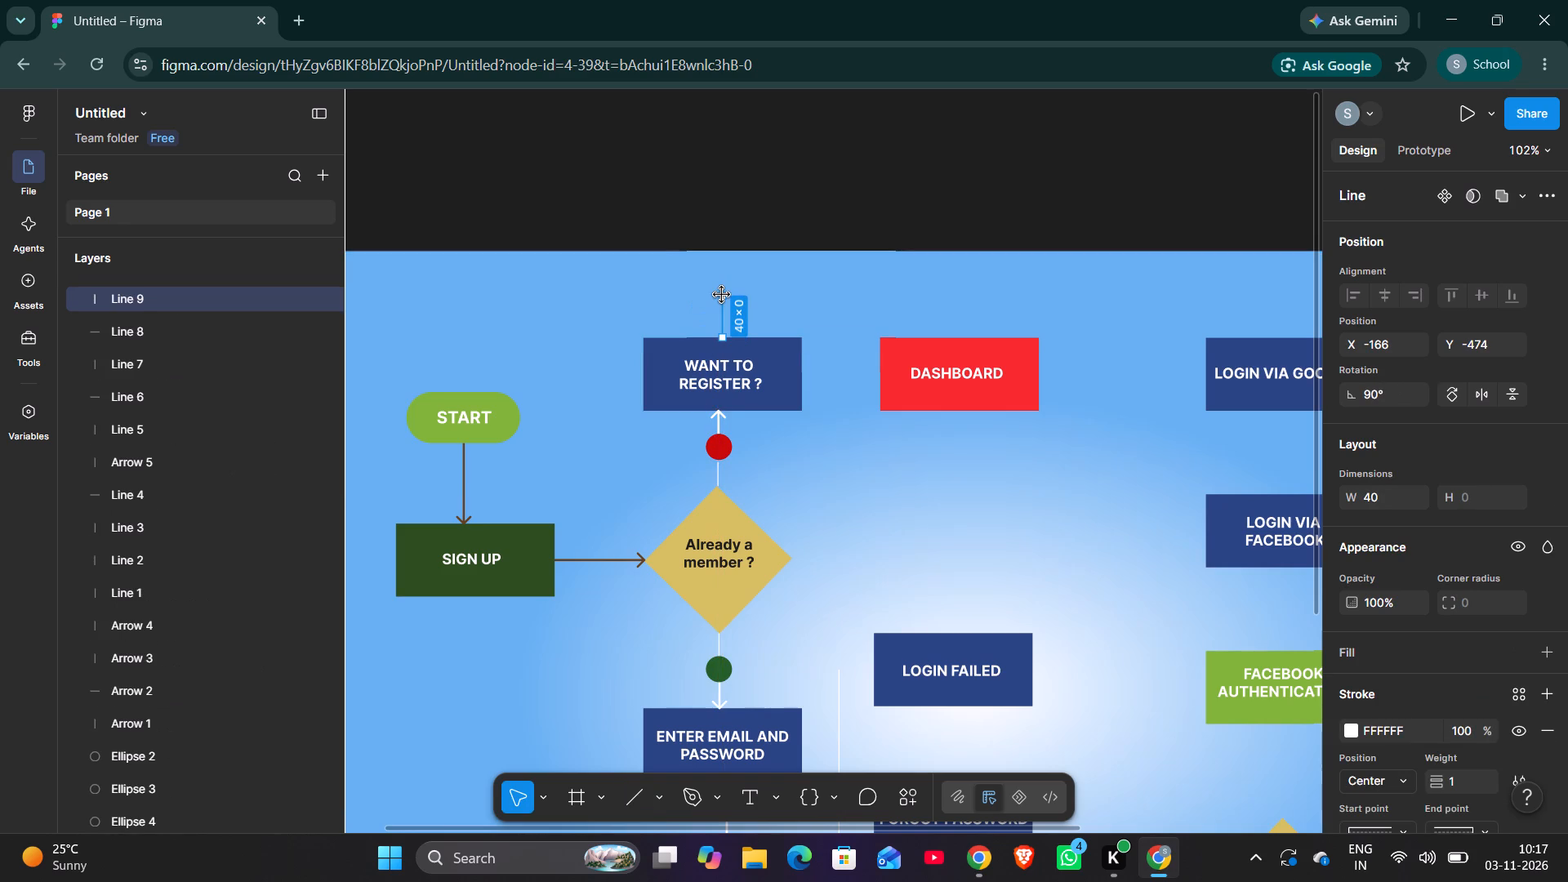
pyautogui.press('Left')
pyautogui.press('Left')
pyautogui.press('Left')
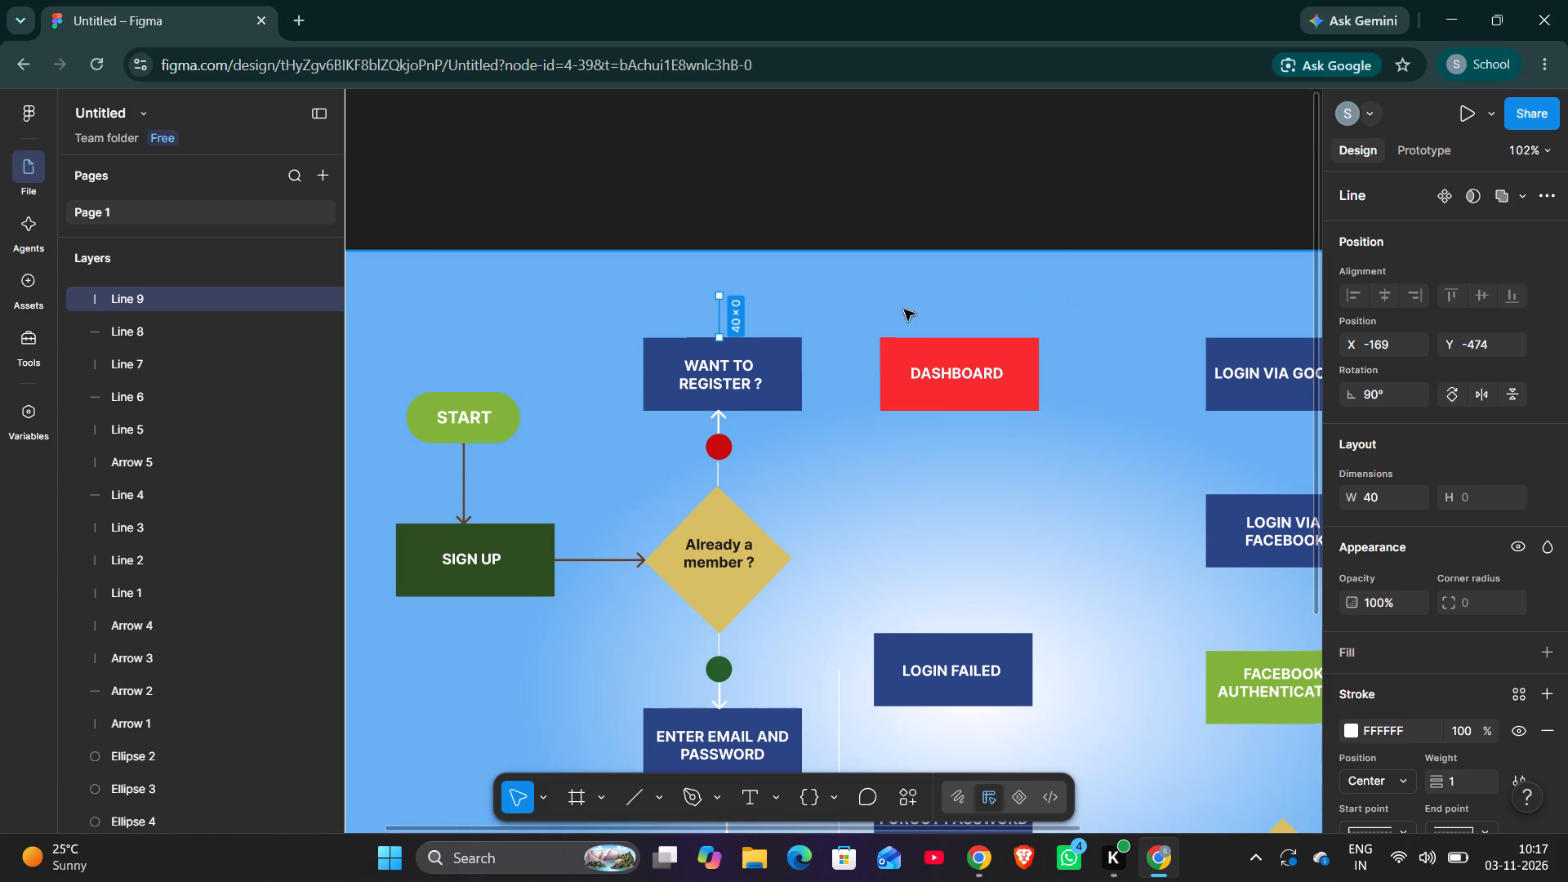
pyautogui.hscroll(-1, 782, 298)
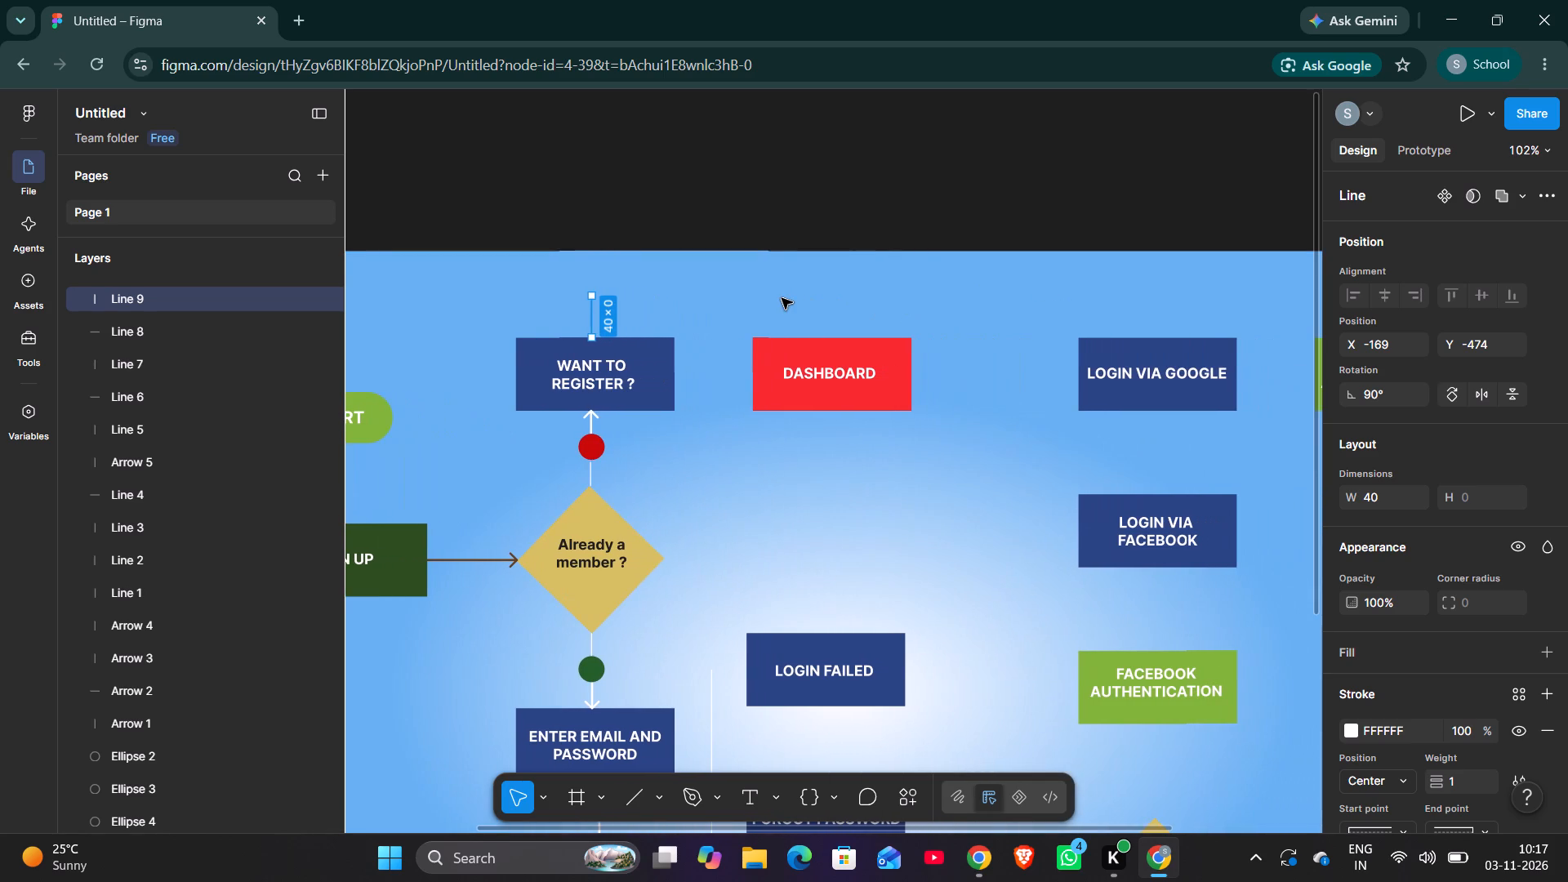
pyautogui.click(729, 302)
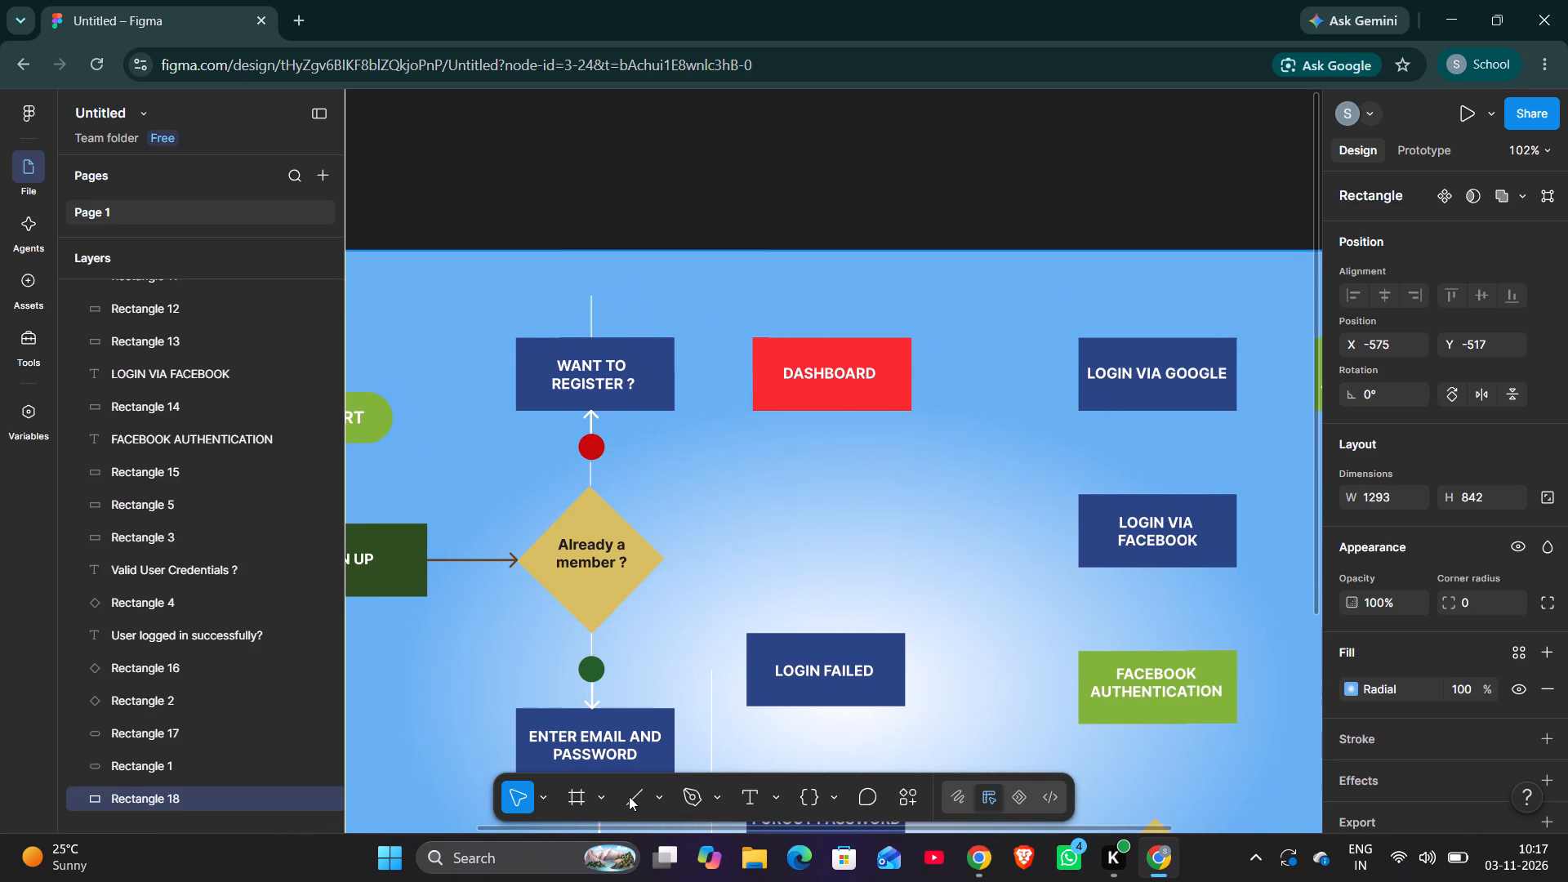
# Draw a horizontal line about 538 long at X -166, Y -474, from the line above "WANT TO REGISTER ?" to above LOGIN VIA GOOGLE.
pyautogui.click(629, 796)
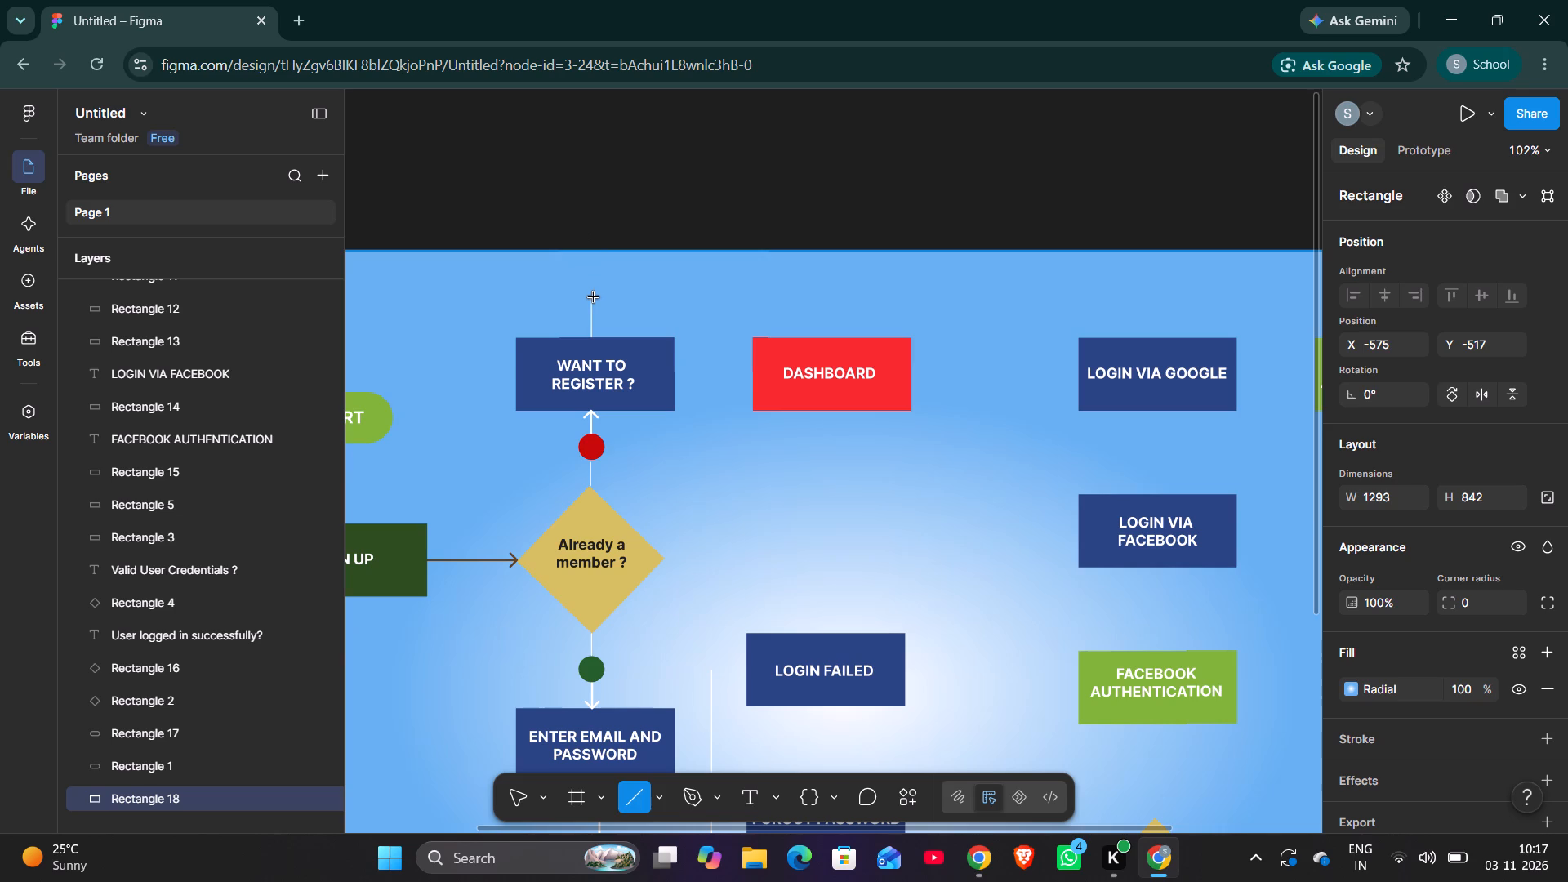
pyautogui.moveTo(594, 297); pyautogui.dragTo(1021, 296)
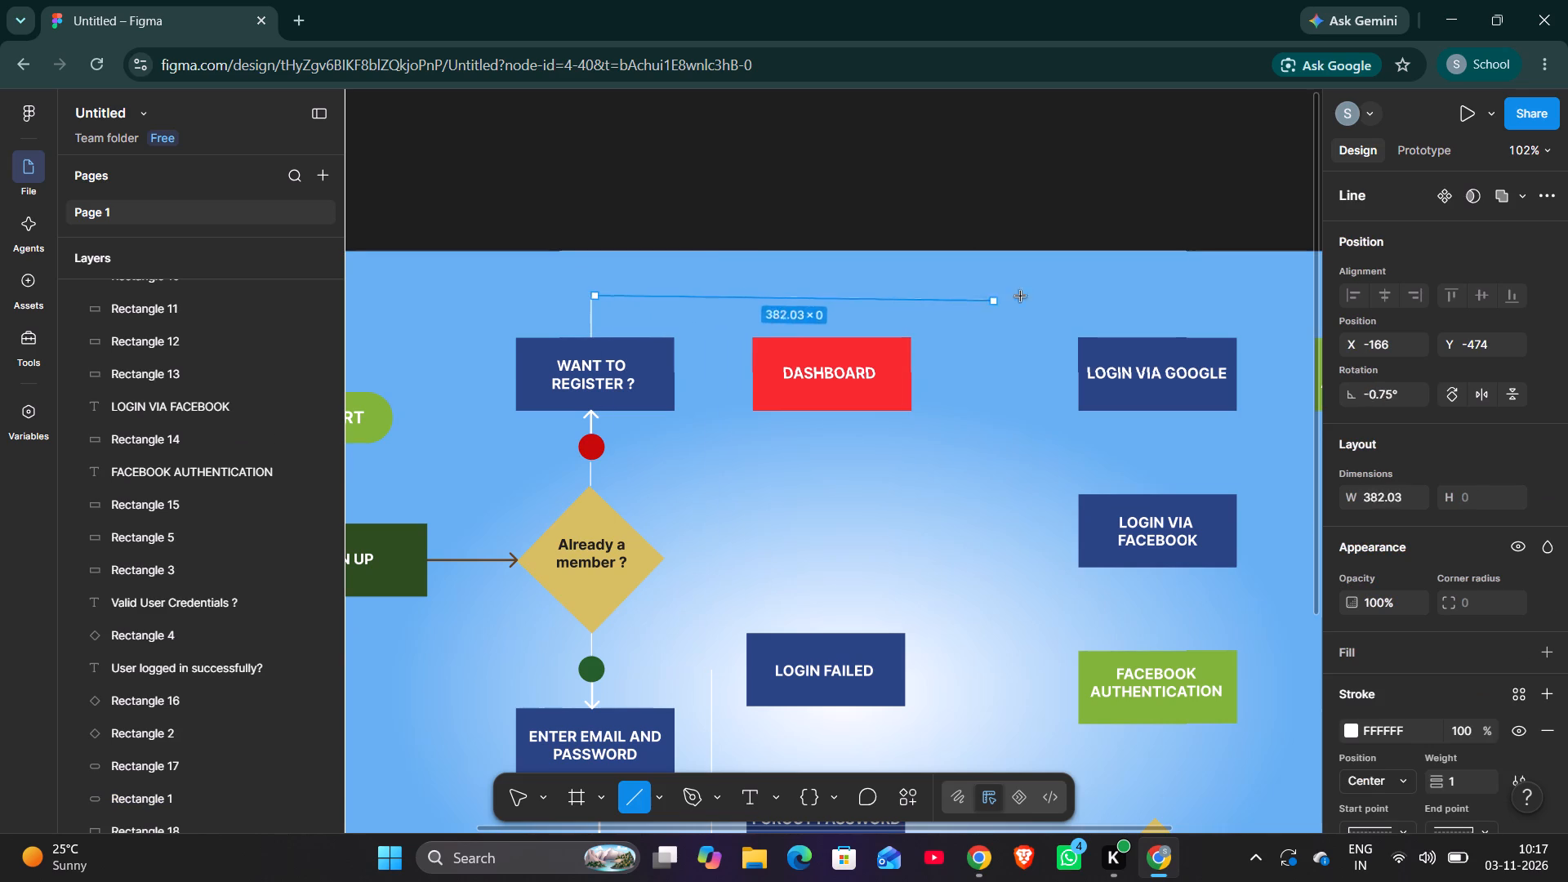
pyautogui.moveTo(1021, 296); pyautogui.dragTo(1139, 292)
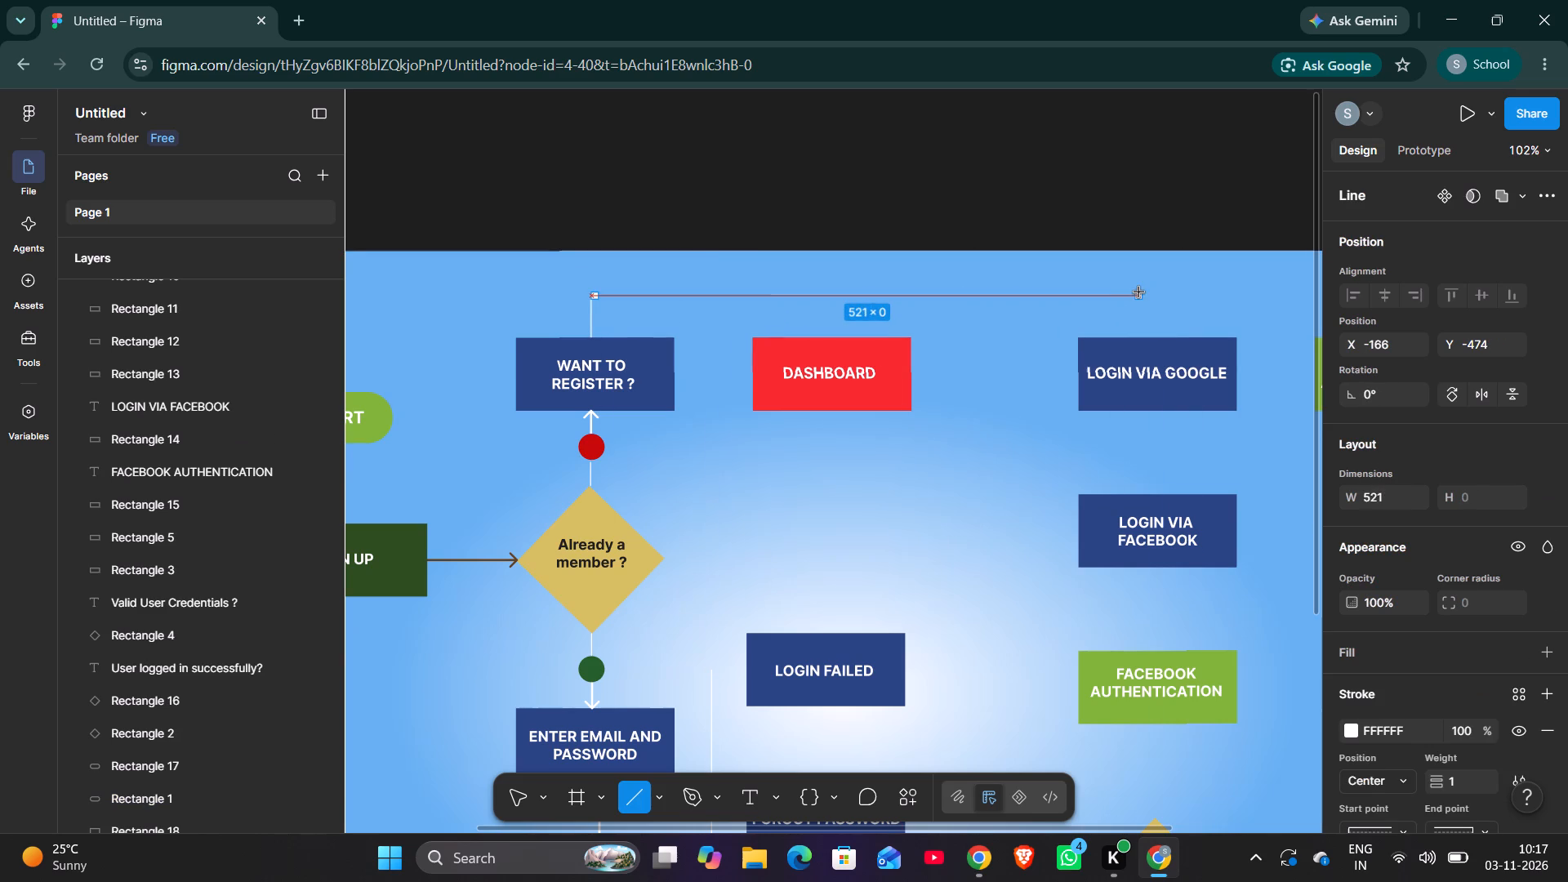
pyautogui.moveTo(1139, 292); pyautogui.dragTo(1155, 290)
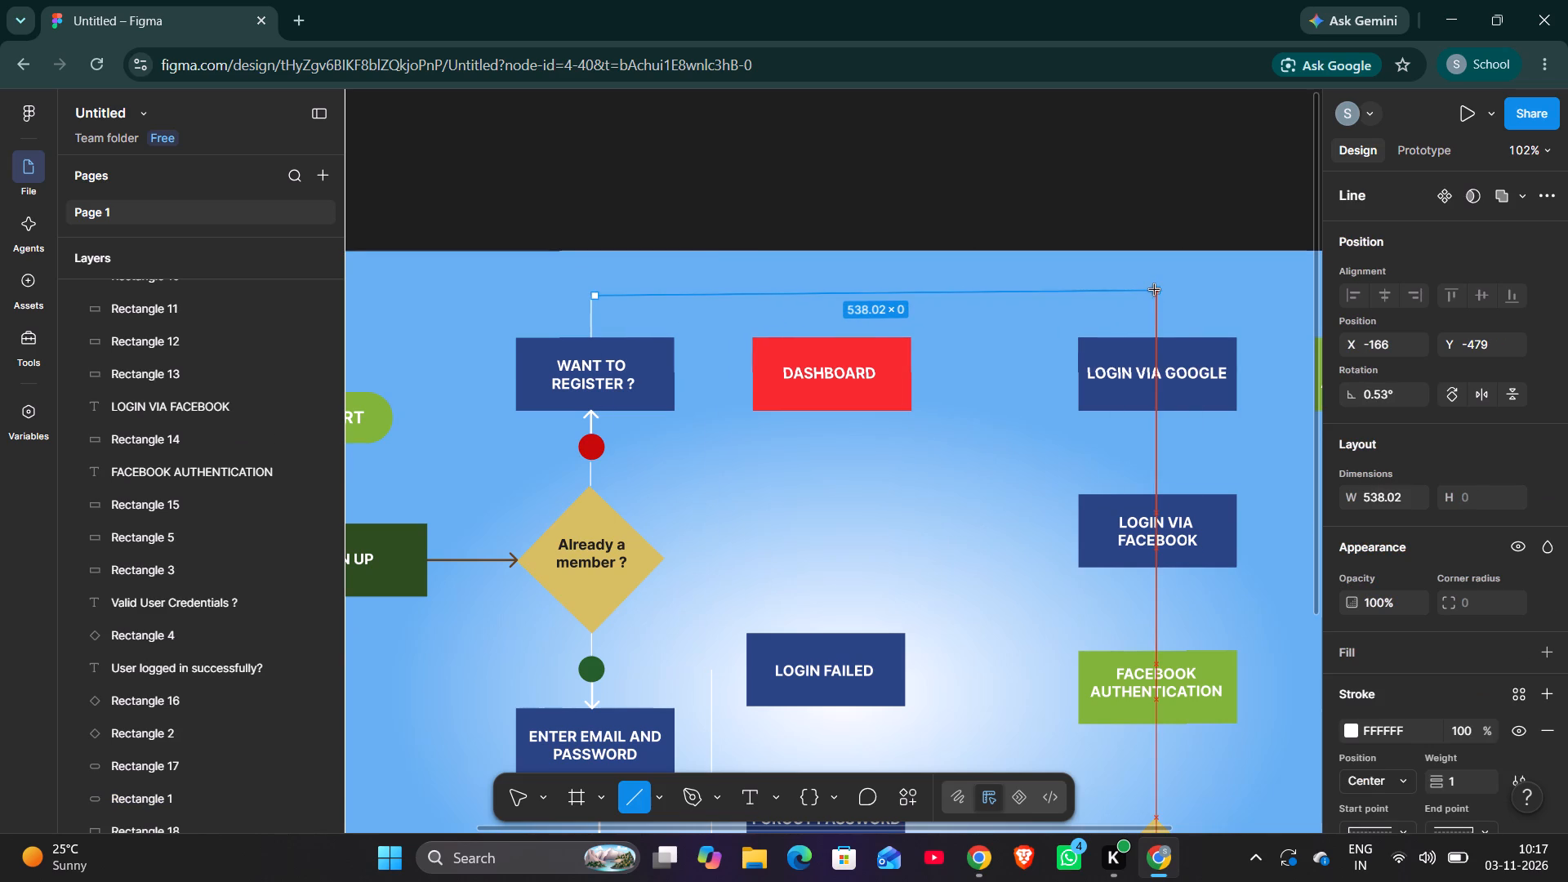
pyautogui.moveTo(1155, 290); pyautogui.dragTo(1155, 294)
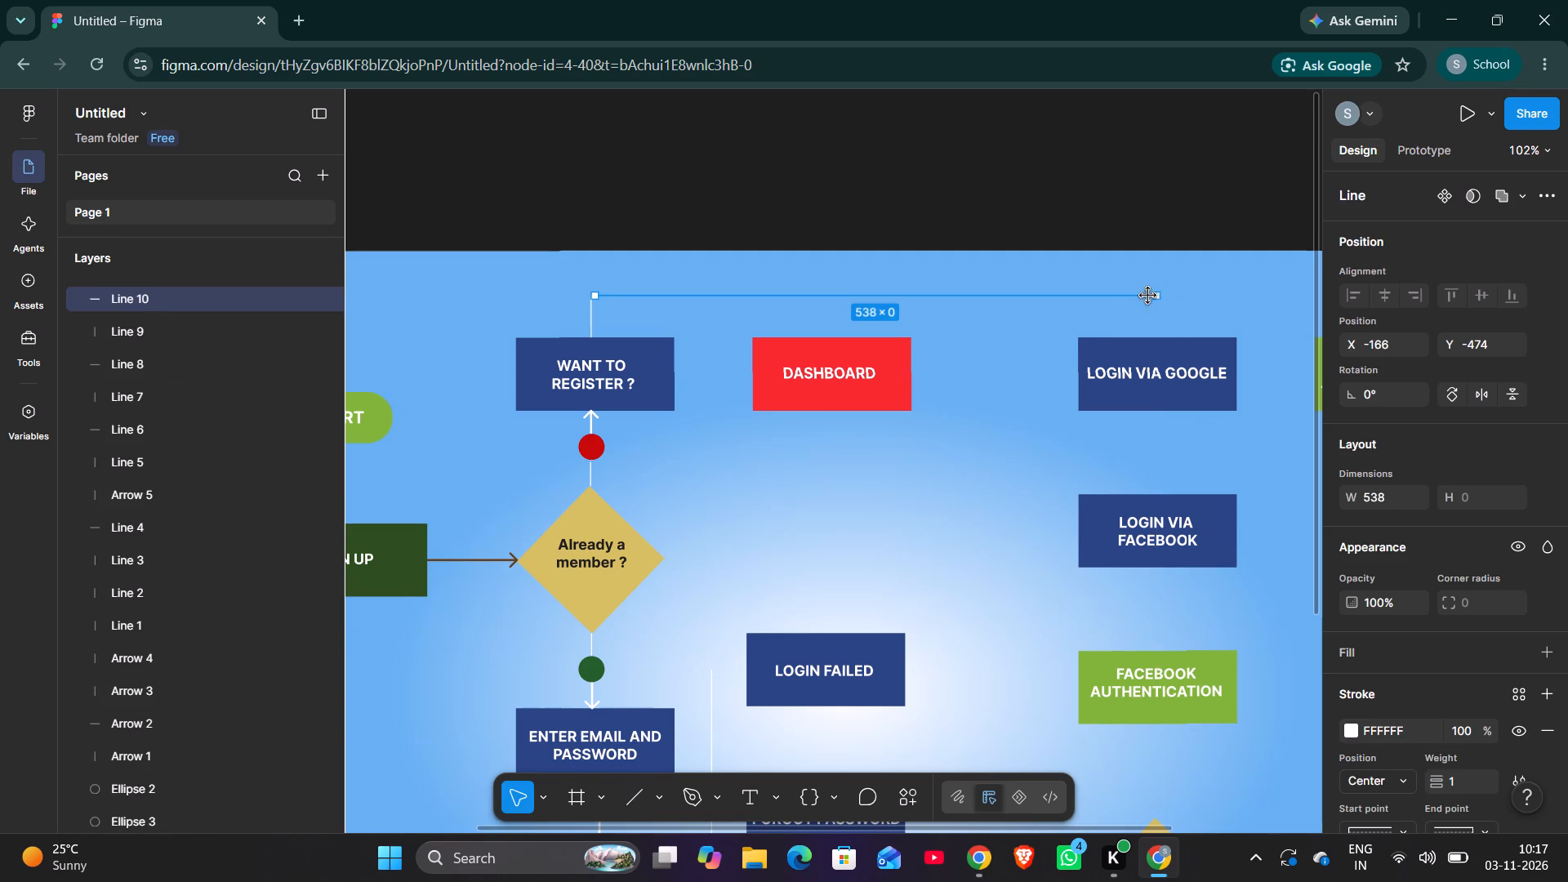
pyautogui.click(1077, 334)
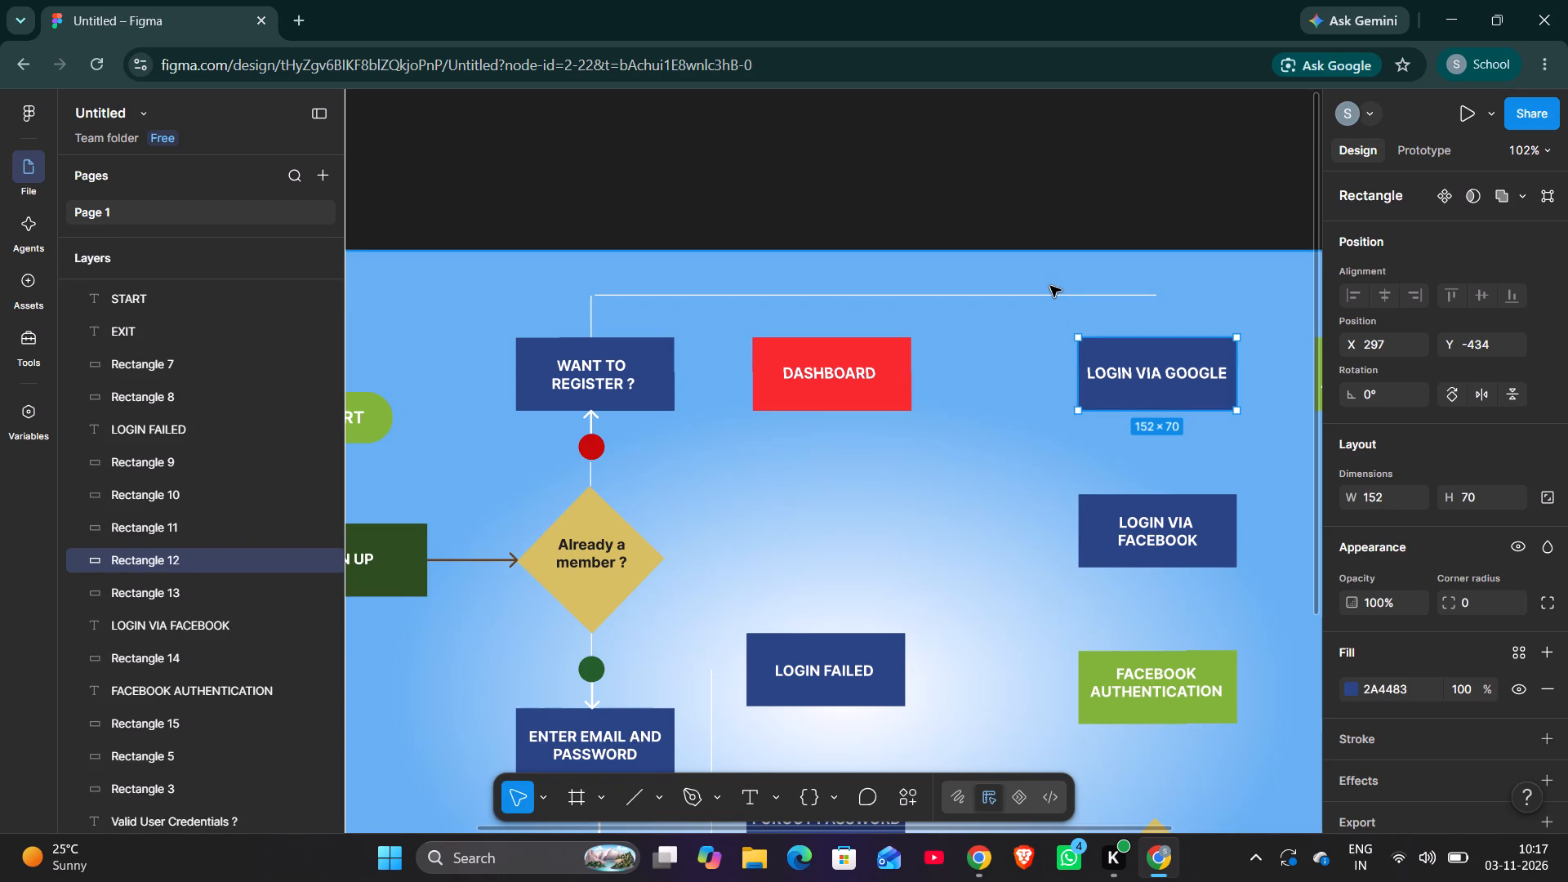
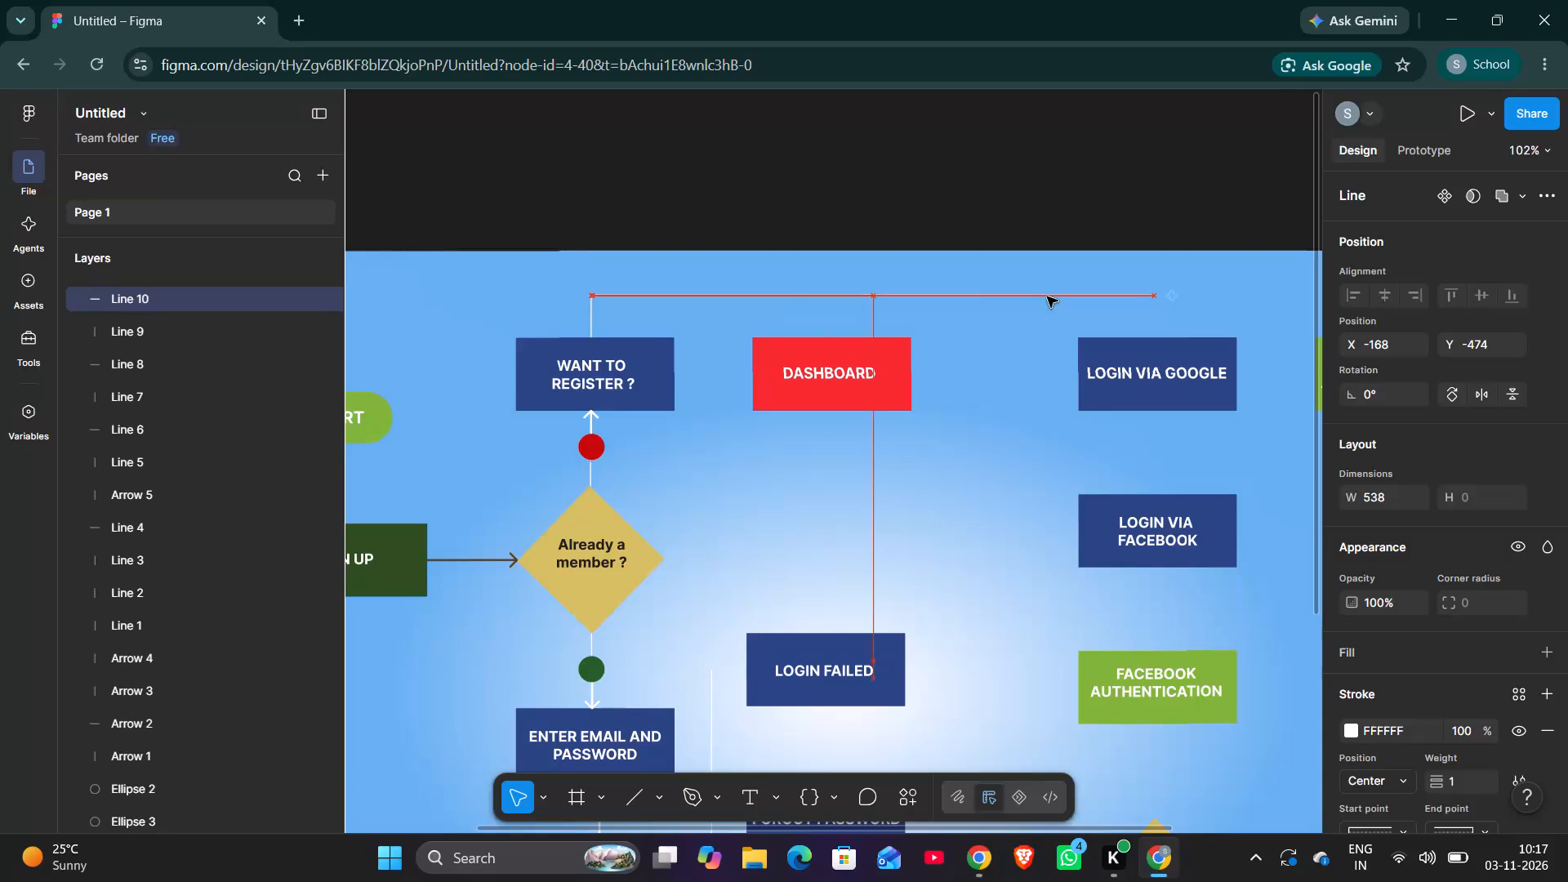
# Shift the top horizontal line to X -170 and lengthen it to about 543, ending above LOGIN VIA GOOGLE's centre.
pyautogui.press('Left')
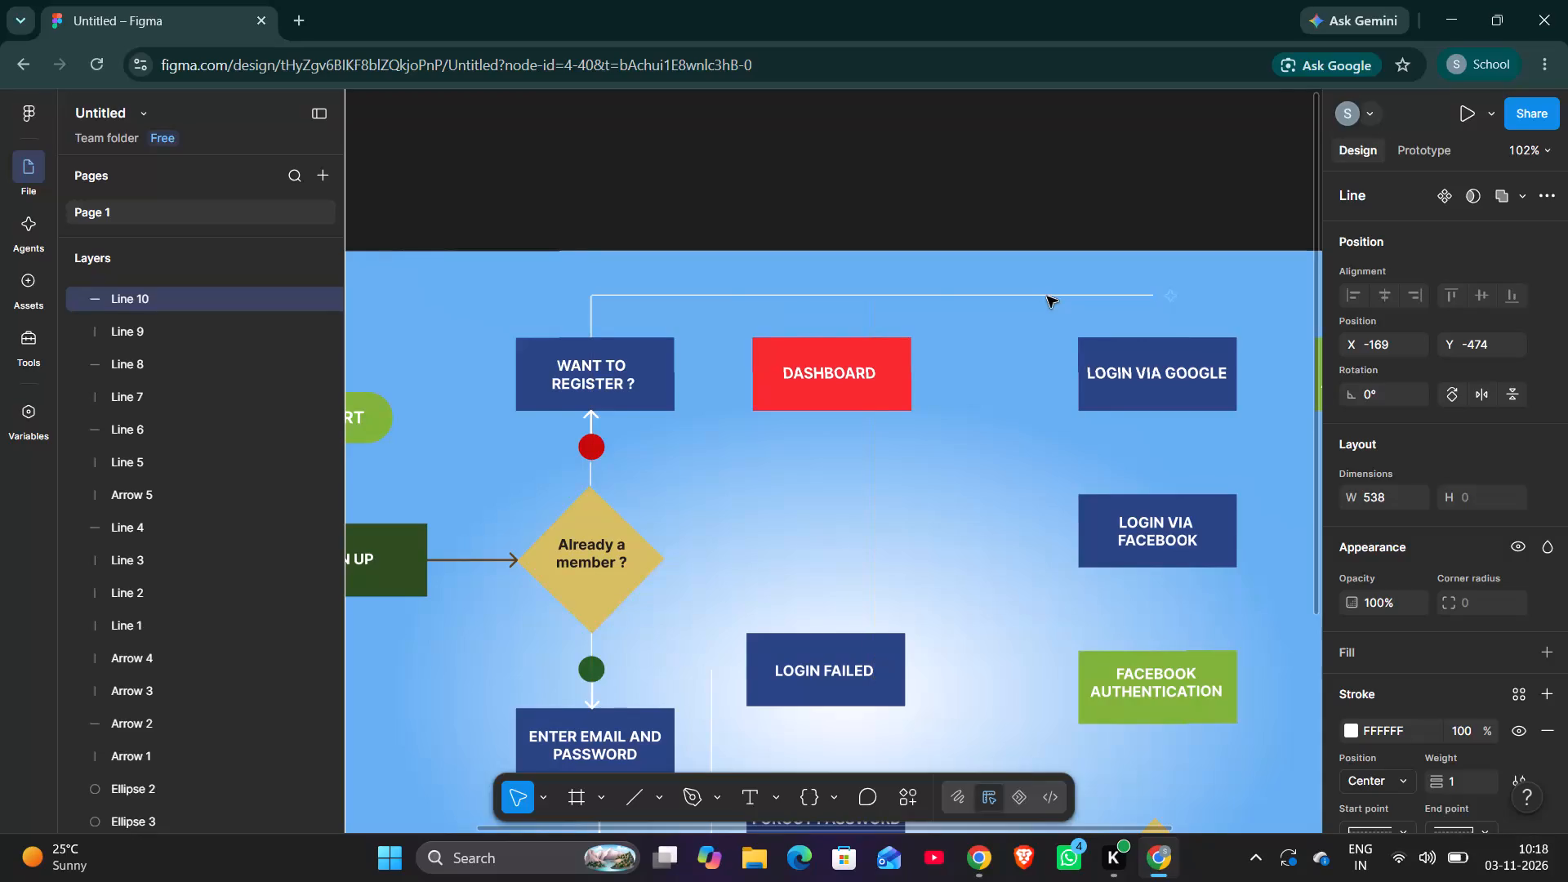
pyautogui.press('Left')
pyautogui.click(1032, 350)
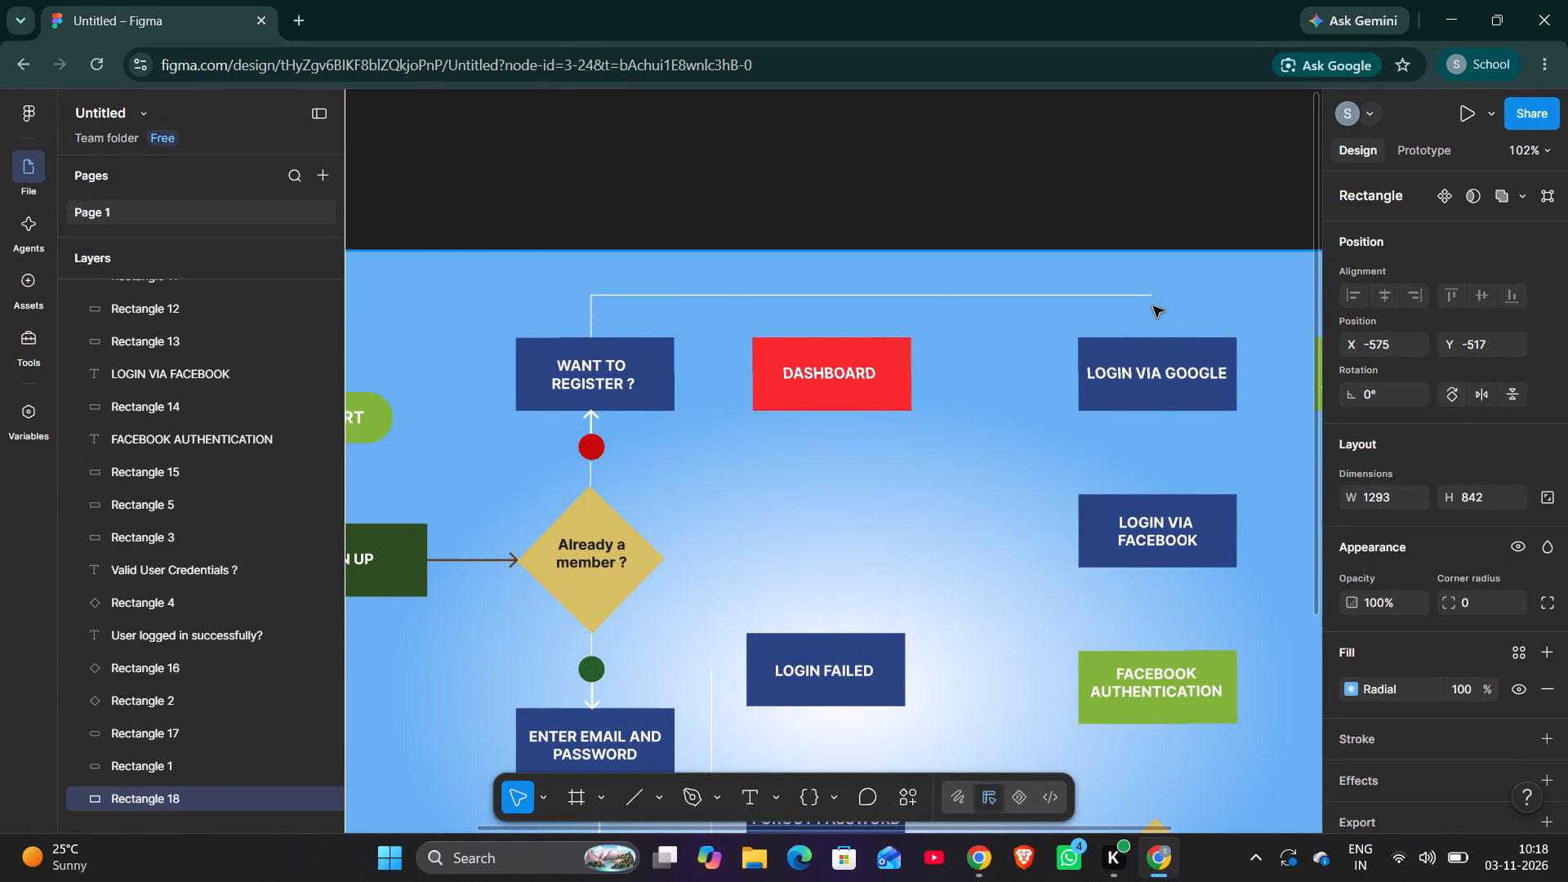
pyautogui.click(1138, 297)
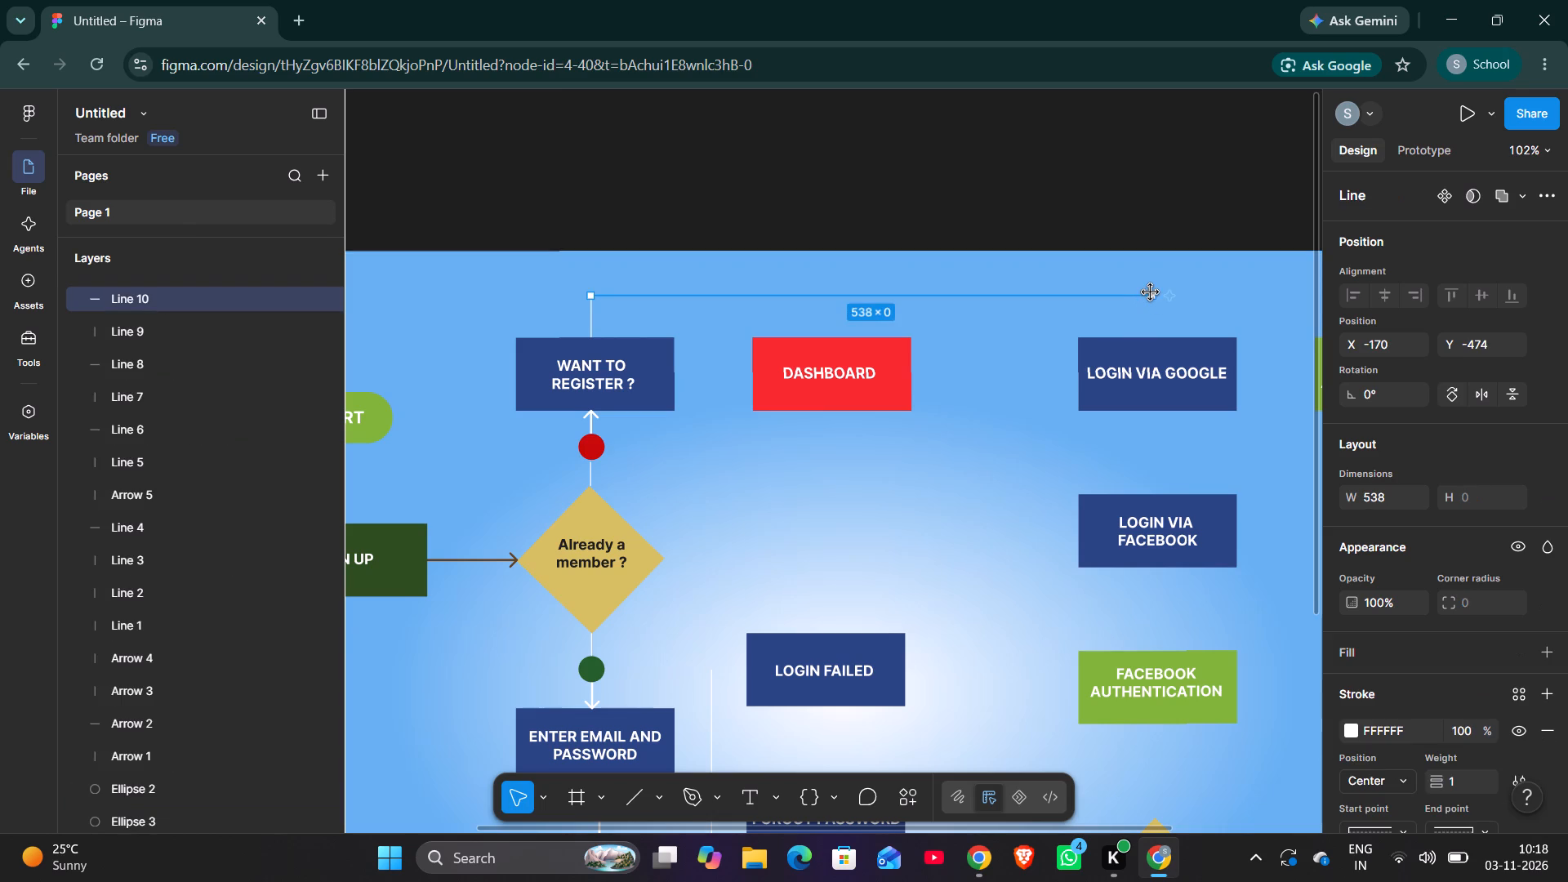
pyautogui.click(1153, 298)
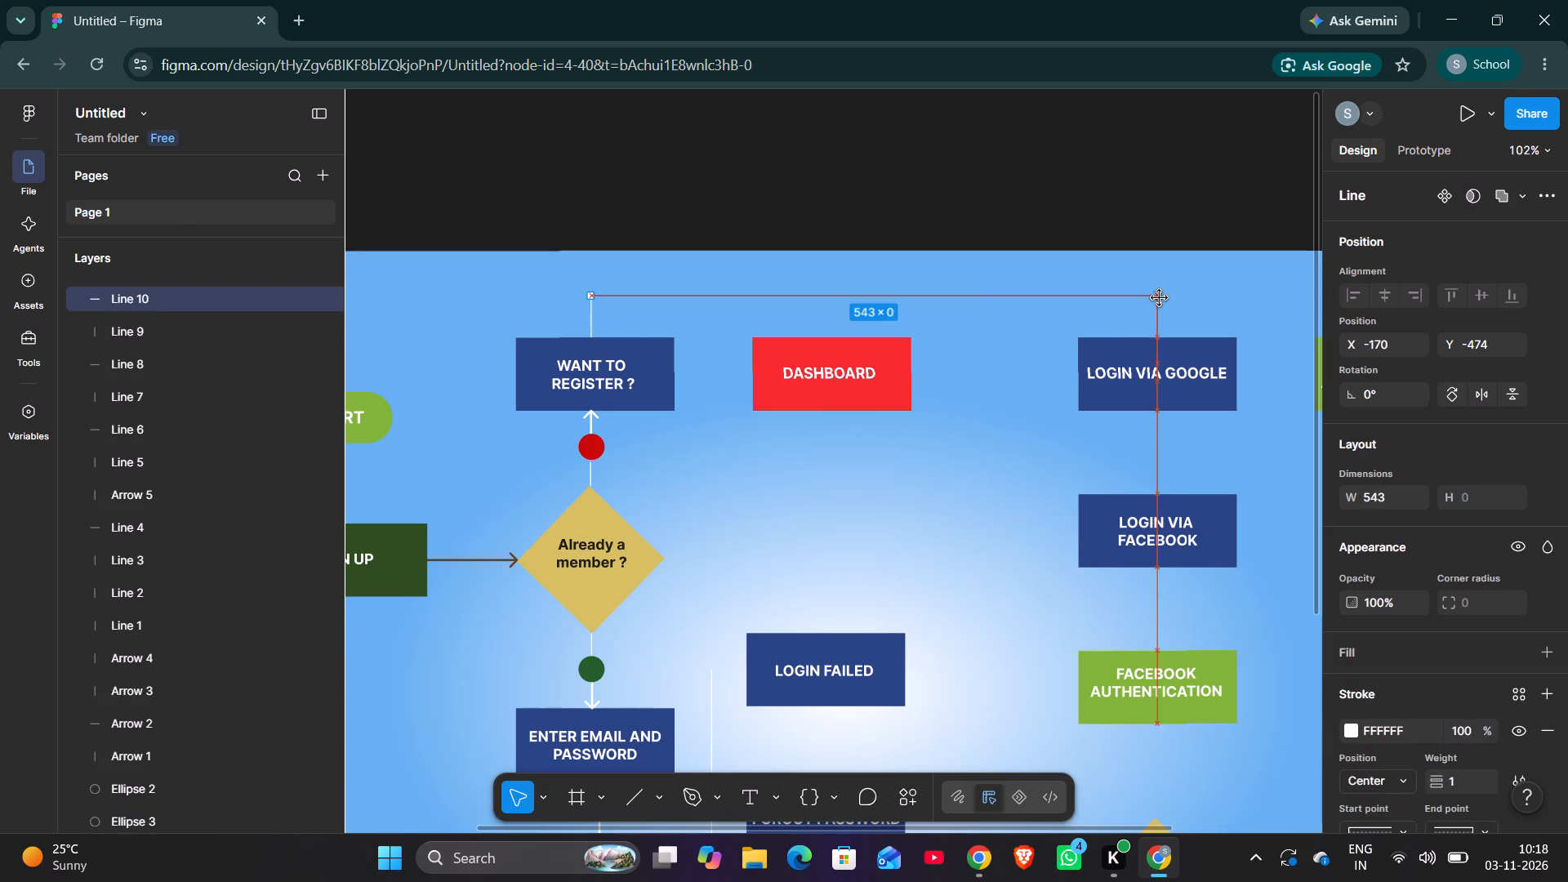
pyautogui.click(1174, 314)
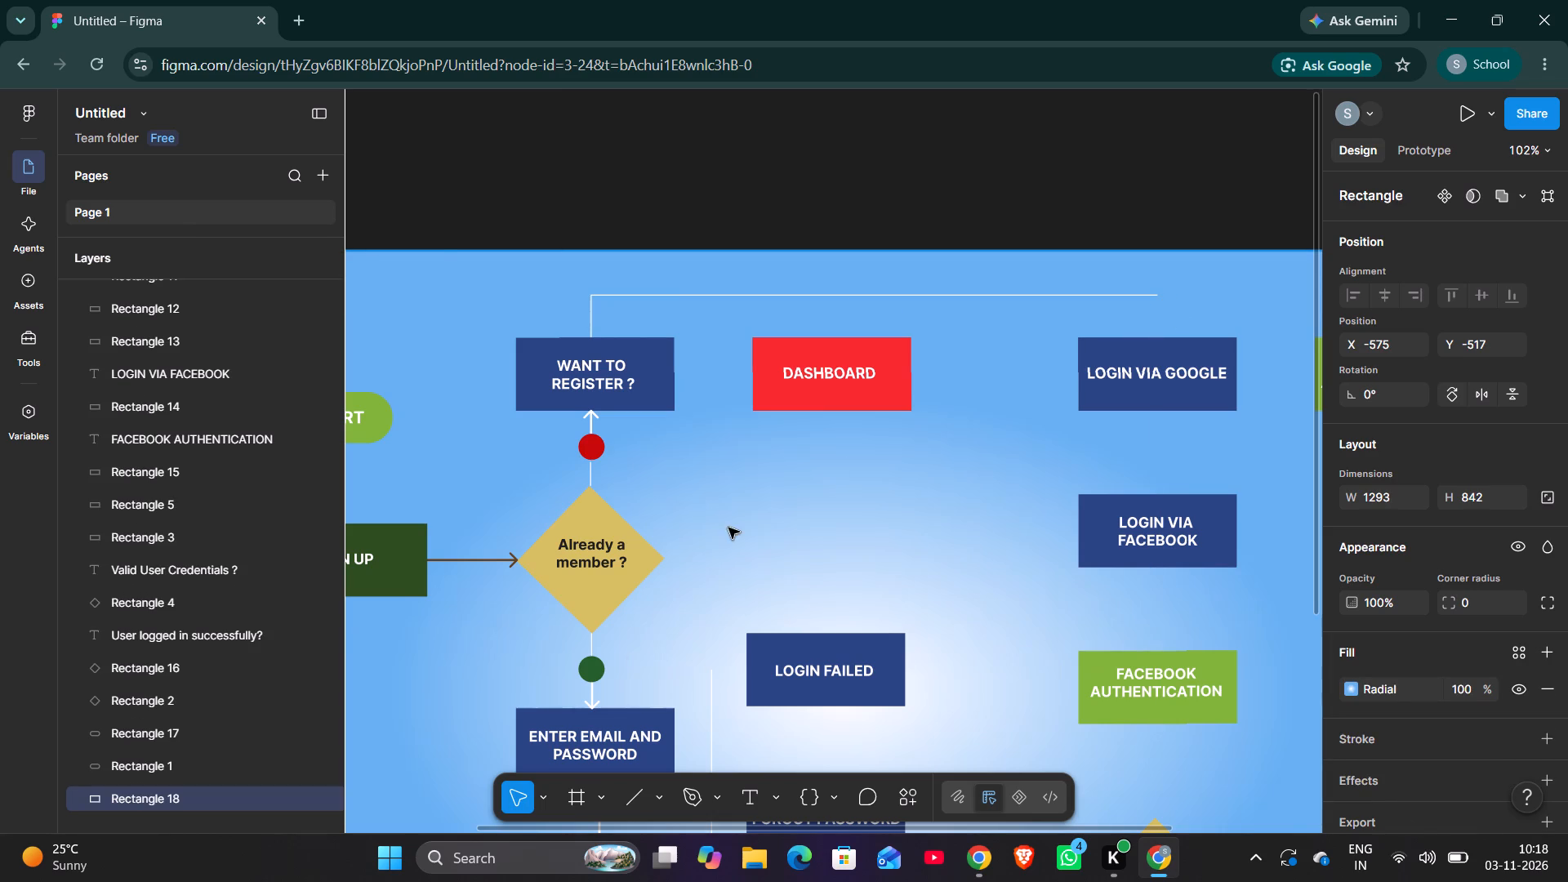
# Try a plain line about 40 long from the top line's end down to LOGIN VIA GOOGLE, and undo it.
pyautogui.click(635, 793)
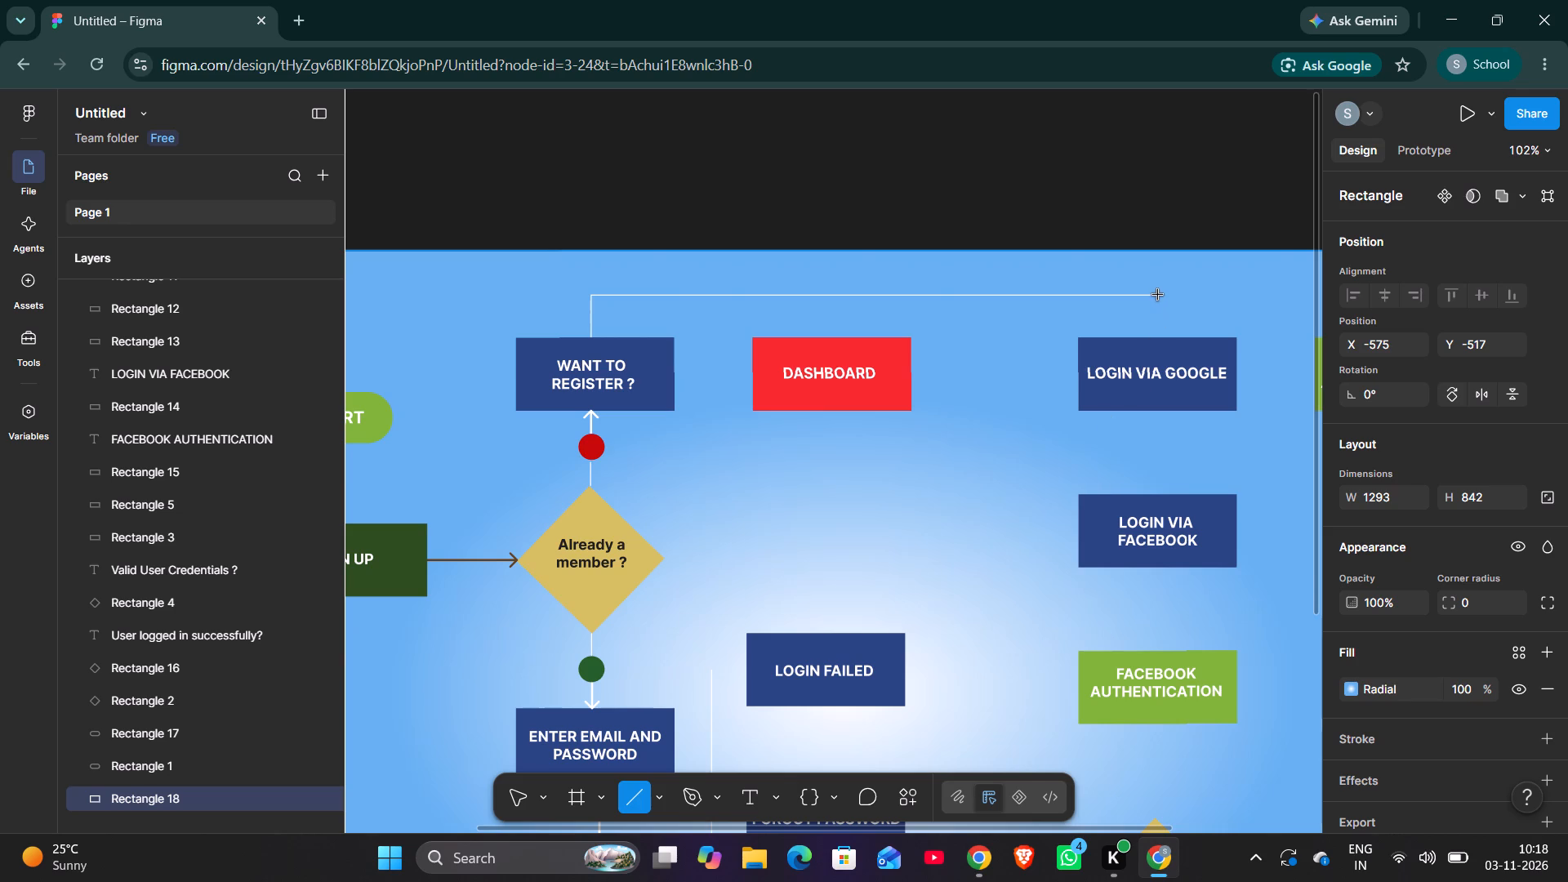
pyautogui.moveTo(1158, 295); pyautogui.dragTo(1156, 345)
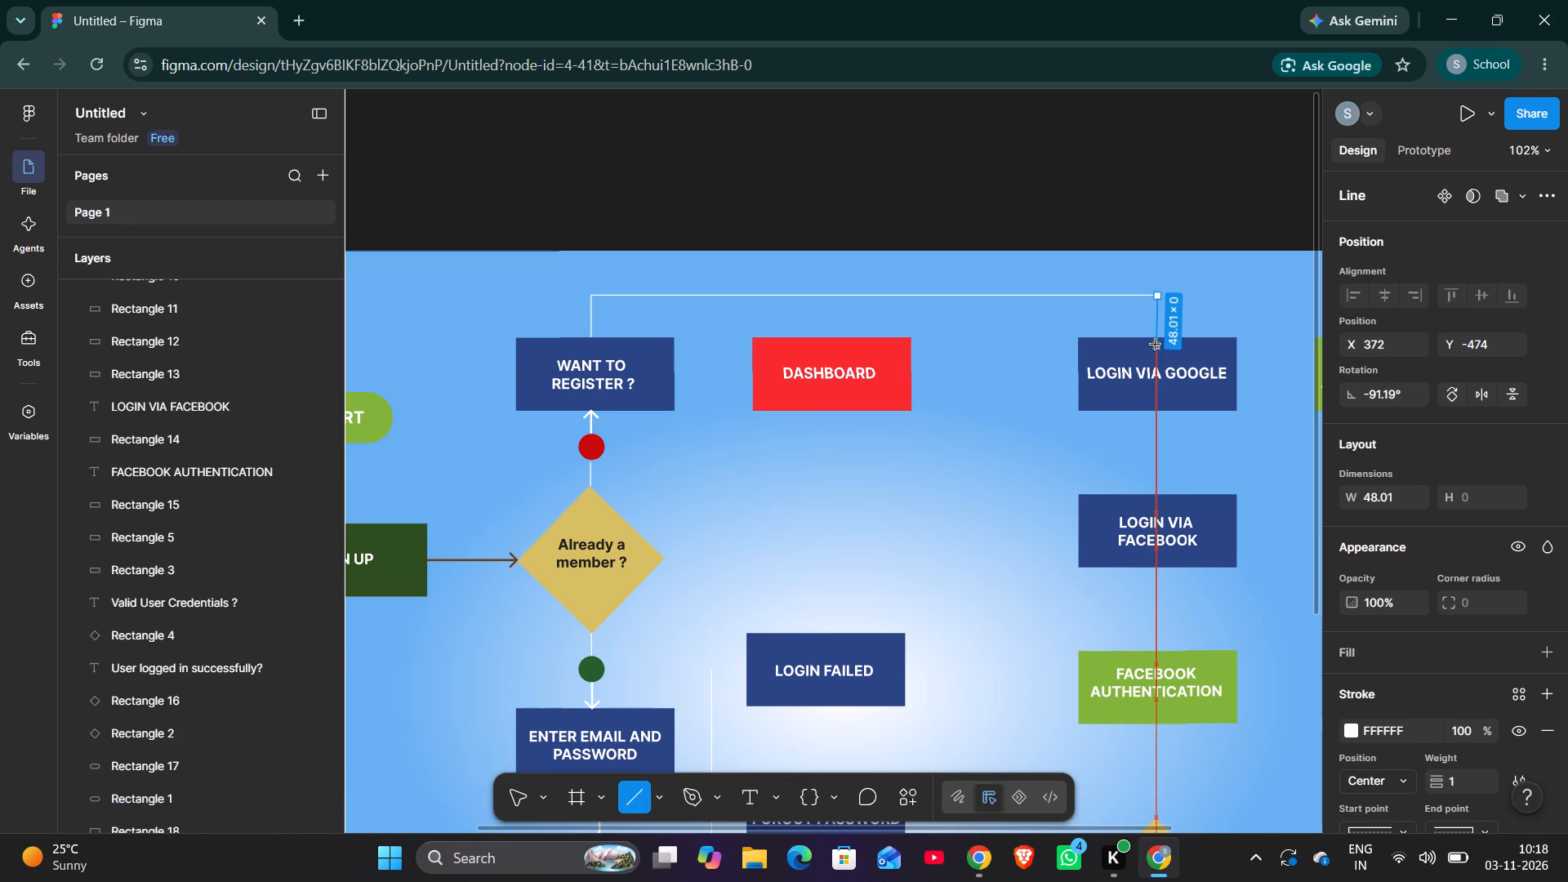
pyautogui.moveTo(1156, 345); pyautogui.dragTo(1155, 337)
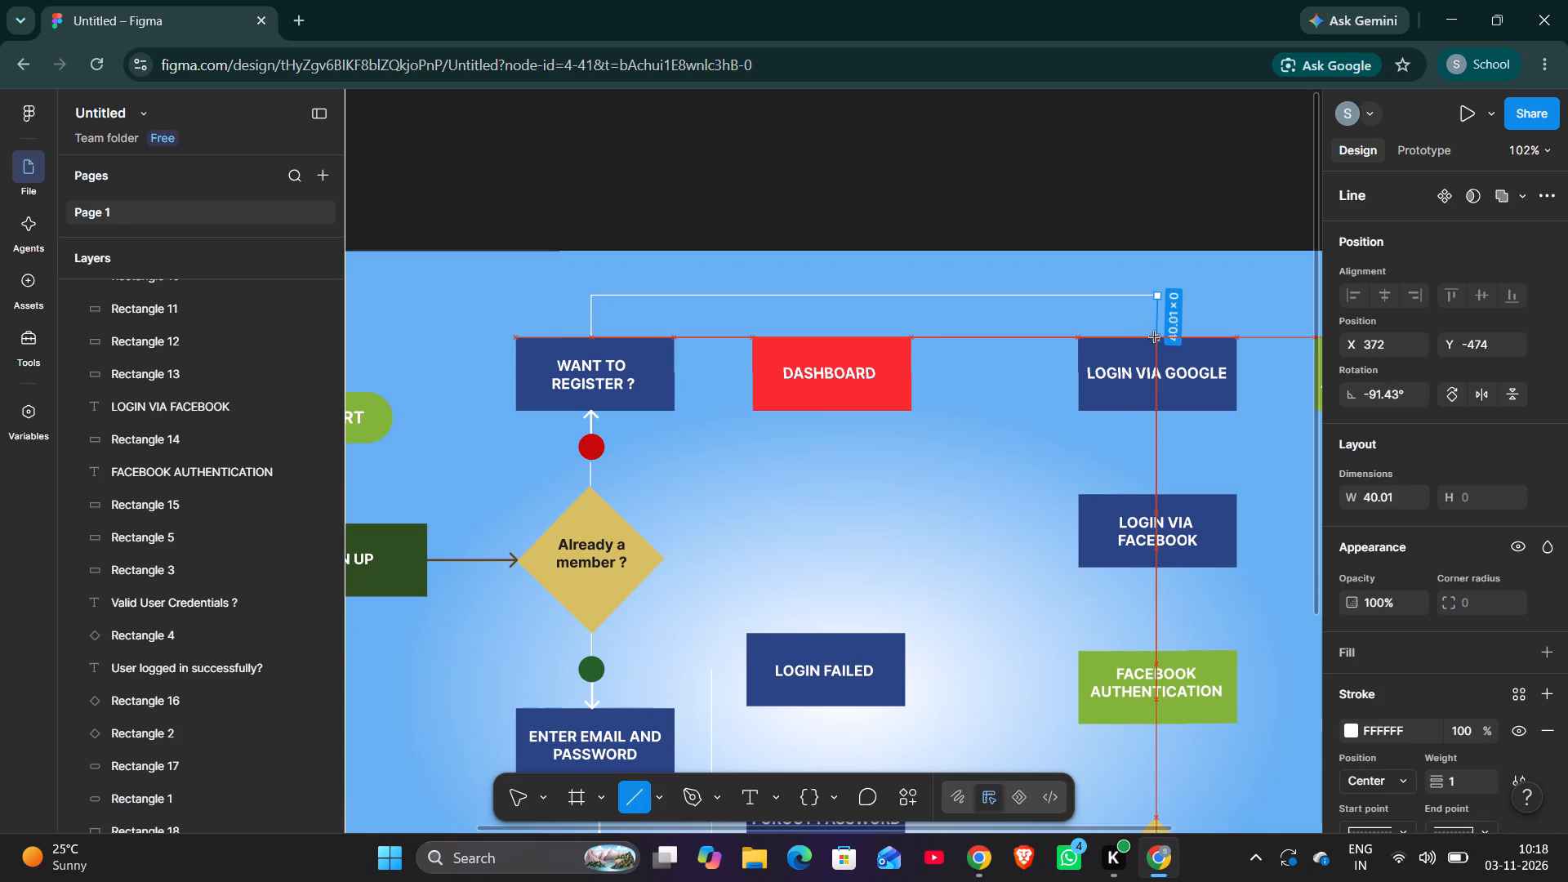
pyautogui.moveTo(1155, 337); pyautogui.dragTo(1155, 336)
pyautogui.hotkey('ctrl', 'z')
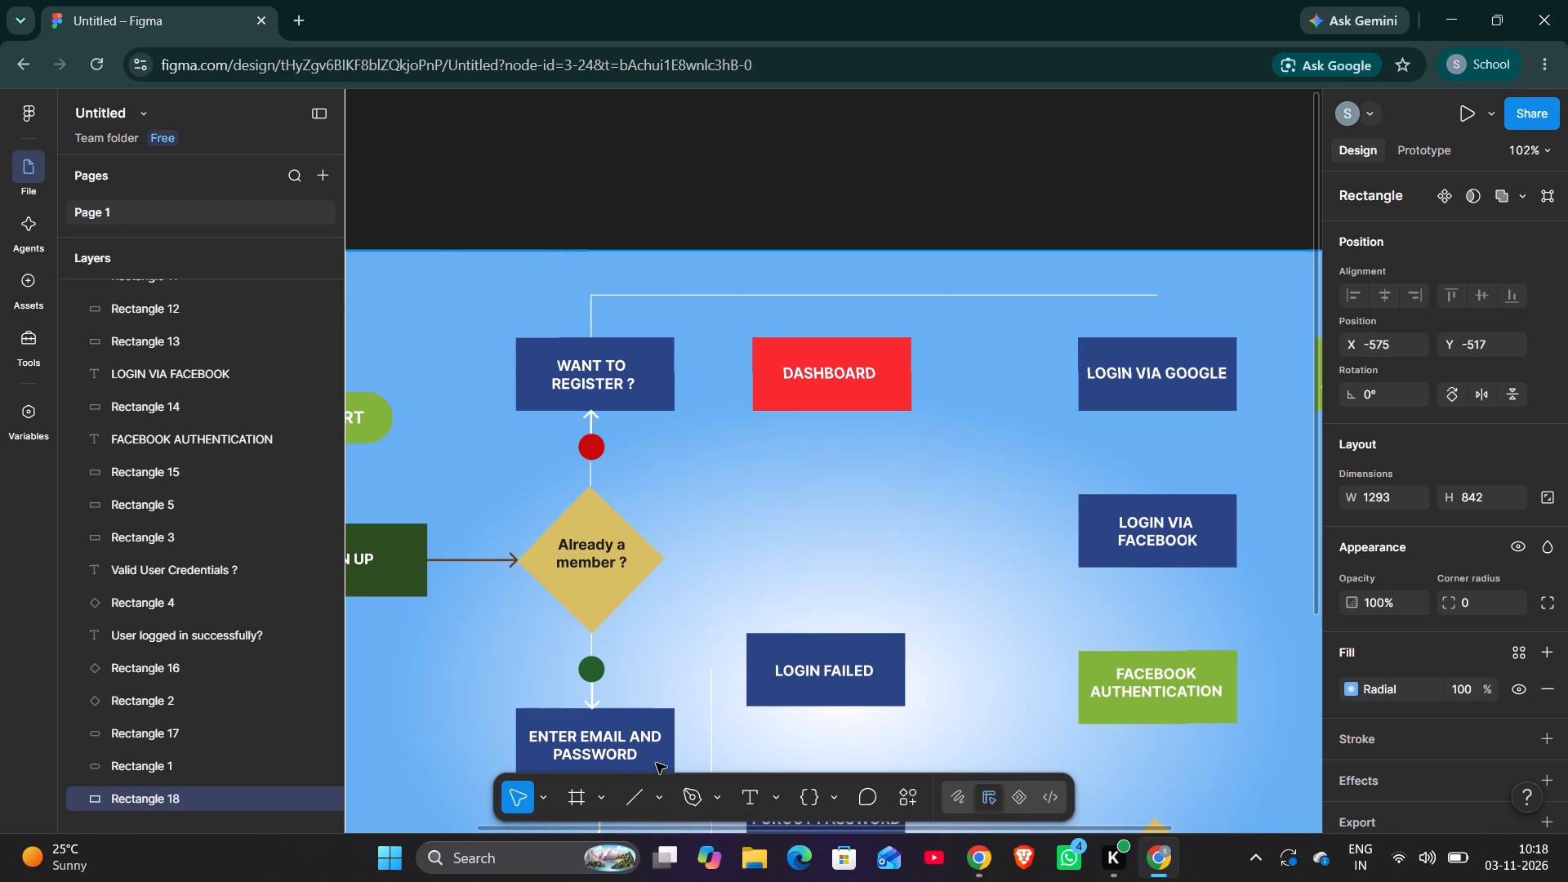
# Draw a vertical arrow from the top line's end, about X 372, Y -474, down to the top centre of LOGIN VIA GOOGLE.
pyautogui.click(635, 798)
pyautogui.click(659, 798)
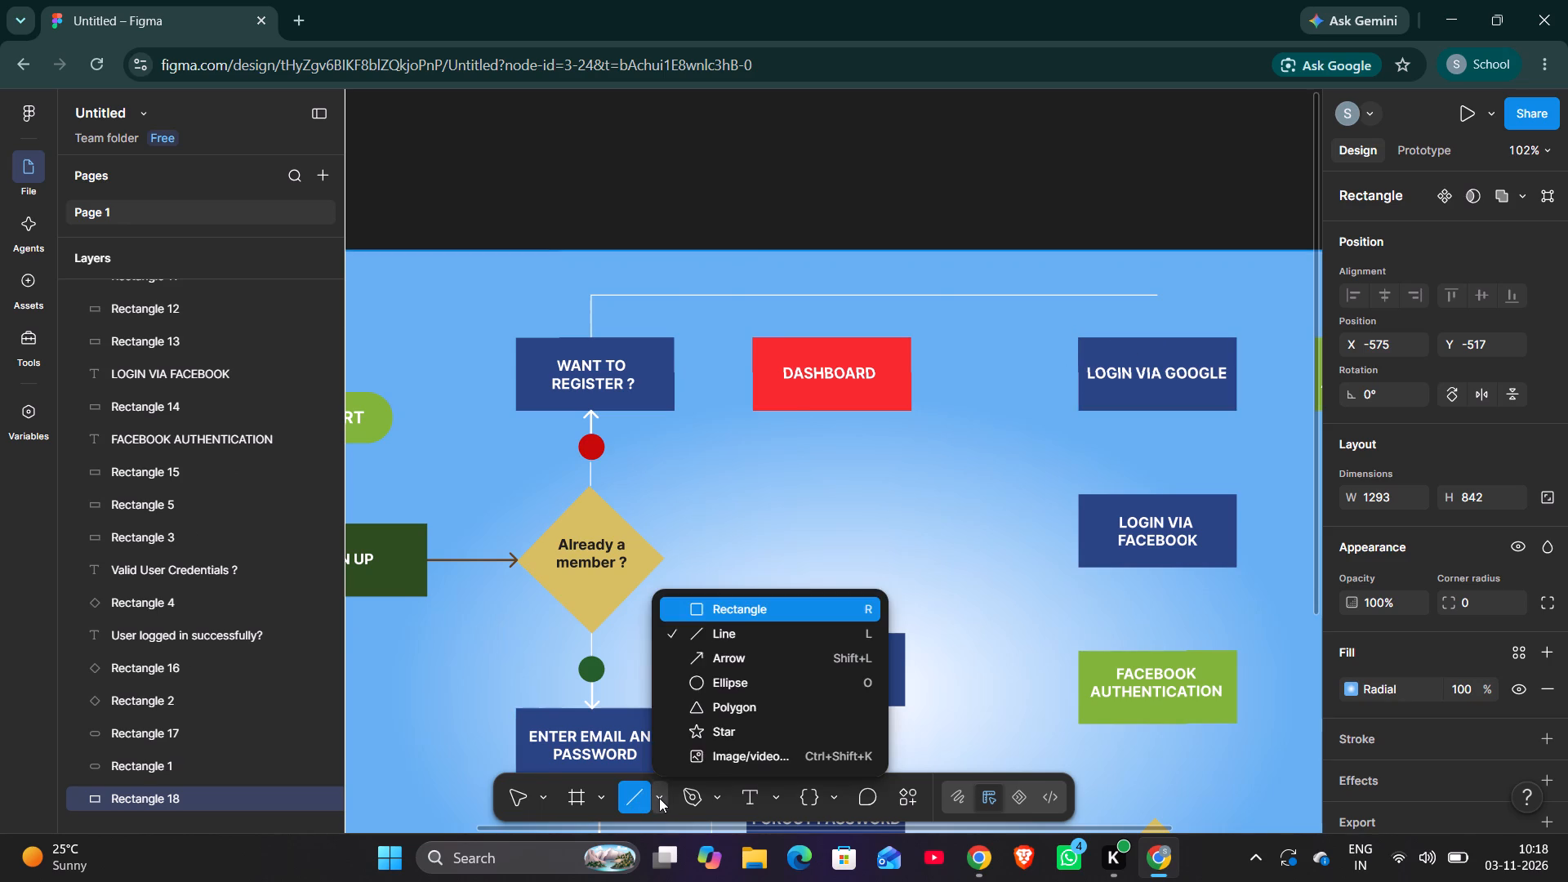
pyautogui.click(679, 646)
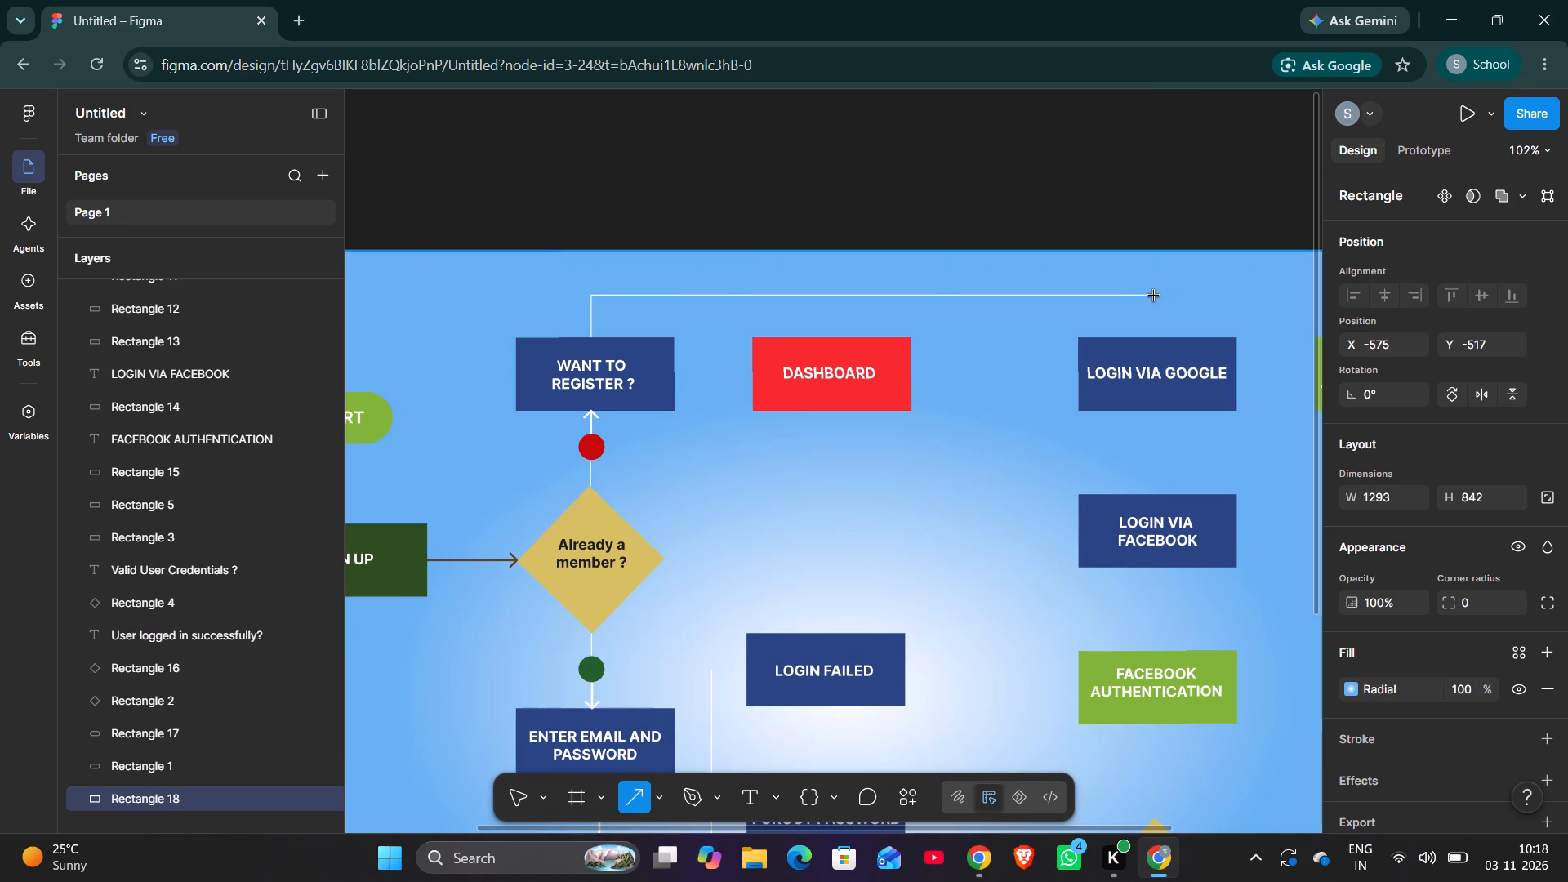
pyautogui.moveTo(1155, 296); pyautogui.dragTo(1156, 344)
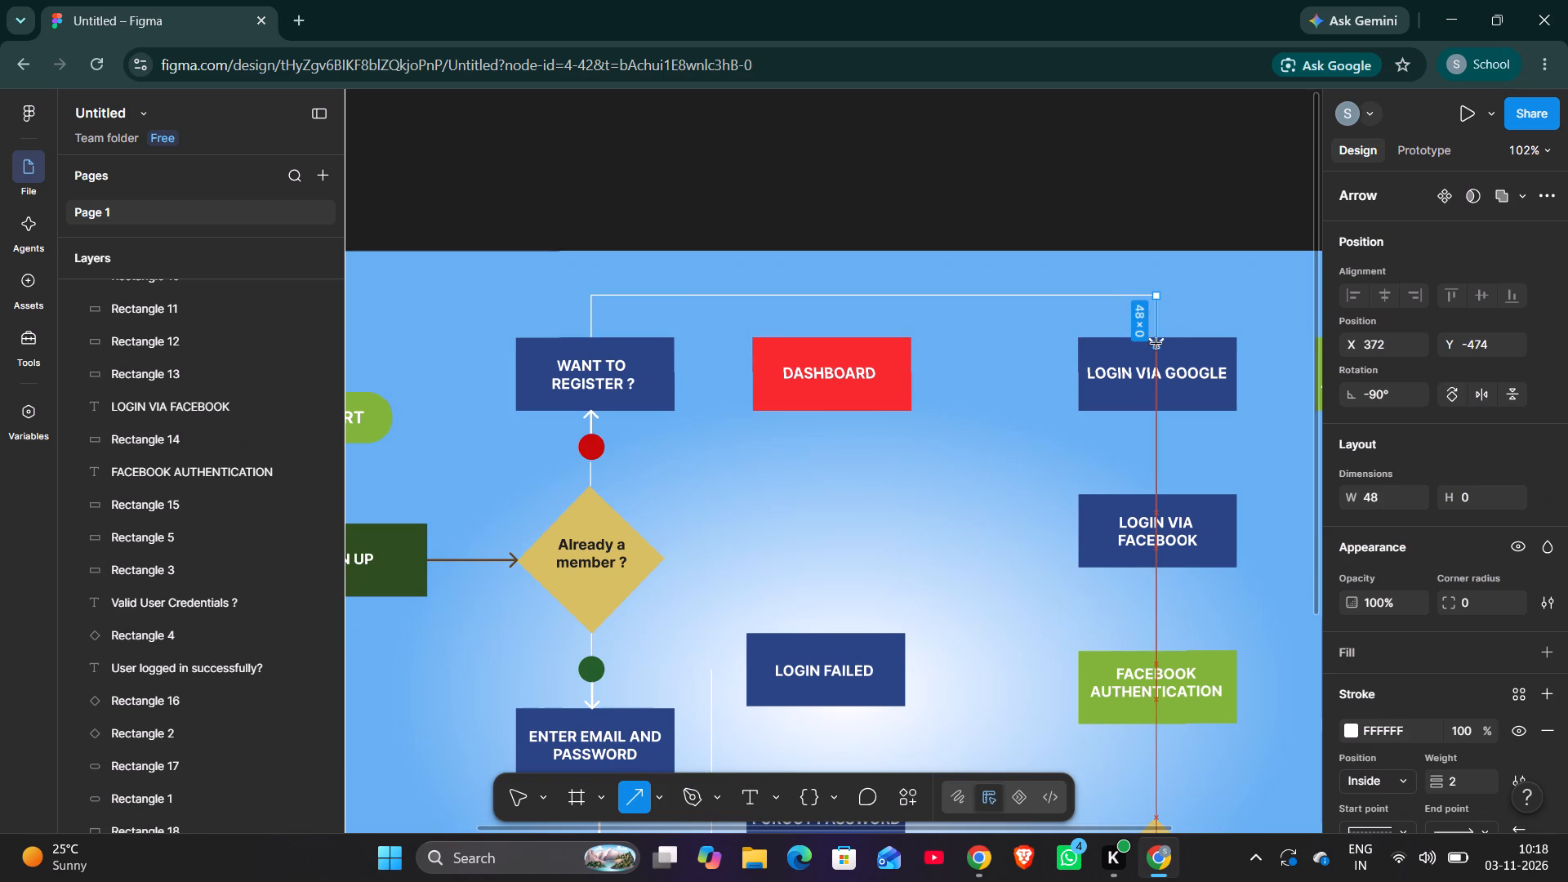
pyautogui.moveTo(1156, 344); pyautogui.dragTo(1156, 341)
pyautogui.click(1176, 448)
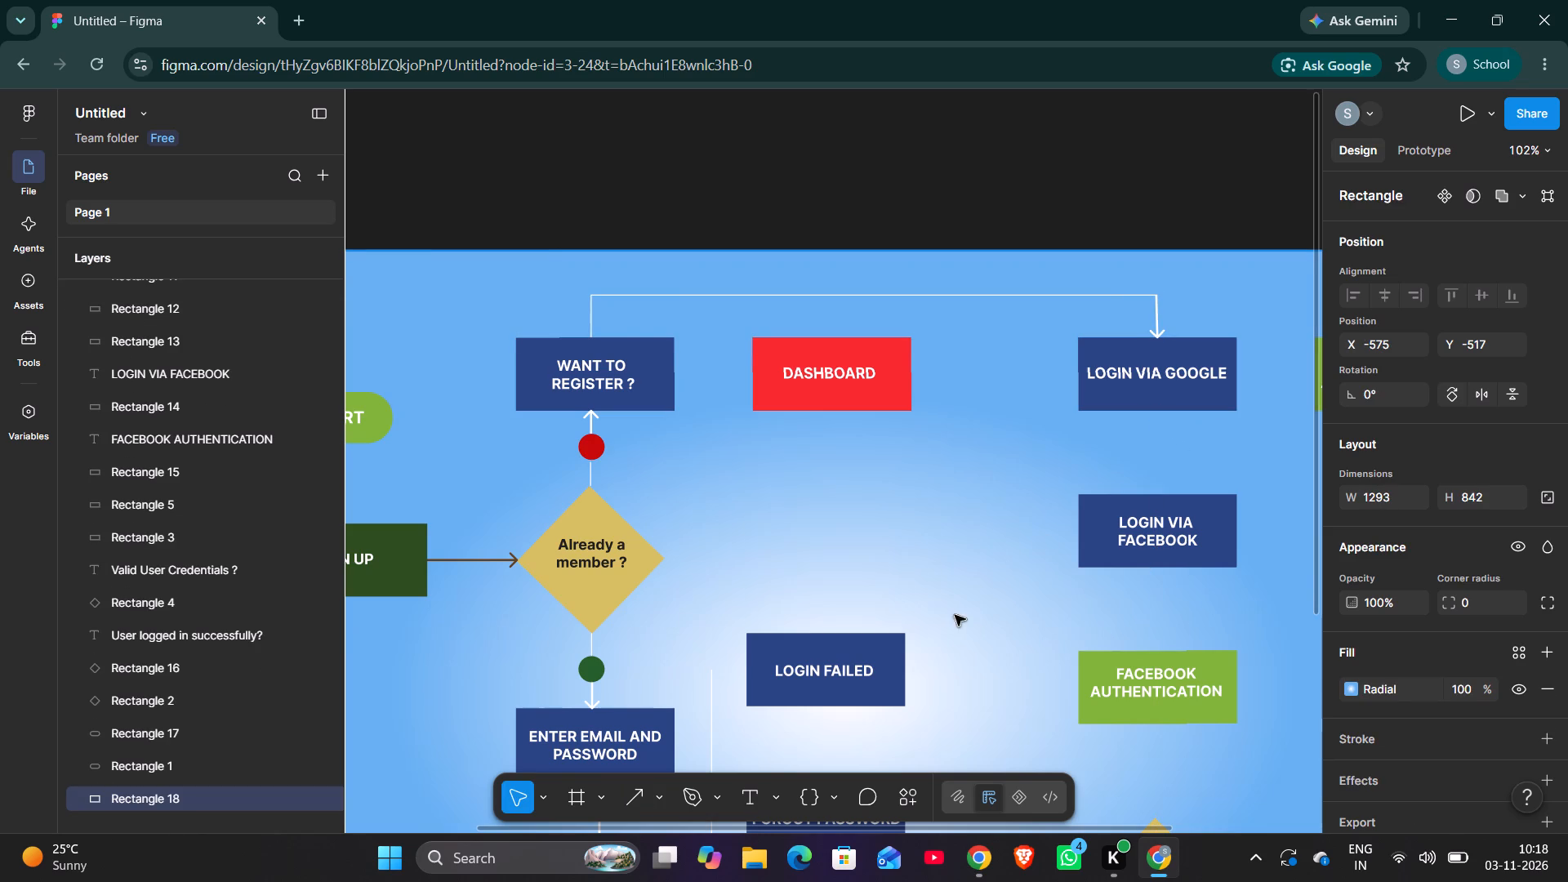
# Draw a vertical arrow about 80 long from LOGIN VIA GOOGLE down to LOGIN VIA FACEBOOK, placed at X 373, Y -364.
pyautogui.click(623, 804)
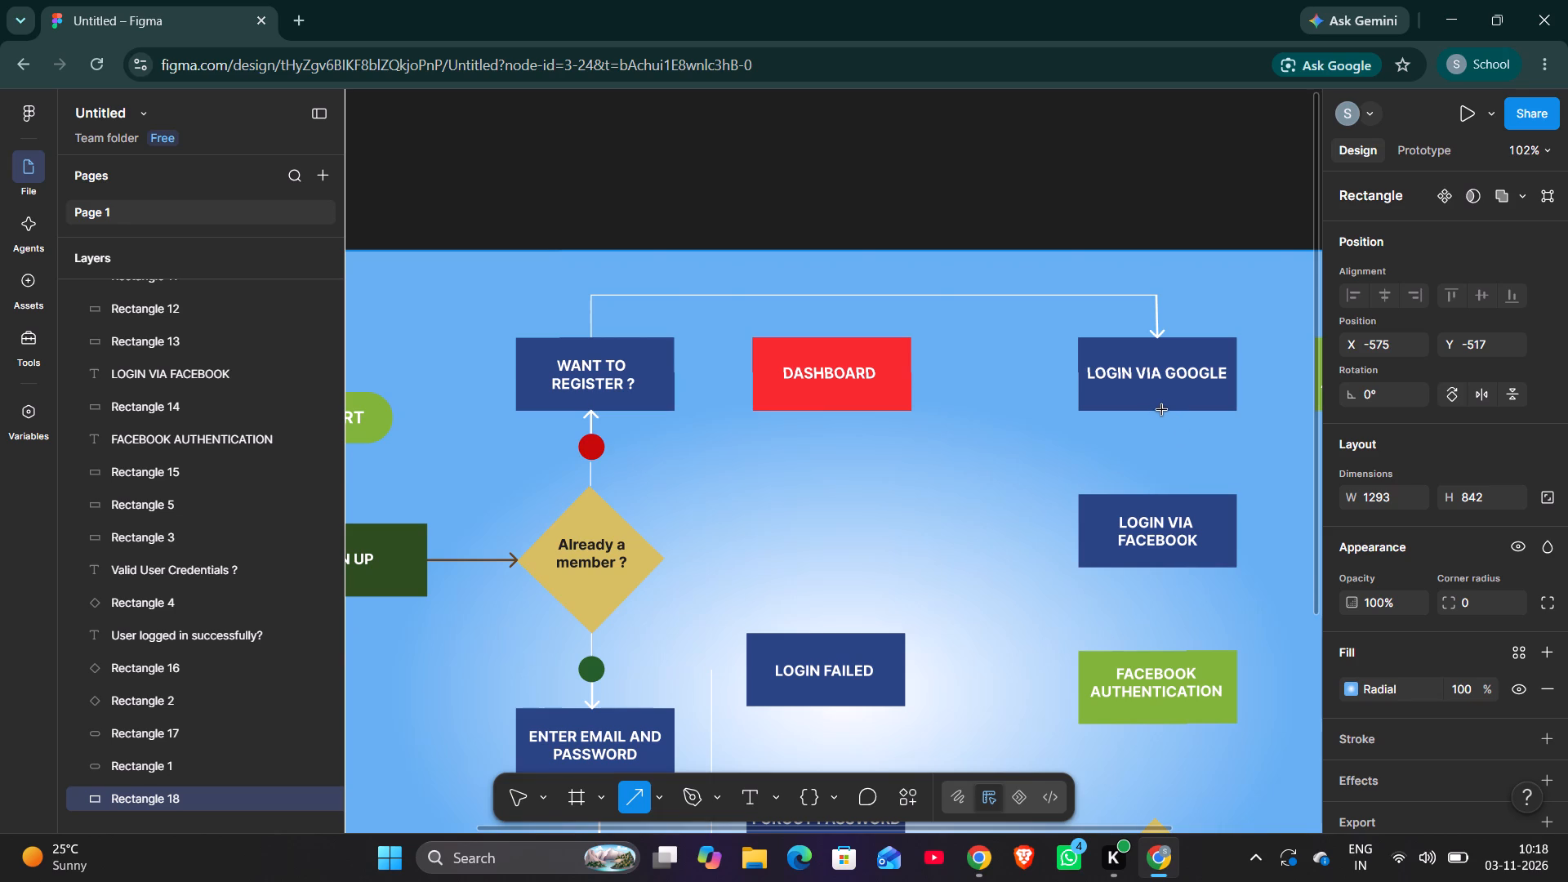
pyautogui.moveTo(1162, 410); pyautogui.dragTo(1164, 495)
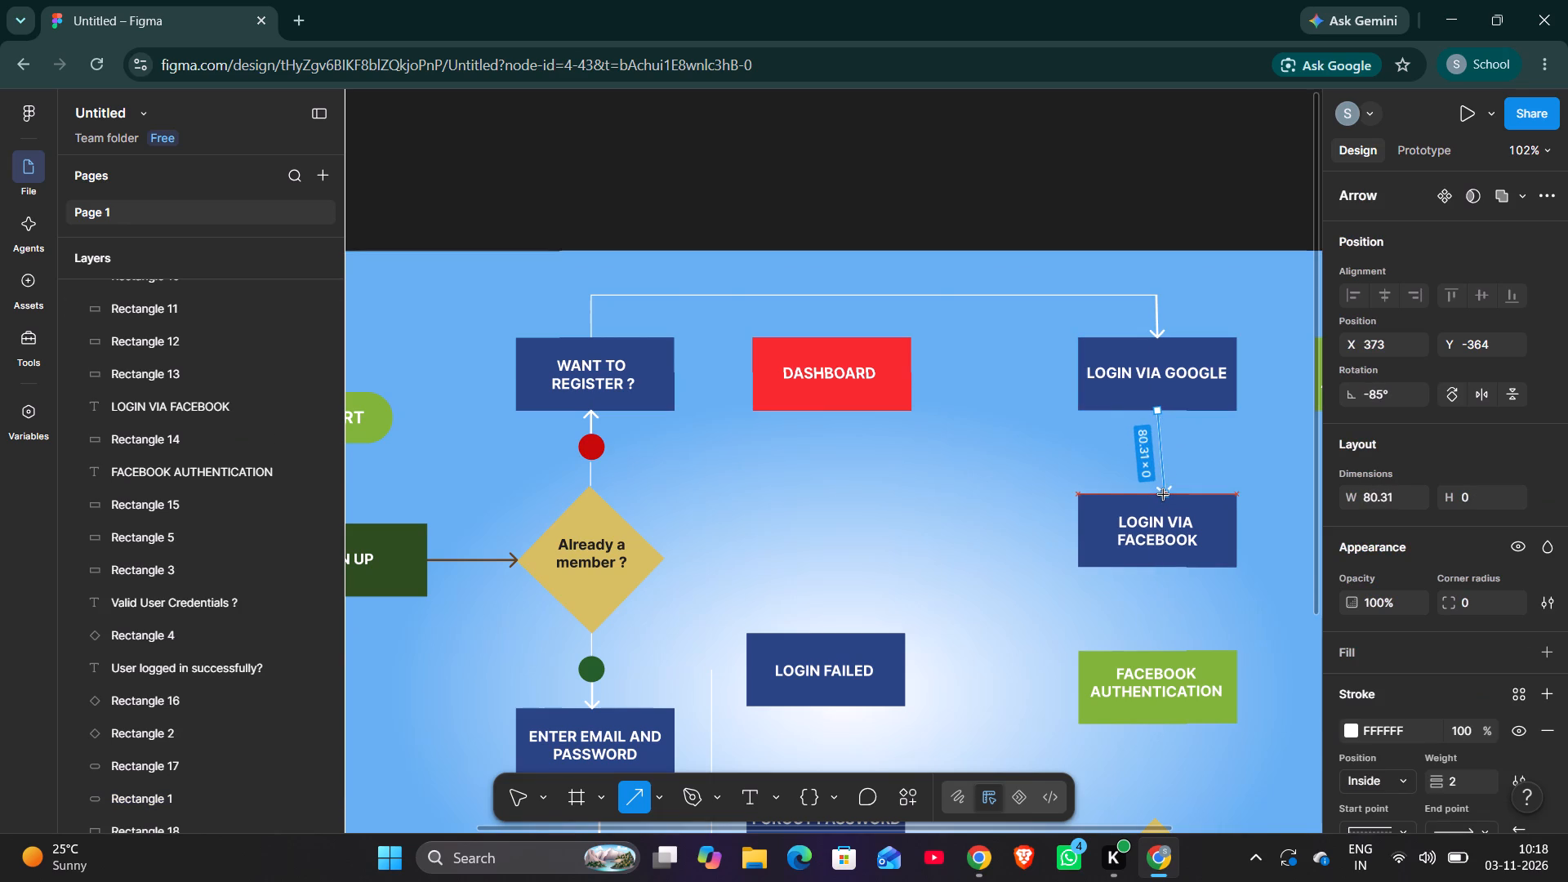
pyautogui.moveTo(1164, 495); pyautogui.dragTo(1156, 493)
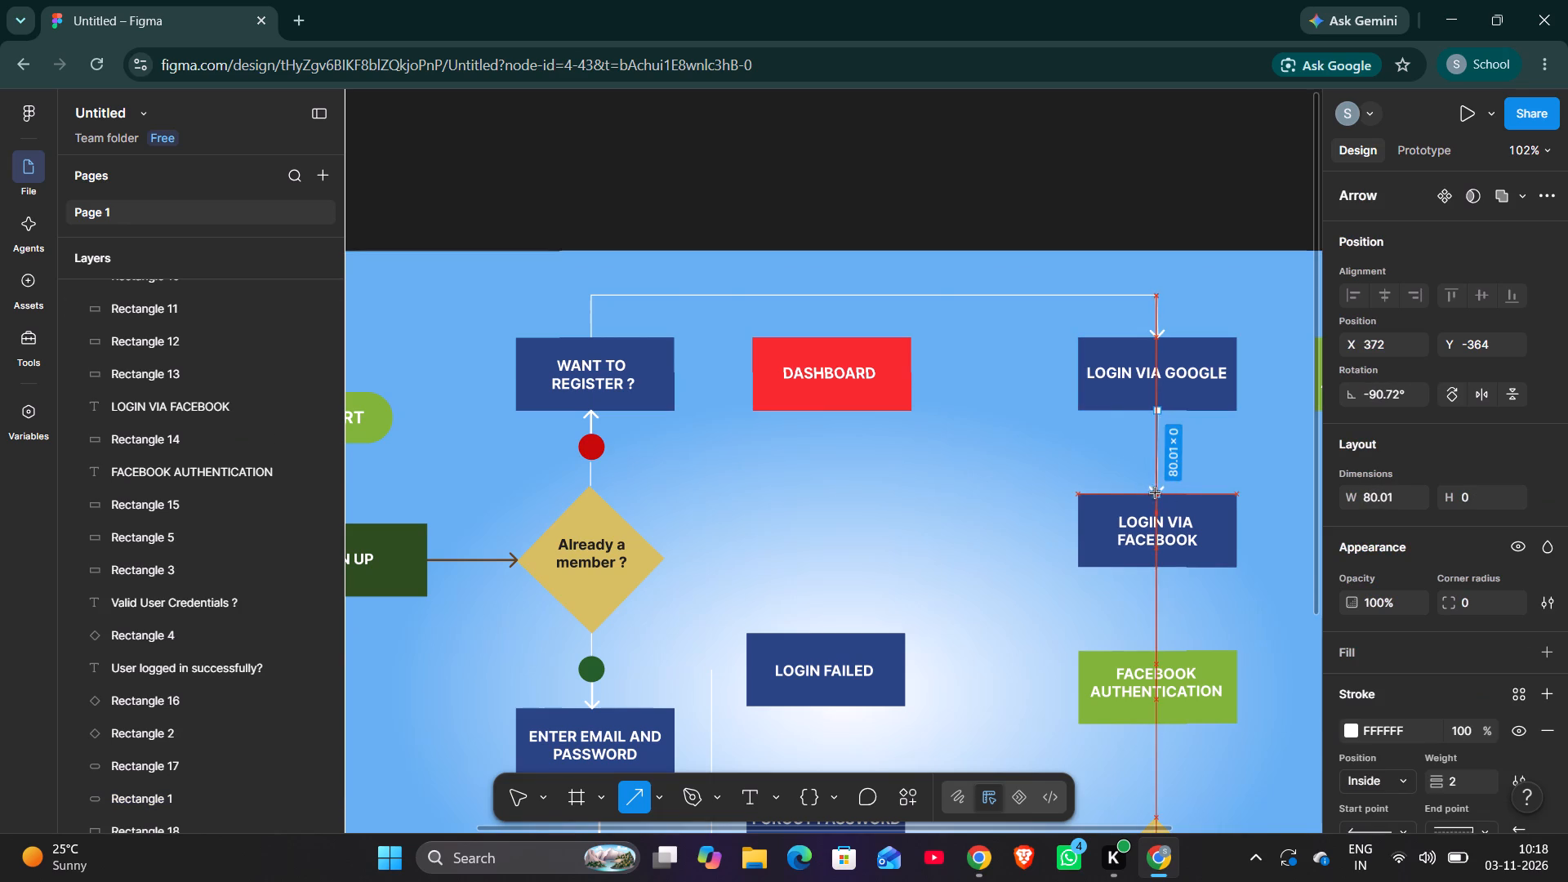
pyautogui.moveTo(1156, 493); pyautogui.dragTo(1167, 494)
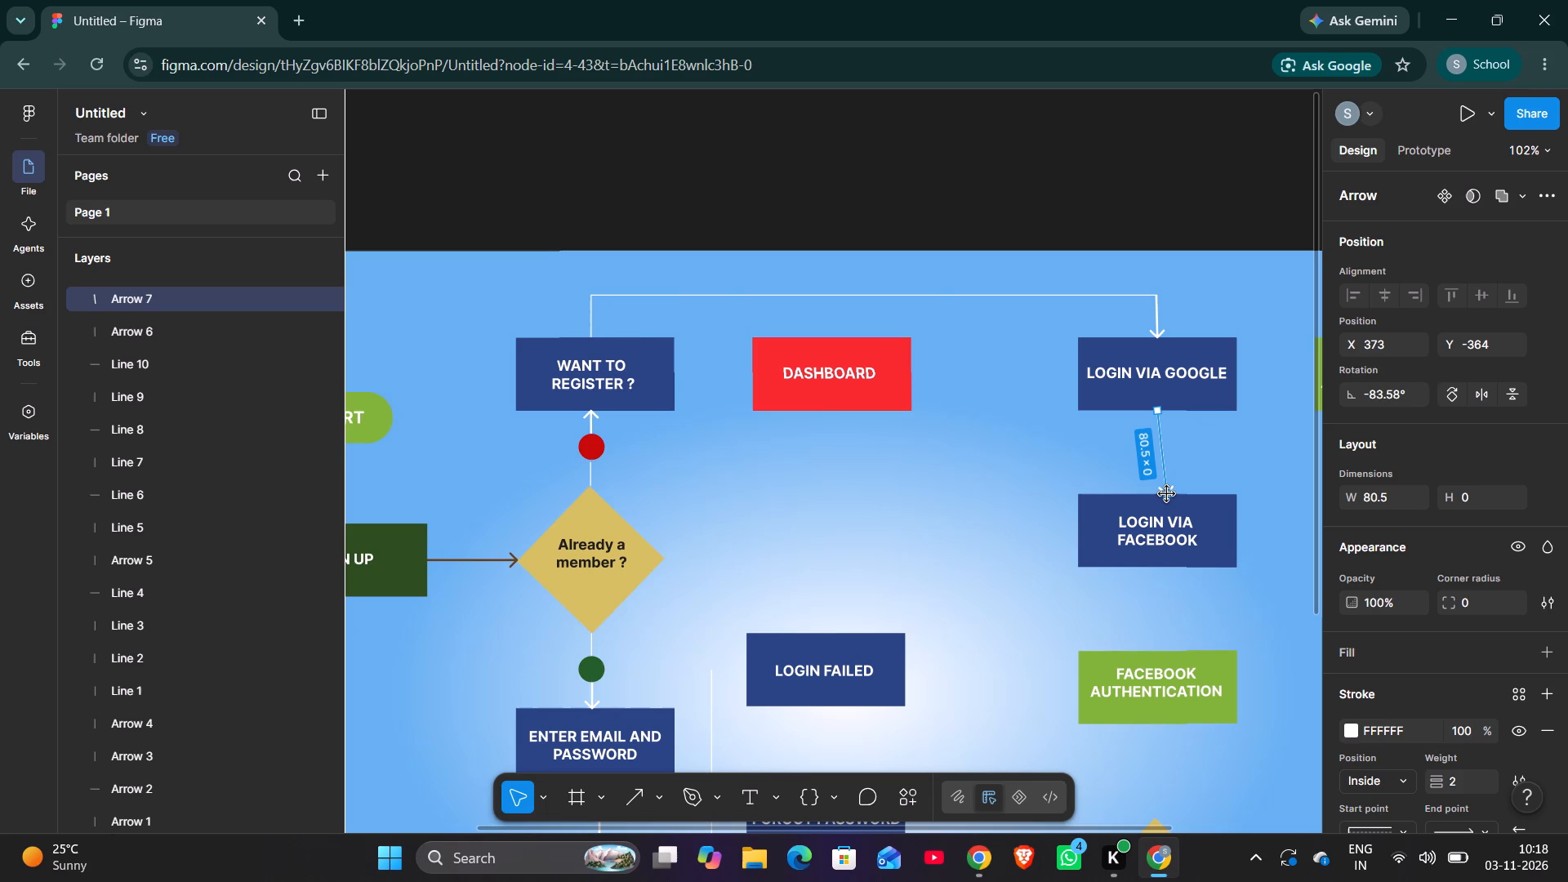
pyautogui.click(1167, 494)
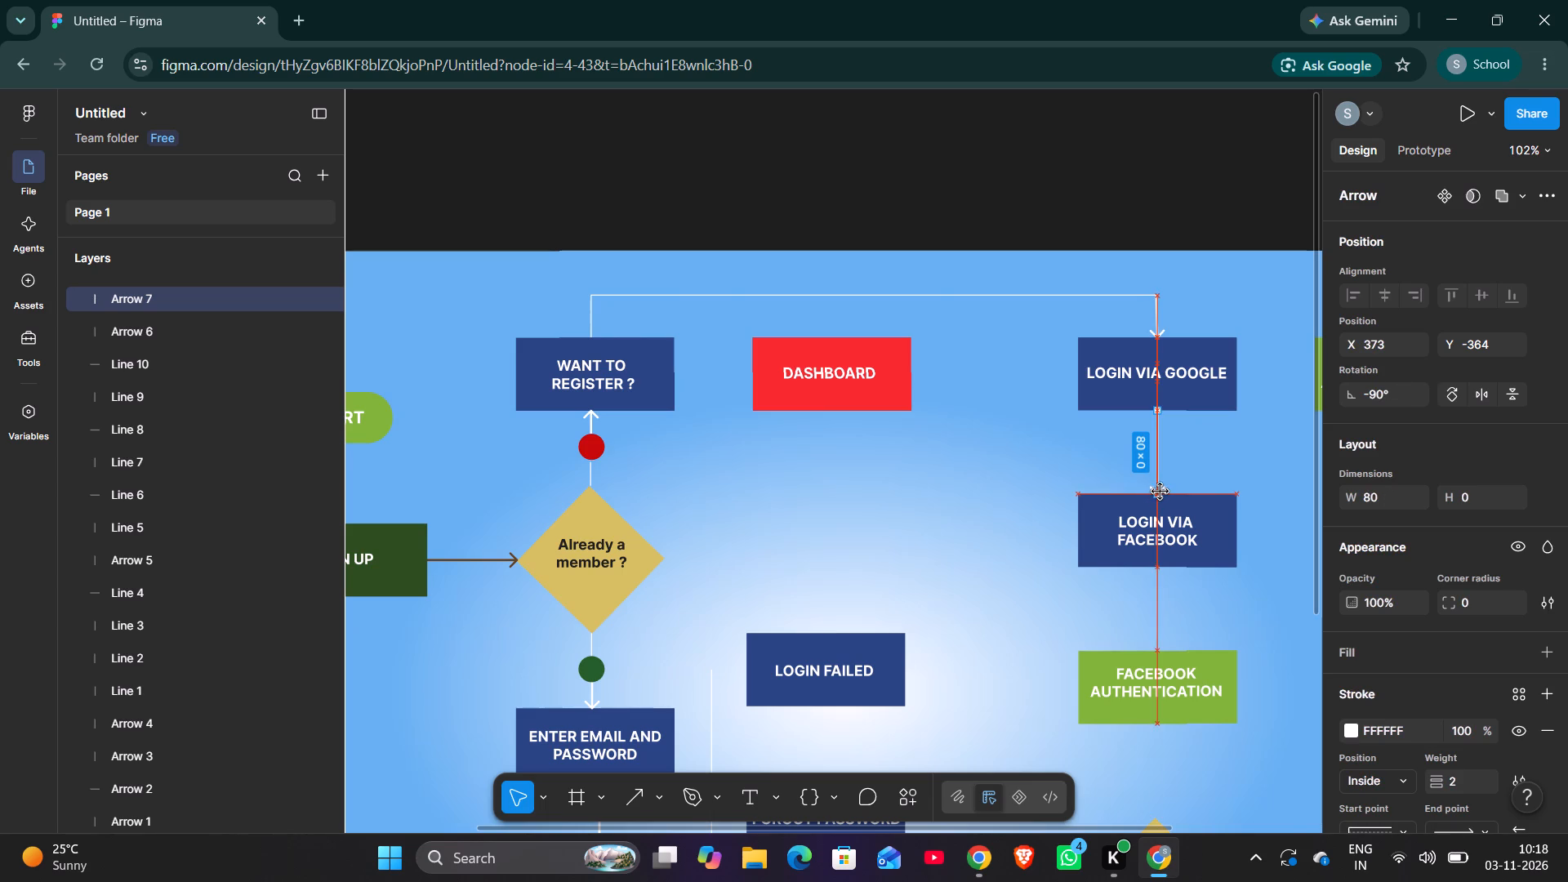
pyautogui.click(1180, 598)
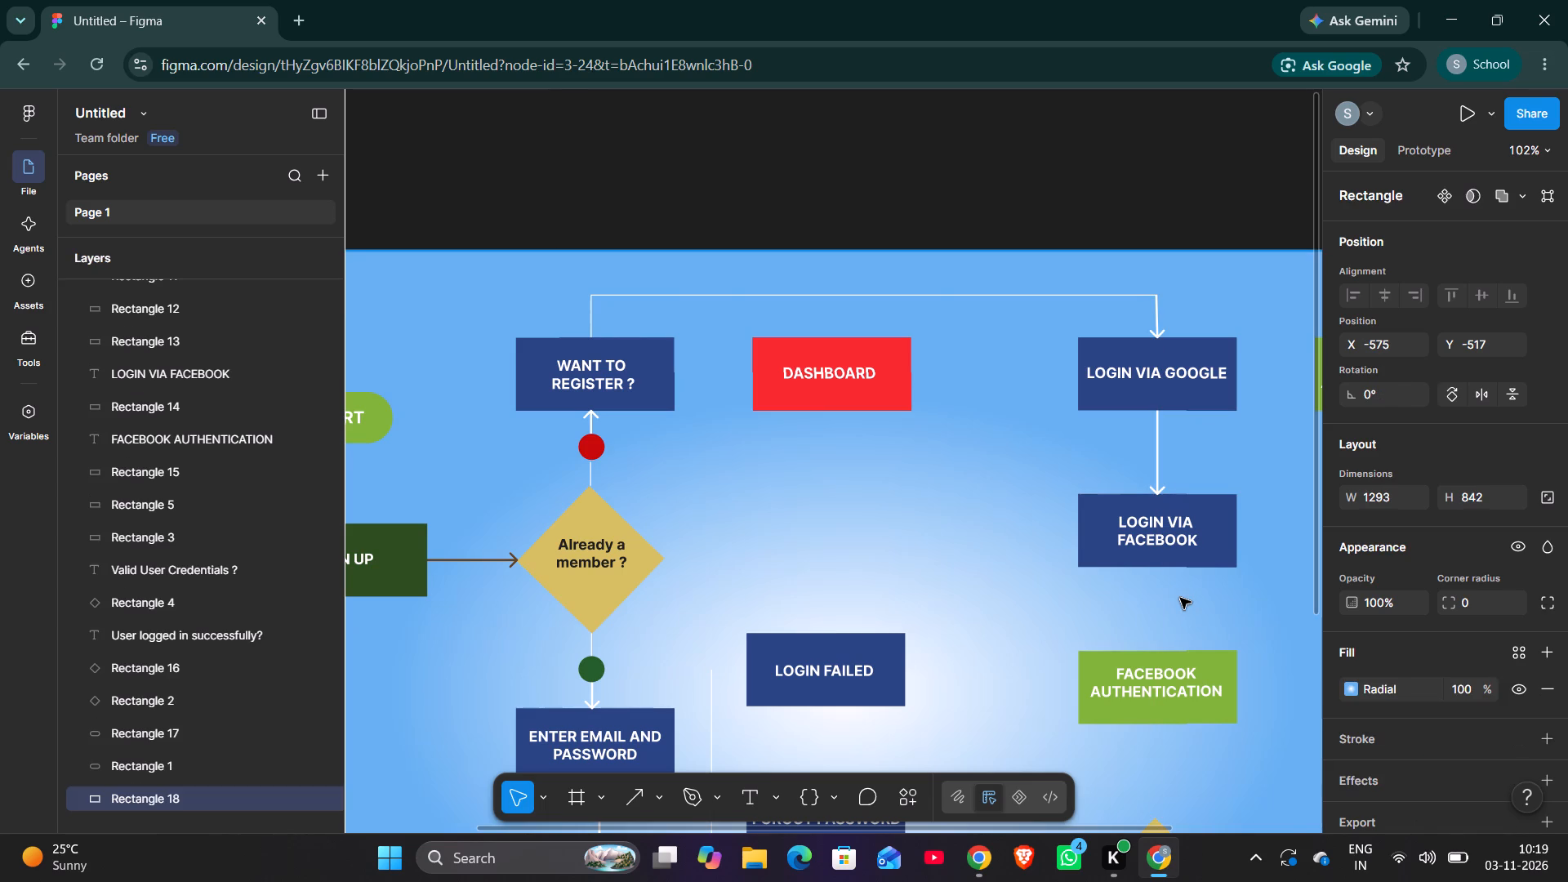
# Draw a vertical arrow from the bottom centre of LOGIN VIA FACEBOOK down to the top of FACEBOOK AUTHENTICATION.
pyautogui.click(627, 797)
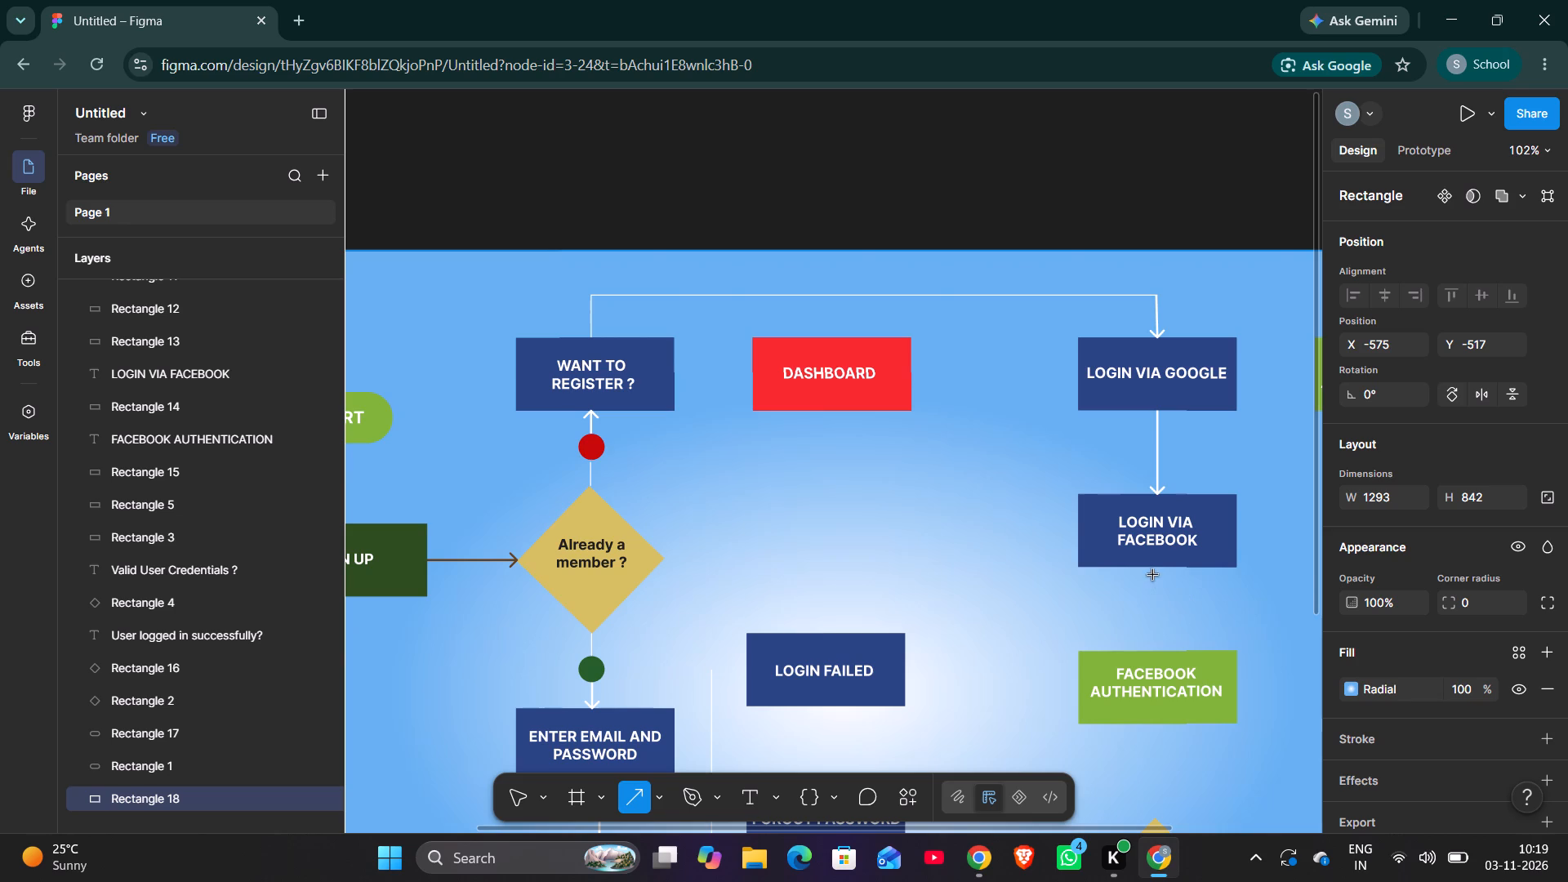
pyautogui.moveTo(1157, 571); pyautogui.dragTo(1160, 651)
pyautogui.click(1200, 644)
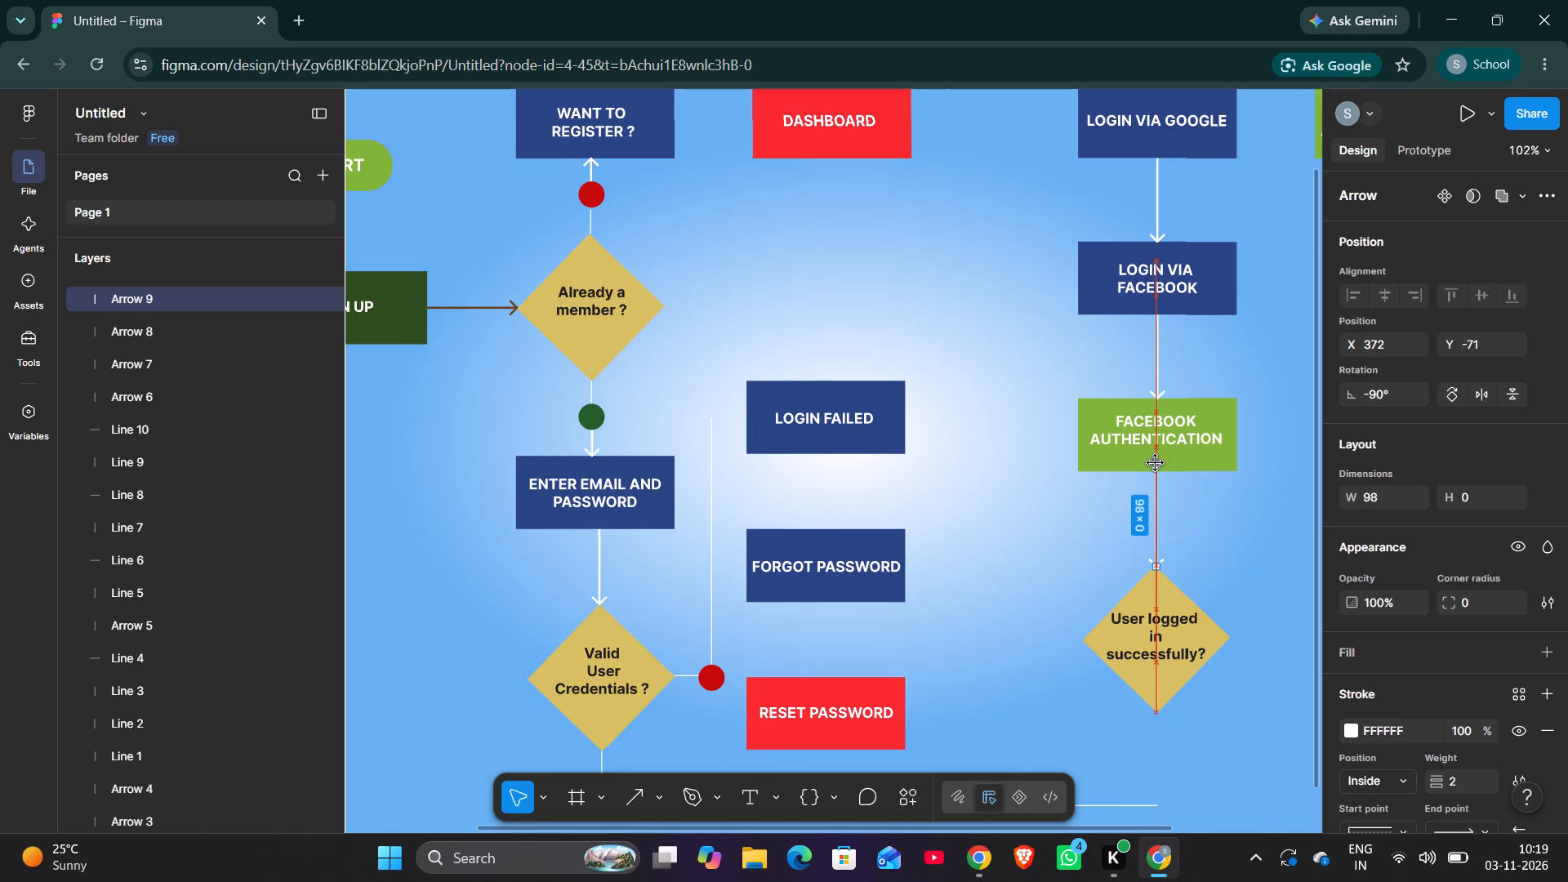
# Draw a vertical arrow about 90 long from the bottom line's end up to the lower tip of the "User logged in successfully?" diamond.
pyautogui.click(1205, 519)
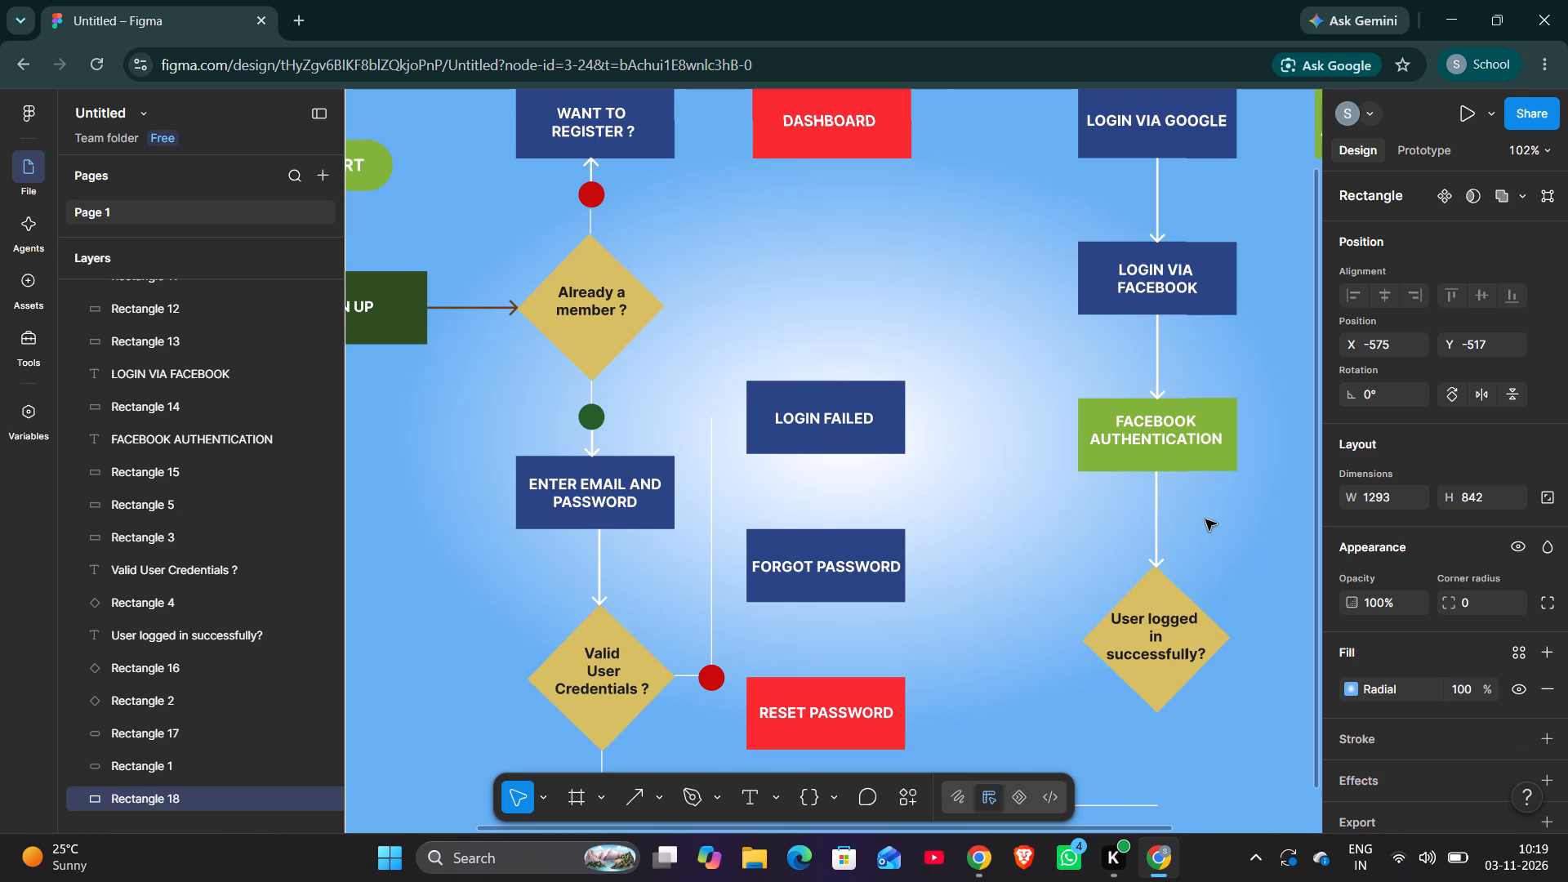
pyautogui.click(626, 802)
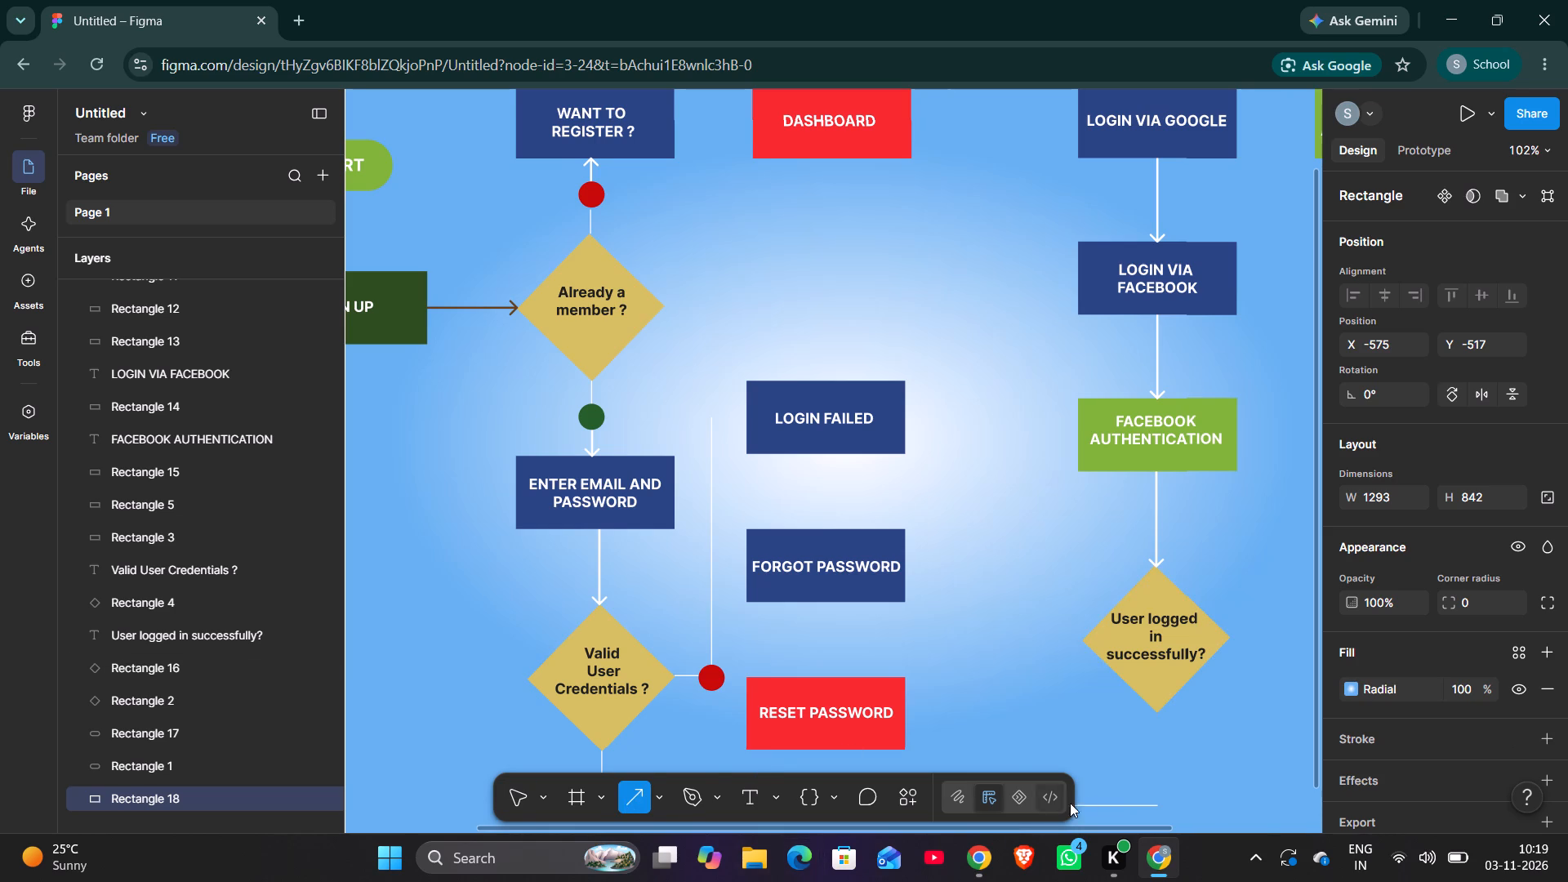
pyautogui.moveTo(1158, 804); pyautogui.dragTo(1156, 719)
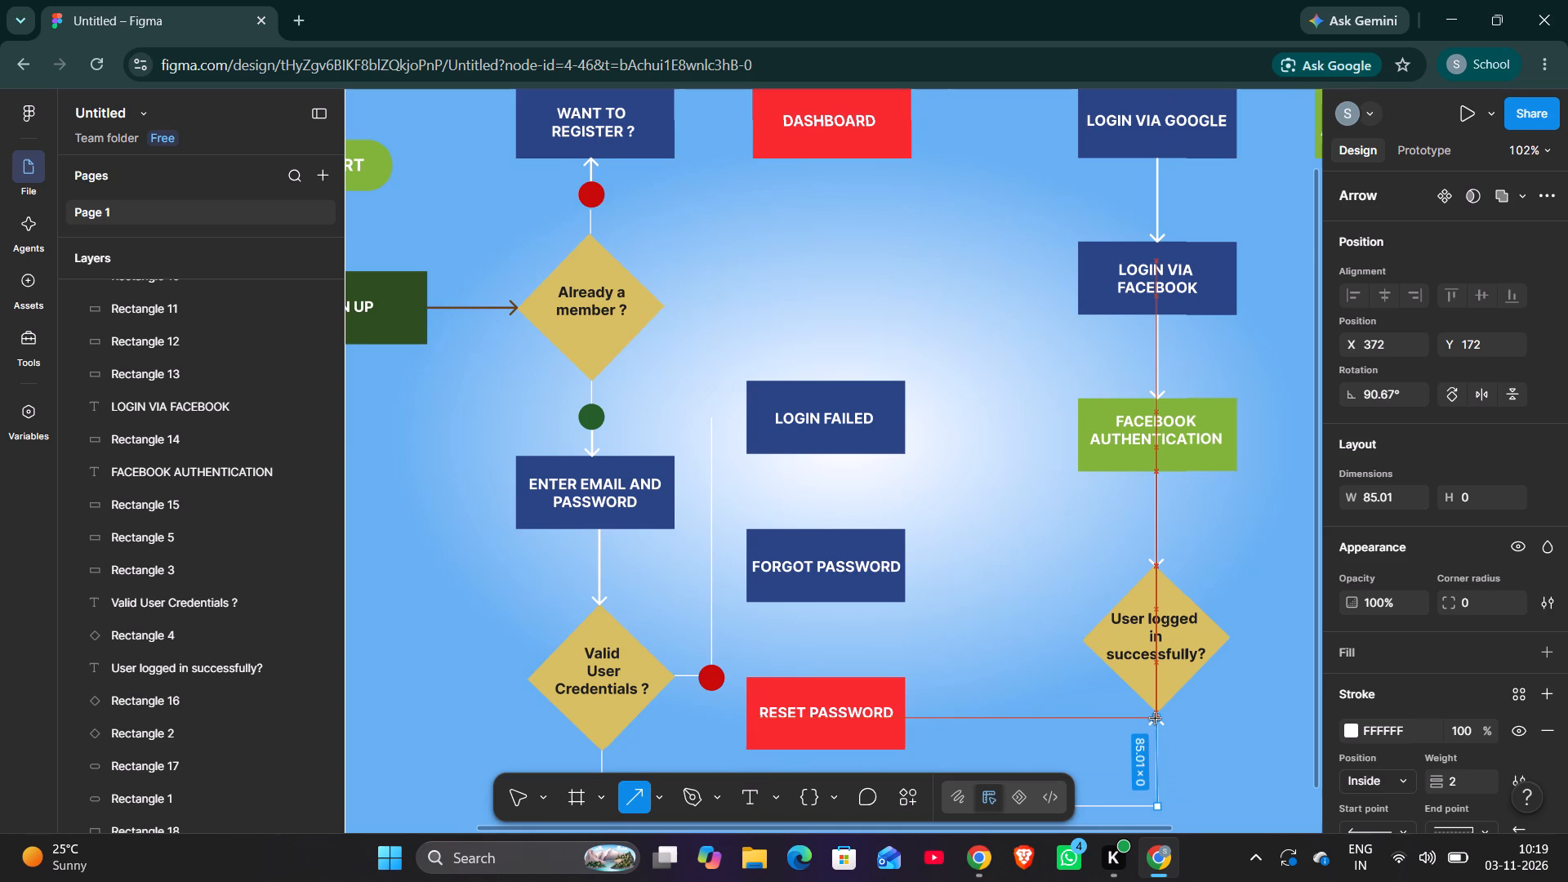
pyautogui.moveTo(1156, 719); pyautogui.dragTo(1156, 712)
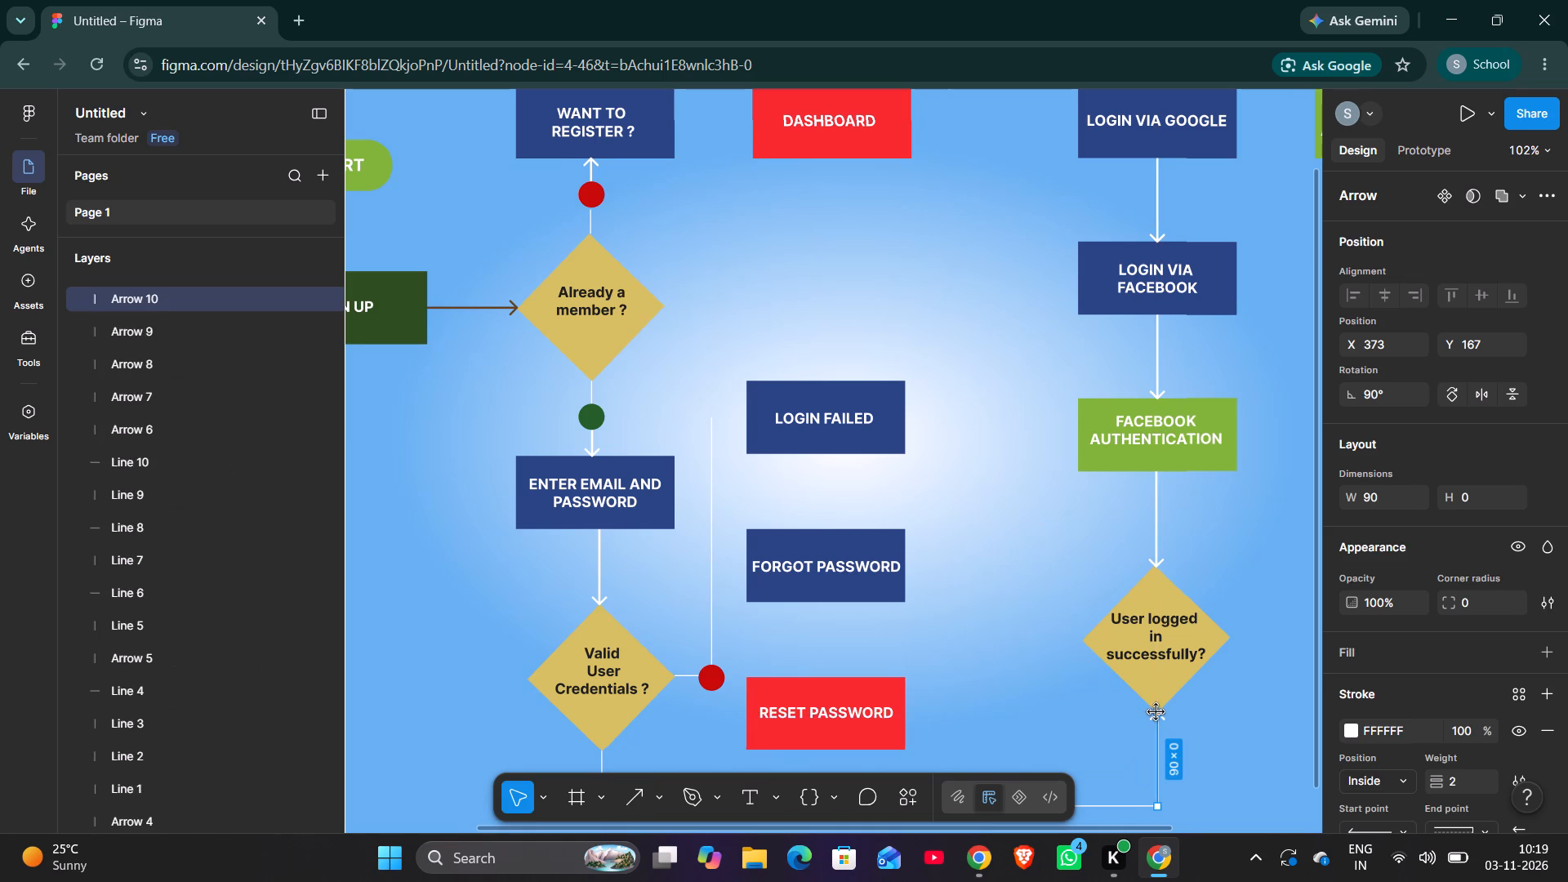
pyautogui.click(1253, 766)
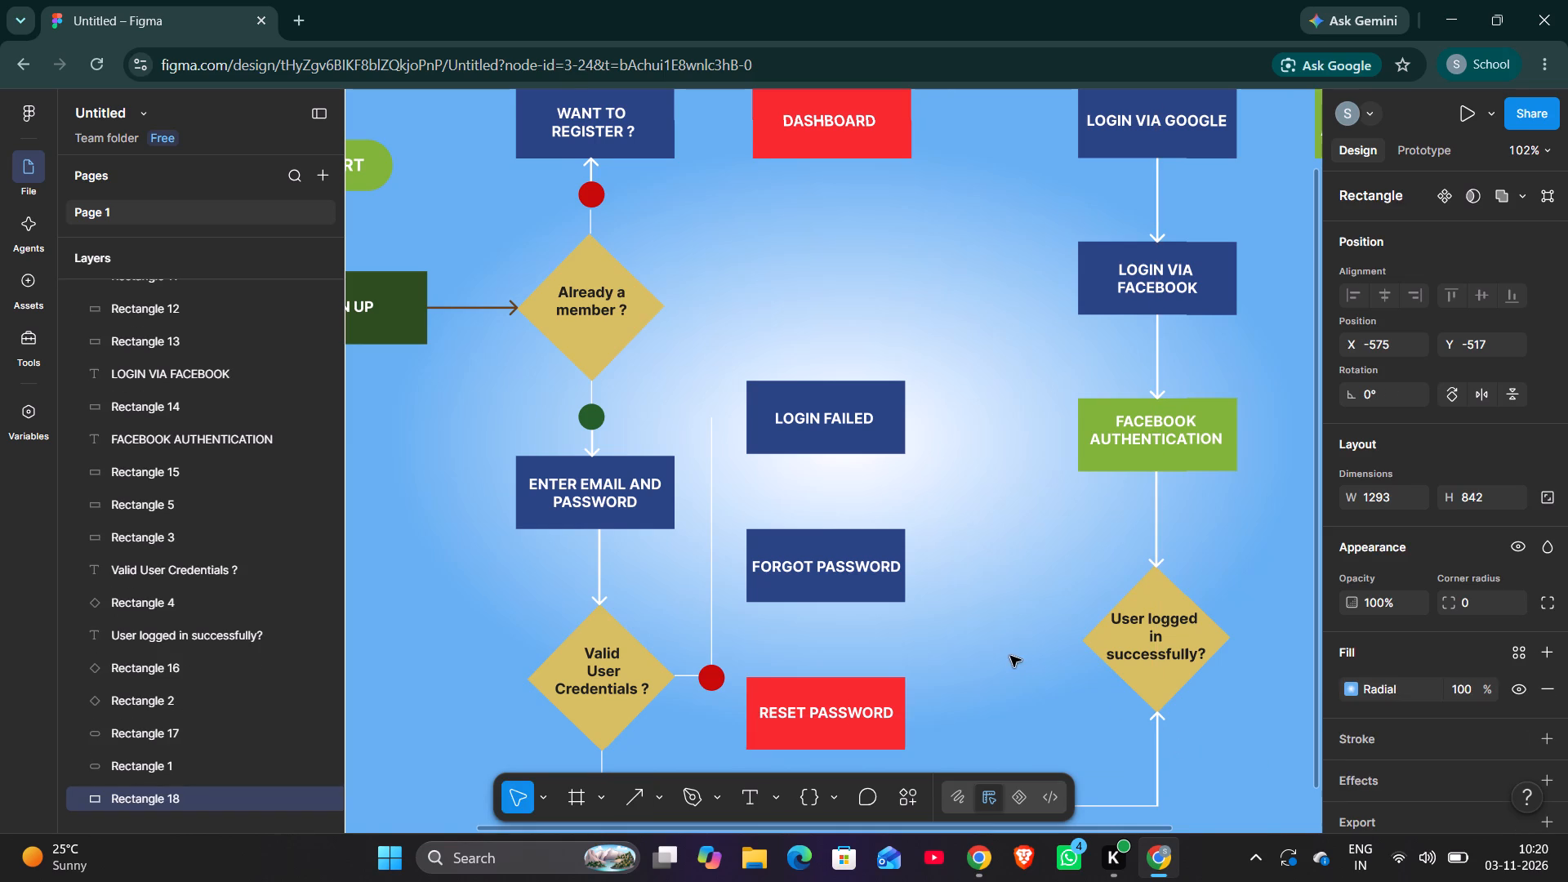
# Draw a short arrow from the top of the vertical line above the red circle to LOGIN FAILED's edge.
pyautogui.click(632, 801)
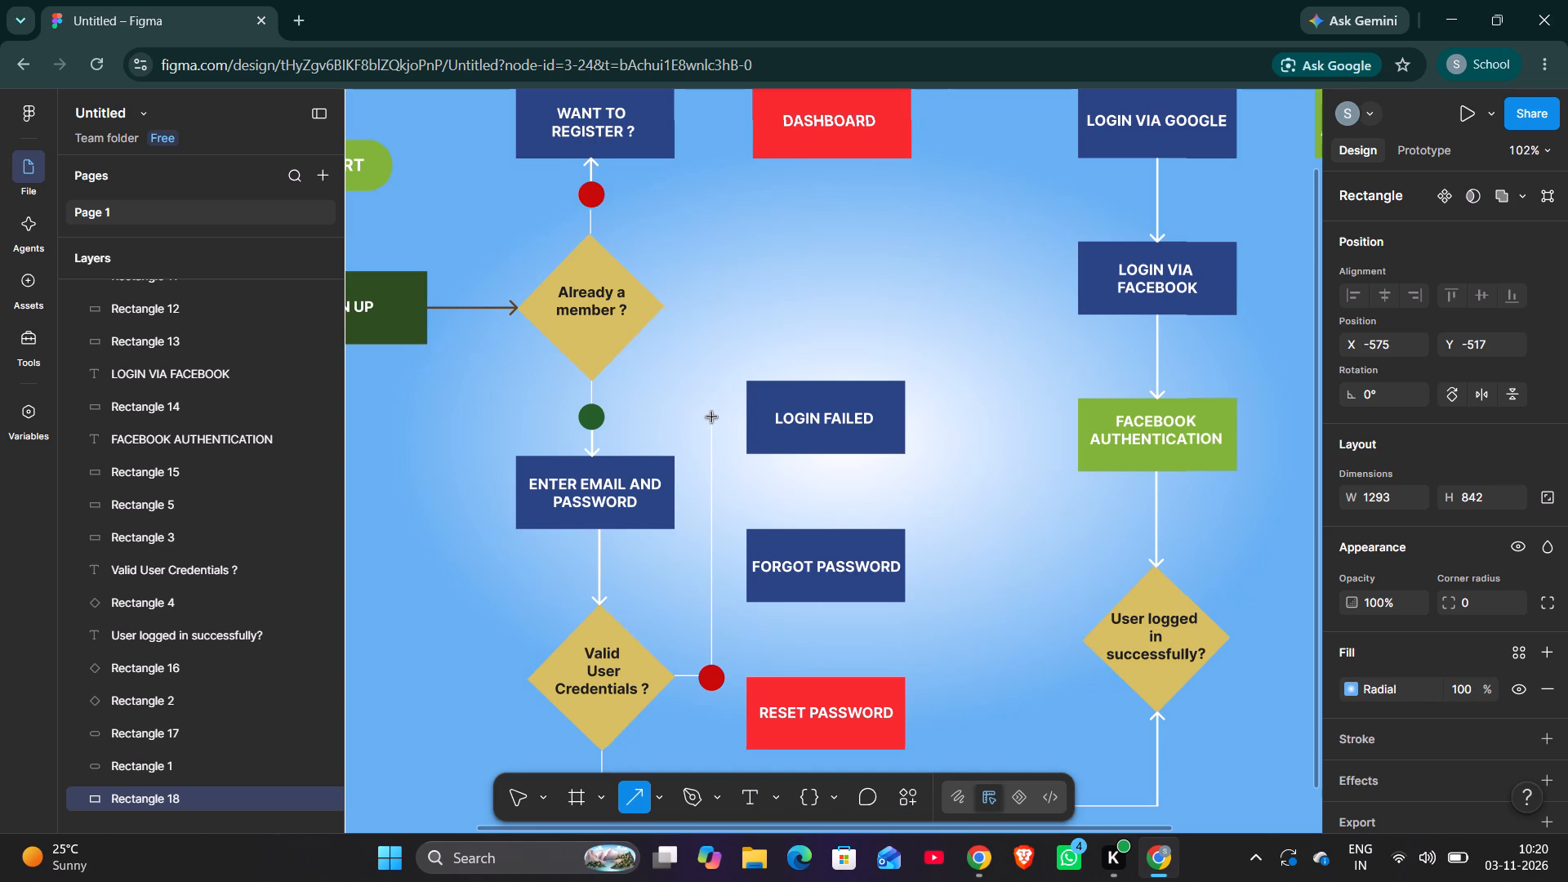
pyautogui.moveTo(712, 417); pyautogui.dragTo(745, 415)
pyautogui.click(934, 485)
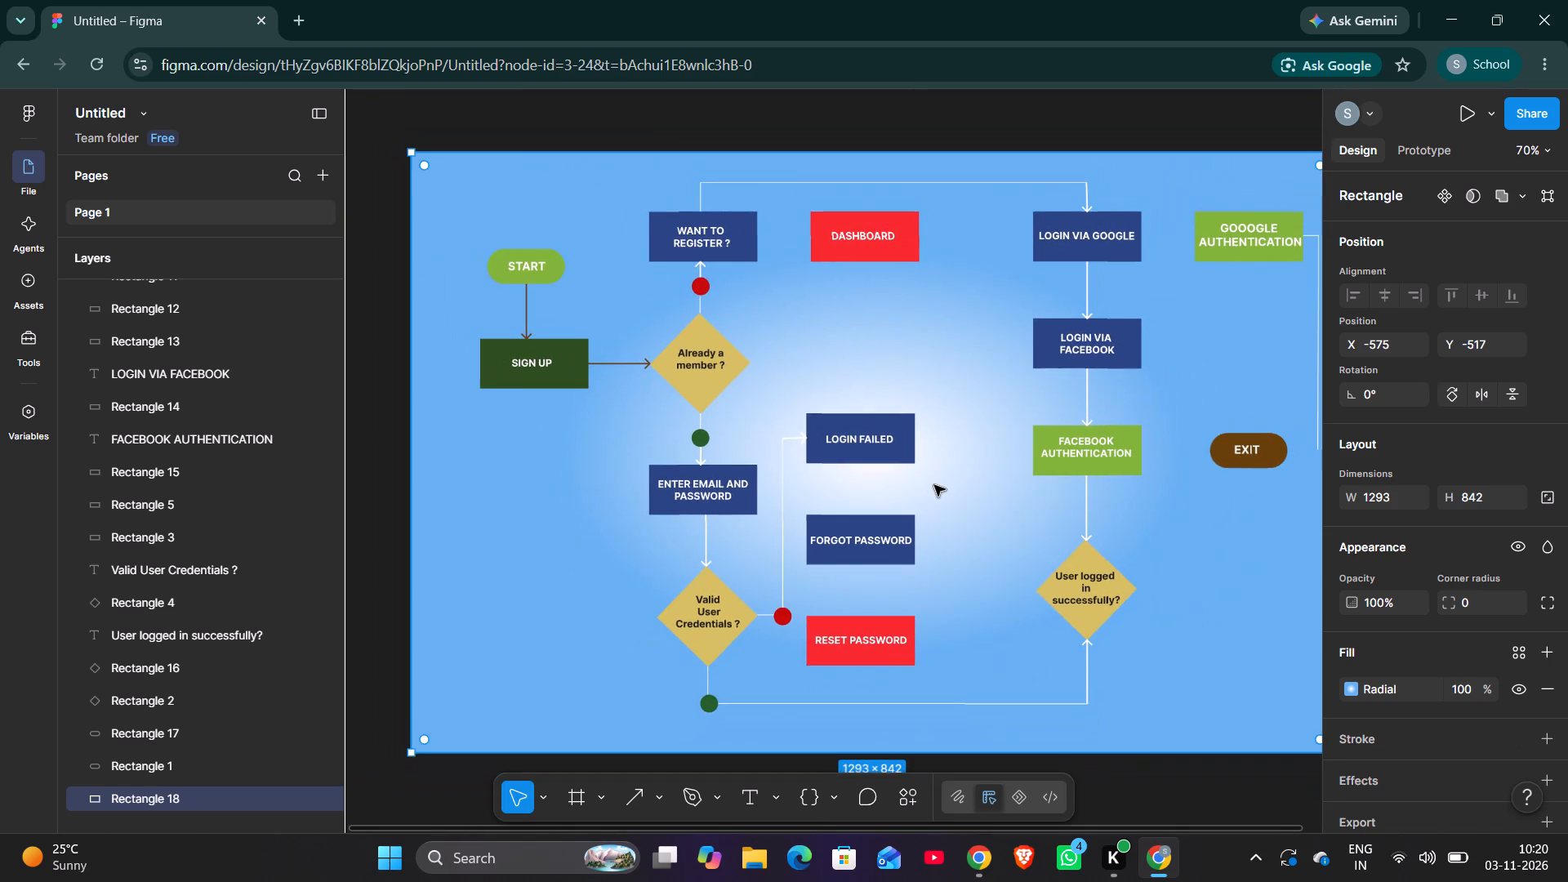
# Draw an arrow about 75 long from LOGIN VIA GOOGLE to GOOOGLE AUTHENTICATION, at about X 449, Y -401.
pyautogui.hscroll(-1, 934, 485)
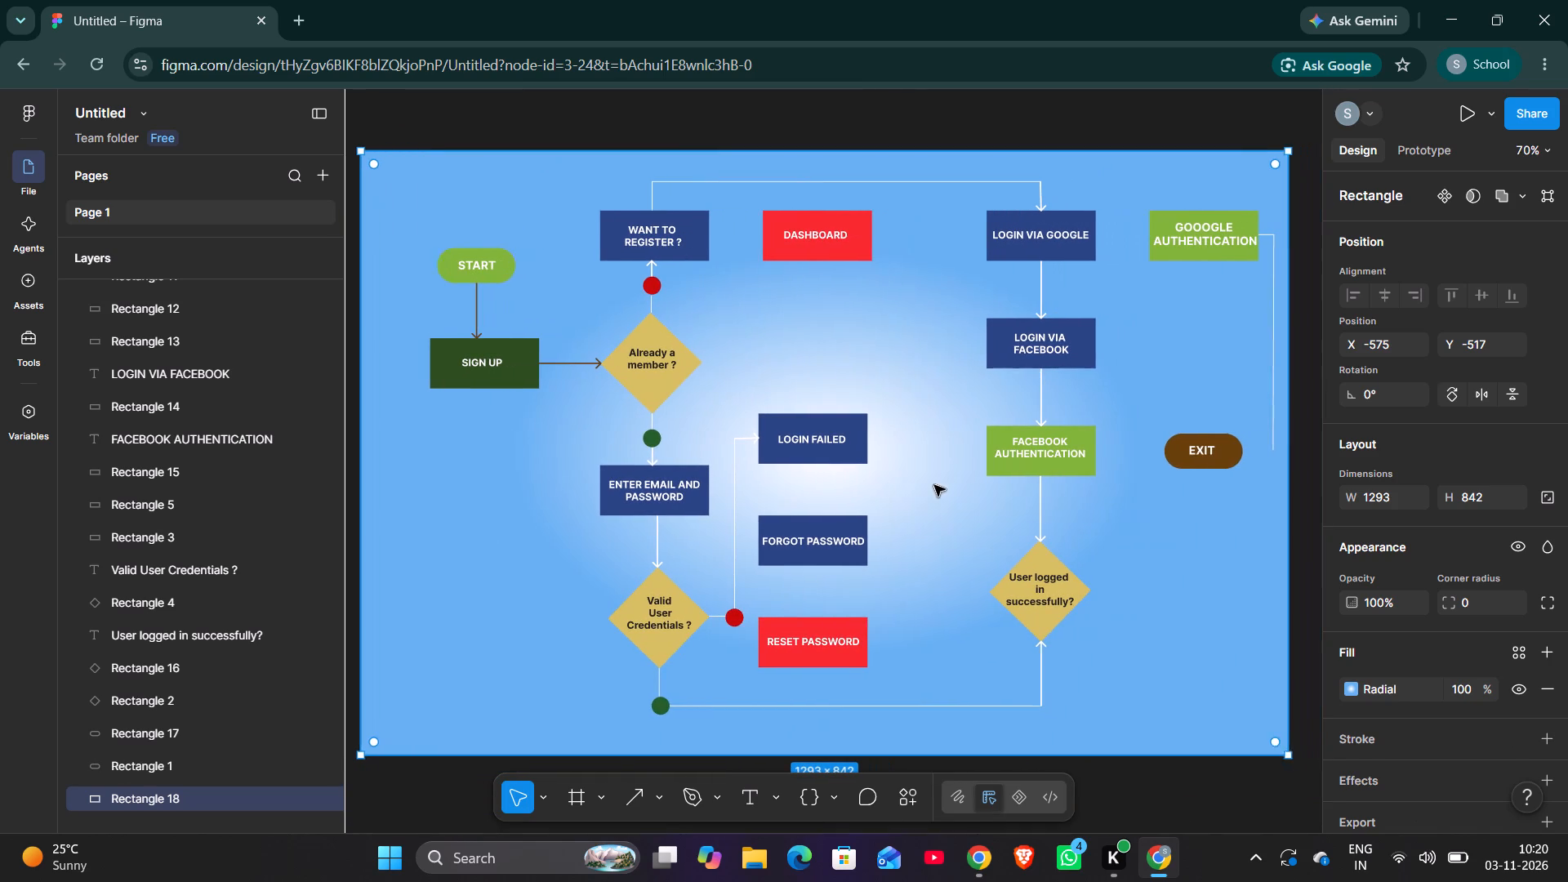
pyautogui.hscroll(-1, 934, 485)
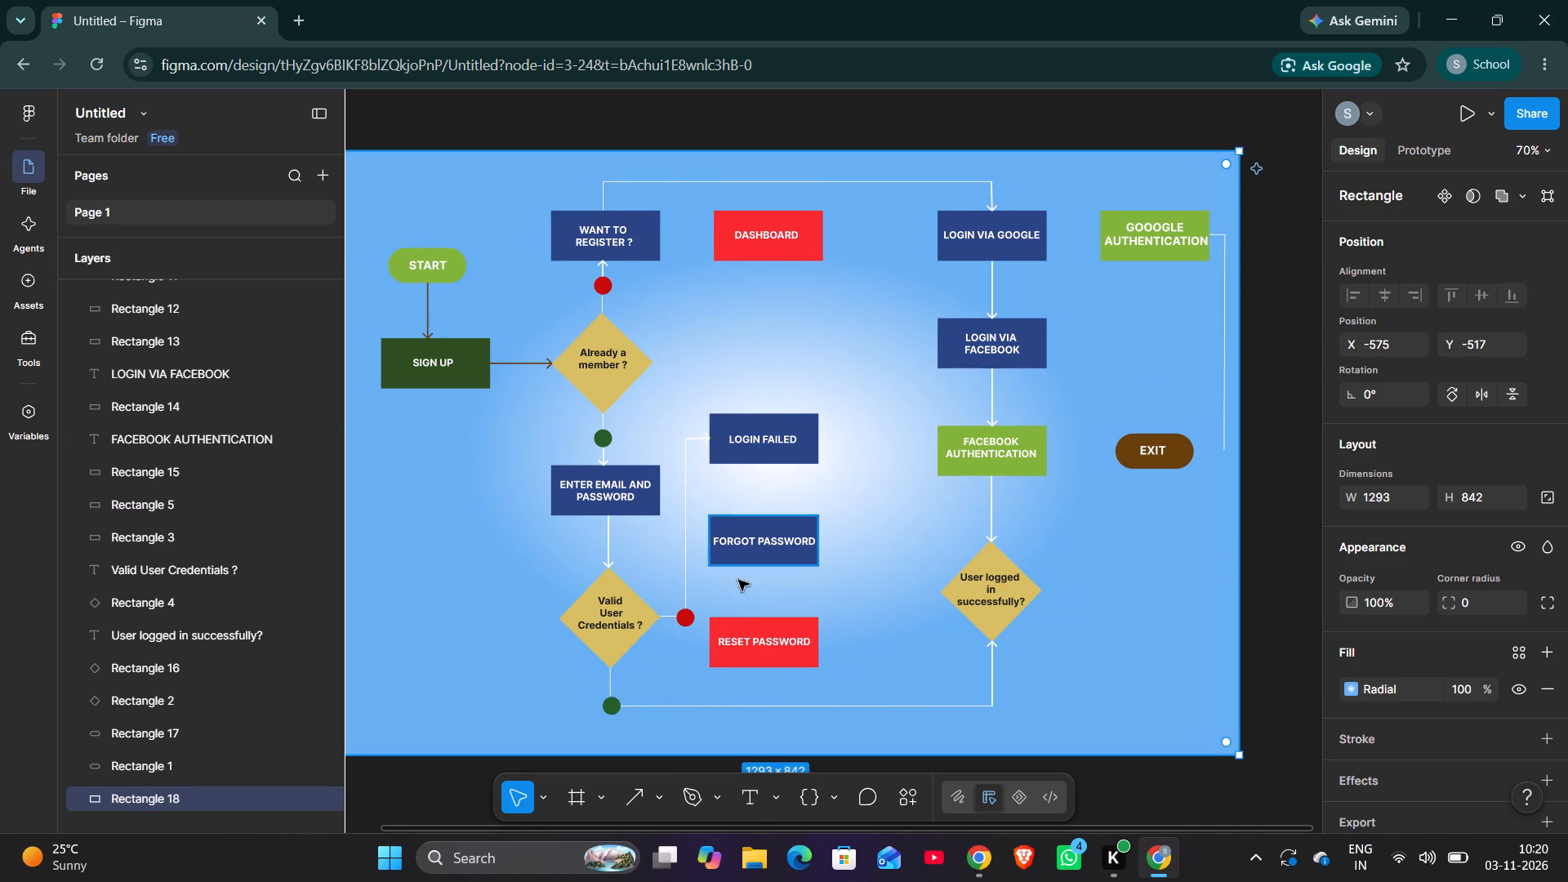
pyautogui.click(638, 789)
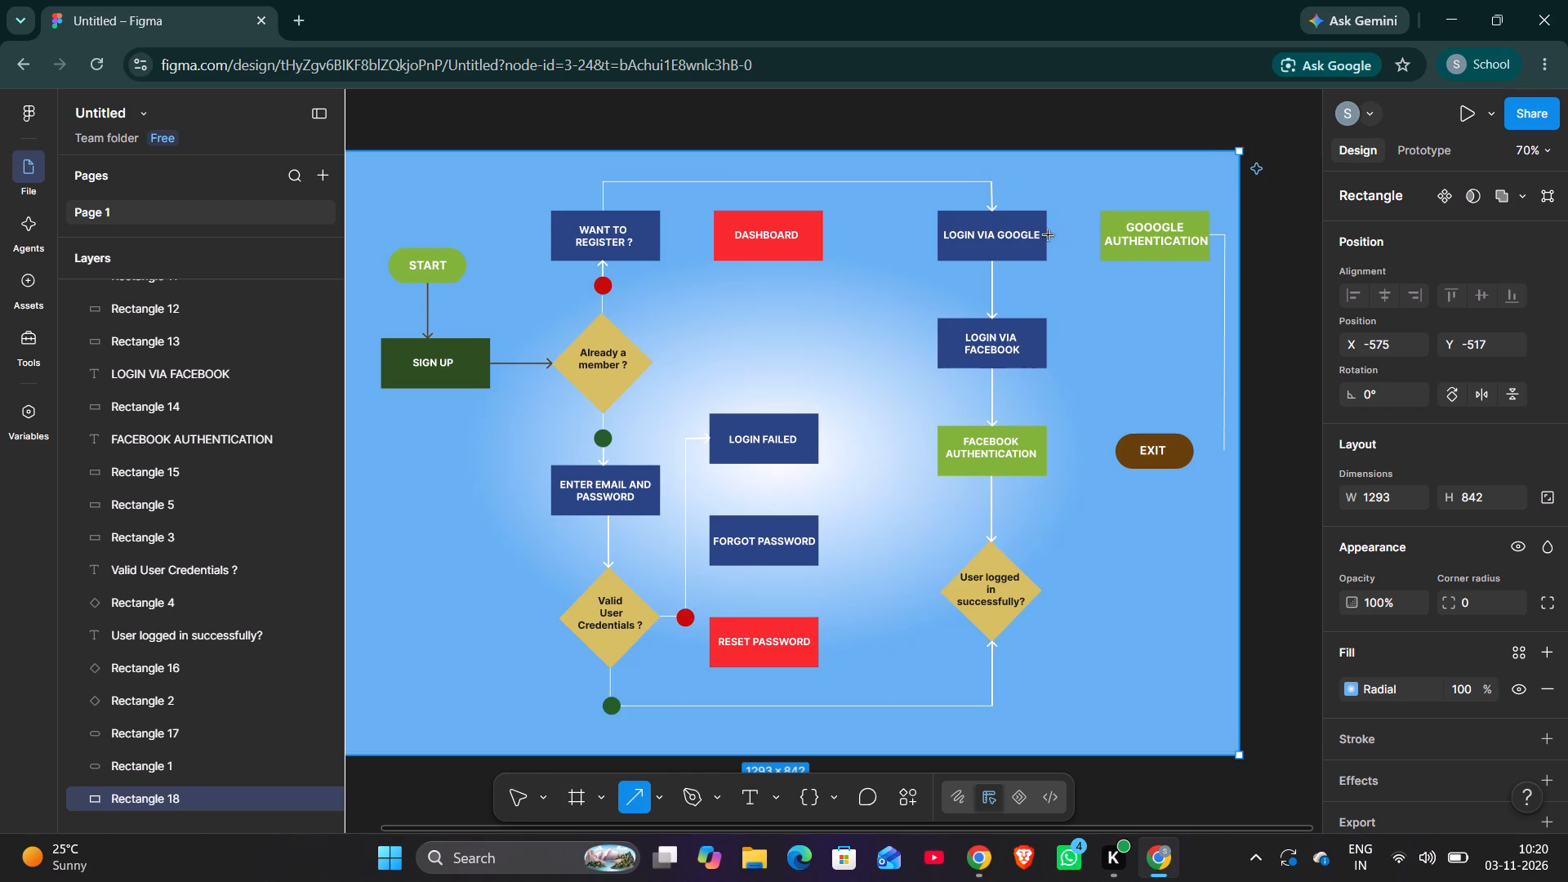
pyautogui.moveTo(1047, 235); pyautogui.dragTo(1101, 234)
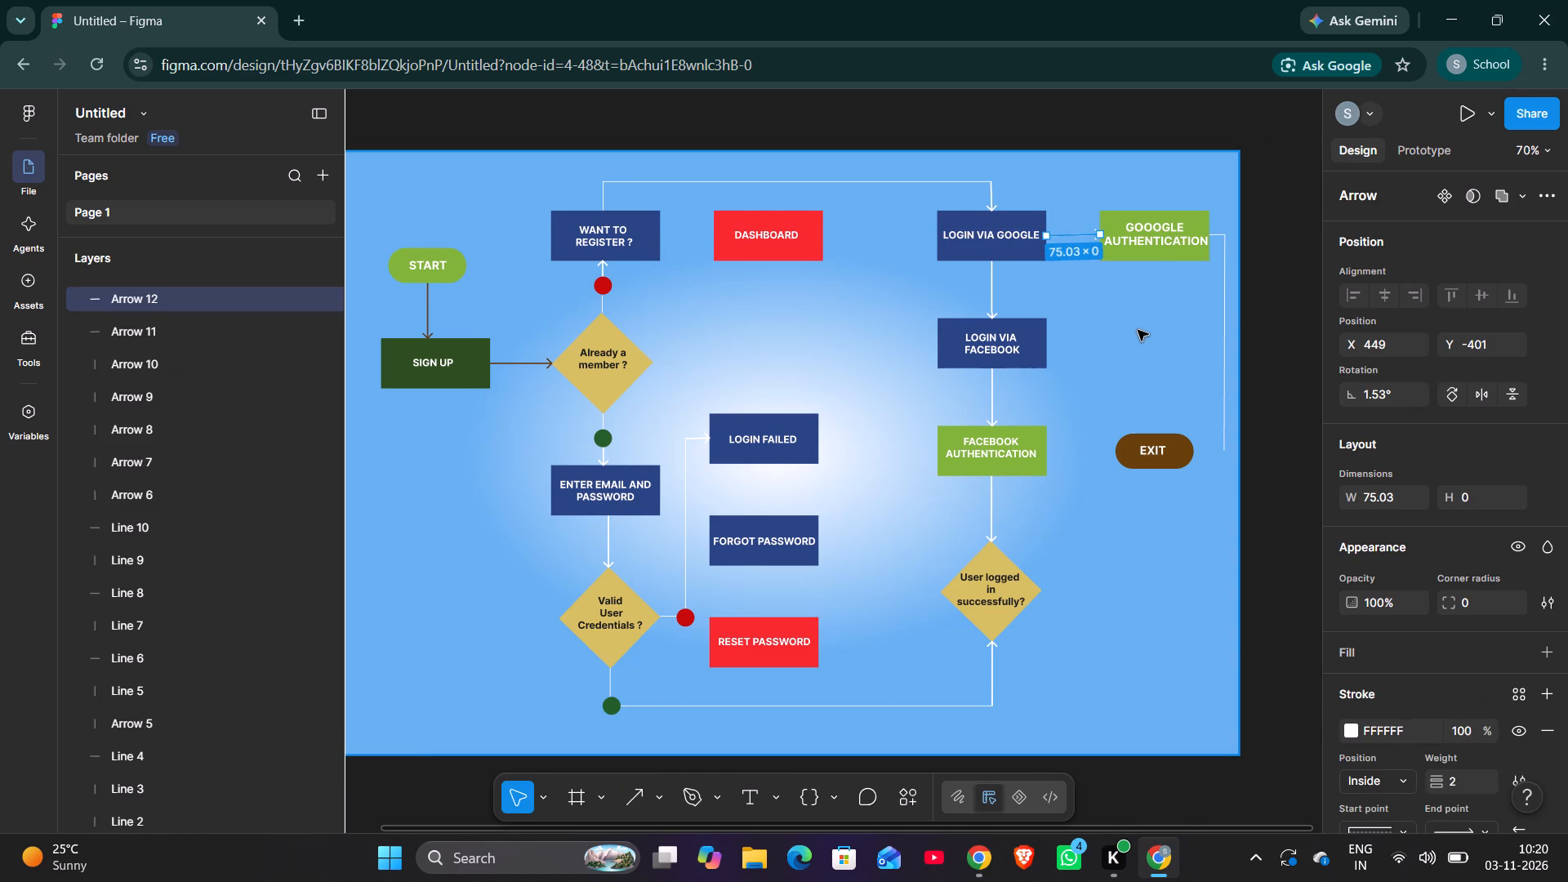
pyautogui.click(1138, 330)
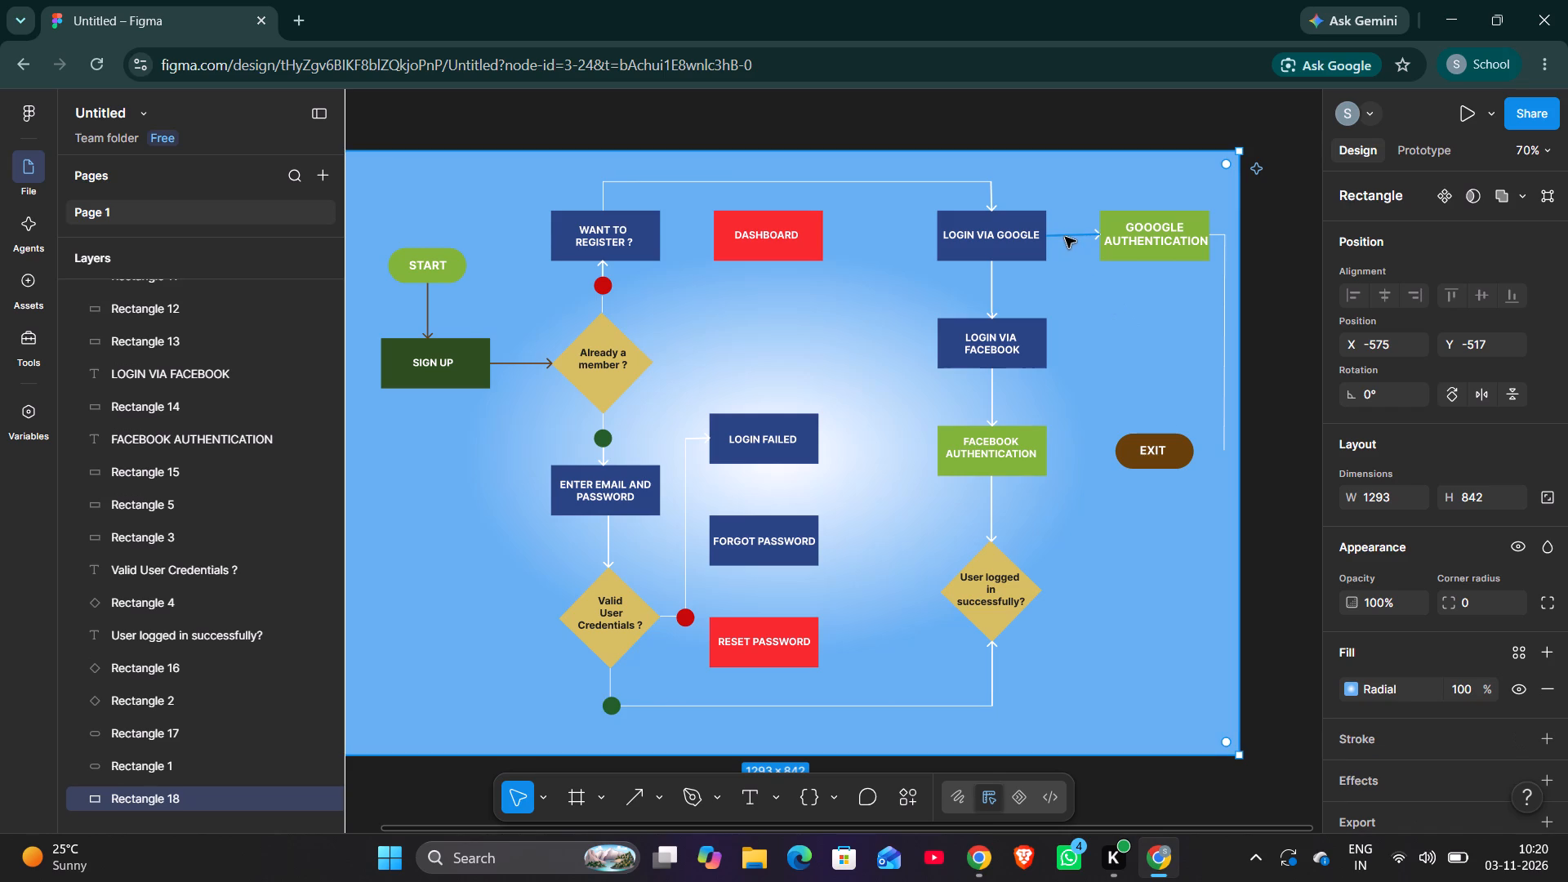
# Straighten the arrow between LOGIN VIA GOOGLE and GOOOGLE AUTHENTICATION to 0° rotation and 75 long, at Y -399.
pyautogui.click(1065, 236)
pyautogui.click(1101, 234)
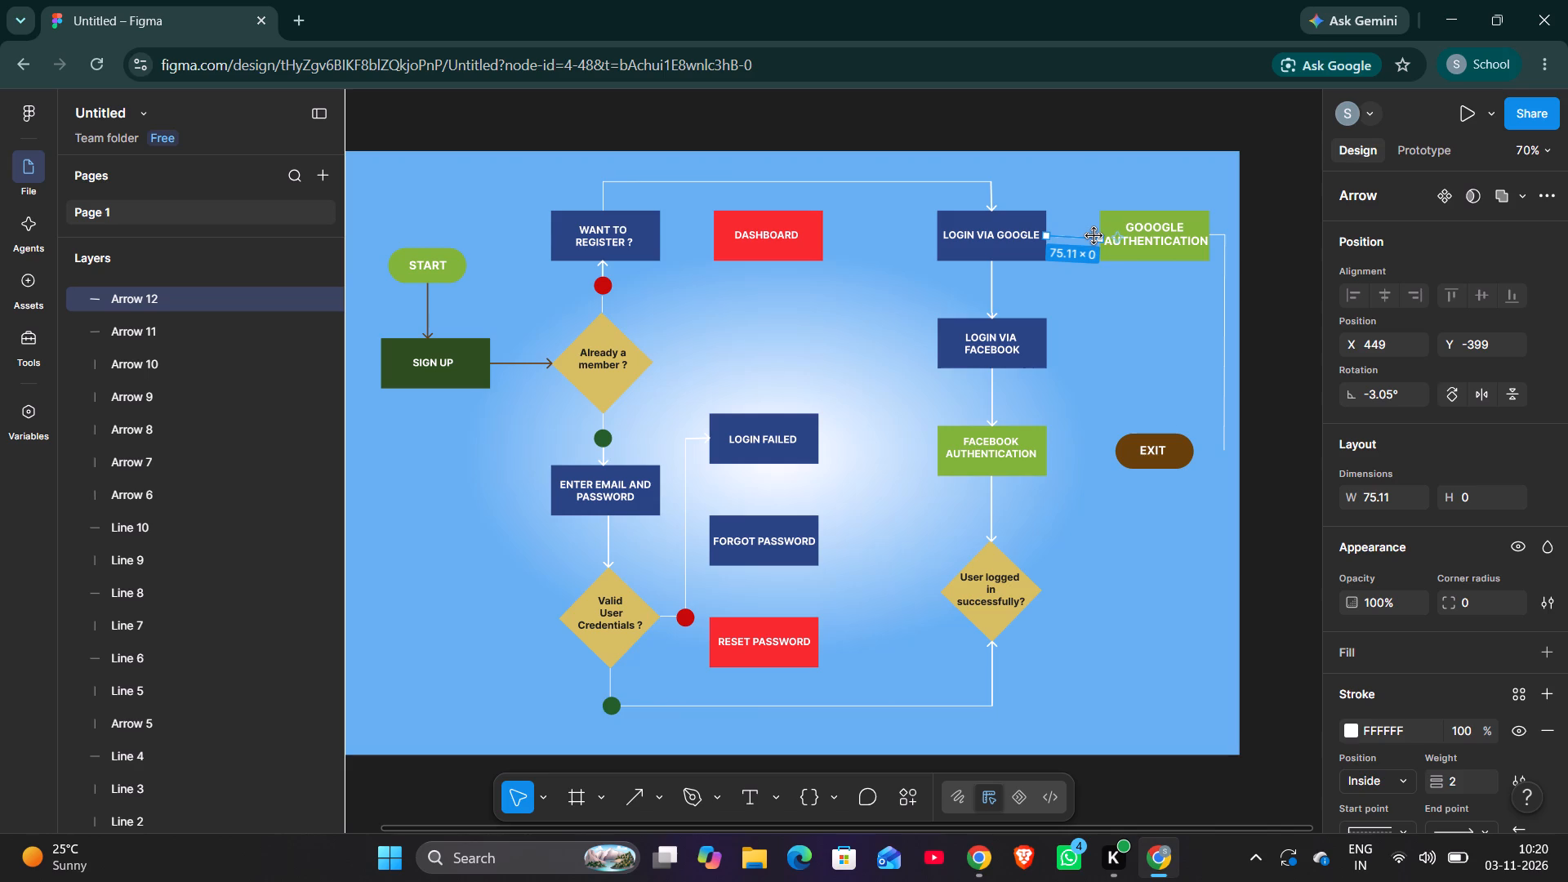
pyautogui.click(1102, 240)
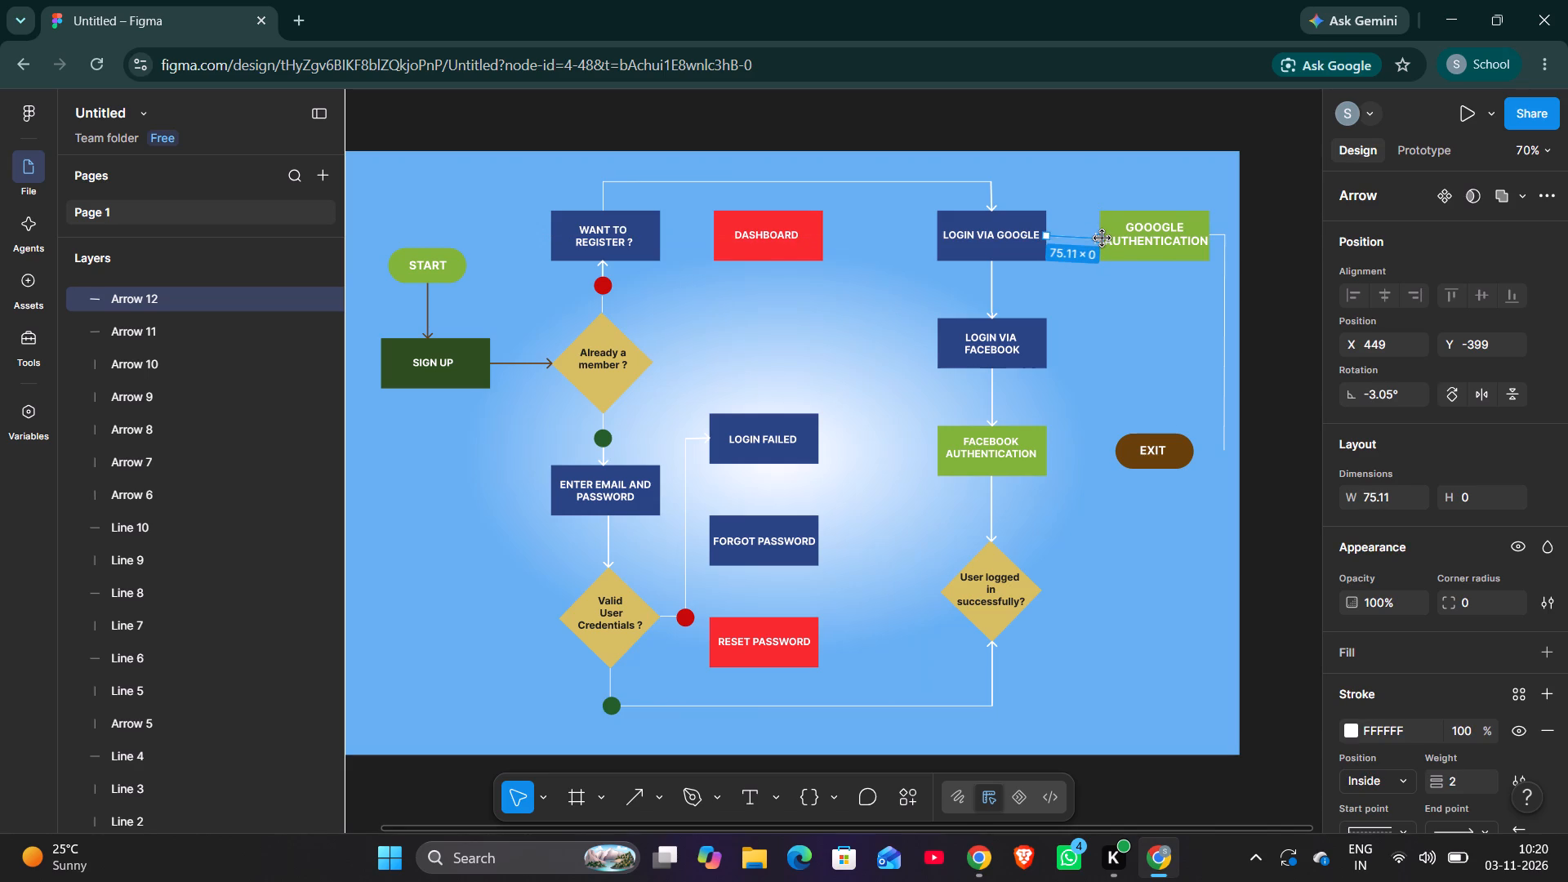
pyautogui.click(1102, 238)
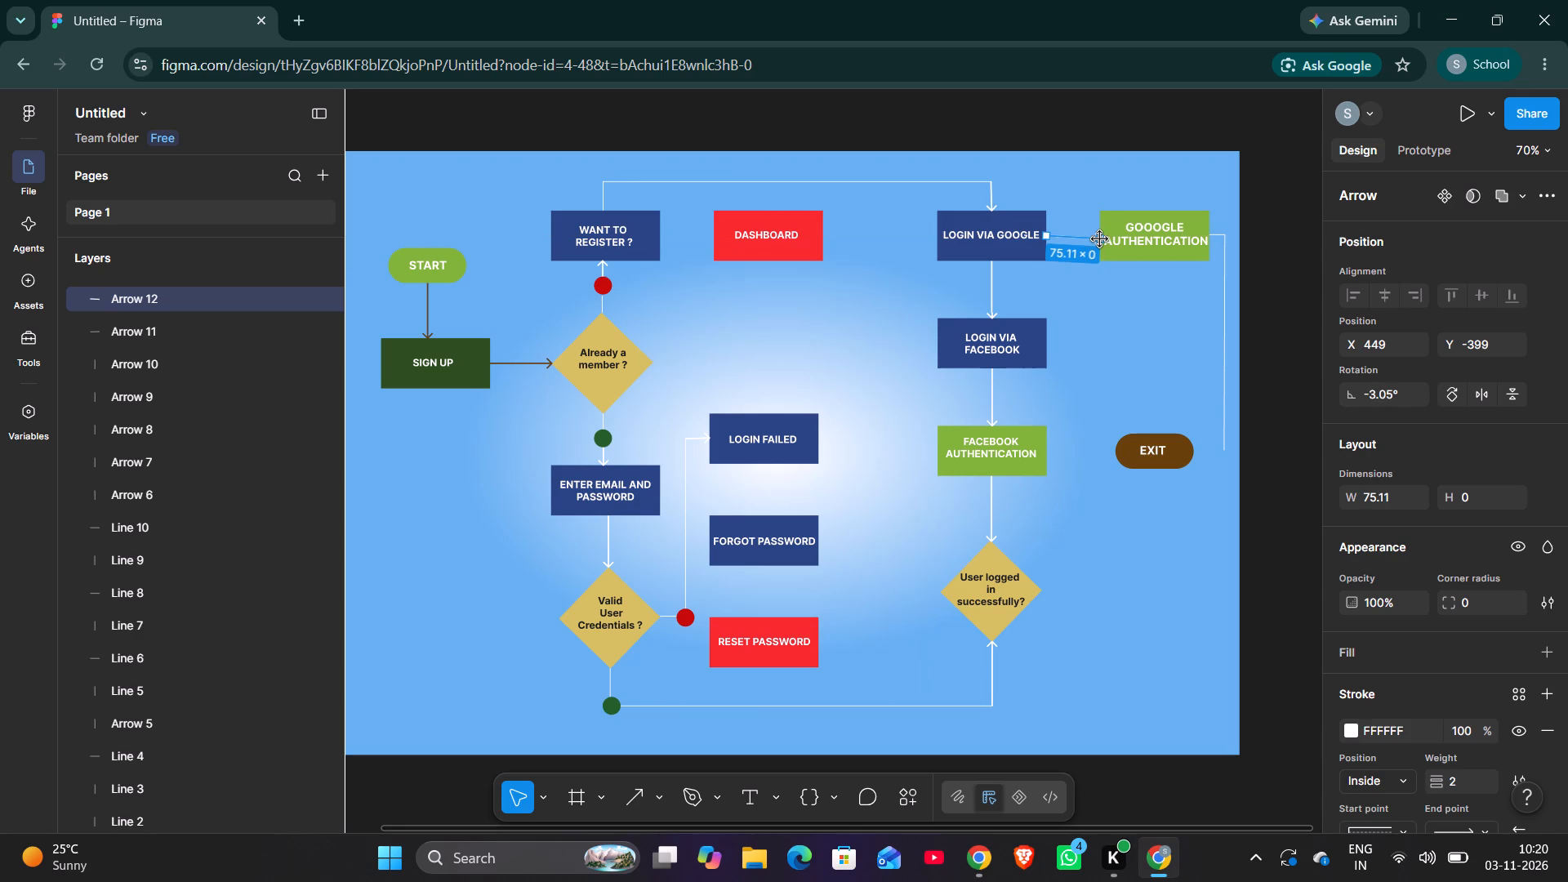
pyautogui.click(1100, 239)
pyautogui.click(1091, 287)
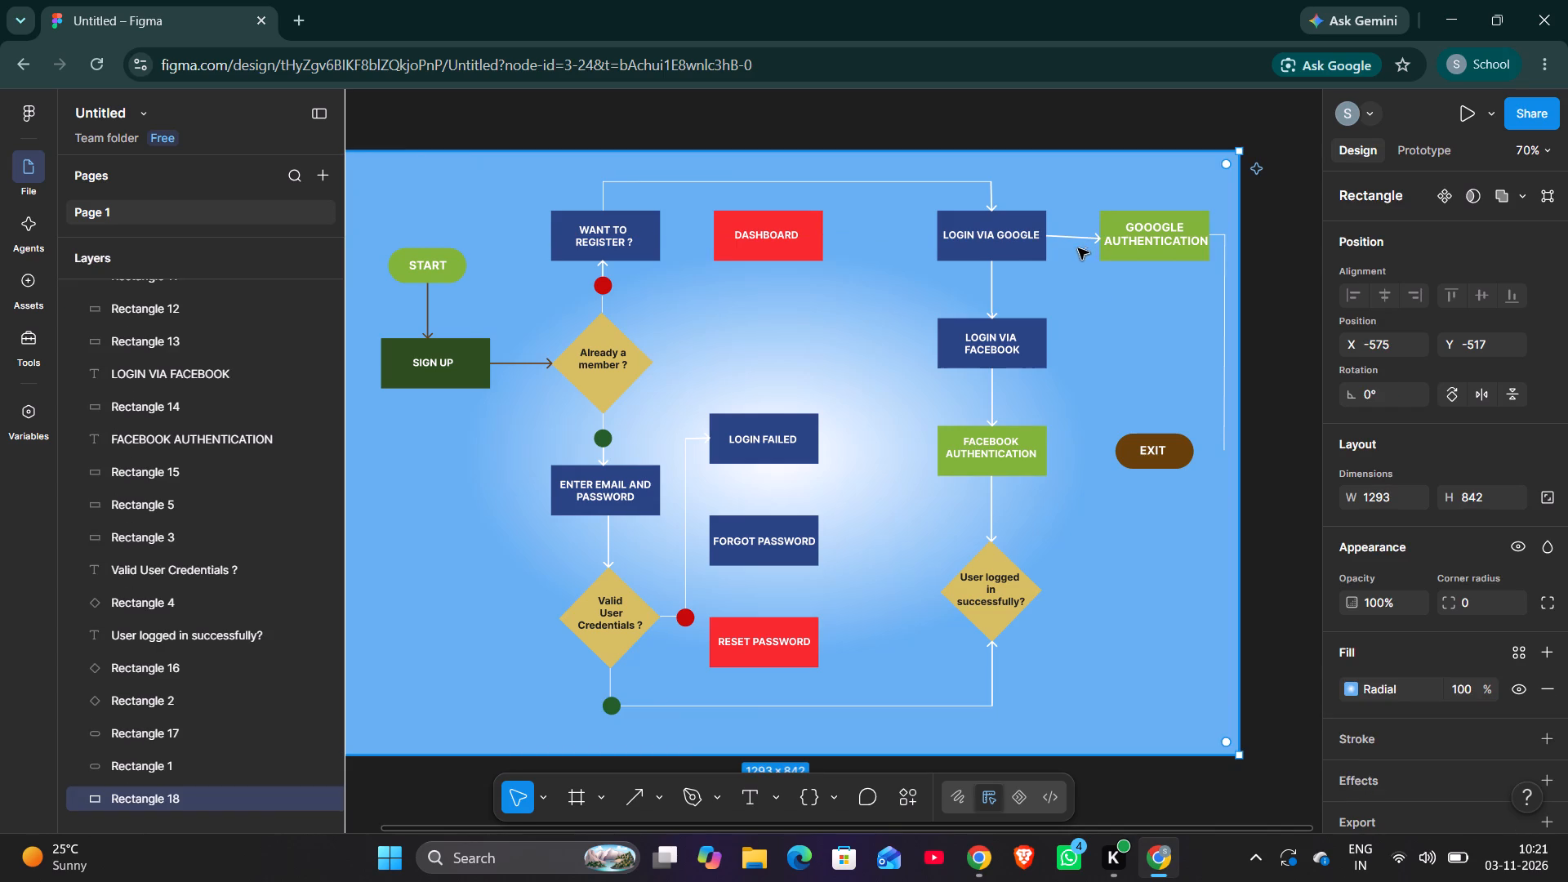
pyautogui.click(1065, 236)
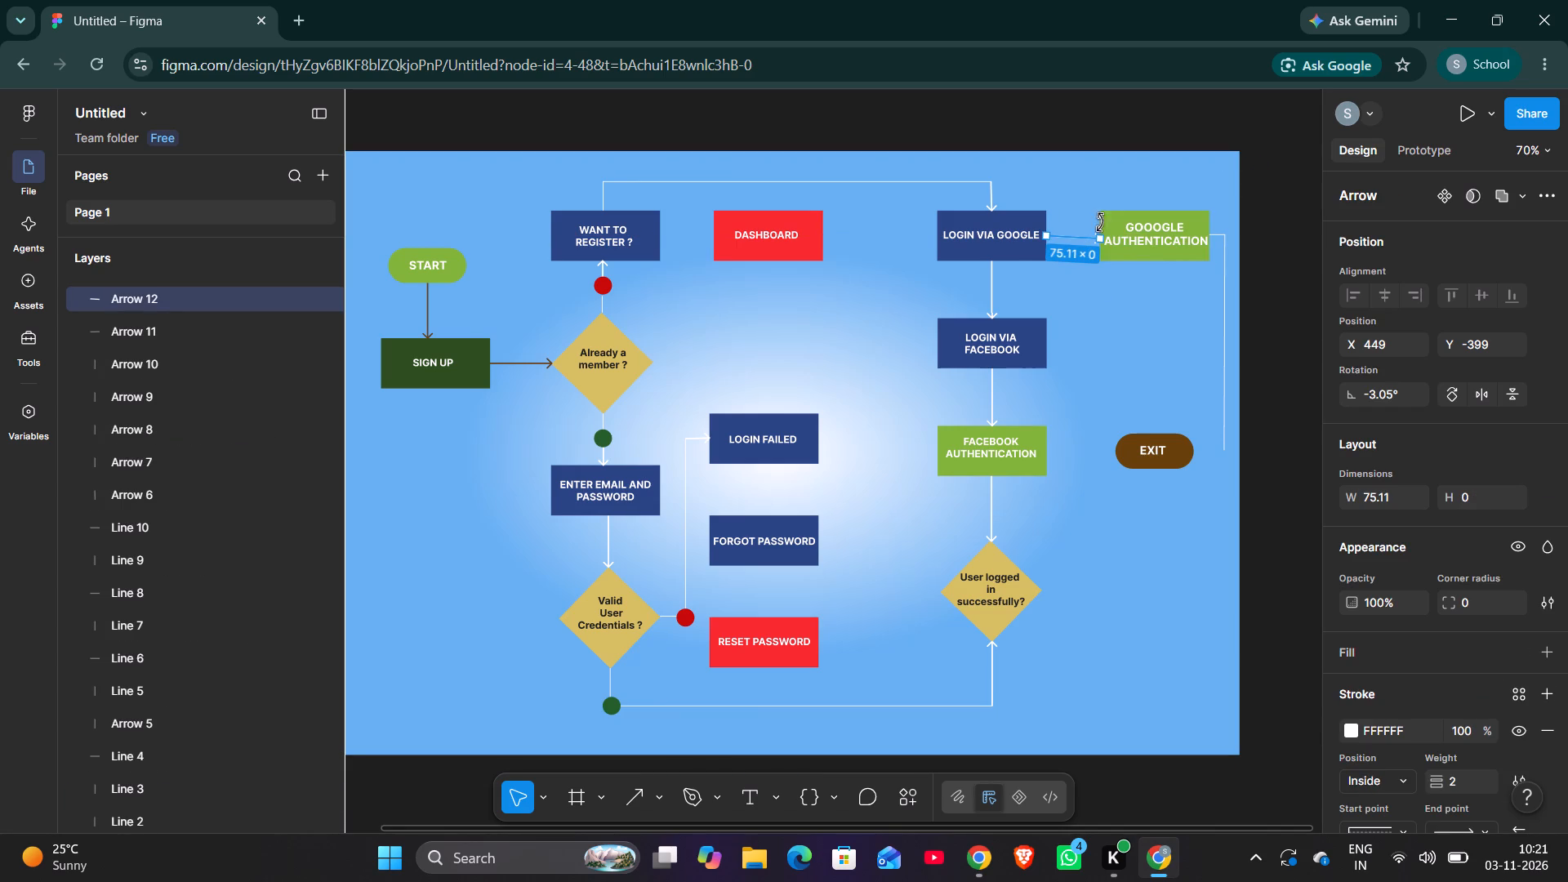
pyautogui.click(1102, 242)
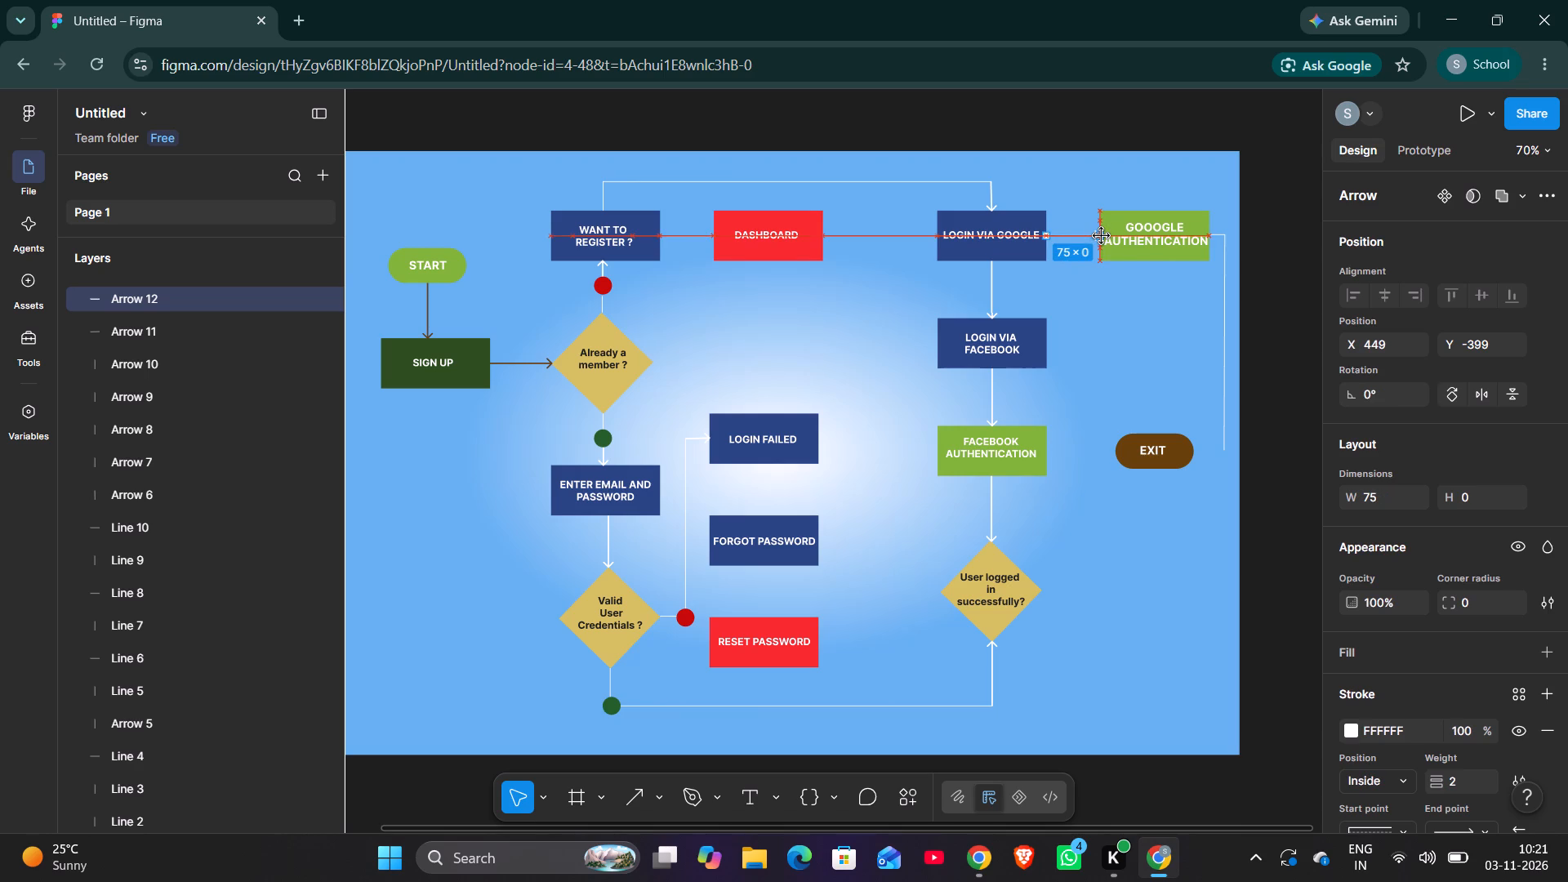
pyautogui.click(1105, 285)
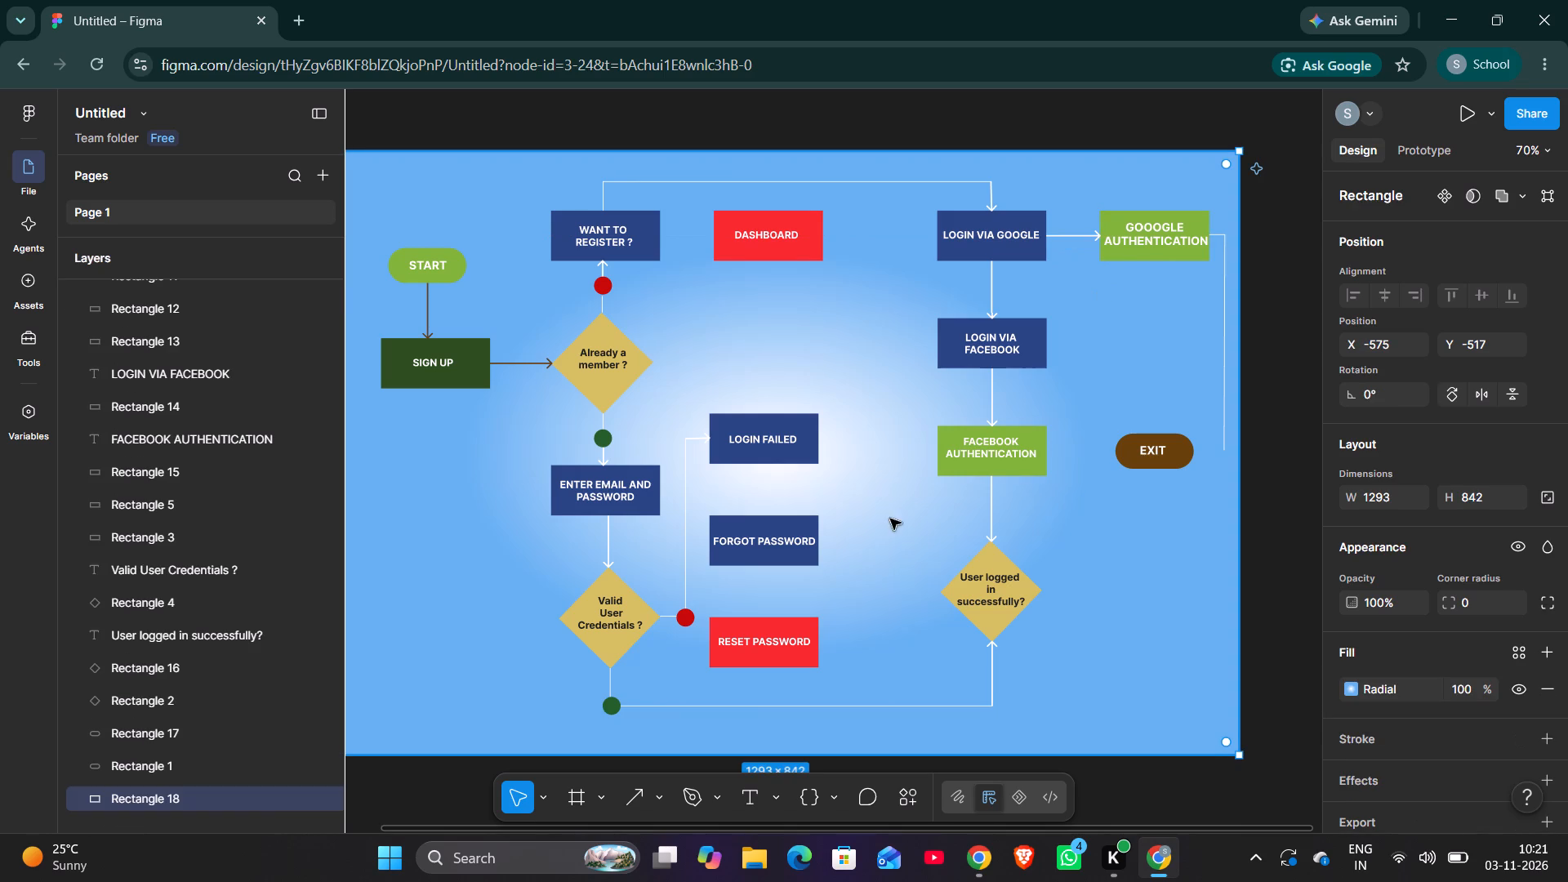
# Draw a straight horizontal arrow 96 long from FACEBOOK AUTHENTICATION to EXIT's near edge, at X 449, Y -100.
pyautogui.click(638, 798)
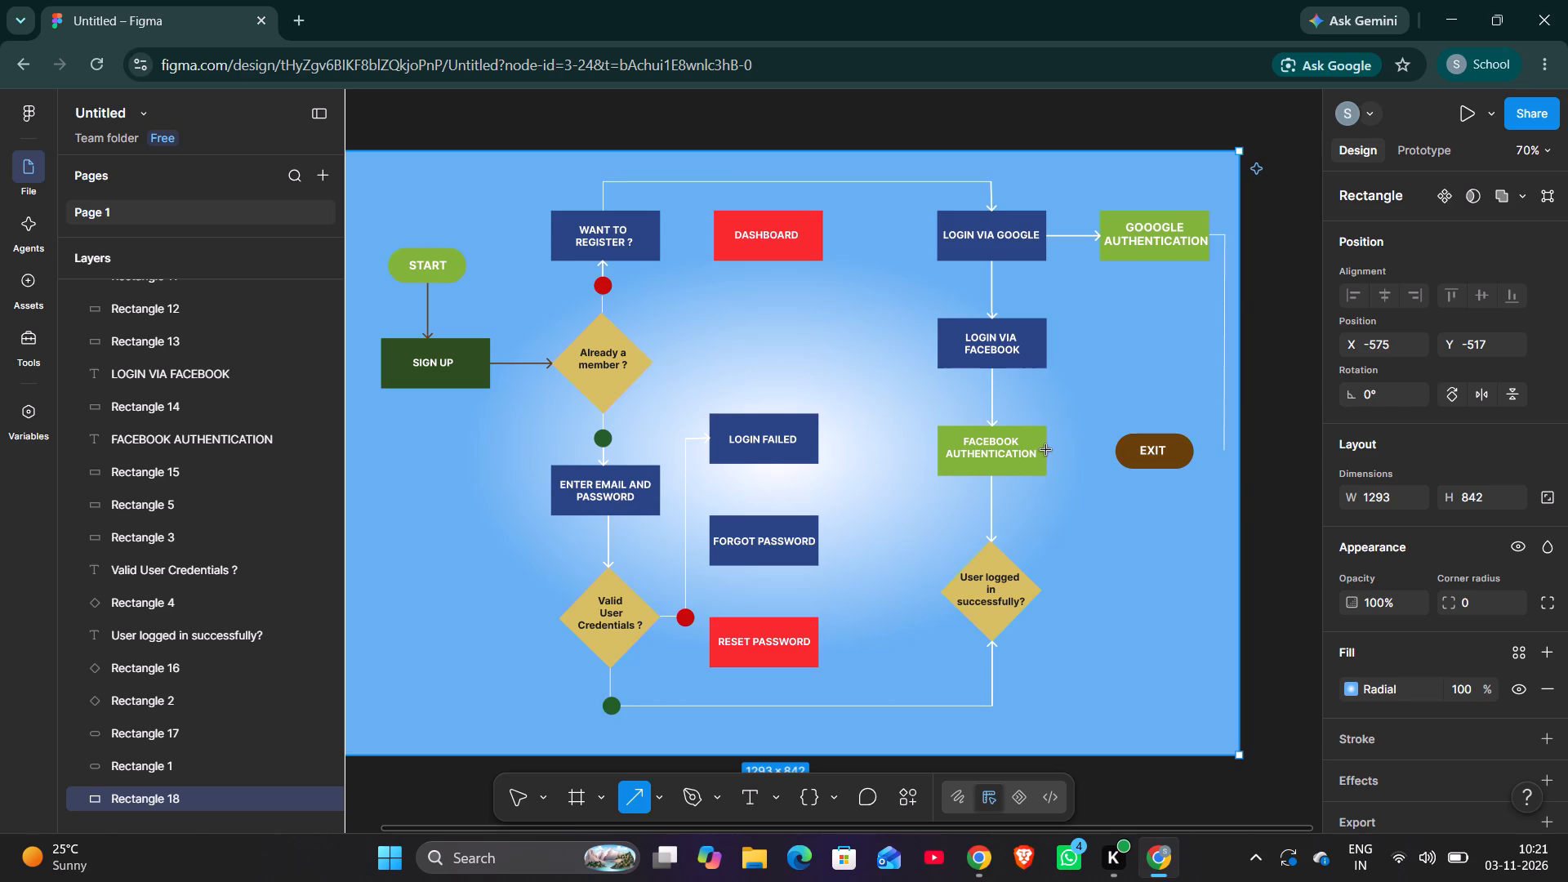
pyautogui.moveTo(1048, 450); pyautogui.dragTo(1124, 445)
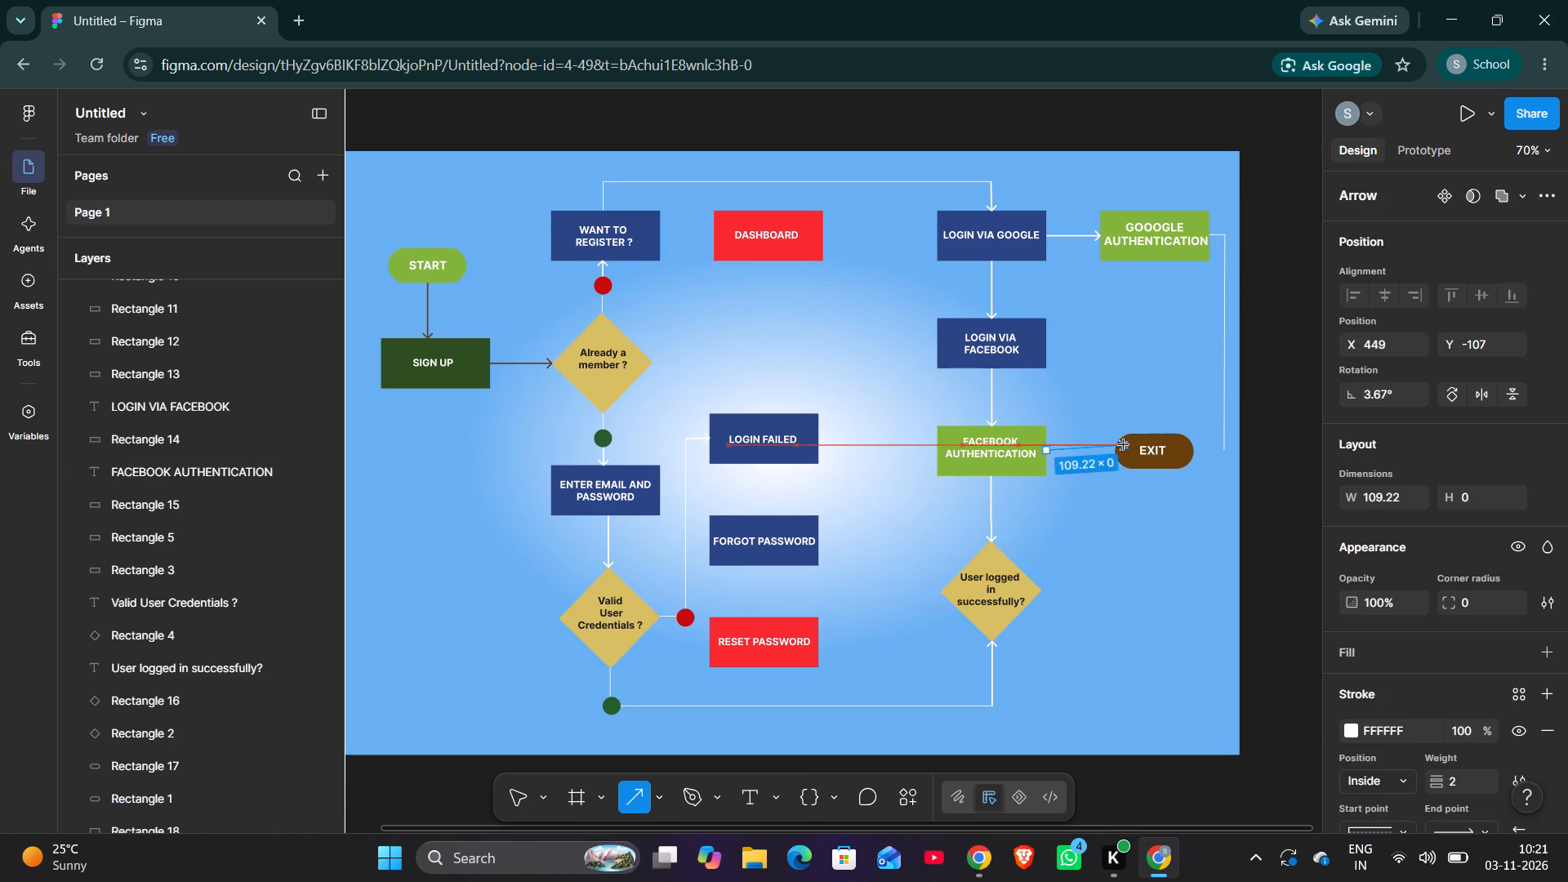
pyautogui.moveTo(1124, 445); pyautogui.dragTo(1123, 450)
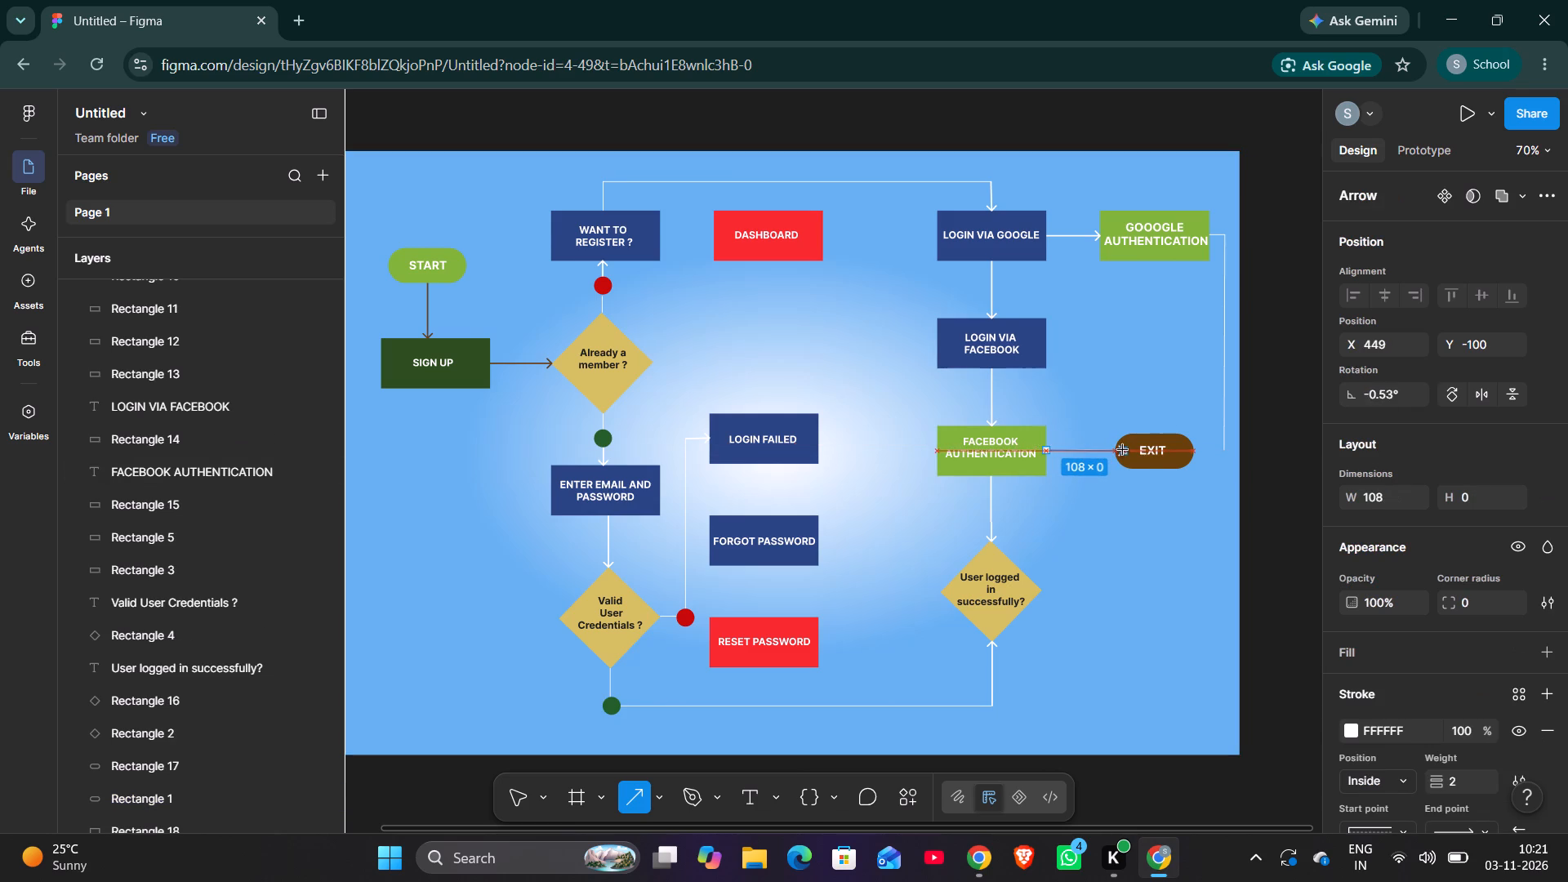
pyautogui.moveTo(1123, 450); pyautogui.dragTo(1123, 449)
pyautogui.click(1123, 494)
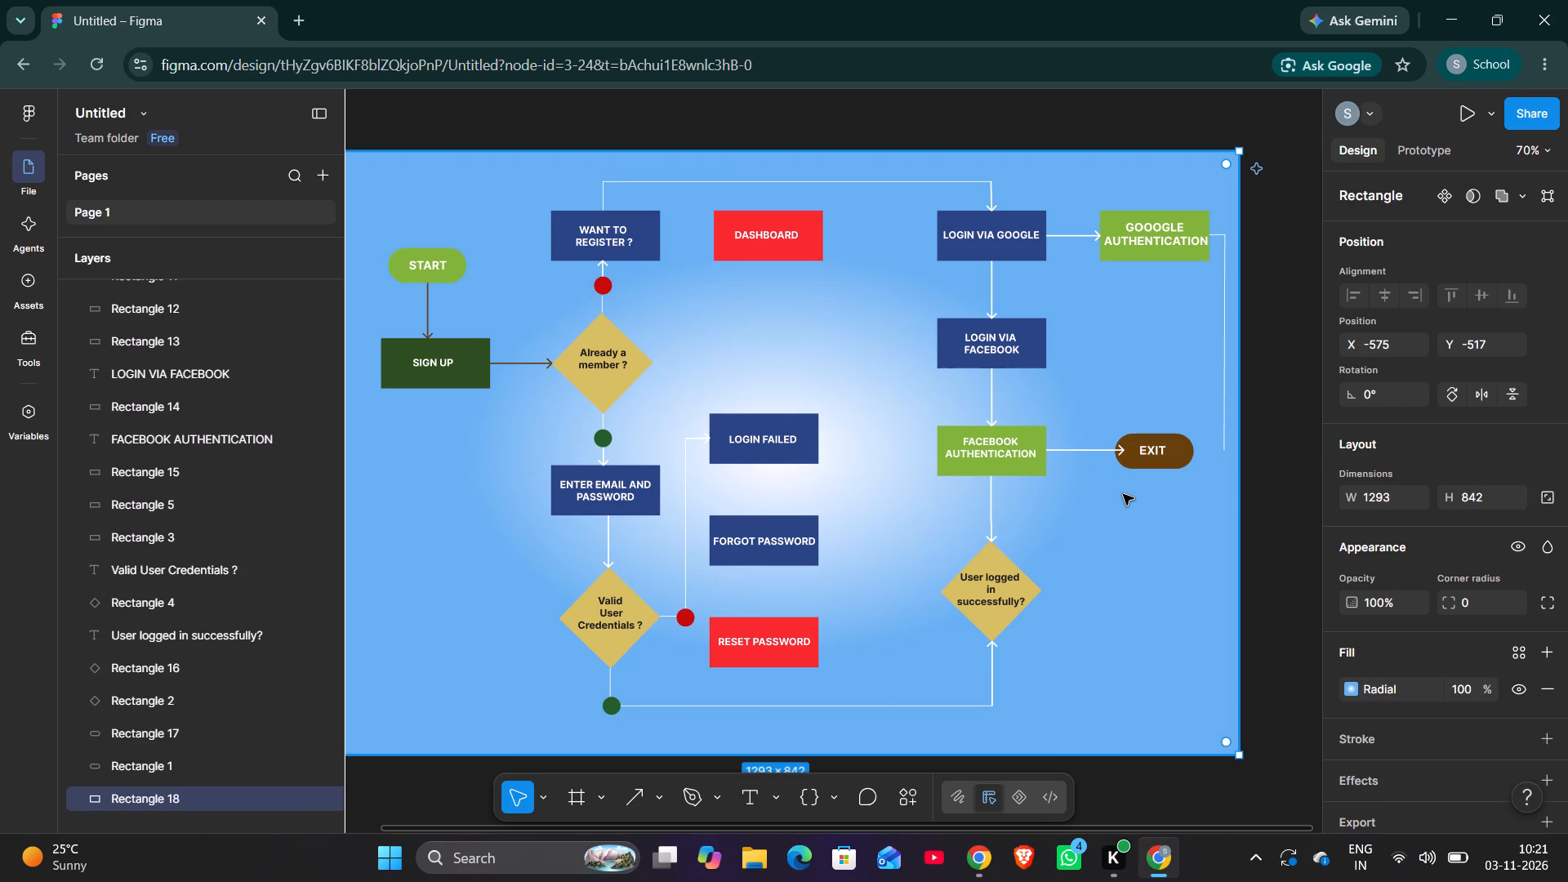
pyautogui.click(1079, 448)
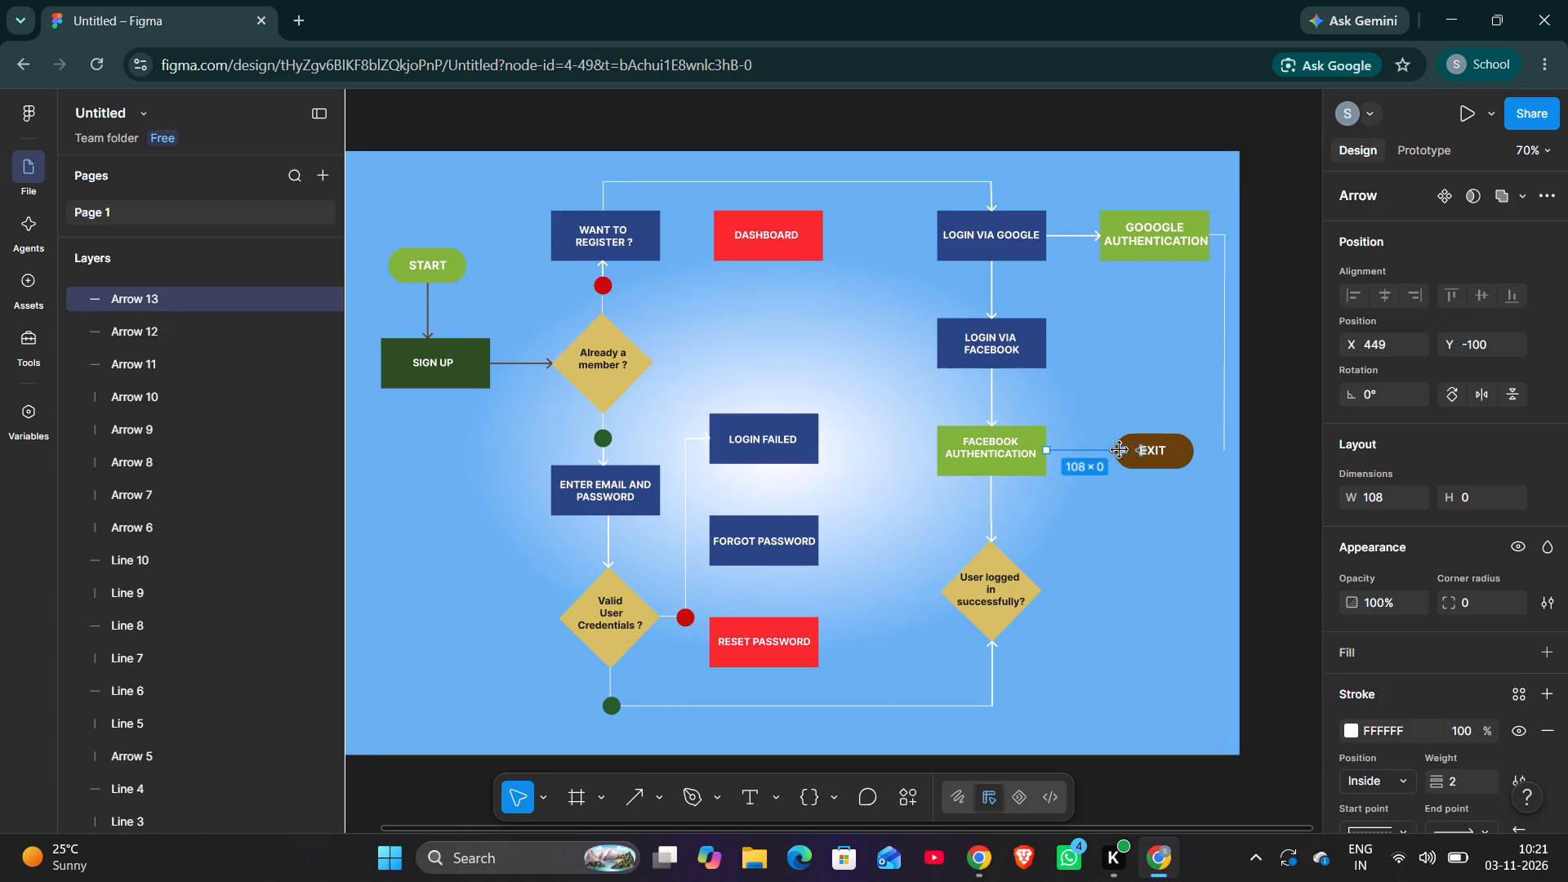
pyautogui.click(1120, 450)
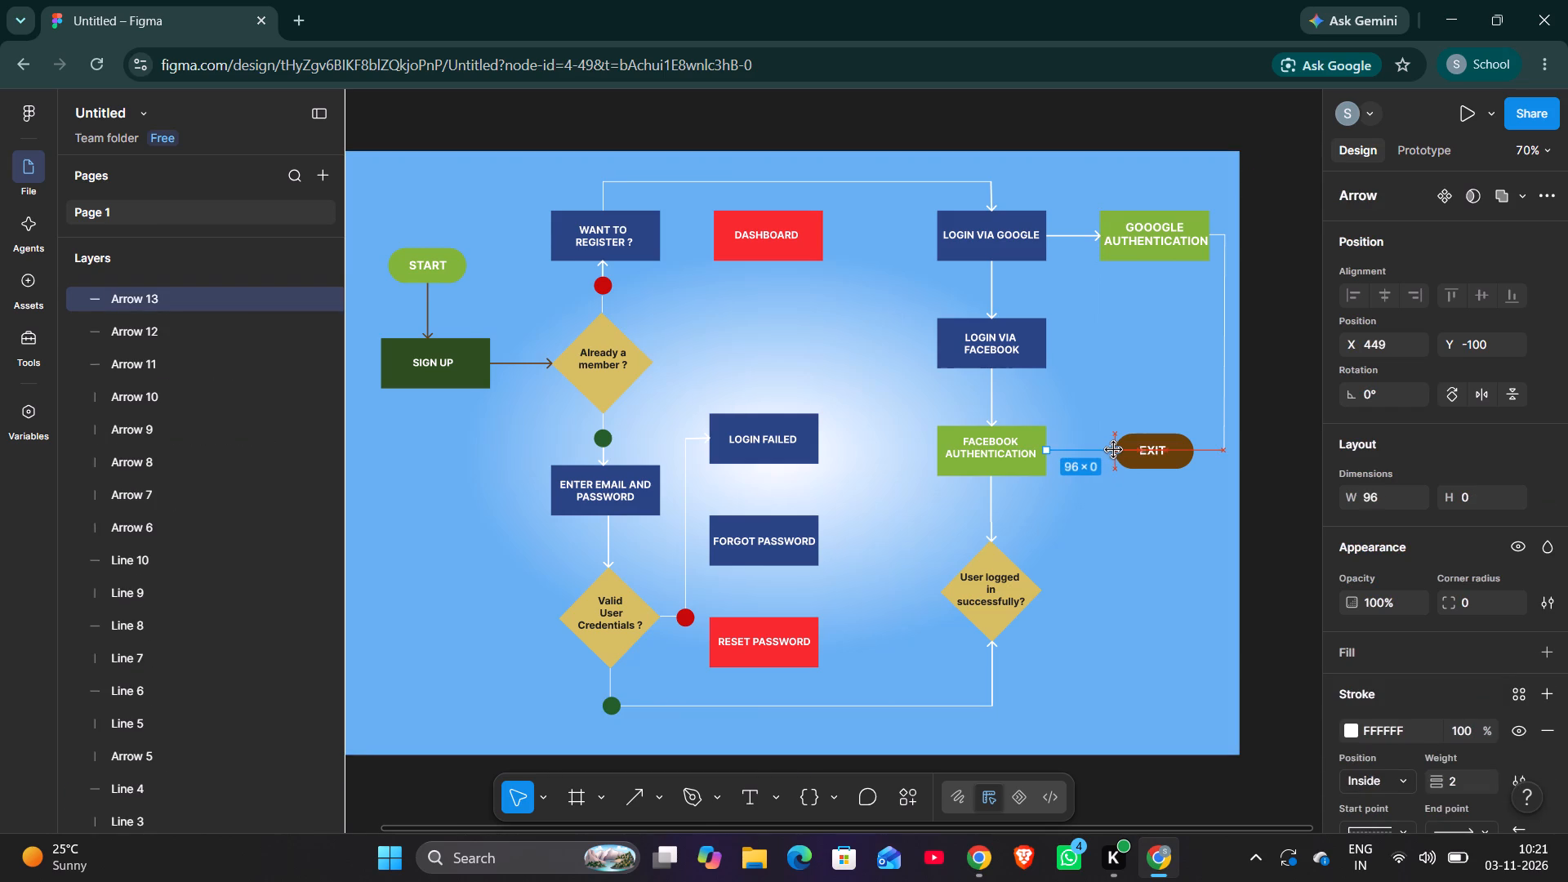
pyautogui.click(1139, 490)
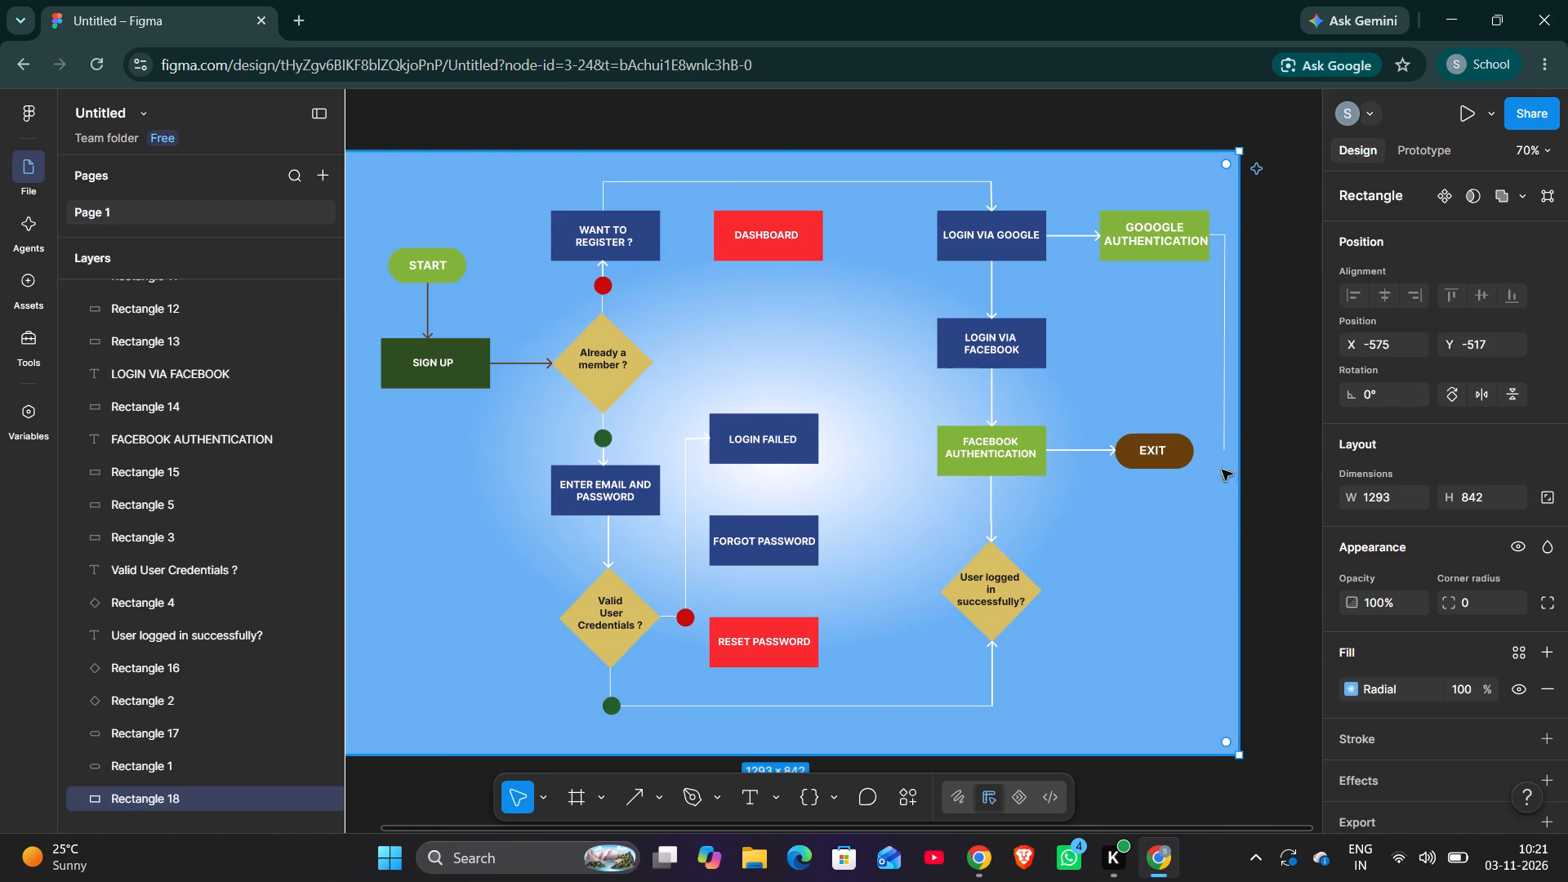
# Extend the vertical line beside GOOOGLE AUTHENTICATION down to the level of "User logged in successfully?", 495 long at -90° rotation.
pyautogui.click(1221, 433)
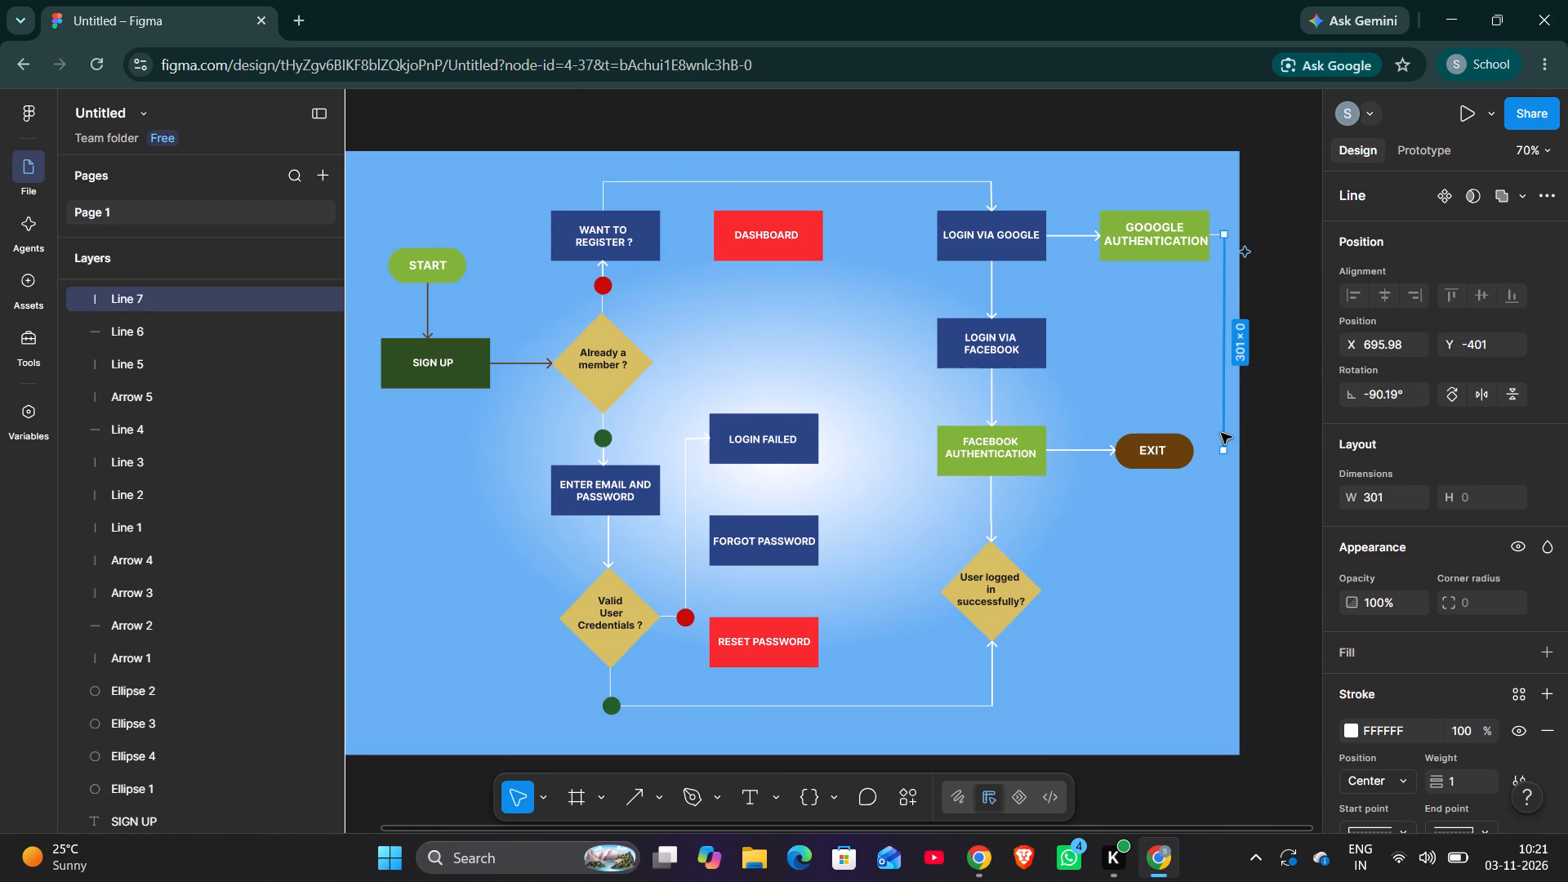
pyautogui.moveTo(1225, 453); pyautogui.dragTo(1227, 586)
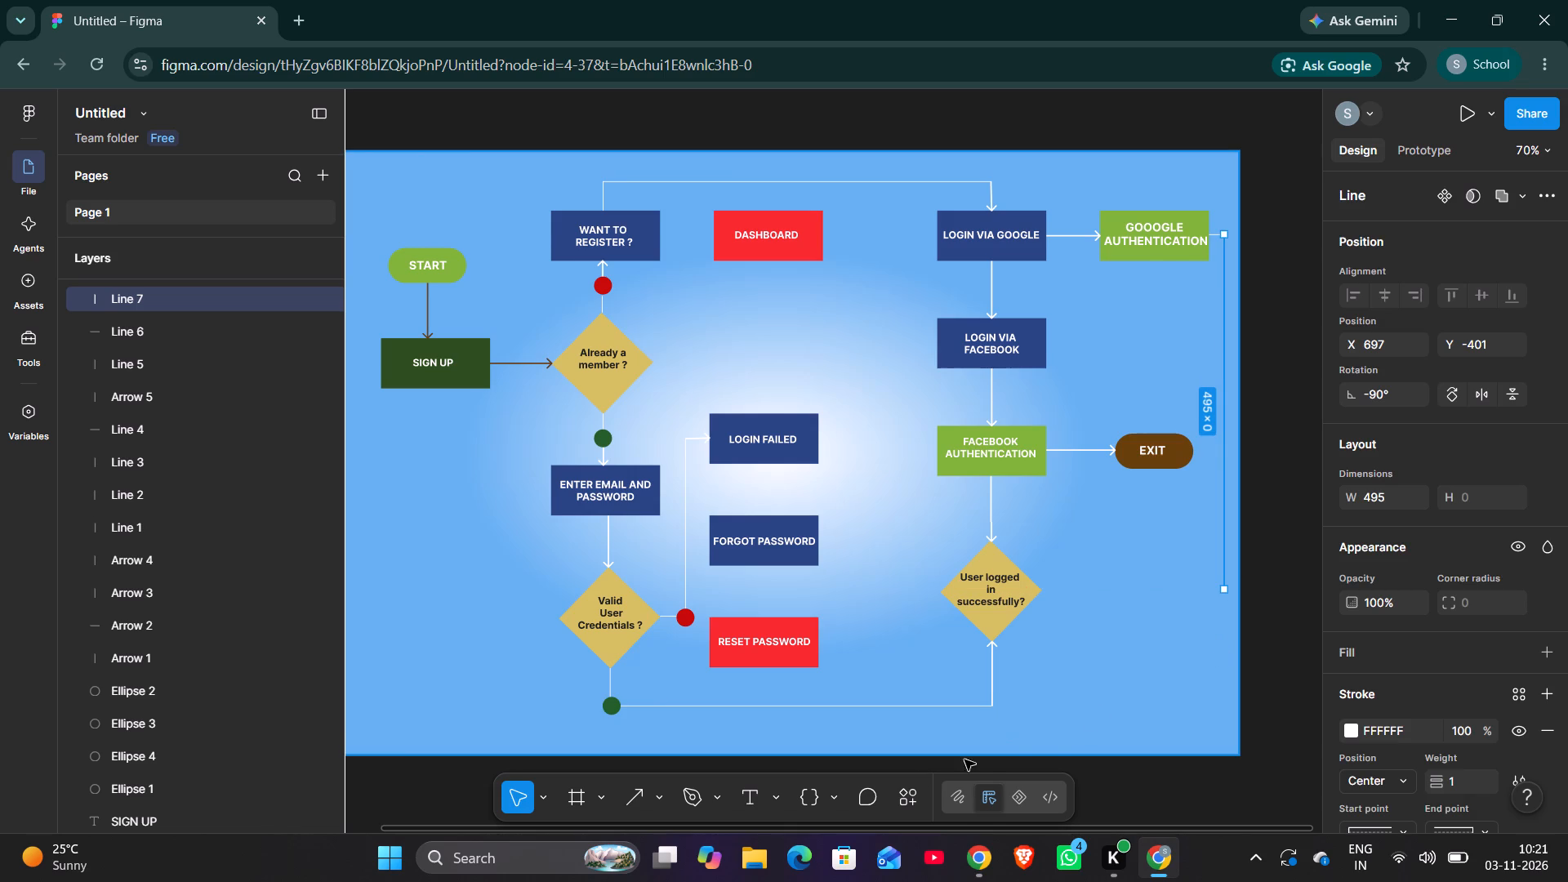
# Draw an arrow about 257 long from the extended vertical line's lower end to the near corner of the "User logged in successfully?" diamond.
pyautogui.click(635, 792)
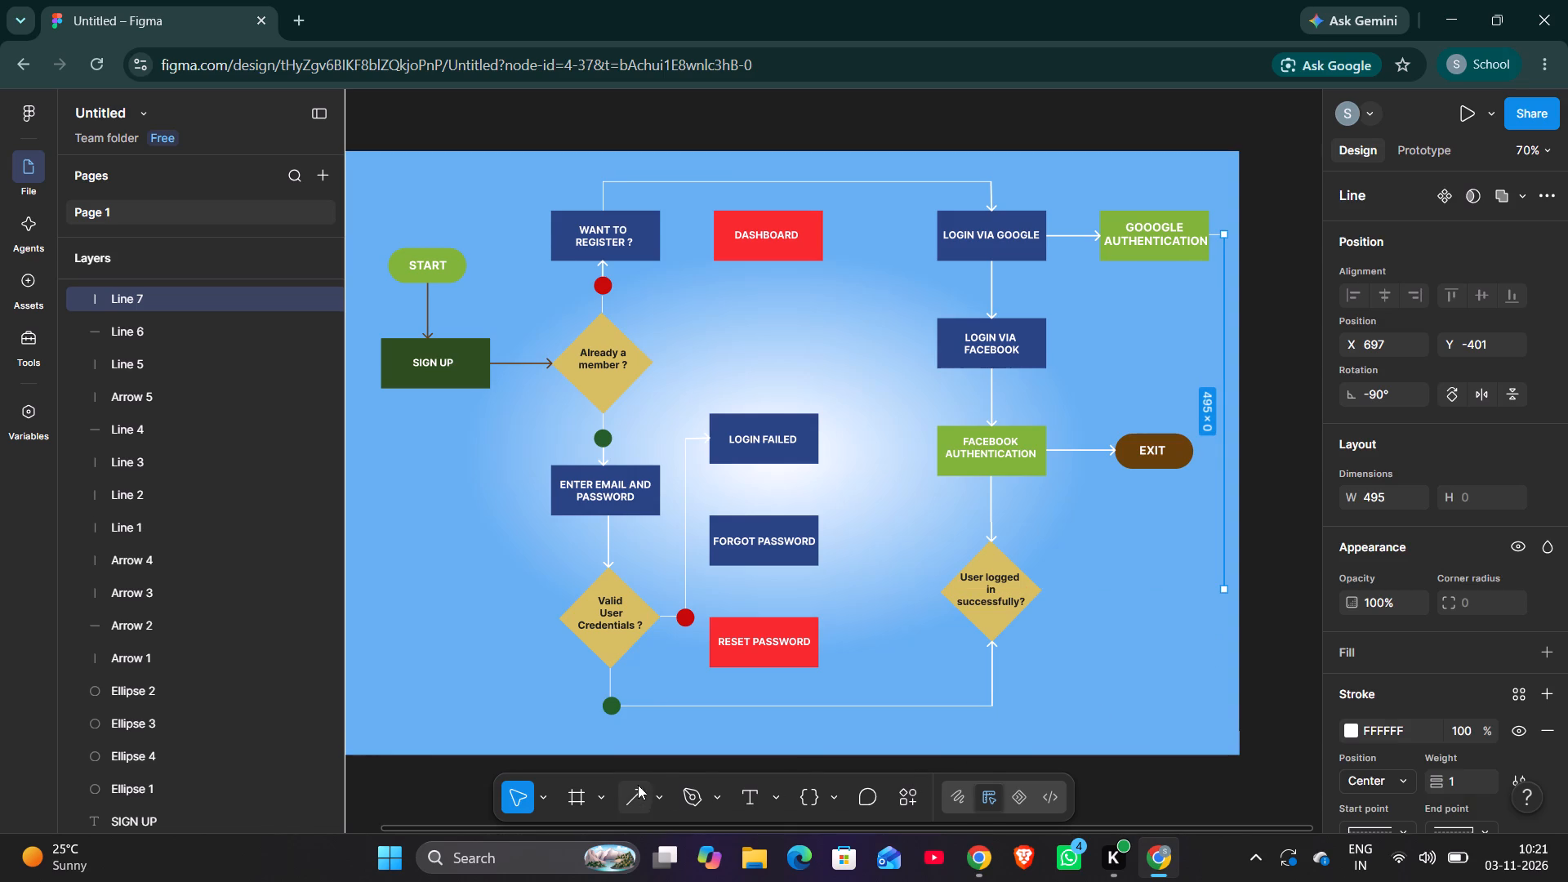
pyautogui.click(660, 804)
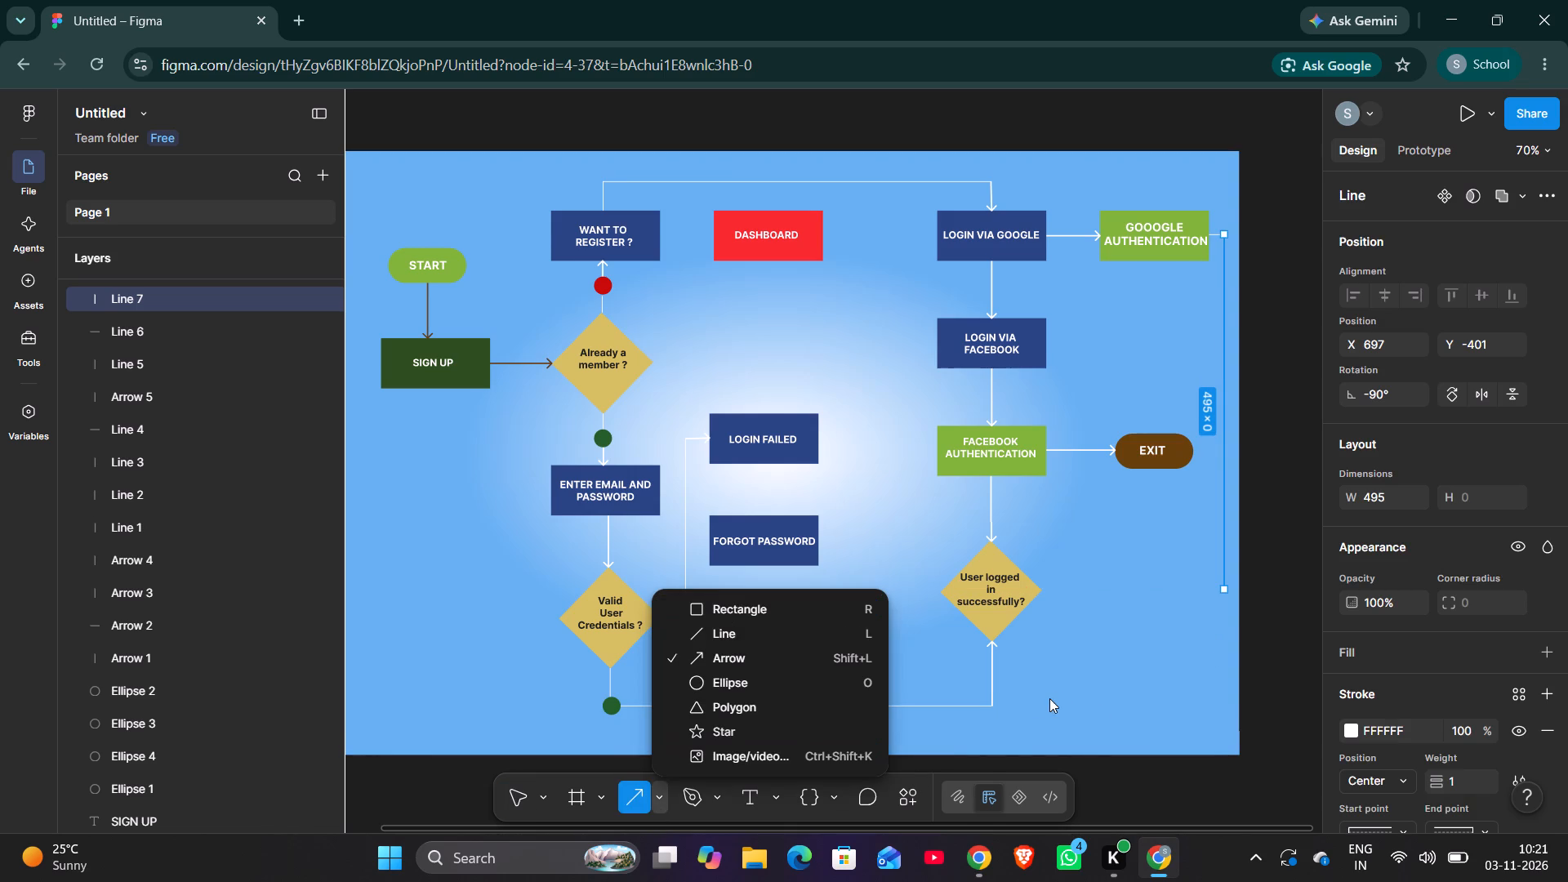
pyautogui.moveTo(1194, 617); pyautogui.dragTo(1225, 590)
pyautogui.moveTo(1225, 590); pyautogui.dragTo(1049, 594)
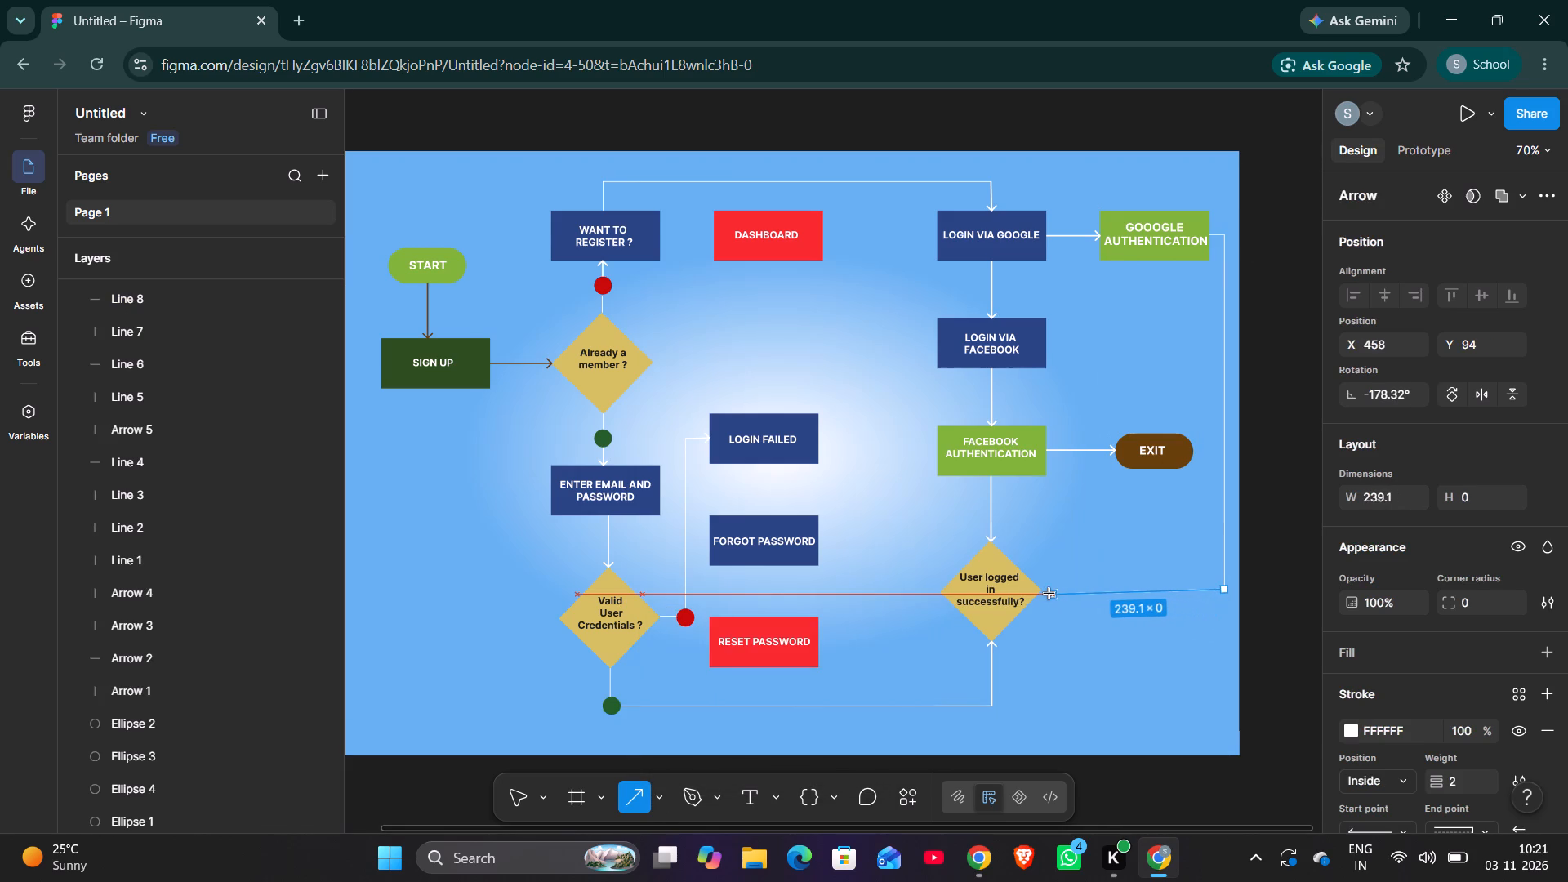
pyautogui.moveTo(1049, 594); pyautogui.dragTo(1040, 592)
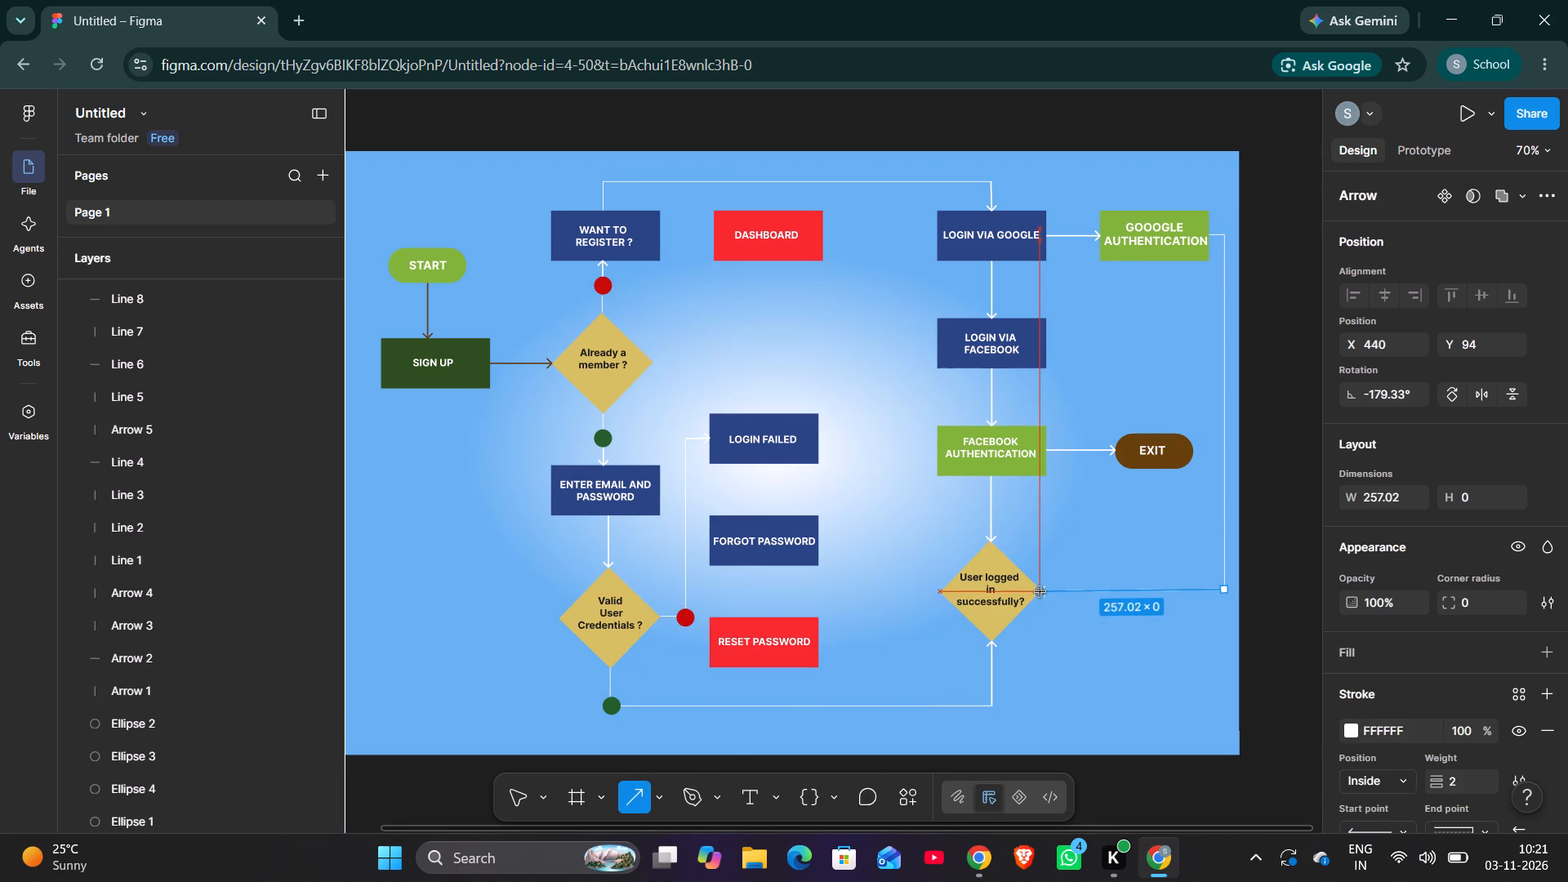
pyautogui.moveTo(1040, 592); pyautogui.dragTo(1040, 591)
pyautogui.click(1100, 643)
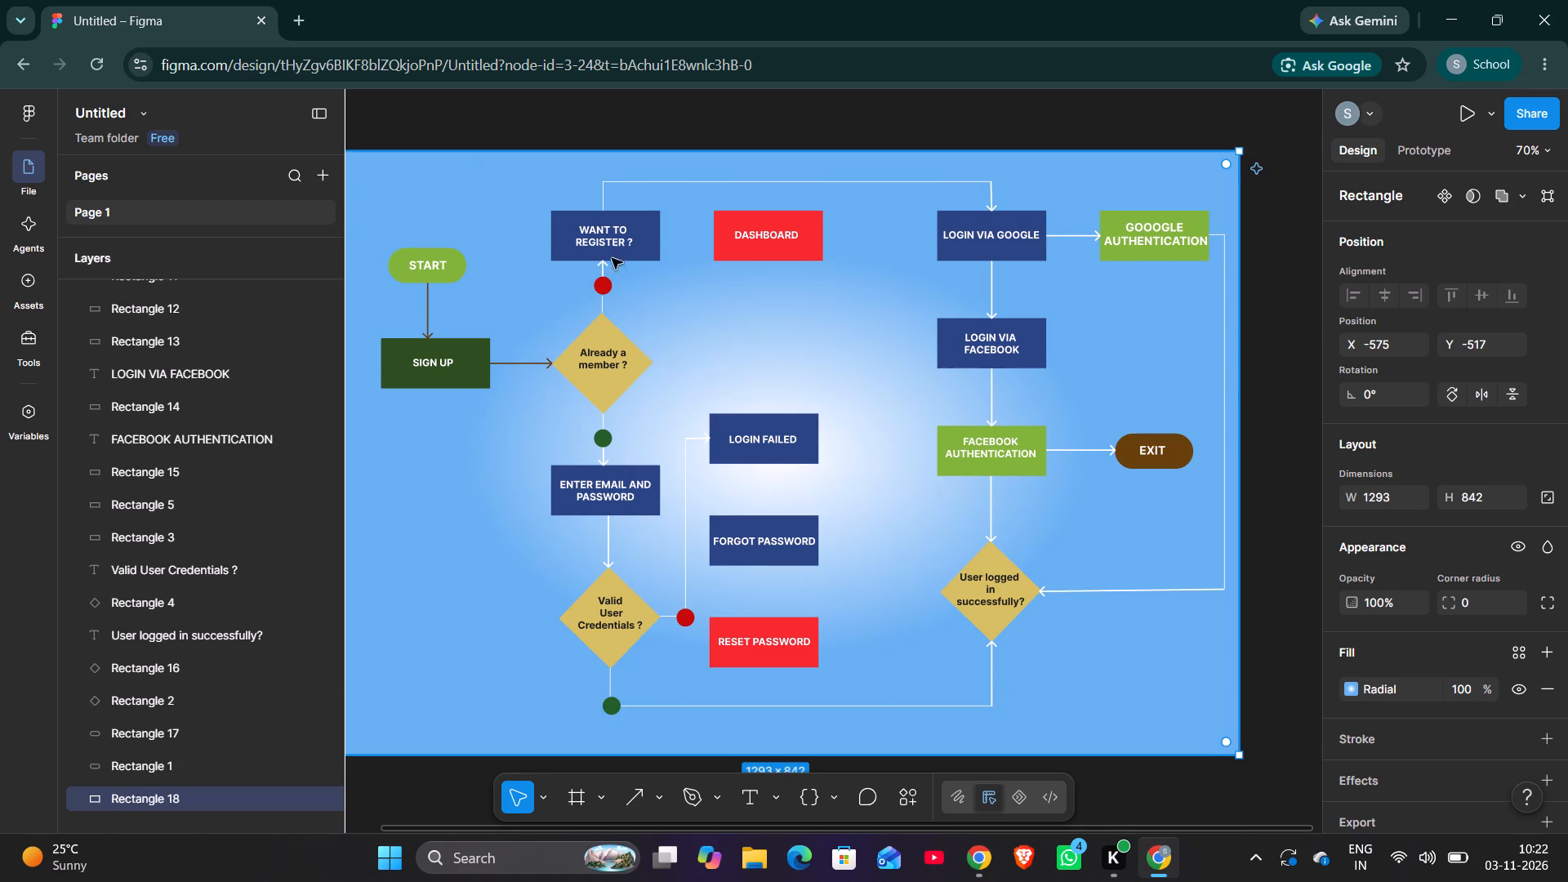
# Set the stroke colour of the long horizontal line above DASHBOARD to 64401C.
pyautogui.click(644, 182)
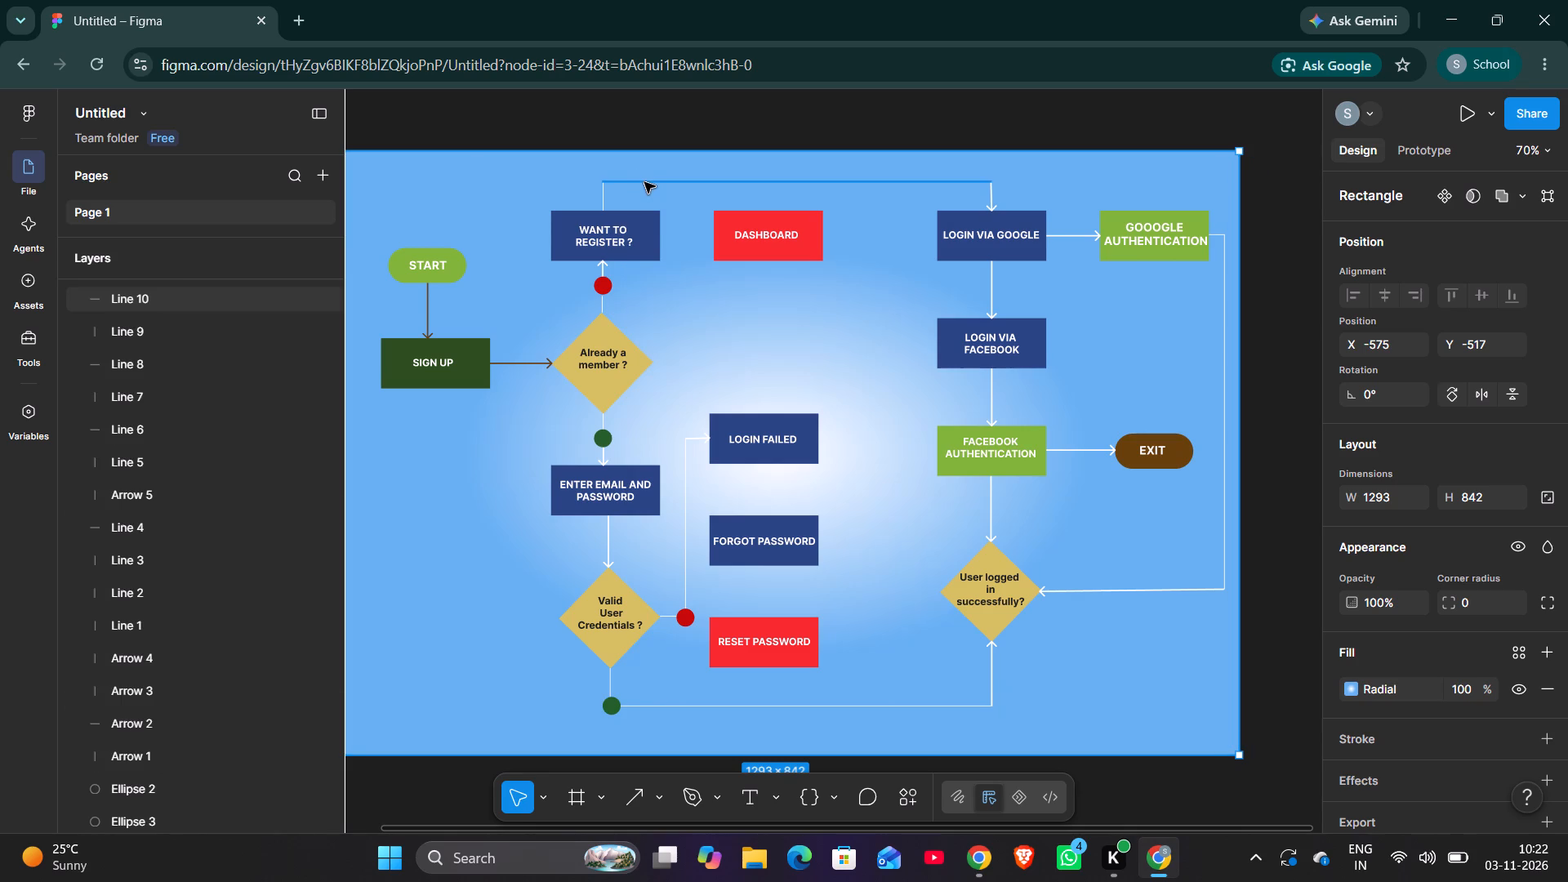
pyautogui.doubleClick(1385, 729)
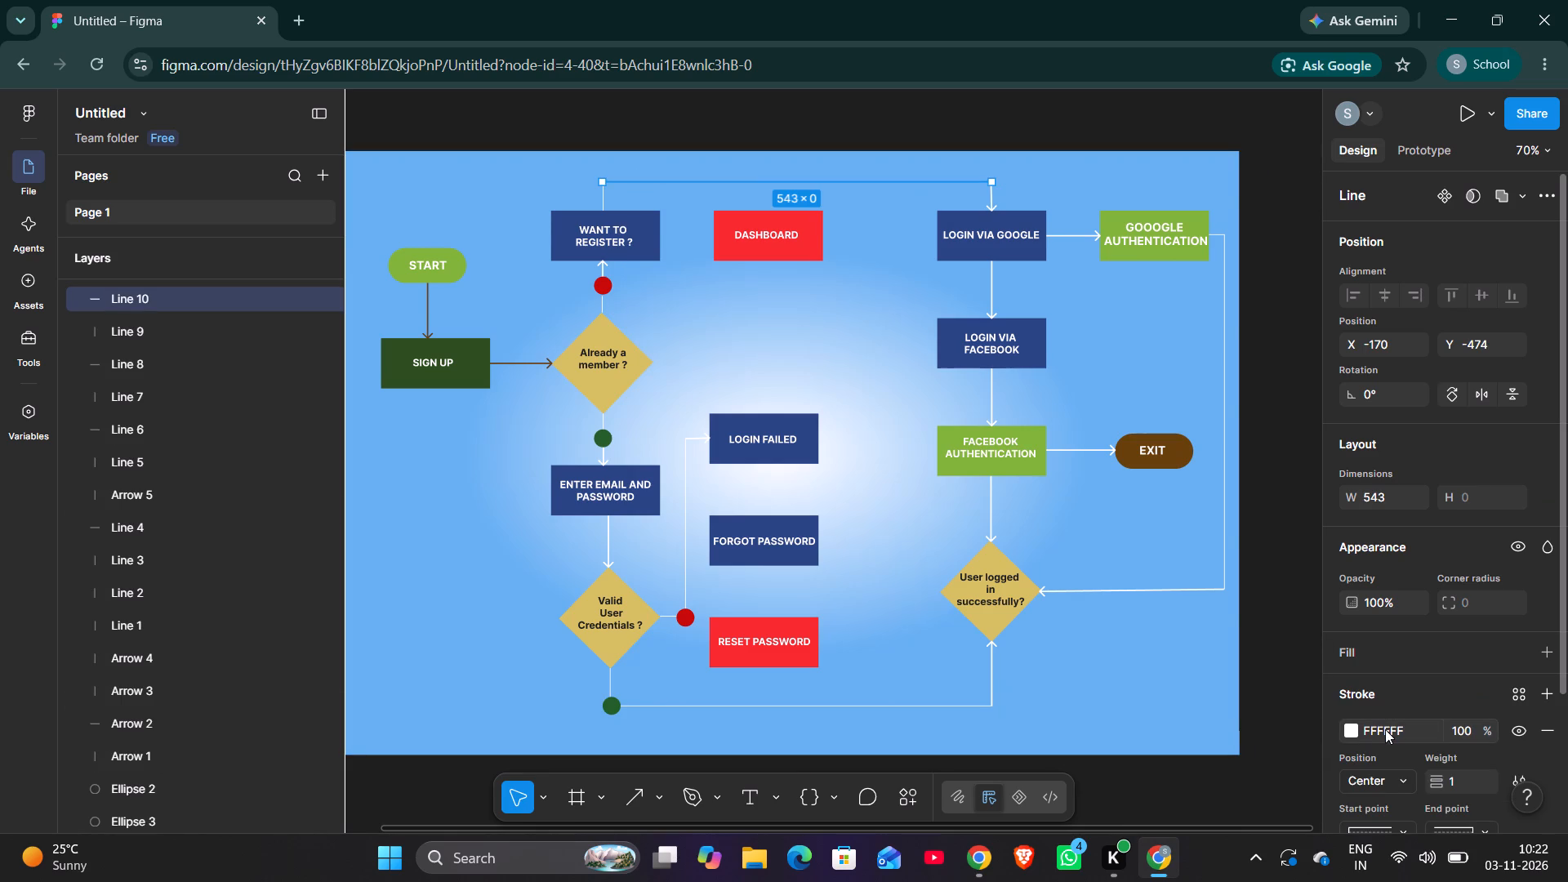
pyautogui.hotkey('ctrl', 'v')
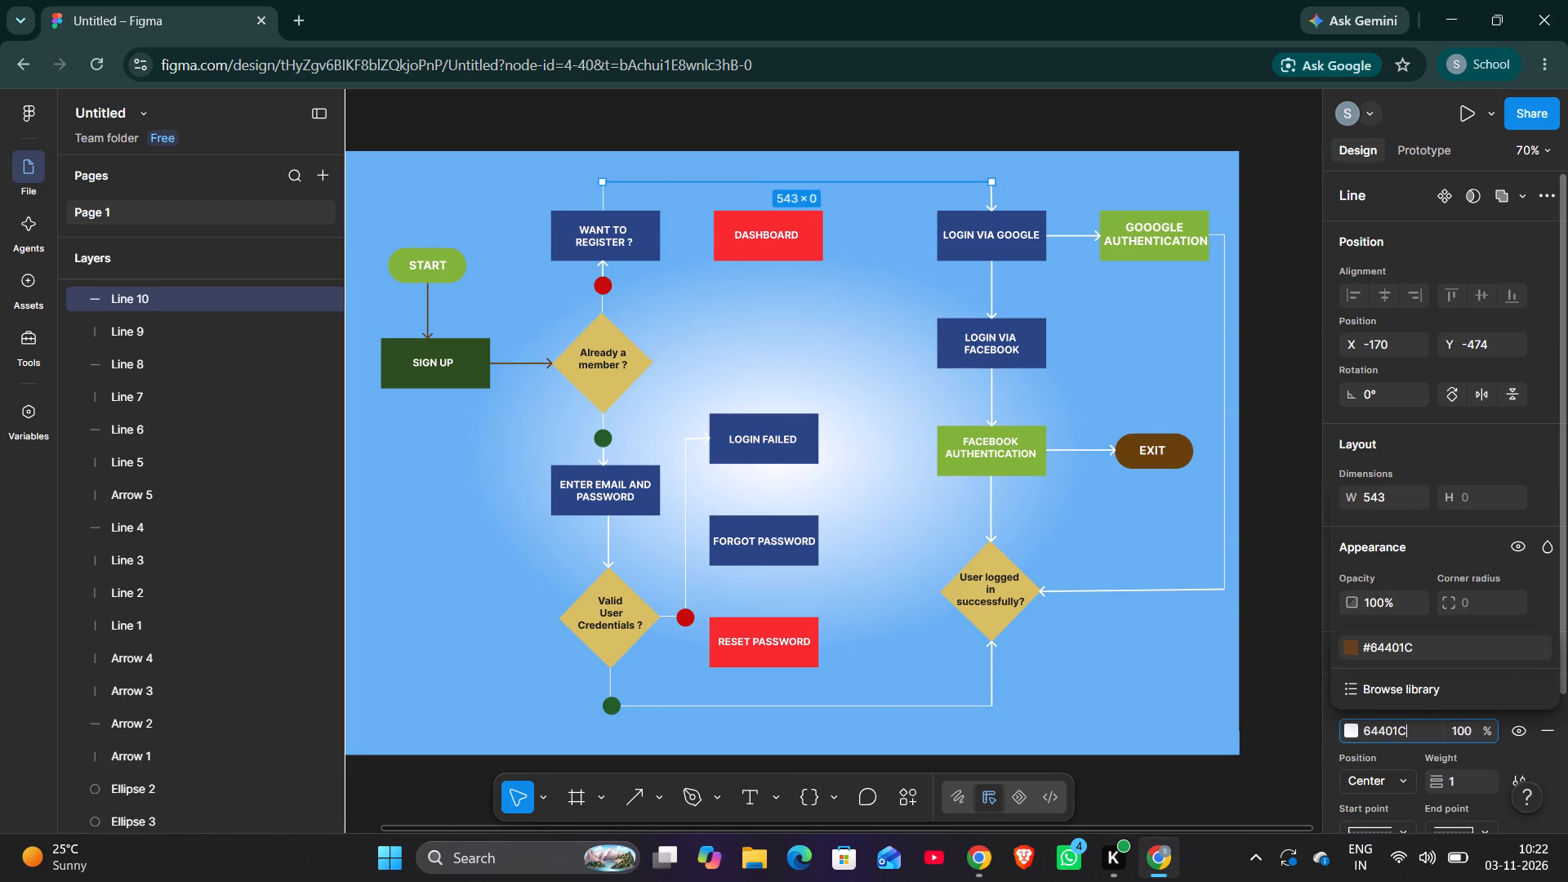
pyautogui.press('Return')
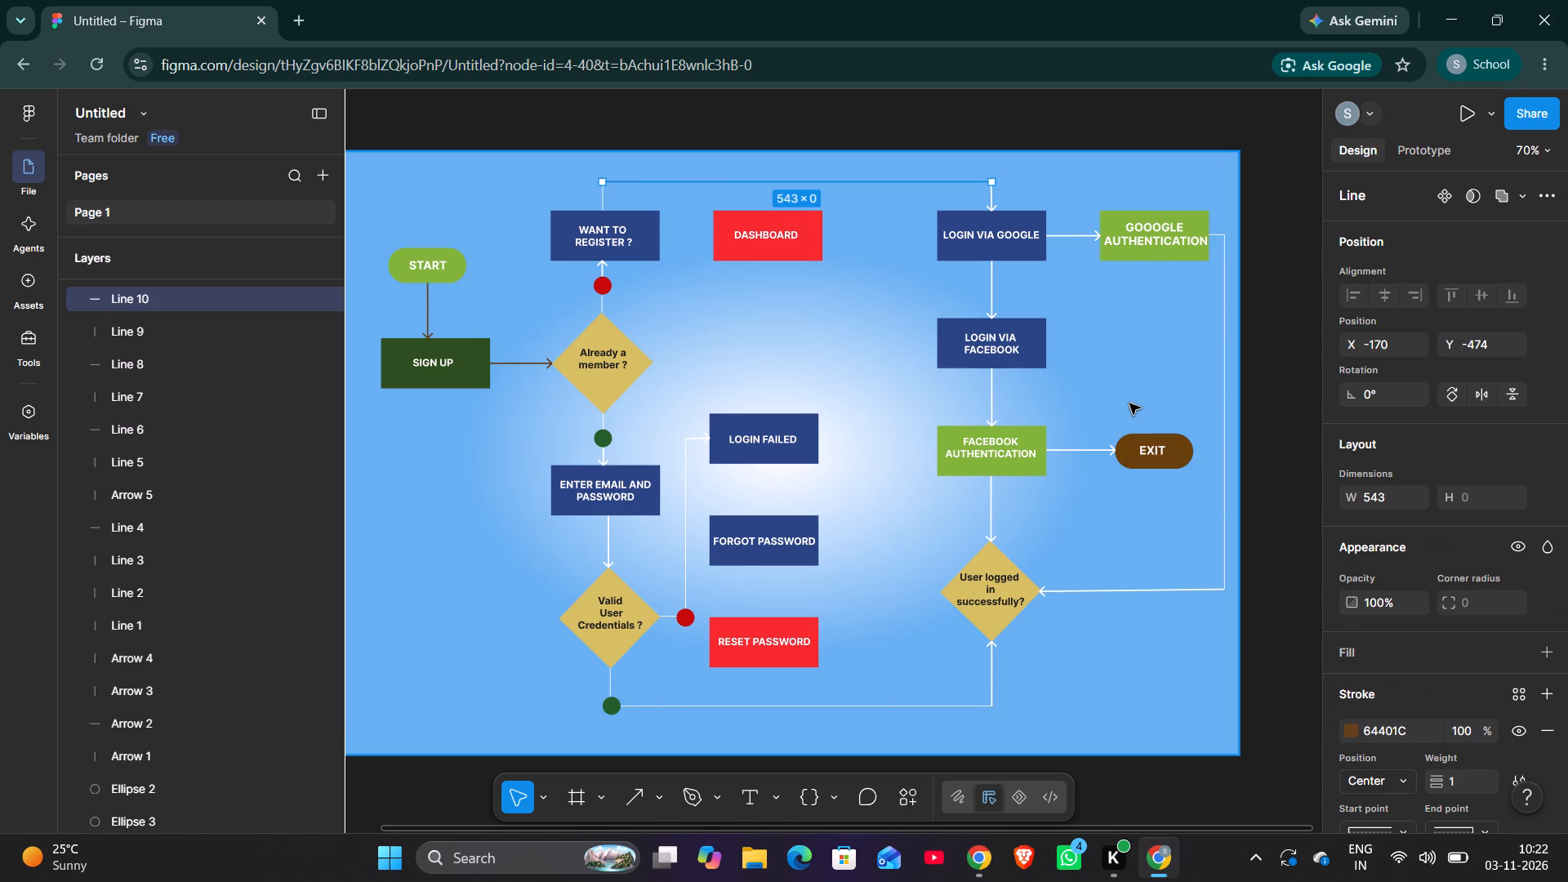
# Recolour the short arrow pointing down into LOGIN VIA GOOGLE with the brown stroke 64401C.
pyautogui.click(989, 200)
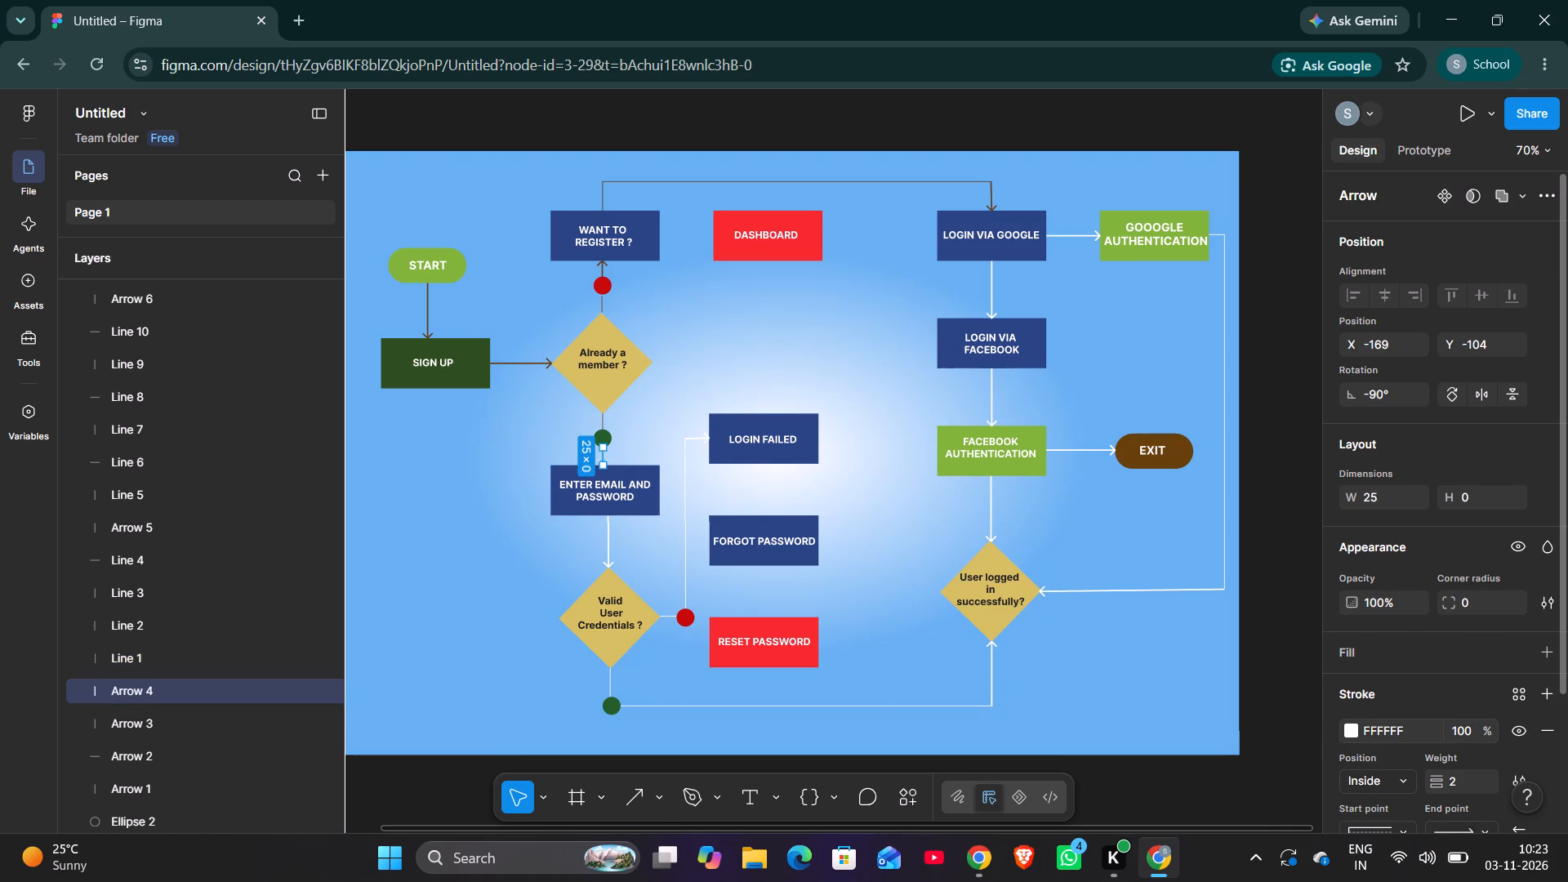
# Set the stroke colour of the arrows entering and leaving ENTER EMAIL AND PASSWORD to brown 64401C.
pyautogui.hotkey('ctrl', 'v')
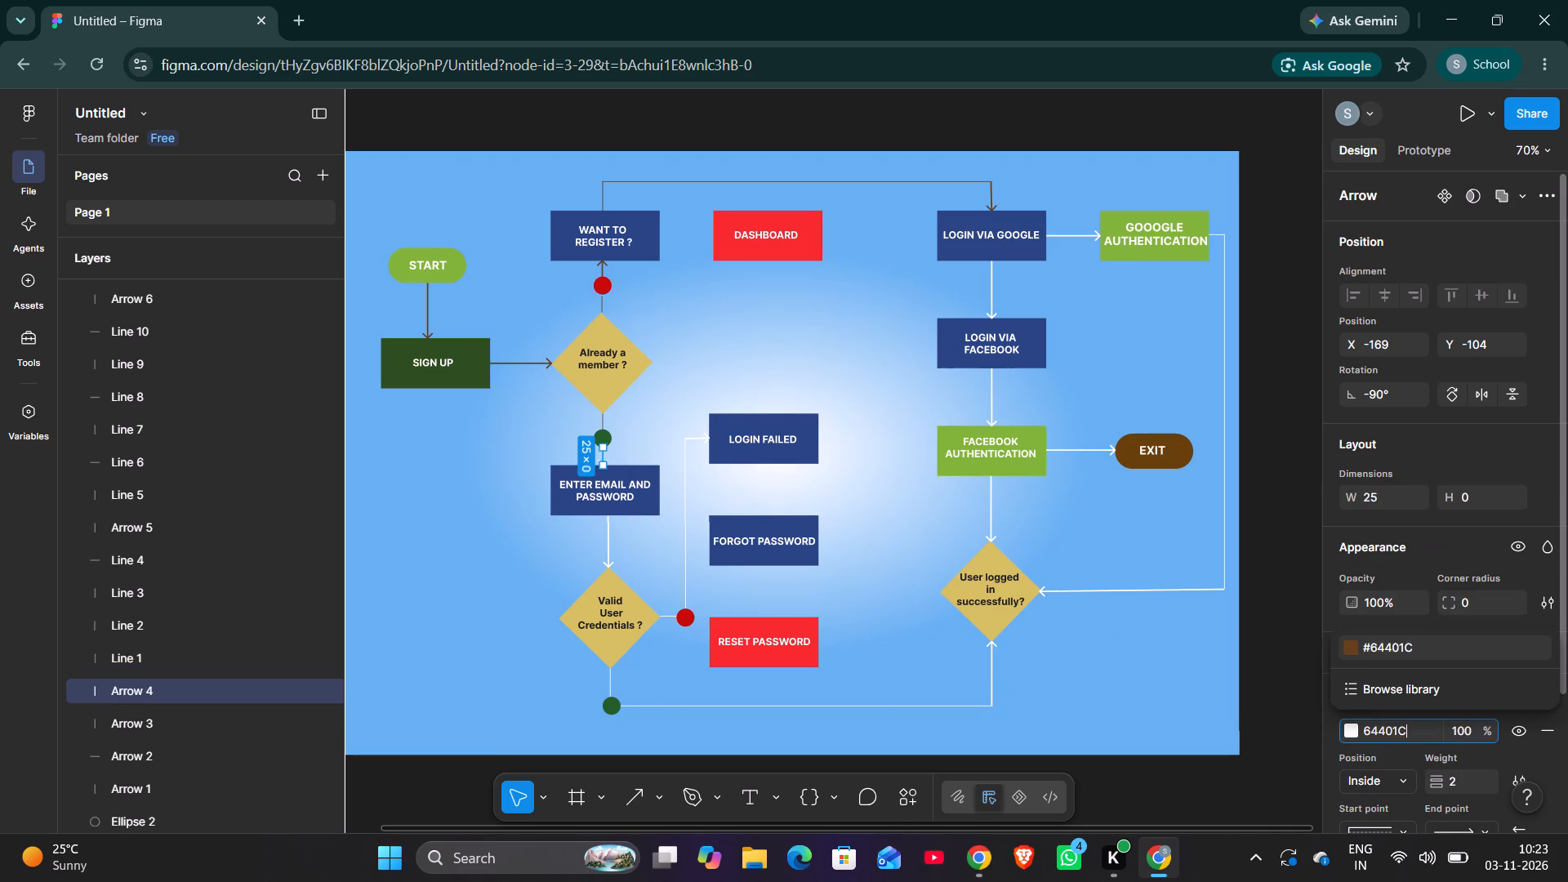
pyautogui.press('Return')
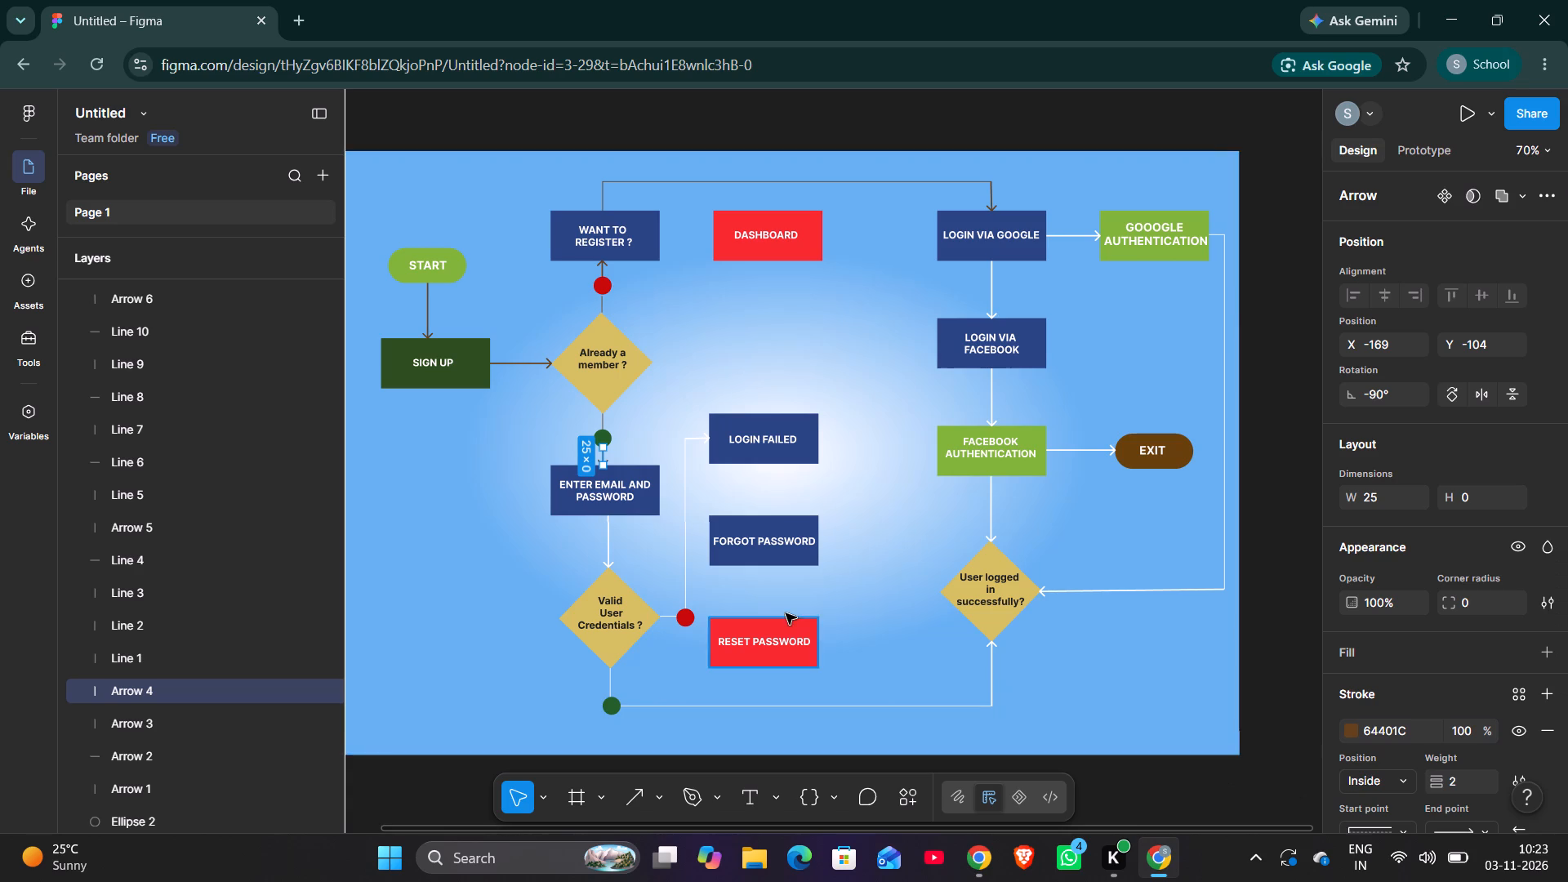
pyautogui.click(608, 537)
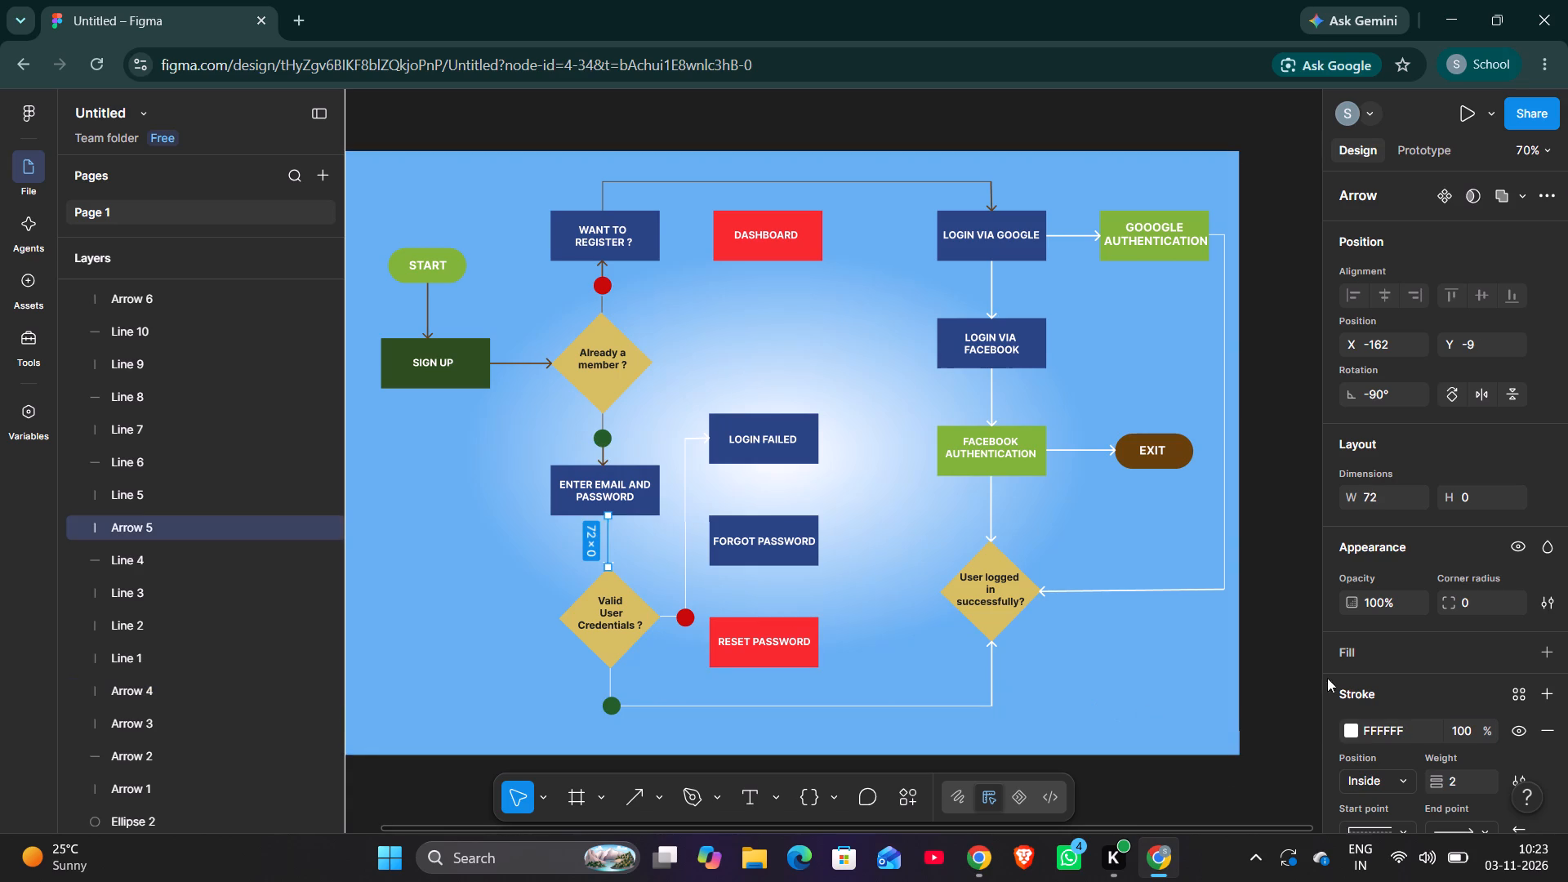
pyautogui.doubleClick(1372, 724)
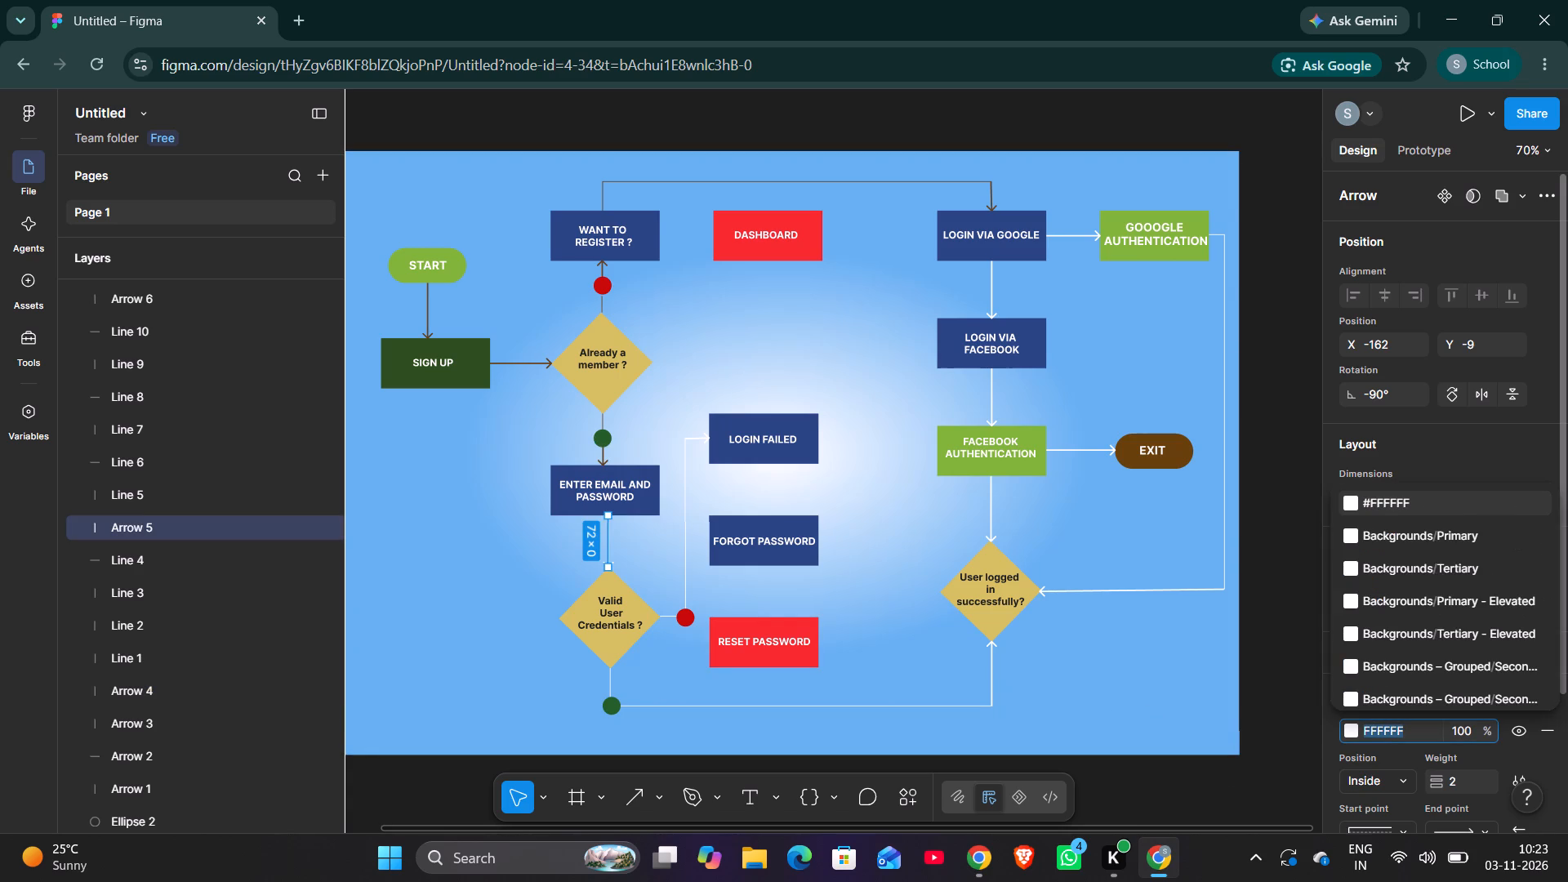
pyautogui.hotkey('ctrl', 'v')
pyautogui.press('Return')
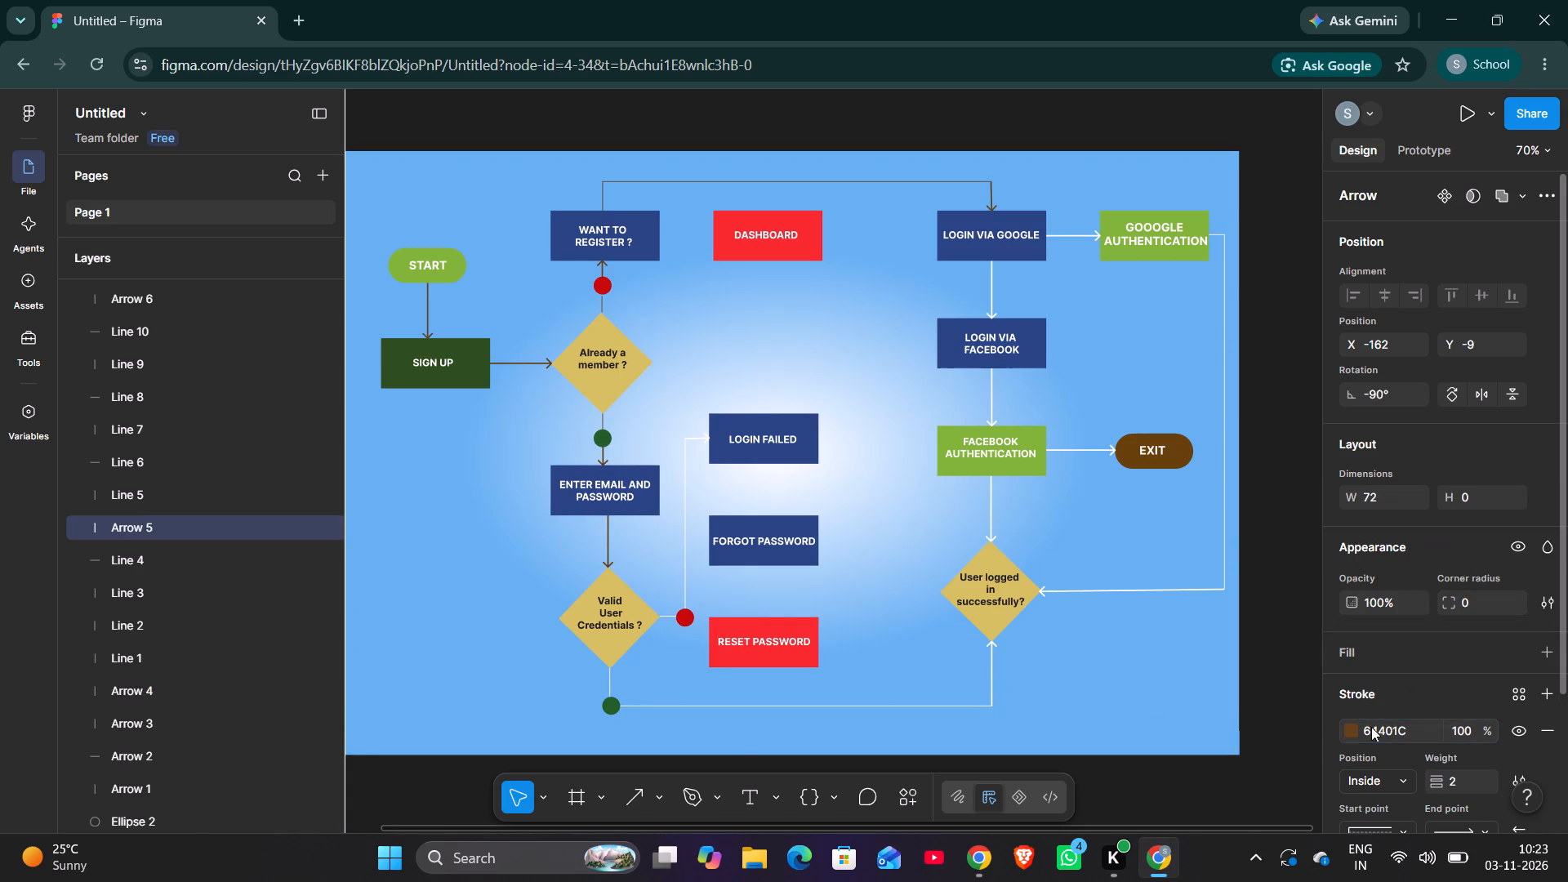
# Recolour the short lines from the "Valid User Credentials ?" diamond to the green circle below and the red circle beside it to 64401C.
pyautogui.click(608, 682)
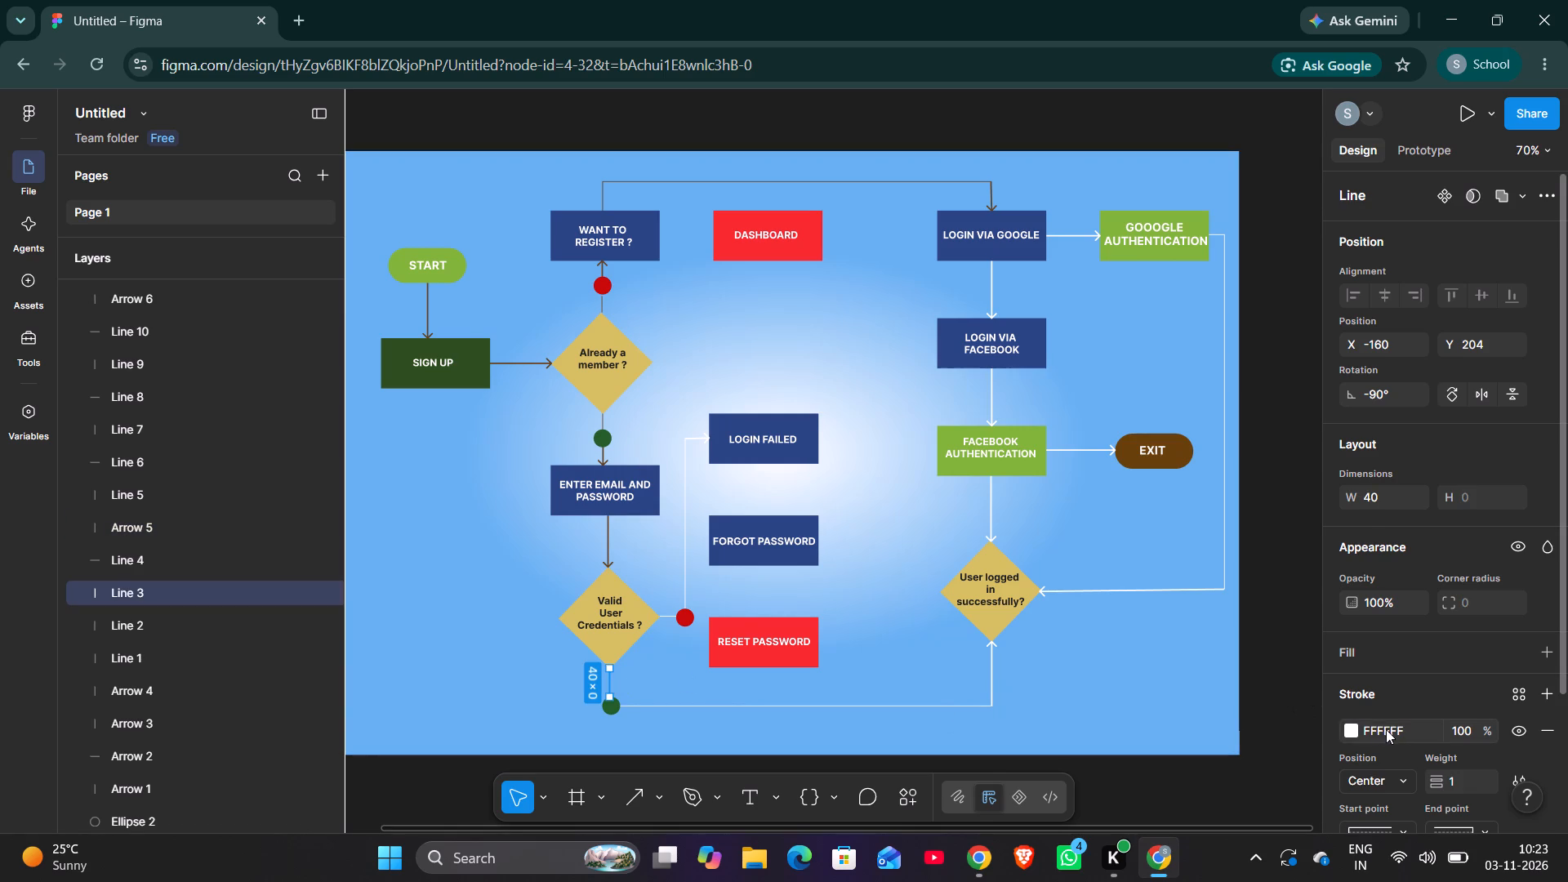
pyautogui.doubleClick(1386, 729)
pyautogui.hotkey('ctrl', 'v')
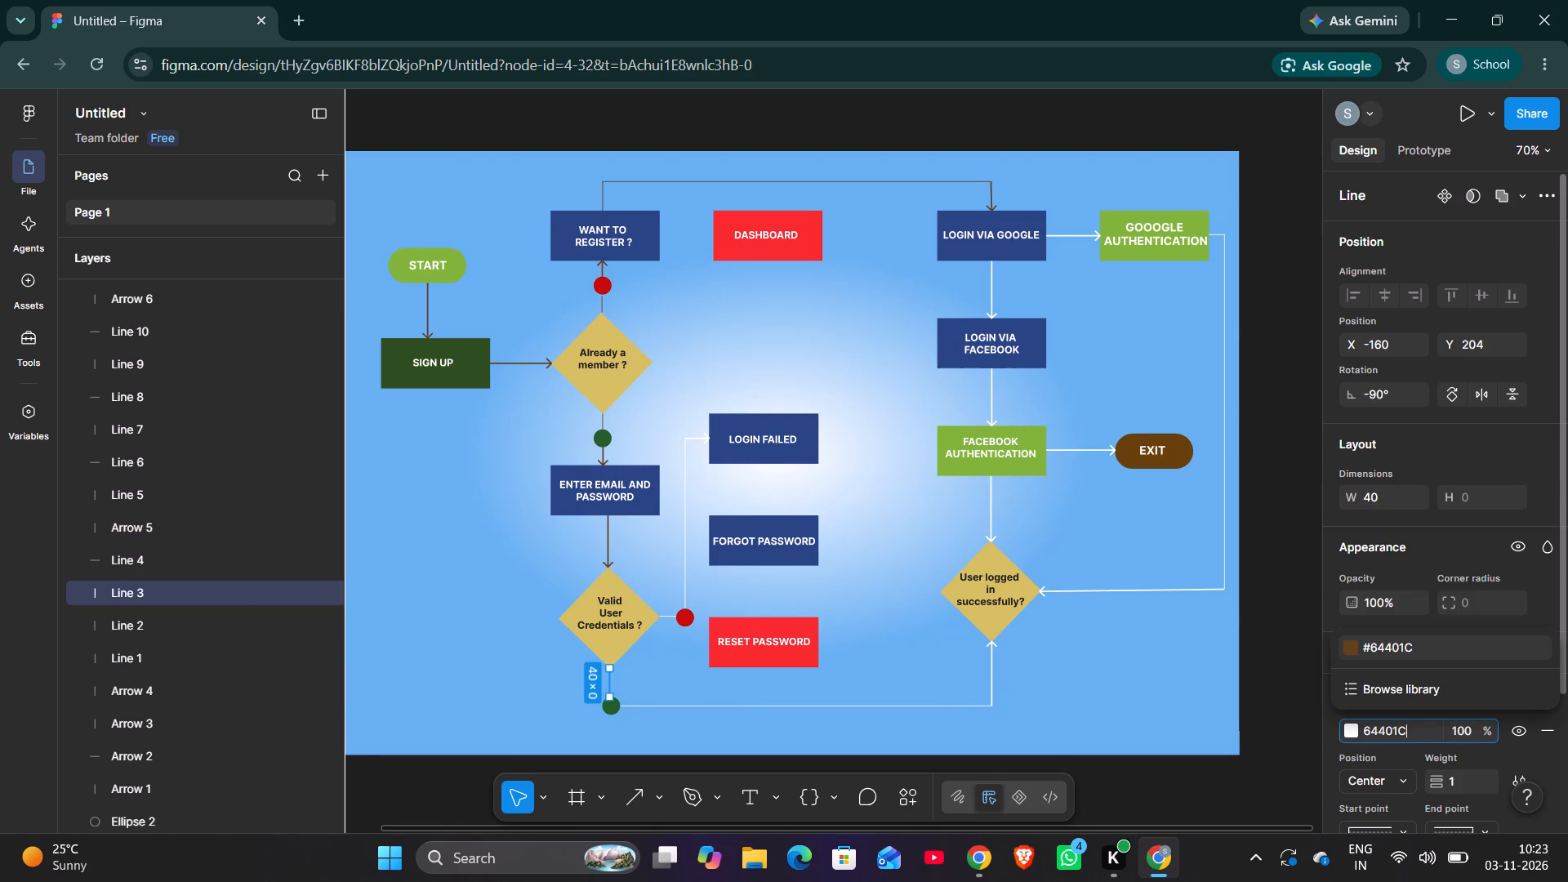
pyautogui.press('Return')
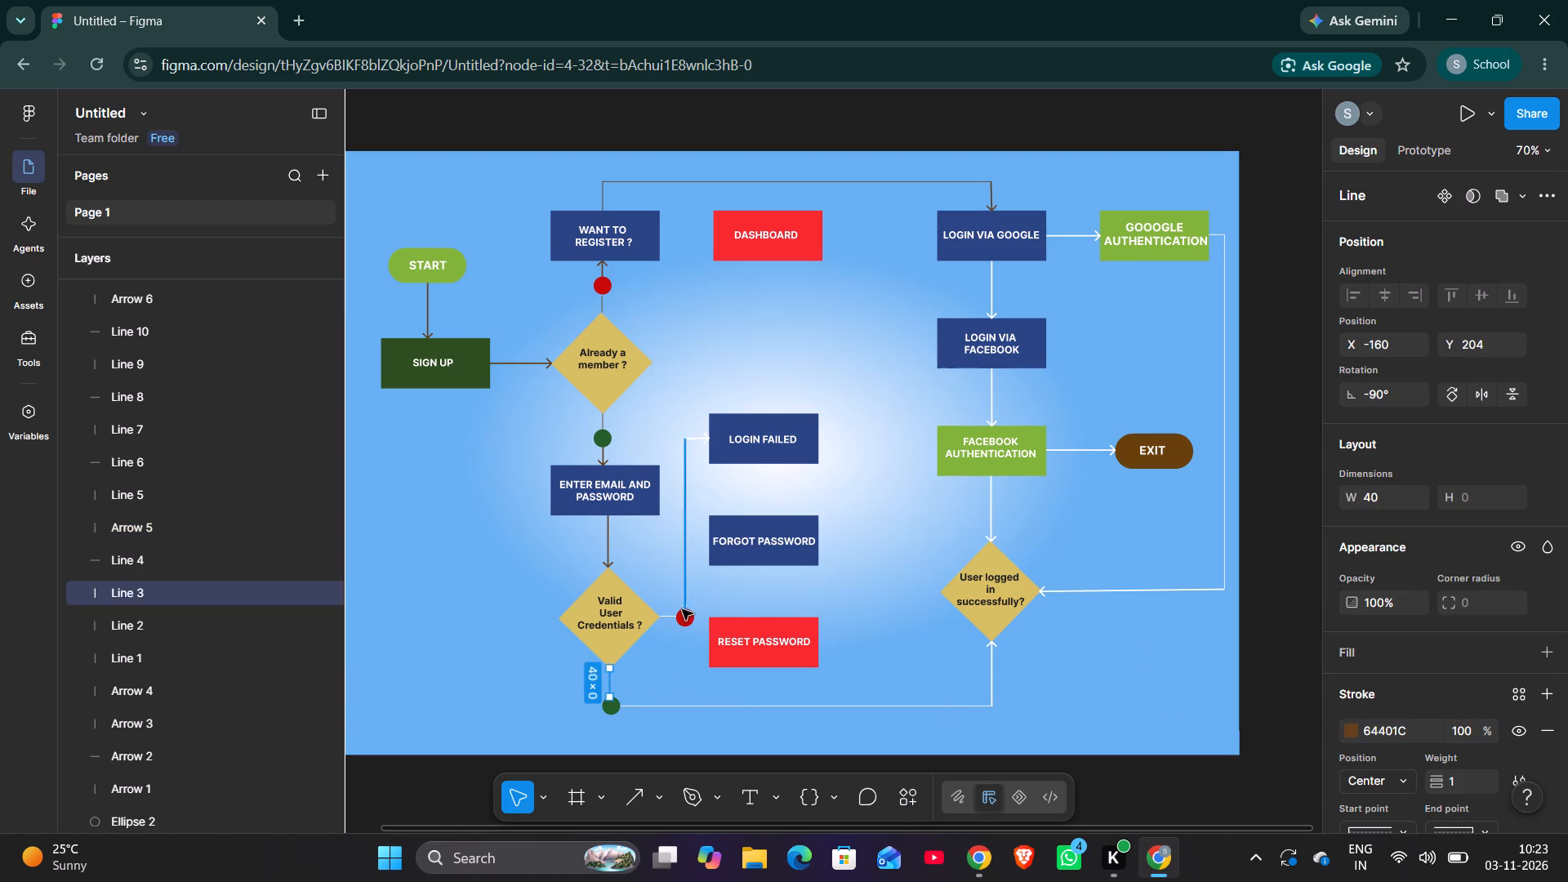
pyautogui.click(663, 617)
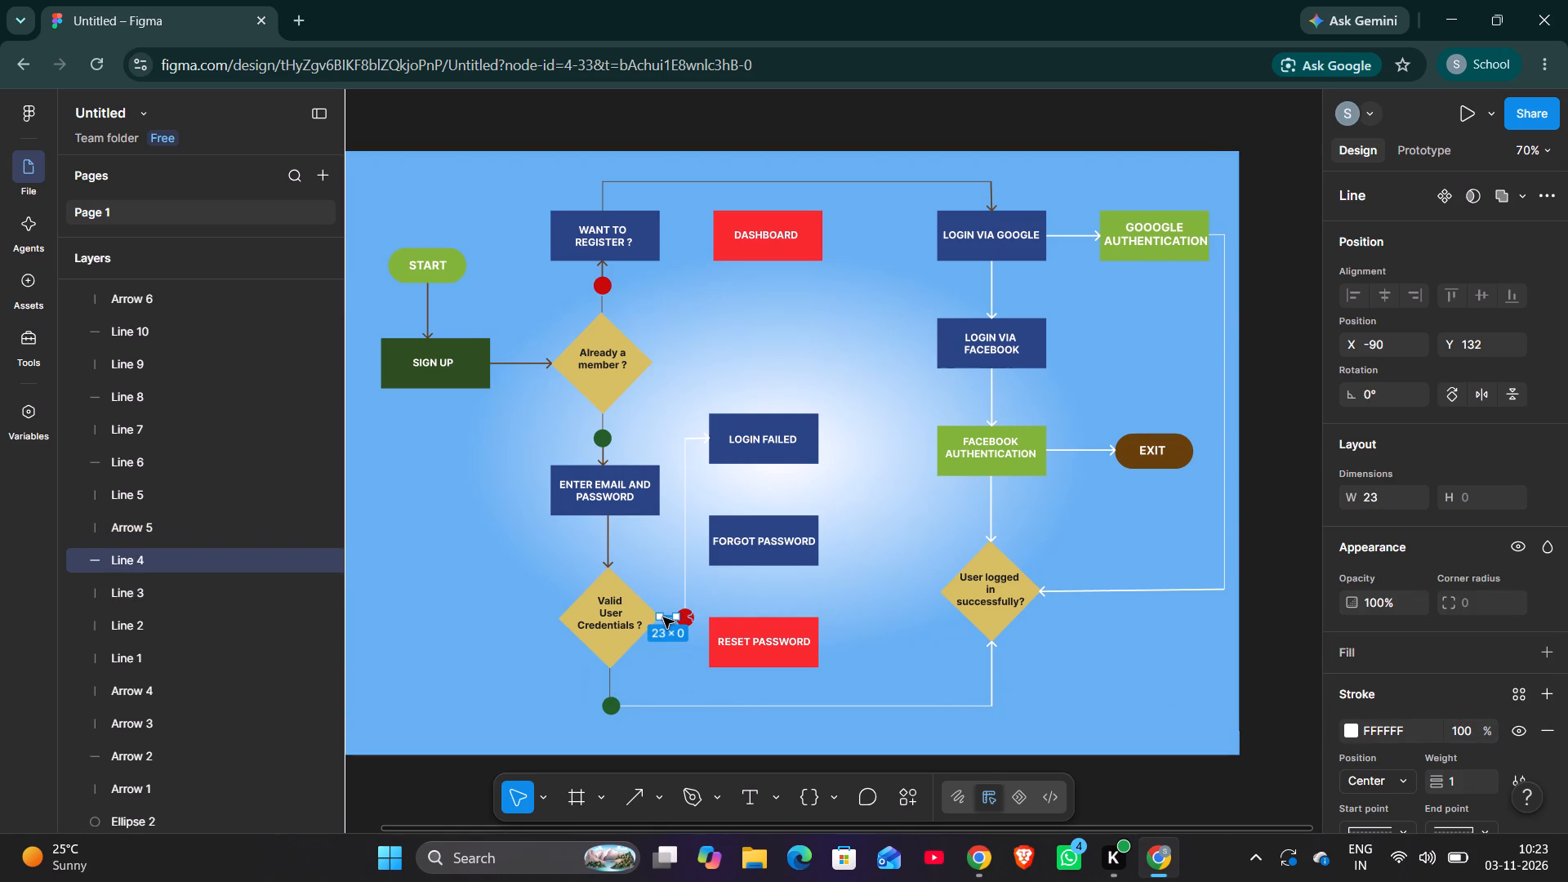
pyautogui.doubleClick(1386, 729)
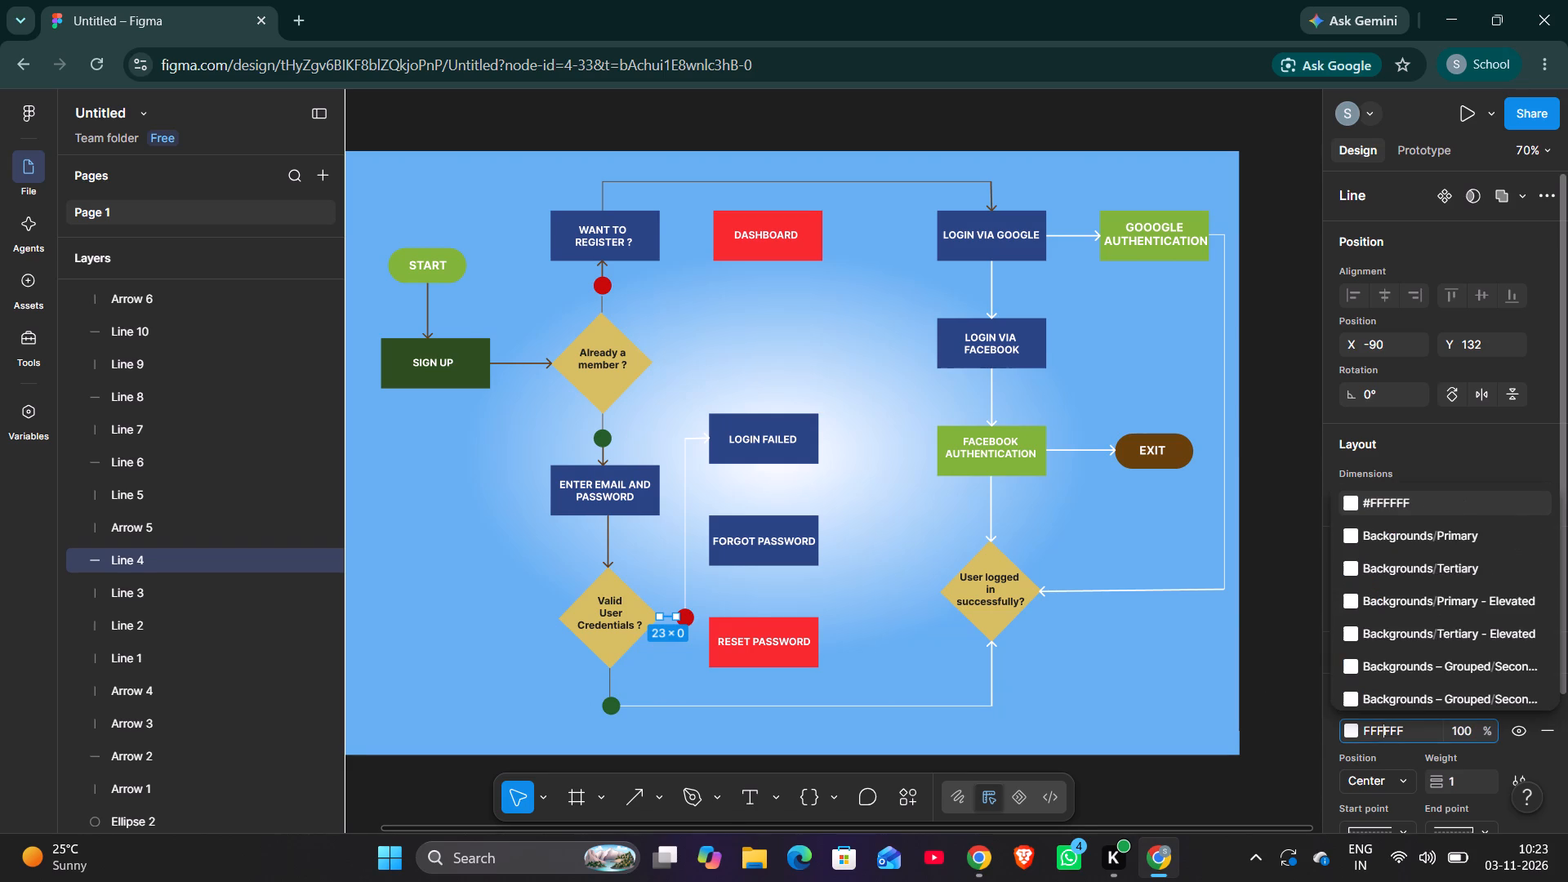
pyautogui.hotkey('ctrl', 'v')
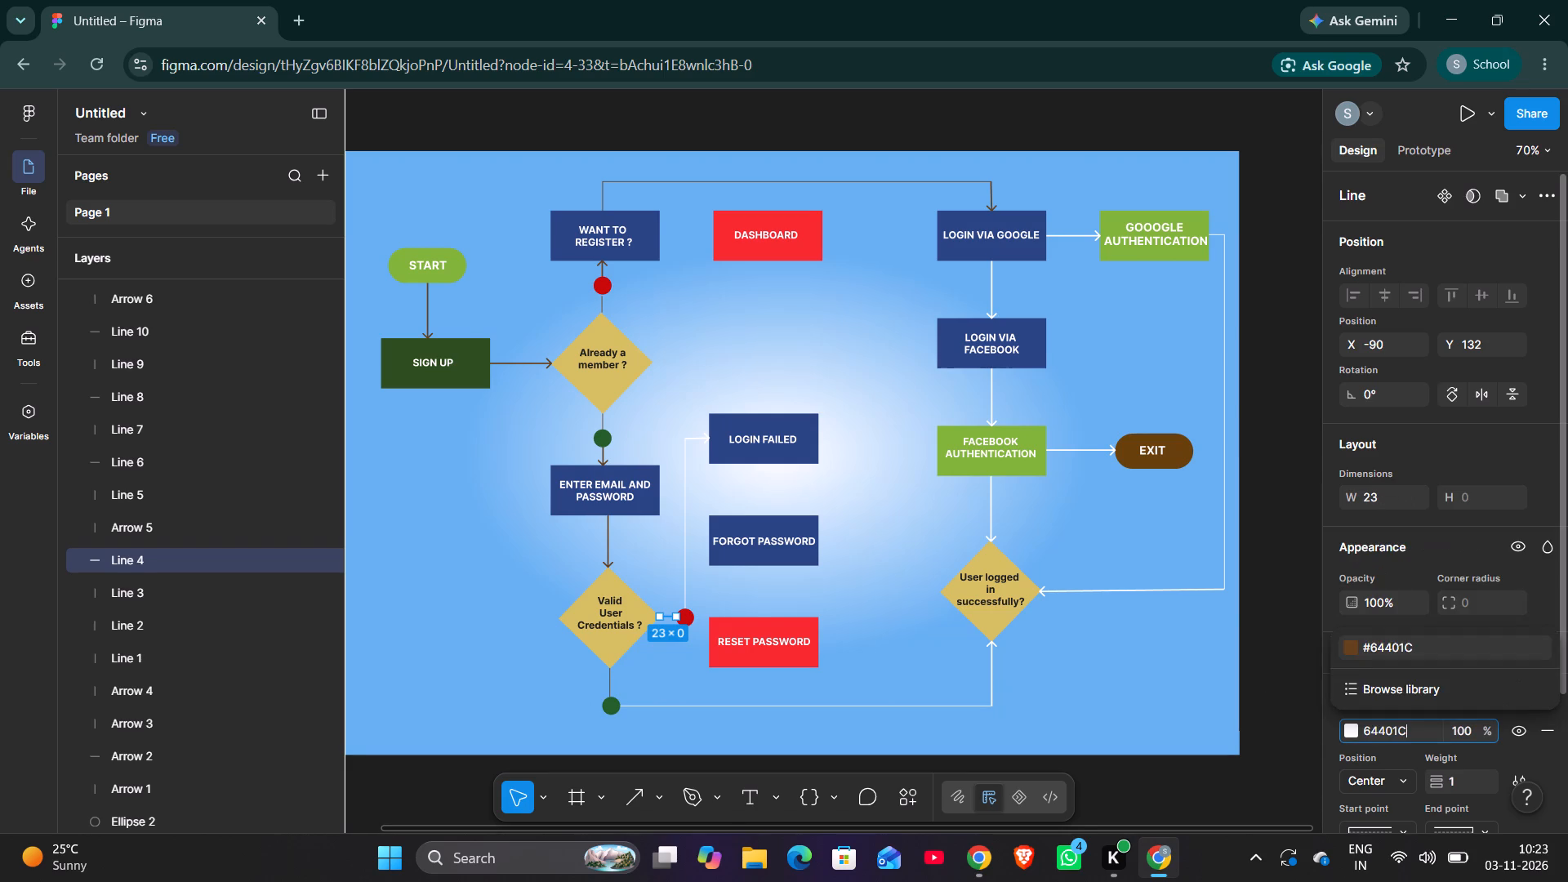
pyautogui.press('Return')
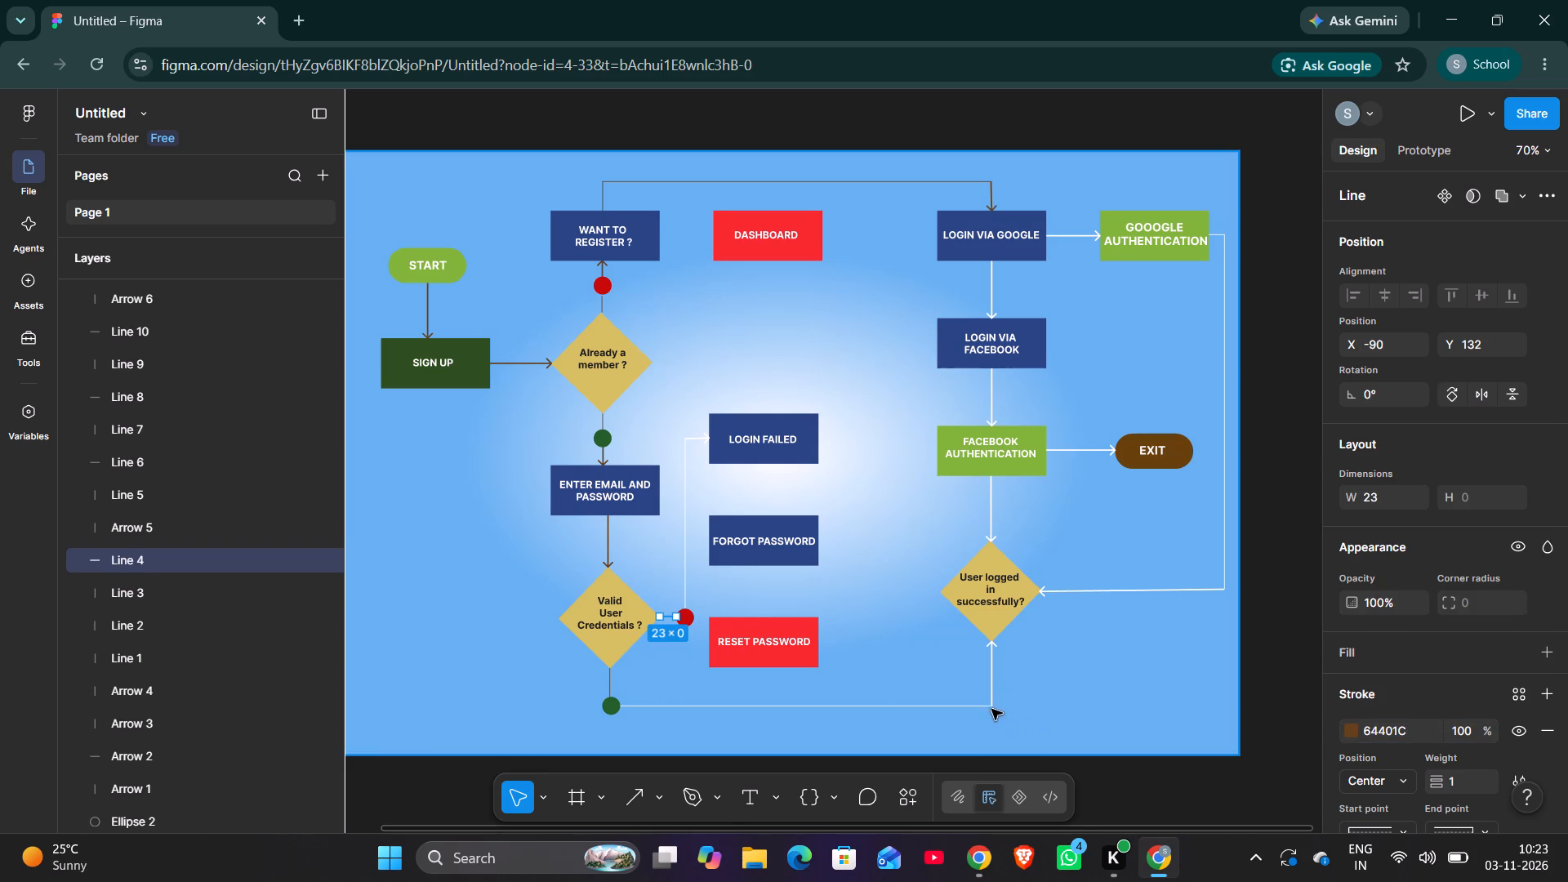
# Set the stroke colour to 64401C on the upward arrow into "User logged in successfully?" and the bottom horizontal line feeding it.
pyautogui.click(988, 706)
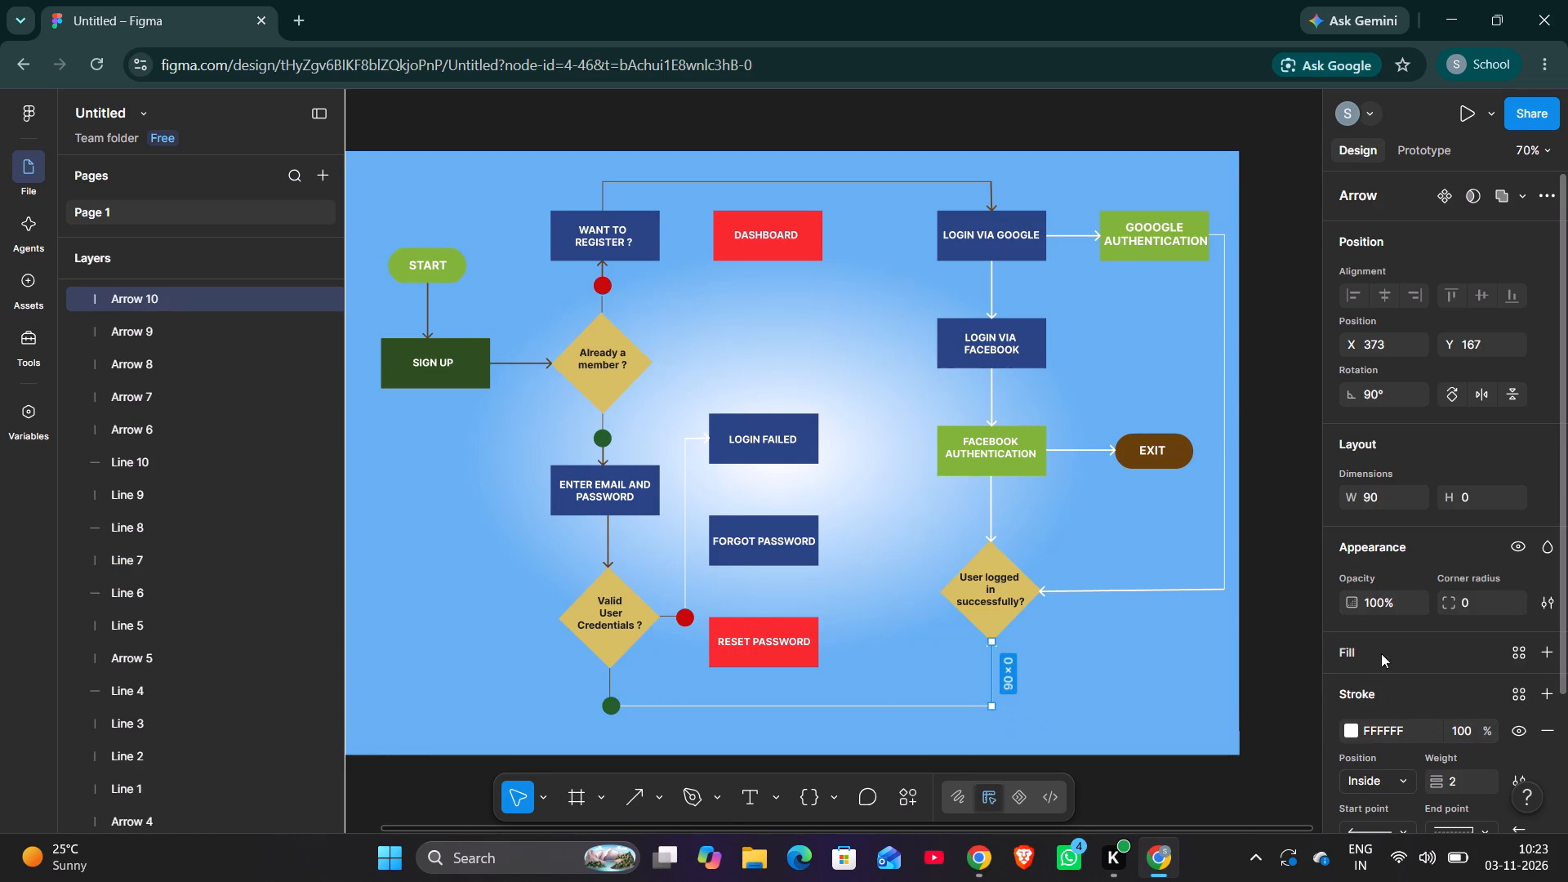
pyautogui.doubleClick(1371, 722)
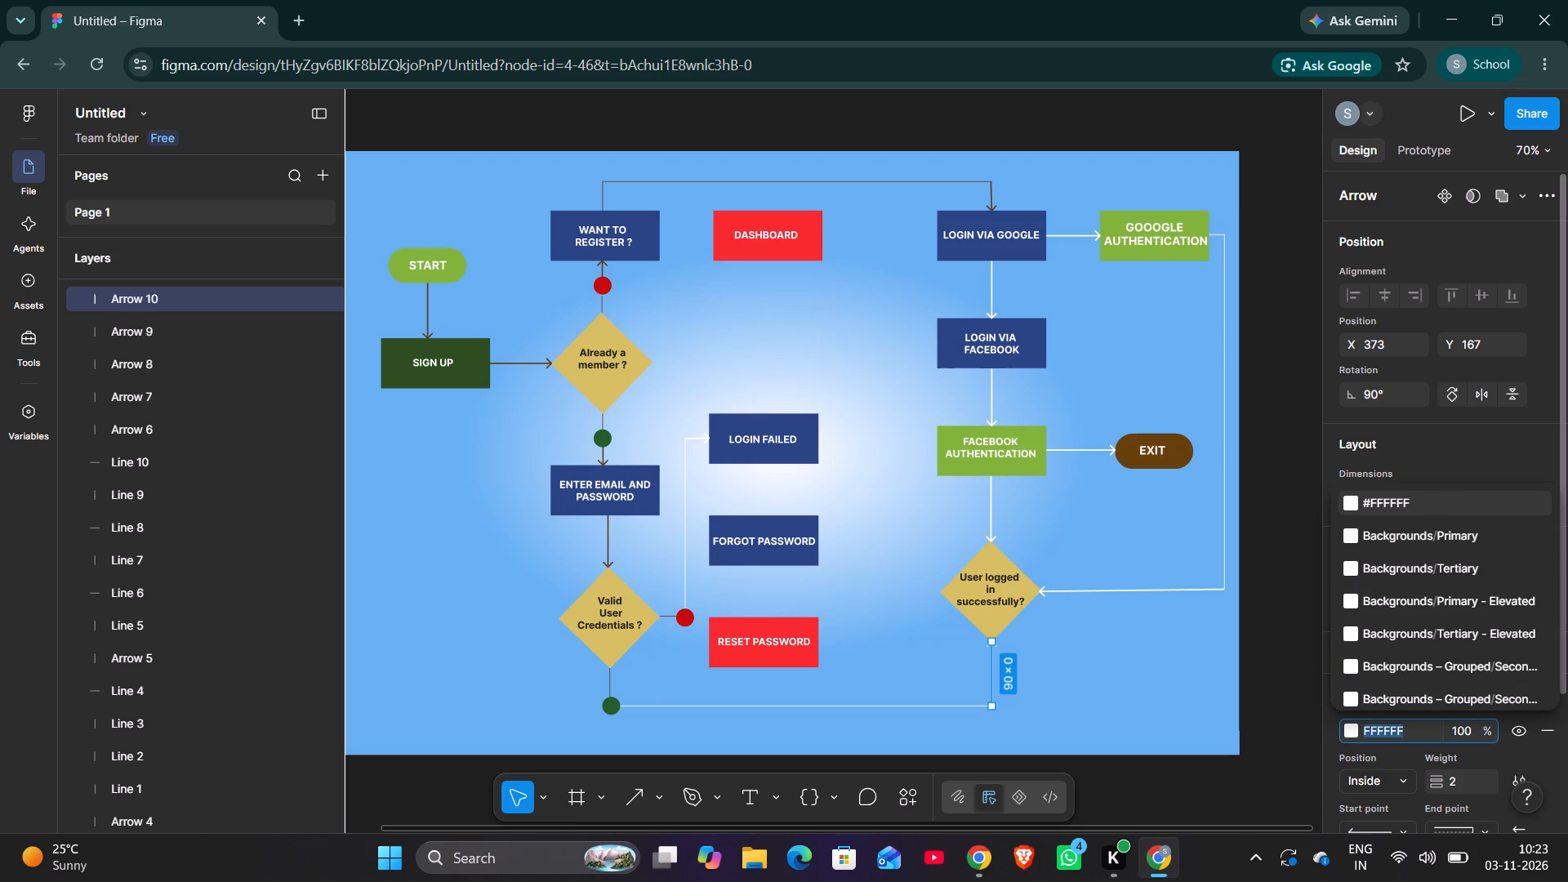
pyautogui.hotkey('ctrl', 'v')
pyautogui.press('Return')
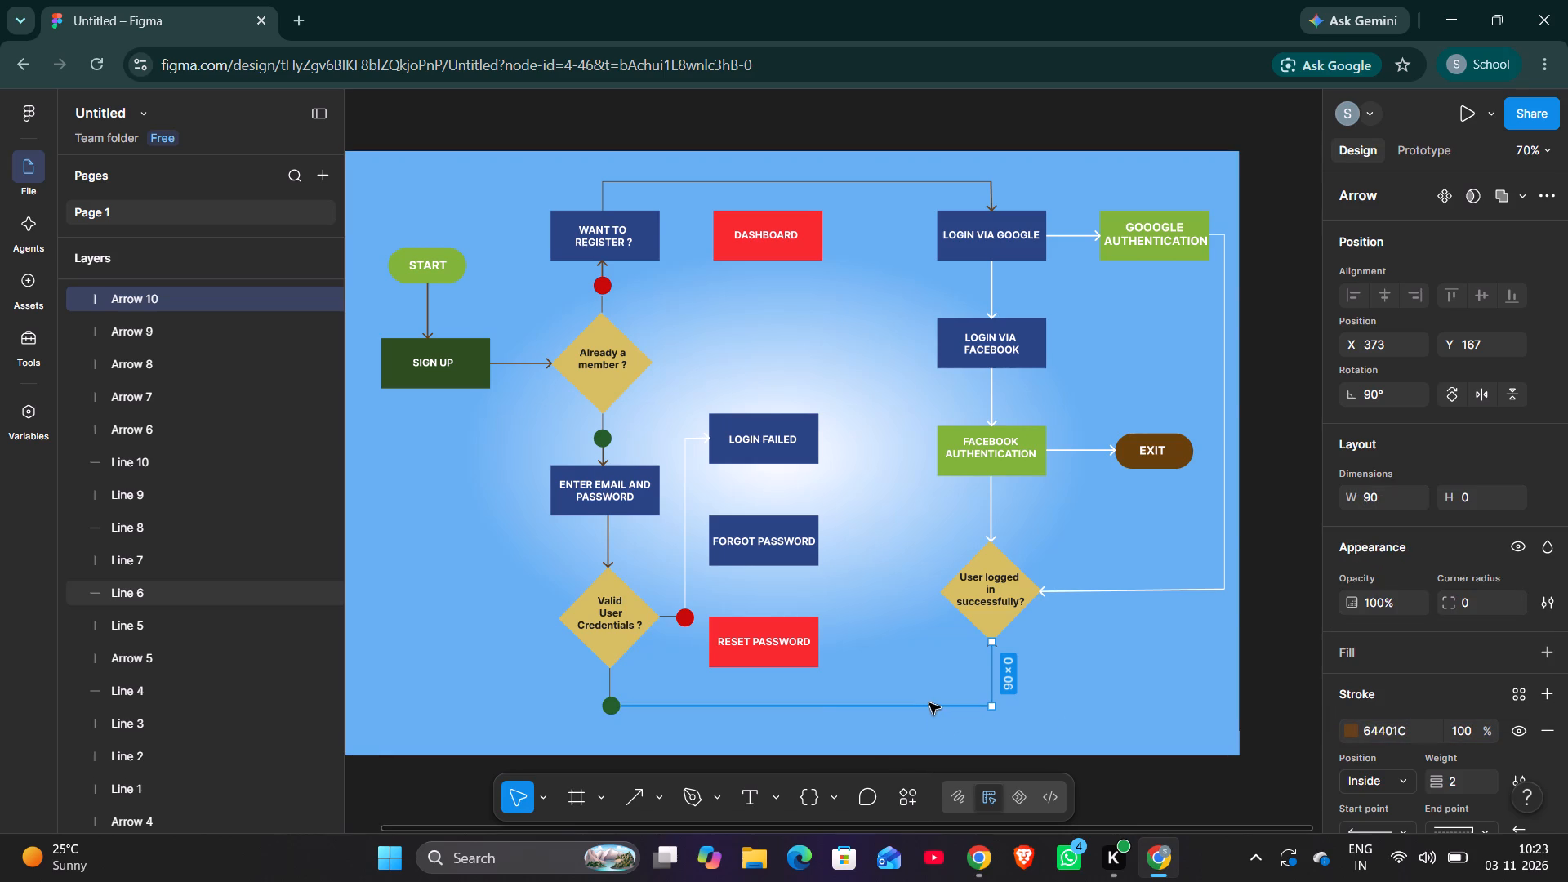
pyautogui.click(929, 705)
pyautogui.doubleClick(1376, 723)
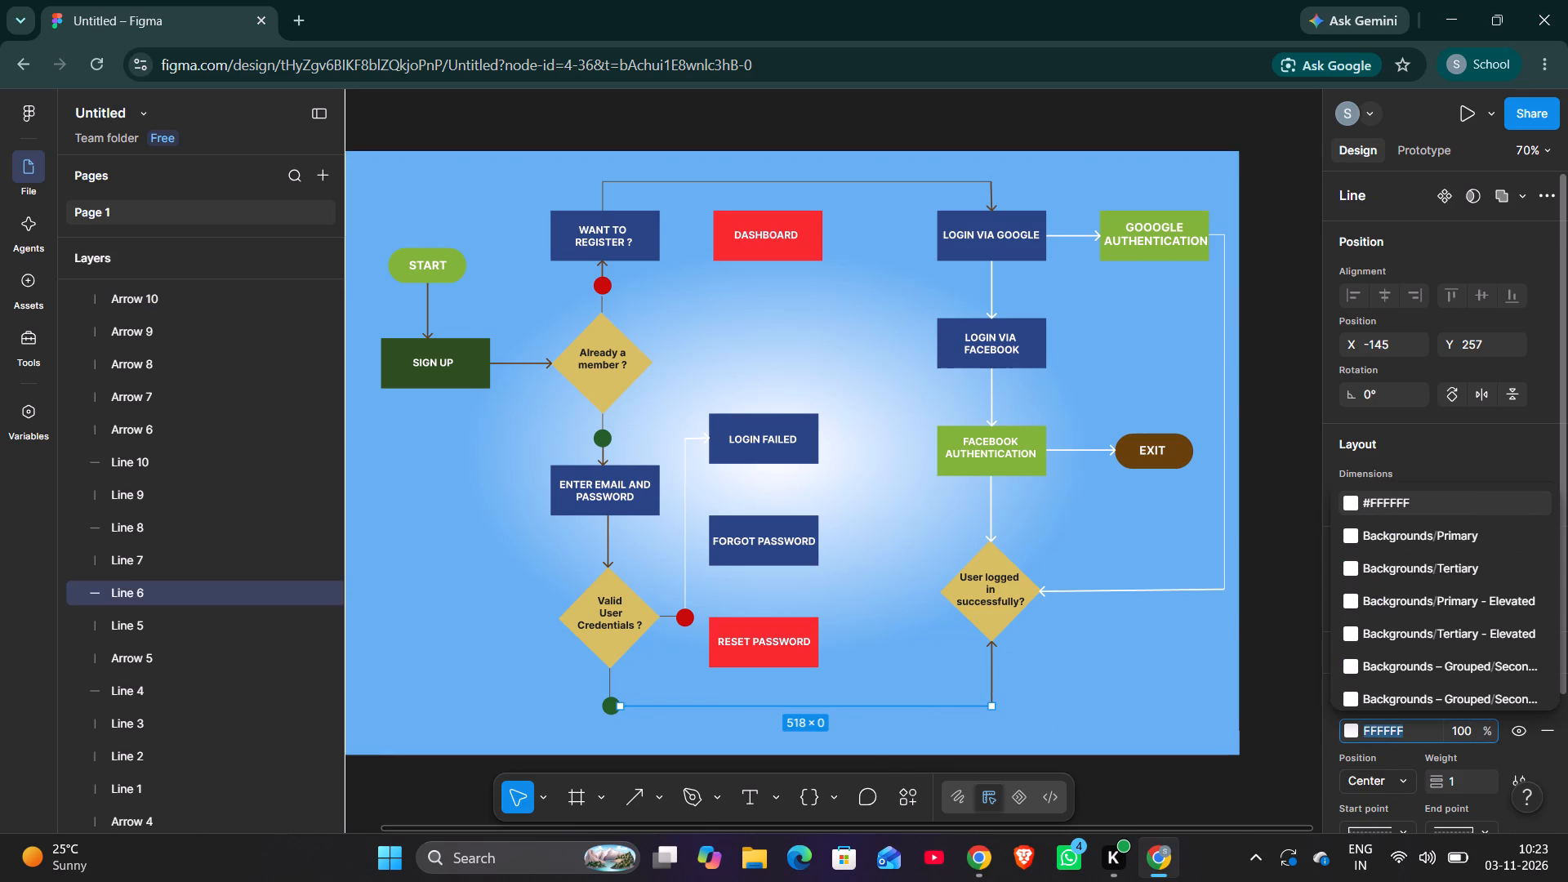
pyautogui.hotkey('ctrl', 'v')
pyautogui.press('Return')
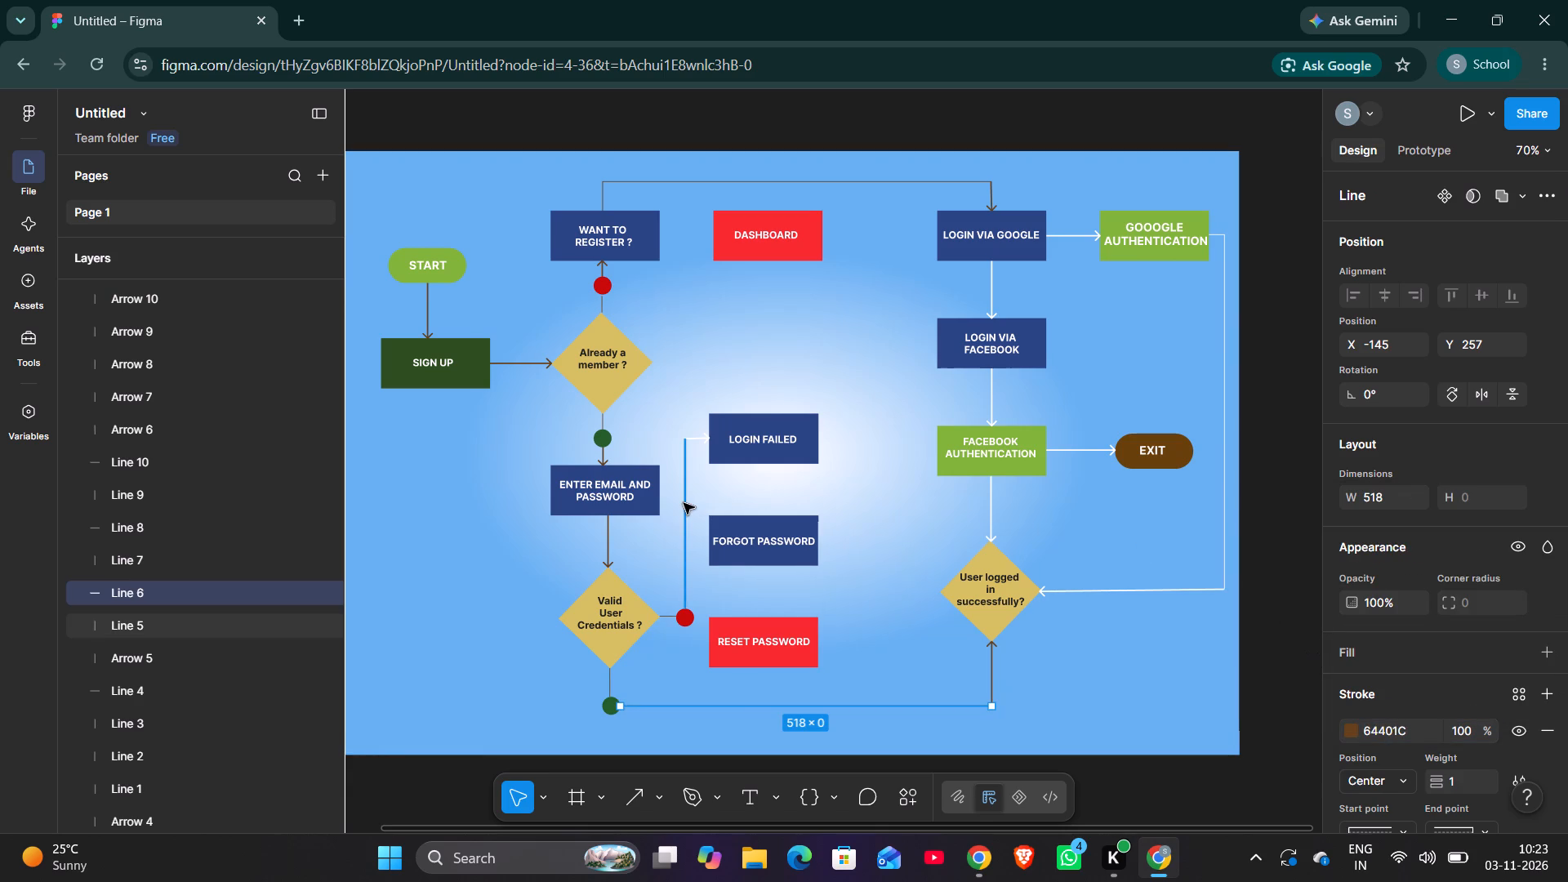
# Set the stroke colour to 64401C on the vertical line running from the red circle beside "Valid User Credentials ?" up towards LOGIN FAILED.
pyautogui.click(684, 503)
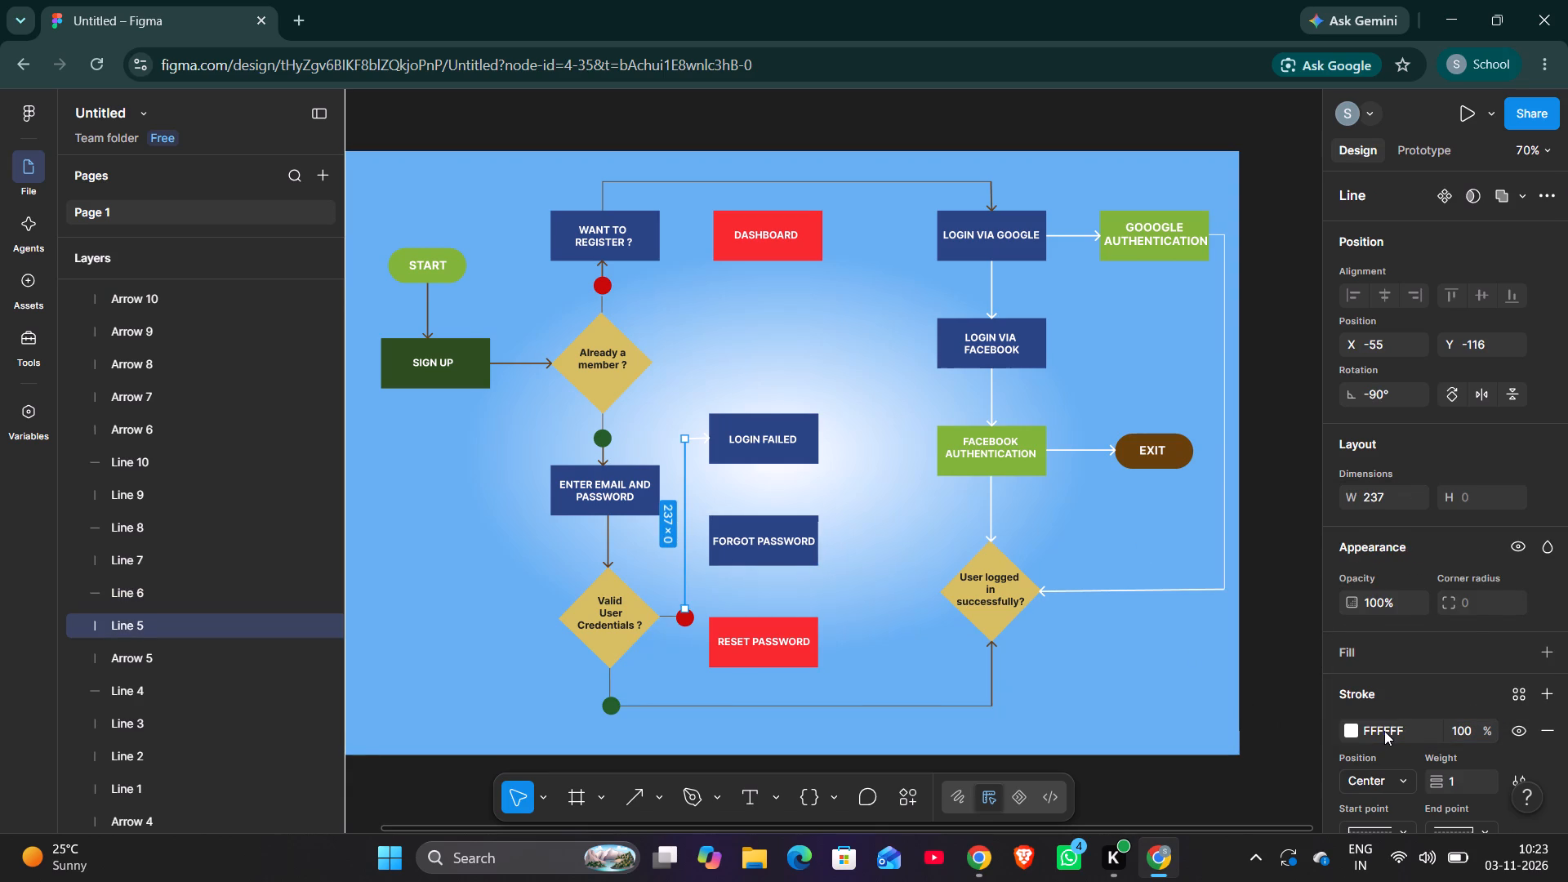
pyautogui.doubleClick(1384, 731)
pyautogui.hotkey('ctrl', 'v')
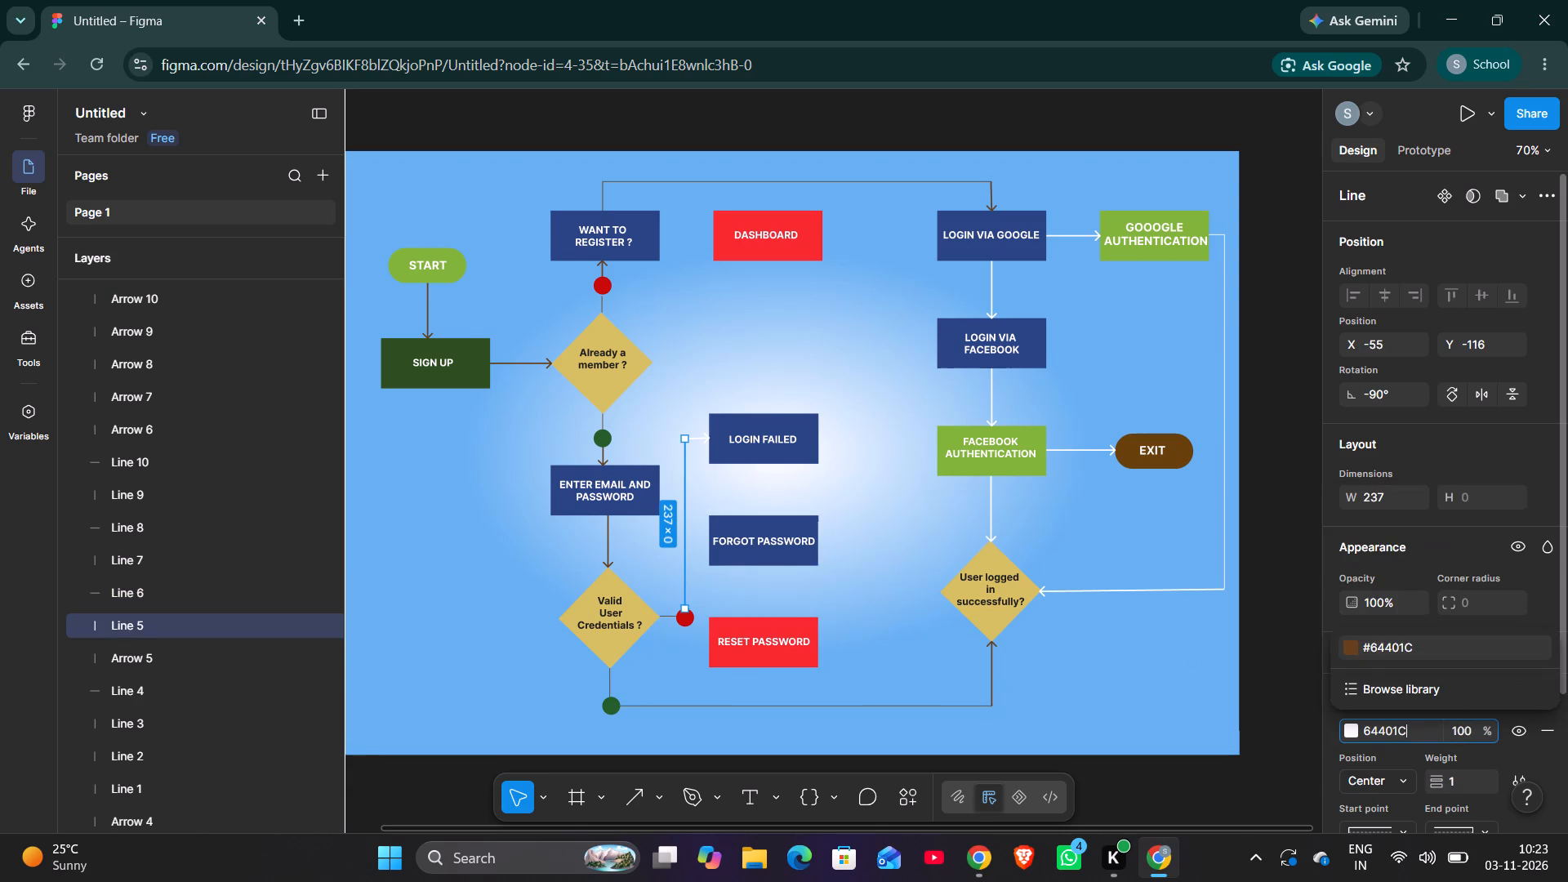
pyautogui.press('Return')
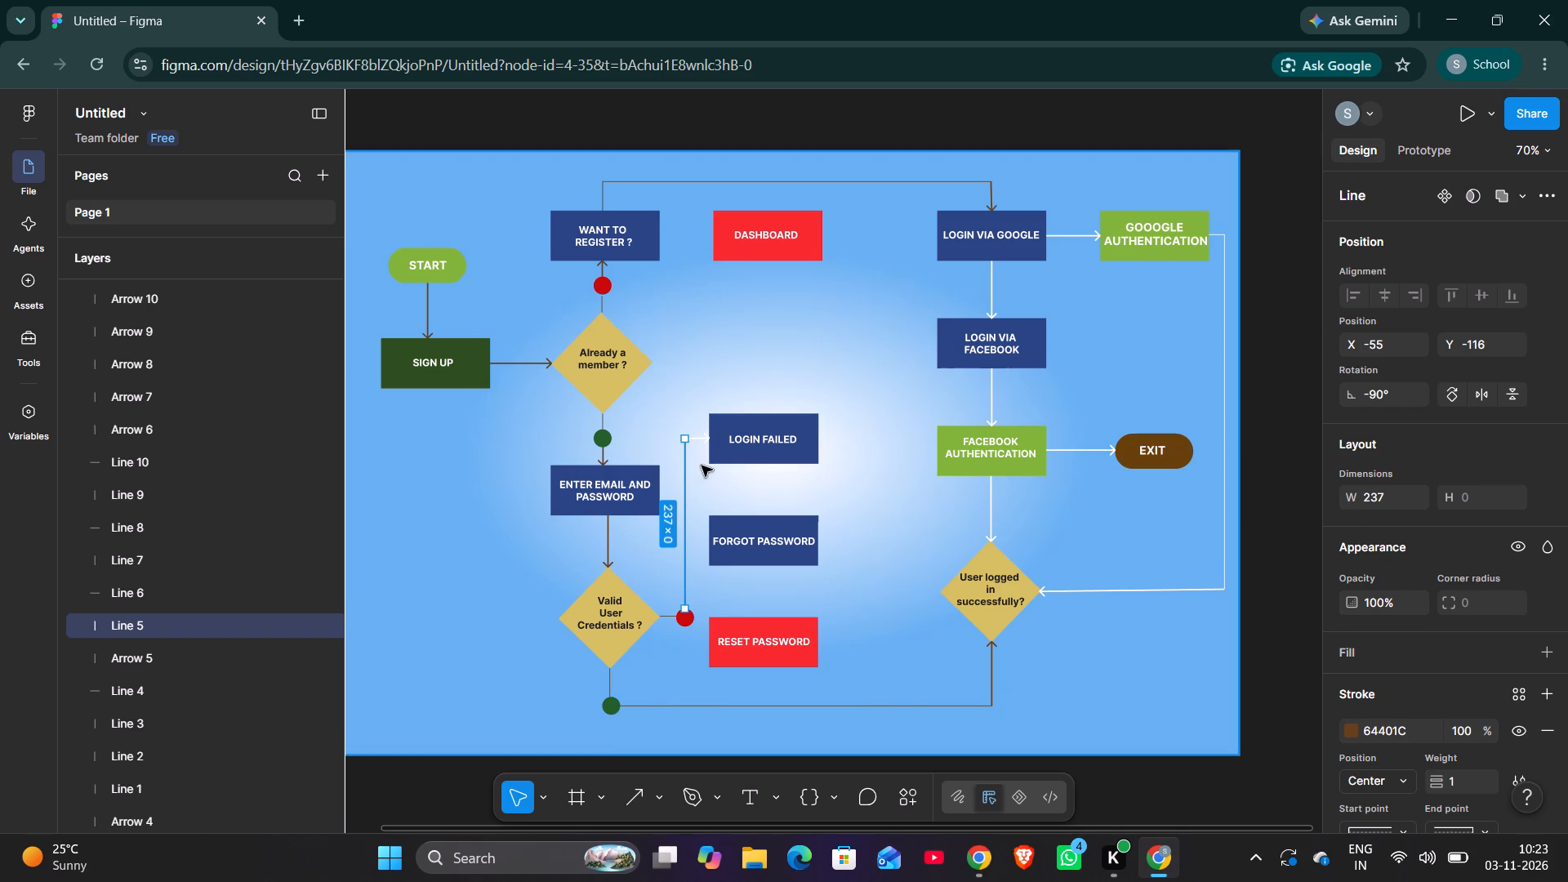
pyautogui.moveTo(700, 439); pyautogui.dragTo(700, 451)
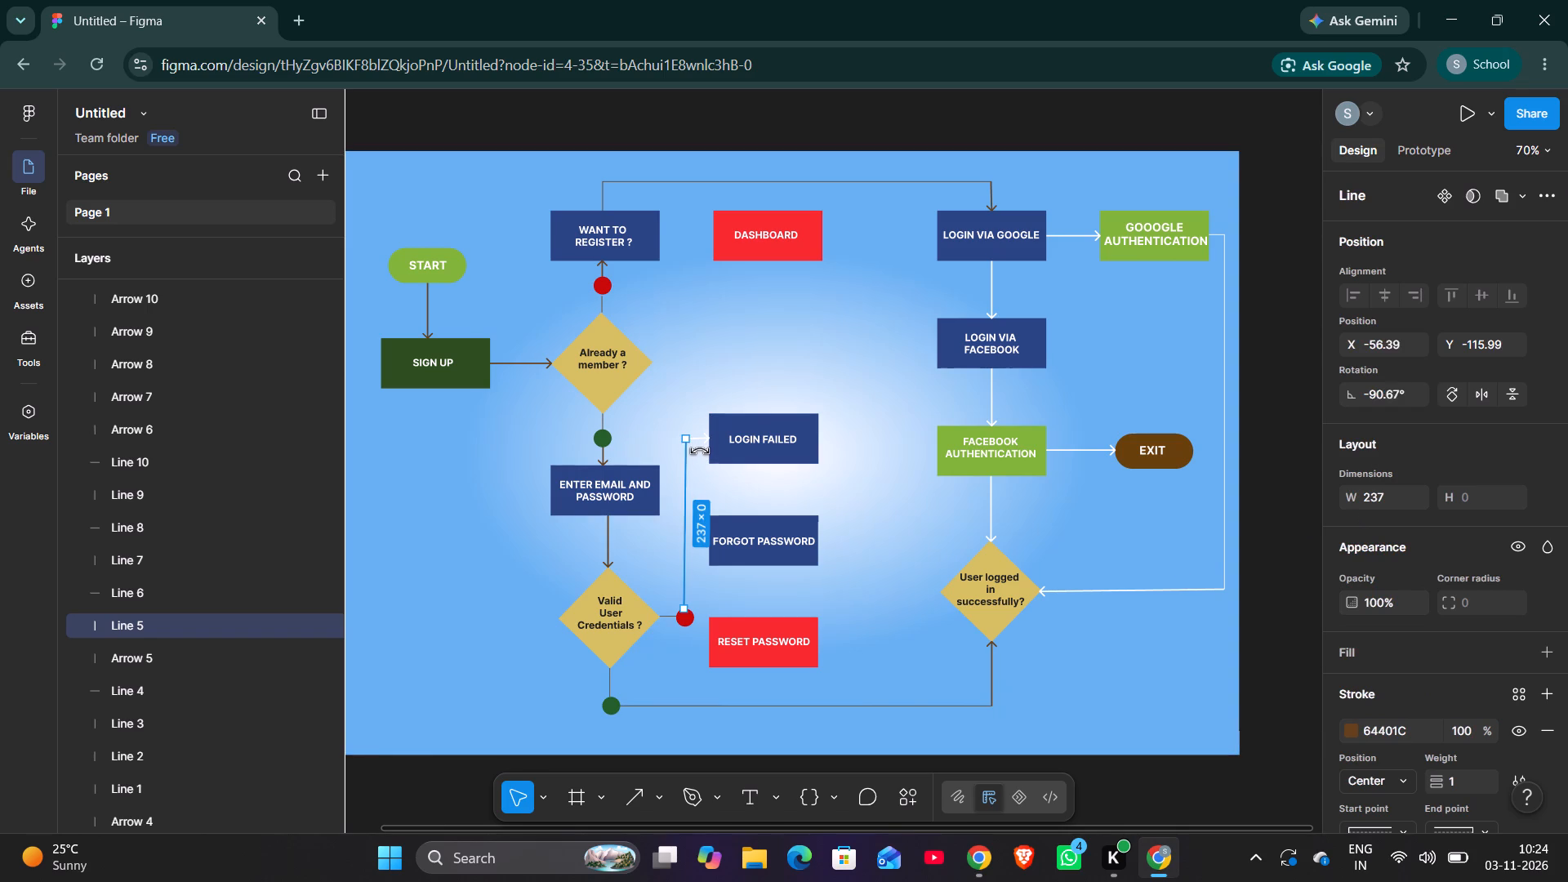
pyautogui.moveTo(700, 451); pyautogui.dragTo(697, 454)
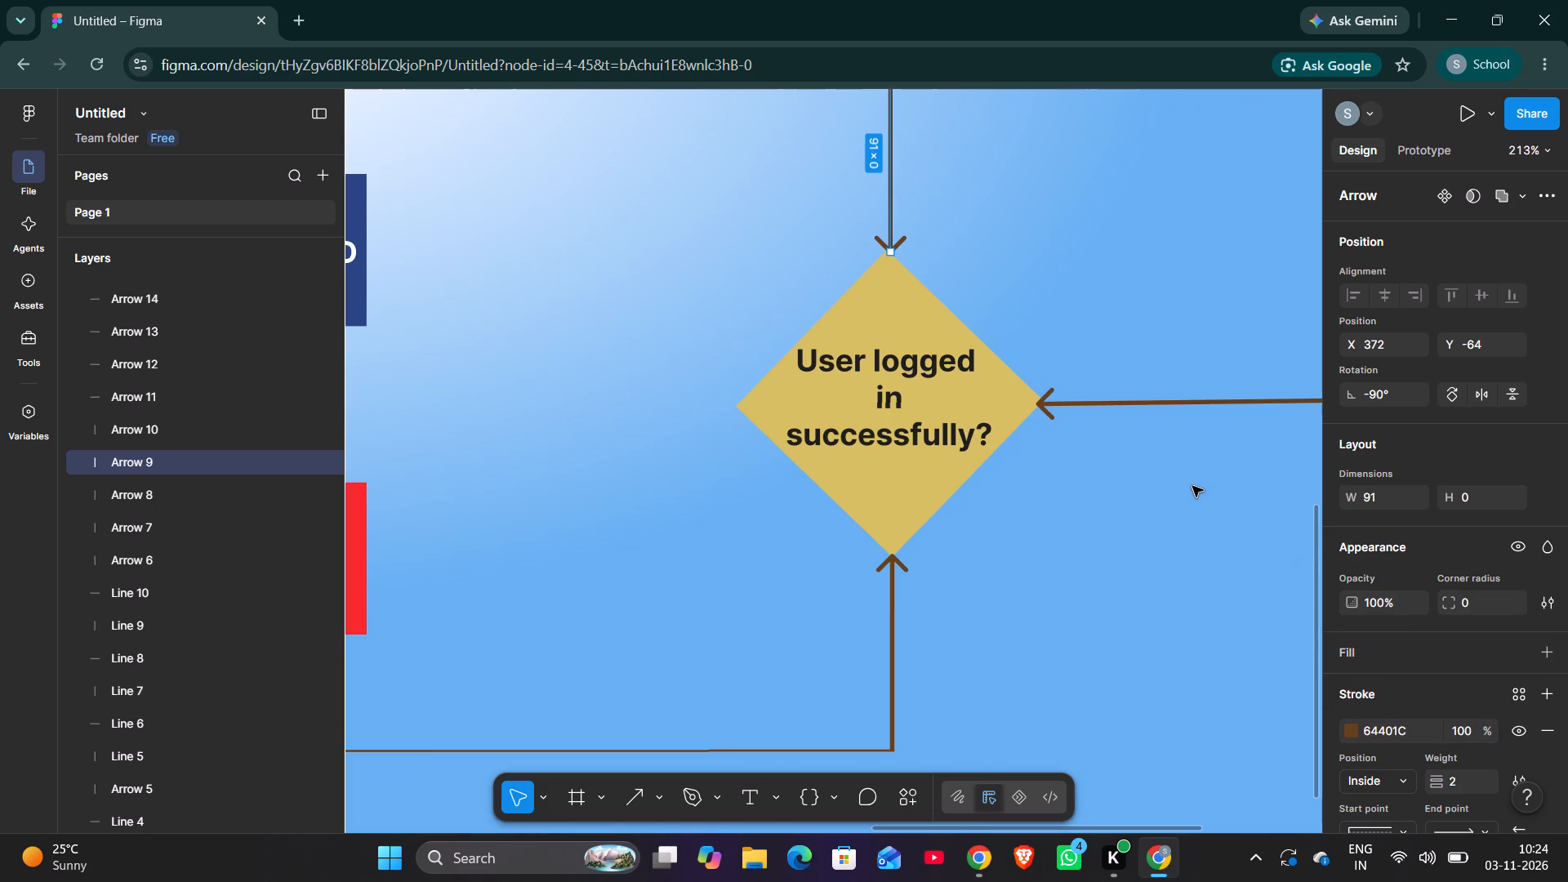
# Set the stroke colour to 64401C on the arrow into FACEBOOK AUTHENTICATION and the arrow from it to the brown circle.
pyautogui.scroll(4, 1192, 486)
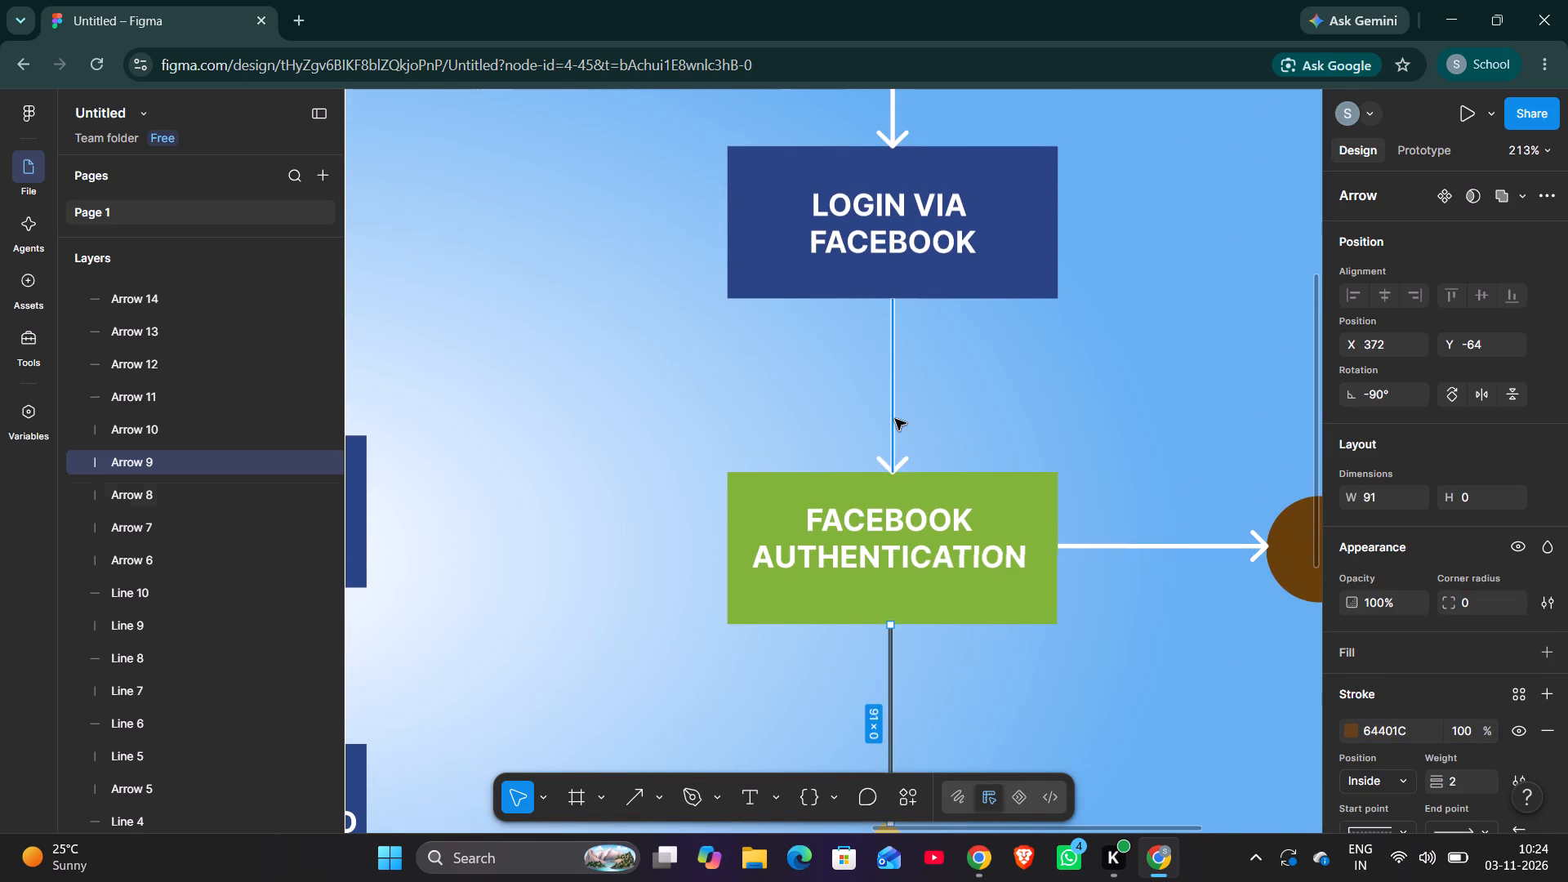
pyautogui.click(892, 419)
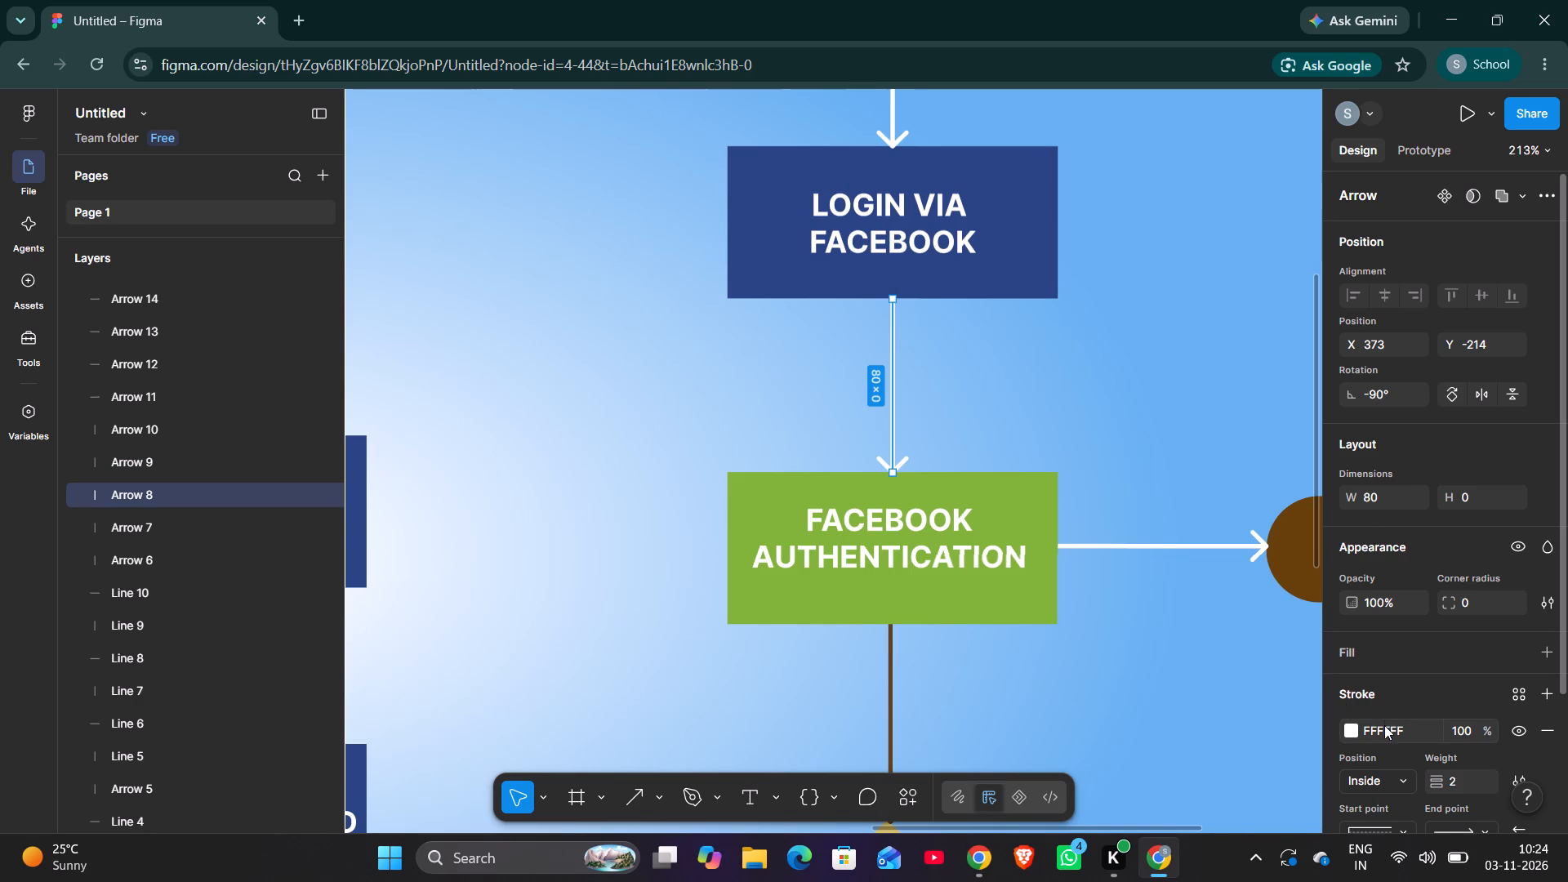
pyautogui.doubleClick(1384, 725)
pyautogui.hotkey('ctrl', 'v')
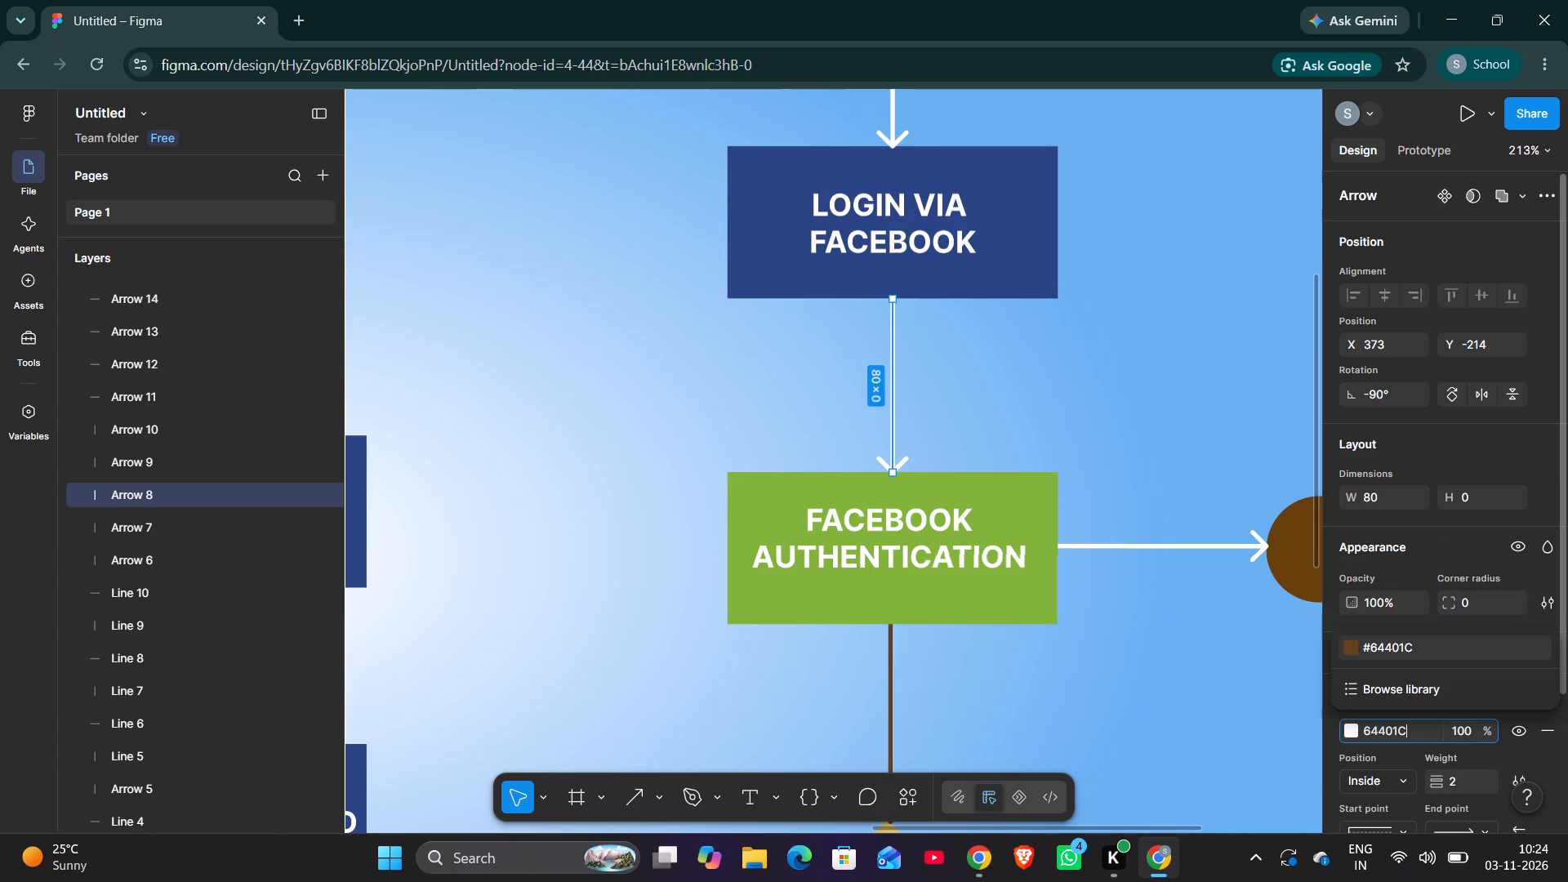
pyautogui.press('Return')
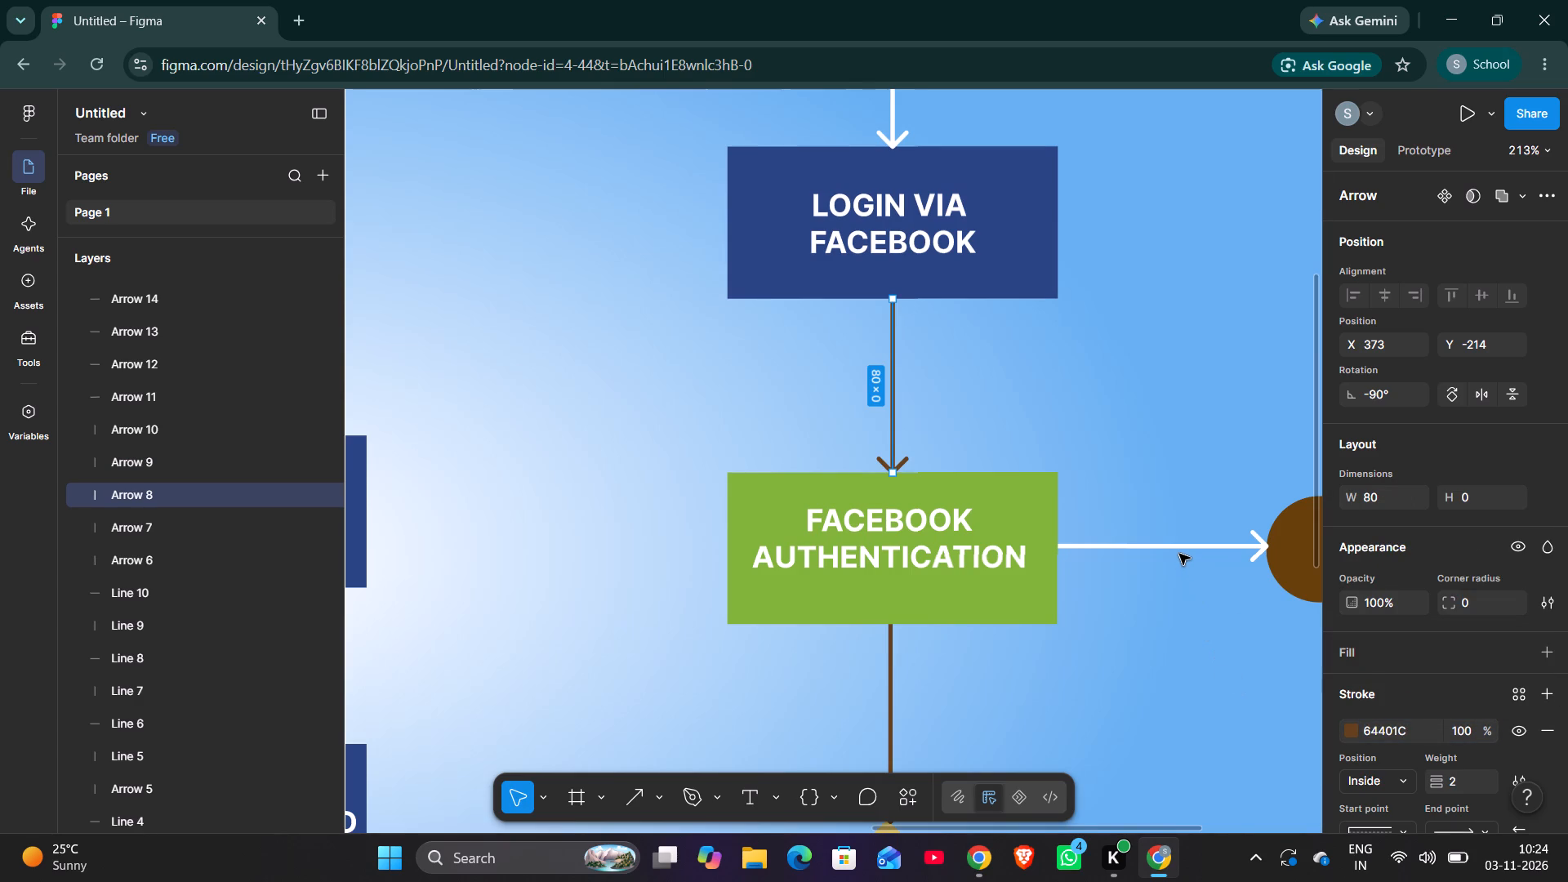
pyautogui.click(1179, 547)
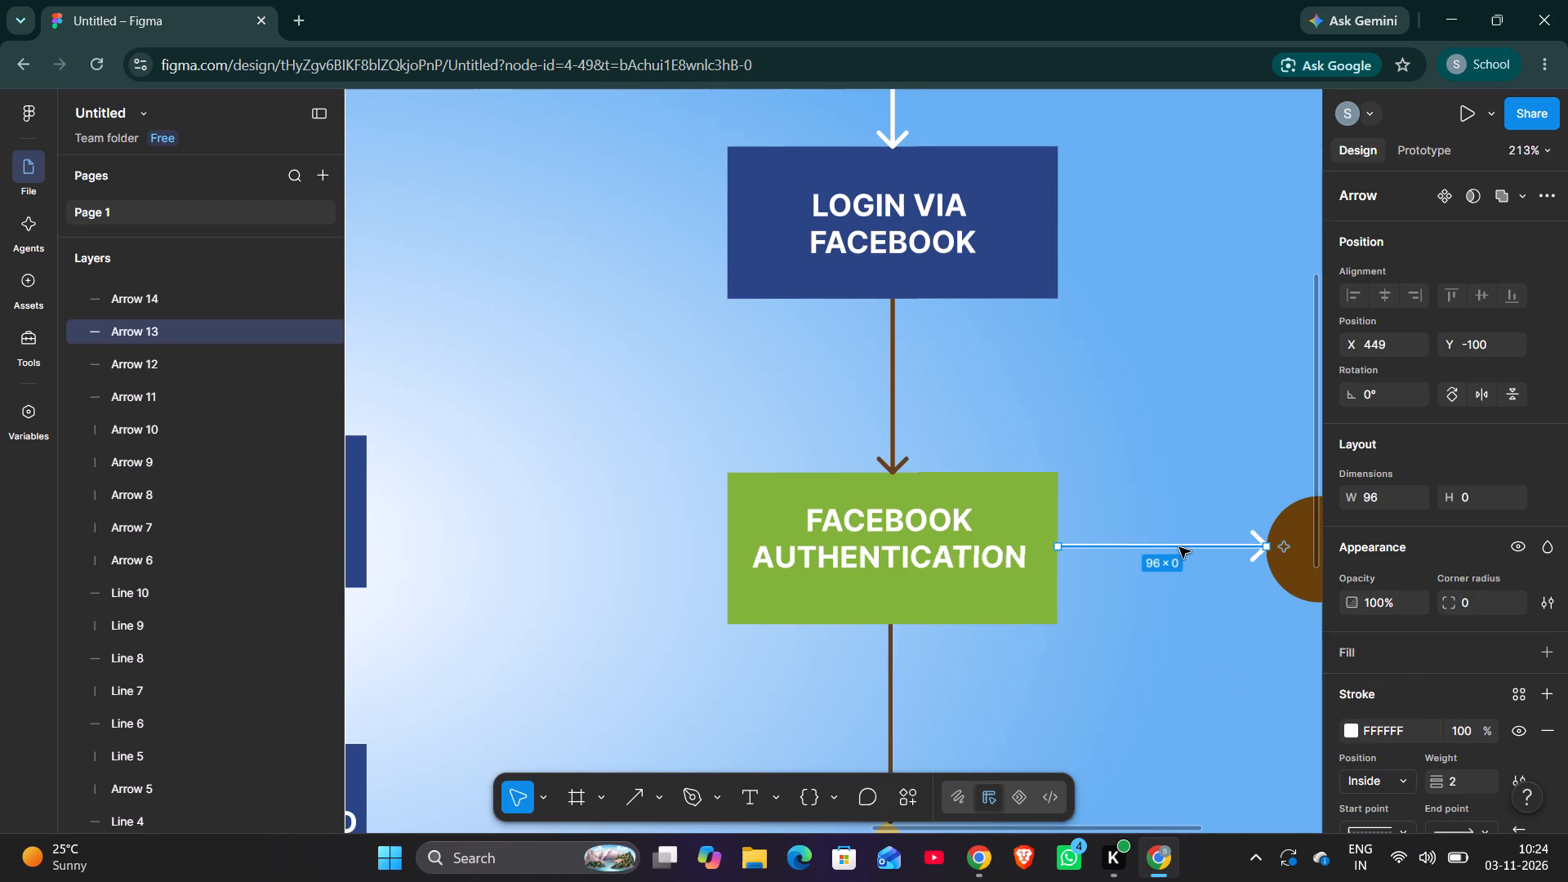
pyautogui.doubleClick(1382, 726)
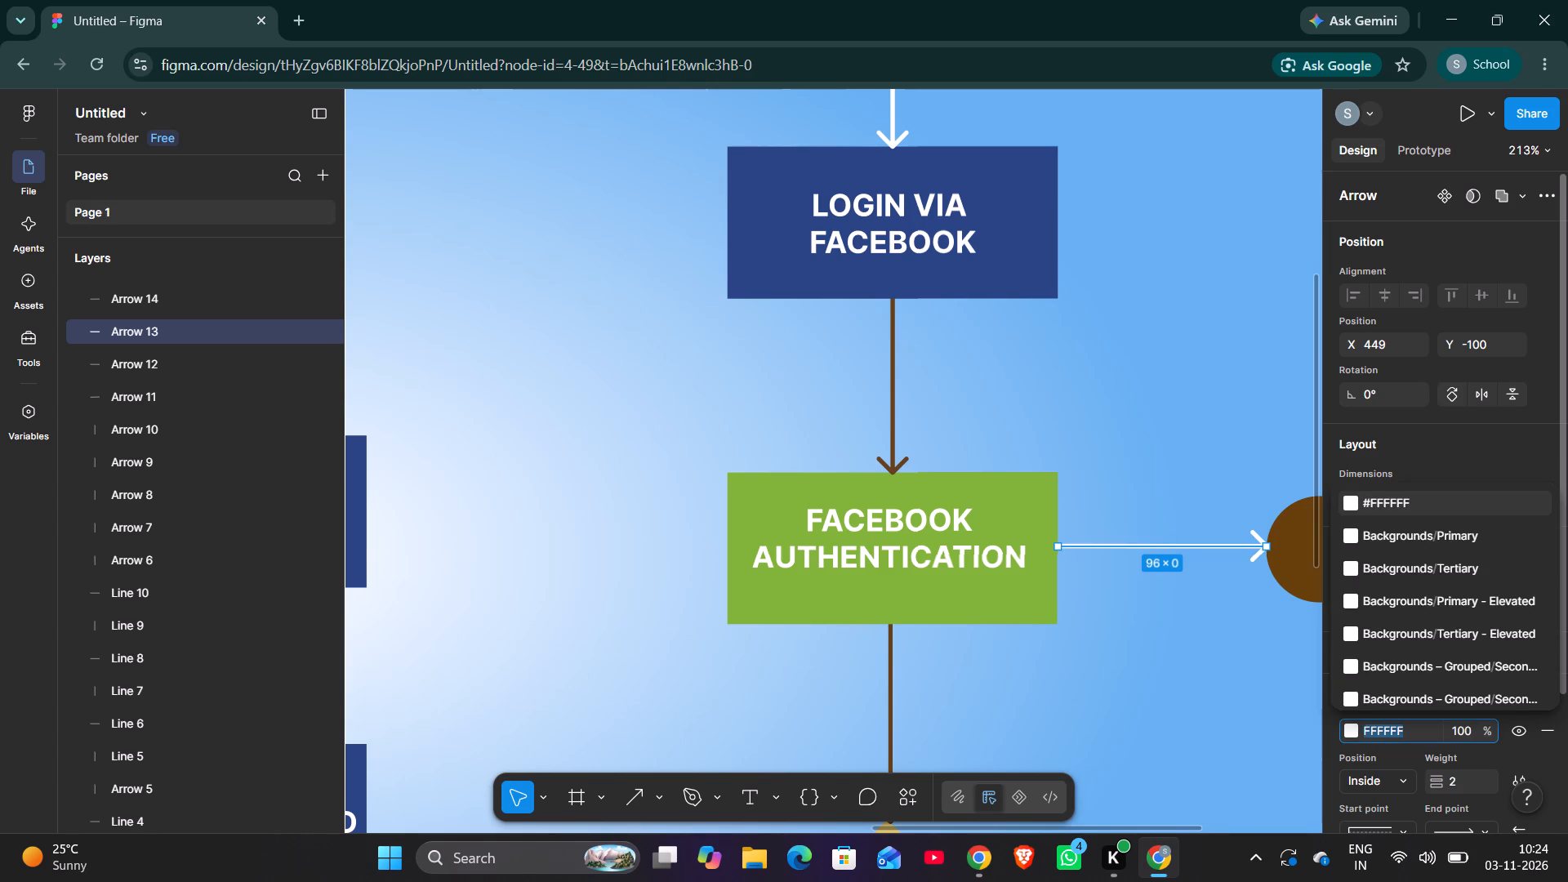
pyautogui.hotkey('ctrl', 'v')
pyautogui.press('Return')
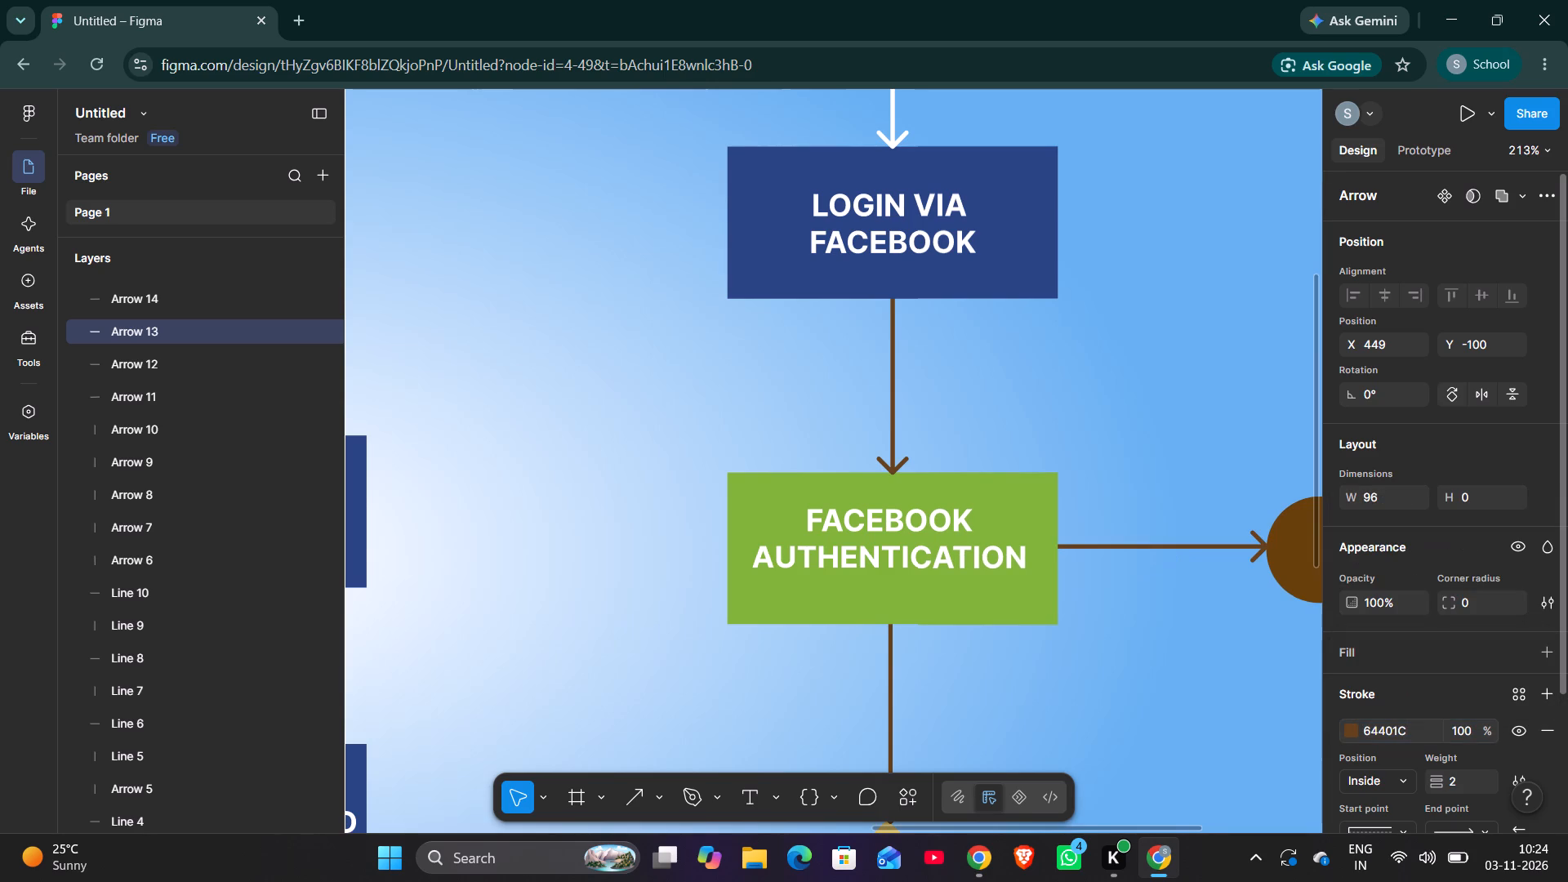
# Set the stroke colour to 64401C on the arrows from LOGIN VIA GOOGLE to LOGIN VIA FACEBOOK and to GOOOGLE AUTHENTICATION.
pyautogui.scroll(2, 1129, 412)
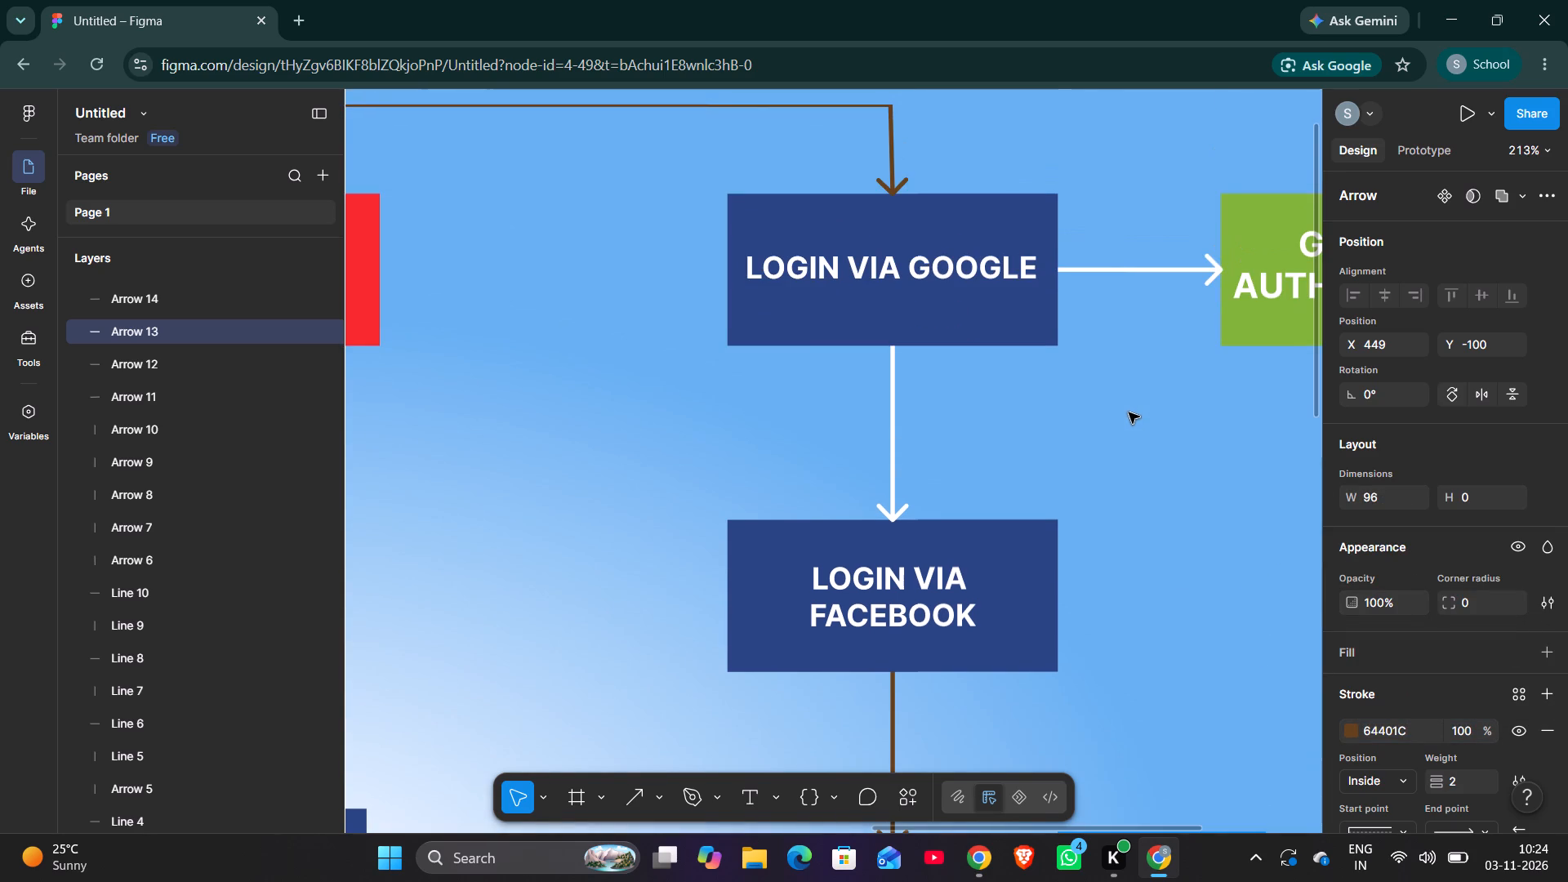
pyautogui.click(893, 417)
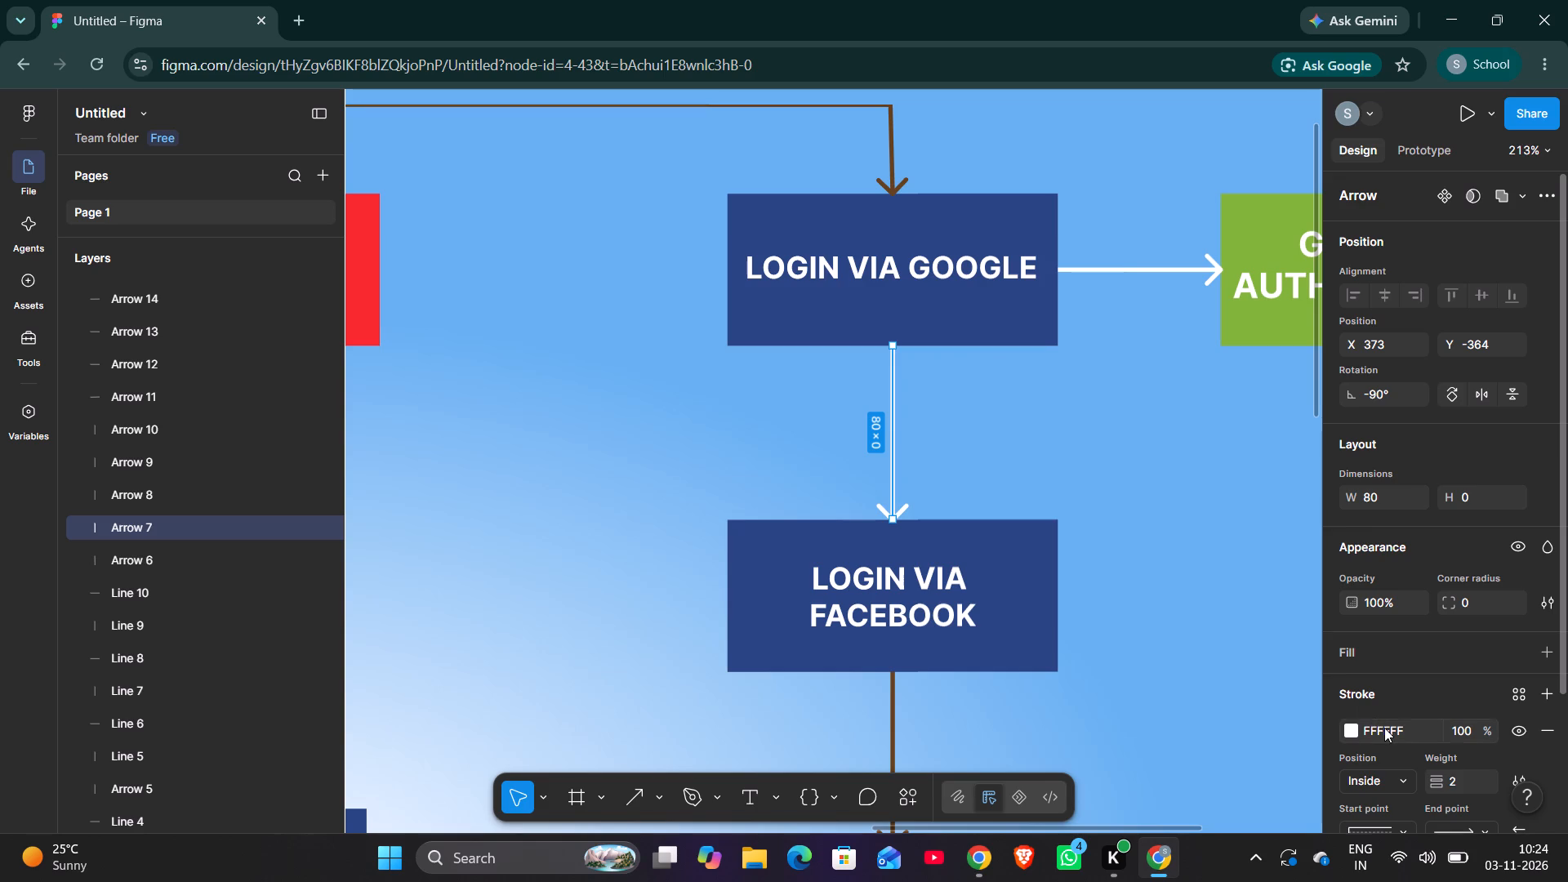
pyautogui.doubleClick(1384, 728)
pyautogui.hotkey('ctrl', 'v')
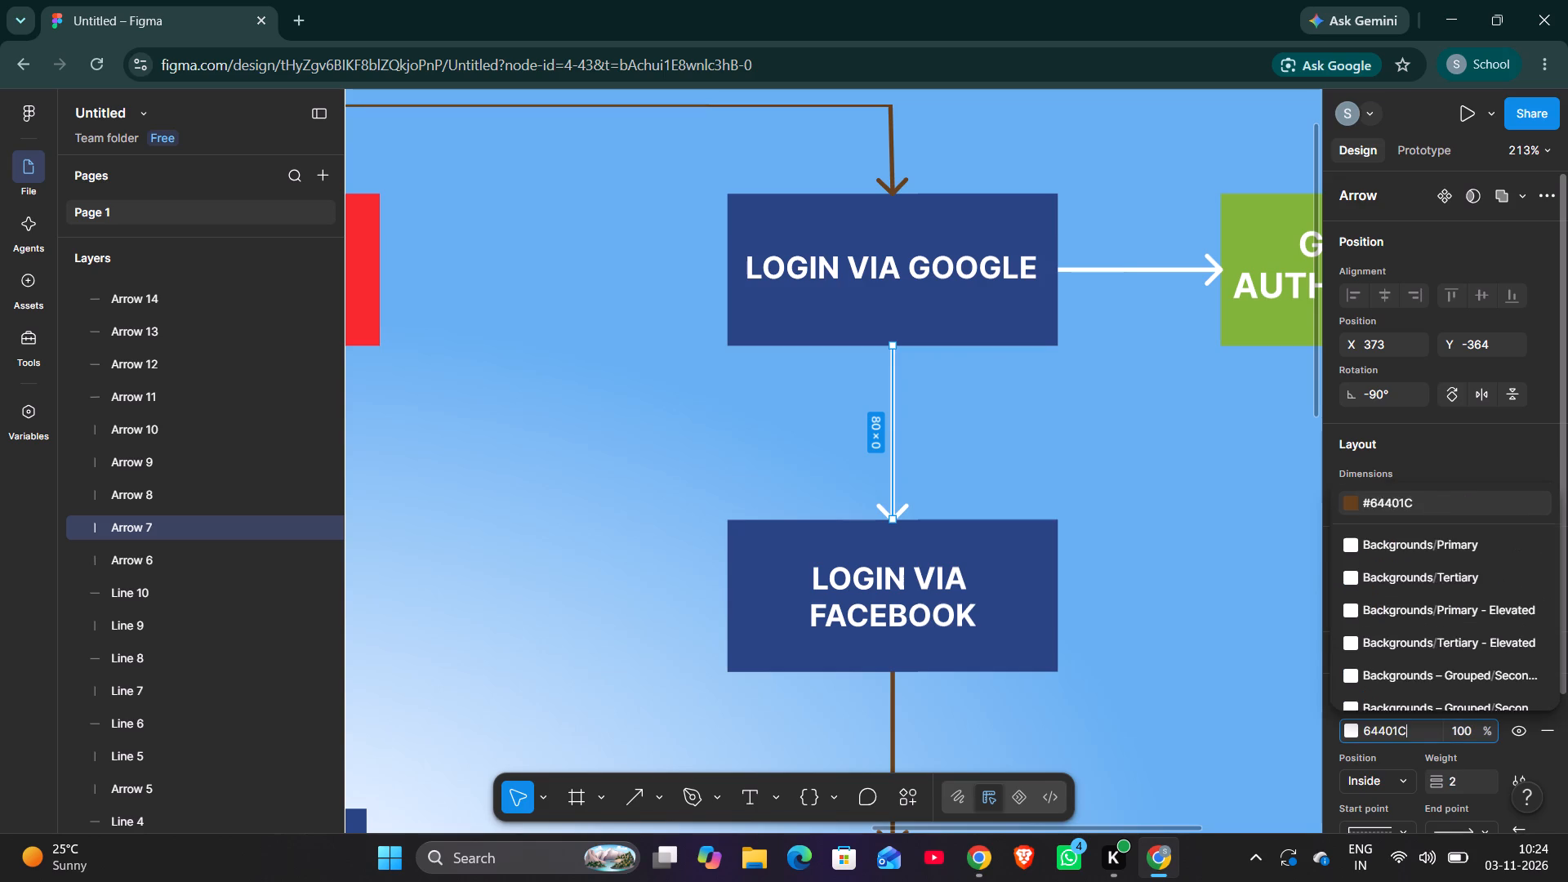
pyautogui.press('Return')
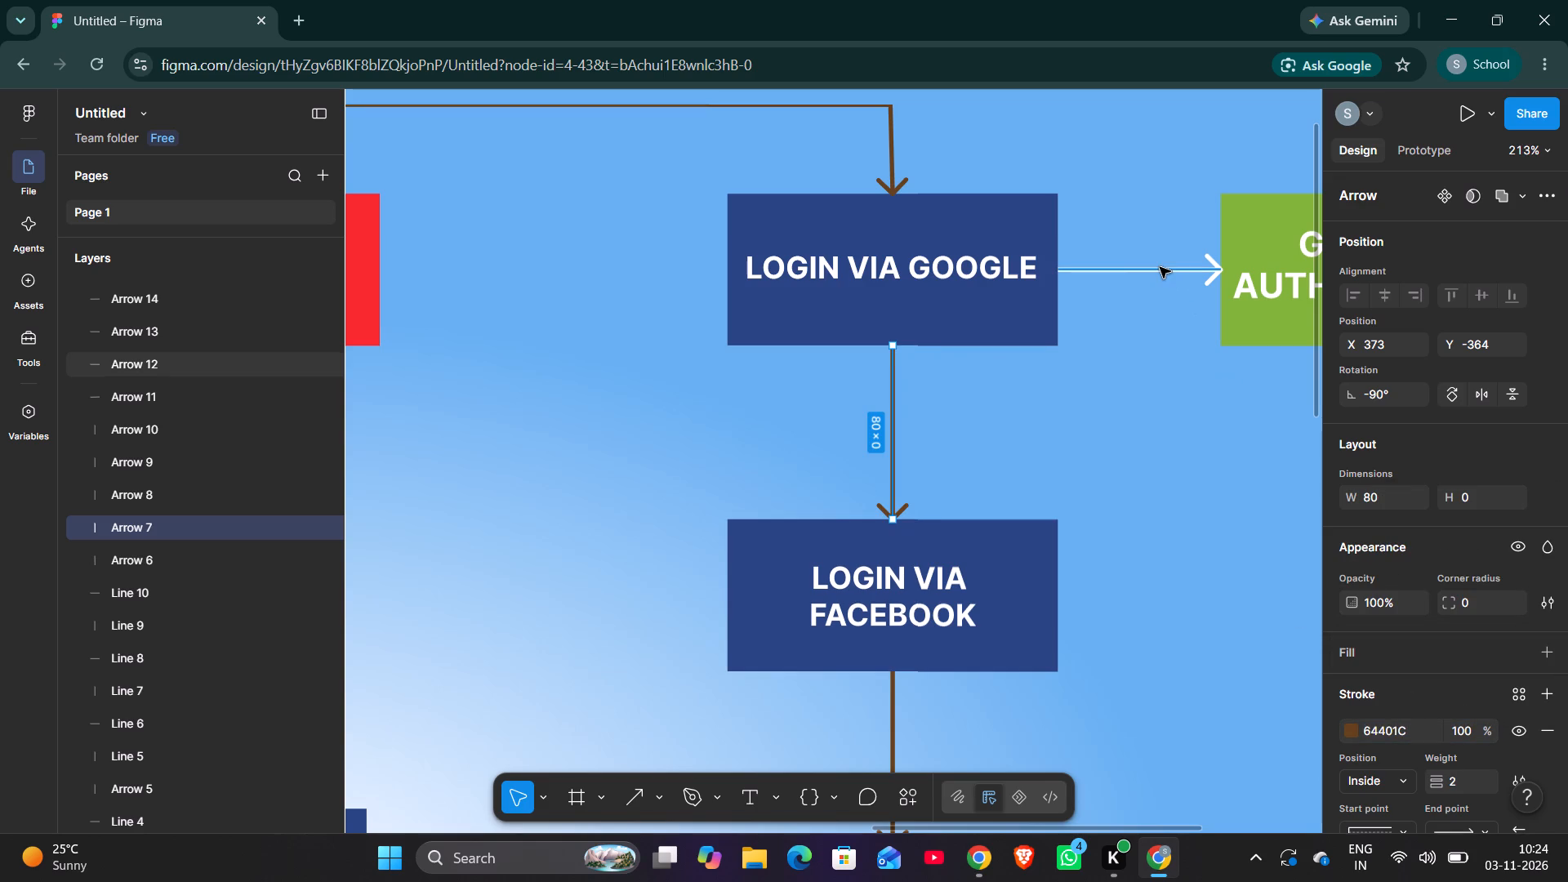
pyautogui.doubleClick(1160, 269)
pyautogui.click(1165, 310)
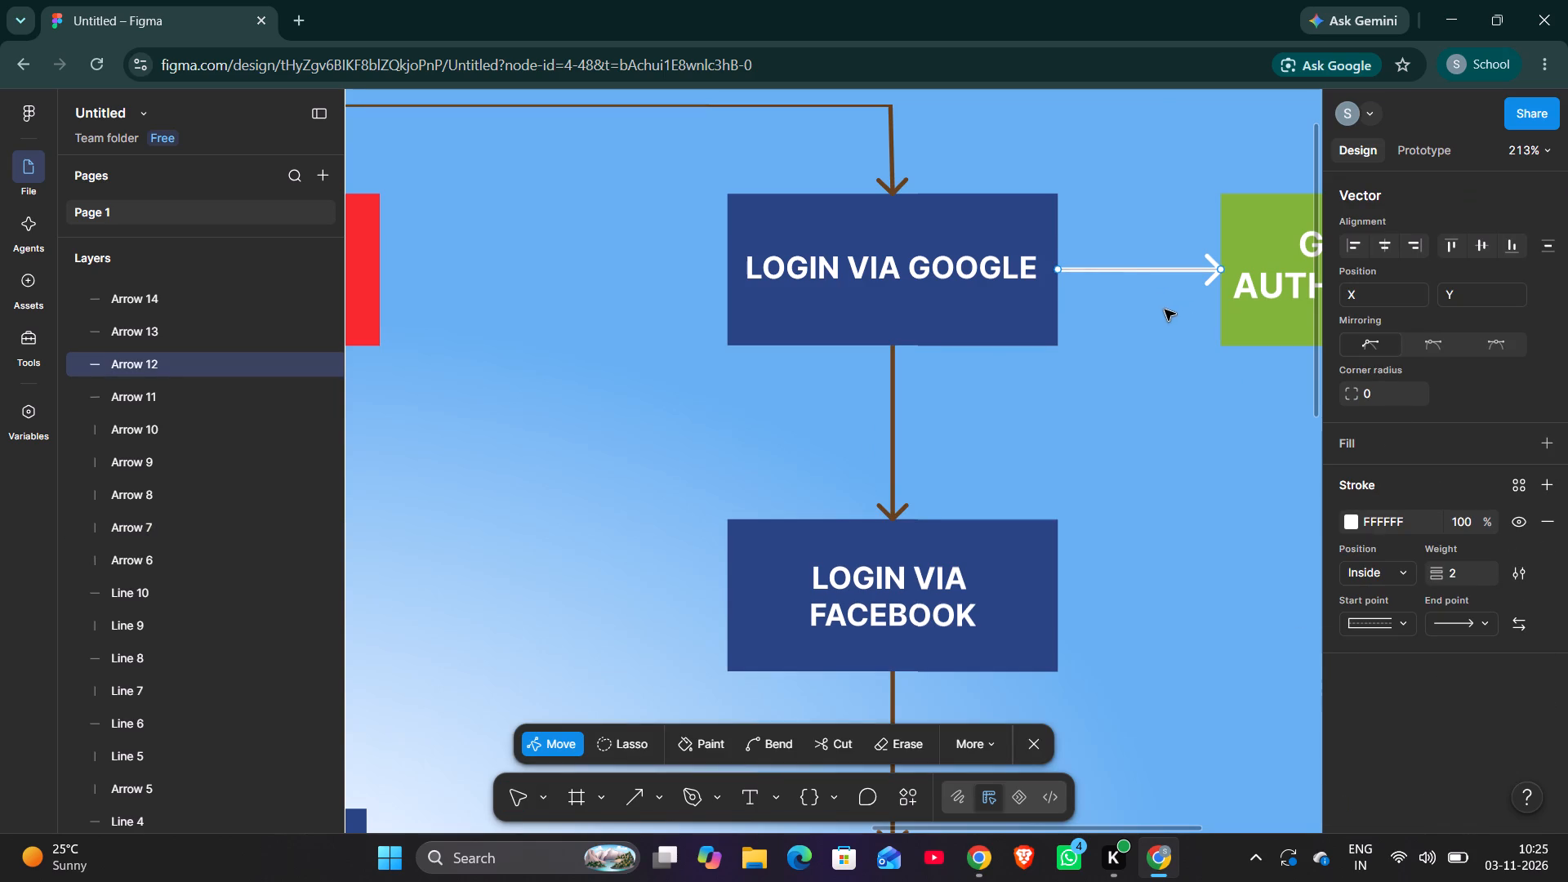
pyautogui.click(1138, 217)
pyautogui.doubleClick(1138, 217)
pyautogui.doubleClick(1377, 729)
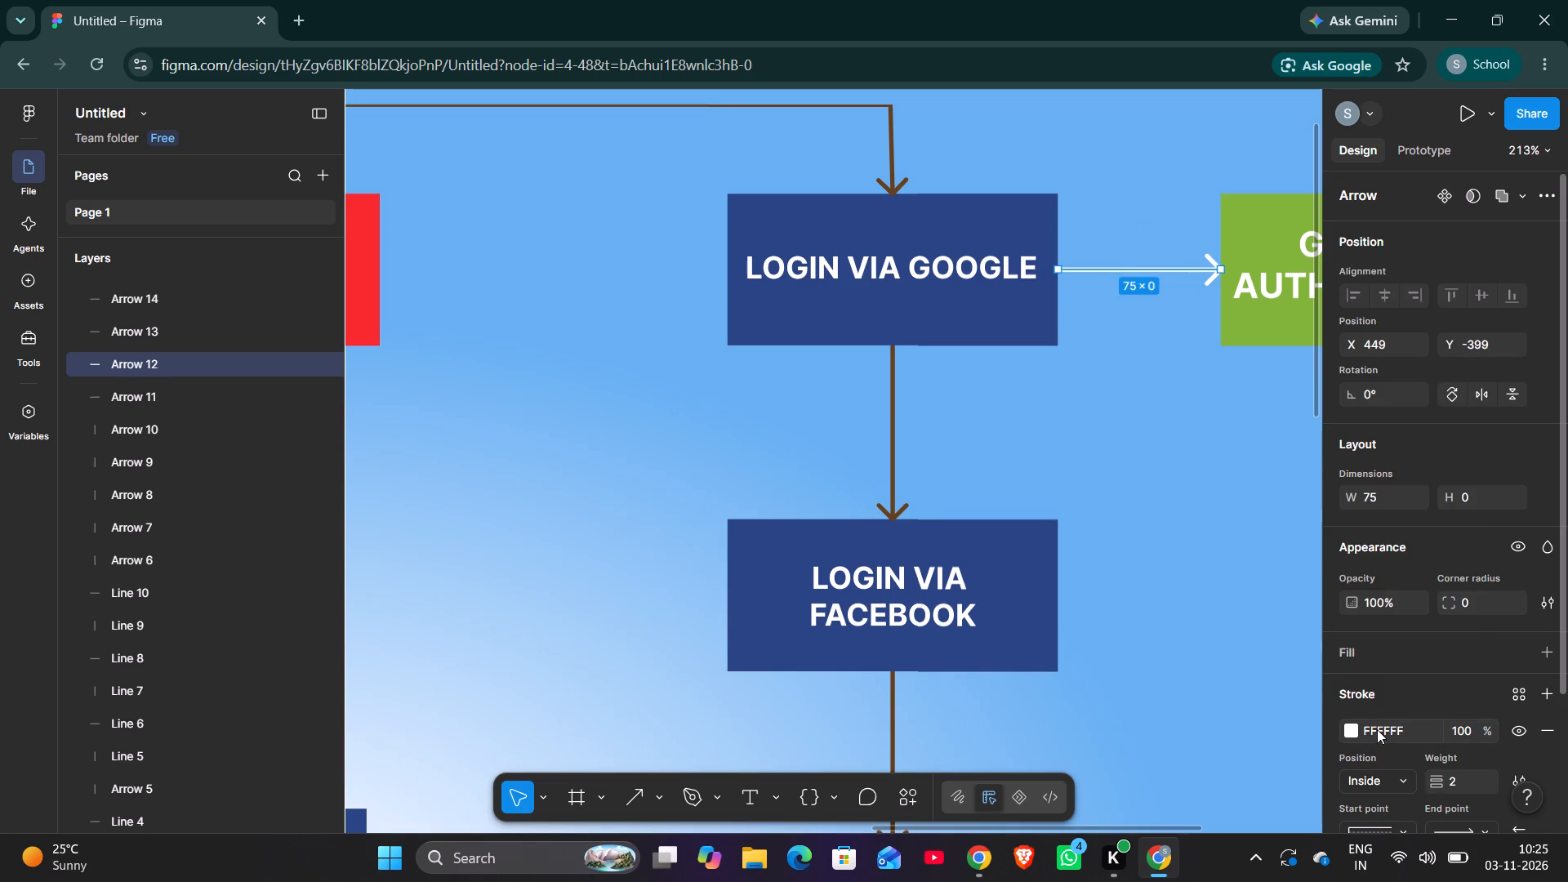
pyautogui.hotkey('ctrl', 'v')
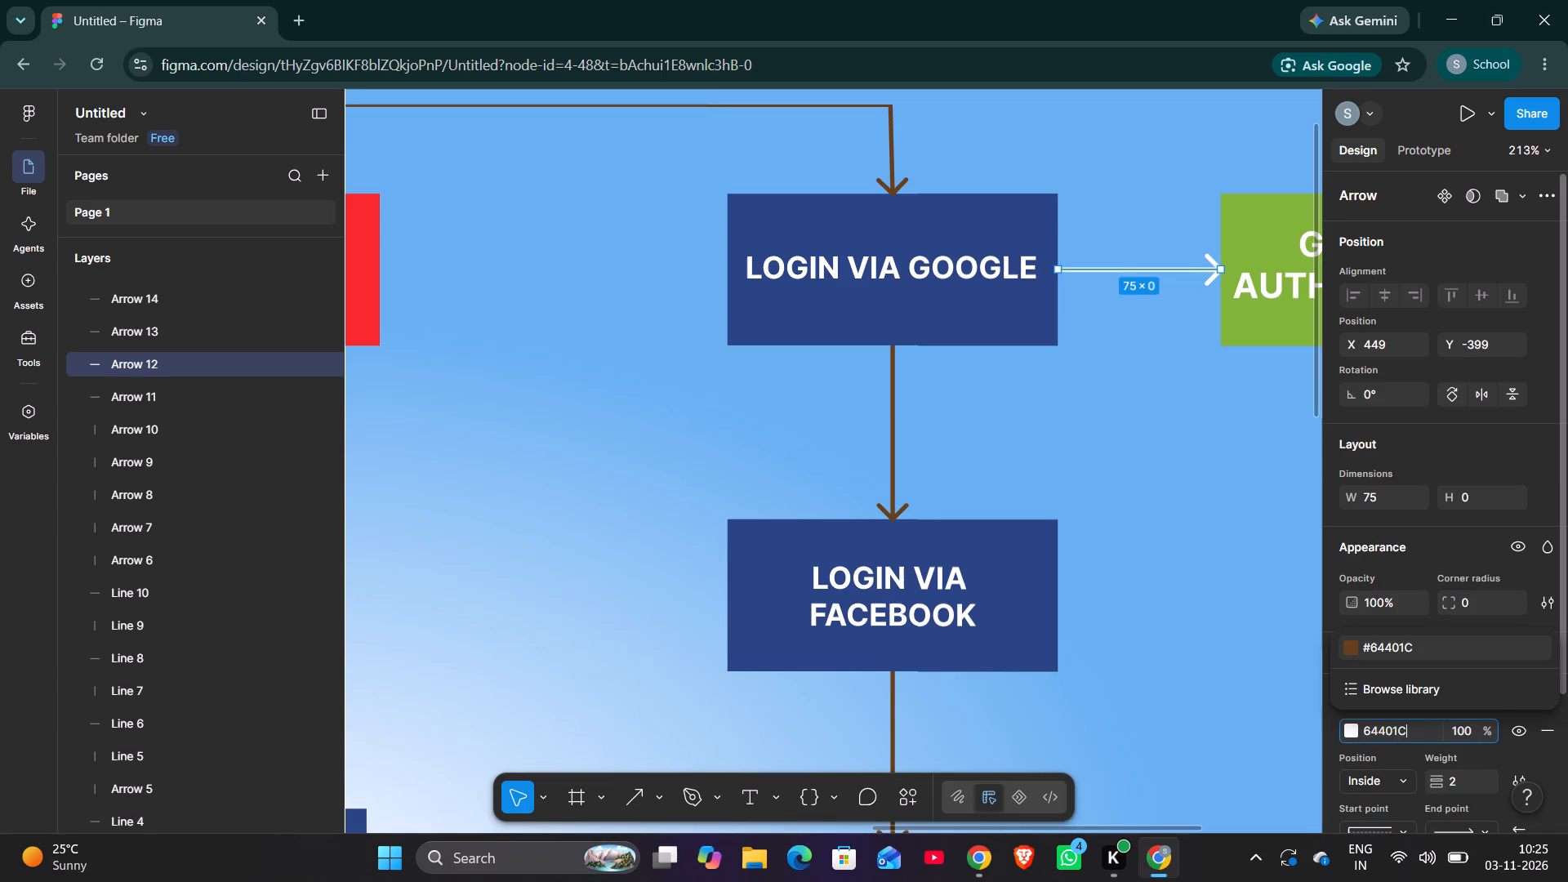
pyautogui.press('Return')
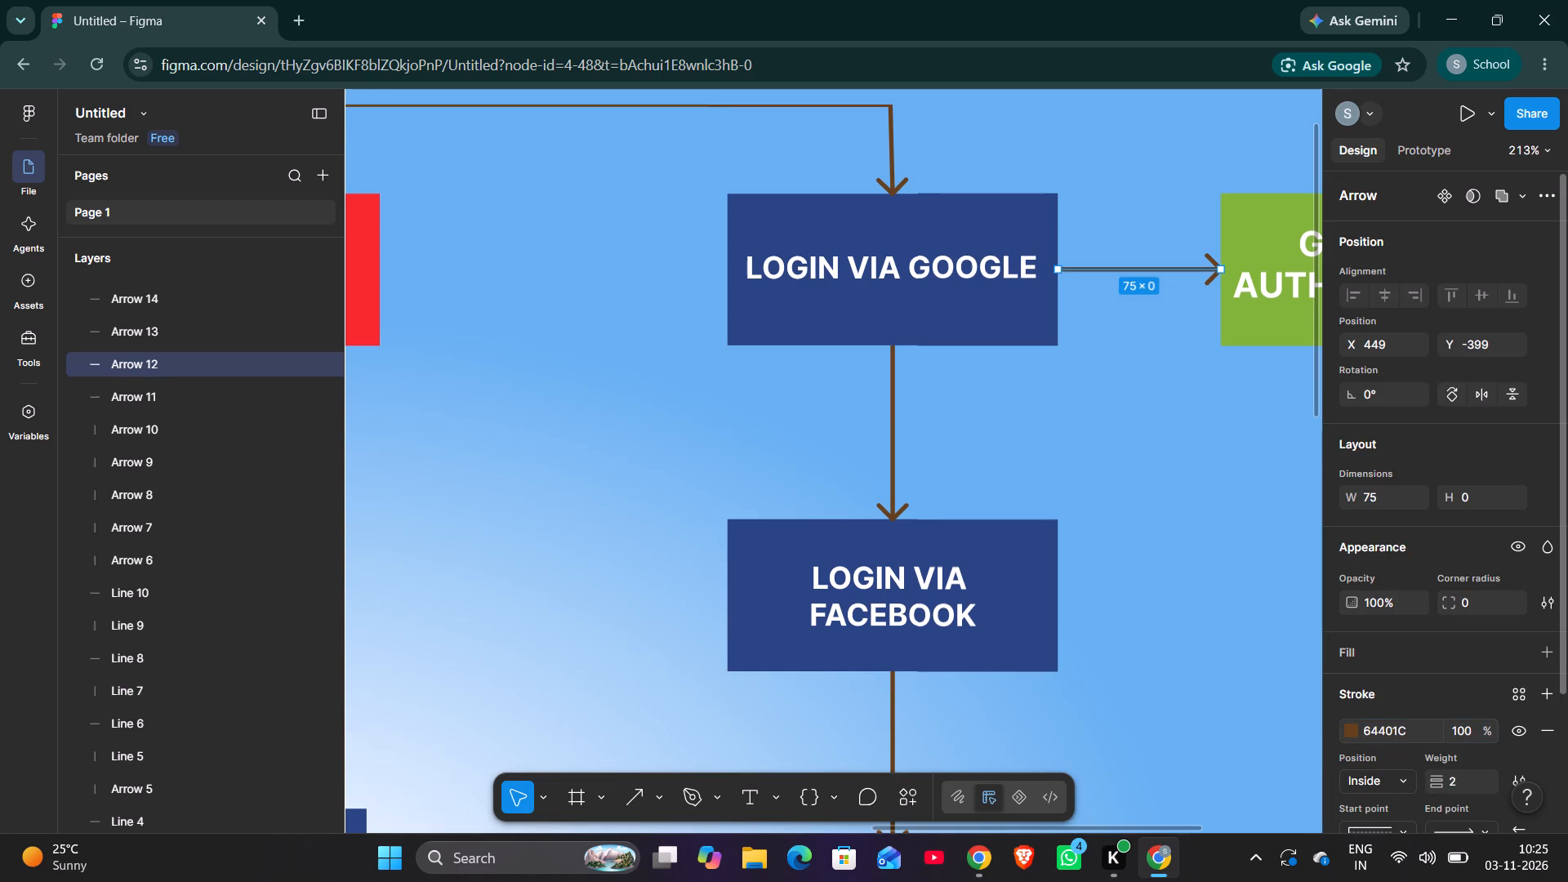
# Set the stroke colour to 64401C on the long vertical line beside GOOOGLE AUTHENTICATION and the short horizontal line joining them.
pyautogui.hscroll(-3, 1148, 608)
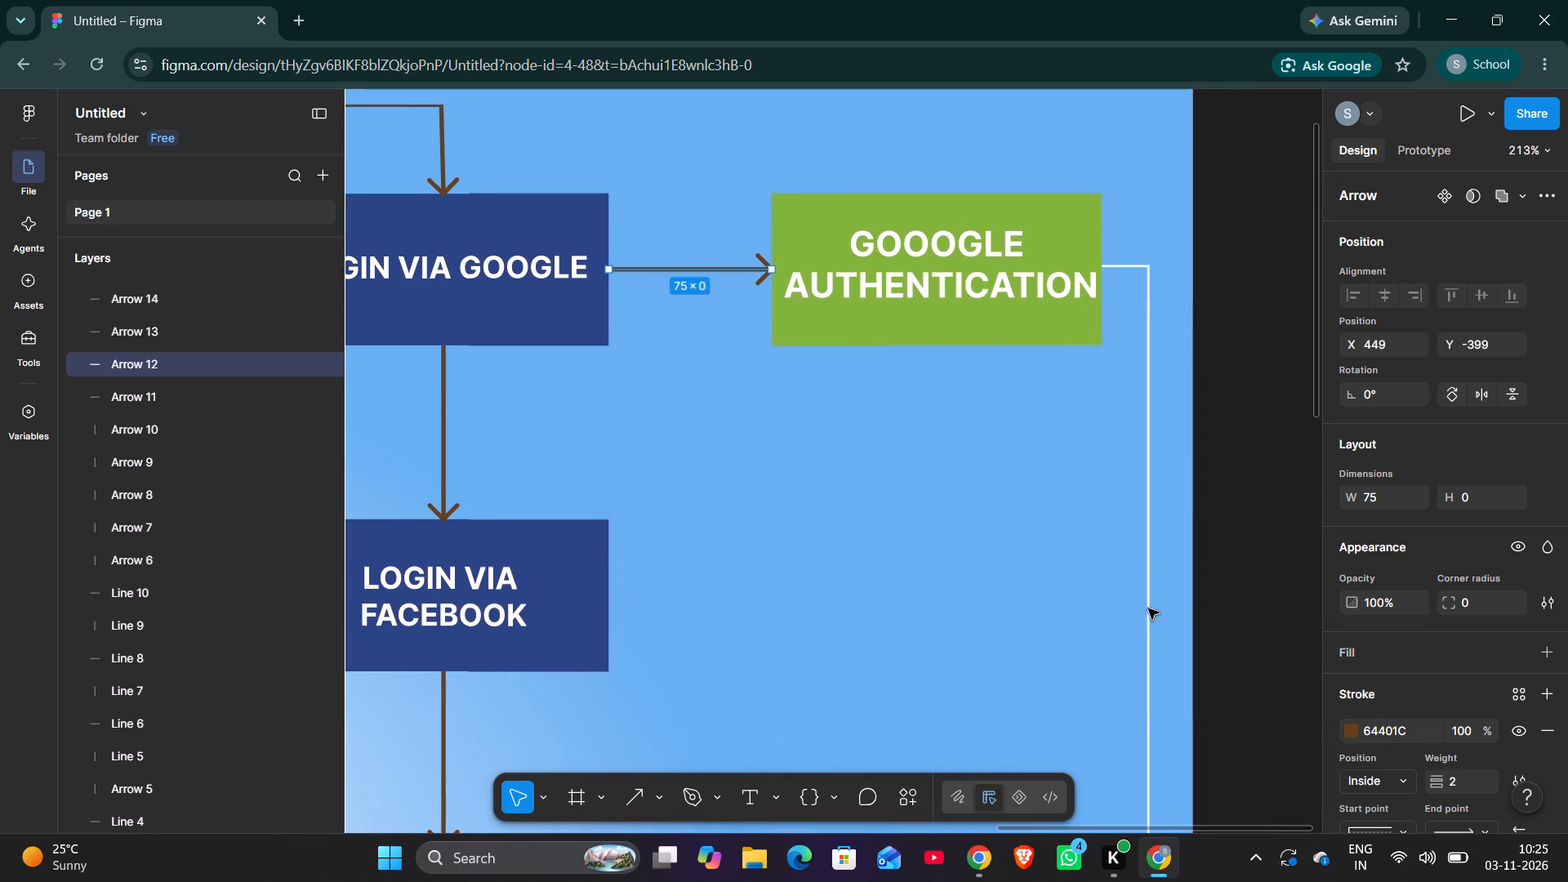
pyautogui.click(1142, 603)
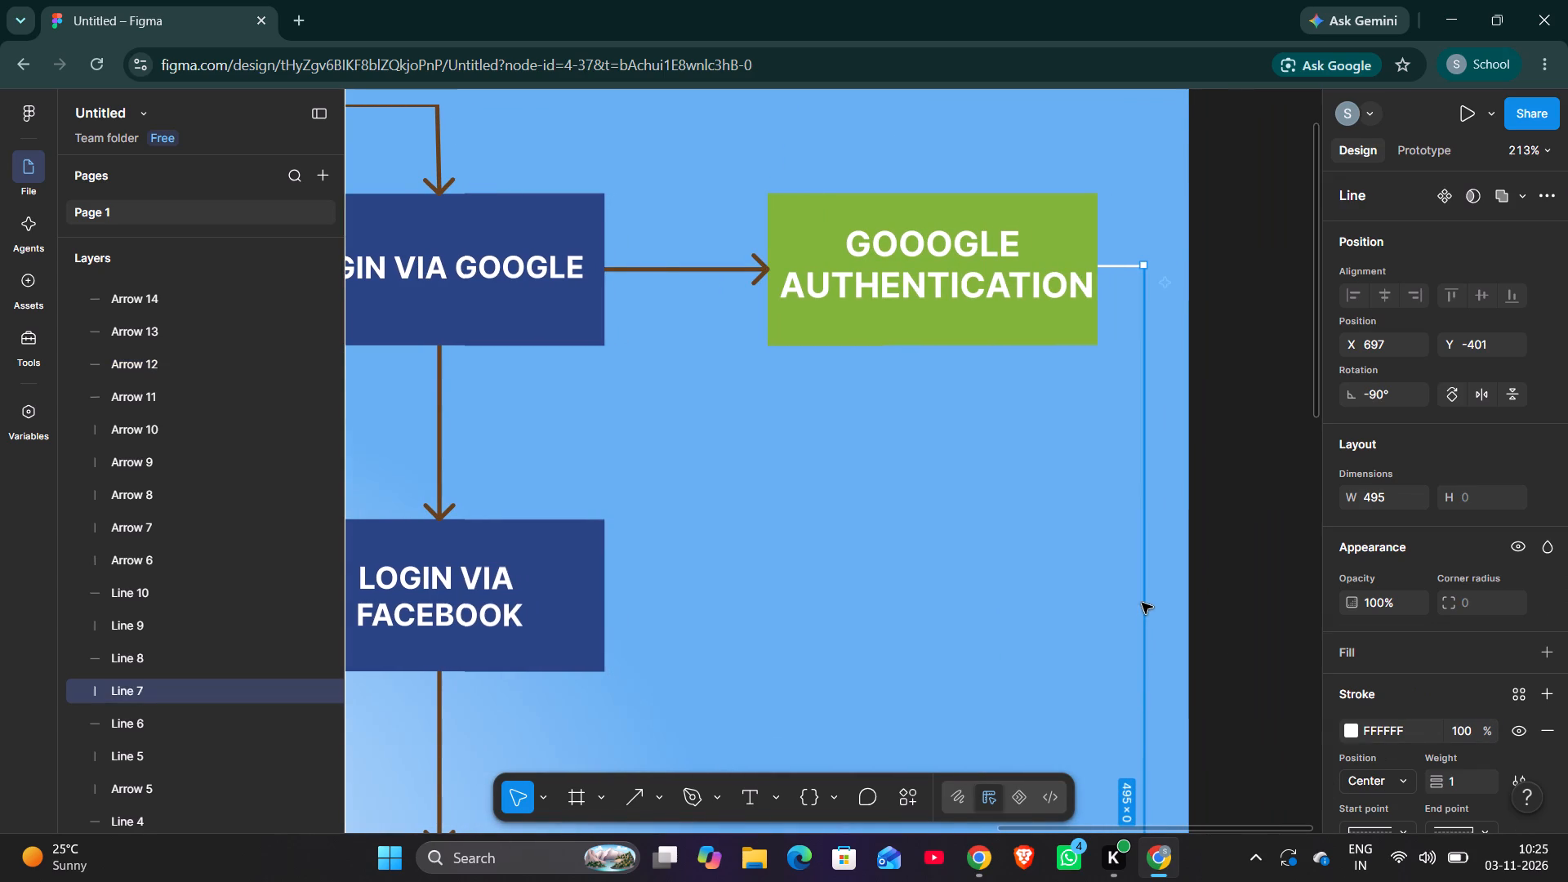
pyautogui.doubleClick(1393, 728)
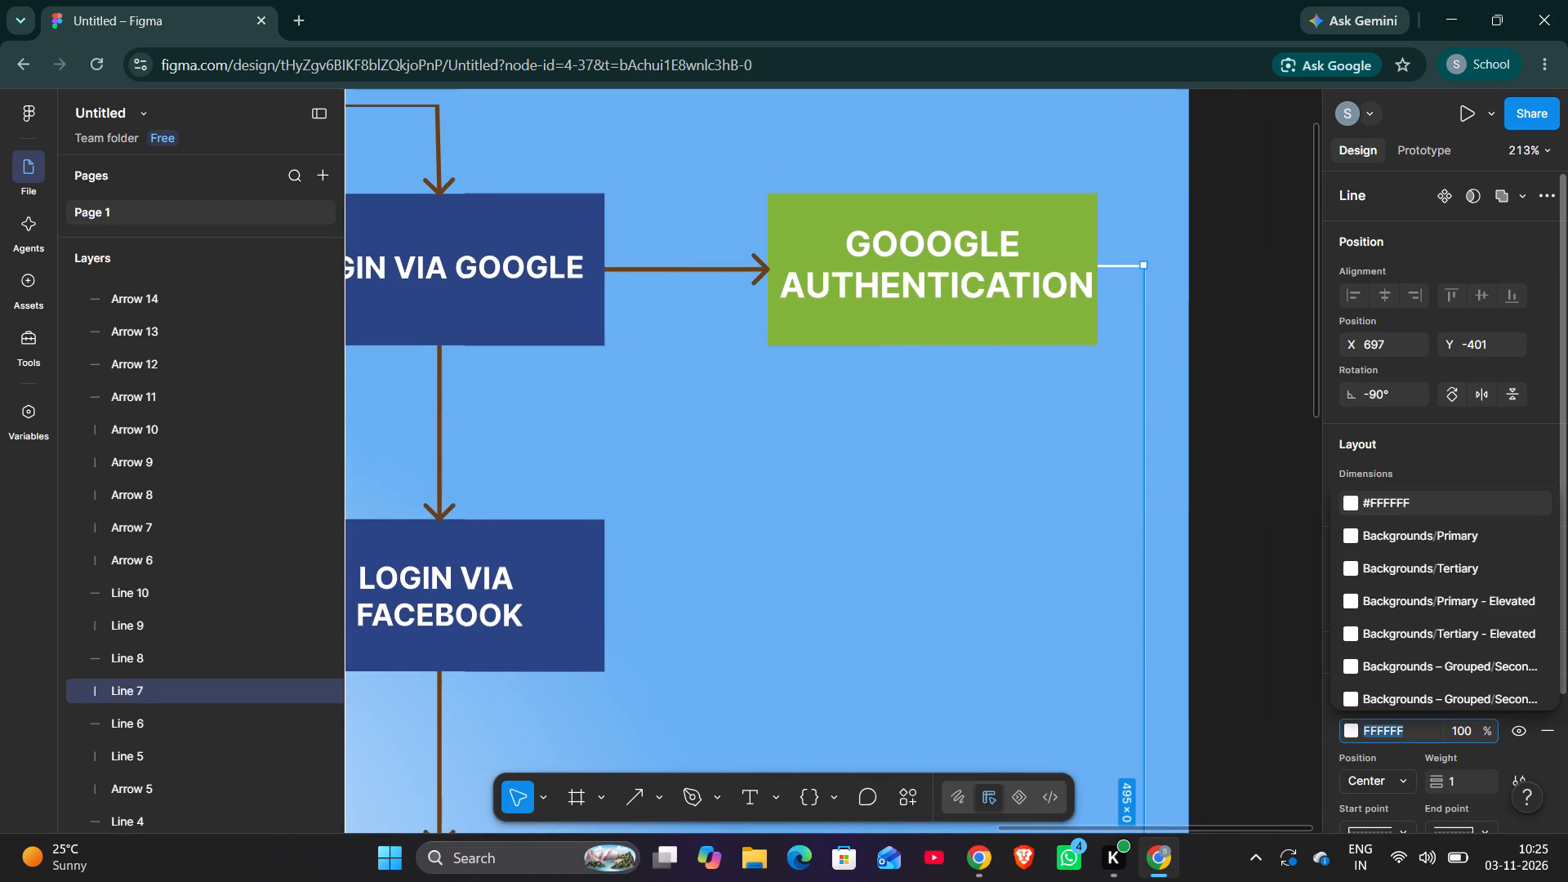
pyautogui.hotkey('ctrl', 'v')
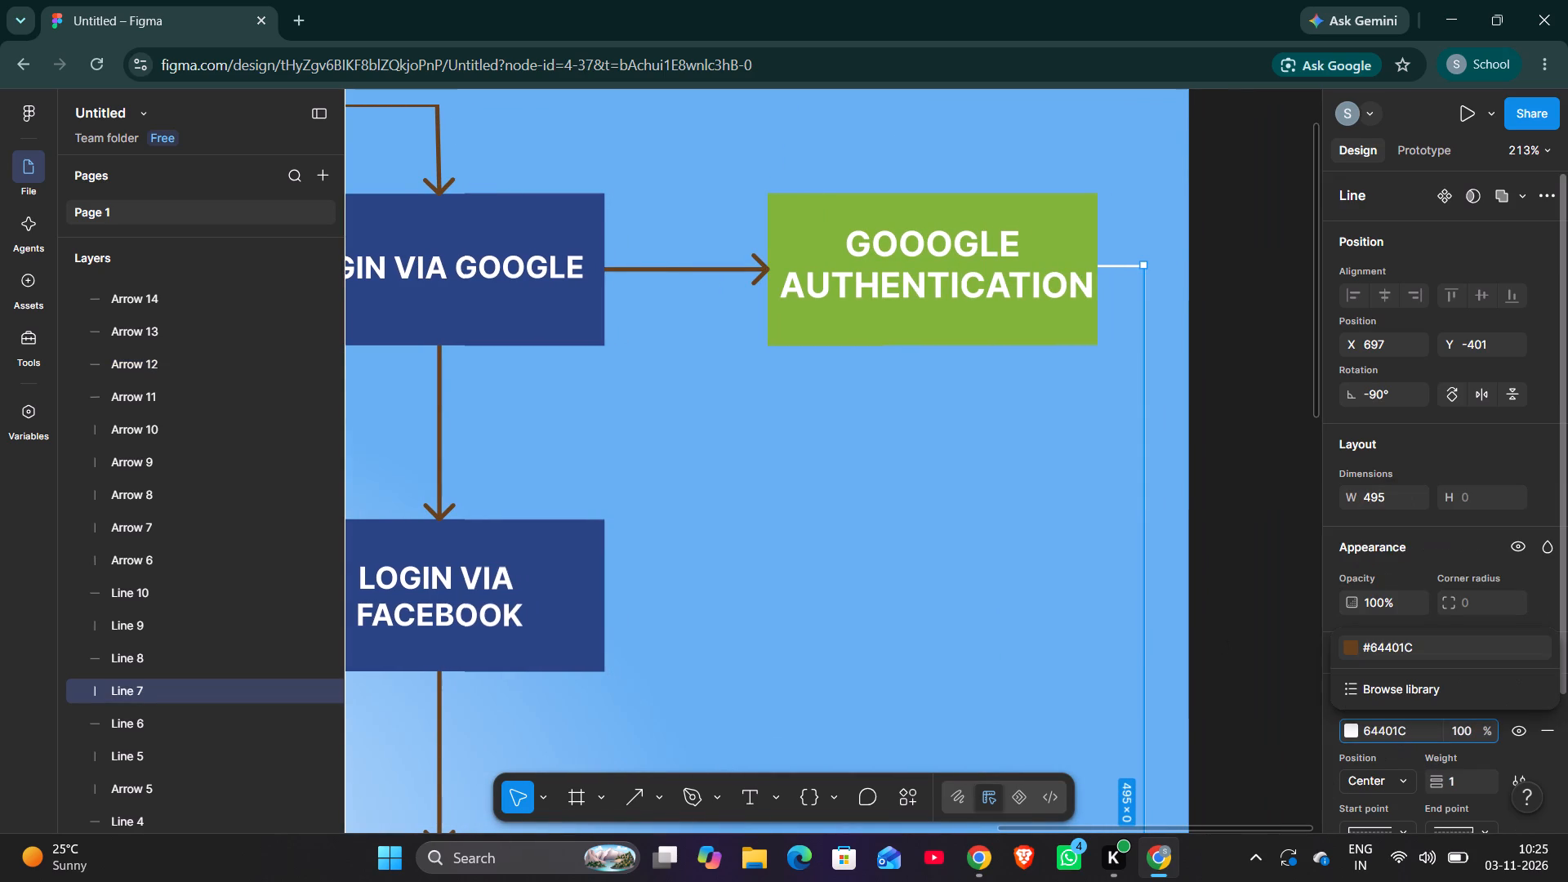
pyautogui.press('Return')
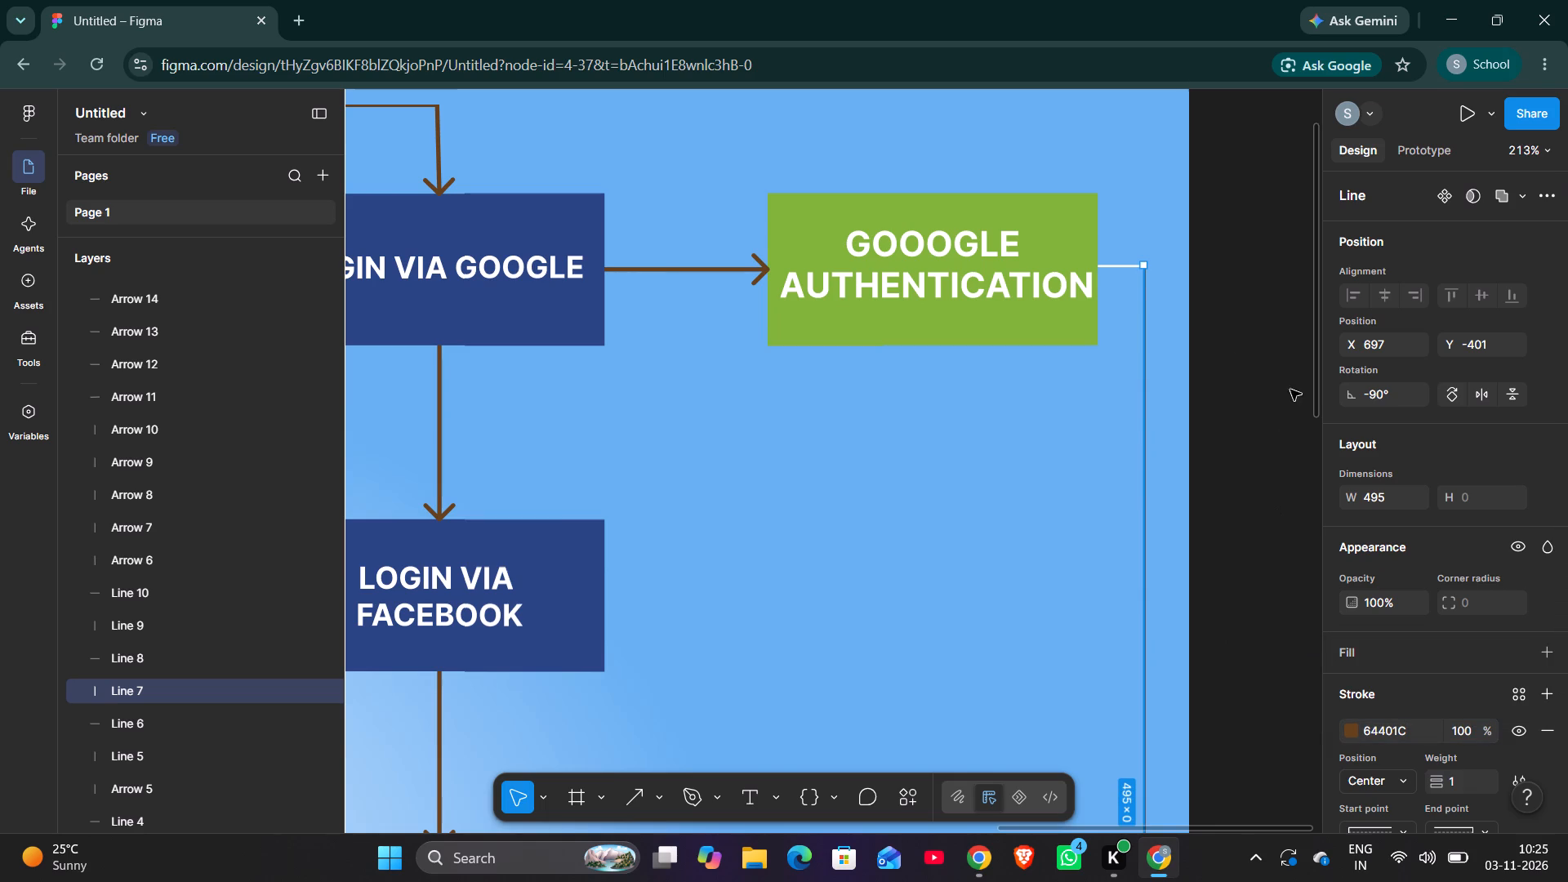
pyautogui.click(1113, 266)
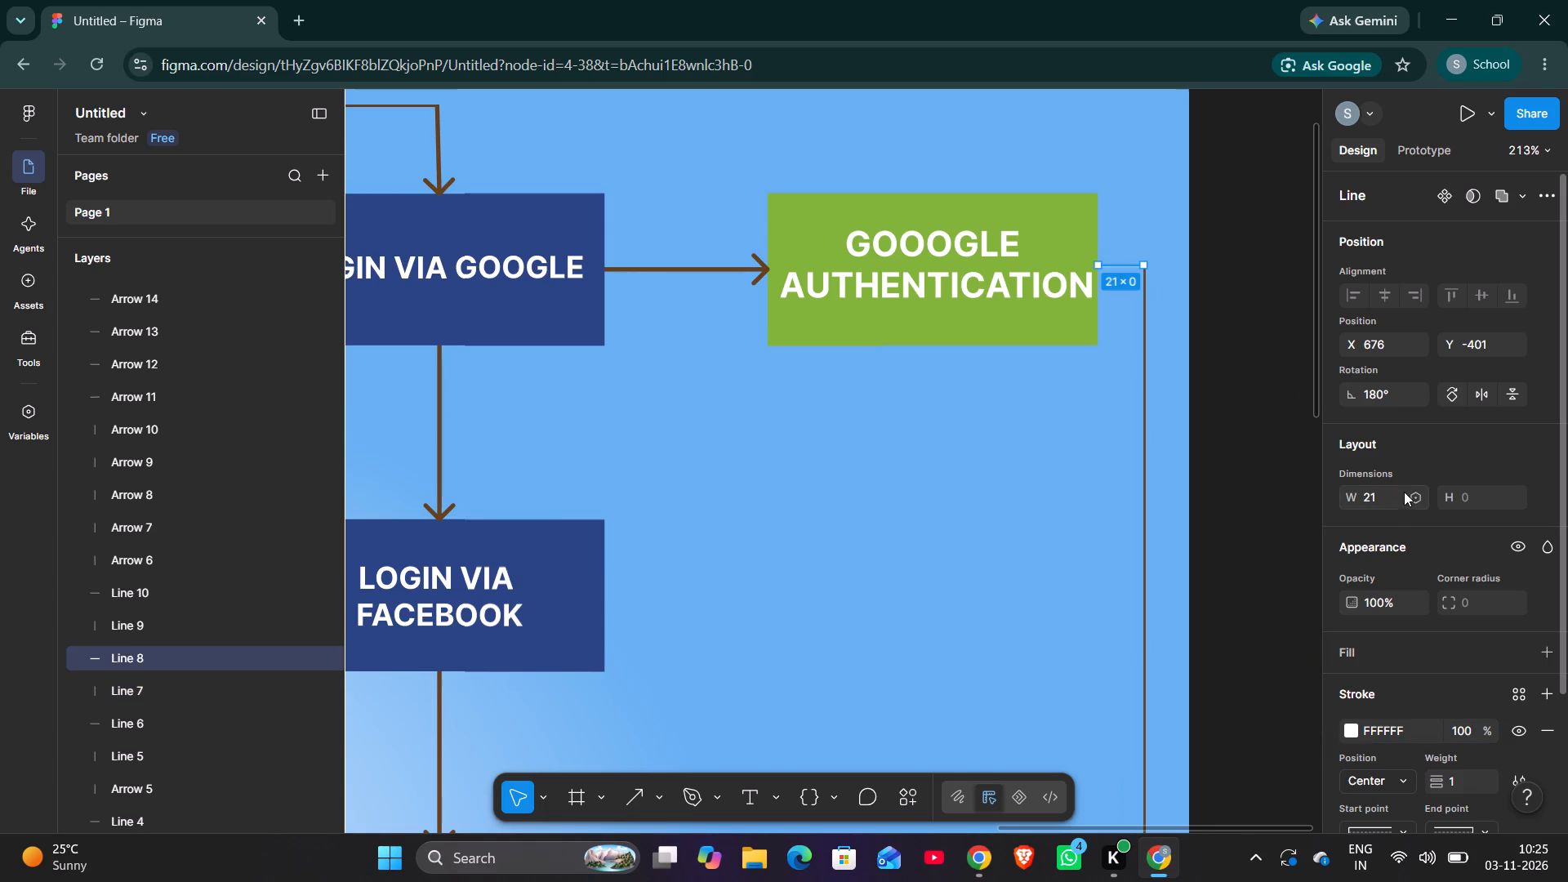
pyautogui.doubleClick(1380, 728)
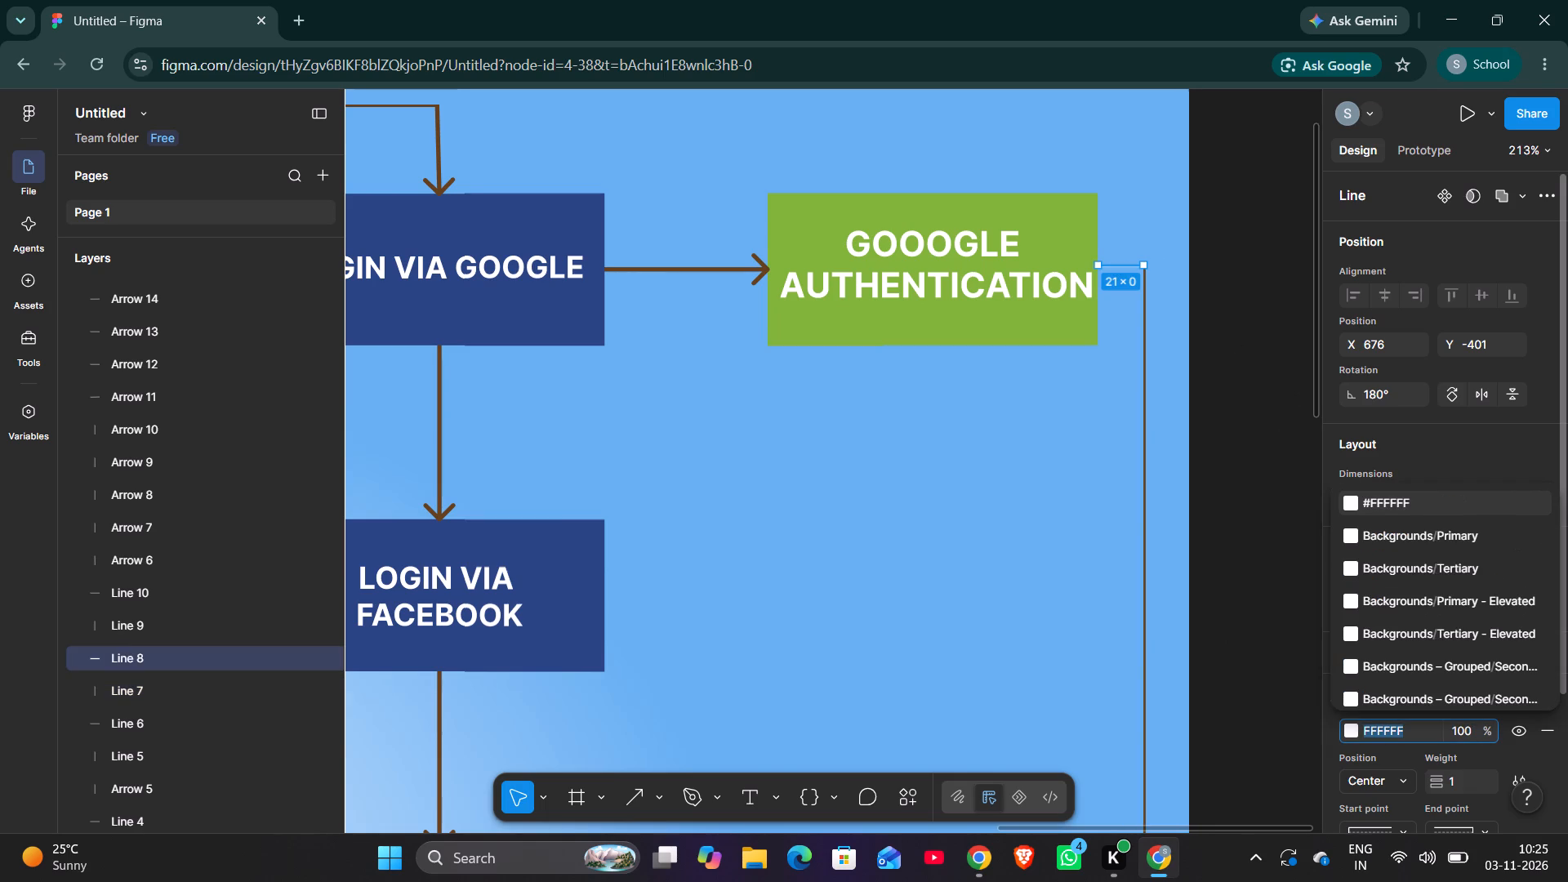
pyautogui.hotkey('ctrl', 'v')
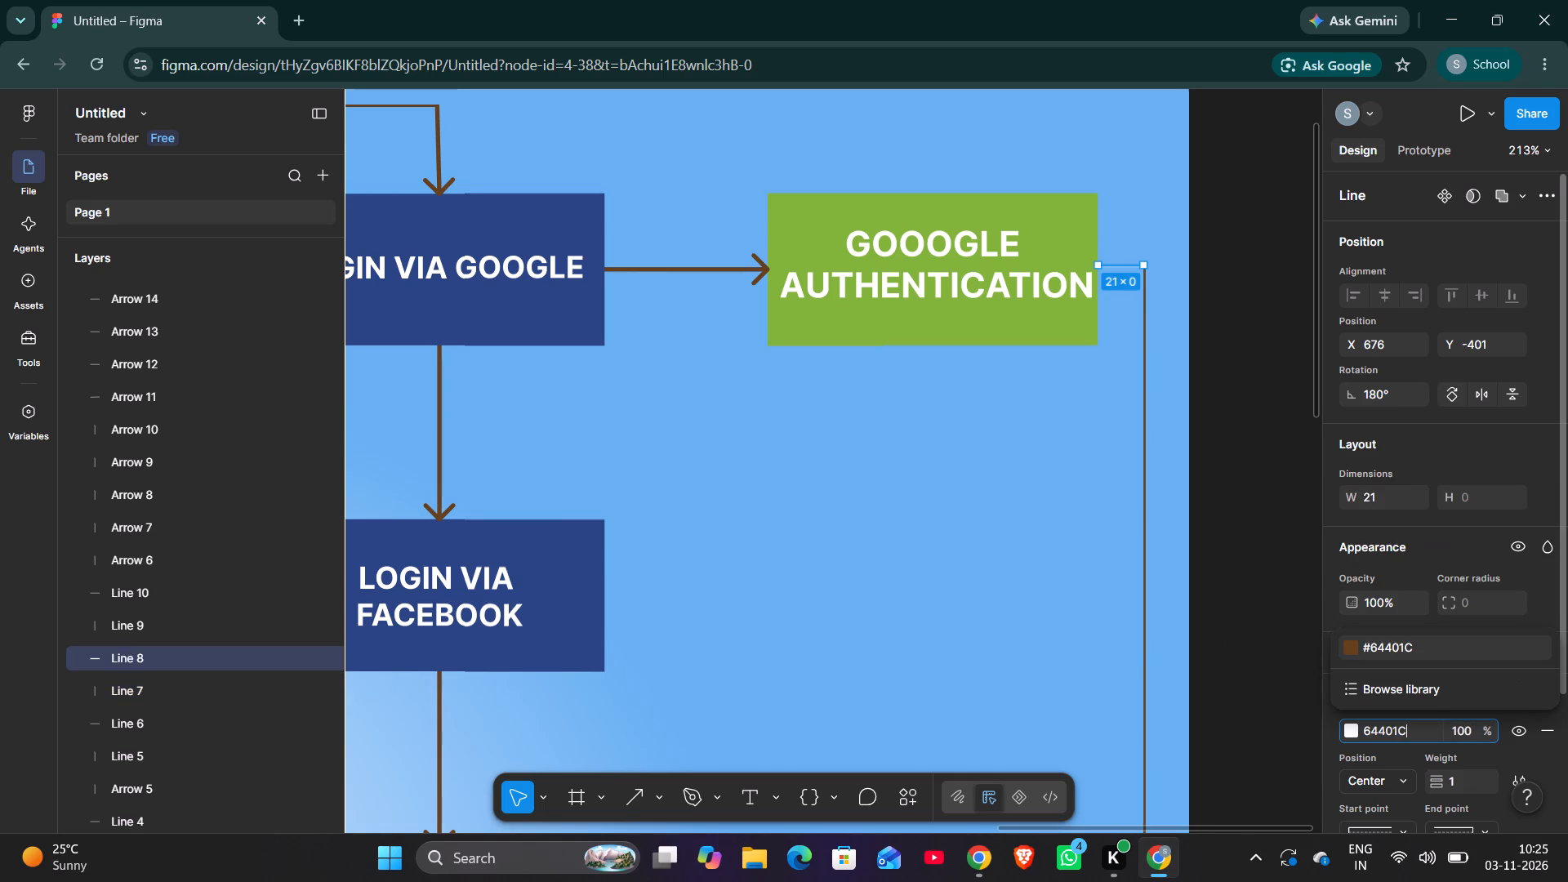
pyautogui.press('Return')
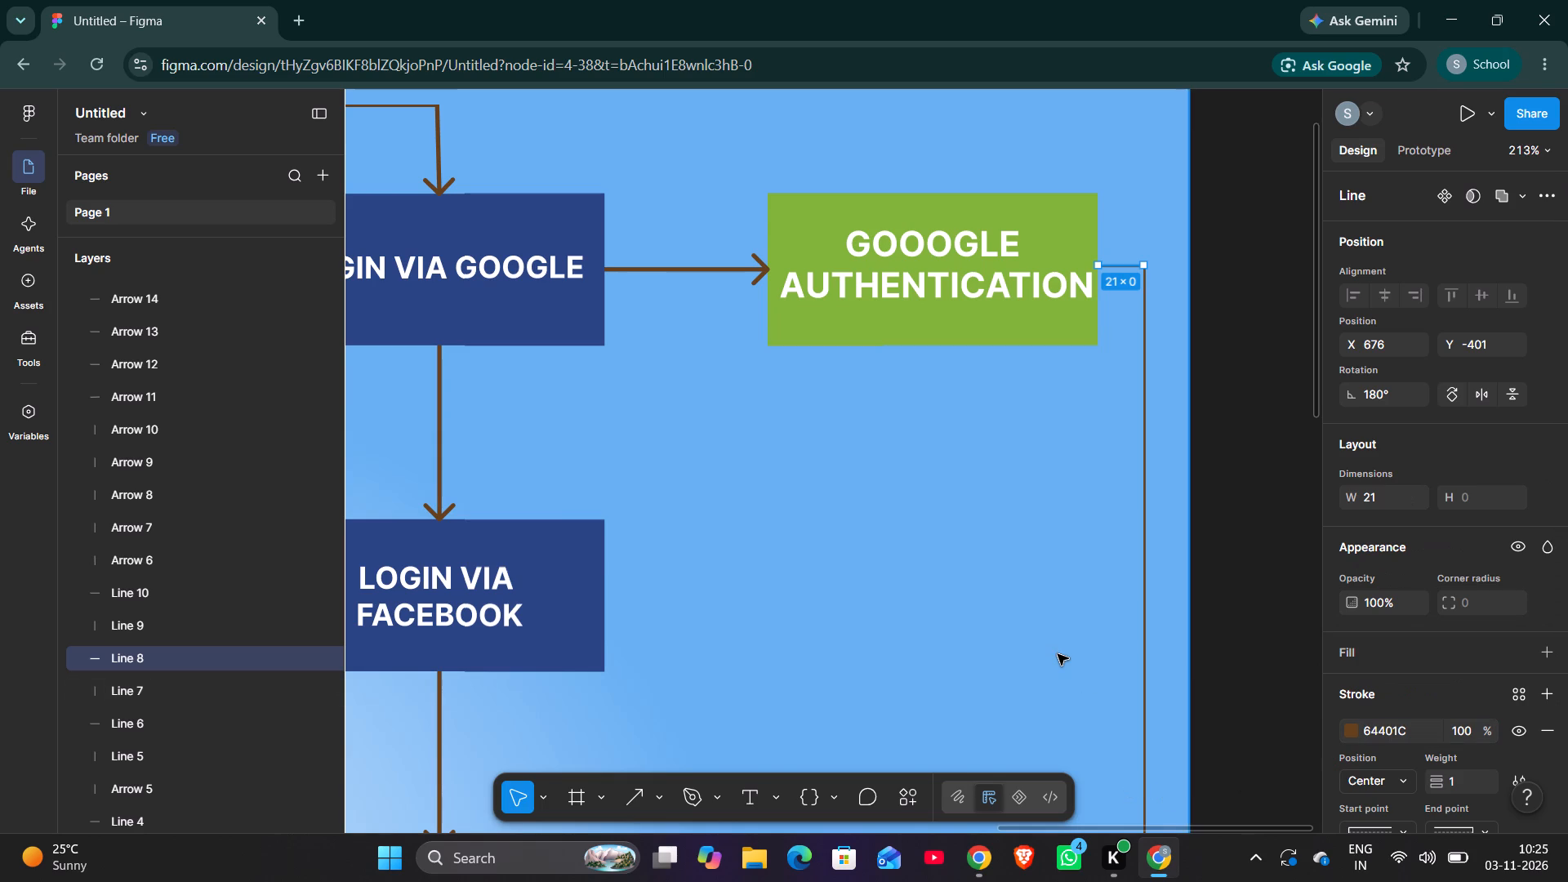
# With the Arrow tool, draw a horizontal arrow about 75 long from "WANT TO REGISTER ?" to DASHBOARD, at about X -90, Y -395.
pyautogui.scroll(-7, 1058, 654)
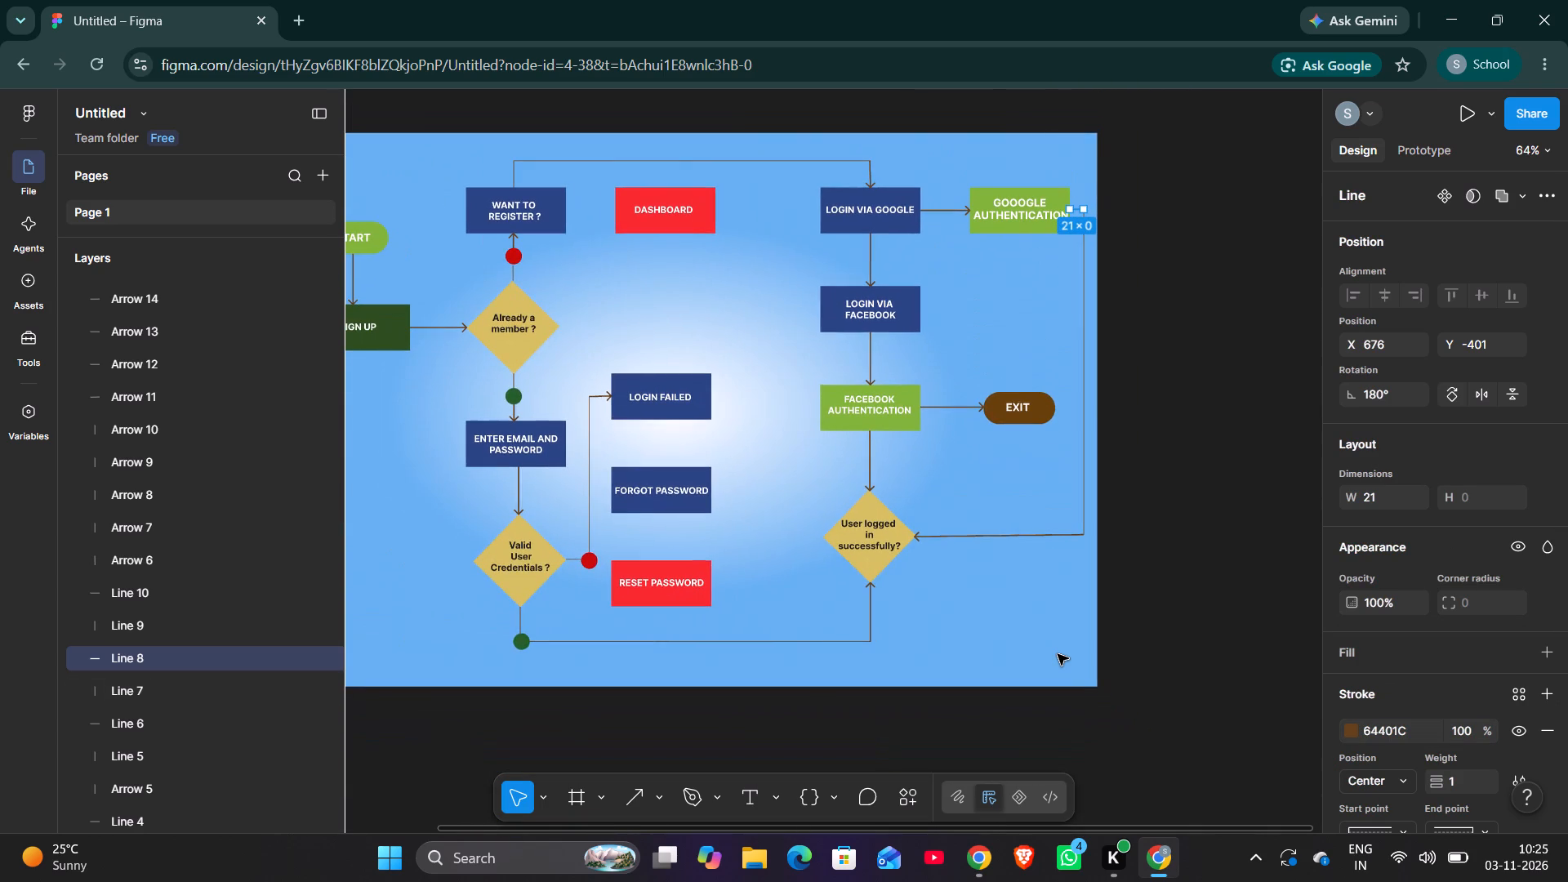
pyautogui.hscroll(1, 1037, 634)
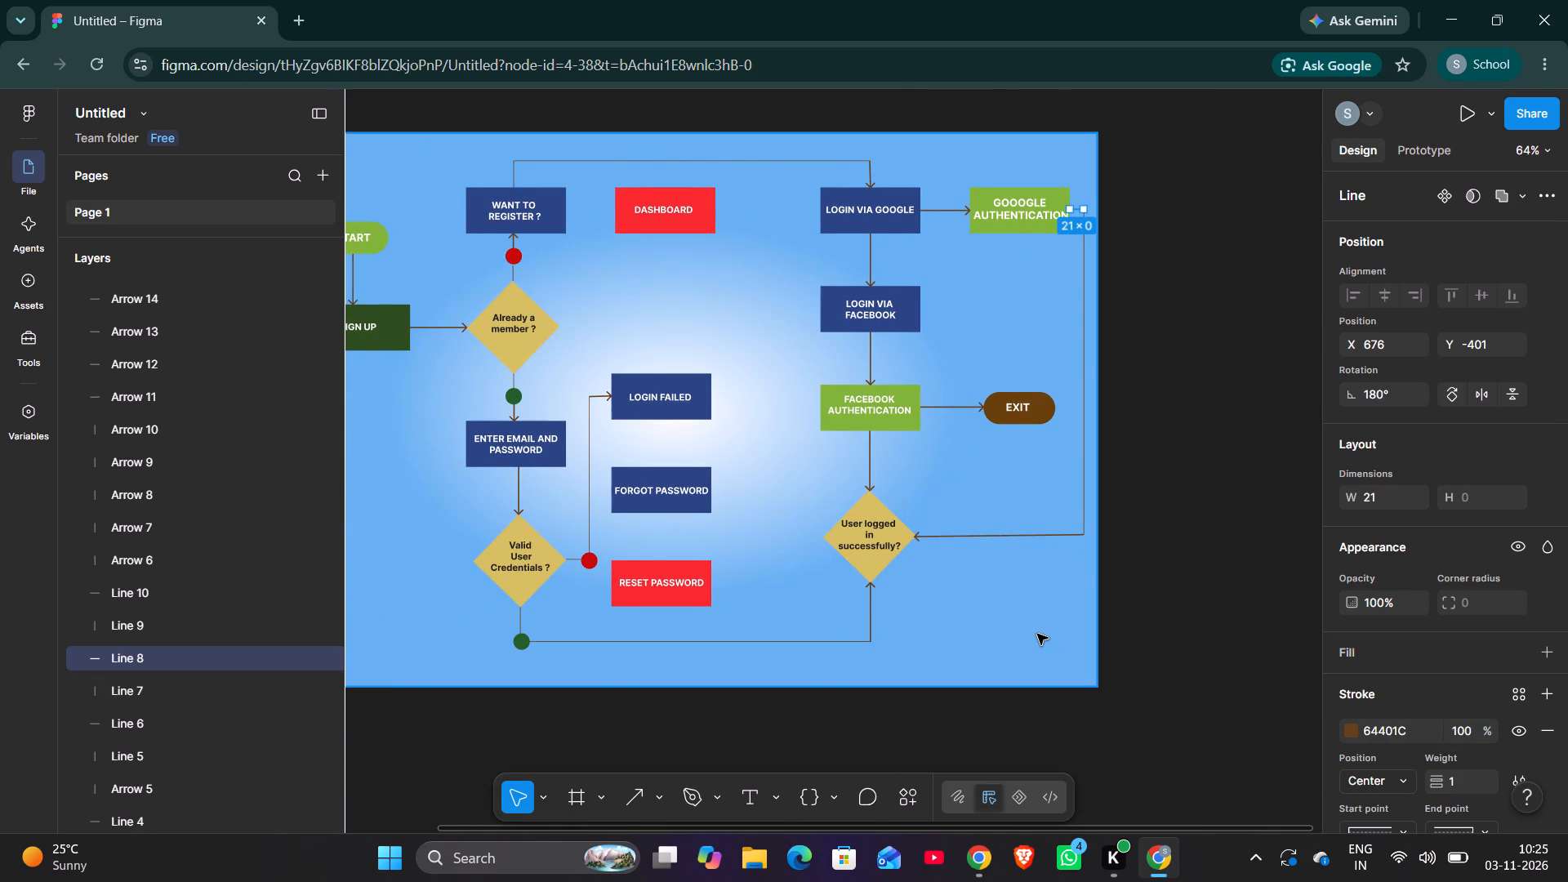
pyautogui.hscroll(1, 1037, 634)
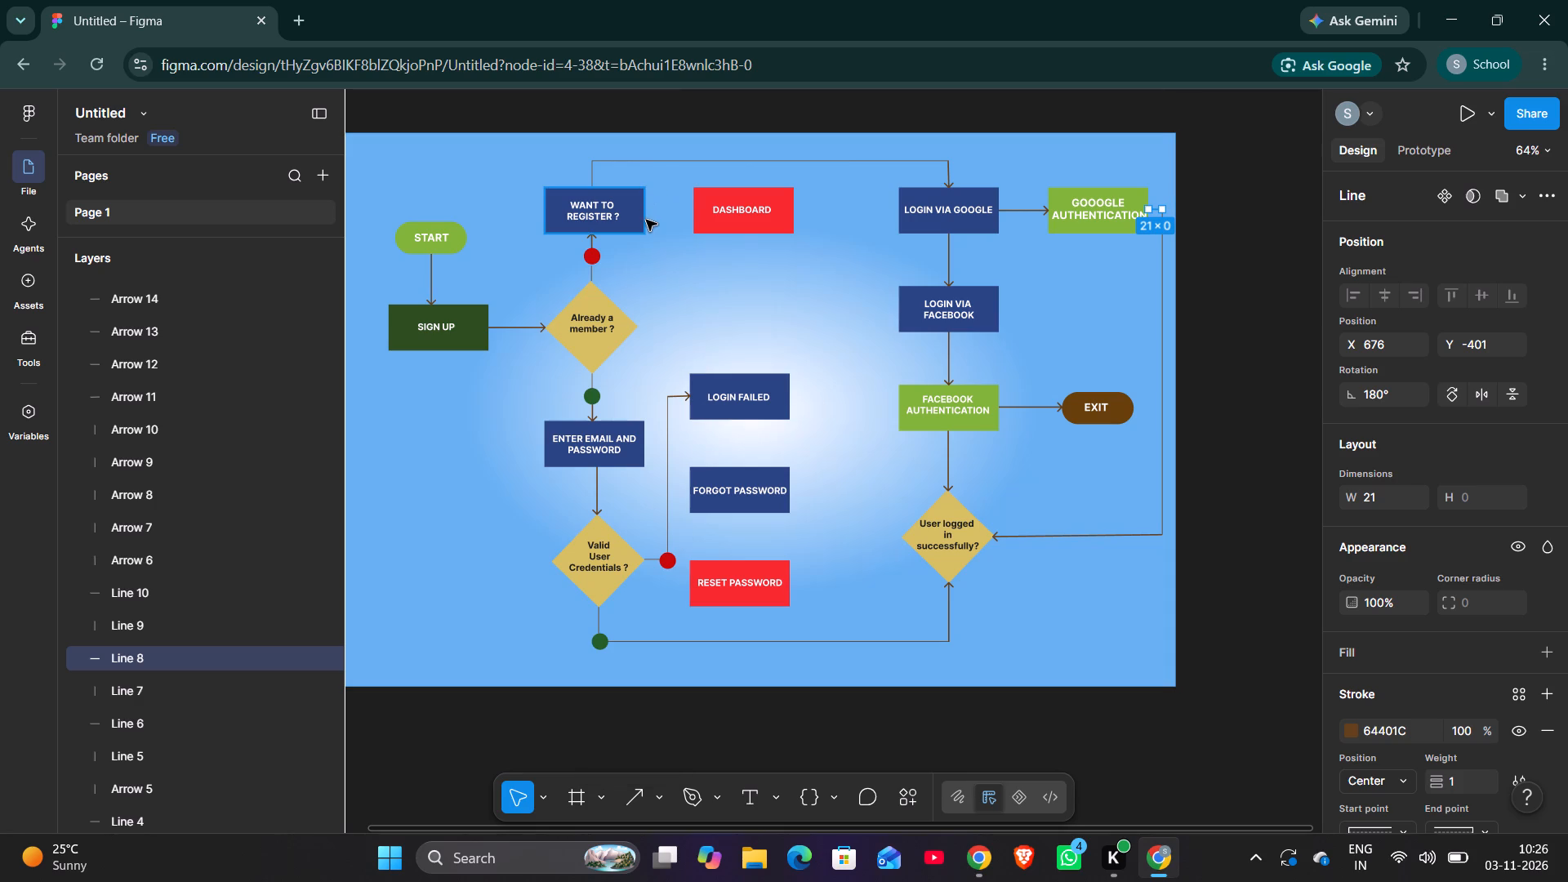
pyautogui.click(637, 800)
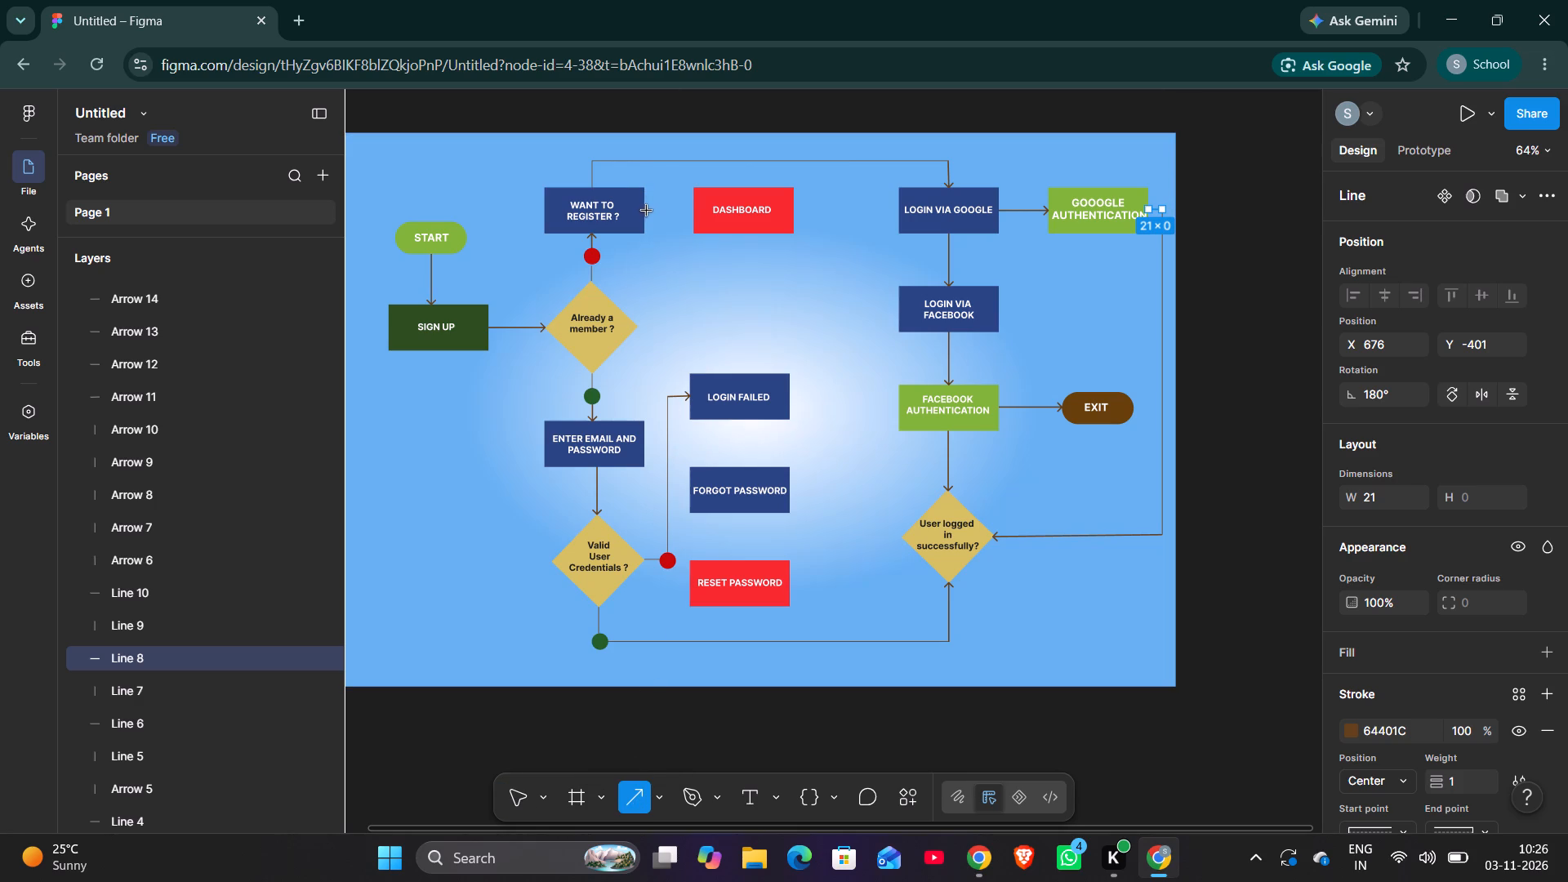
pyautogui.moveTo(644, 212); pyautogui.dragTo(690, 212)
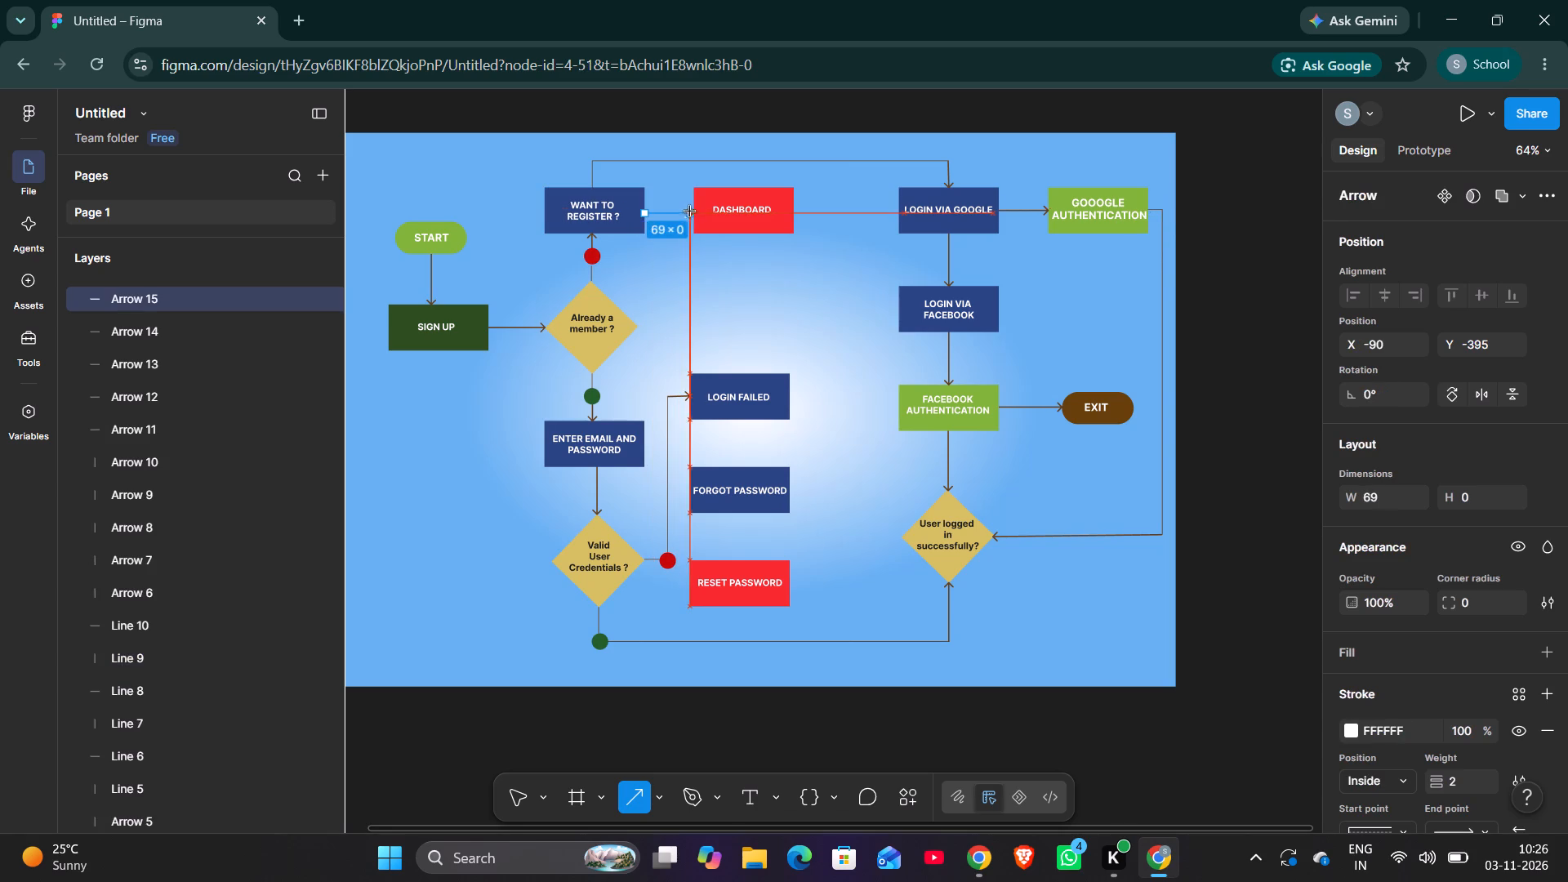
pyautogui.moveTo(690, 212); pyautogui.dragTo(695, 213)
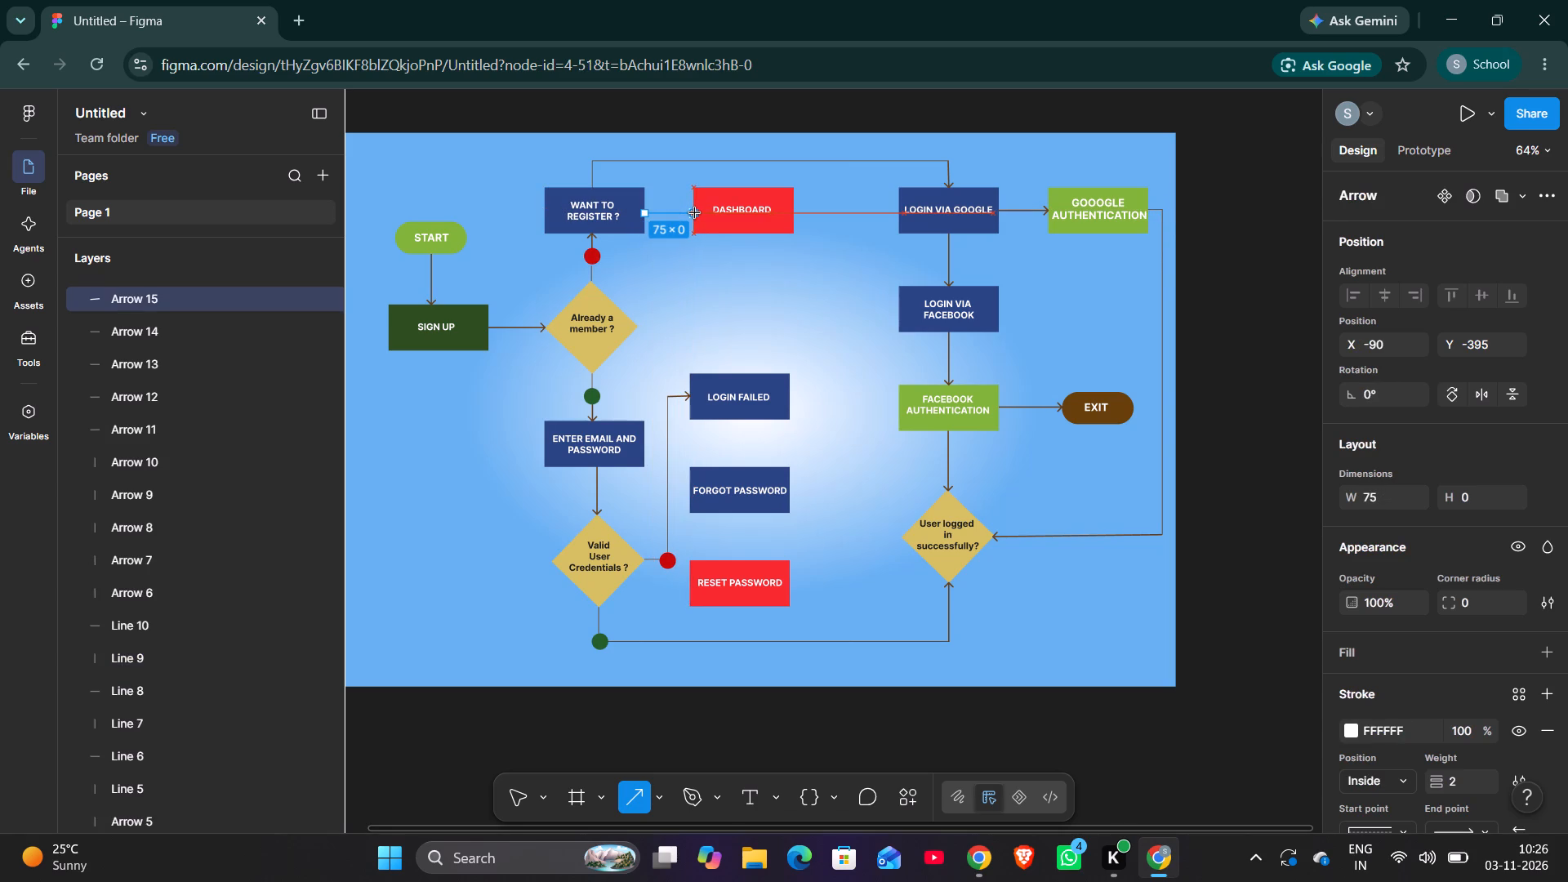
# Nudge the arrow between "WANT TO REGISTER ?" and DASHBOARD up to Y -399, keeping X at -90.
pyautogui.moveTo(695, 213); pyautogui.dragTo(694, 213)
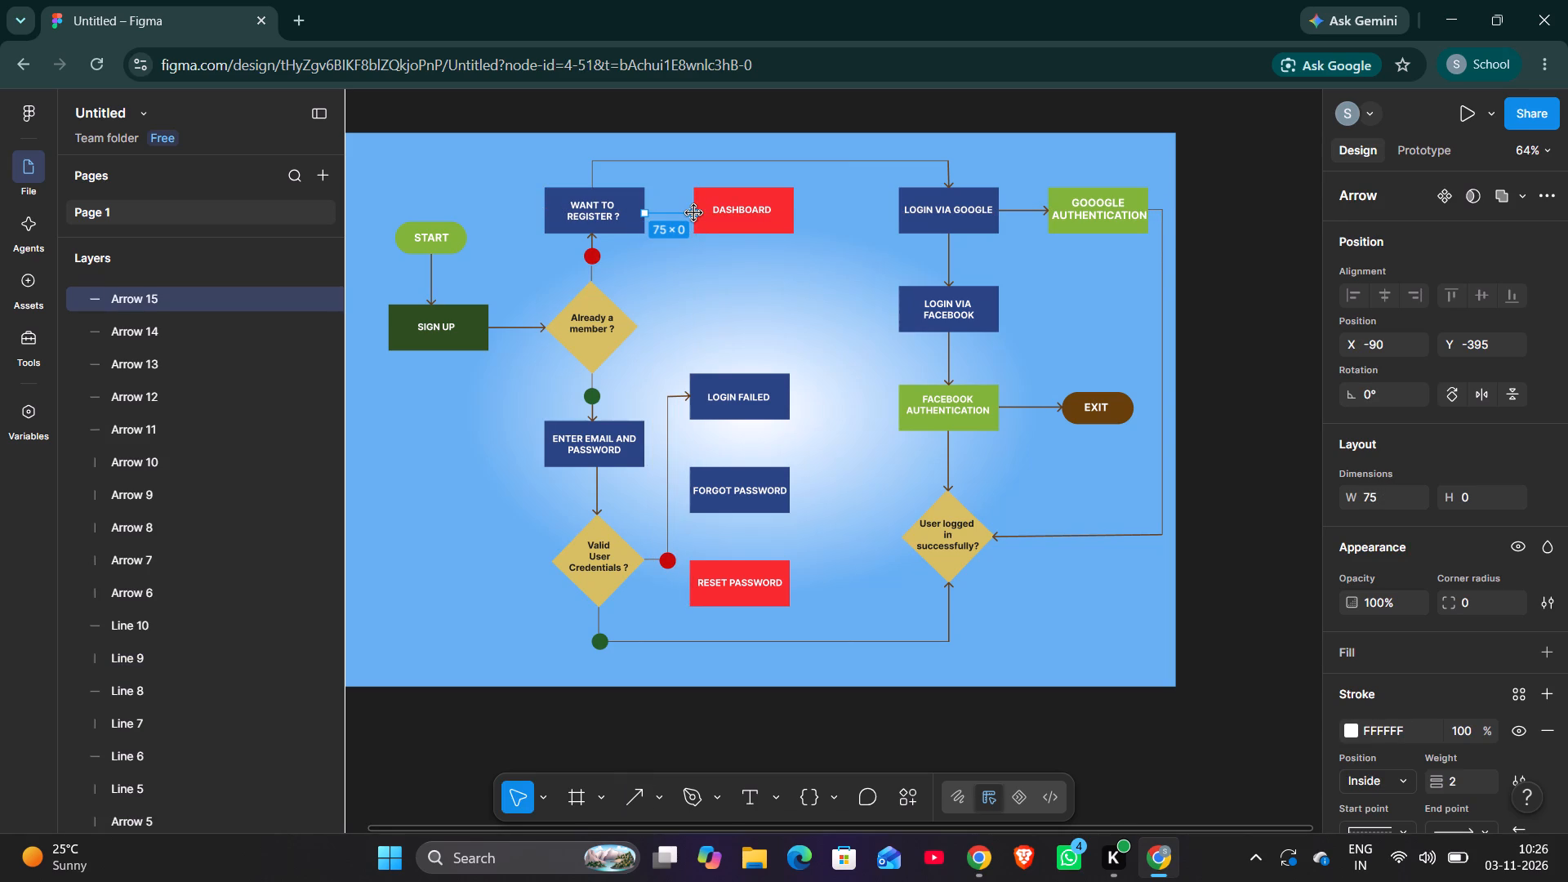
pyautogui.click(708, 262)
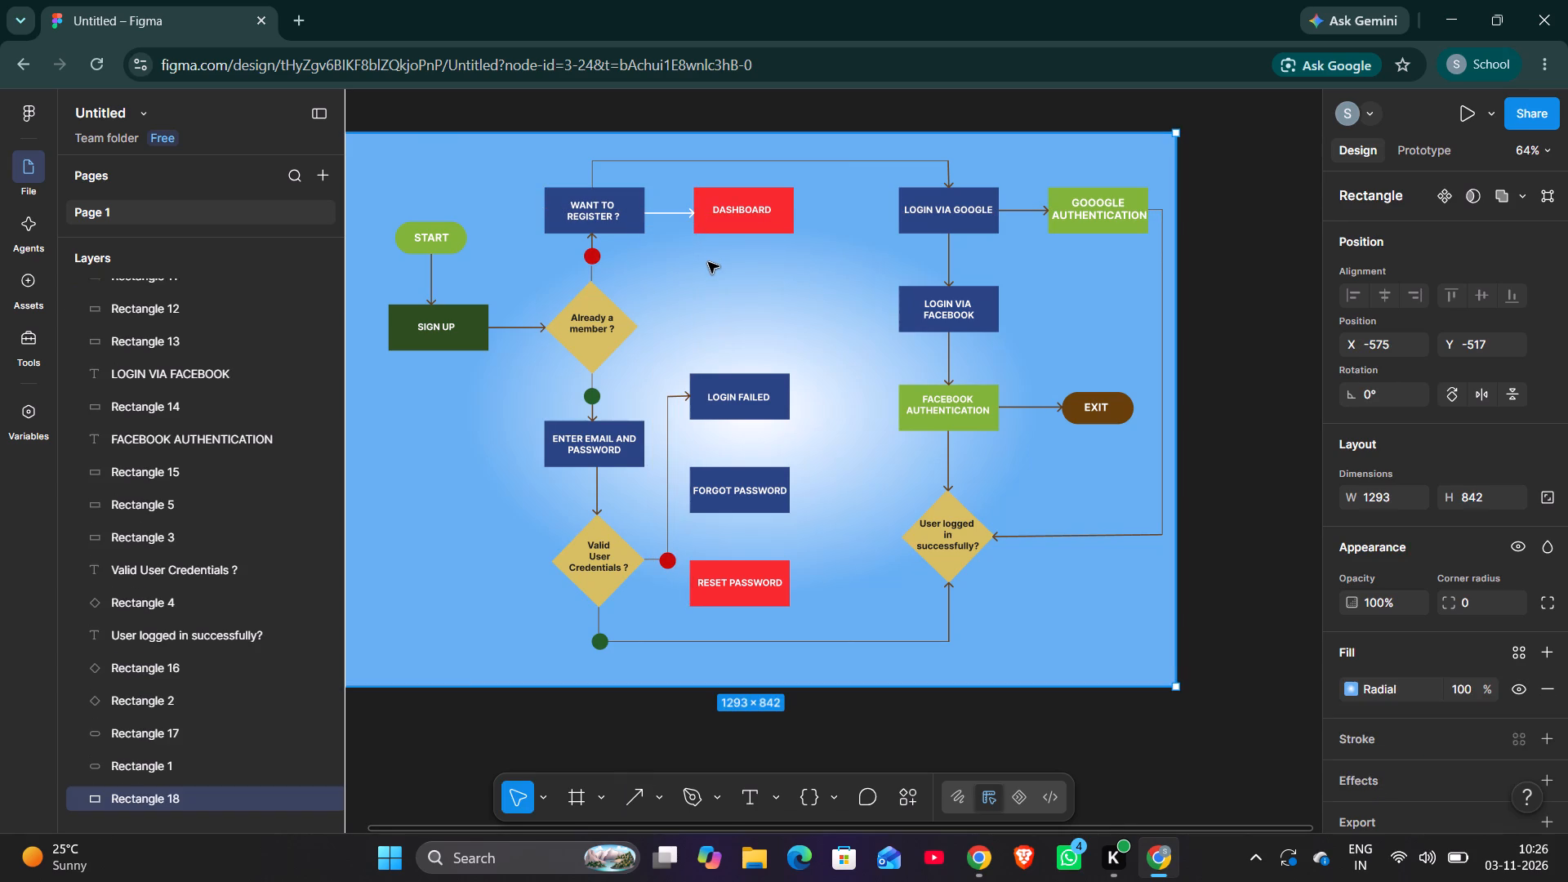
pyautogui.click(668, 217)
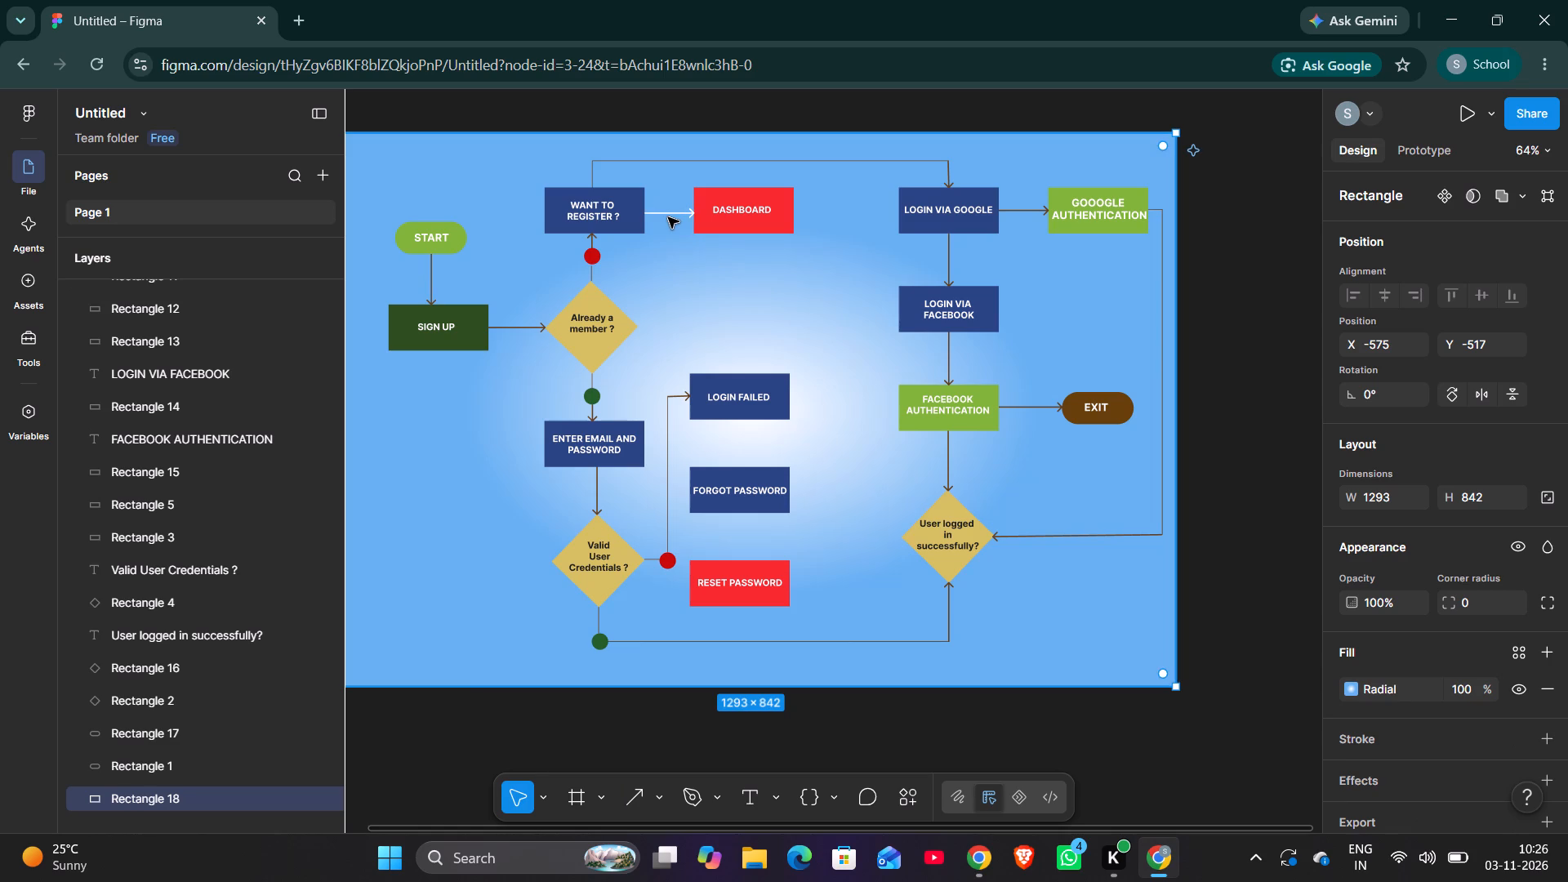
pyautogui.click(668, 211)
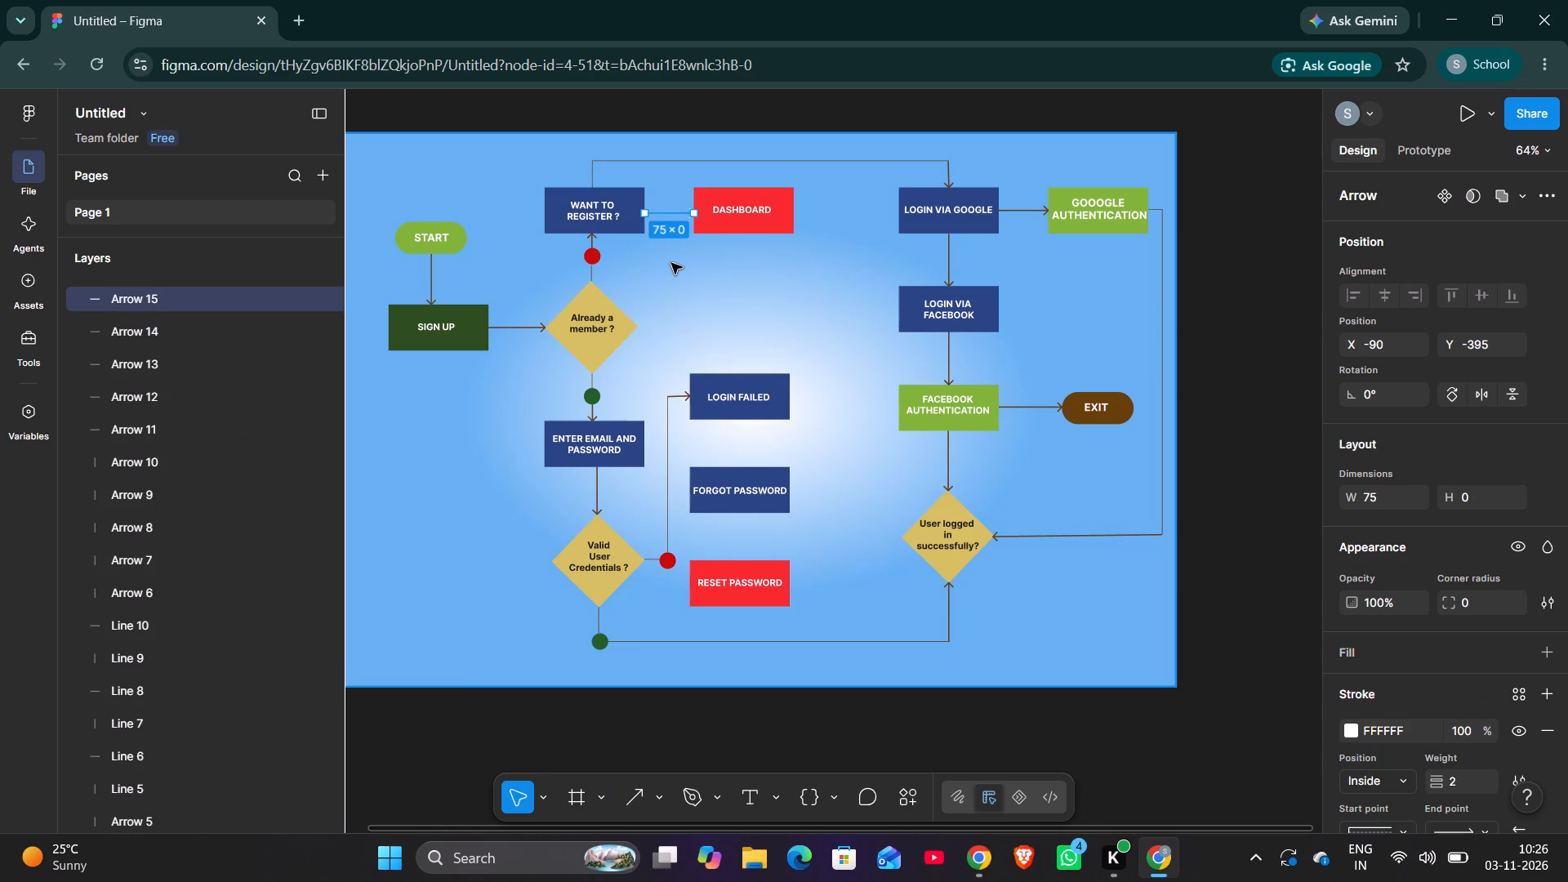
pyautogui.press('Up')
pyautogui.press('Up')
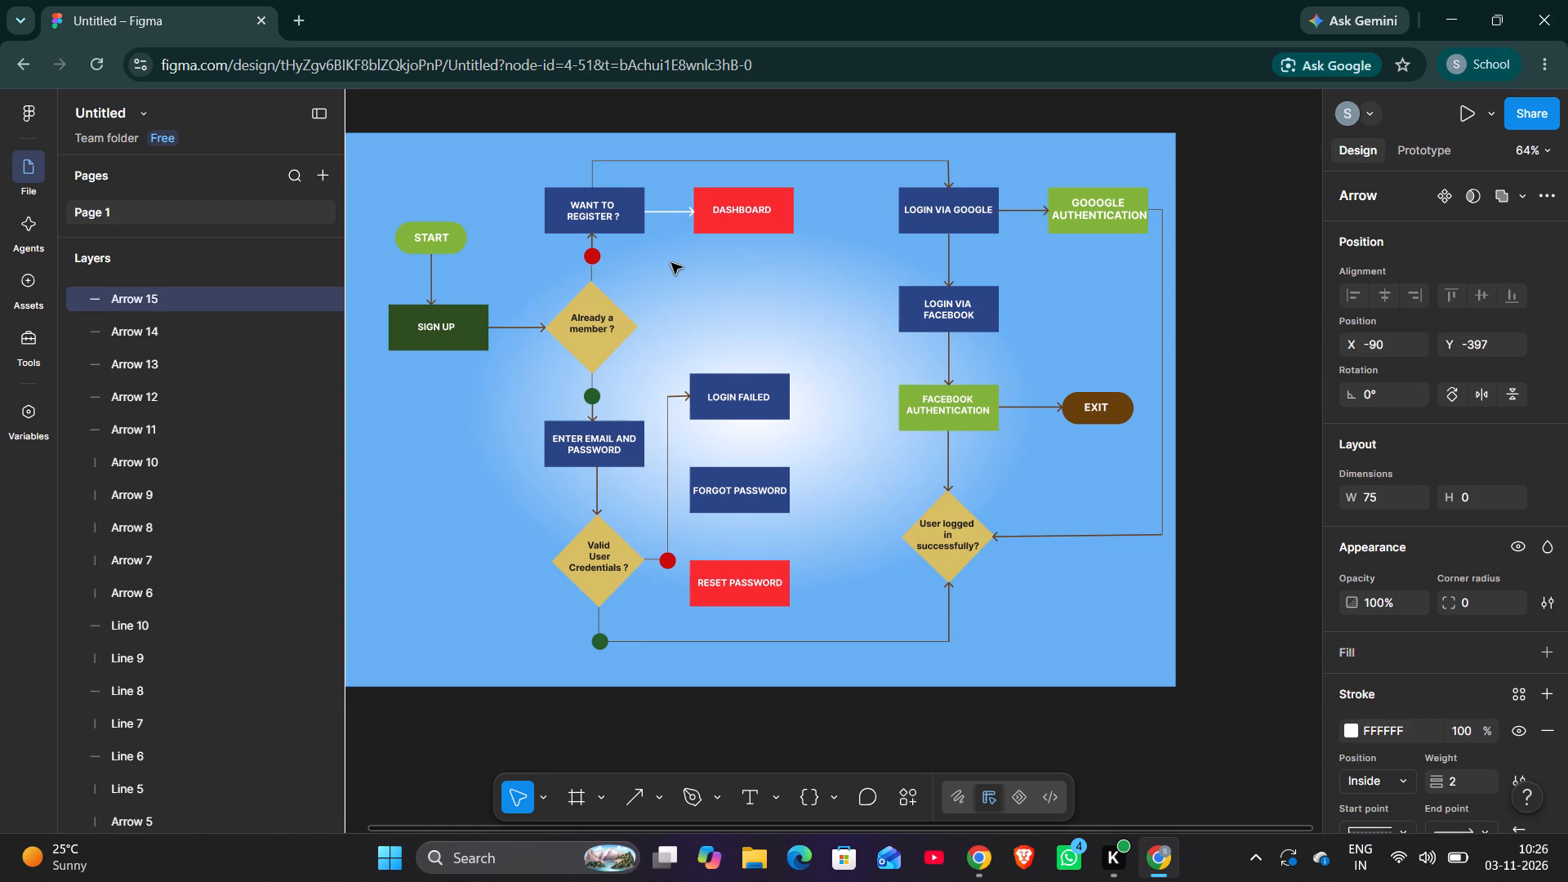
pyautogui.press('Up')
pyautogui.press('Up')
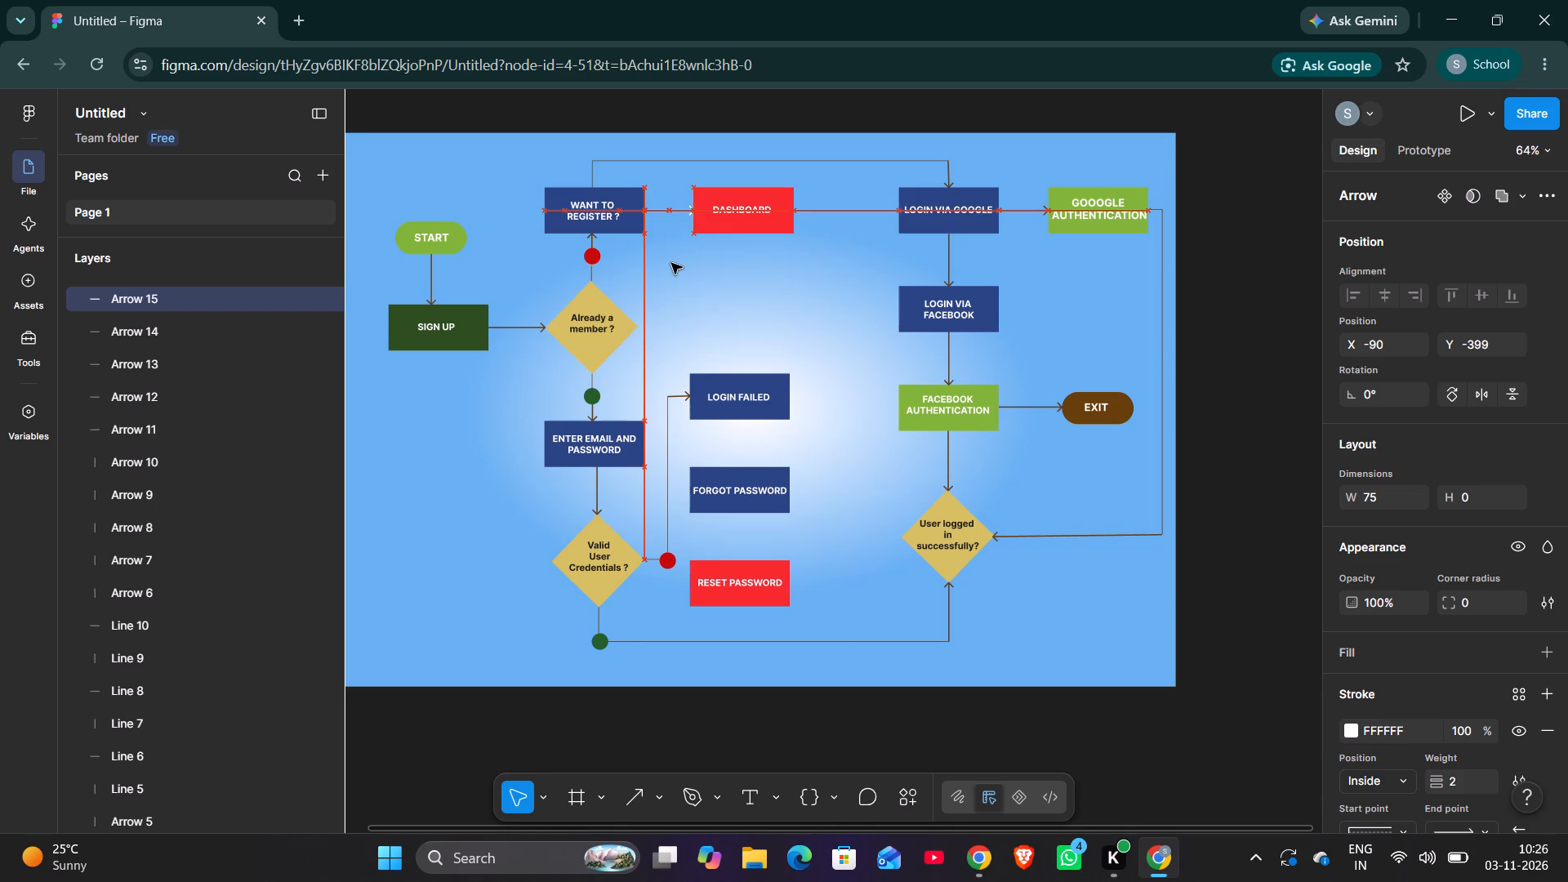
# Set the stroke colour to 64401C on the arrow from "WANT TO REGISTER ?" to DASHBOARD.
pyautogui.doubleClick(1384, 728)
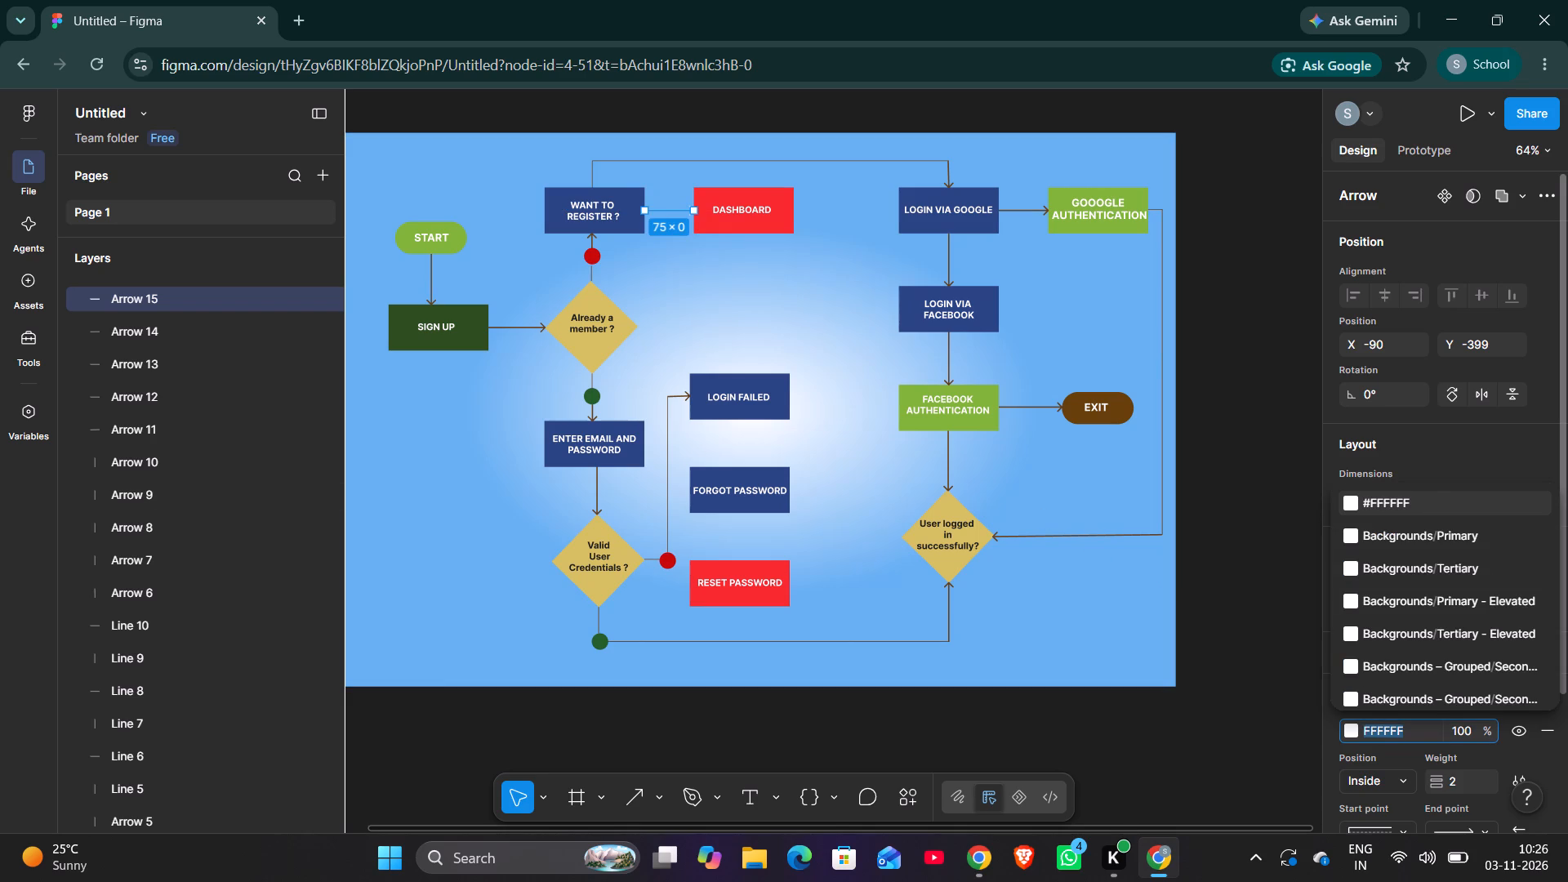
pyautogui.hotkey('ctrl', 'v')
pyautogui.press('Return')
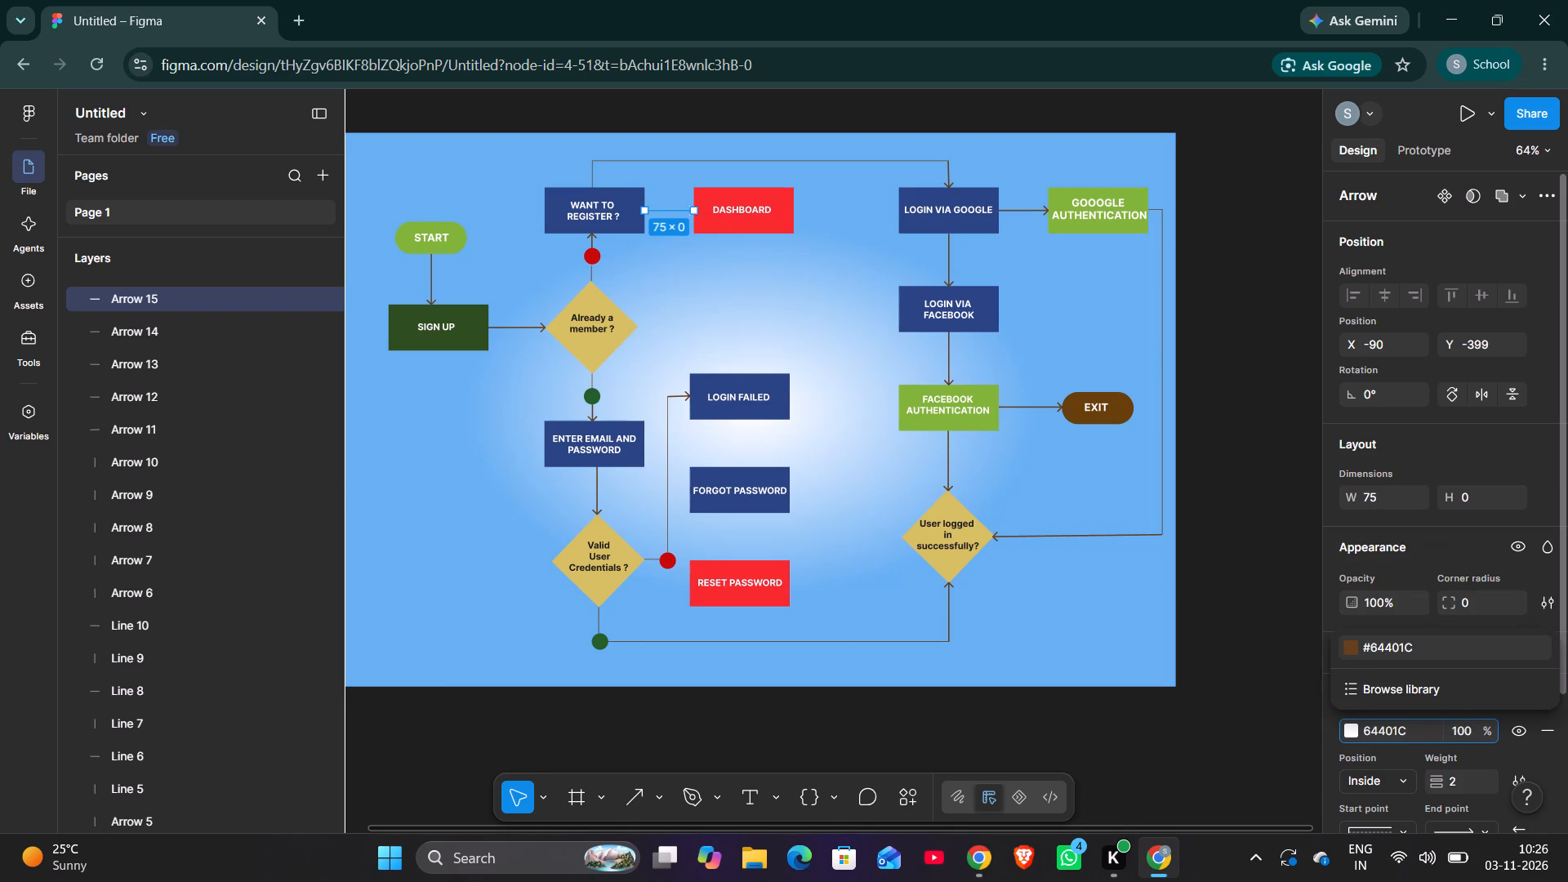
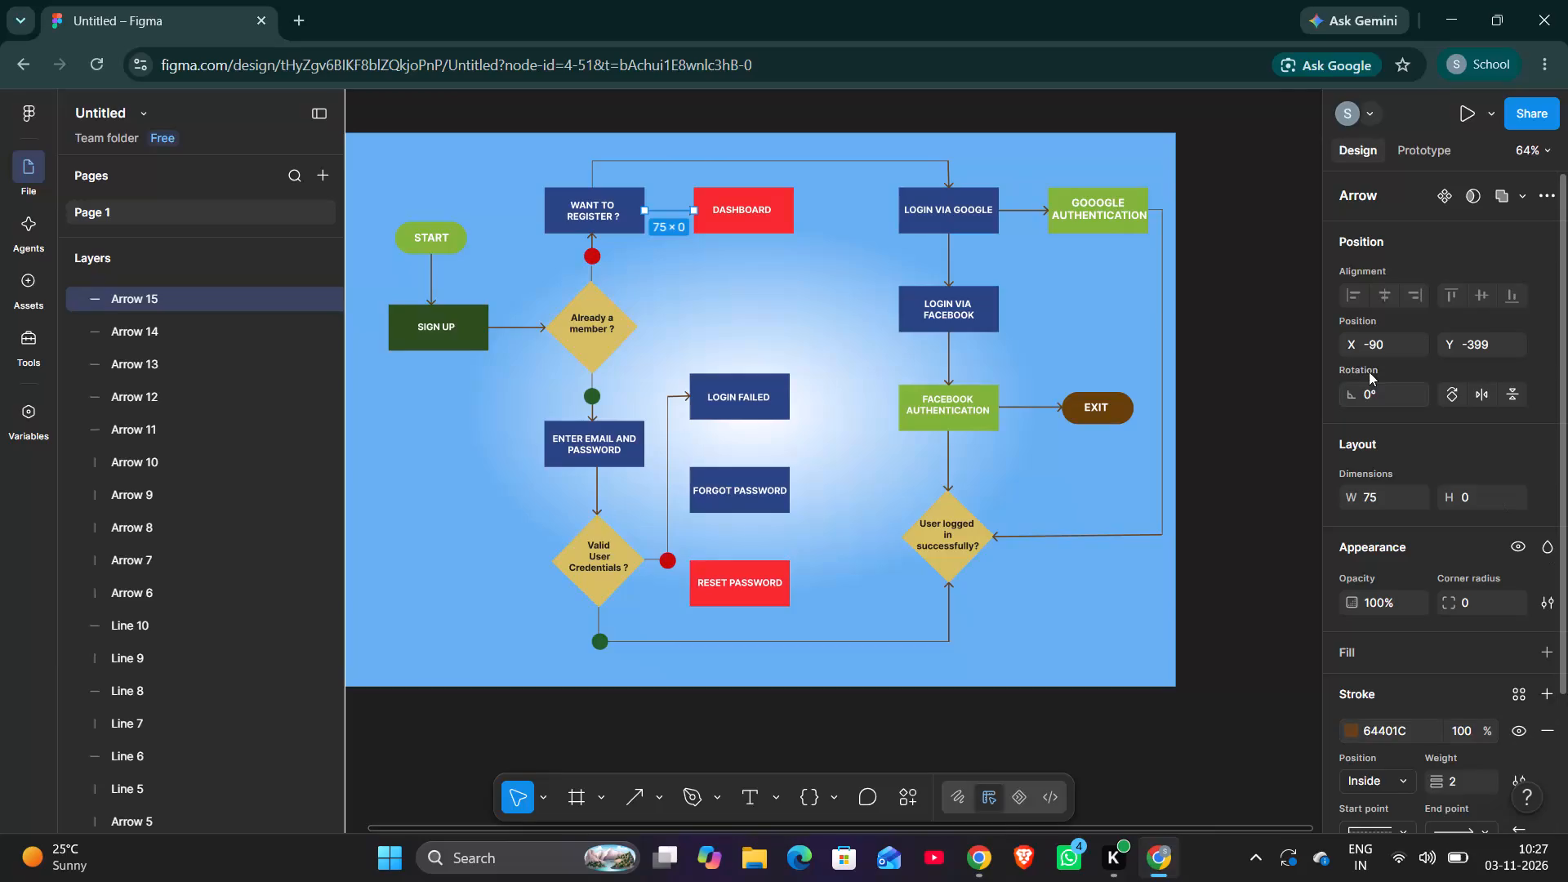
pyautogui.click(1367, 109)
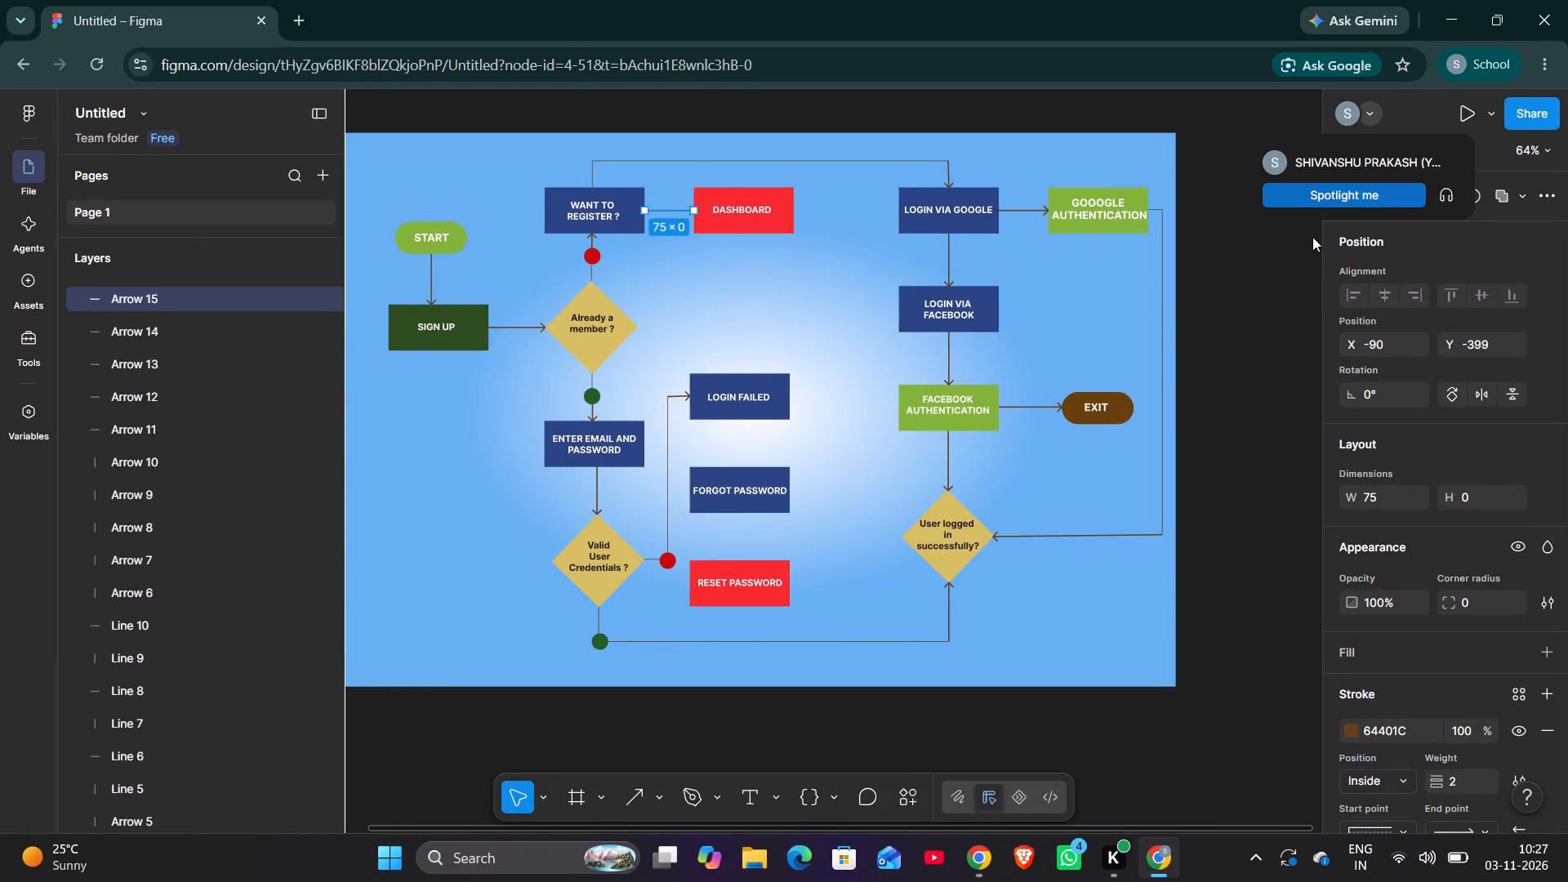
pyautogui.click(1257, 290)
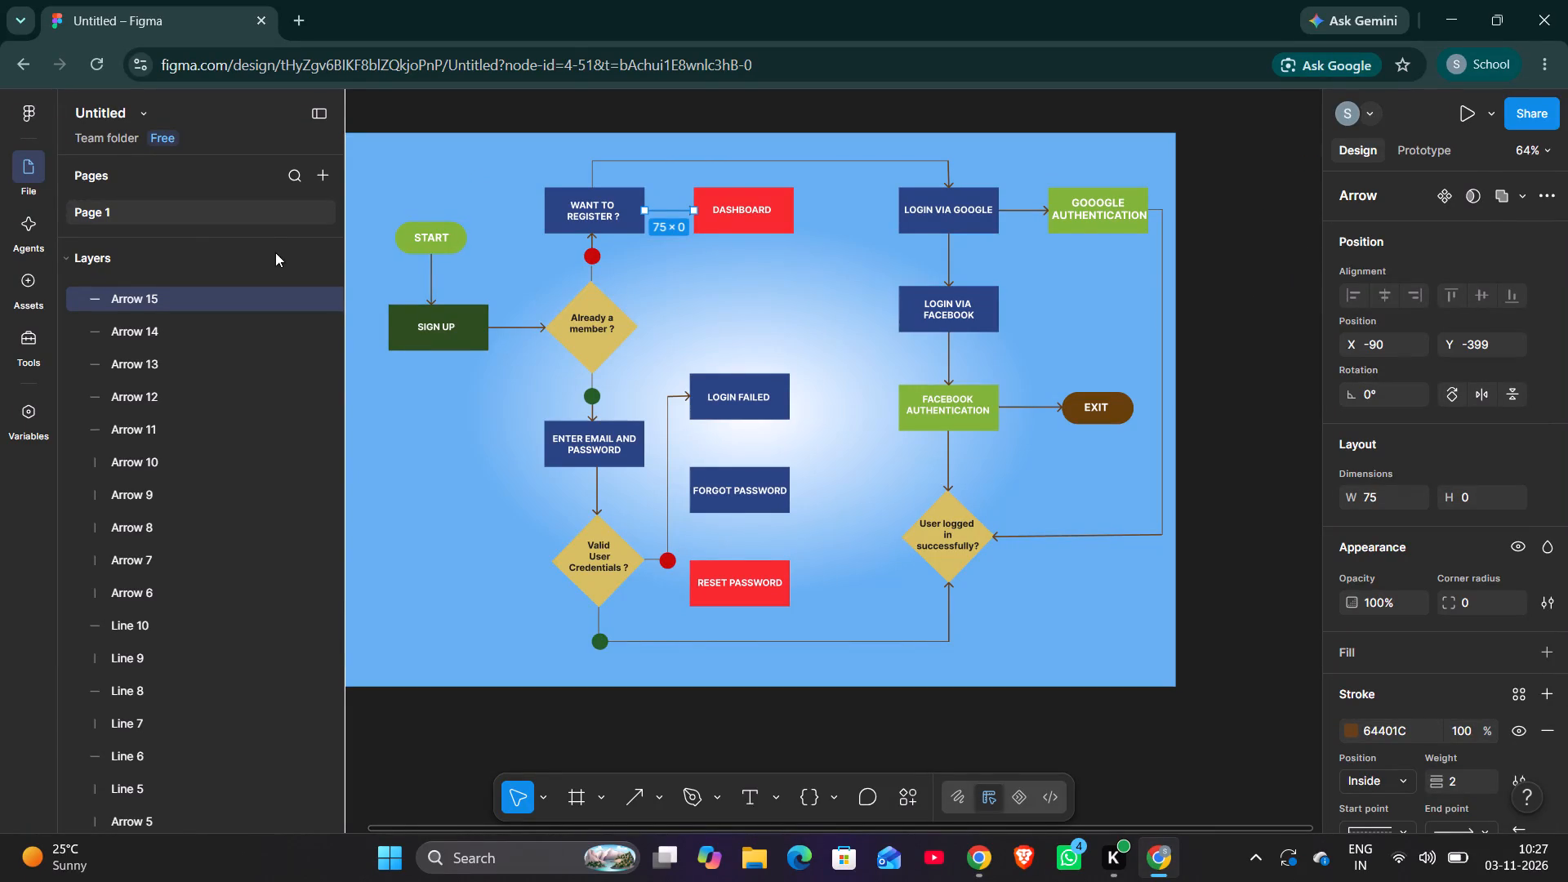
# Add two blank pages to the flowchart file and dismiss the plan upgrade offer.
pyautogui.click(318, 171)
pyautogui.click(318, 171)
pyautogui.click(318, 171)
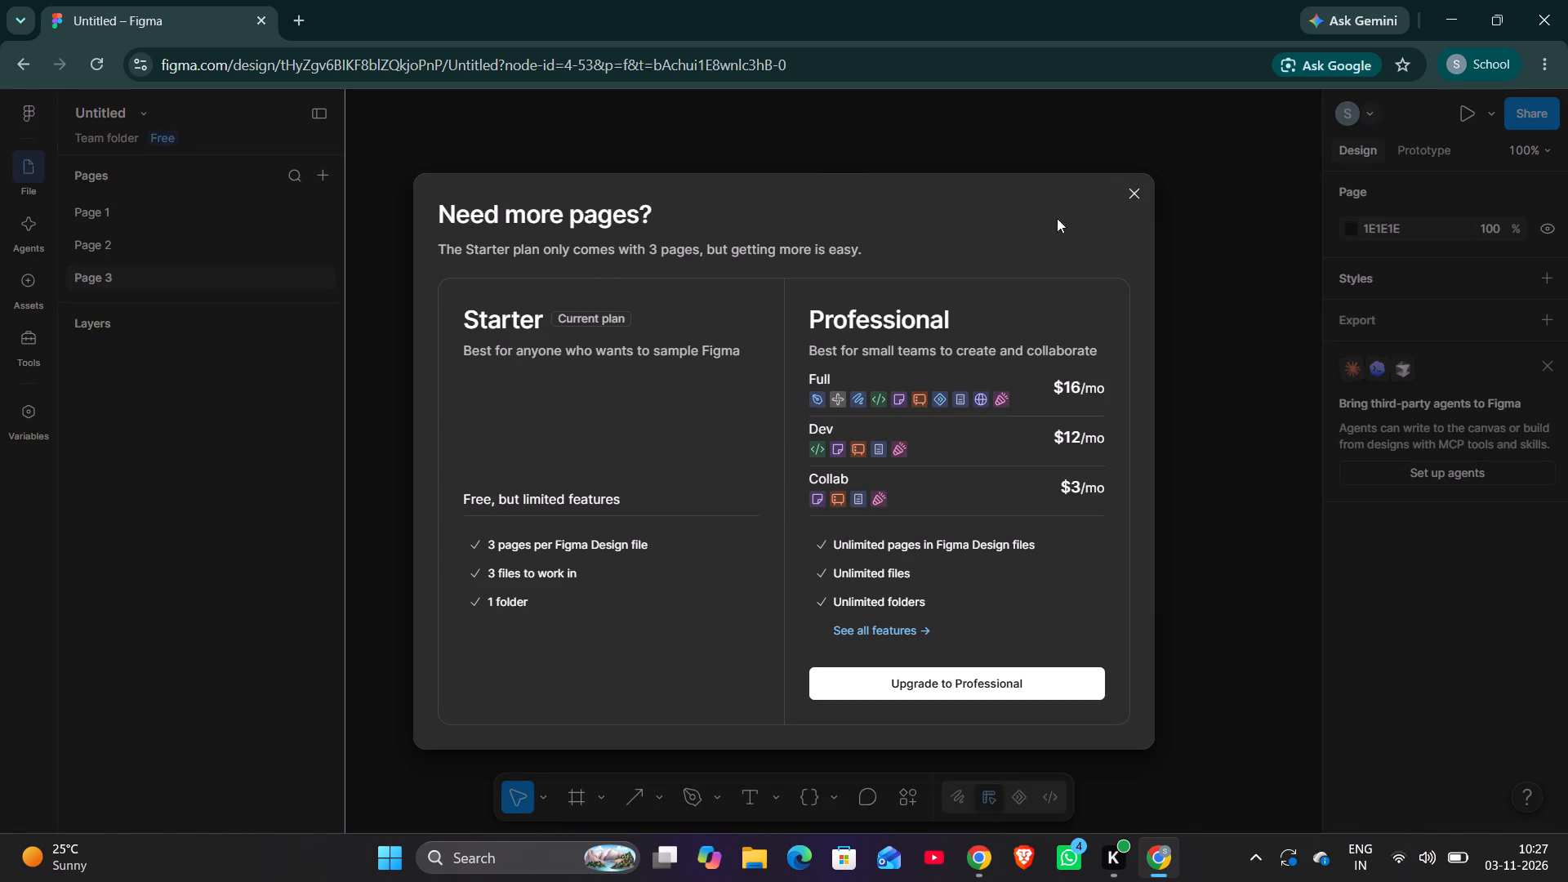
pyautogui.click(1128, 190)
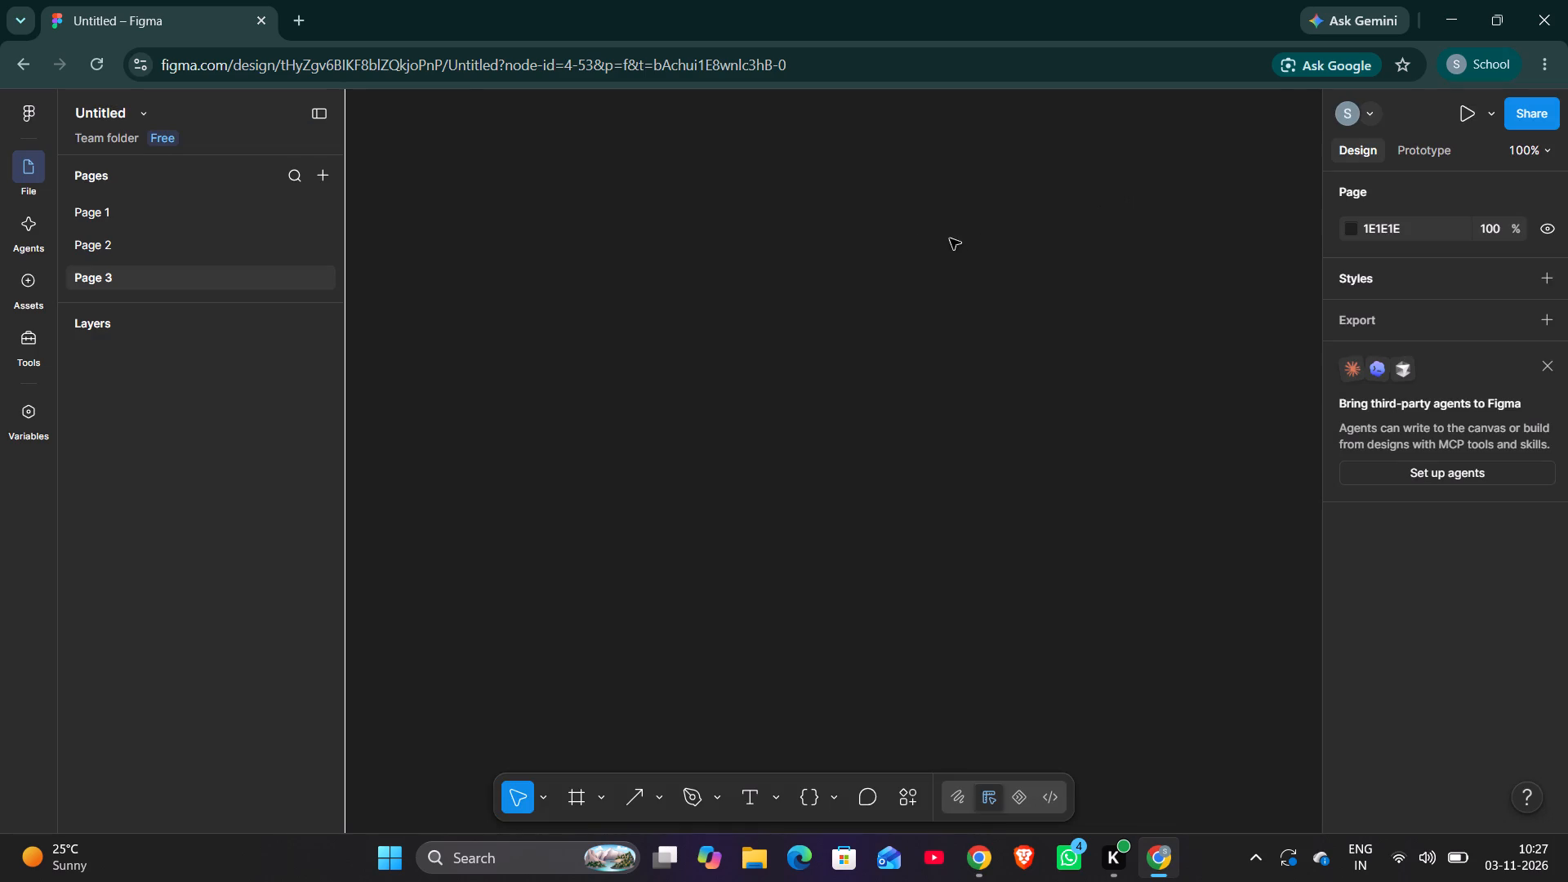
pyautogui.hscroll(-1, 55, 173)
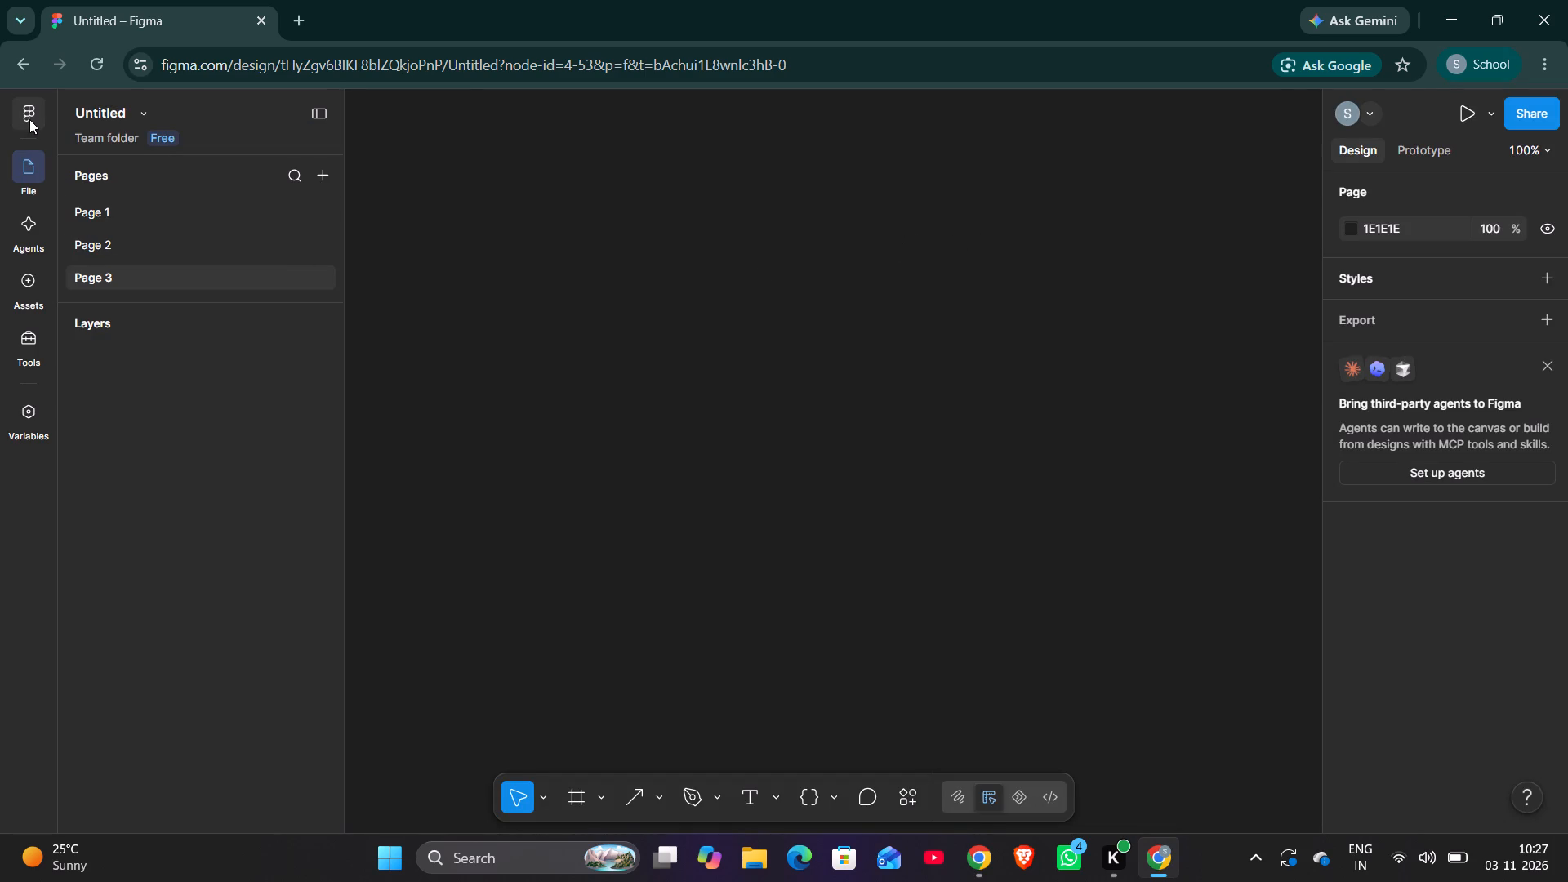
# Leave the flowchart file for the file browser and open the team's overview of all folders.
pyautogui.click(29, 119)
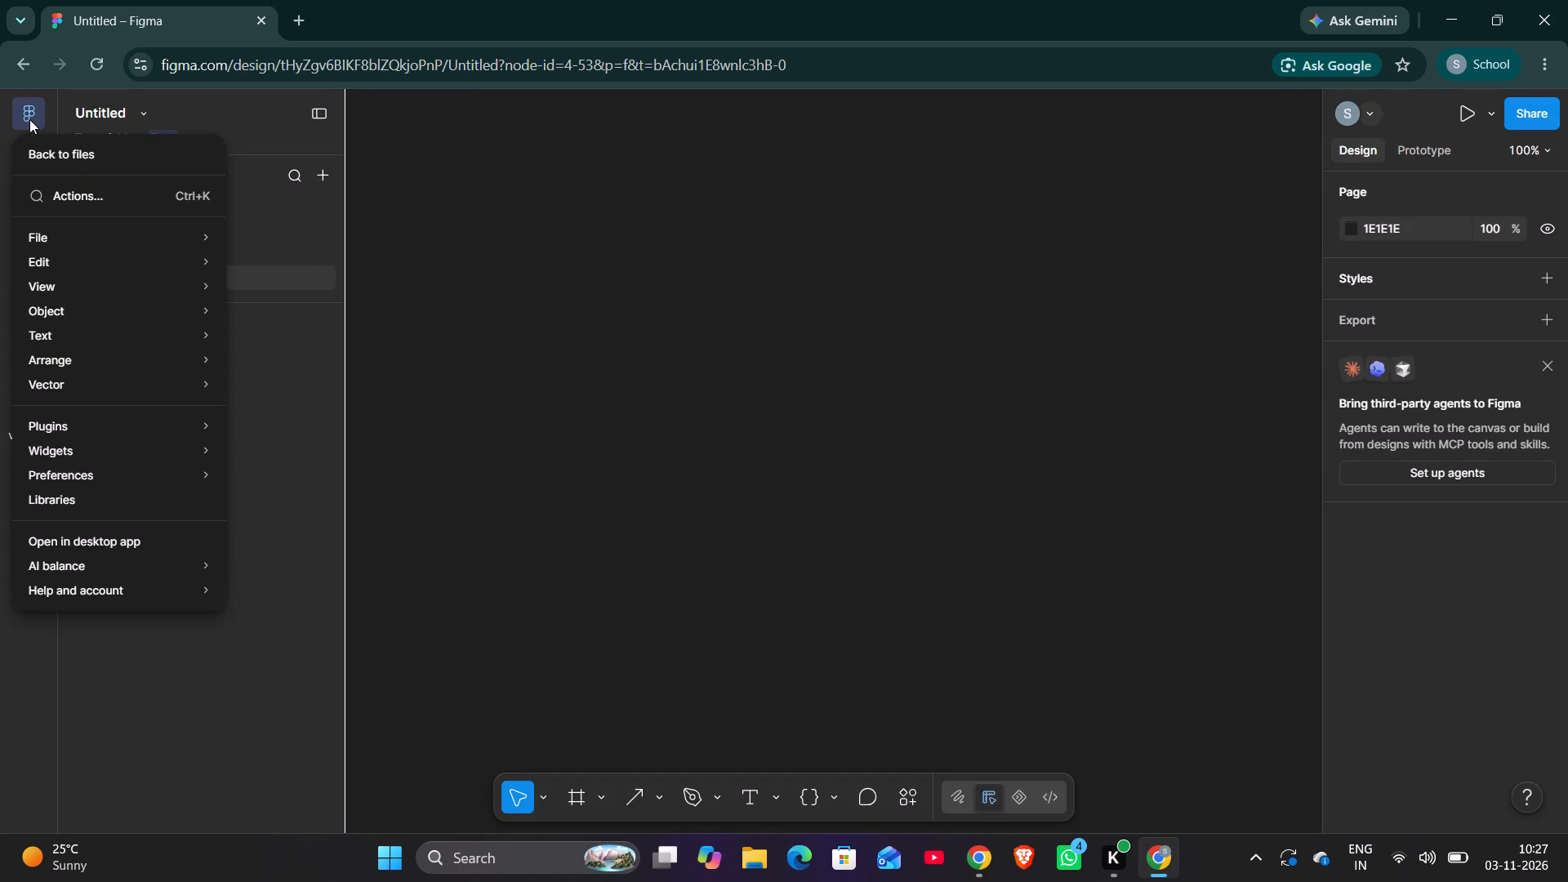
pyautogui.click(76, 158)
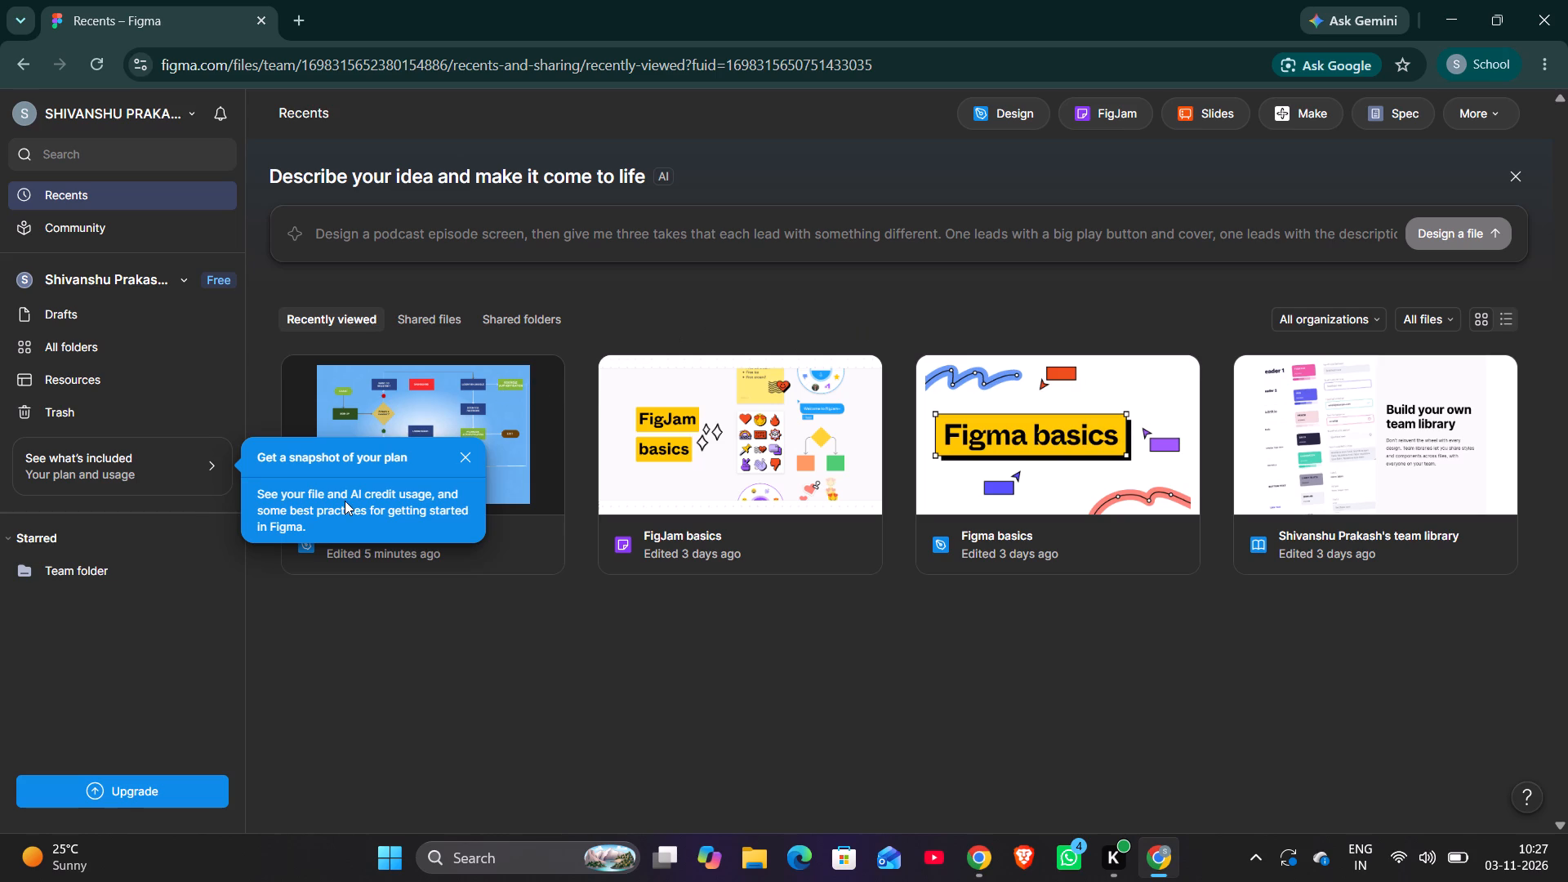
pyautogui.click(180, 284)
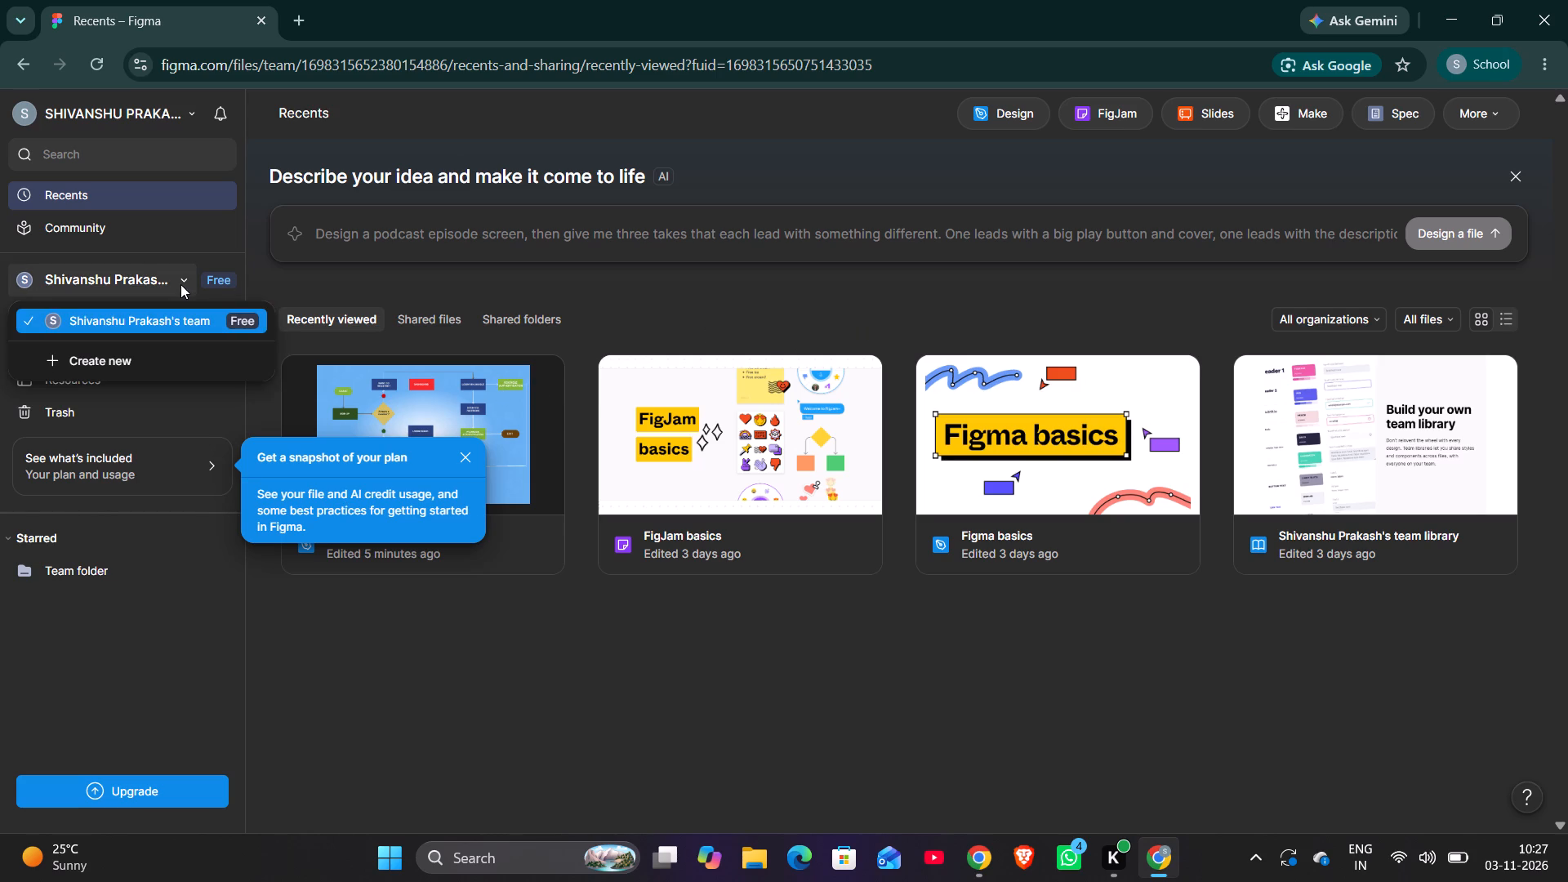
pyautogui.click(158, 324)
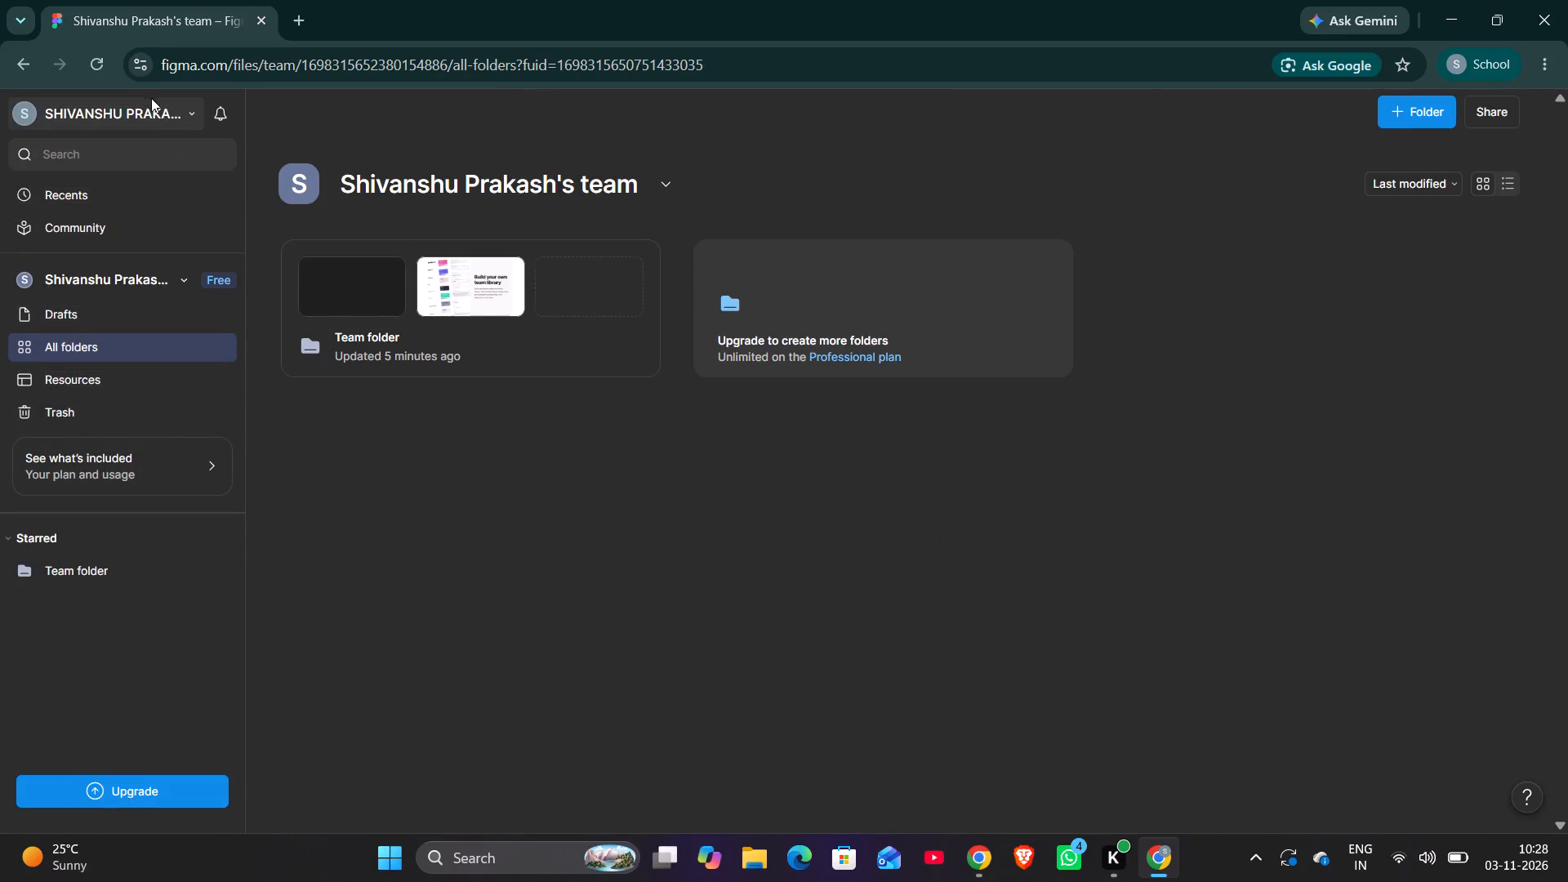
# Examine the account settings, including the choice for the kind of work, and close them without saving.
pyautogui.click(180, 109)
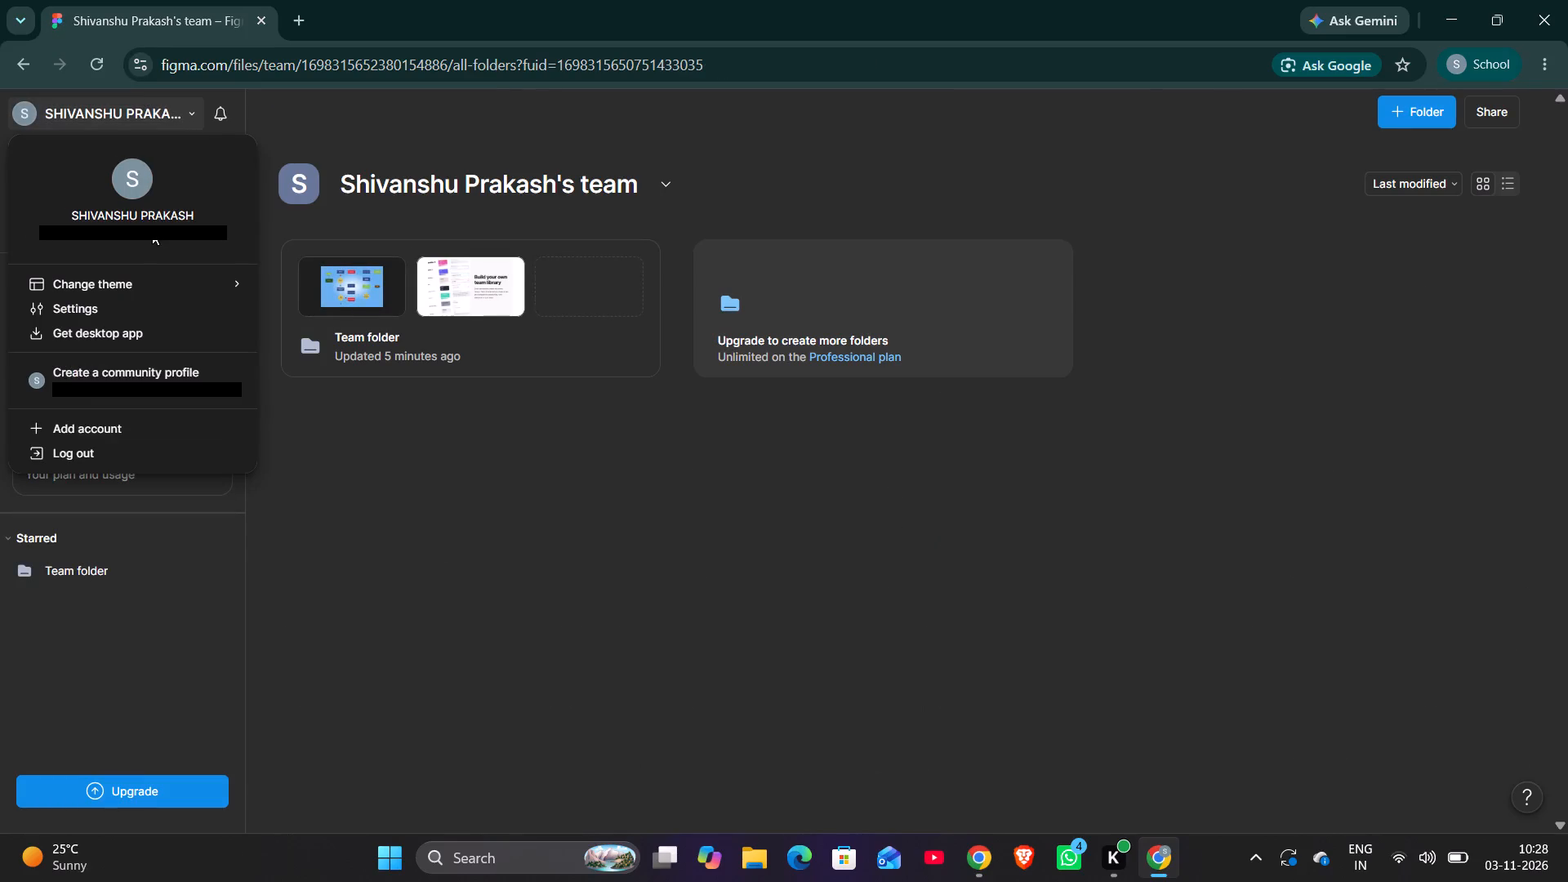
pyautogui.click(127, 301)
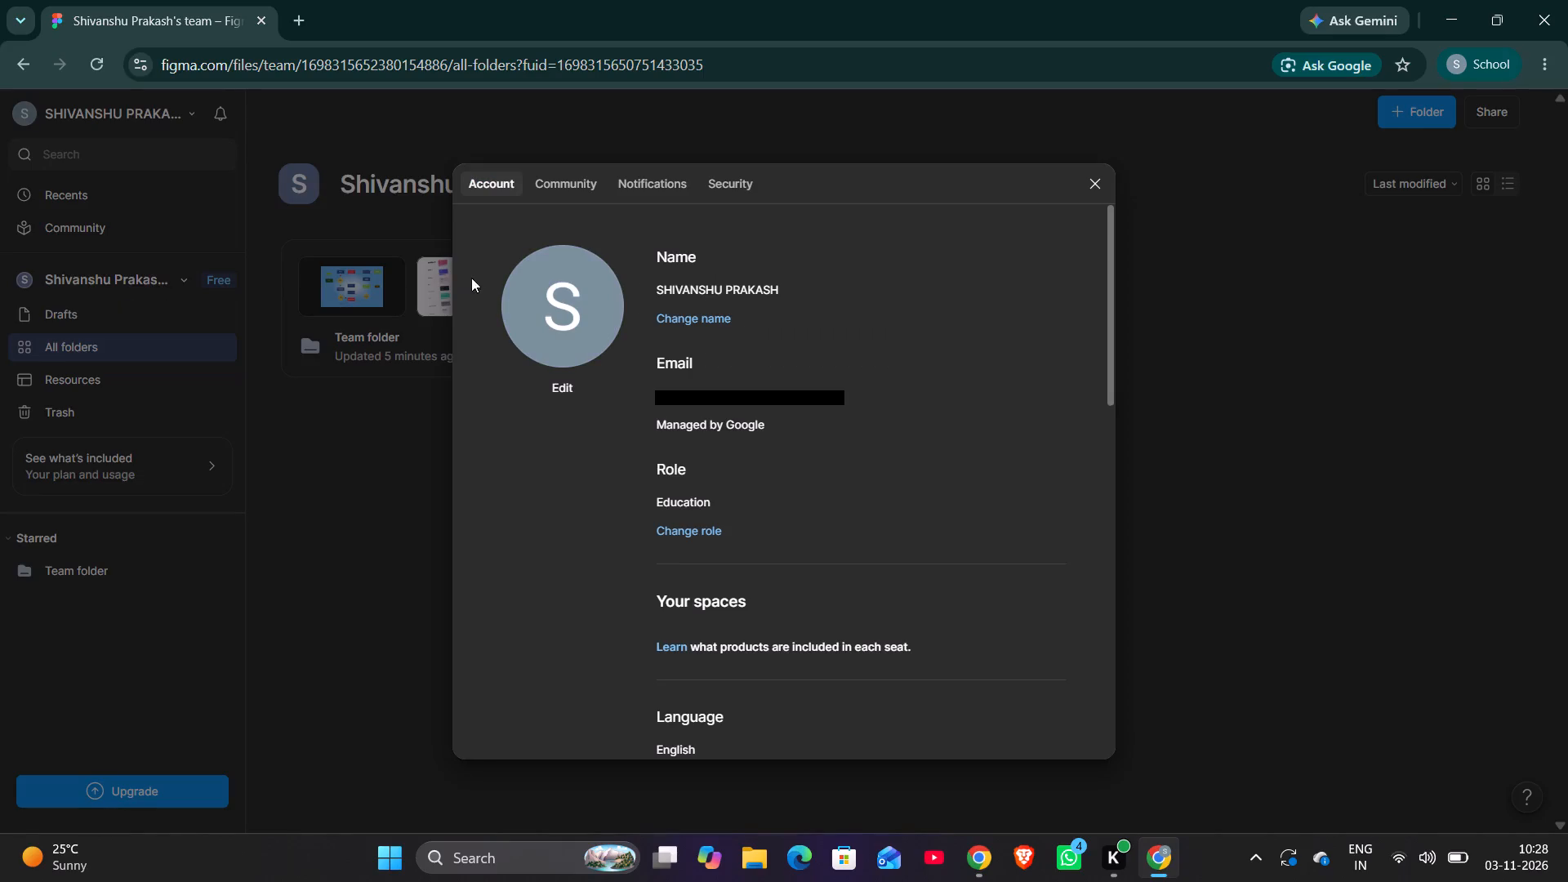
pyautogui.scroll(-1, 716, 509)
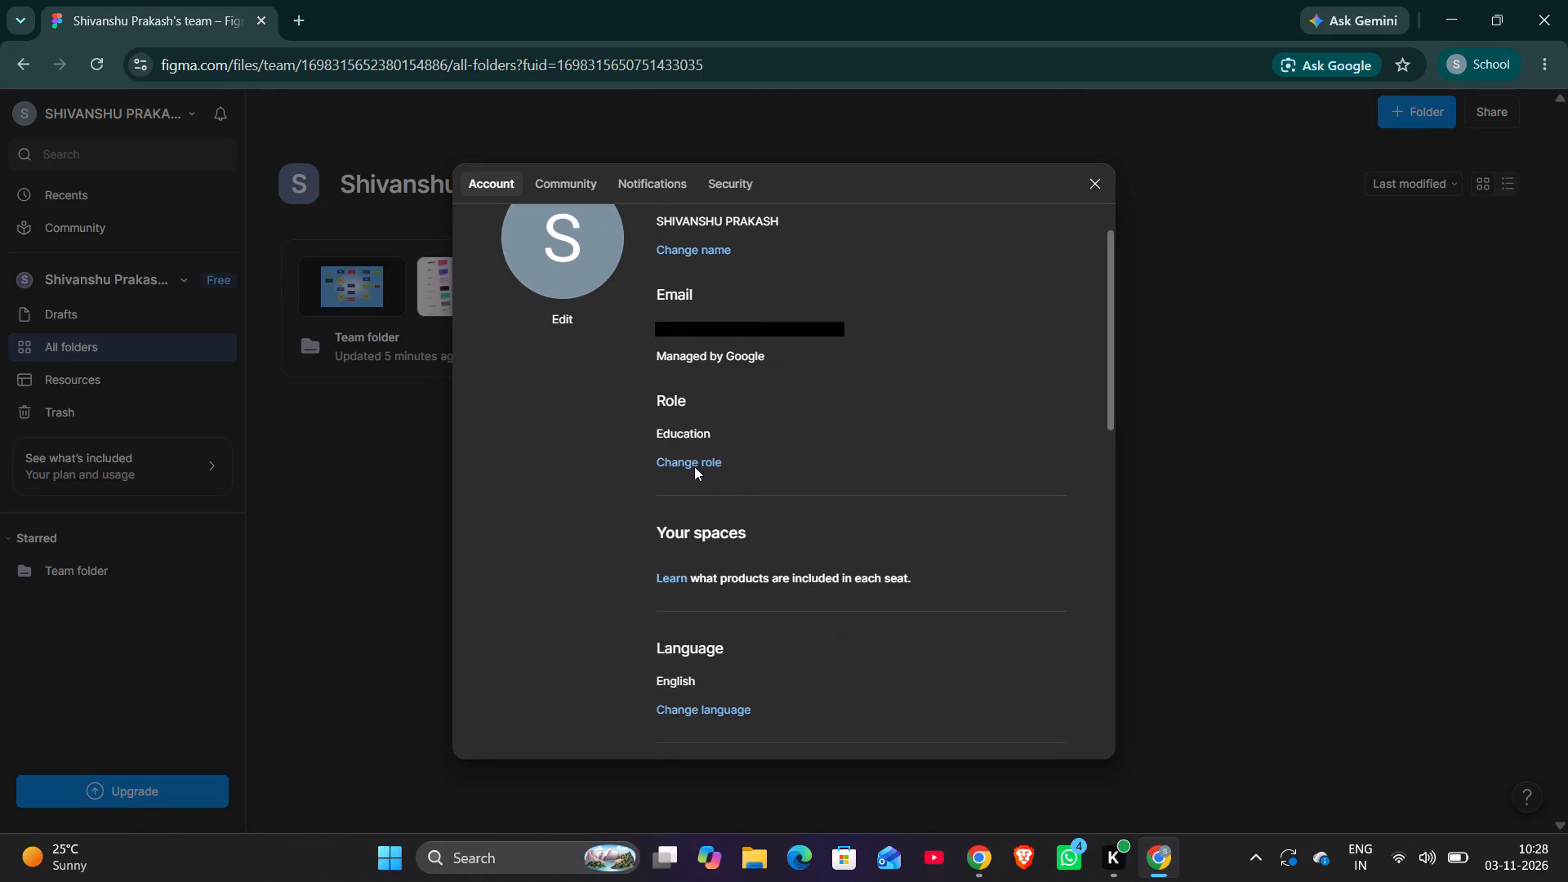
pyautogui.click(679, 434)
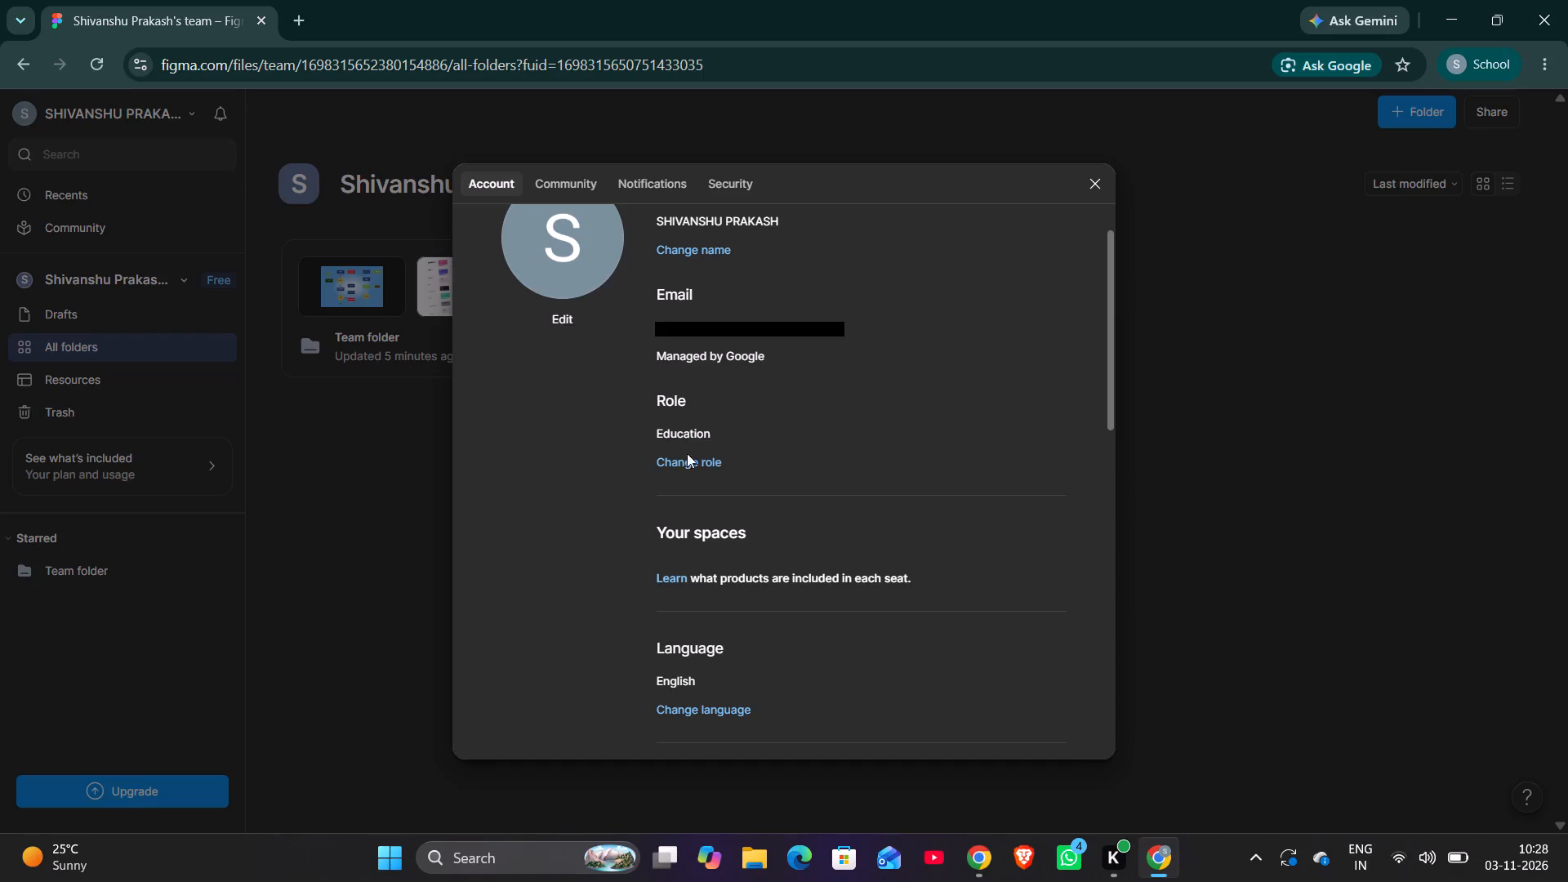
pyautogui.click(699, 464)
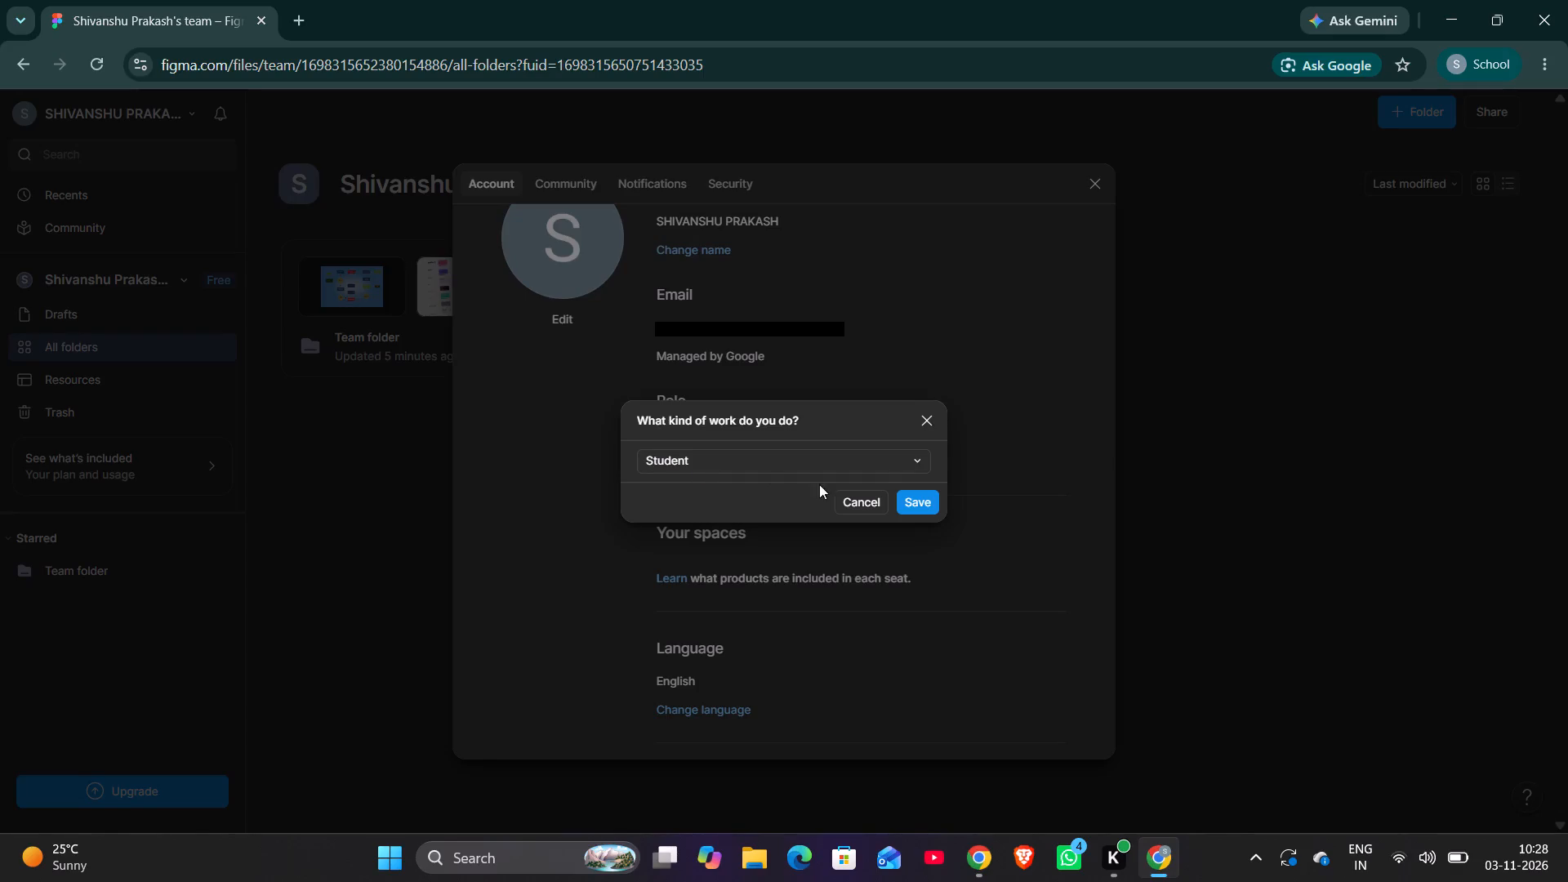
pyautogui.click(917, 418)
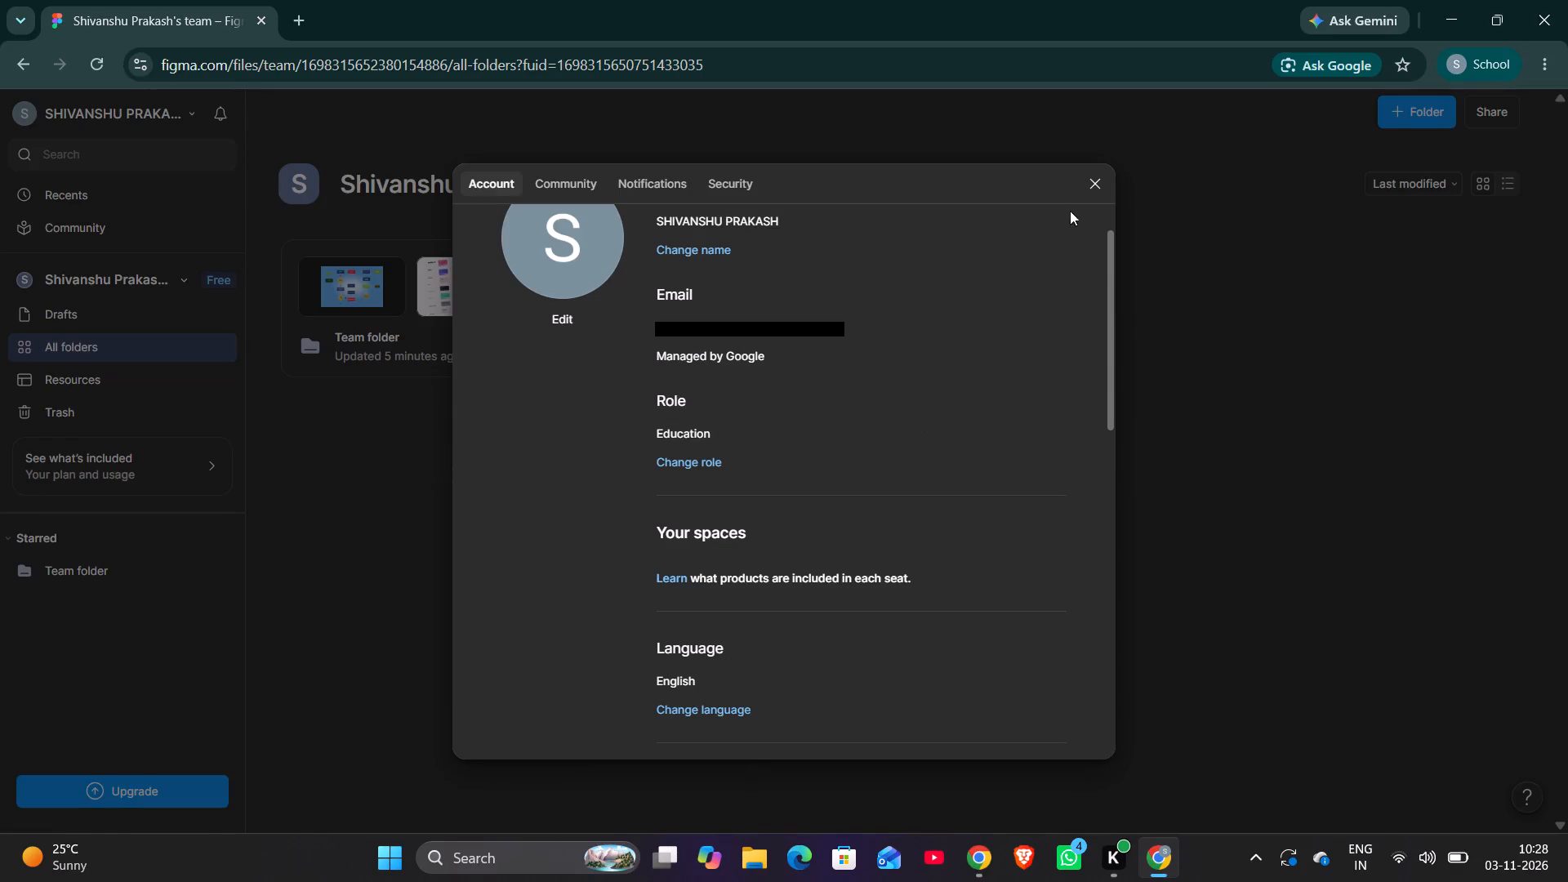
pyautogui.click(1085, 177)
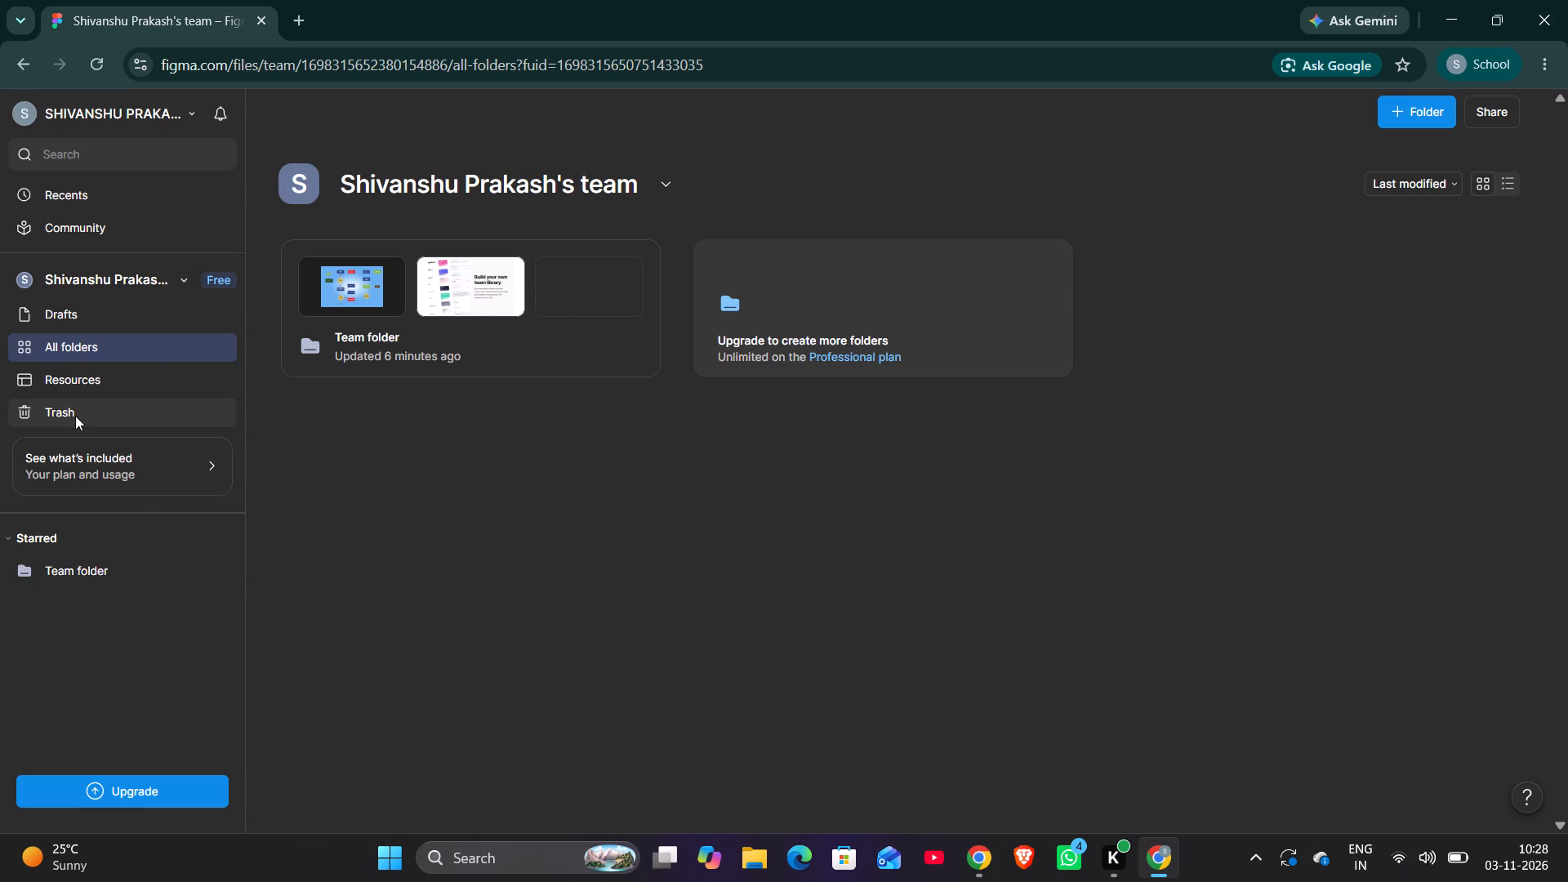
# Look through the Drafts files and return to the team's overview of all folders.
pyautogui.click(67, 328)
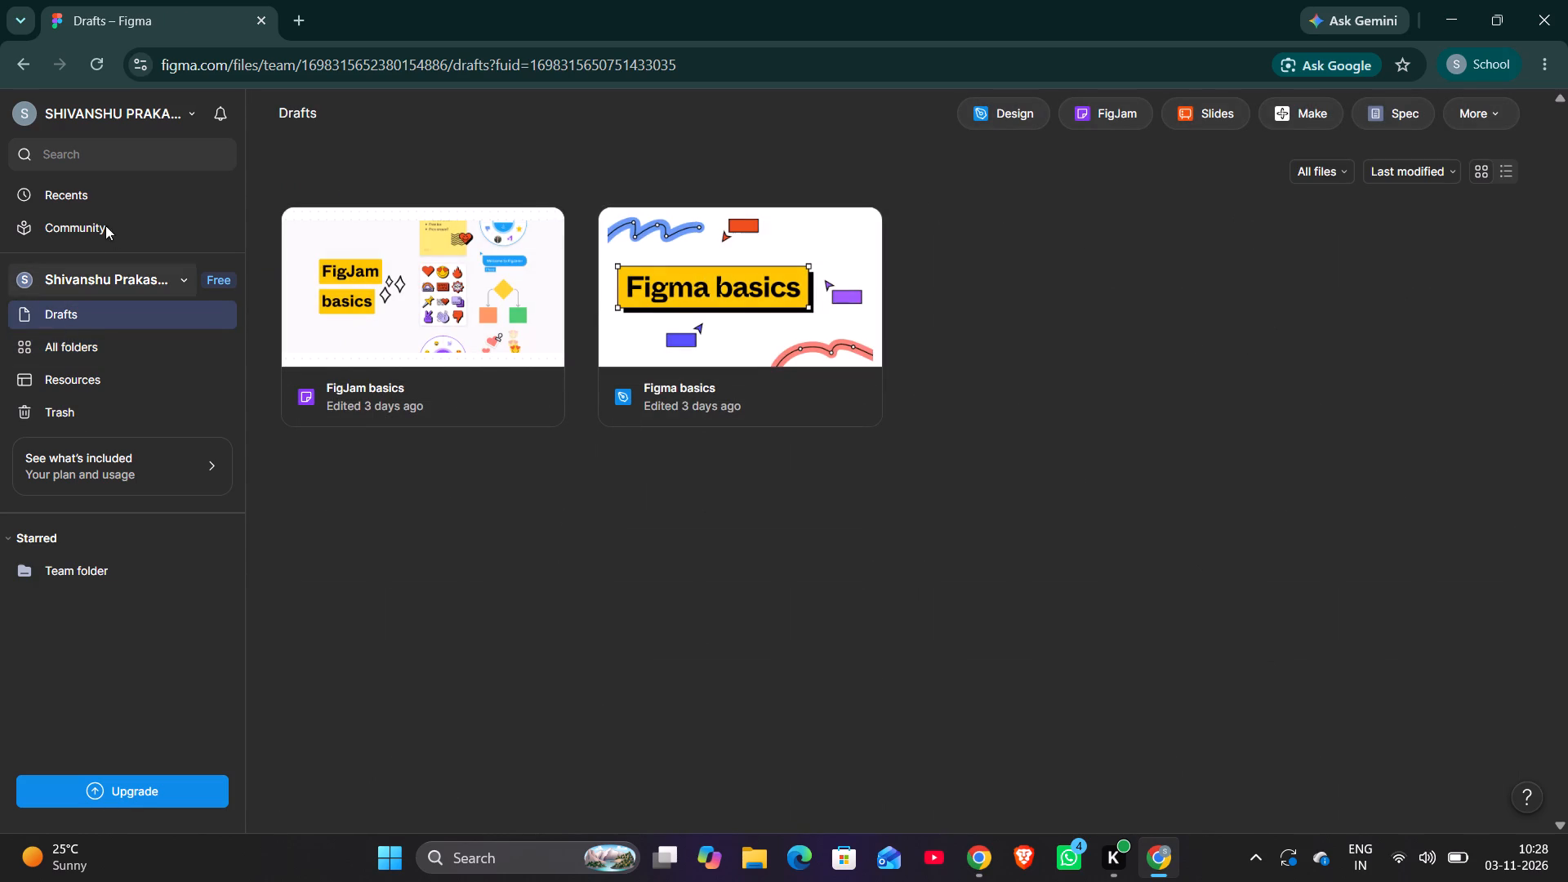
pyautogui.click(92, 268)
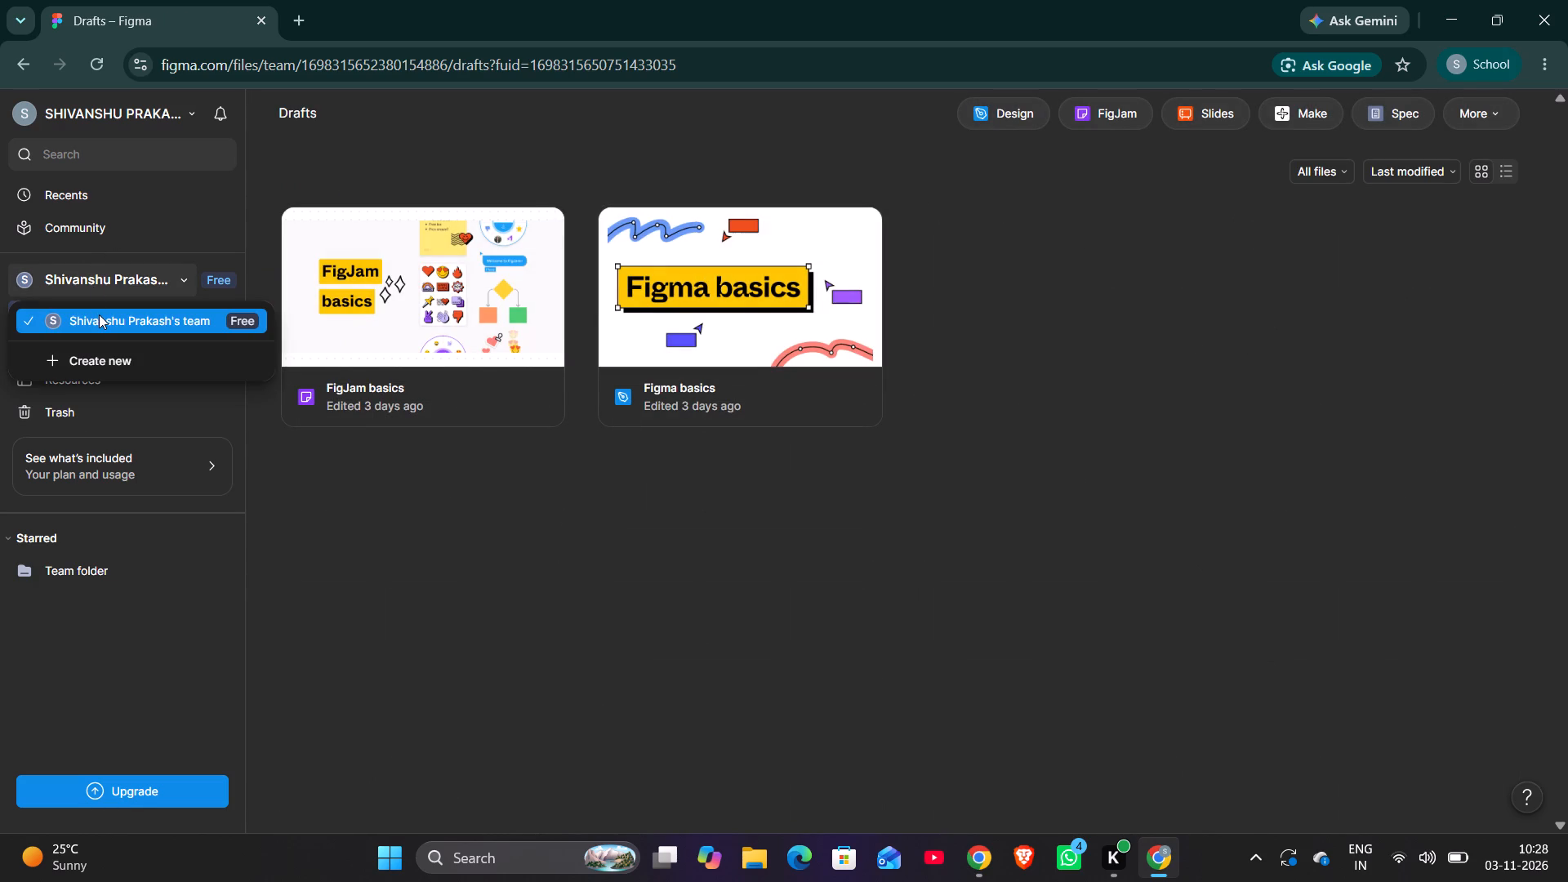
pyautogui.click(99, 314)
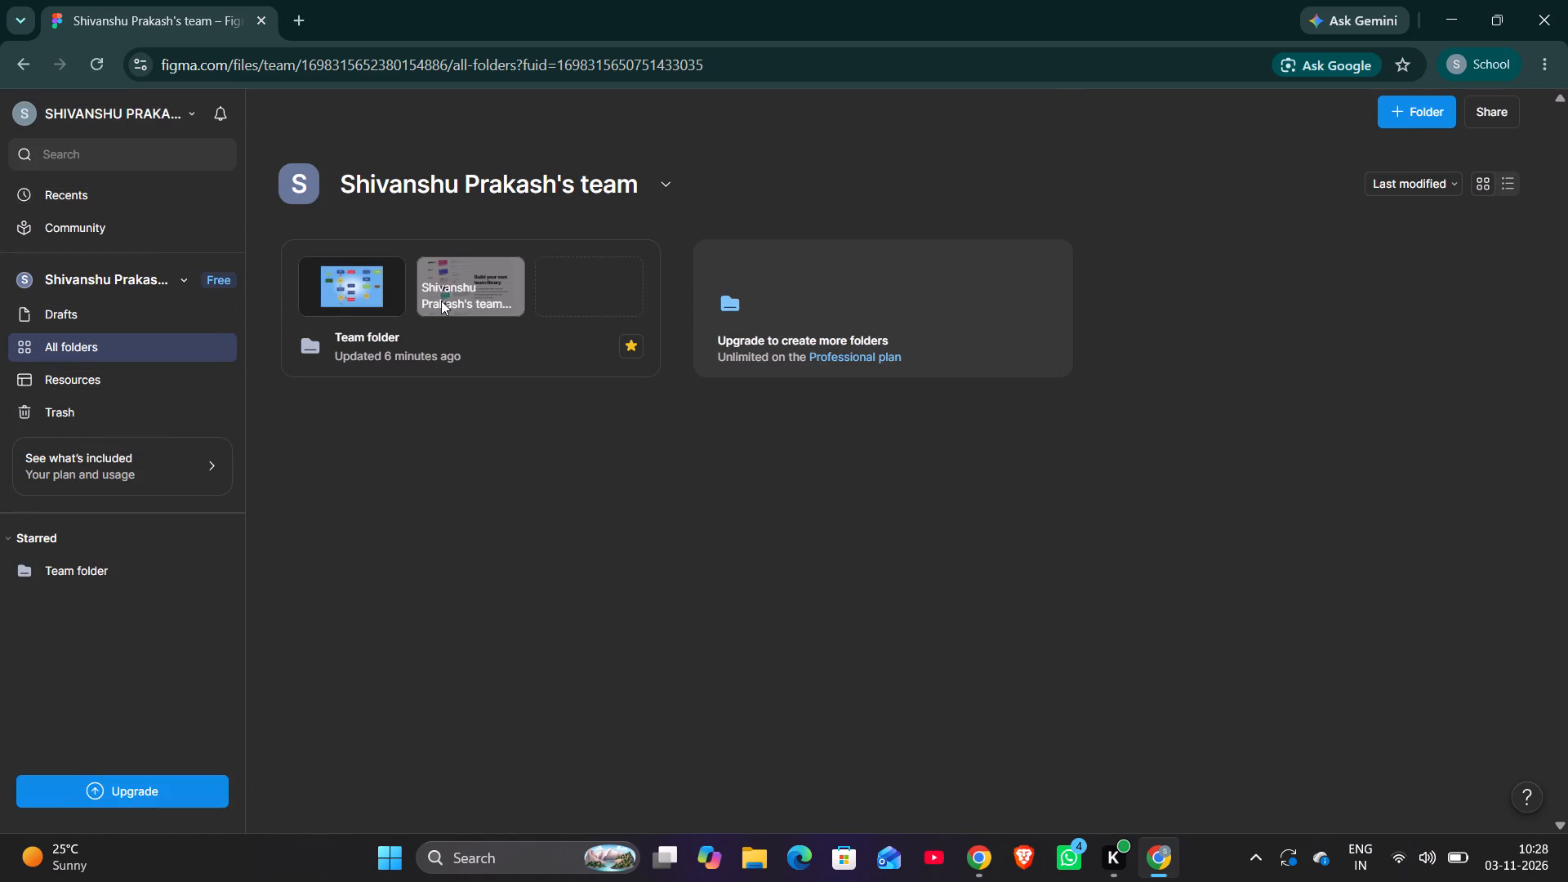
# Open the Team folder and reopen the Untitled design file containing the login flowchart.
pyautogui.click(419, 334)
pyautogui.doubleClick(419, 334)
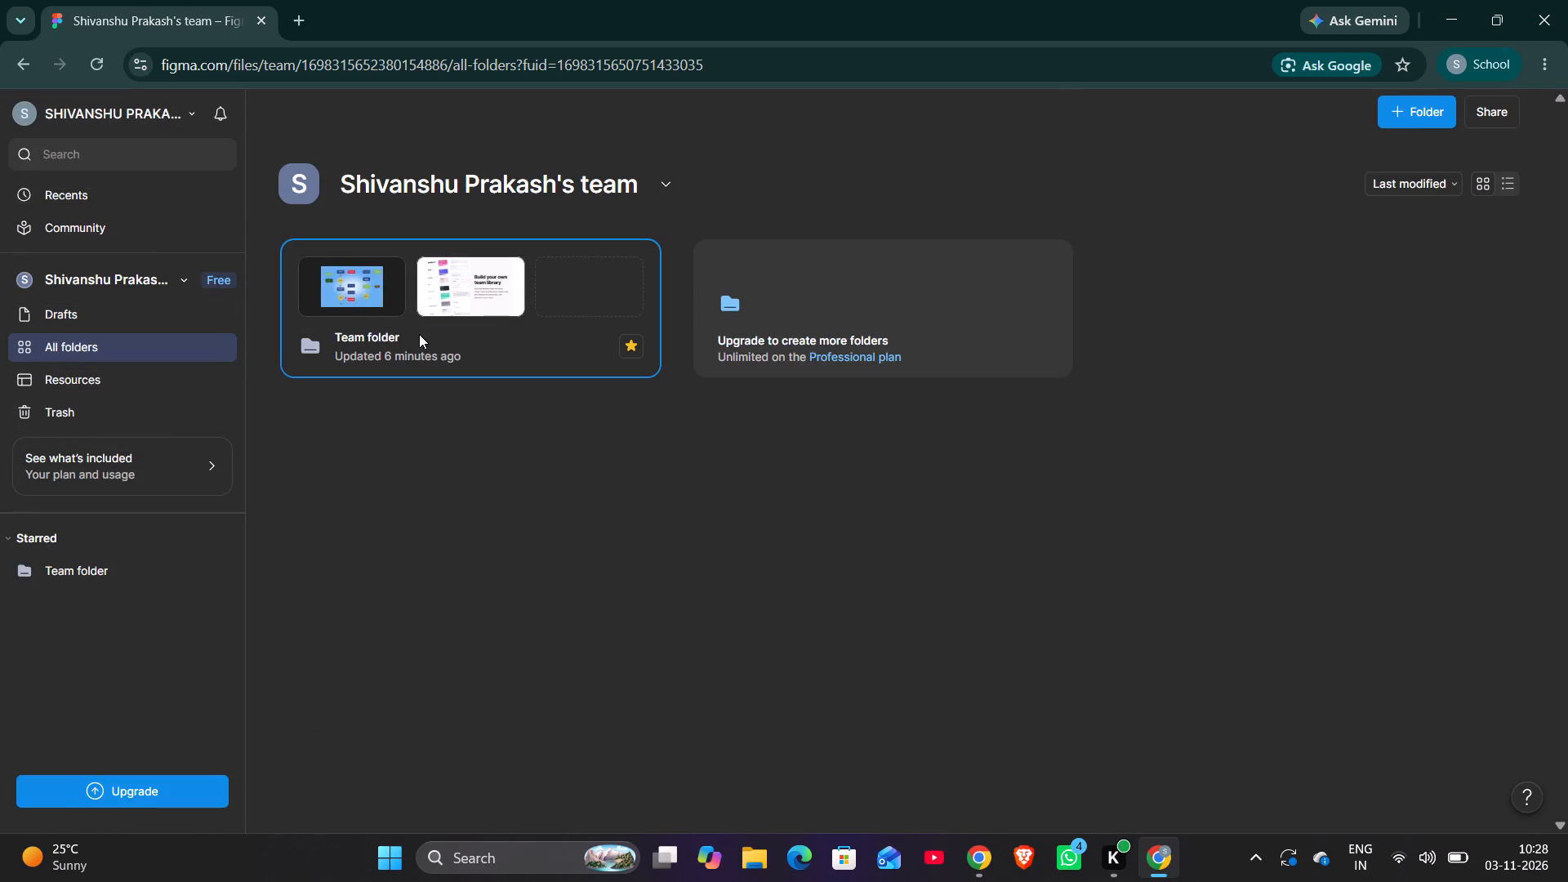
pyautogui.doubleClick(417, 340)
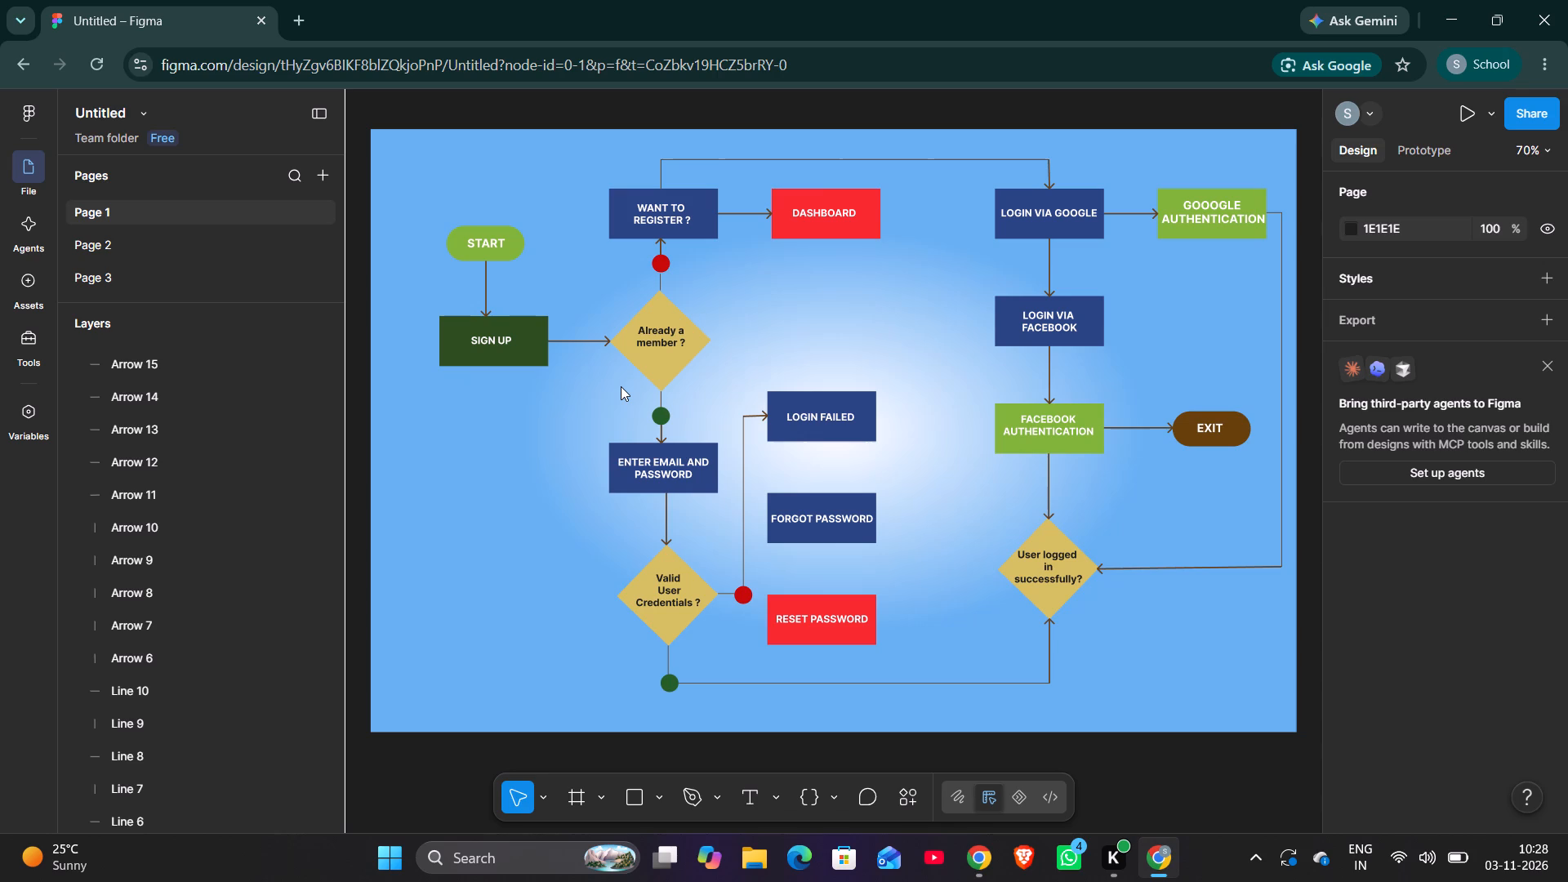
pyautogui.hscroll(-1, 621, 386)
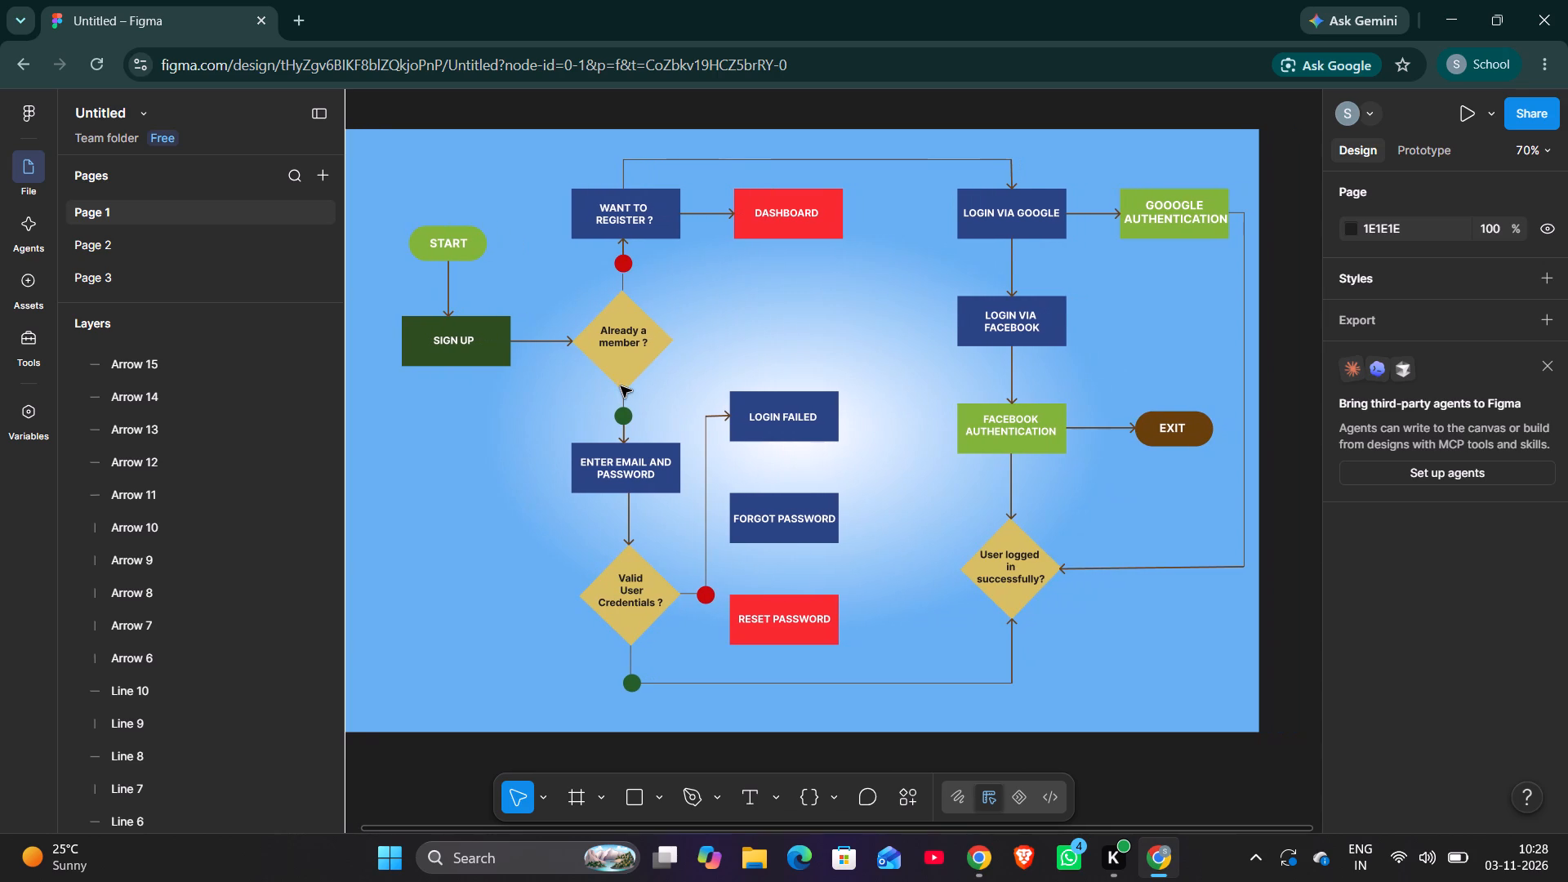
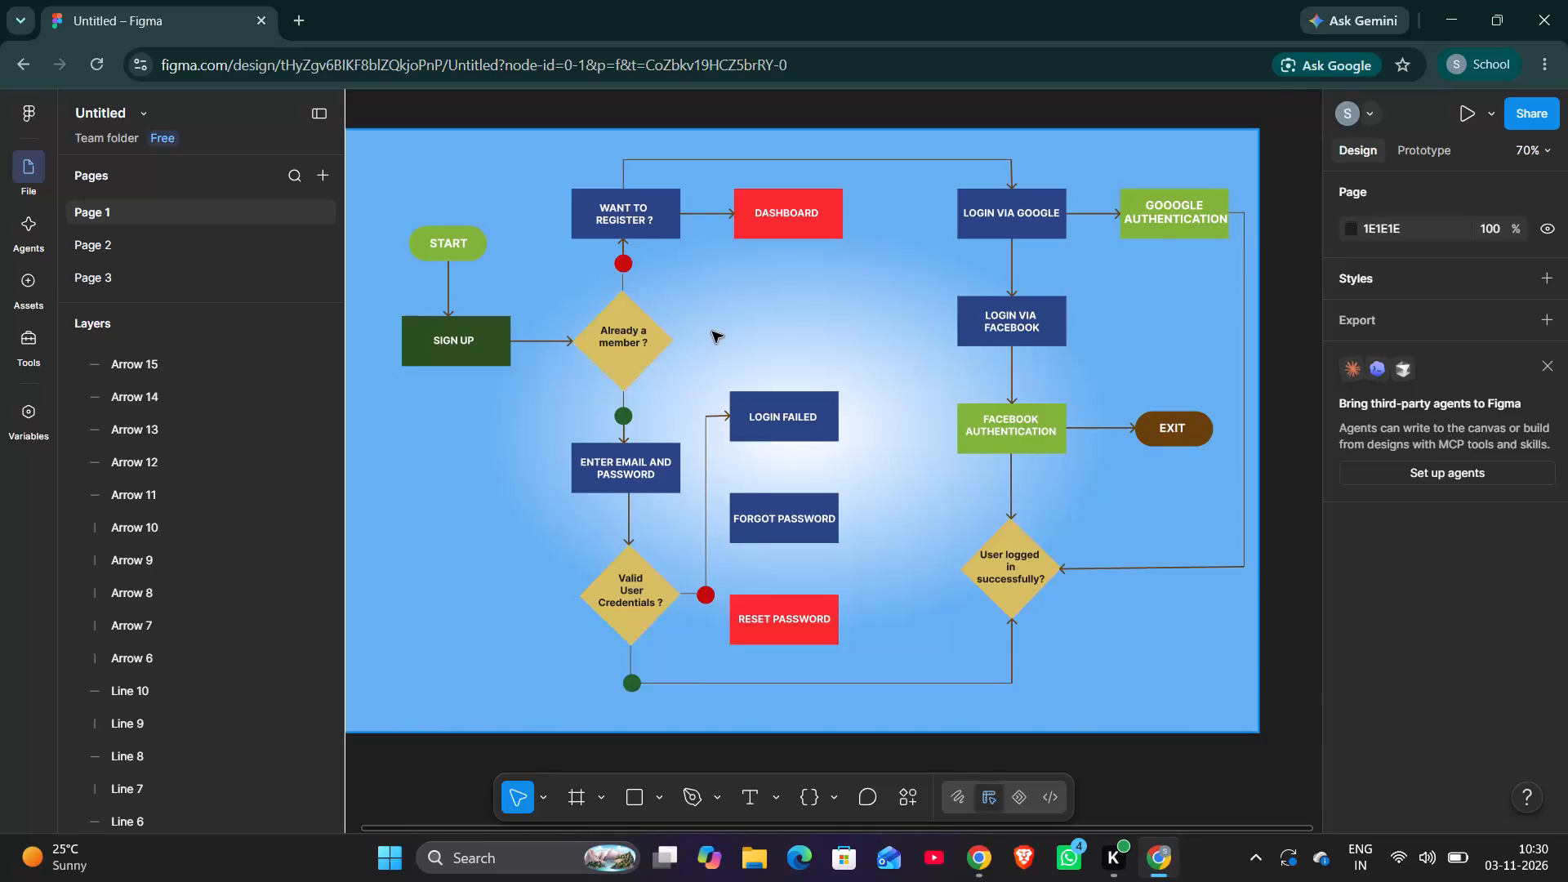
# Nudge the "Already a member ?" text down by 4 px to Y -241 within its decision diamond.
pyautogui.click(622, 343)
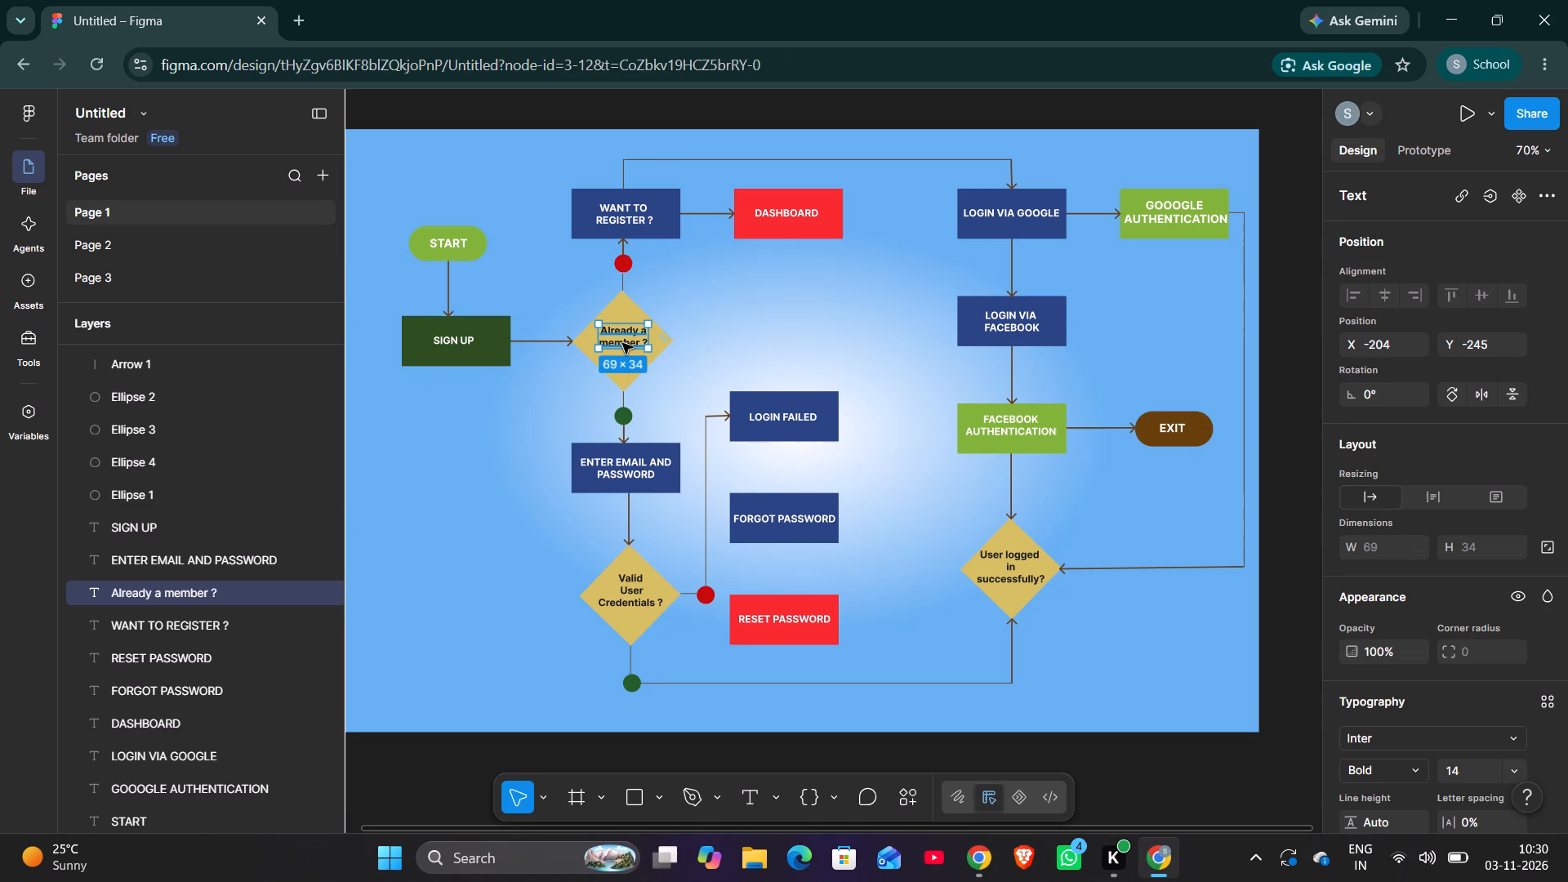
pyautogui.press('Down')
pyautogui.press('Down')
pyautogui.press('Down')
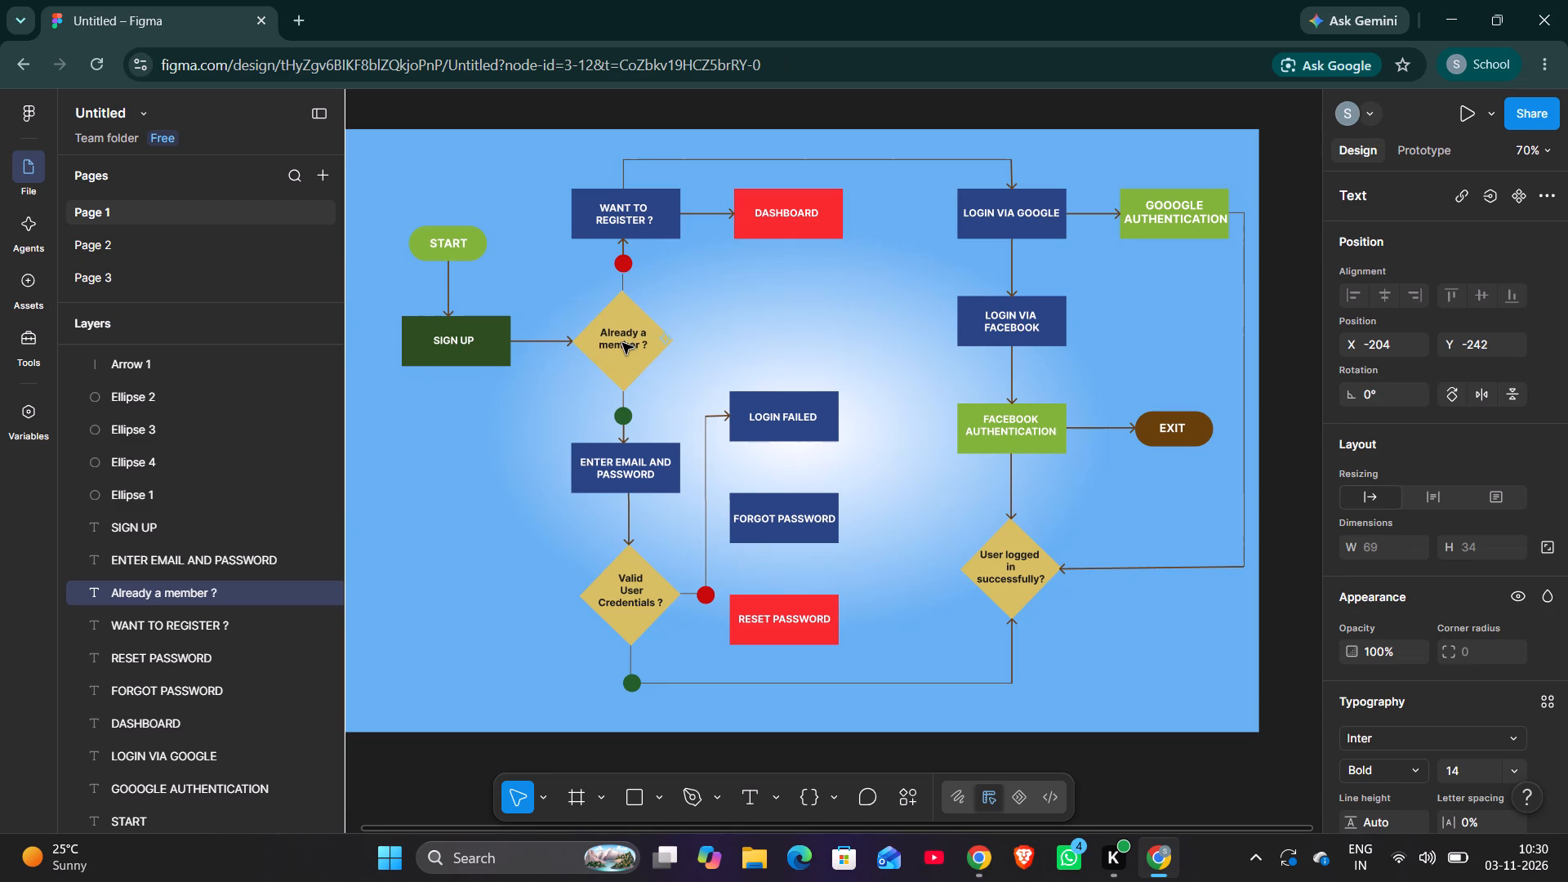
pyautogui.click(523, 417)
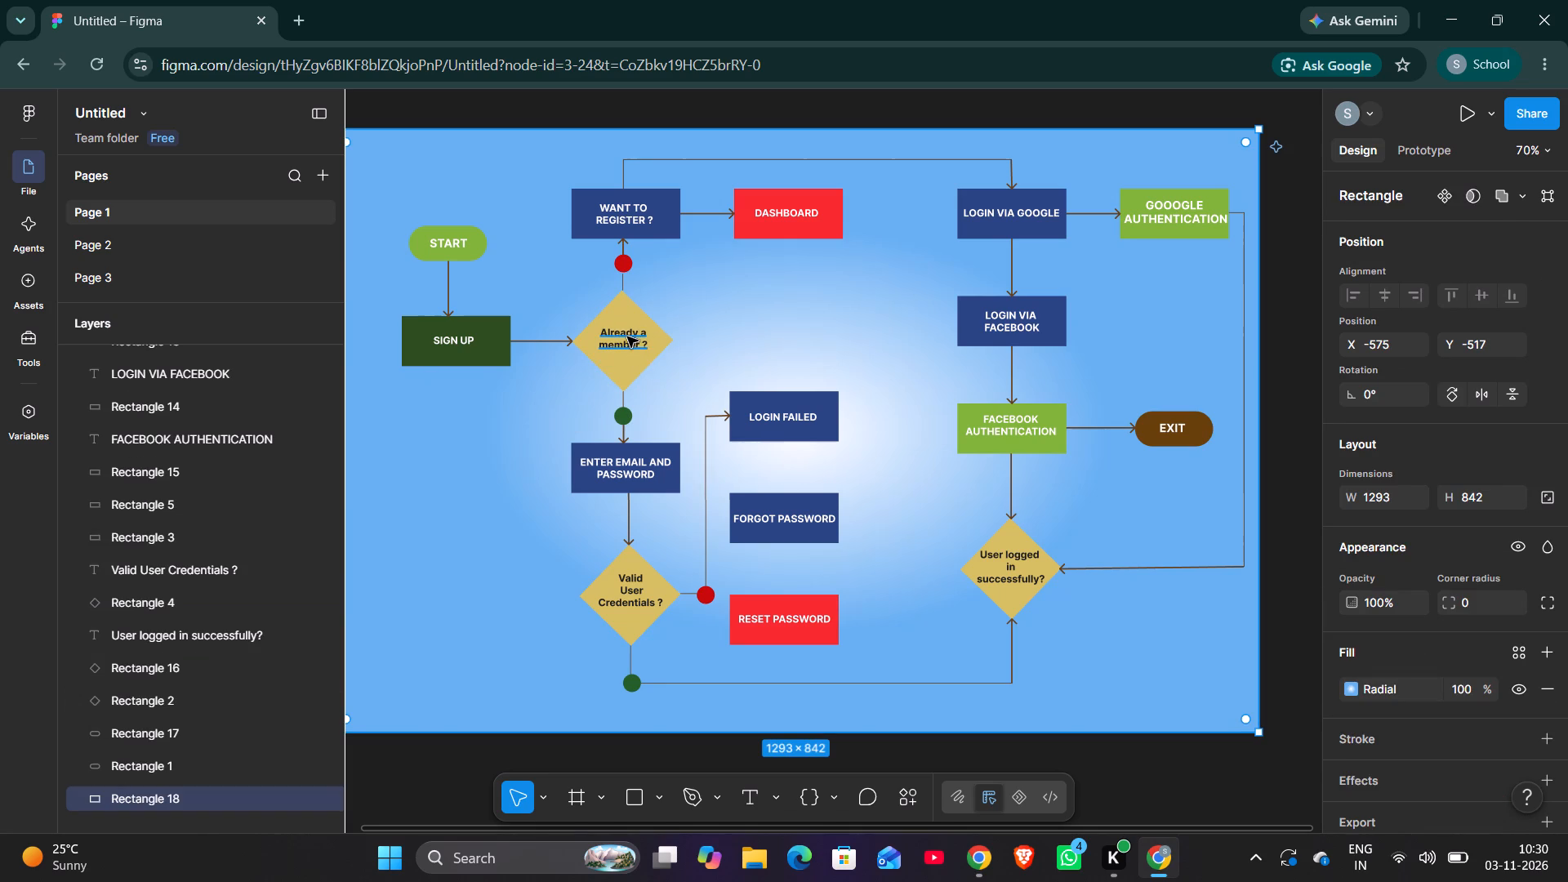
pyautogui.doubleClick(627, 336)
pyautogui.click(687, 333)
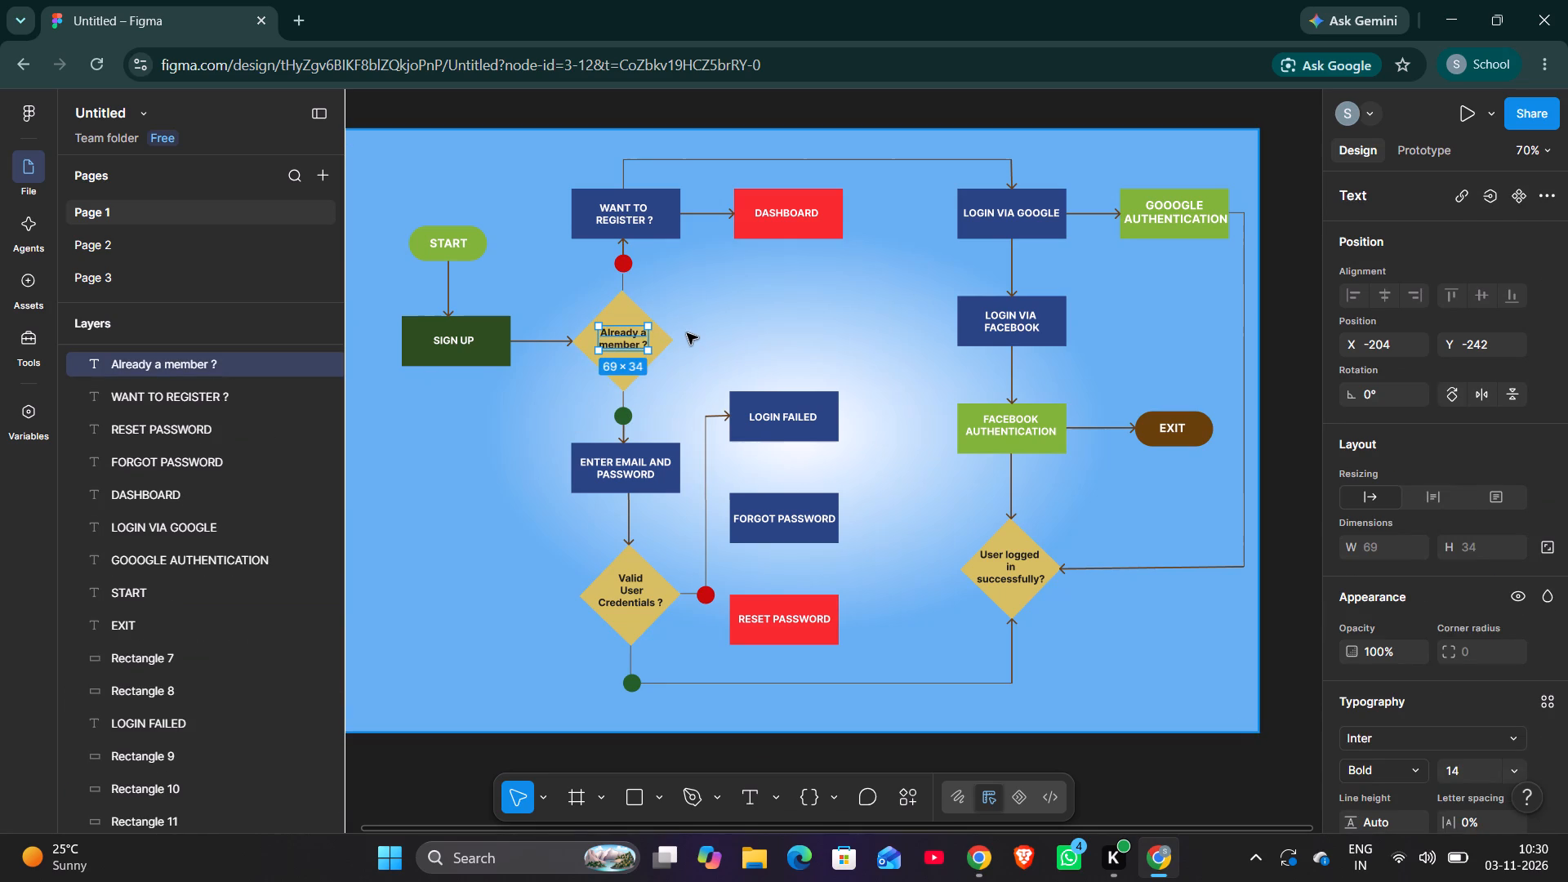
pyautogui.press('Down')
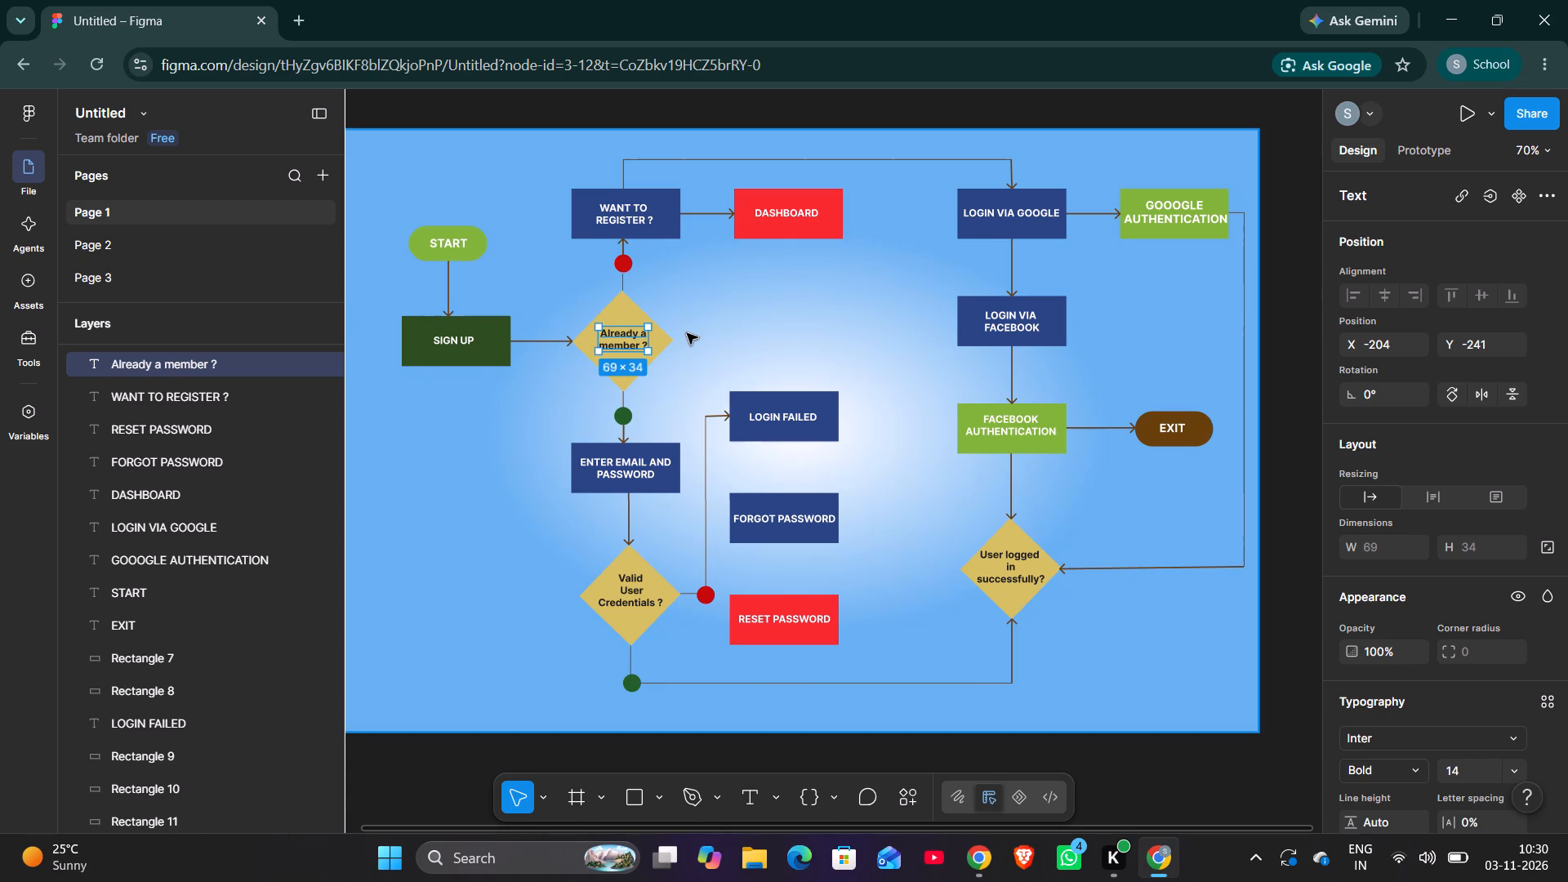
pyautogui.click(702, 326)
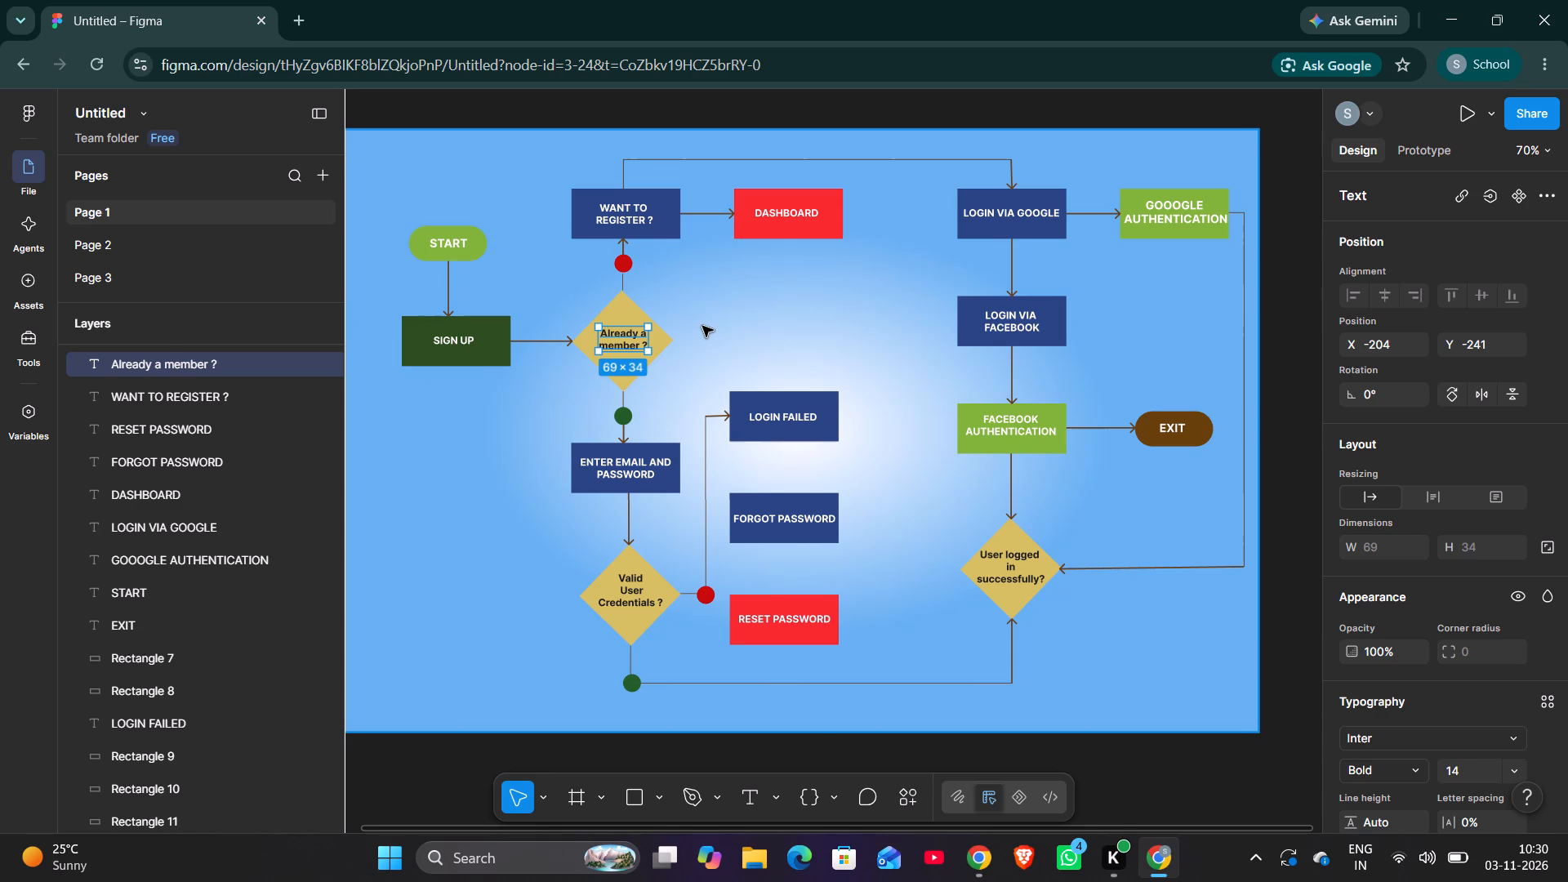
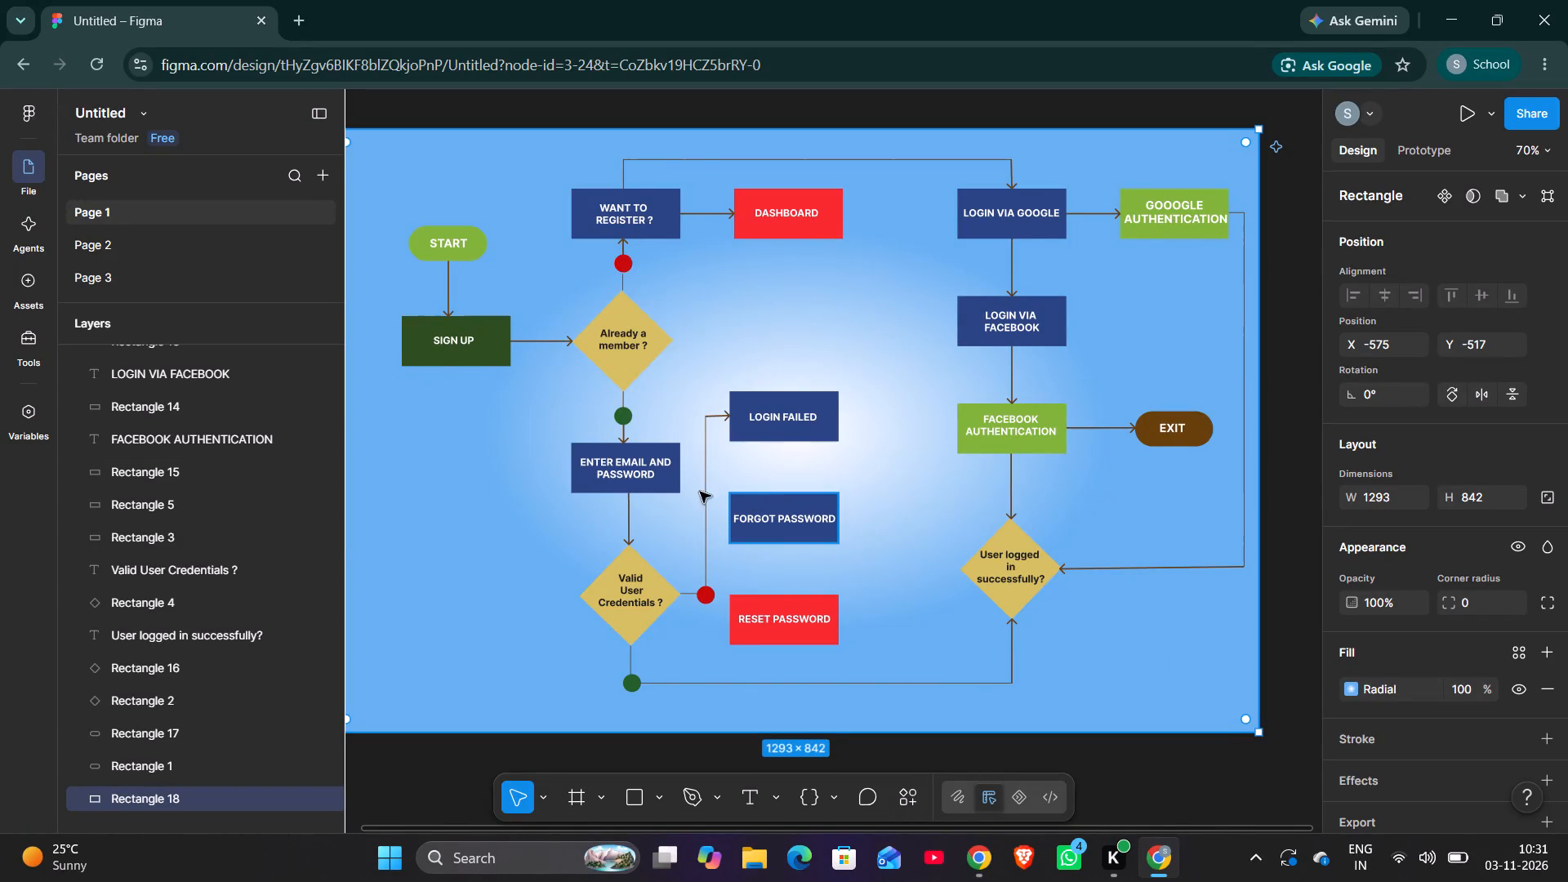
# Delete the two empty pages, Page 2 and Page 3, from the file together.
pyautogui.click(170, 236)
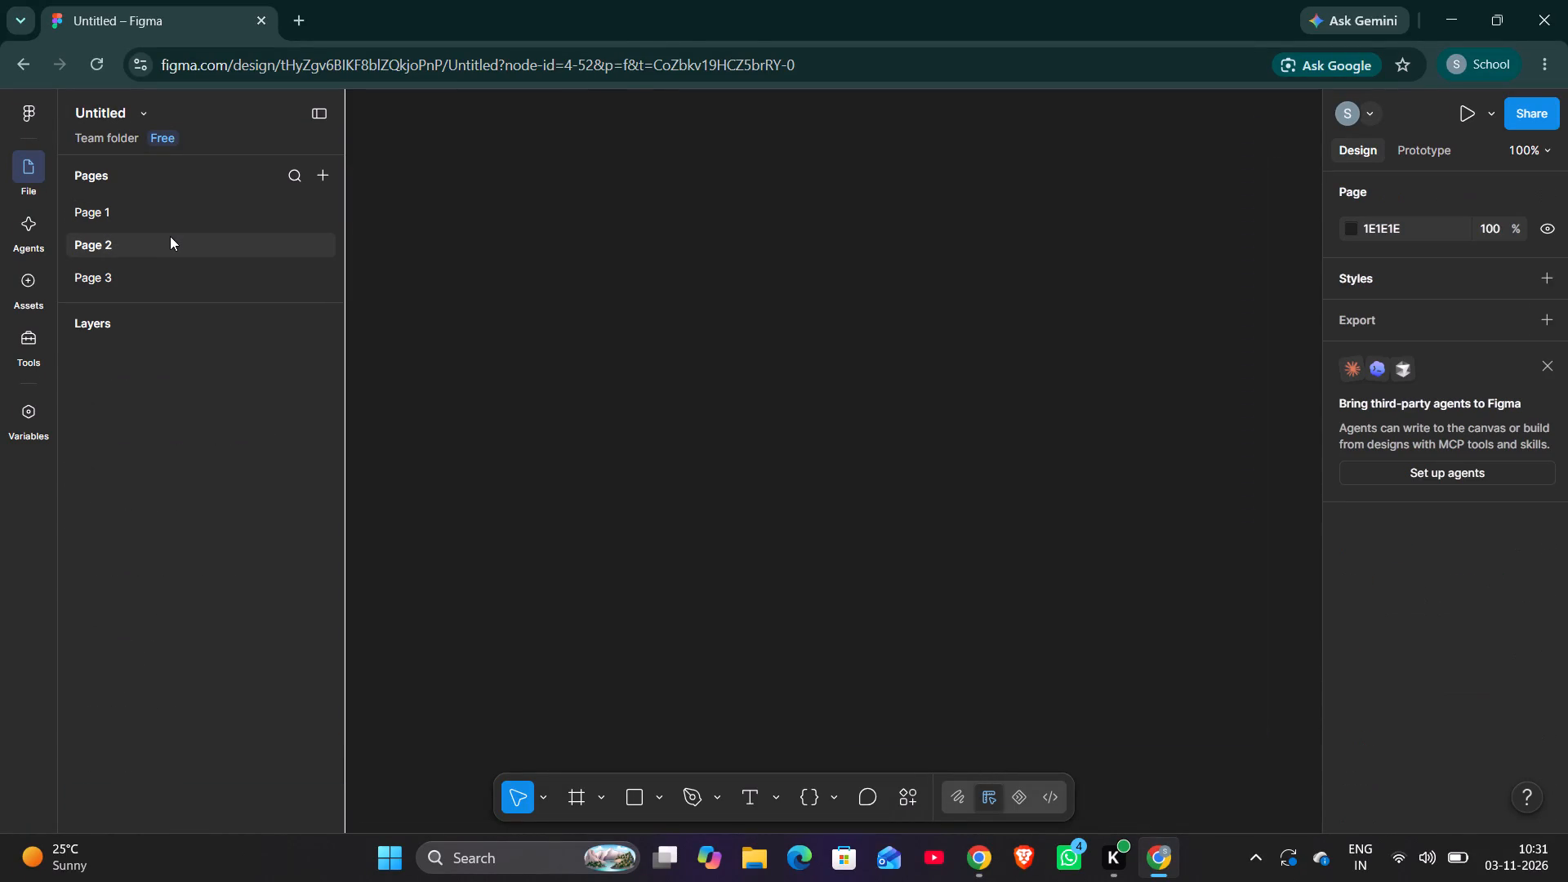
pyautogui.press('Delete')
pyautogui.click(155, 265)
pyautogui.moveTo(155, 265); pyautogui.dragTo(155, 249)
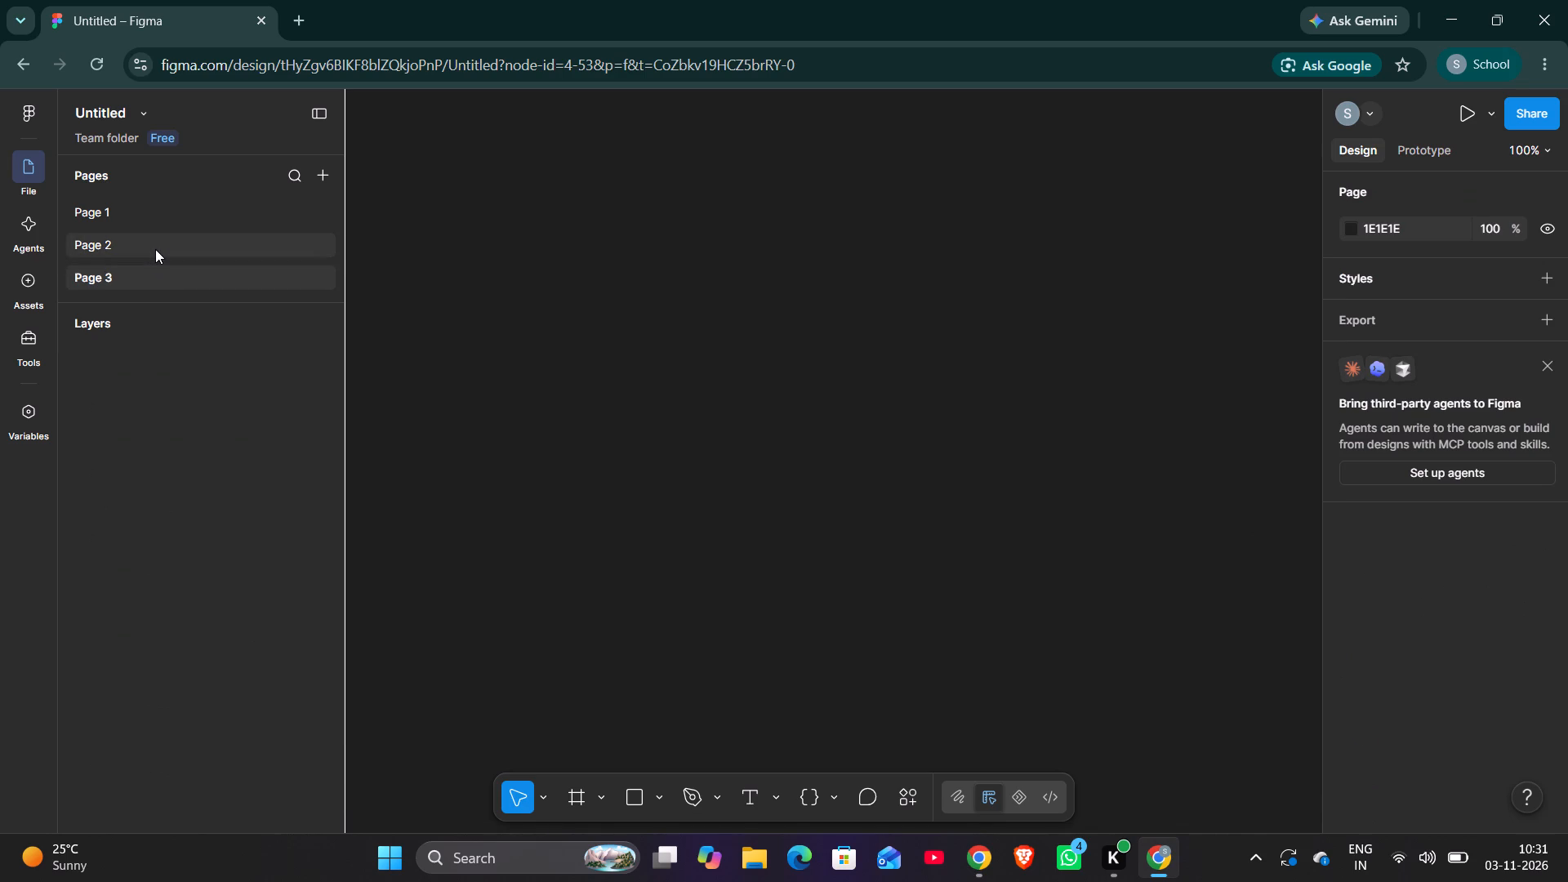
pyautogui.rightClick(155, 249)
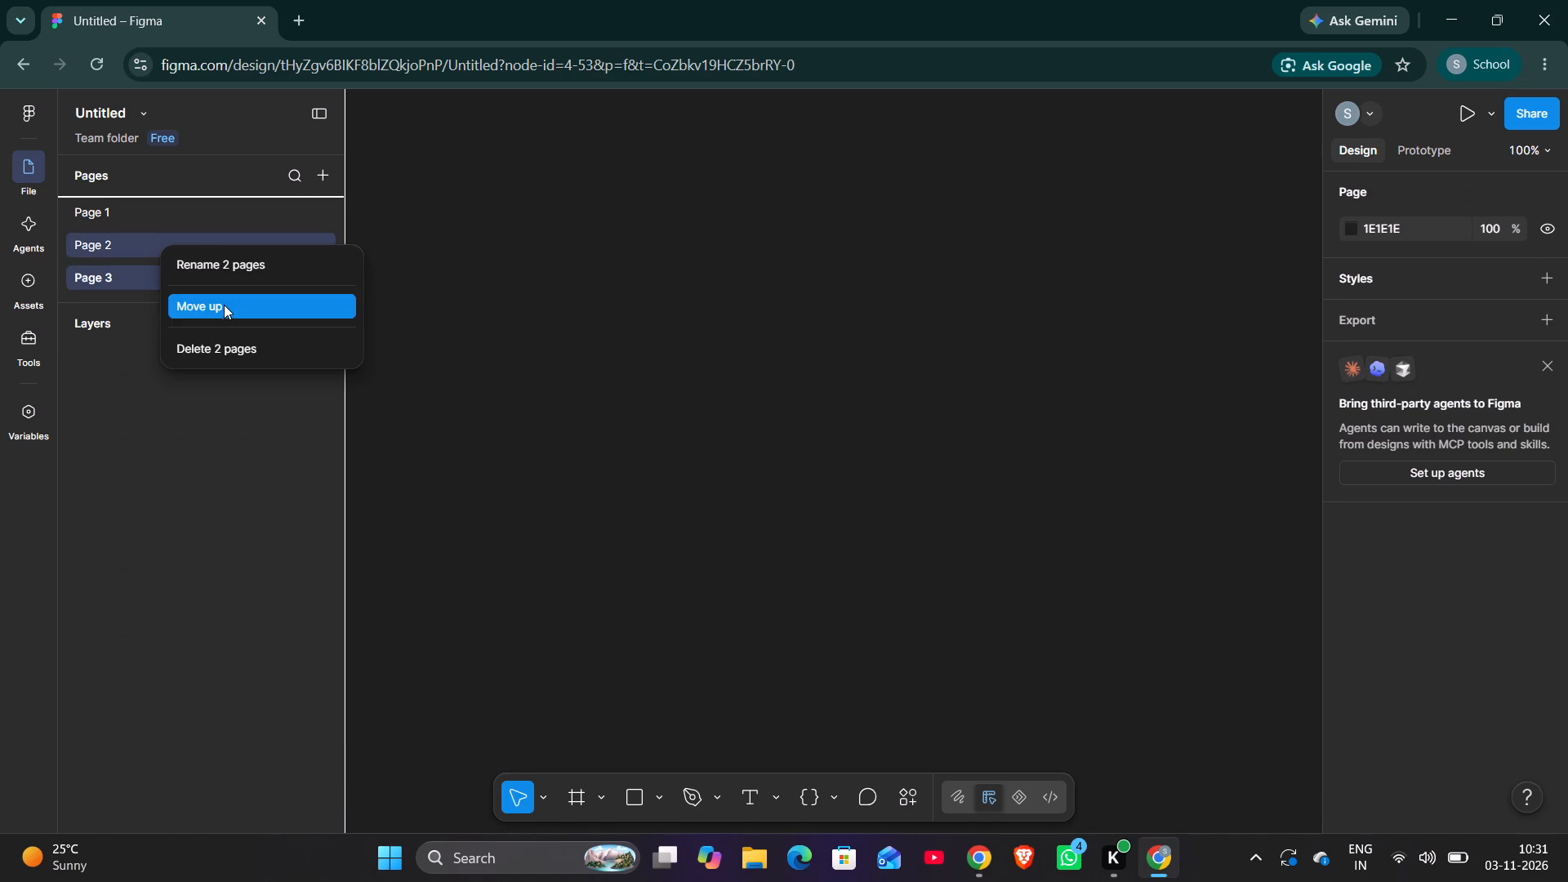
pyautogui.click(229, 346)
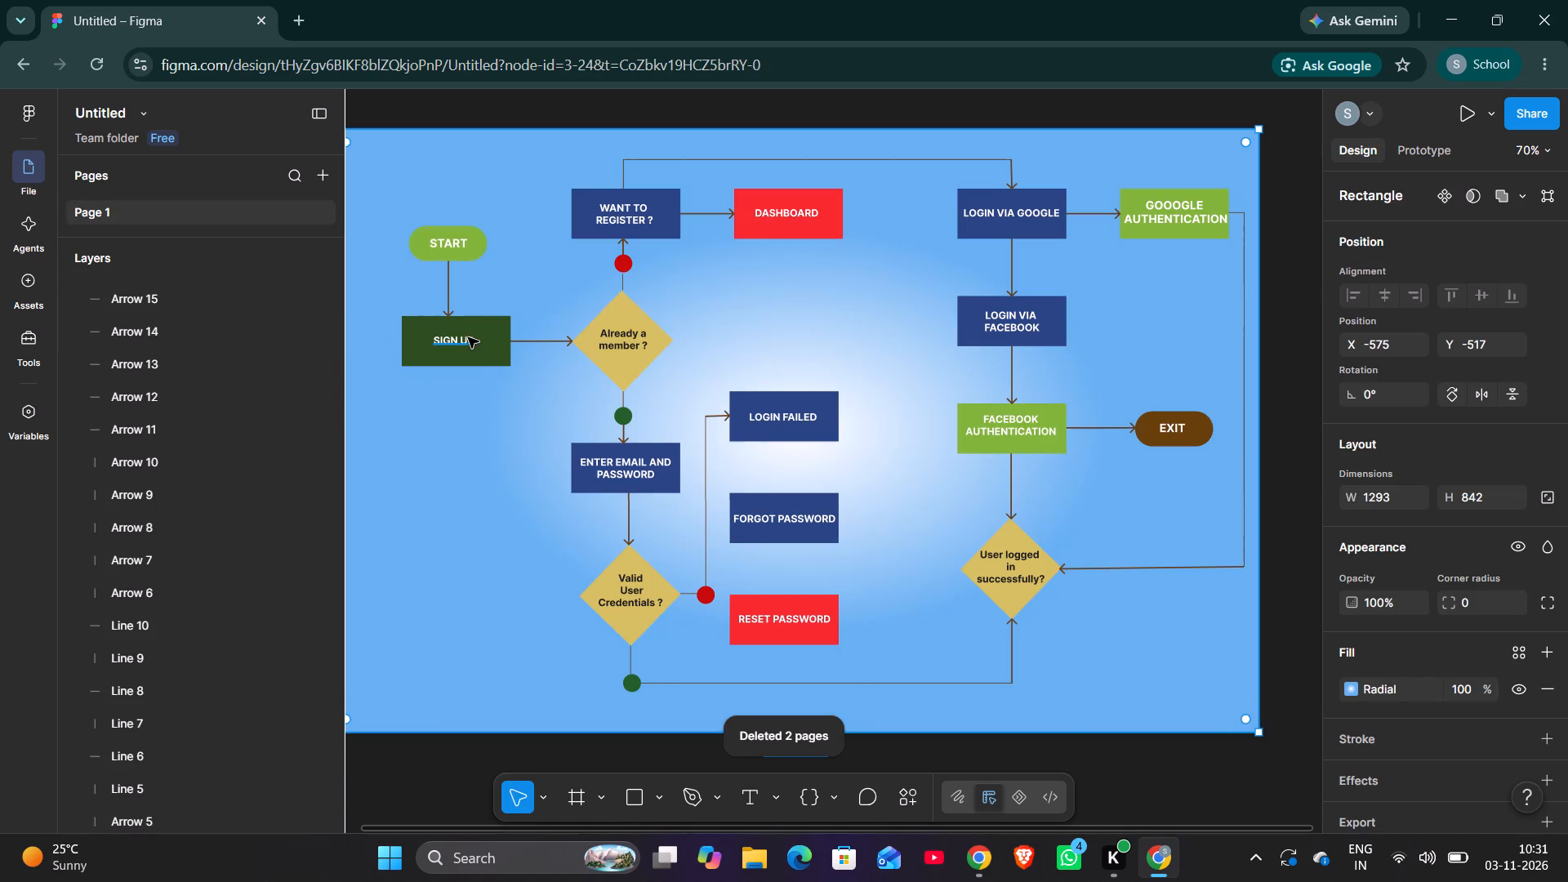
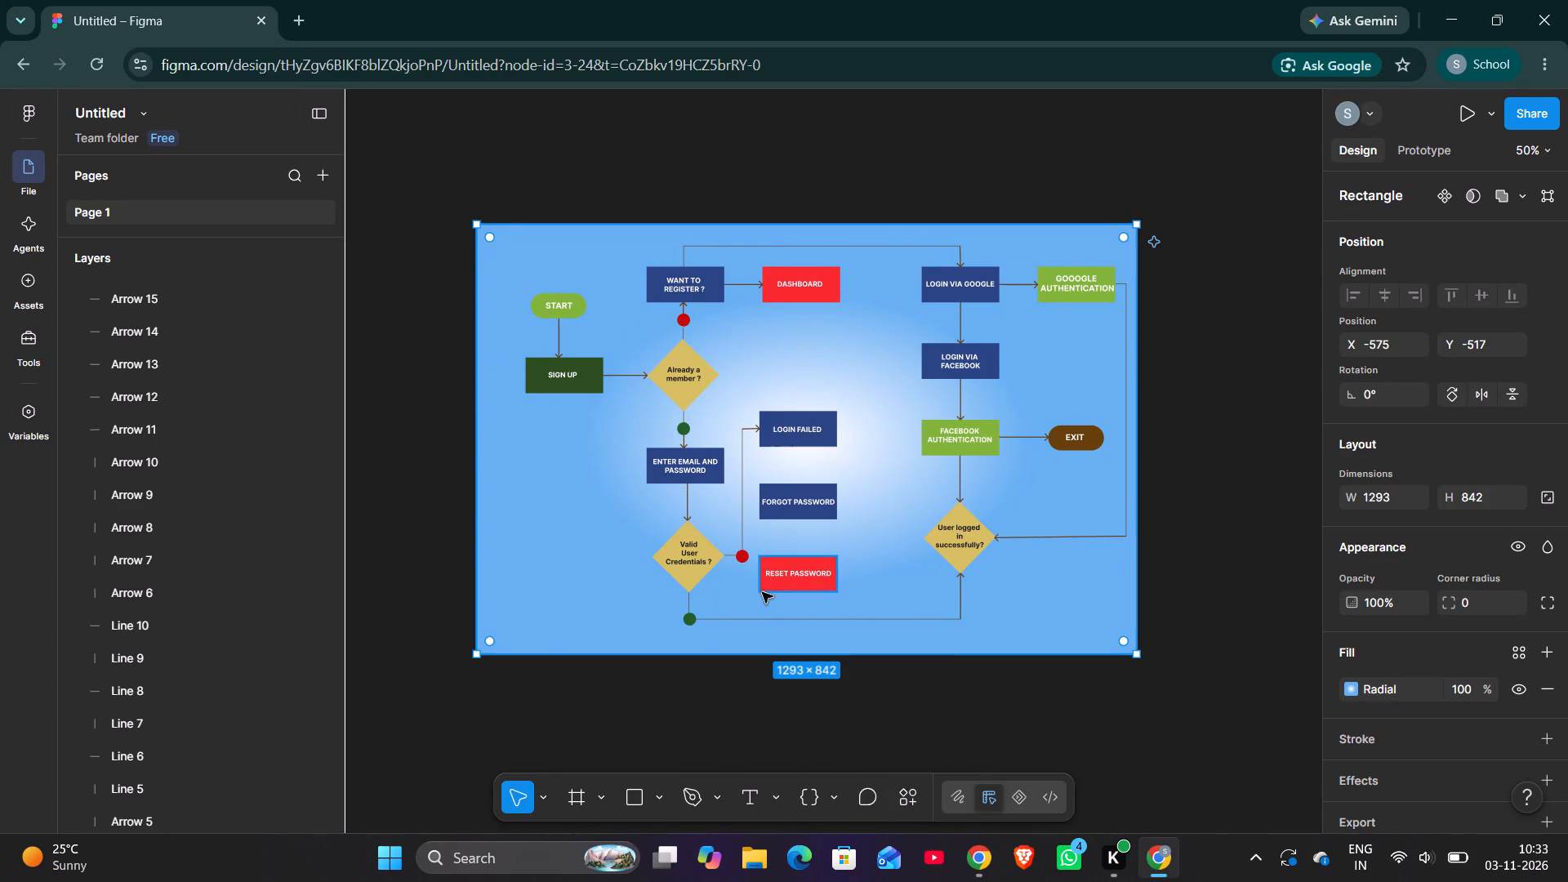
# Switch to Brave and play the Purane Din official video mix on YouTube, trying full-screen view and leaving it again.
pyautogui.click(1020, 870)
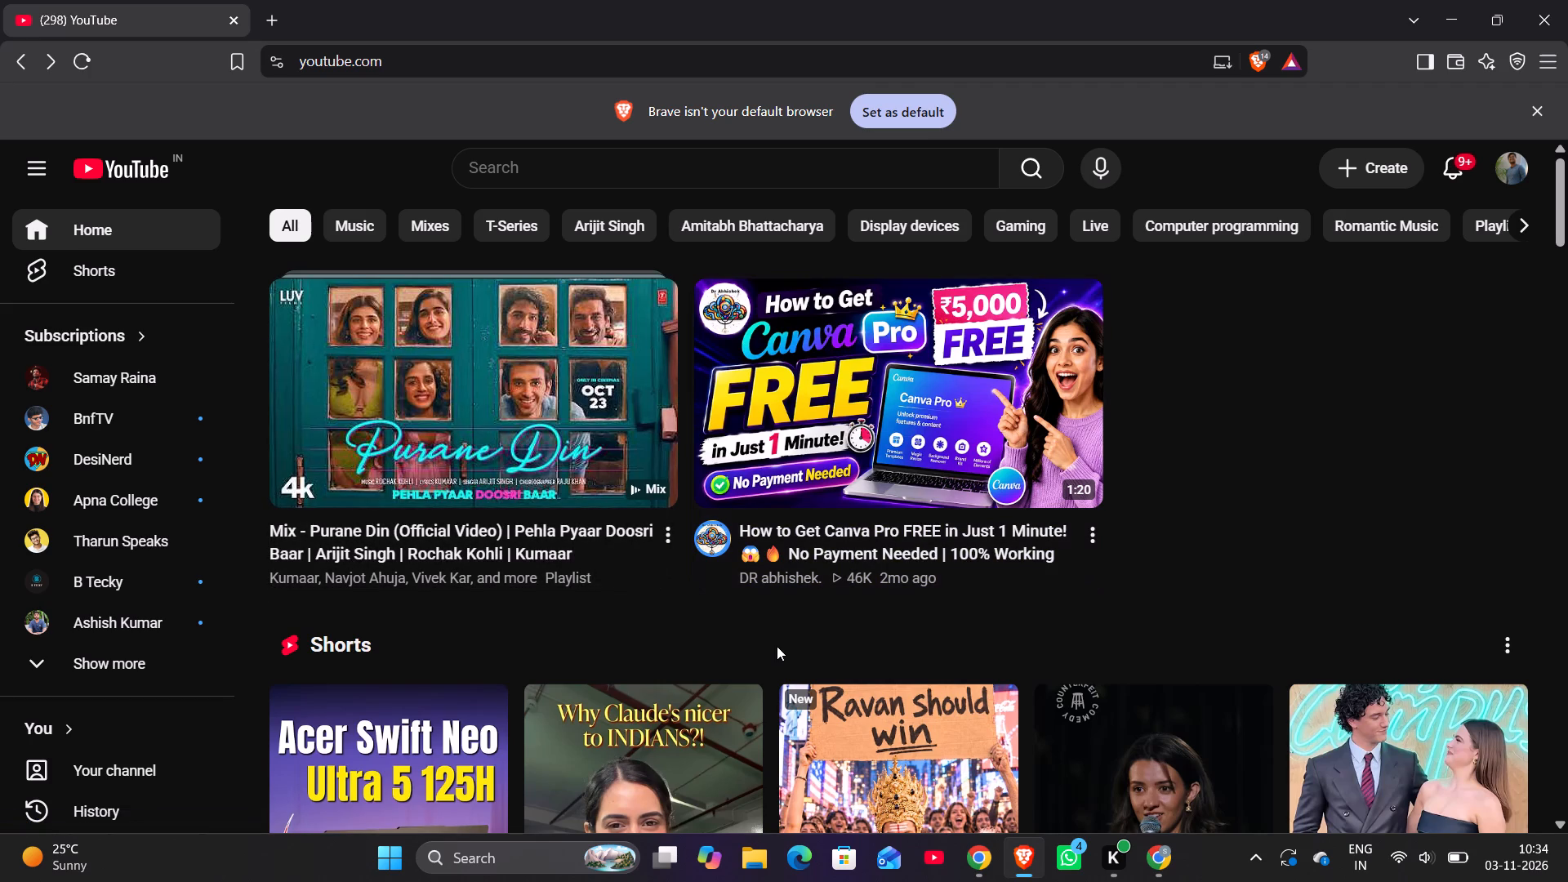
pyautogui.click(503, 447)
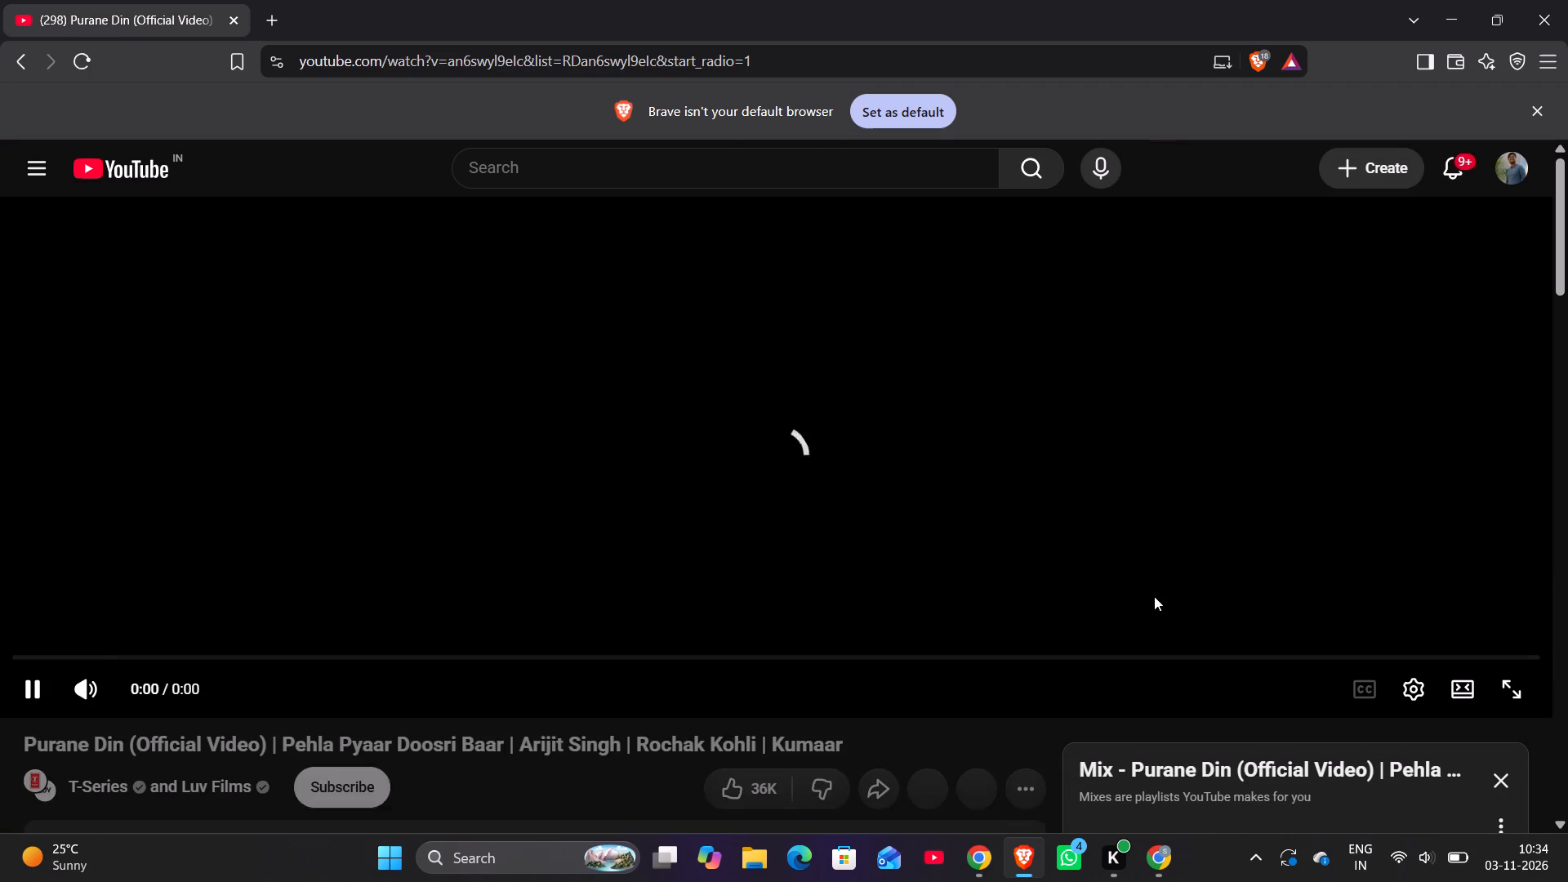
pyautogui.click(1514, 702)
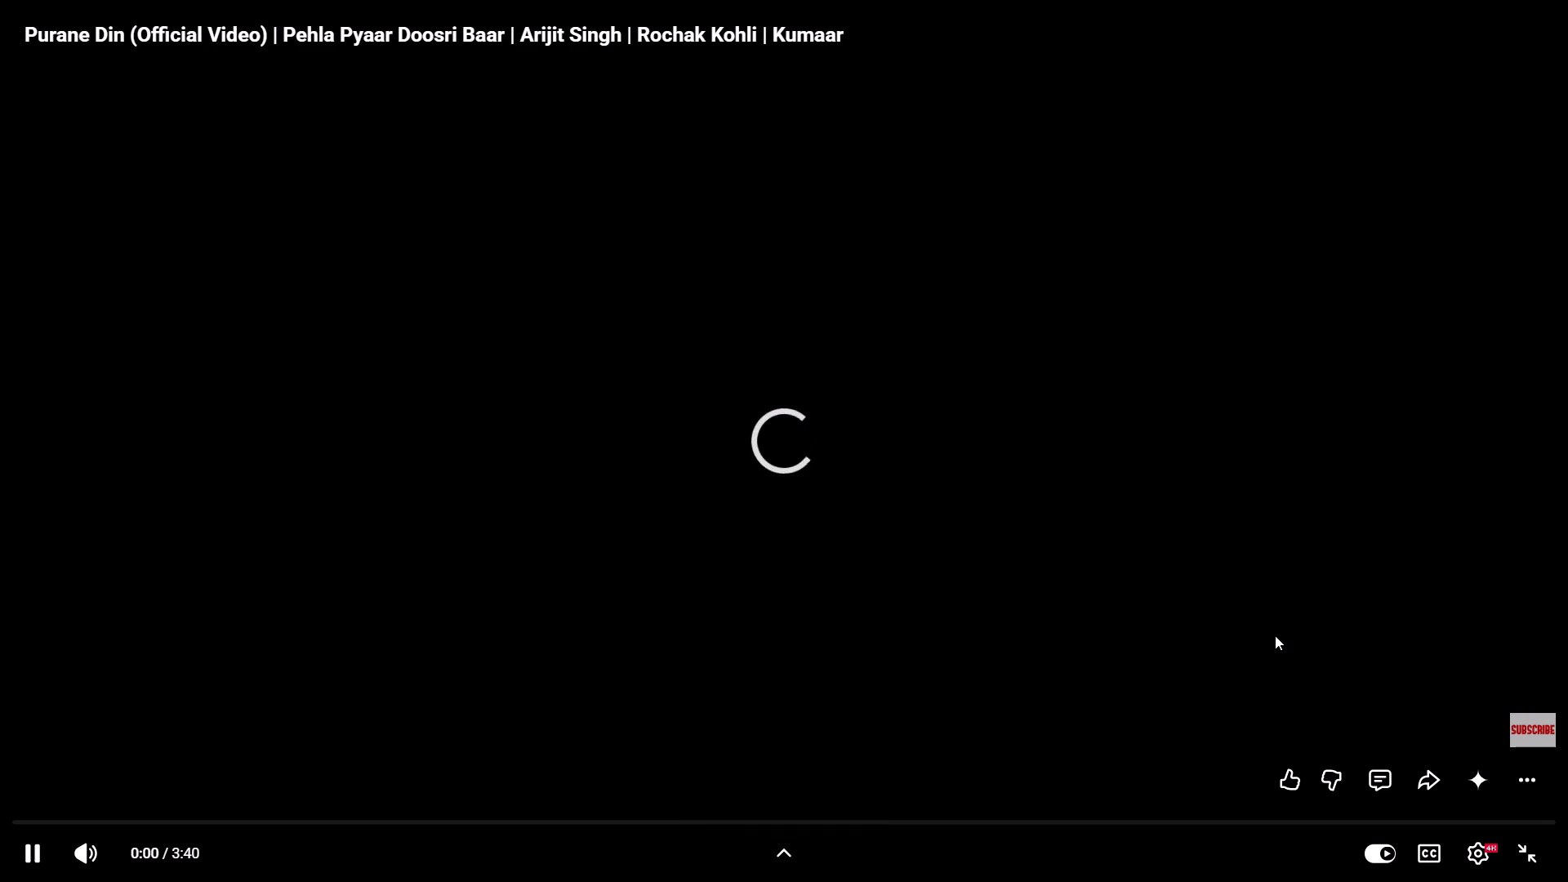
pyautogui.press('f')
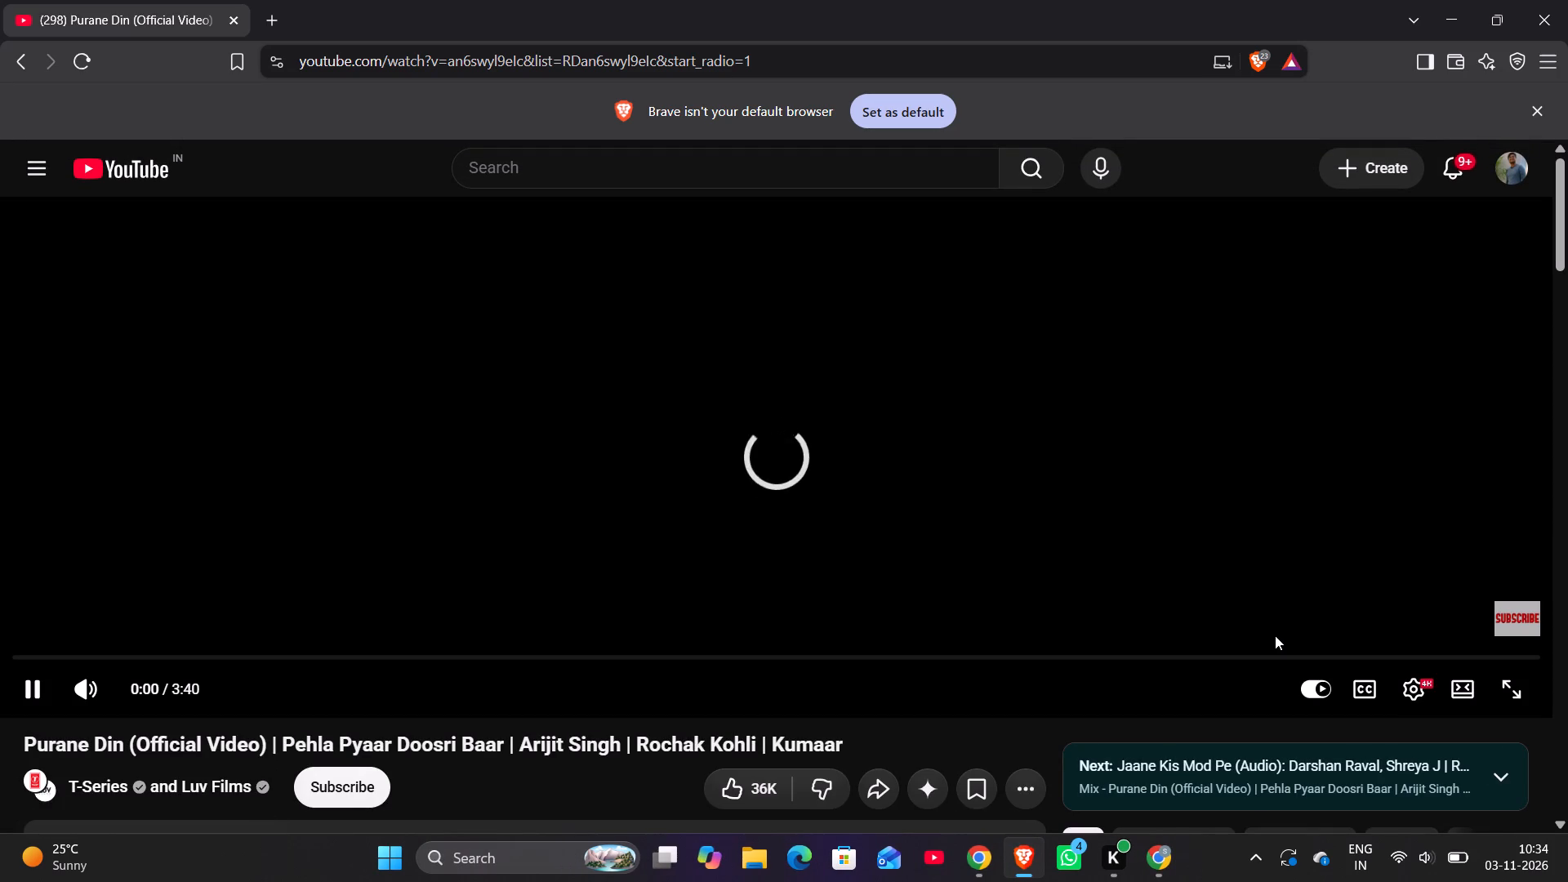
# Switch to the Chrome window with the TryHackMe Nmap room and bring up its DONUT ANIMATION Figma file.
pyautogui.click(979, 855)
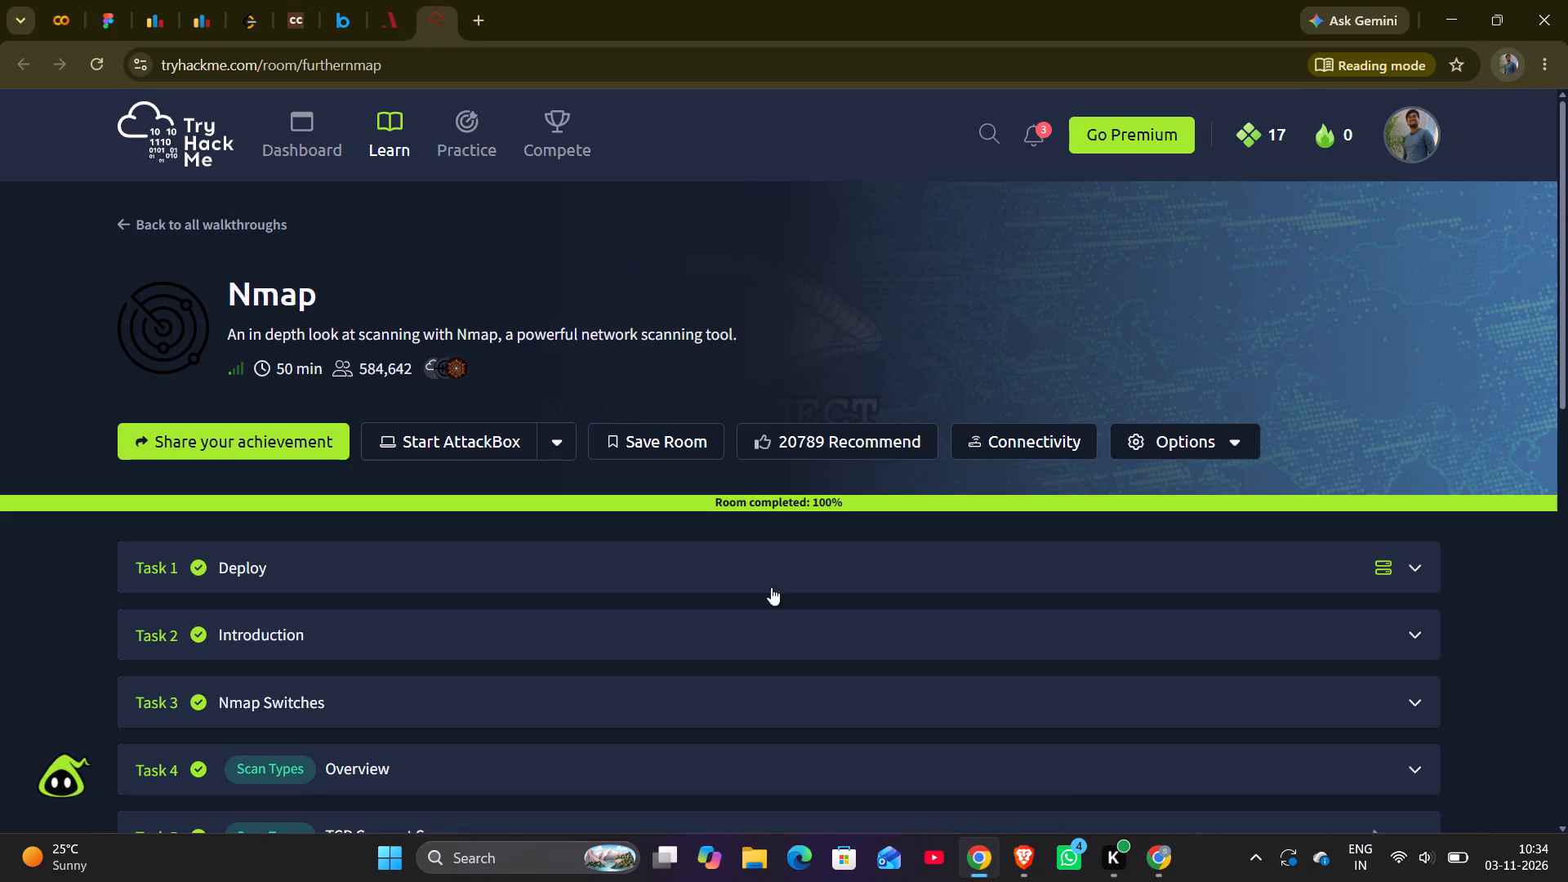
pyautogui.click(116, 10)
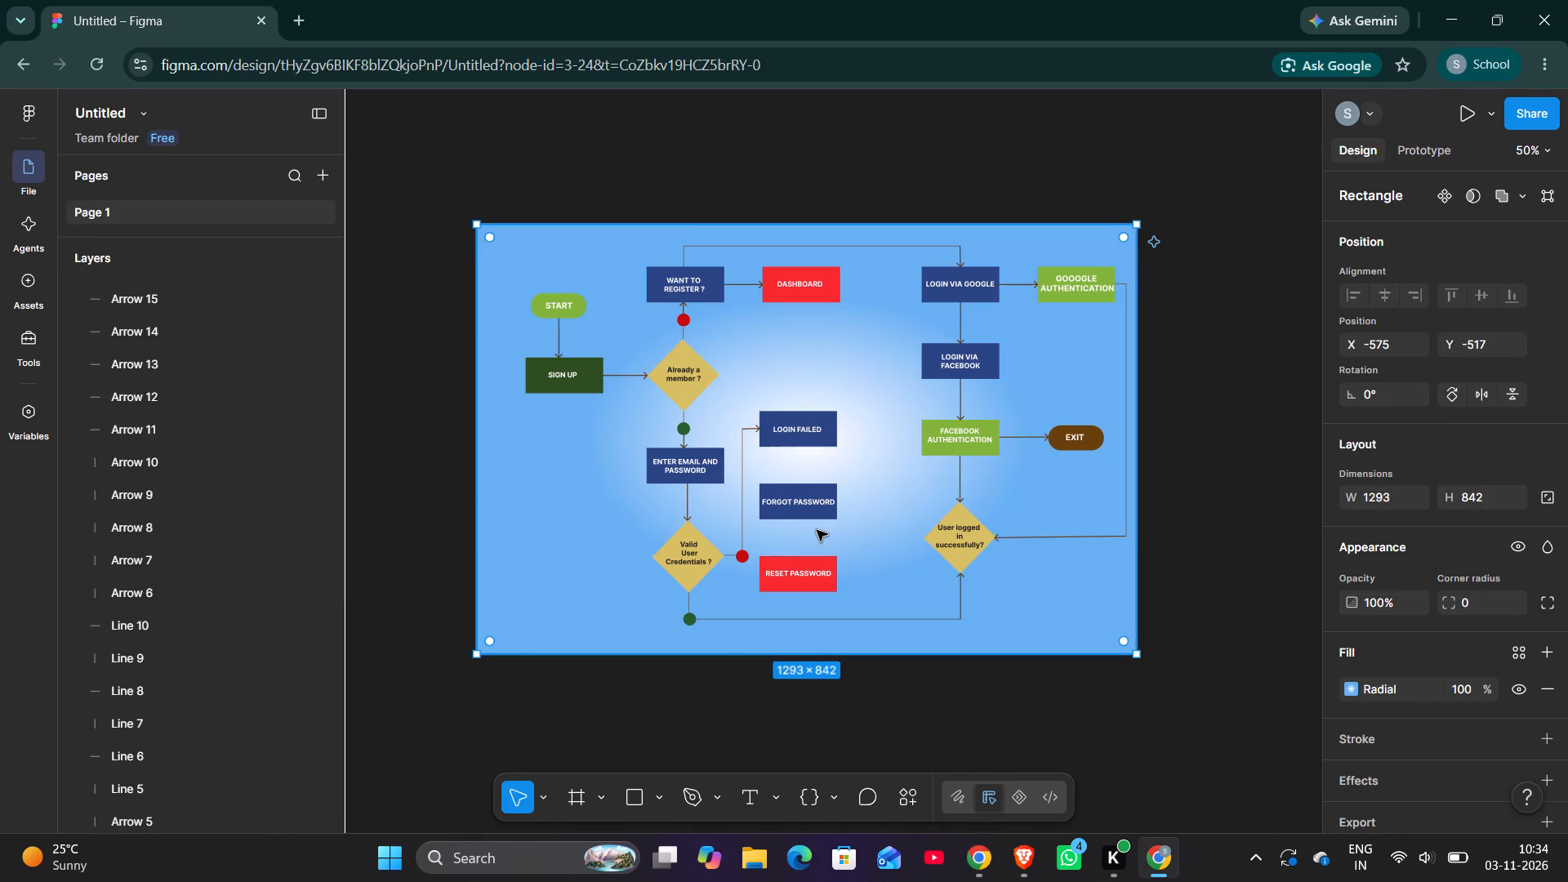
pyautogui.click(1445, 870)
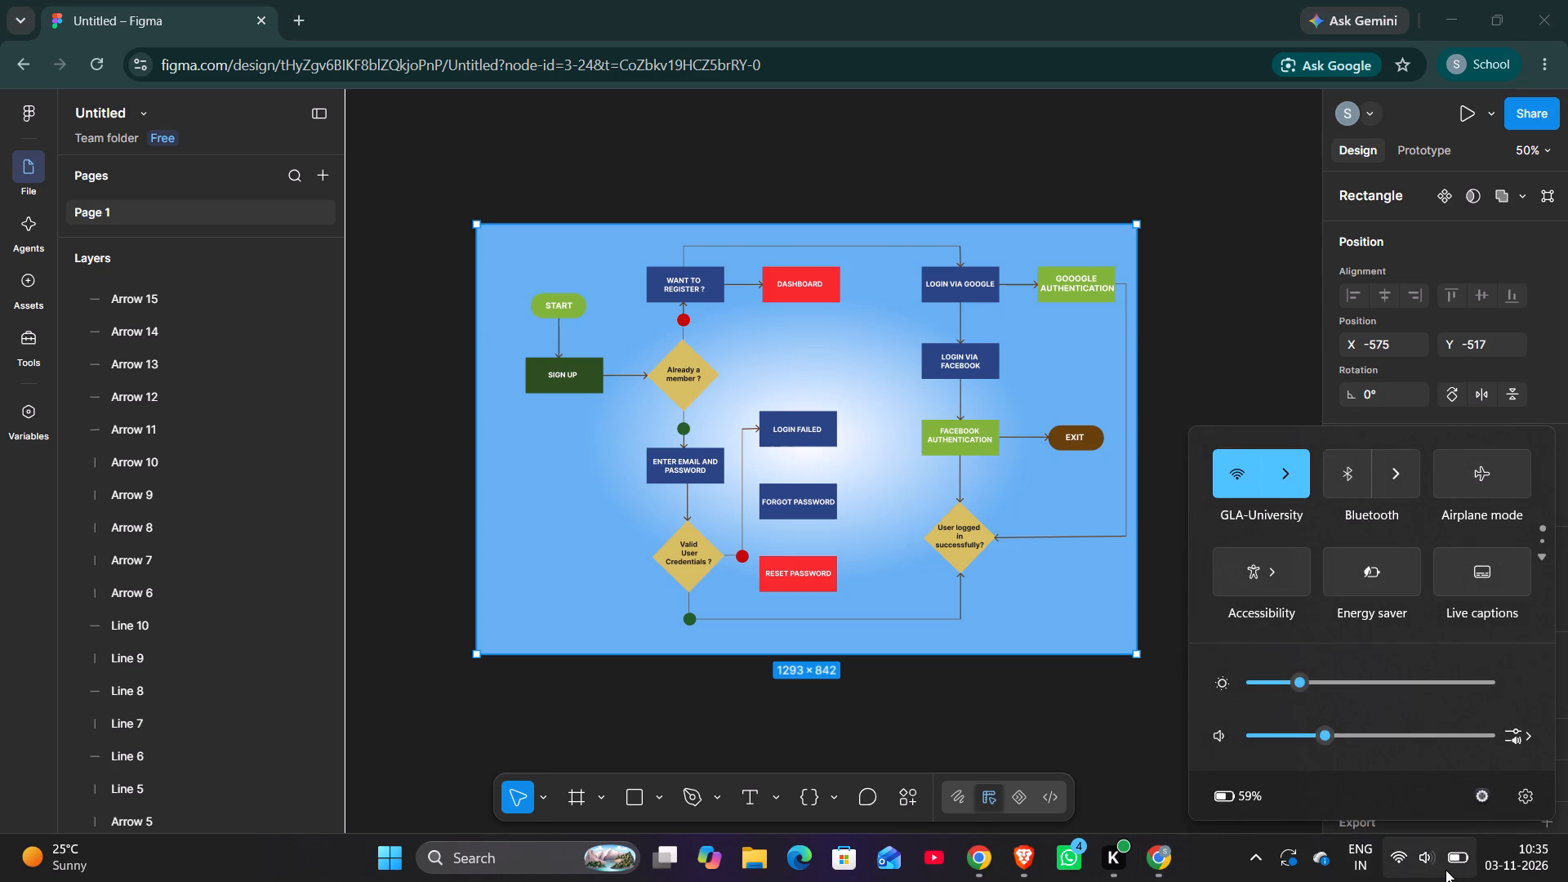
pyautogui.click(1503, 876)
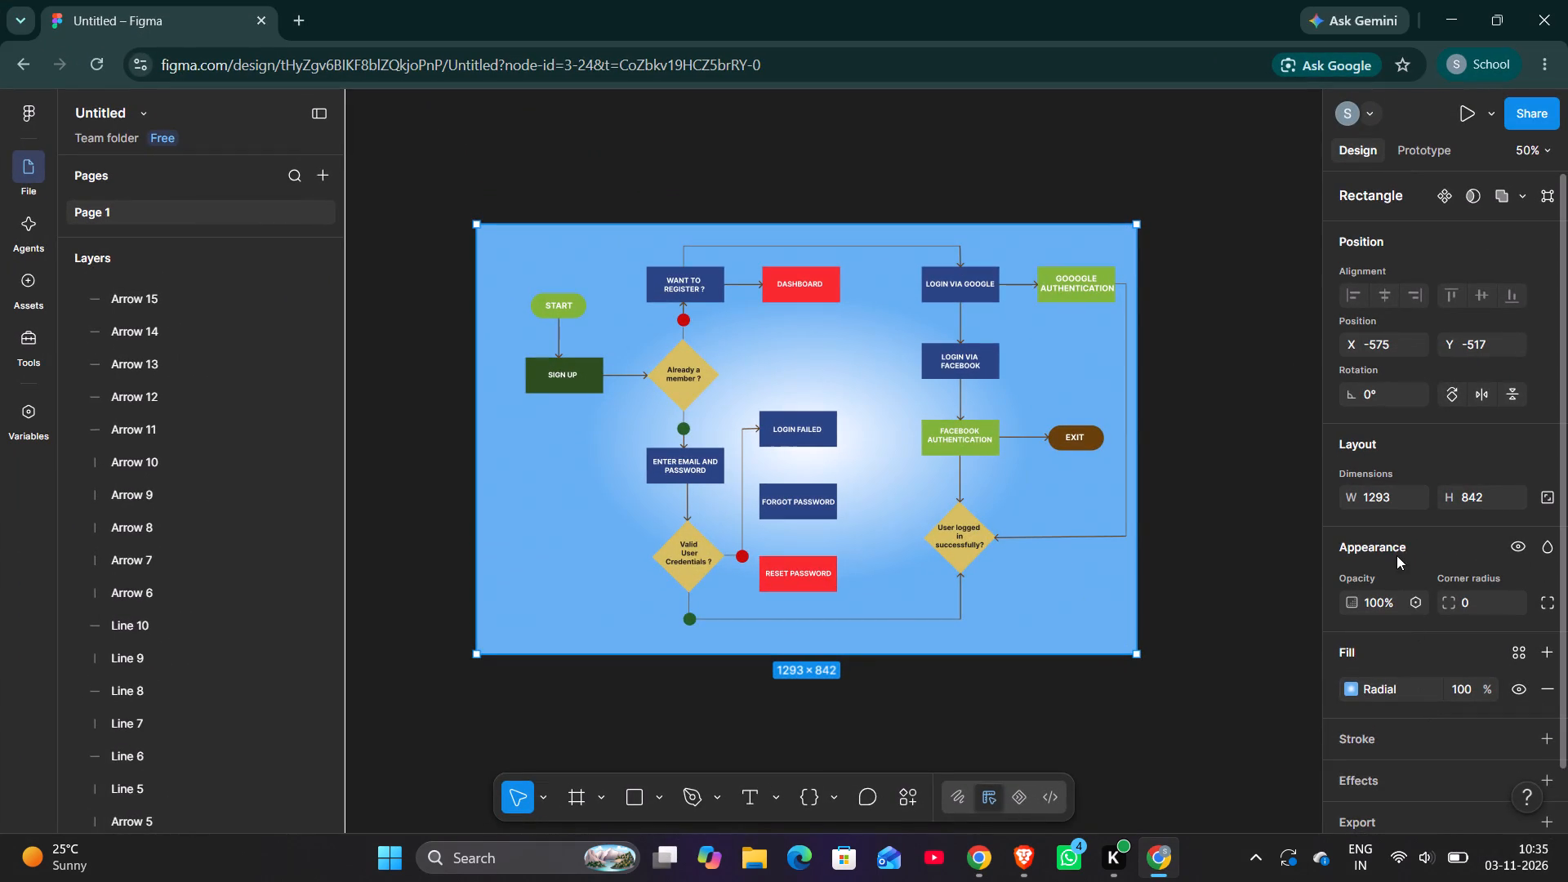
# Switch to the Brave window with the Purane Din official video on YouTube.
pyautogui.click(1027, 861)
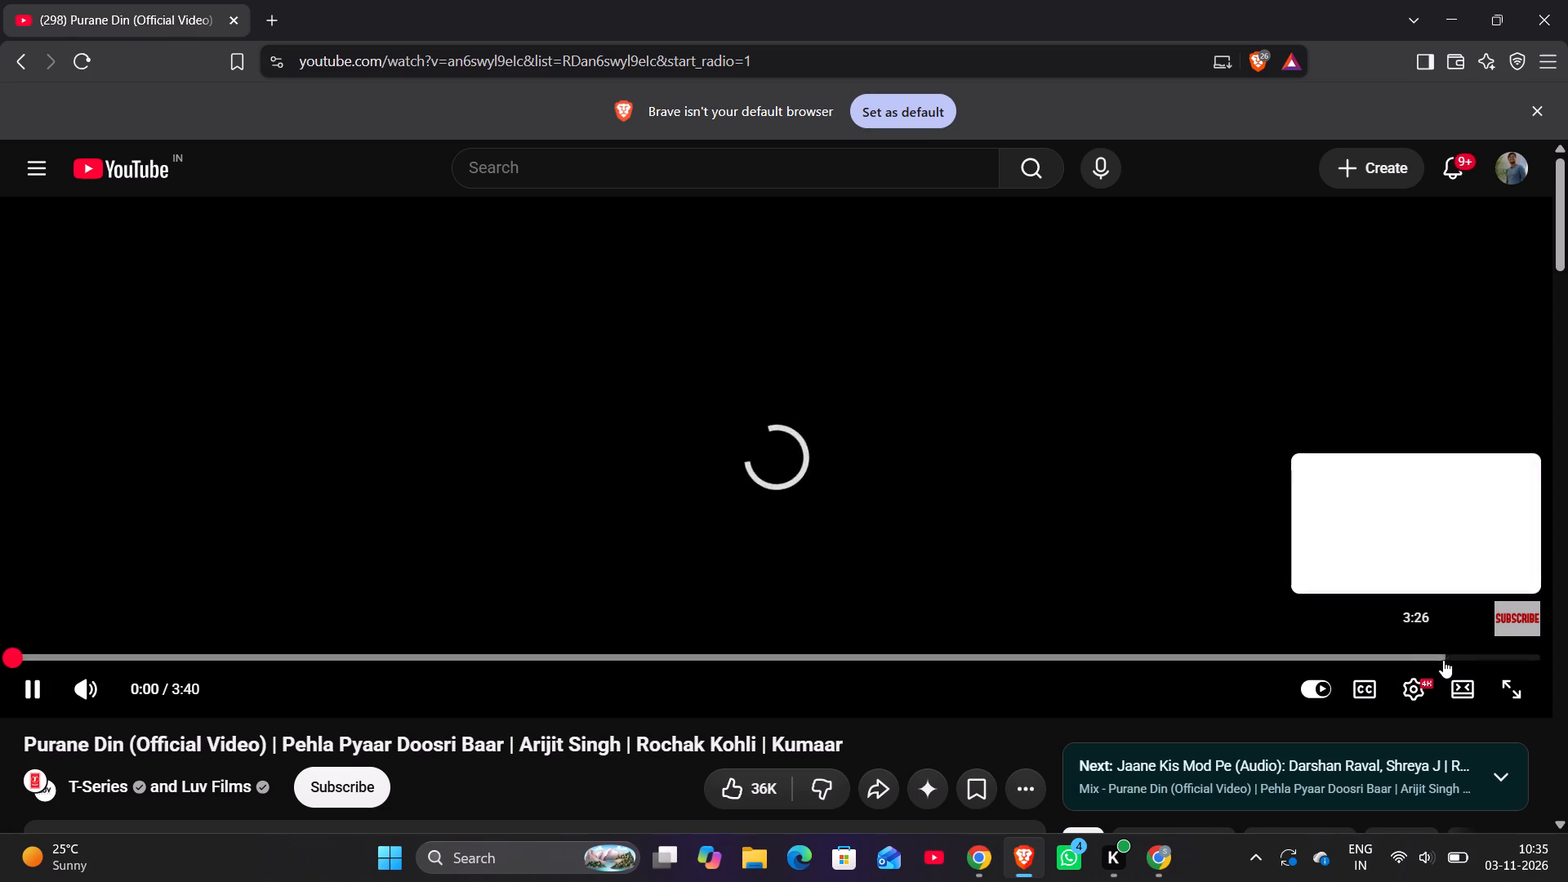
# Back in Brave, choose a lower playback quality for the Purane Din video.
pyautogui.click(1416, 692)
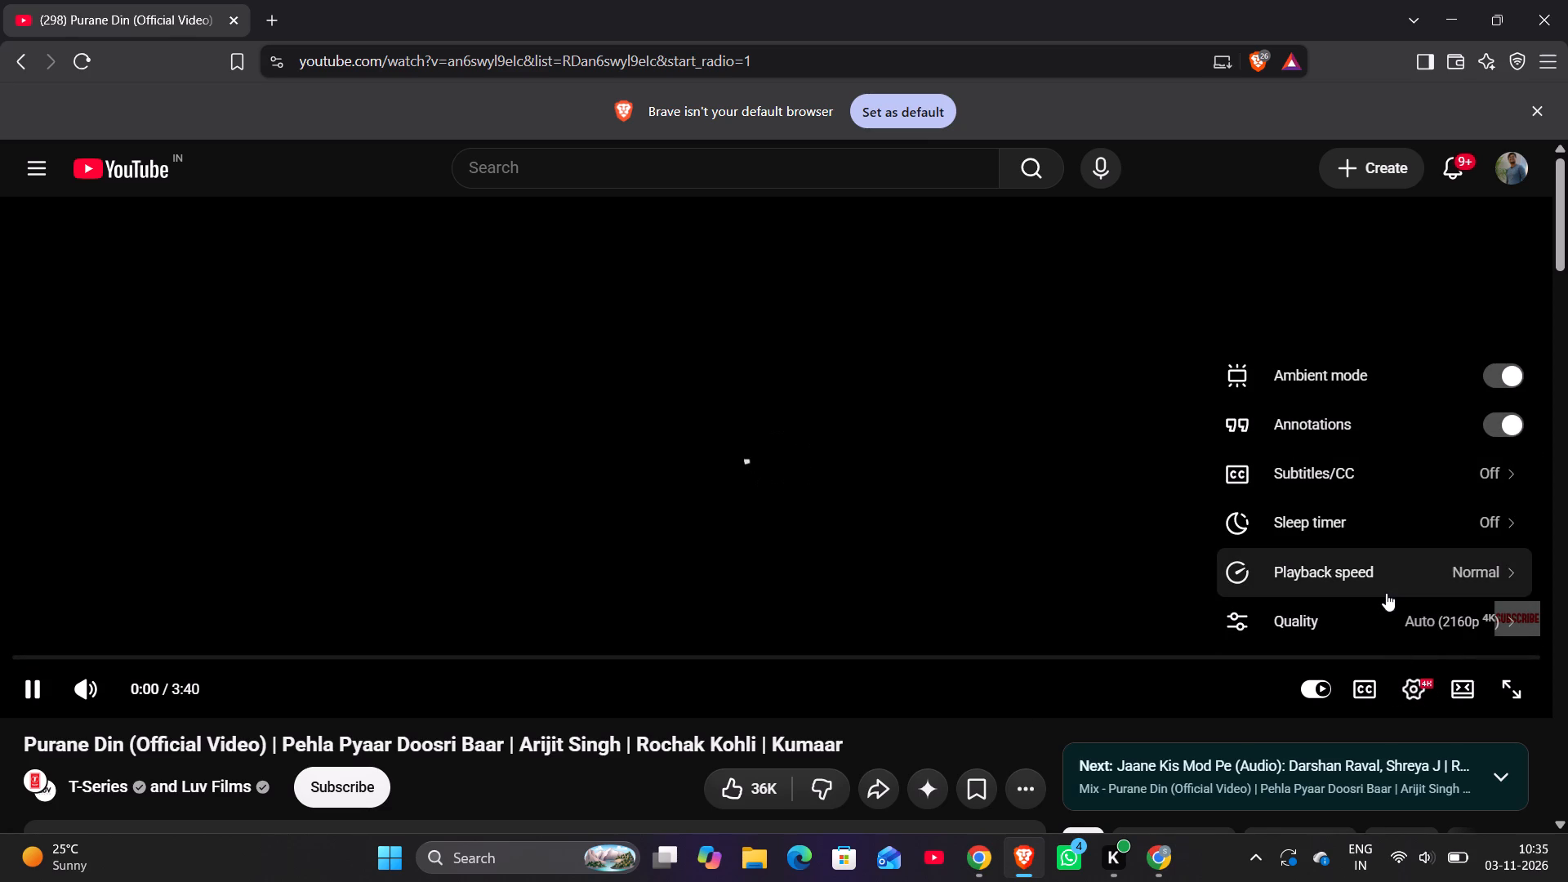
pyautogui.click(1386, 608)
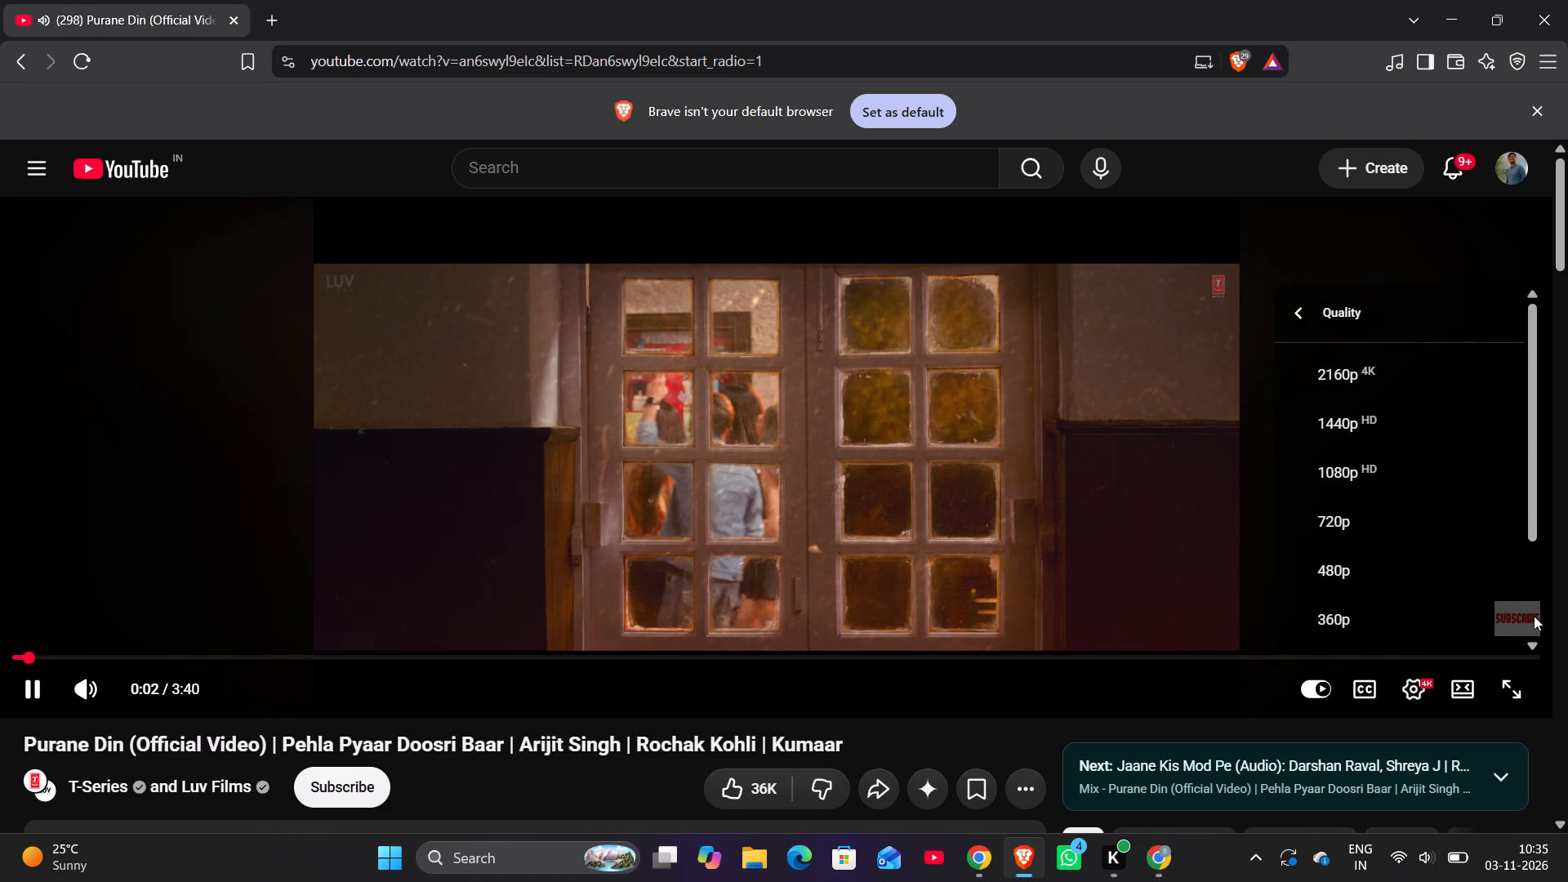
pyautogui.click(1534, 616)
pyautogui.click(1401, 578)
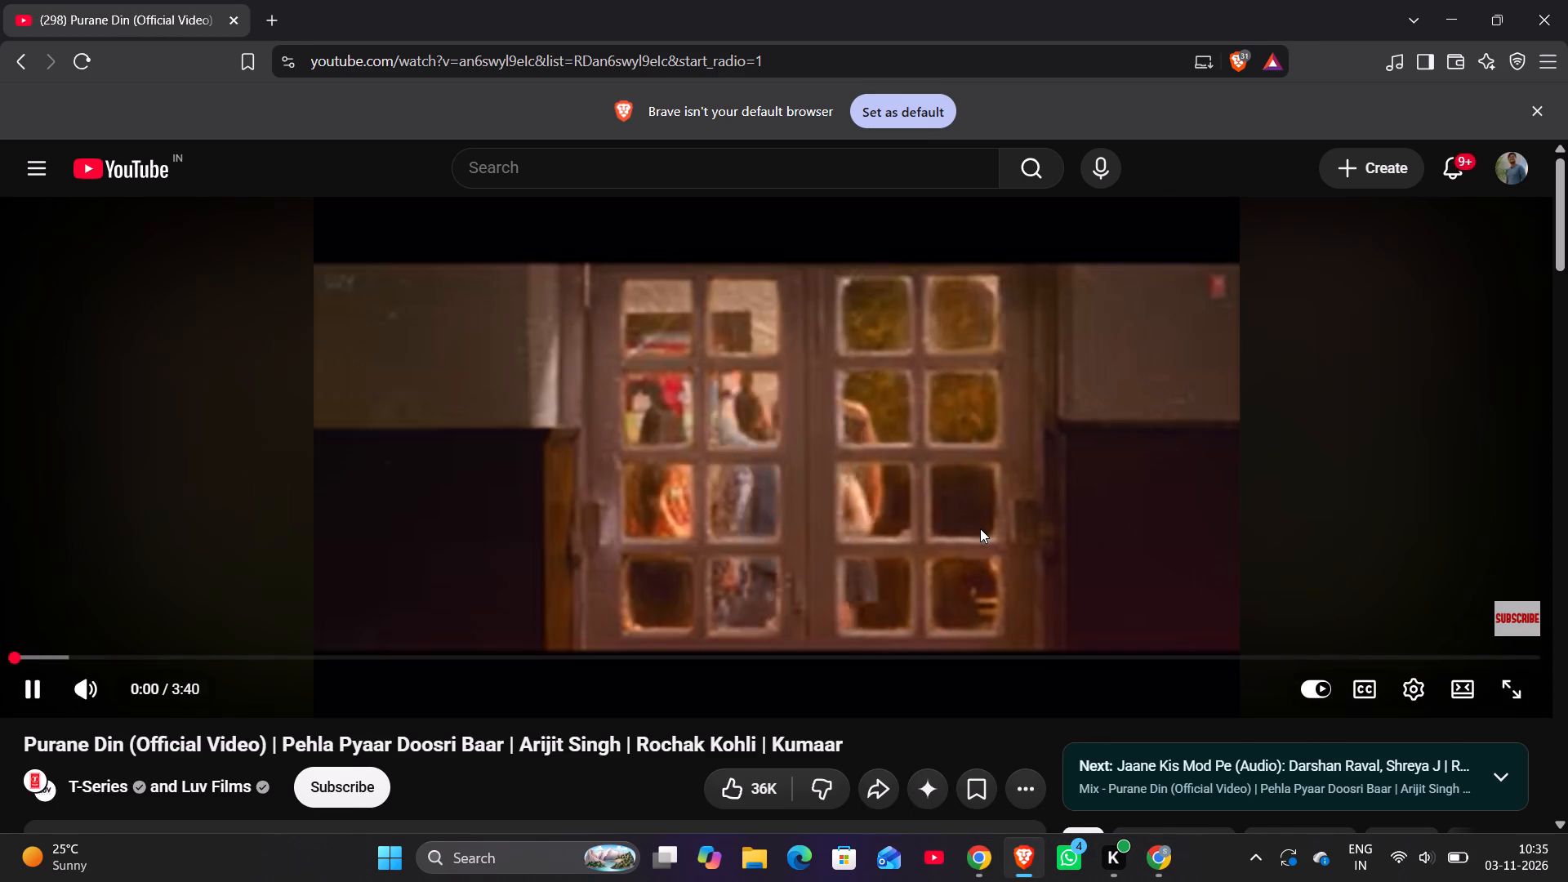
# Return to the DONUT ANIMATION Figma file in Chrome, showing the donut frames on Page 2.
pyautogui.click(970, 856)
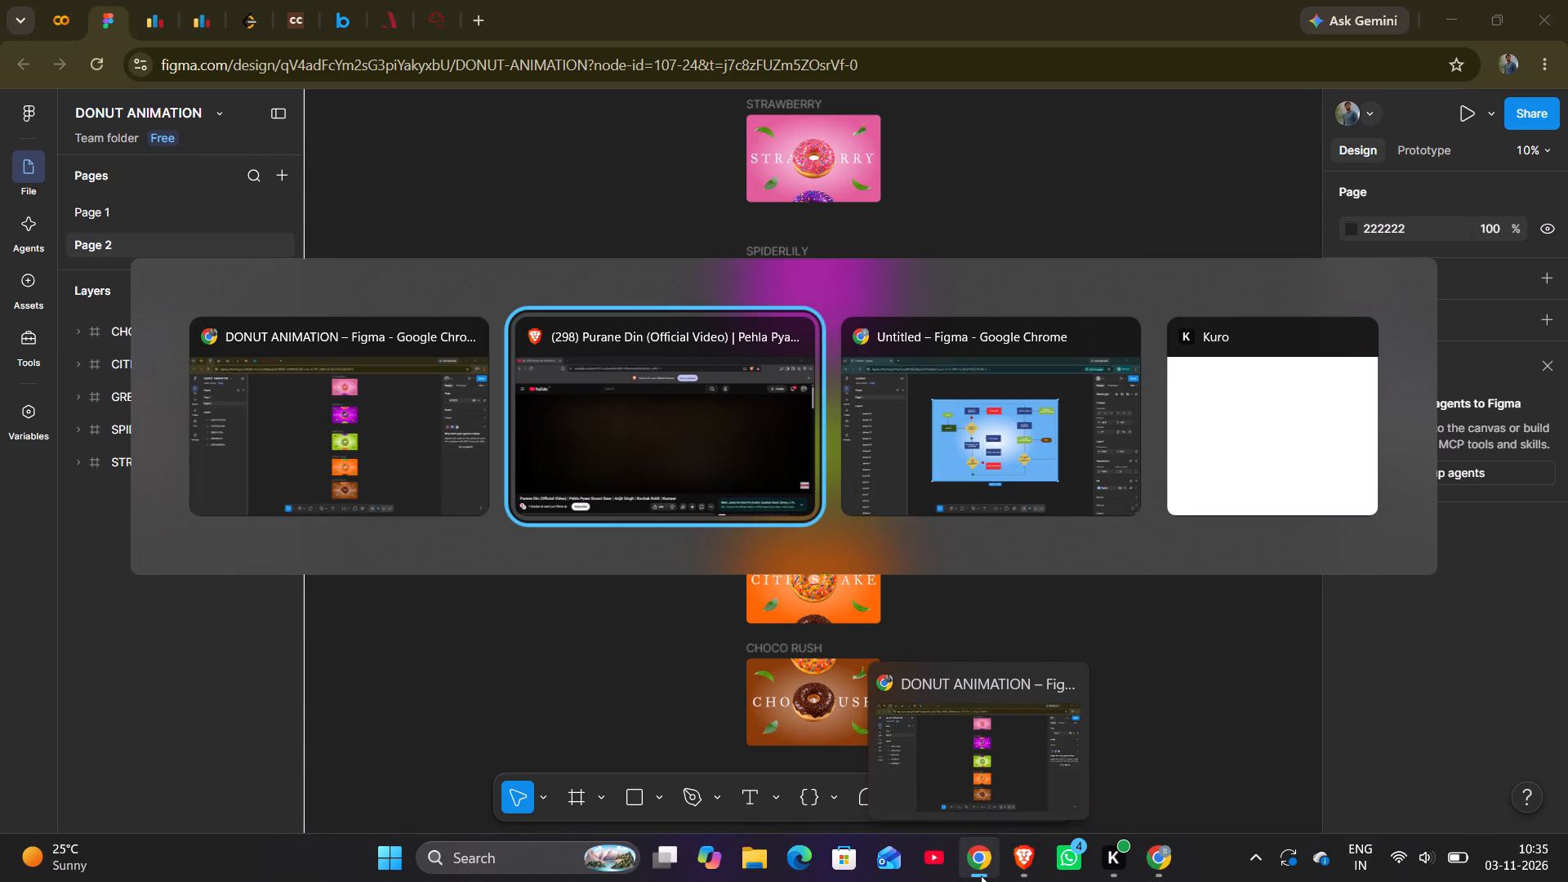
pyautogui.click(1052, 564)
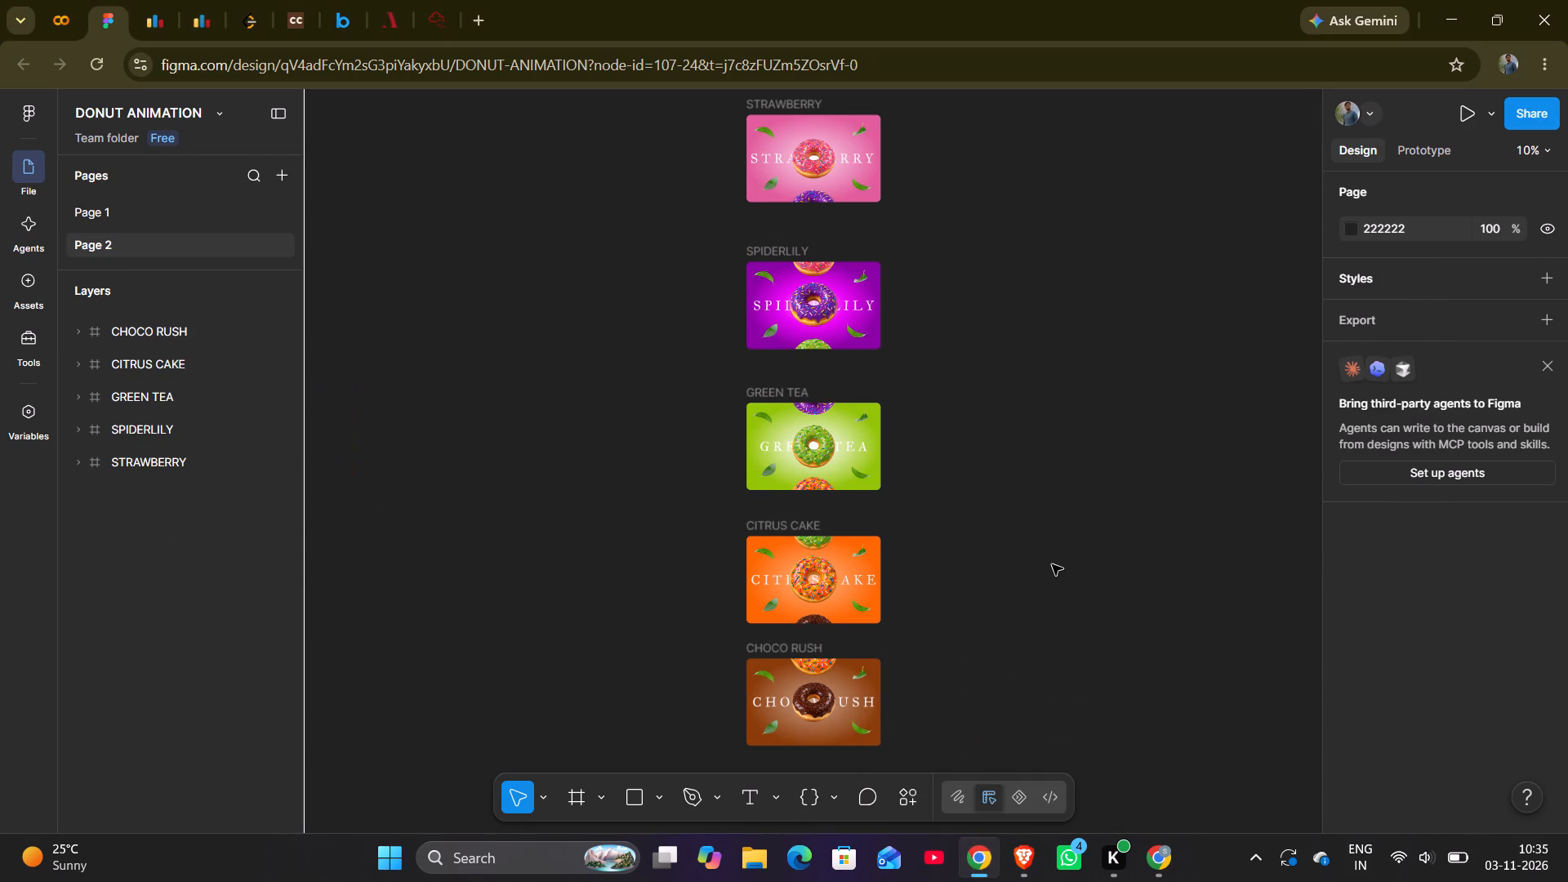
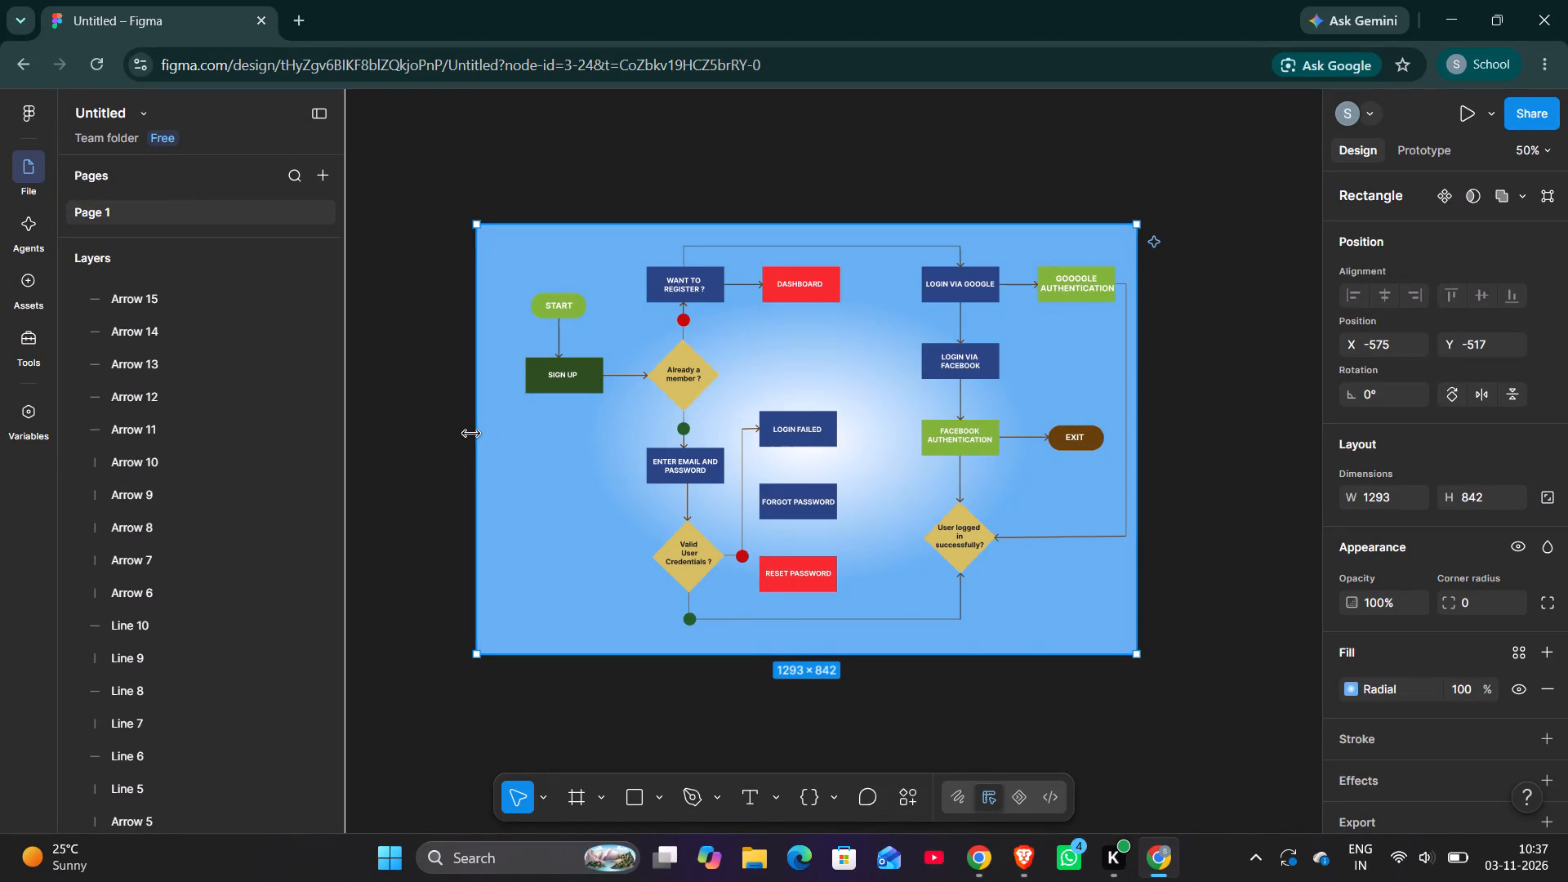
# Narrow the blue radial background rectangle from its left edge to a width of 1214, leaving the height at 842, and deselect it.
pyautogui.moveTo(471, 433); pyautogui.dragTo(499, 430)
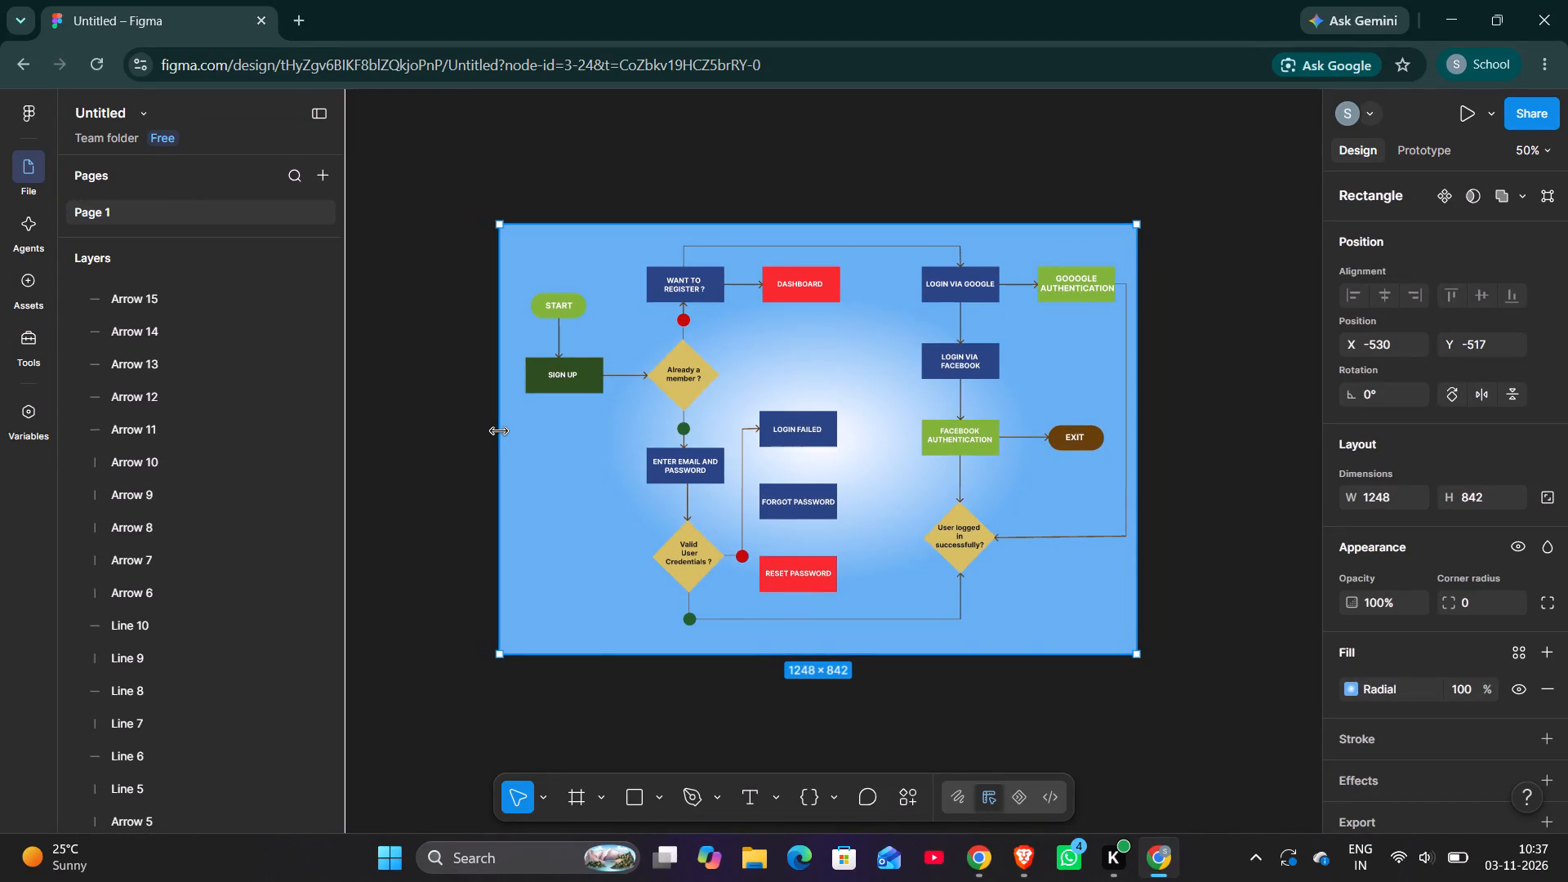
pyautogui.moveTo(499, 430); pyautogui.dragTo(513, 435)
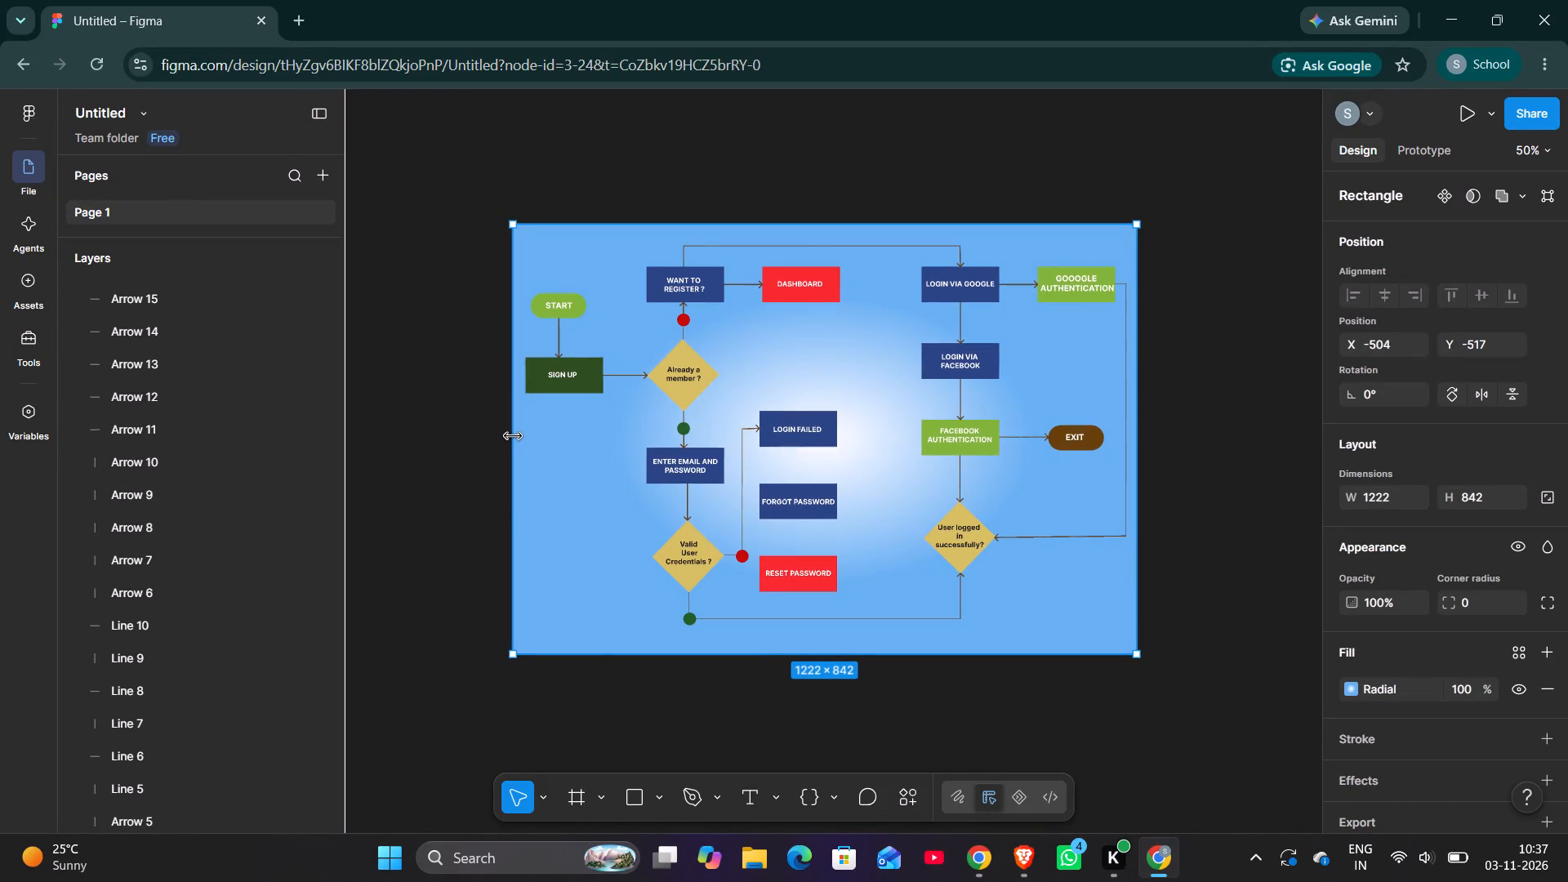
pyautogui.moveTo(513, 435); pyautogui.dragTo(516, 435)
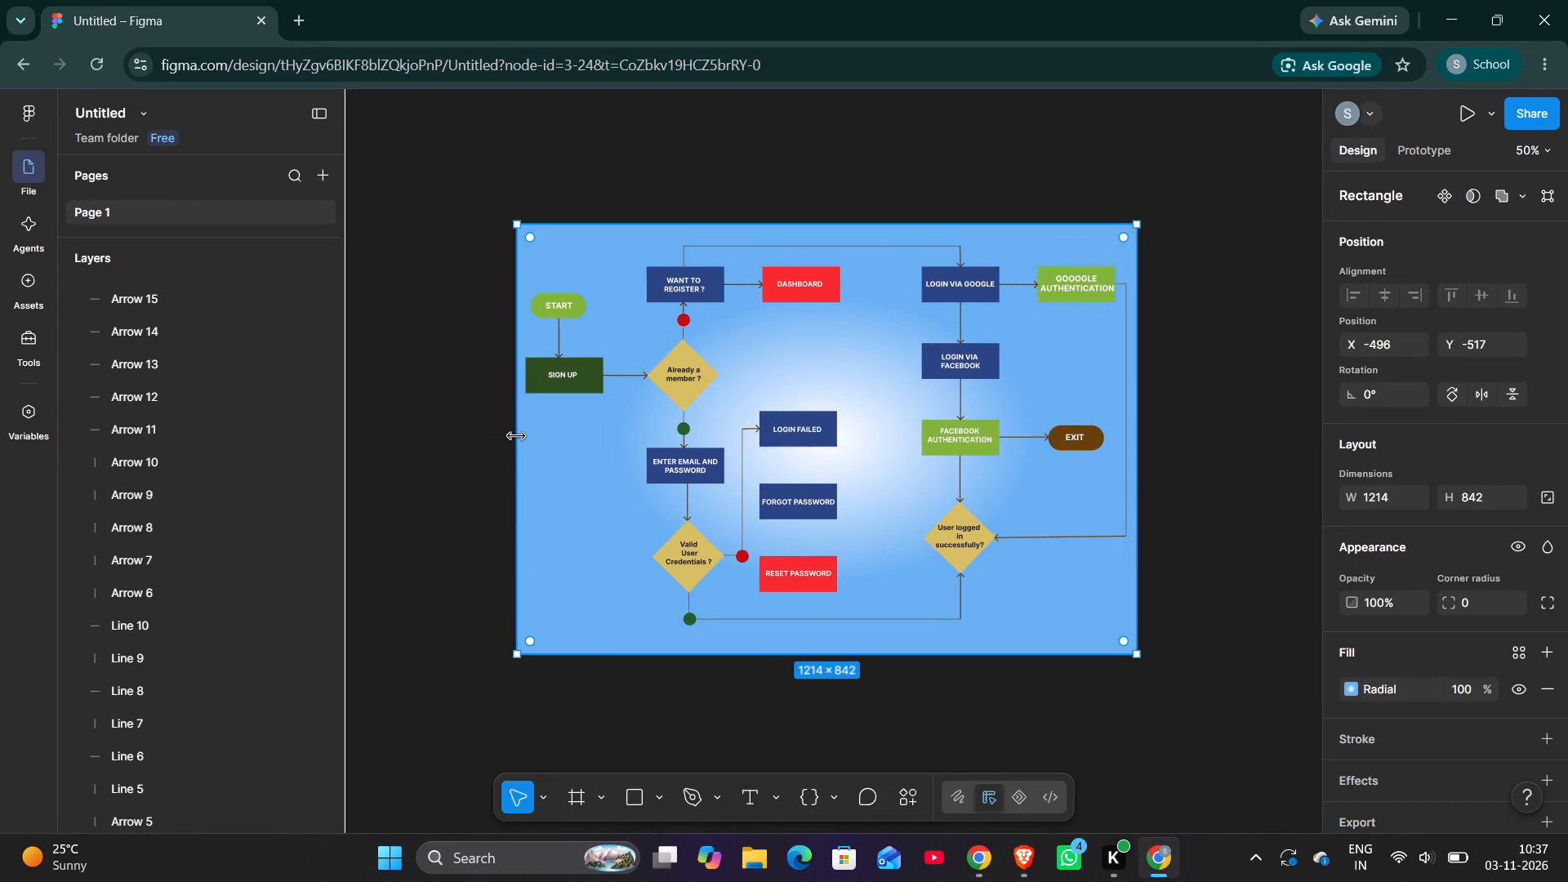
pyautogui.click(474, 434)
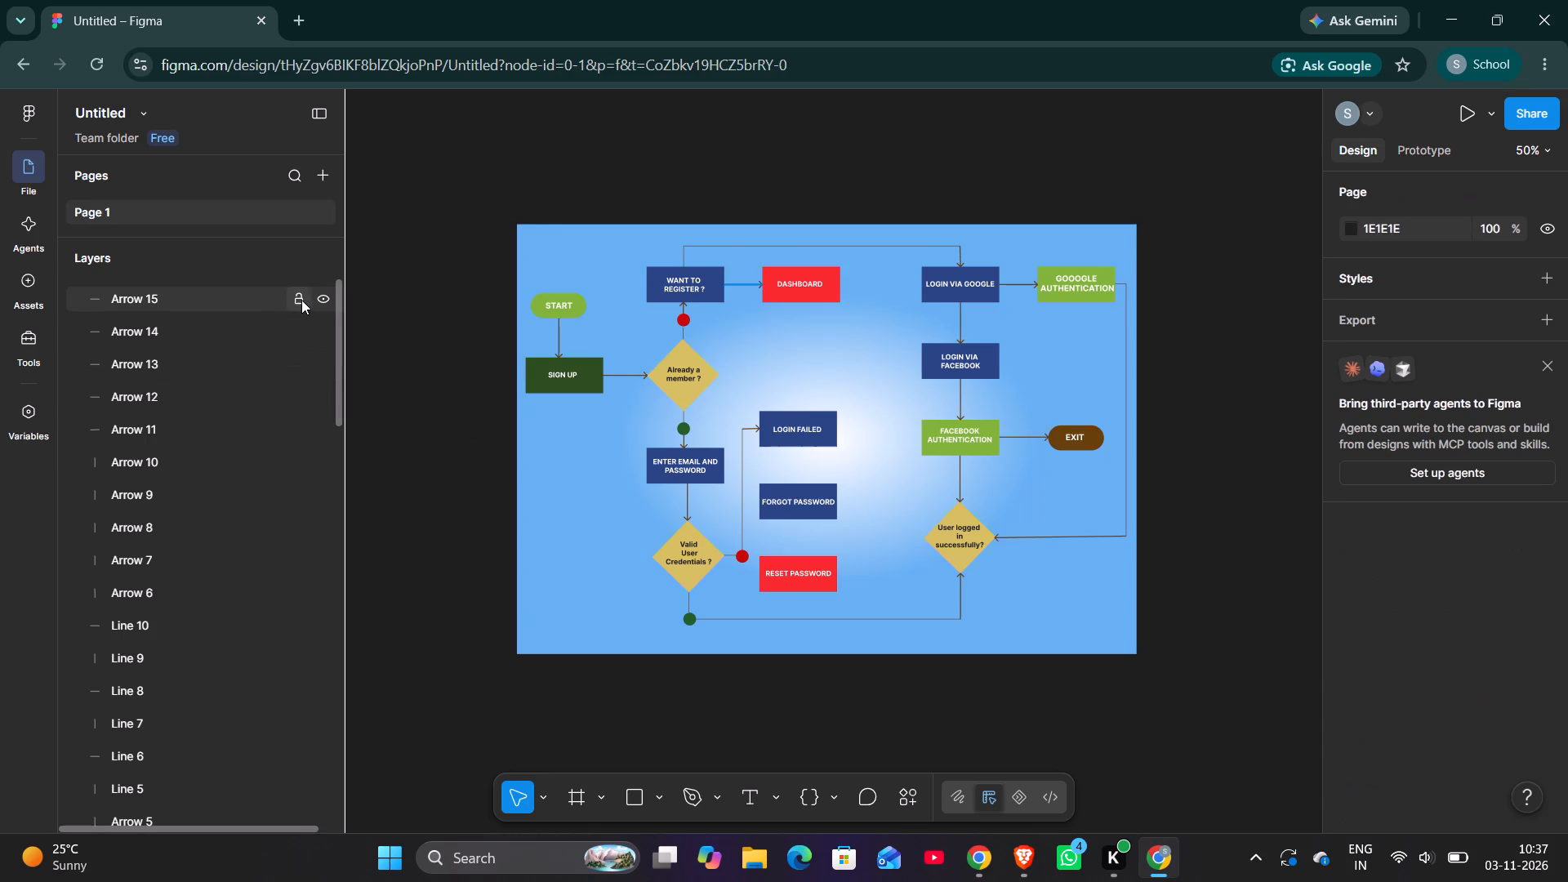
# Lock the layers Arrow 15 down through Arrow 6.
pyautogui.click(301, 300)
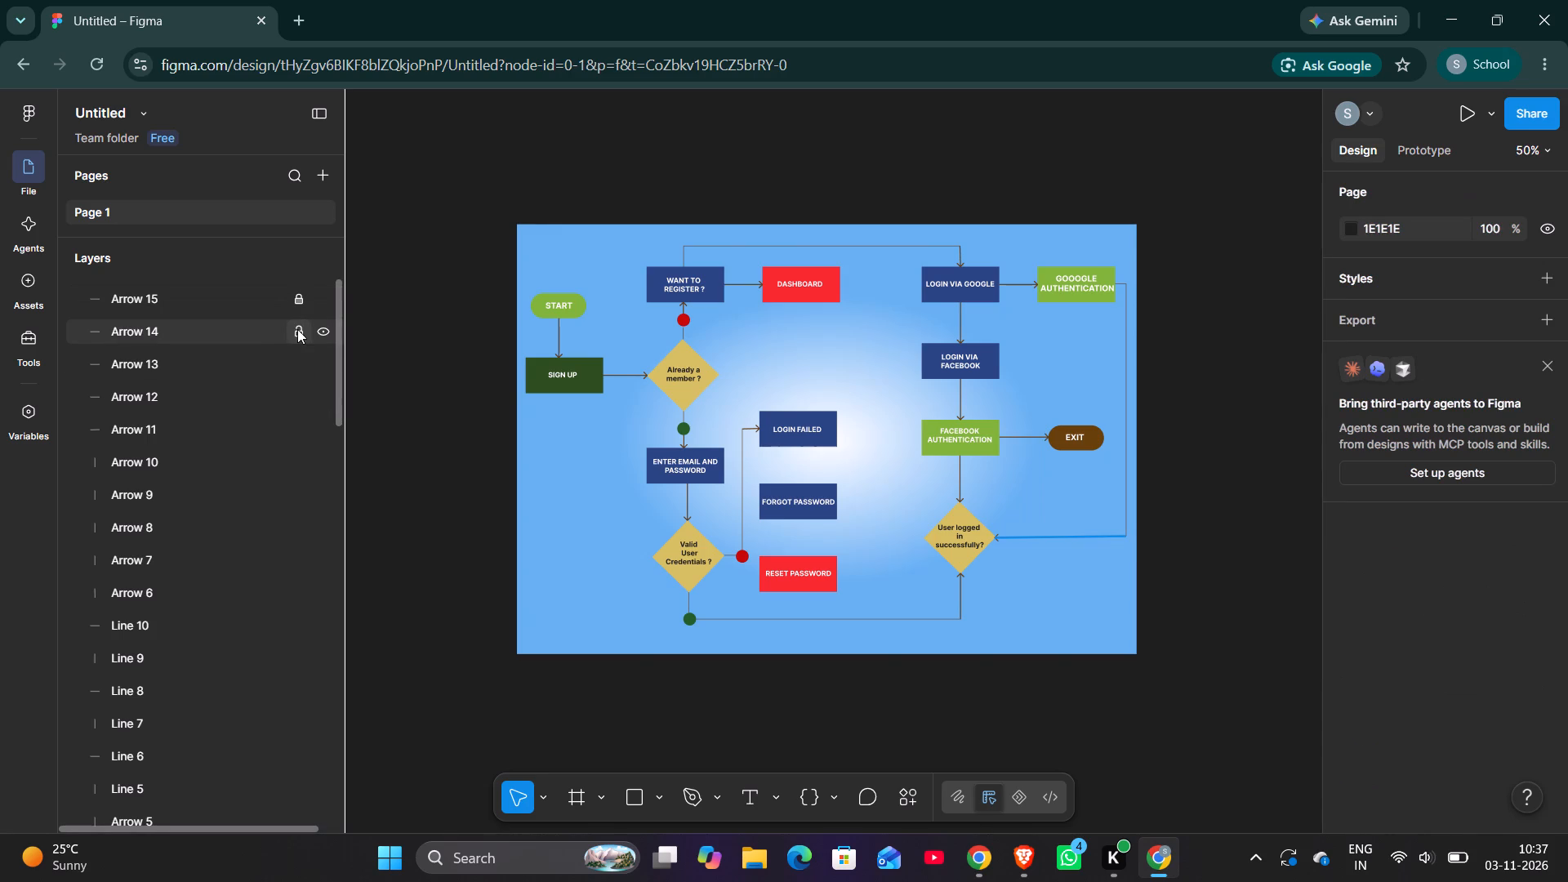
pyautogui.click(297, 329)
pyautogui.click(297, 350)
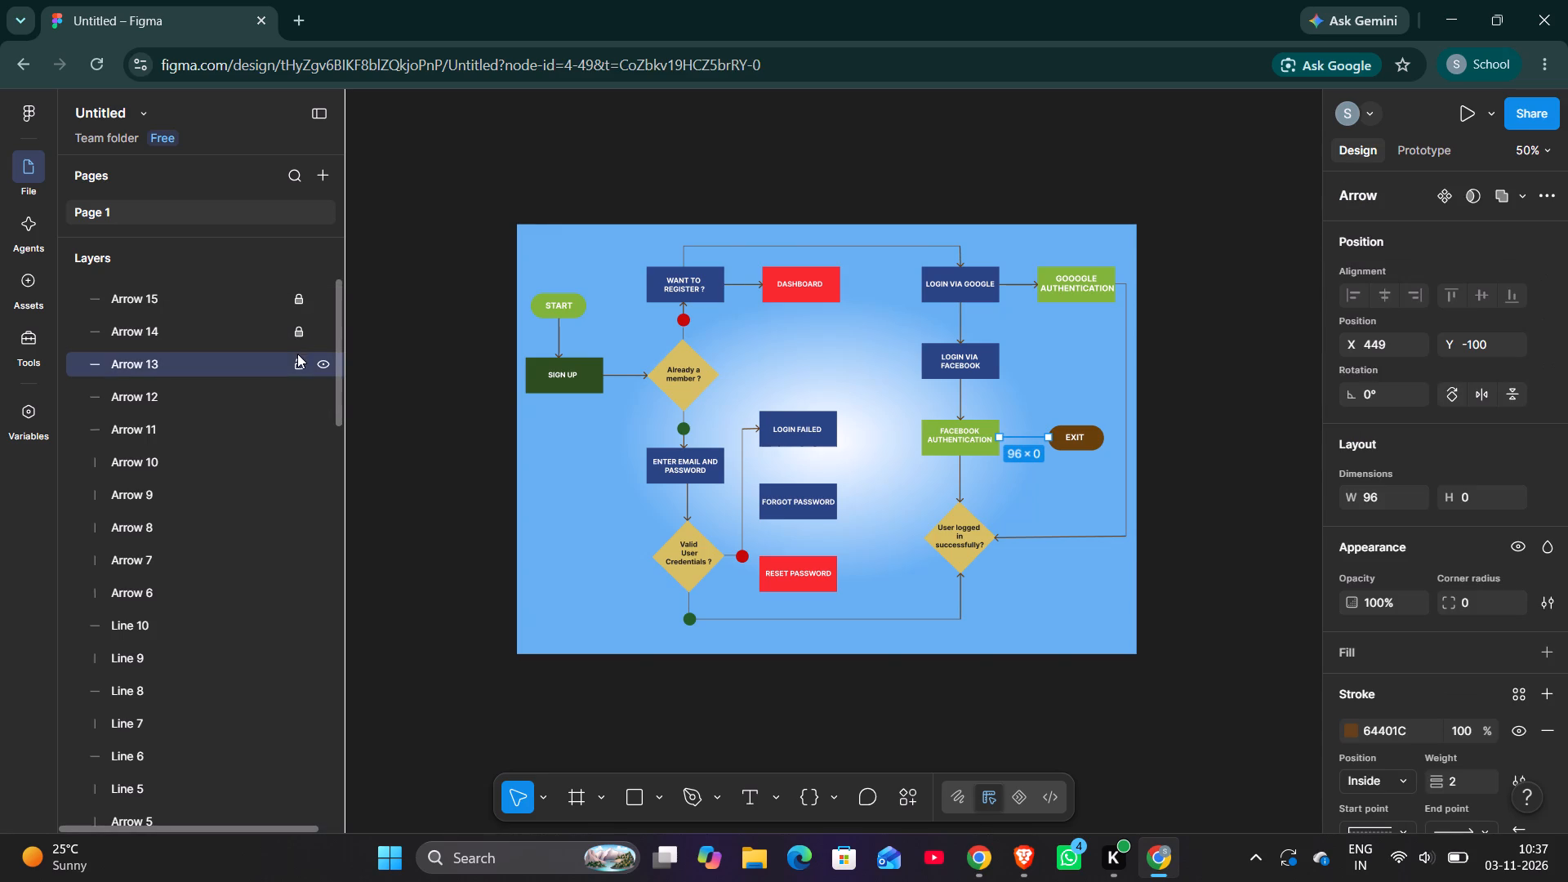
pyautogui.click(296, 366)
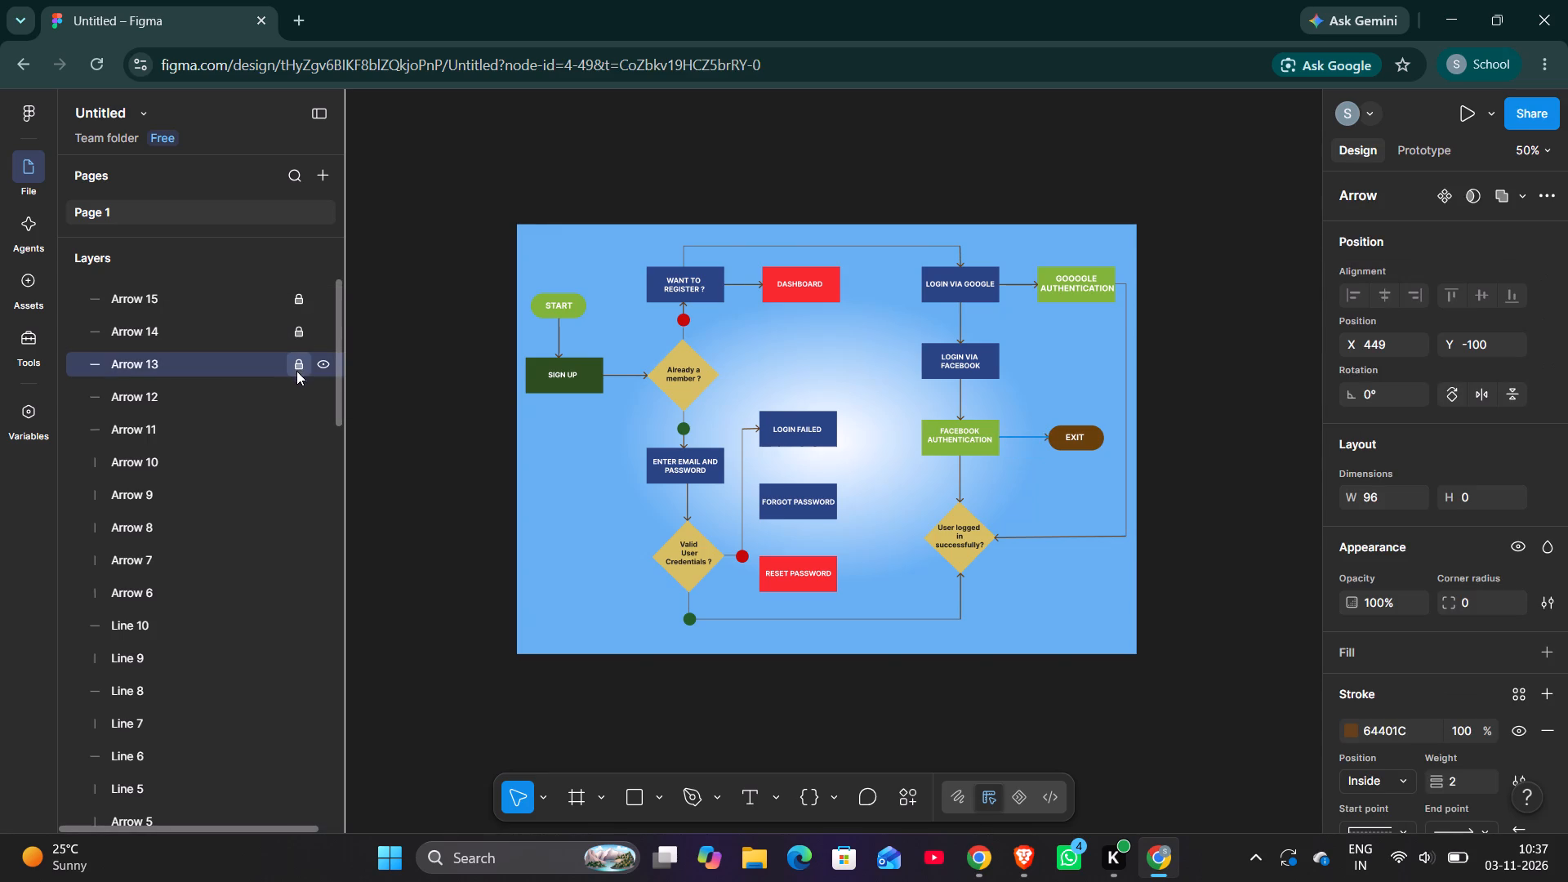
pyautogui.click(300, 395)
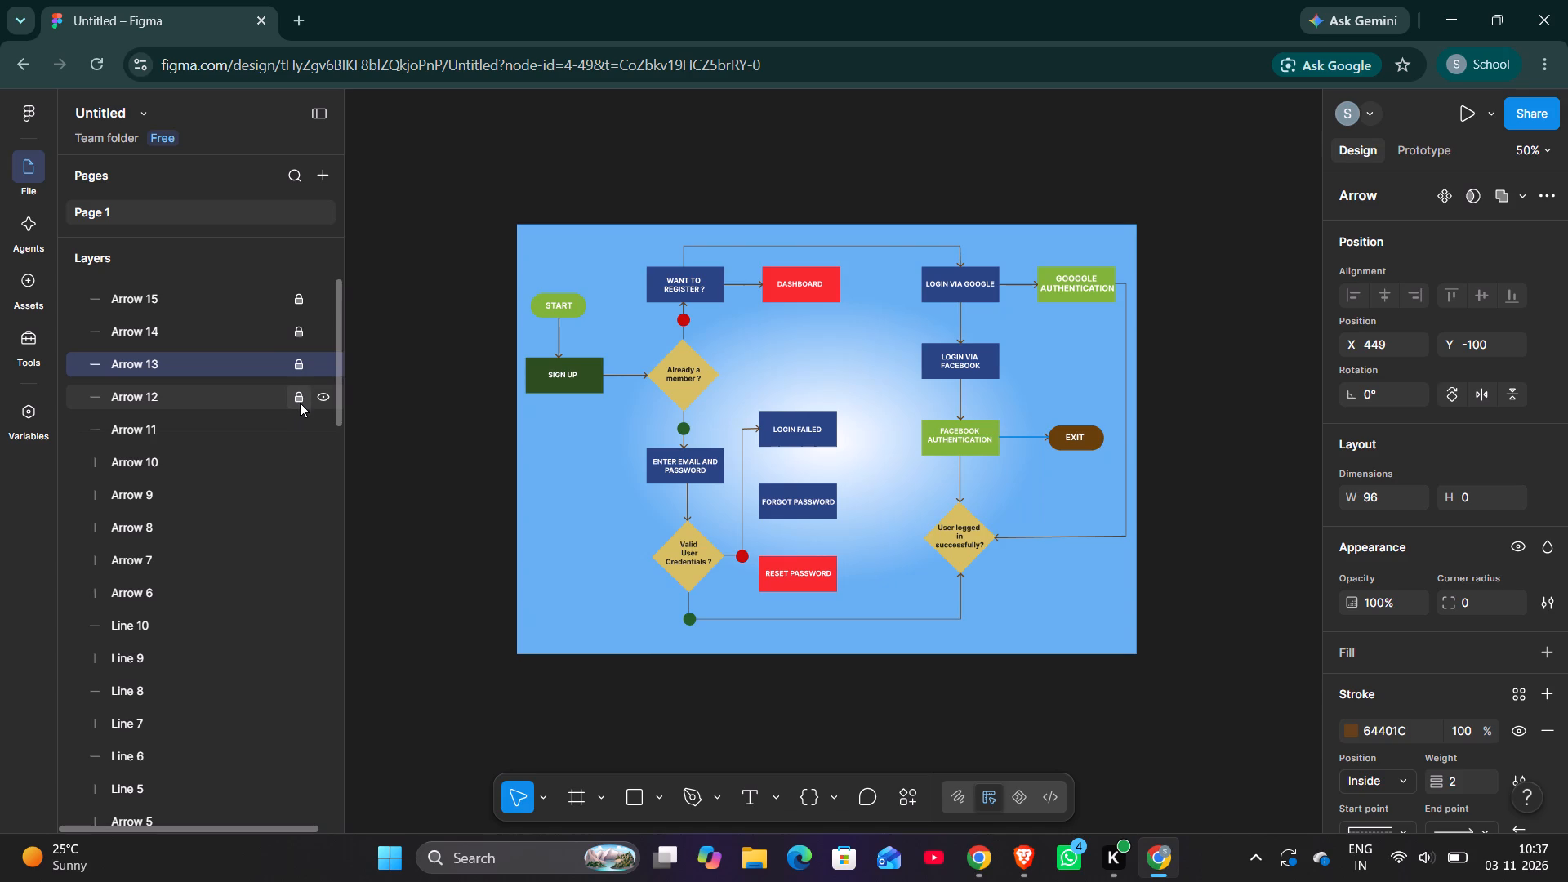
pyautogui.click(296, 417)
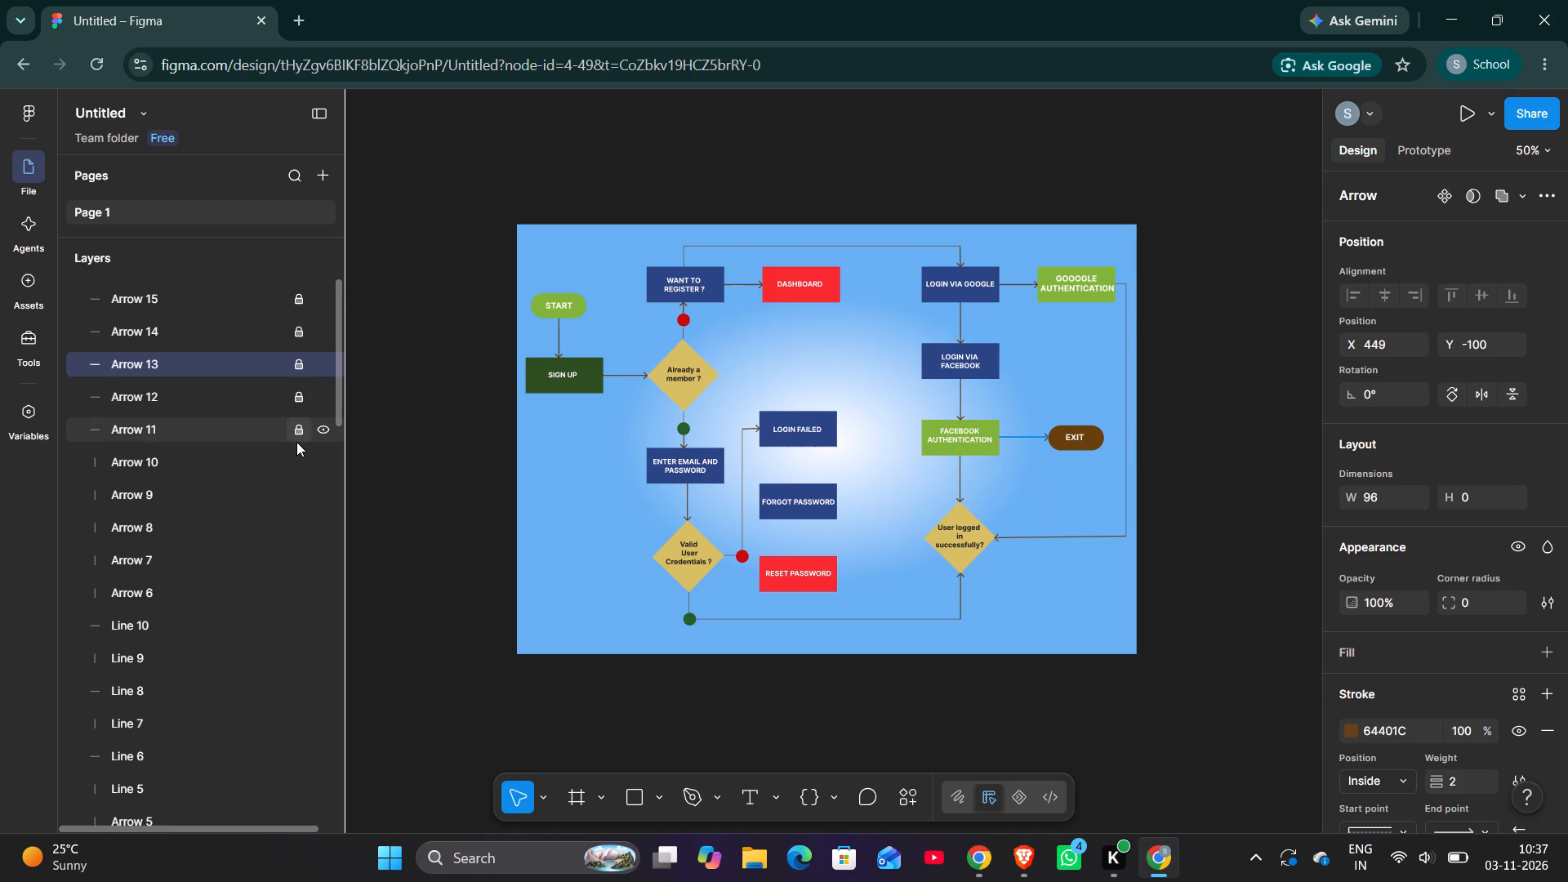
pyautogui.click(296, 450)
pyautogui.click(301, 483)
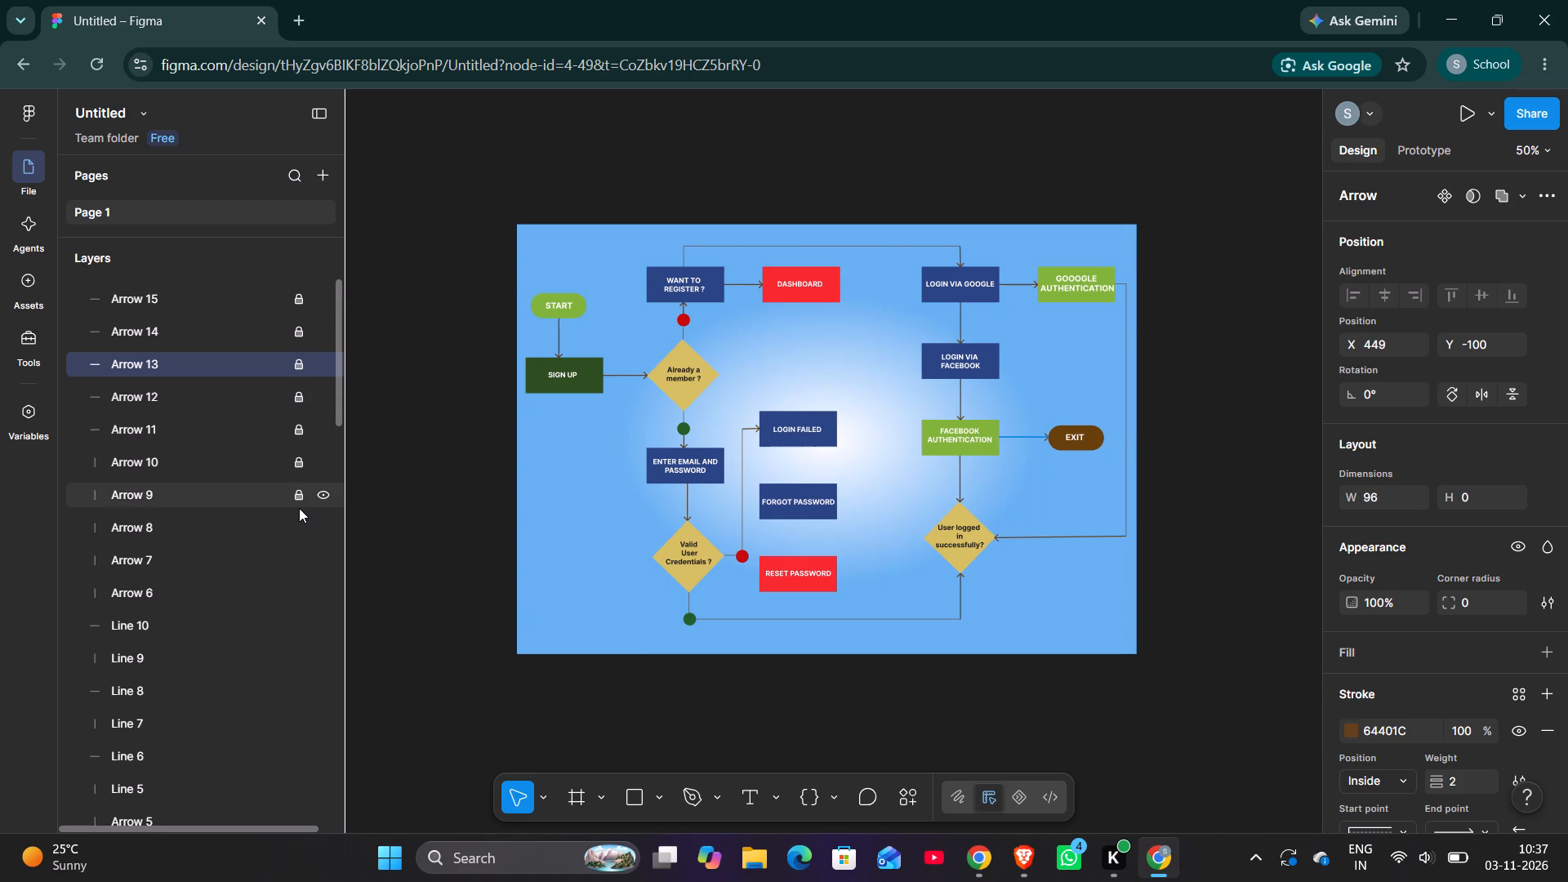
pyautogui.click(297, 522)
pyautogui.click(297, 559)
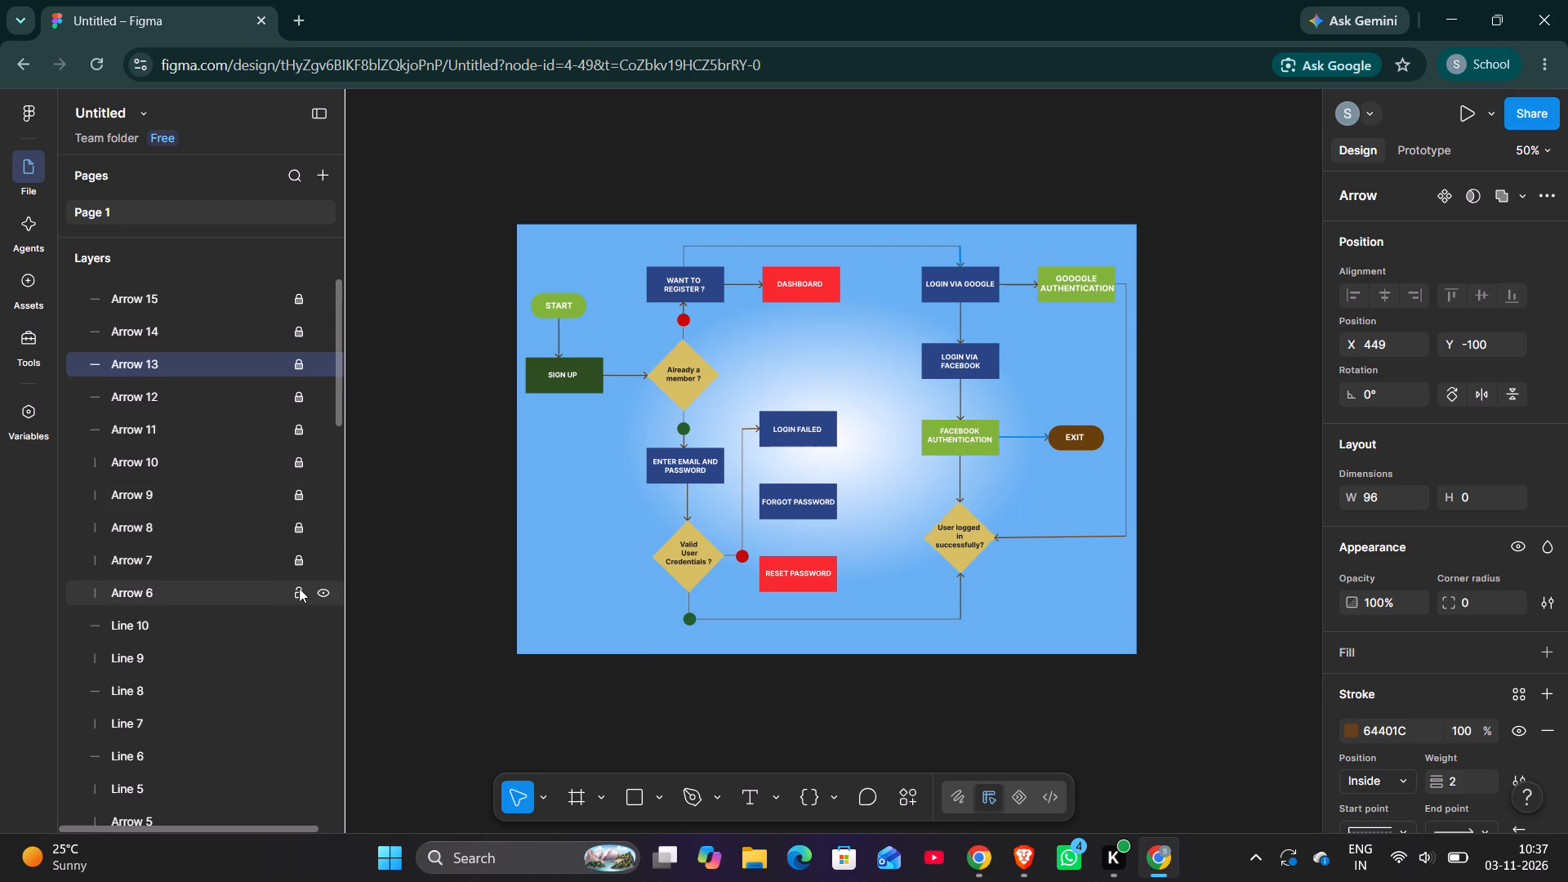
pyautogui.click(300, 590)
# Lock the layers Line 10 down through Line 5, plus Arrow 5.
pyautogui.click(300, 624)
pyautogui.click(300, 657)
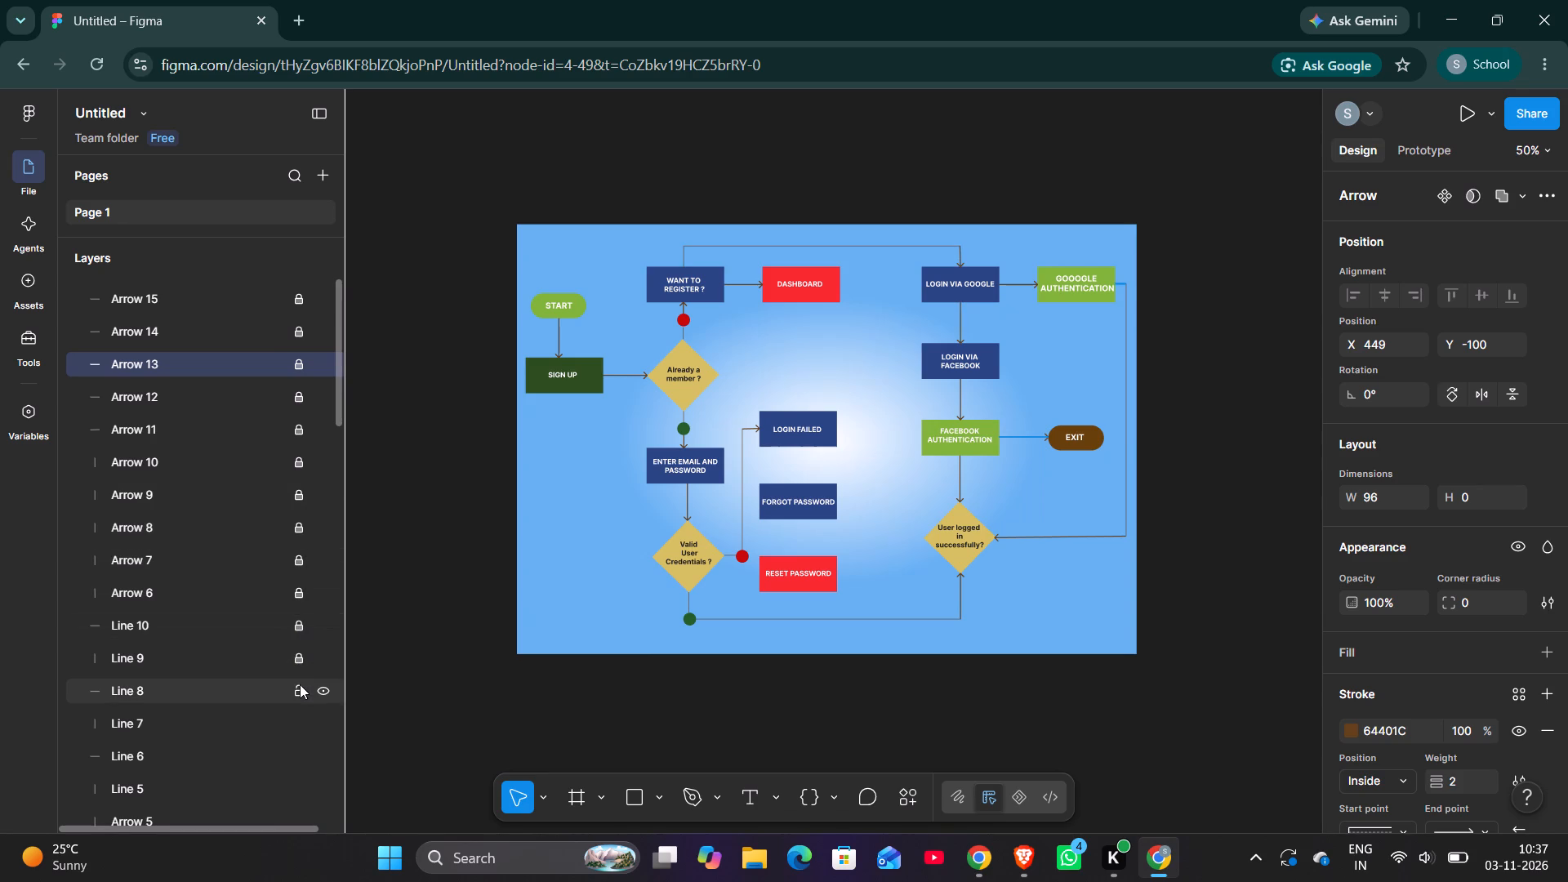
pyautogui.click(300, 684)
pyautogui.click(300, 711)
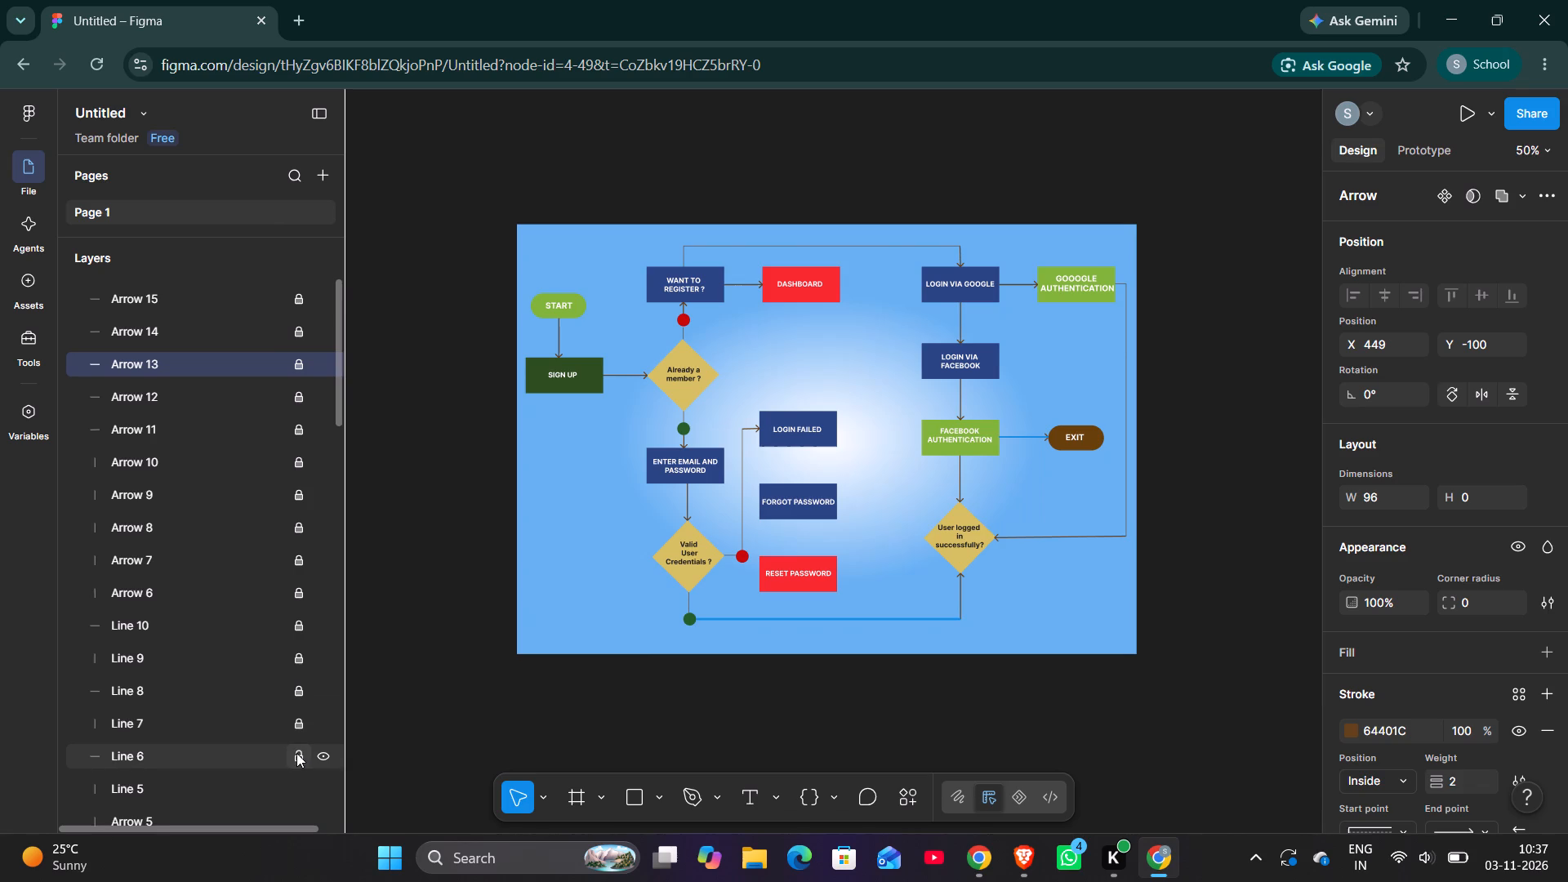
pyautogui.click(296, 753)
pyautogui.click(296, 781)
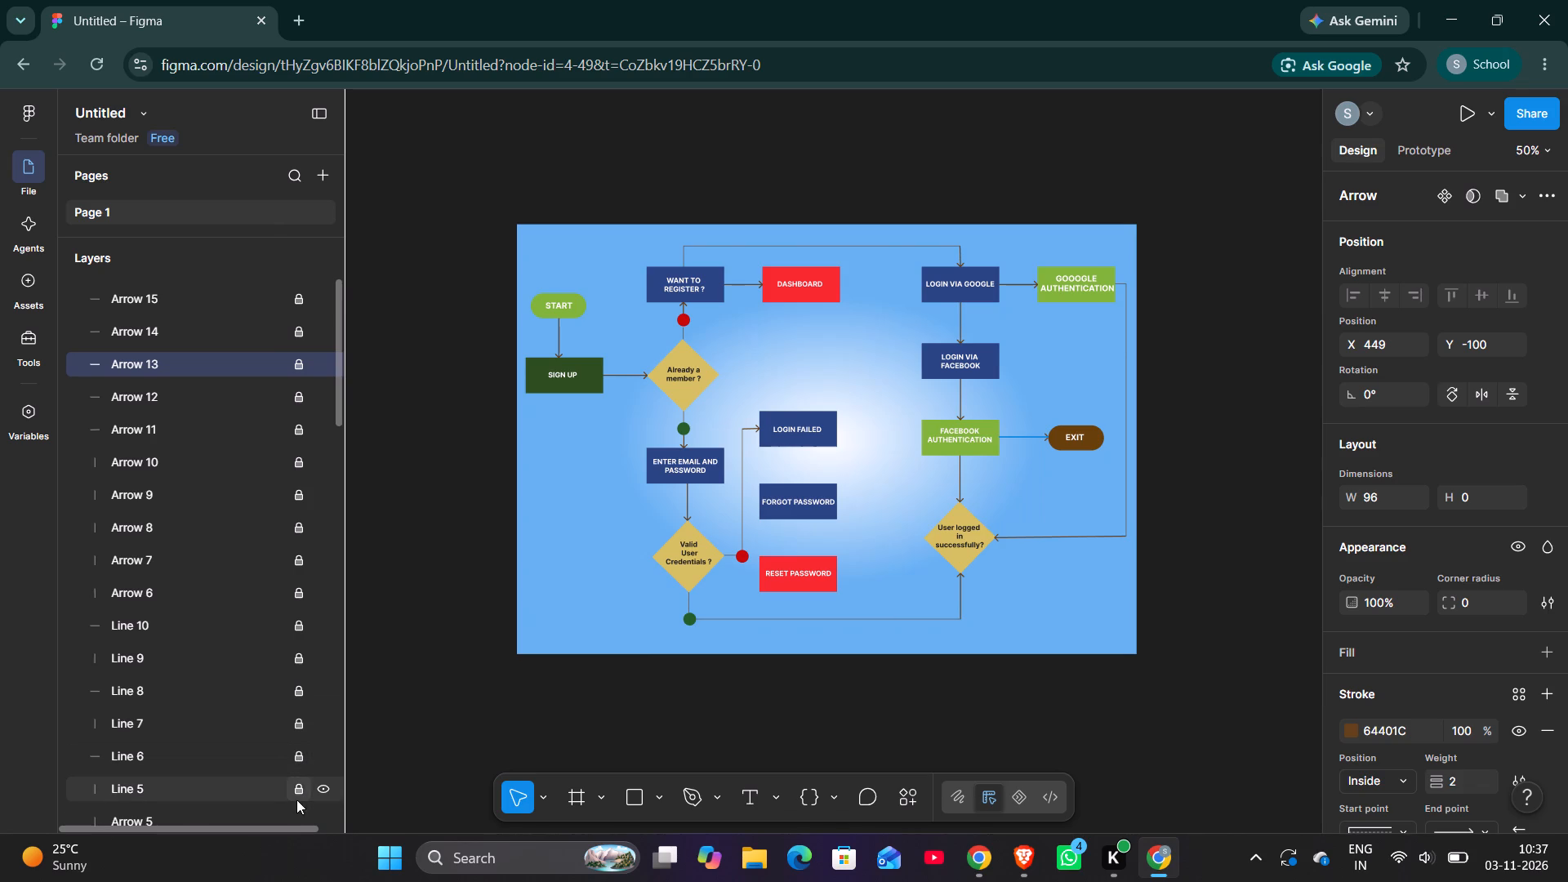
pyautogui.click(296, 808)
# Lock the layers Line 4 down through Line 1 and Arrow 4 down through Arrow 1.
pyautogui.scroll(-2, 296, 808)
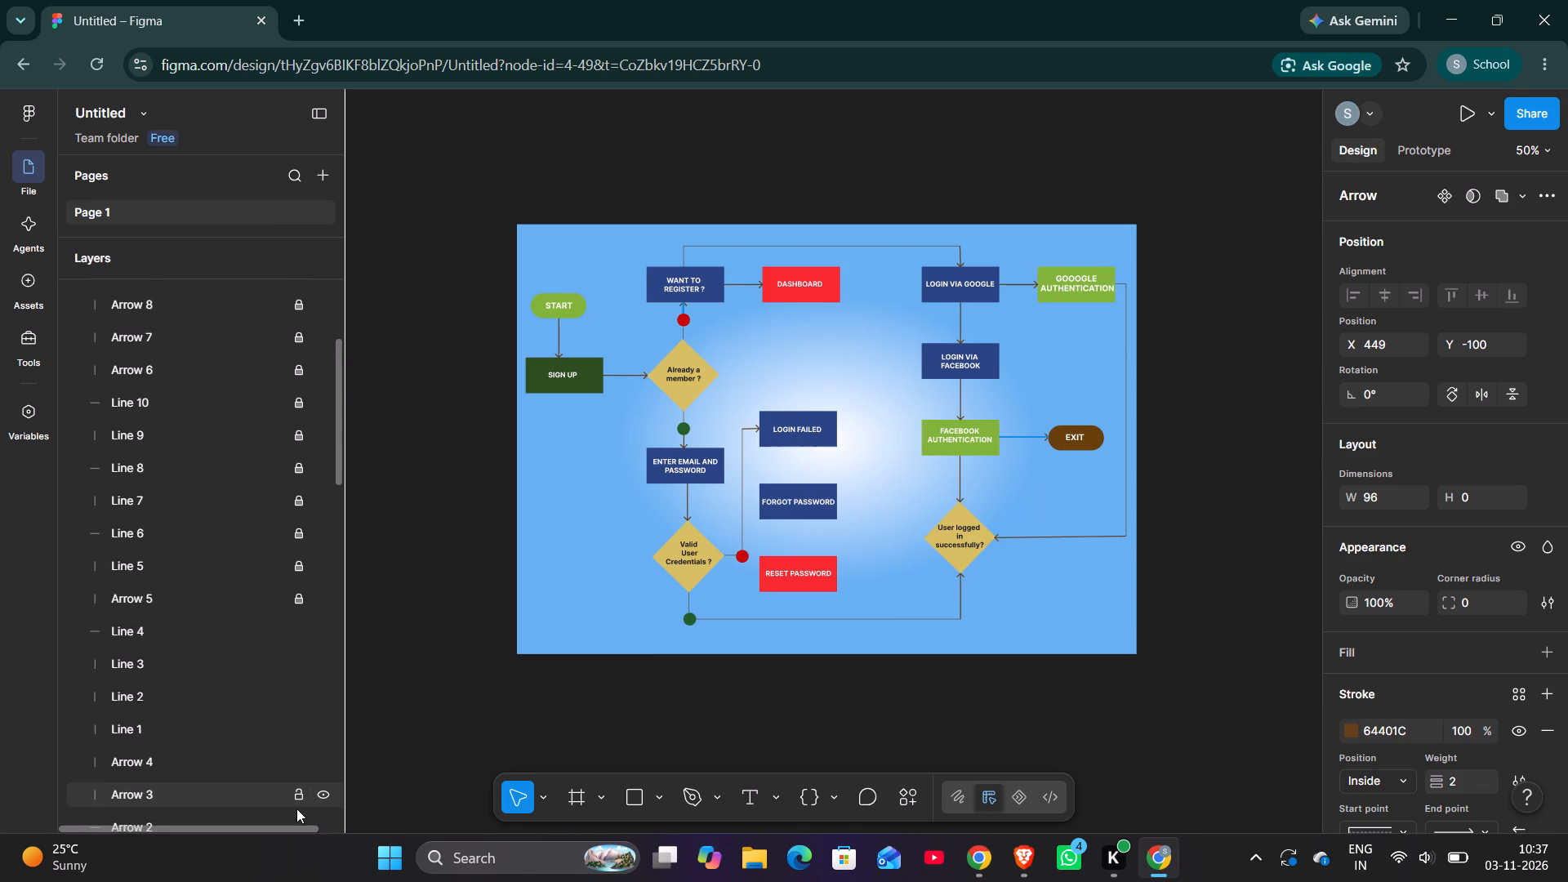
pyautogui.scroll(-2, 296, 808)
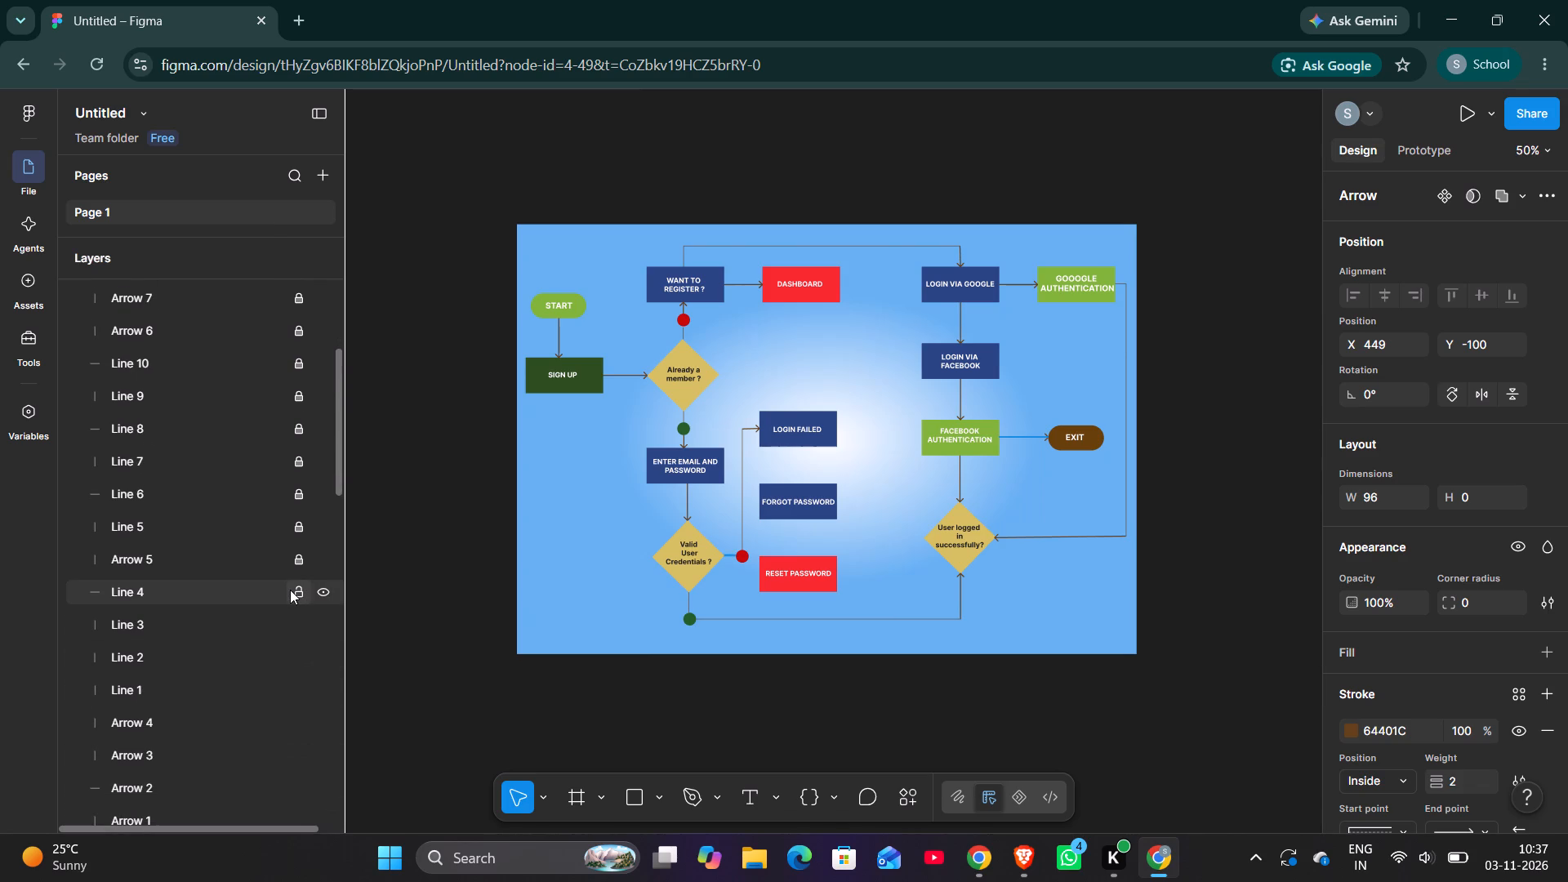
pyautogui.click(298, 591)
pyautogui.click(297, 630)
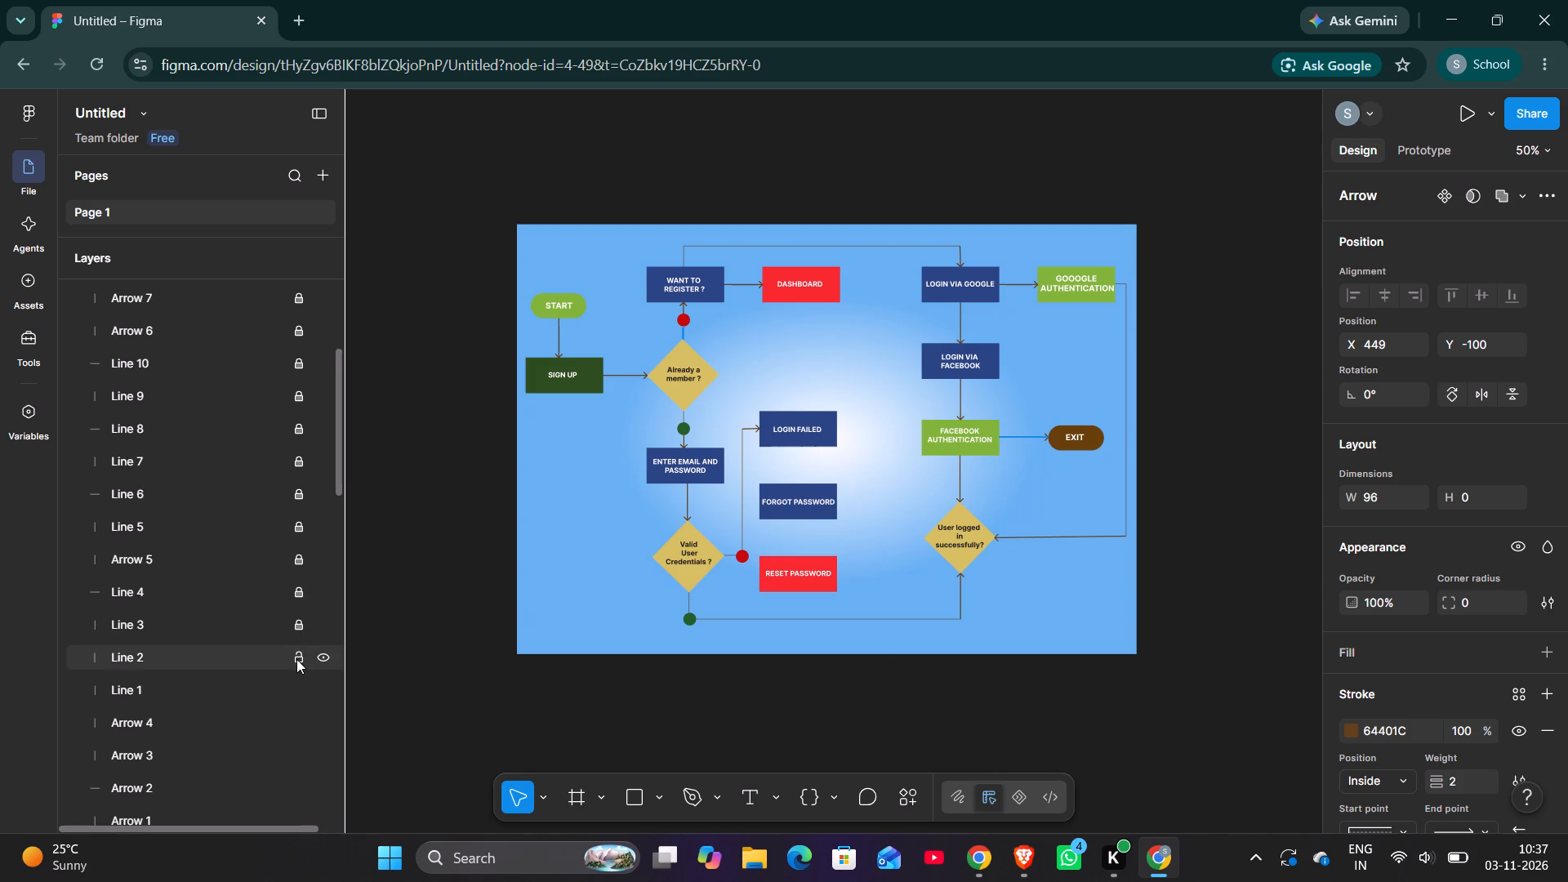
pyautogui.click(296, 659)
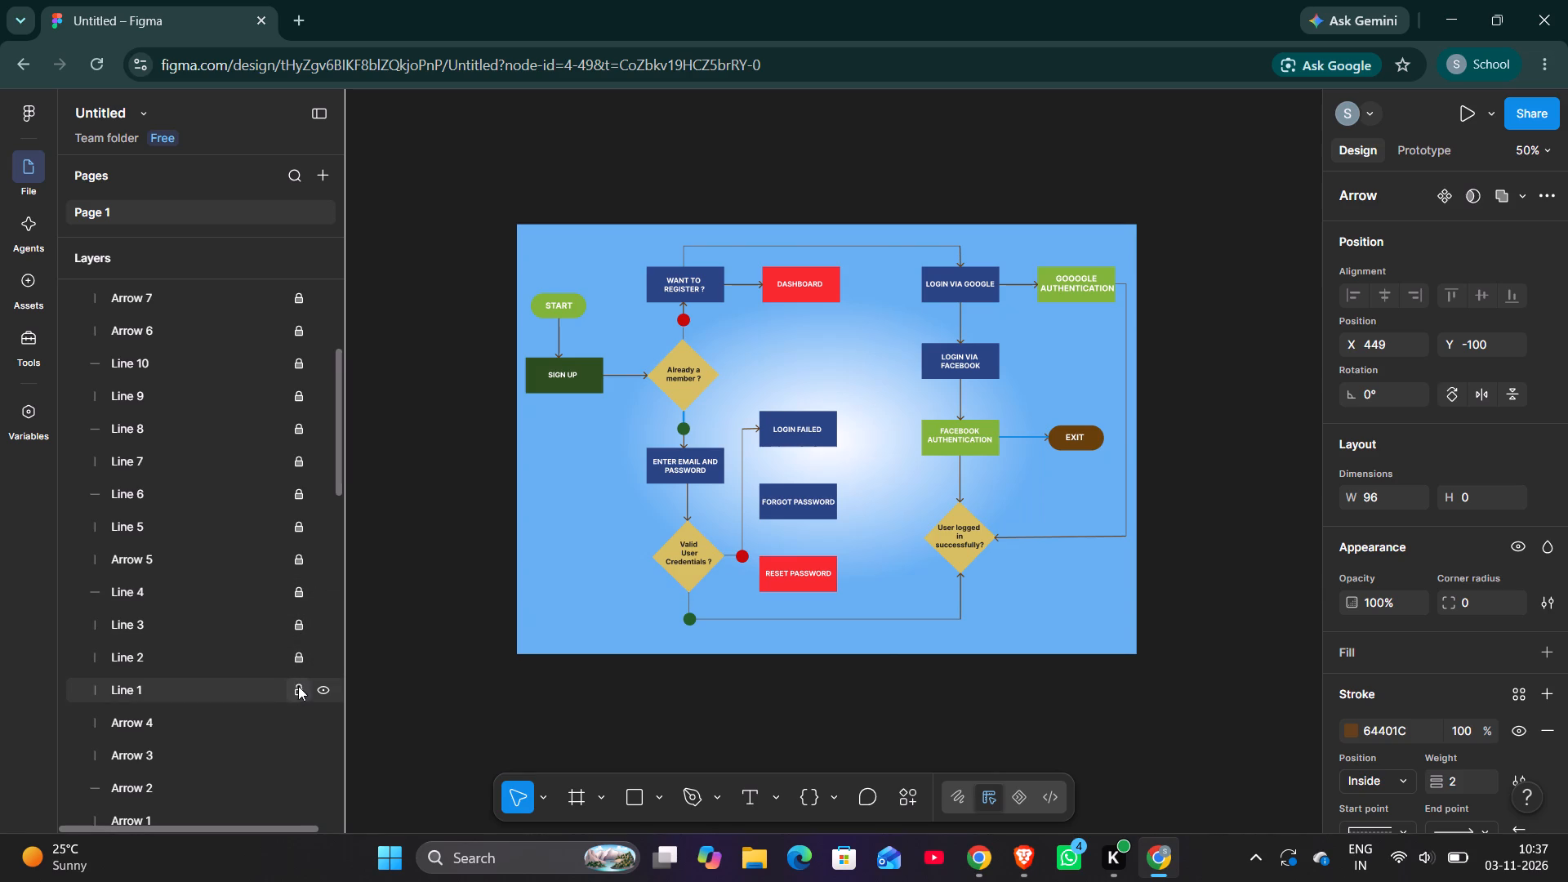
pyautogui.click(298, 688)
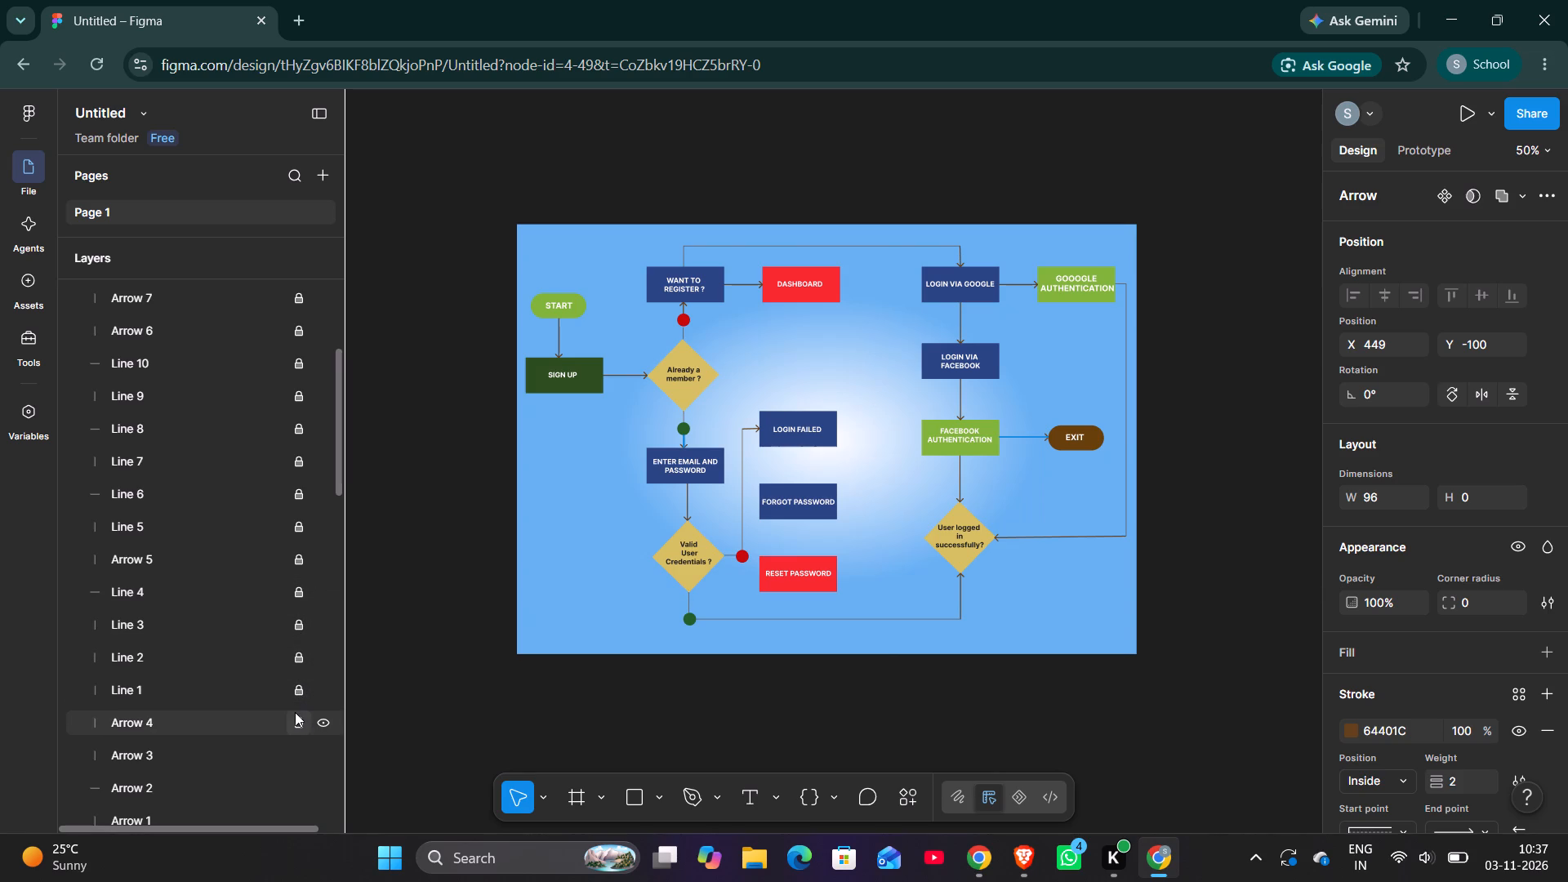
pyautogui.click(295, 712)
pyautogui.scroll(-2, 295, 712)
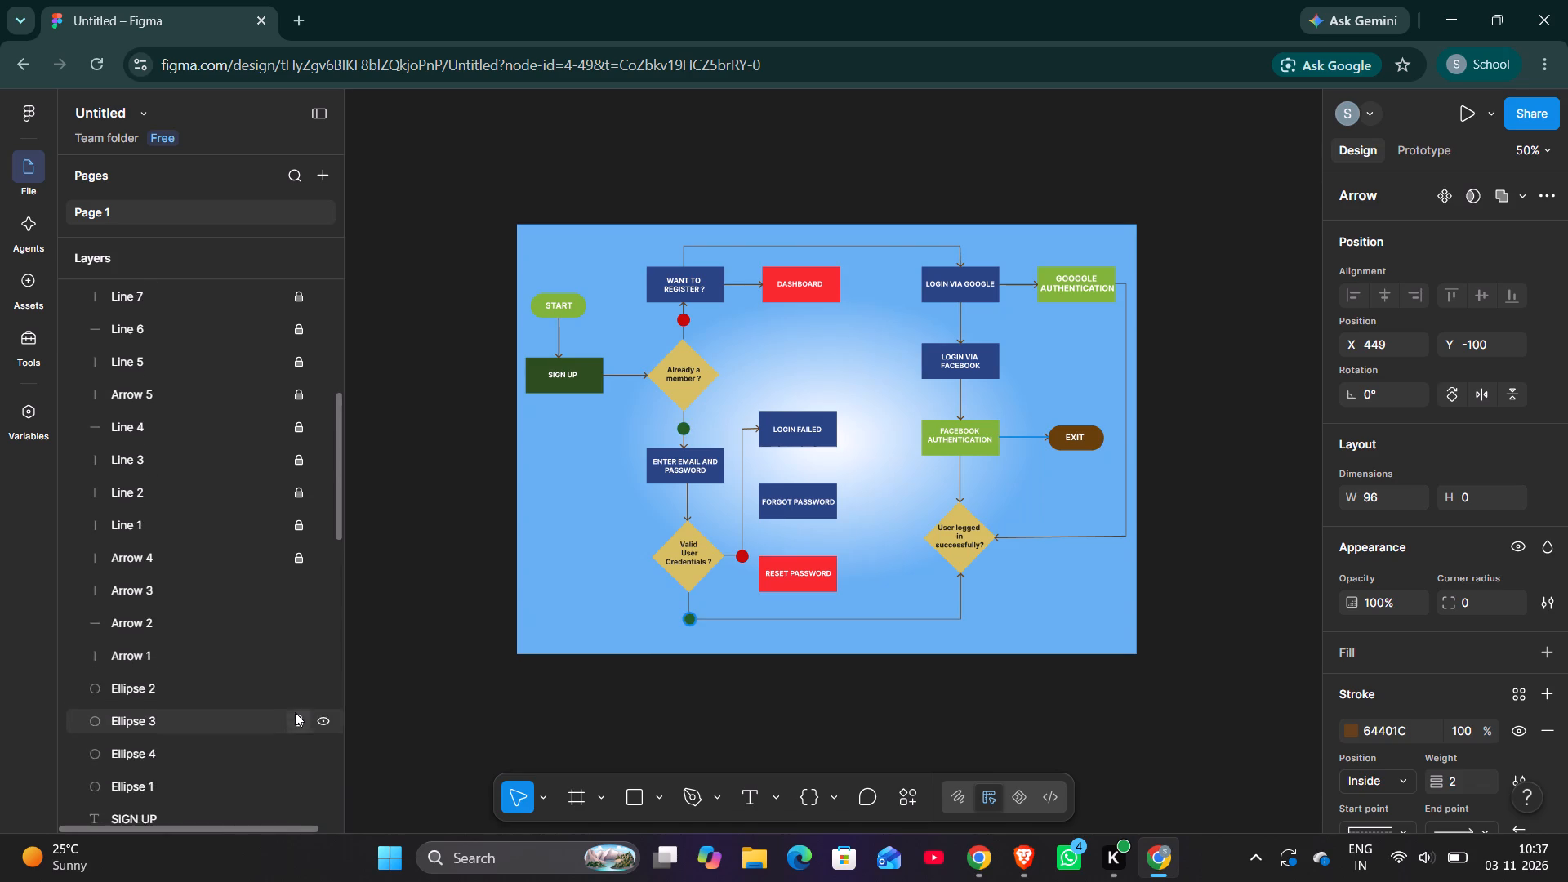
pyautogui.scroll(-1, 295, 712)
pyautogui.click(300, 543)
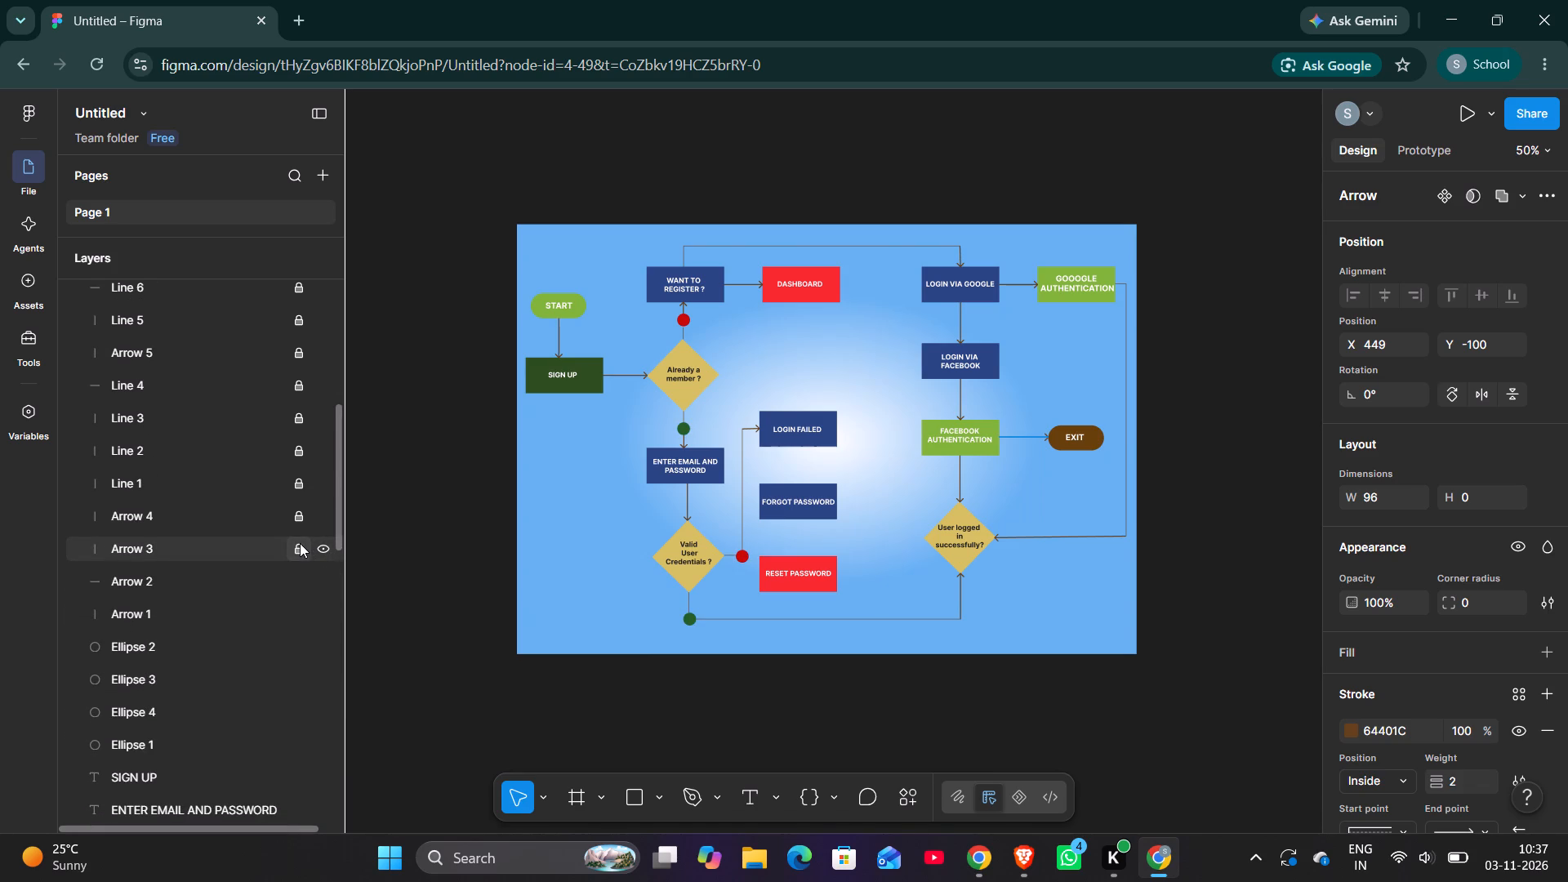
pyautogui.click(297, 569)
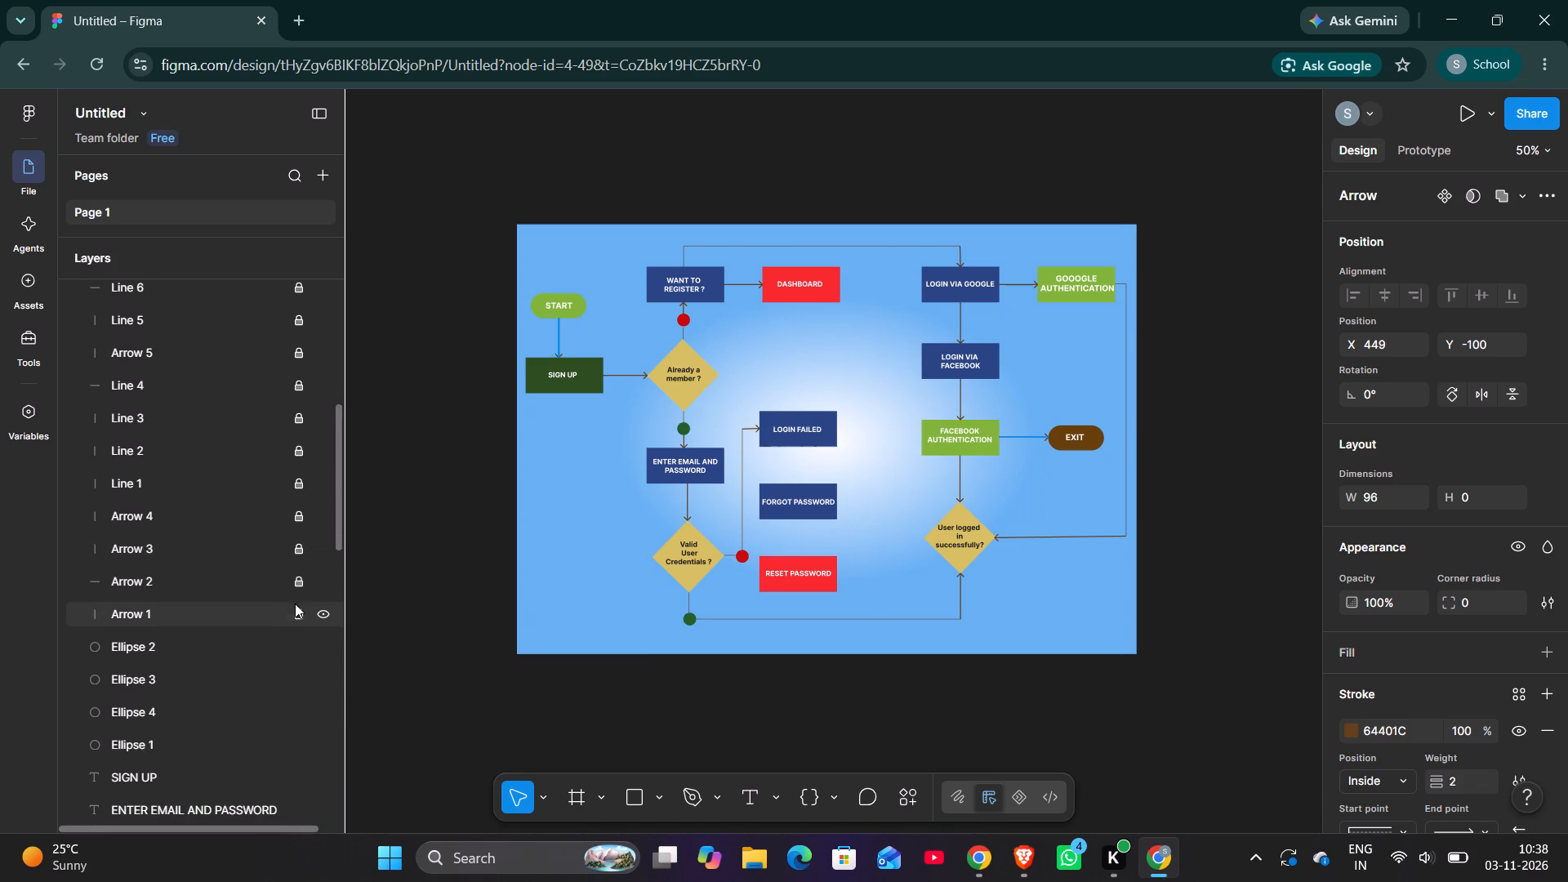
pyautogui.click(295, 605)
# Lock the decision-dot layers Ellipse 2, Ellipse 3 and Ellipse 4.
pyautogui.click(298, 639)
pyautogui.click(298, 664)
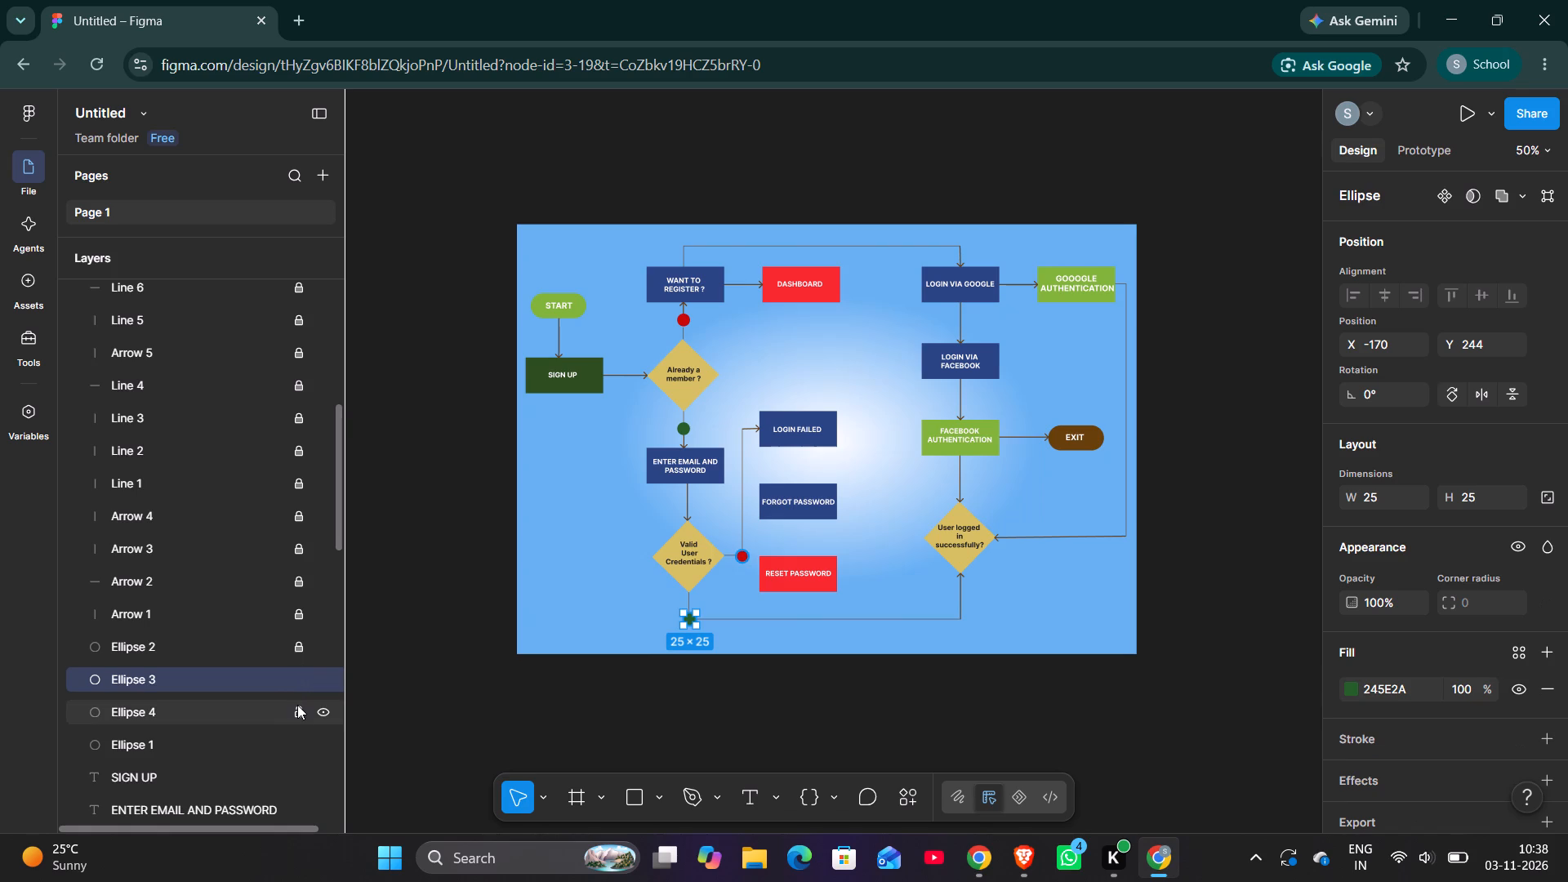
pyautogui.click(297, 705)
pyautogui.click(303, 682)
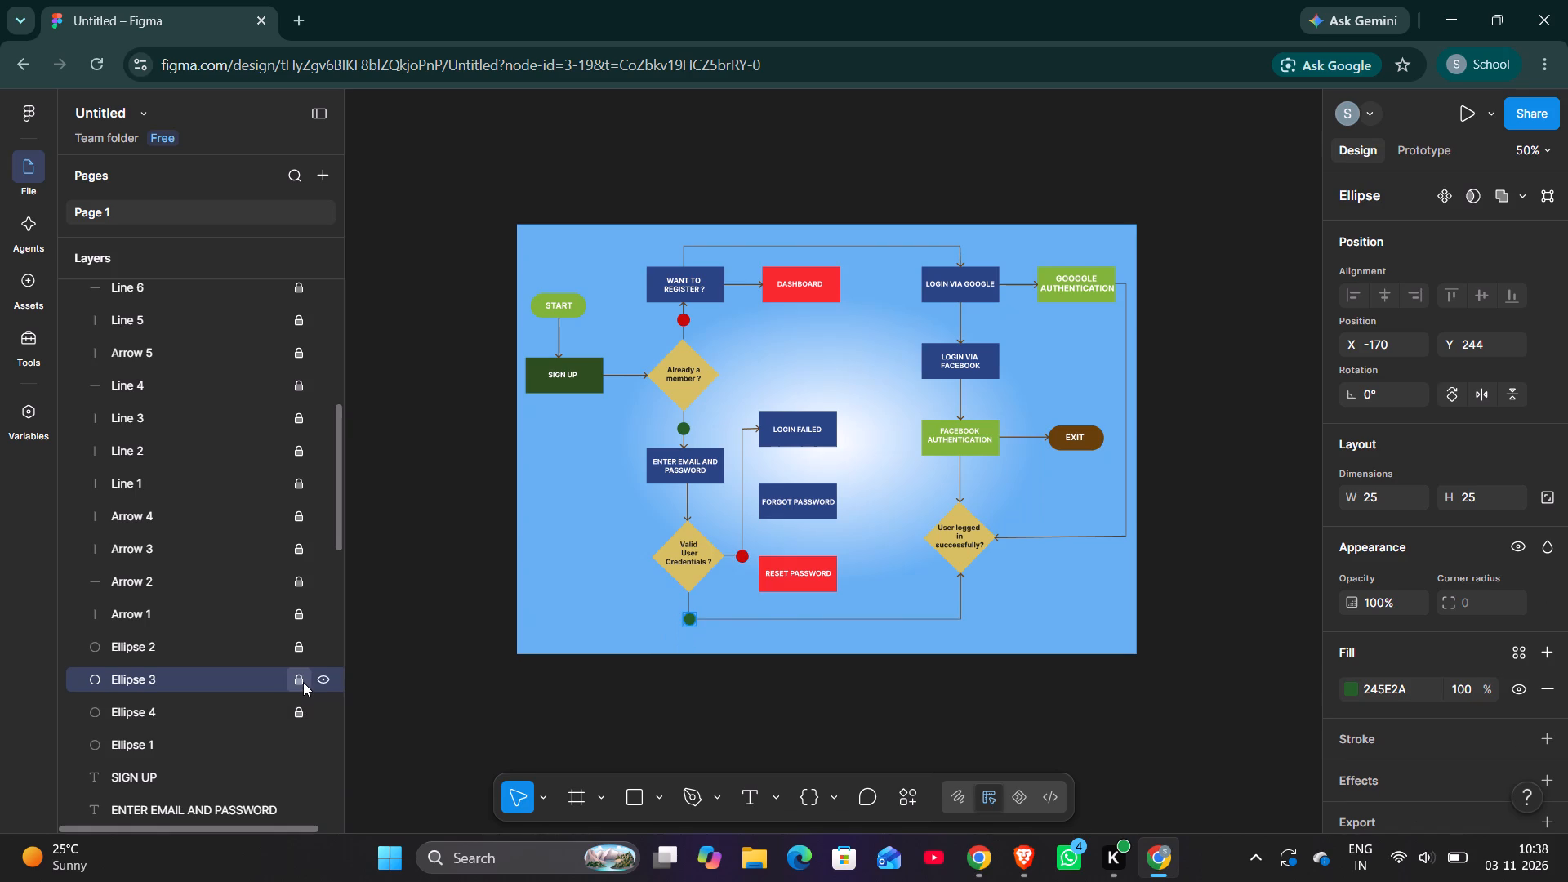
# Lock the remaining decision-dot layer, Ellipse 1.
pyautogui.click(302, 743)
# Lock the text layers SIGN UP down through EXIT.
pyautogui.scroll(-1, 302, 743)
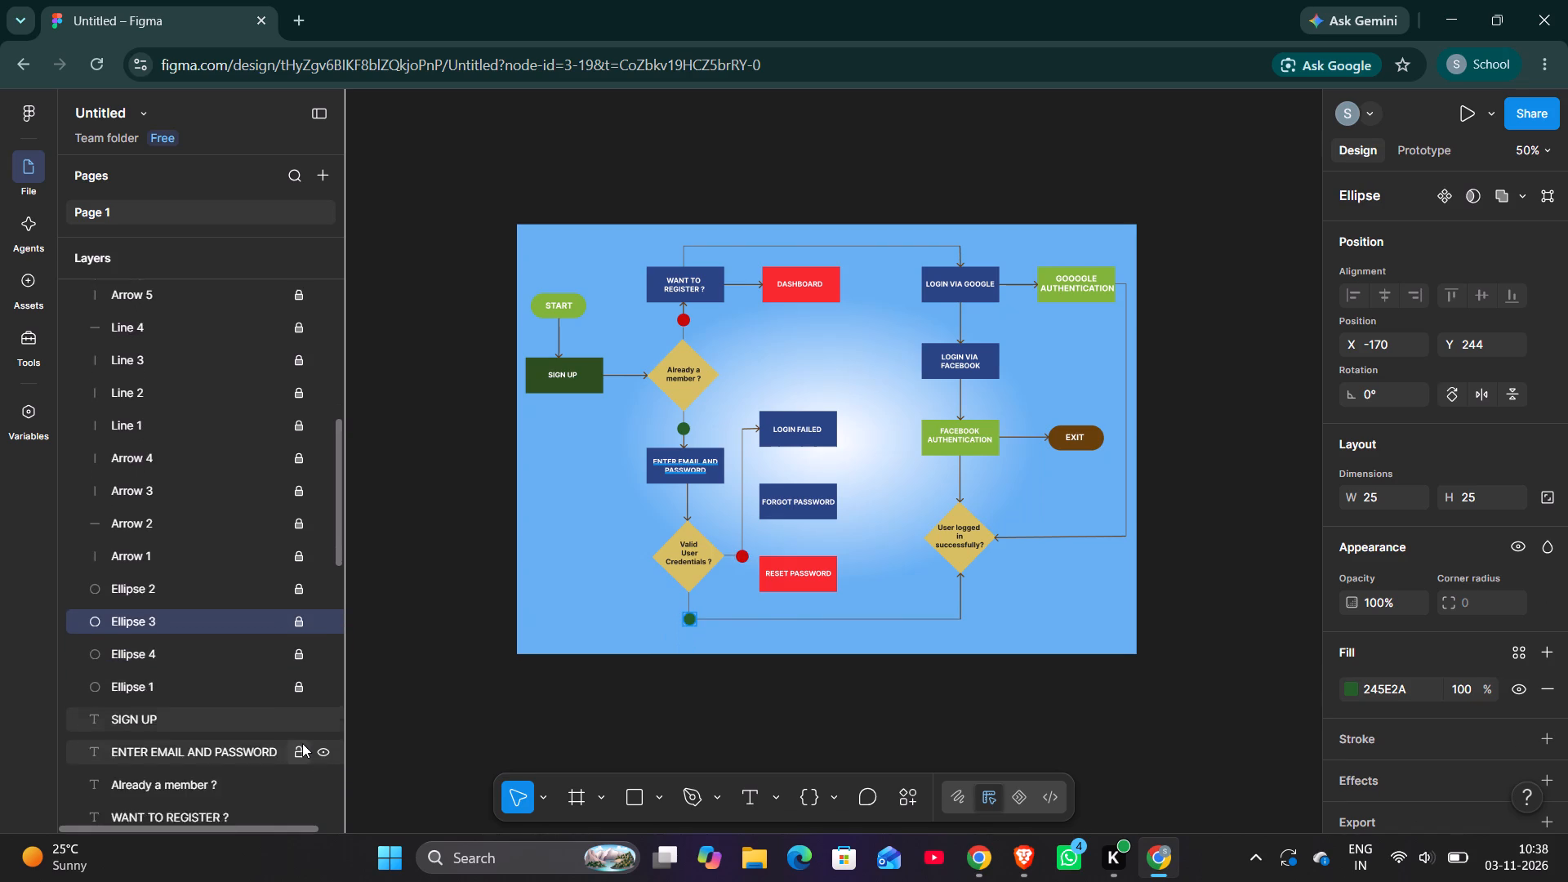
pyautogui.scroll(-3, 302, 743)
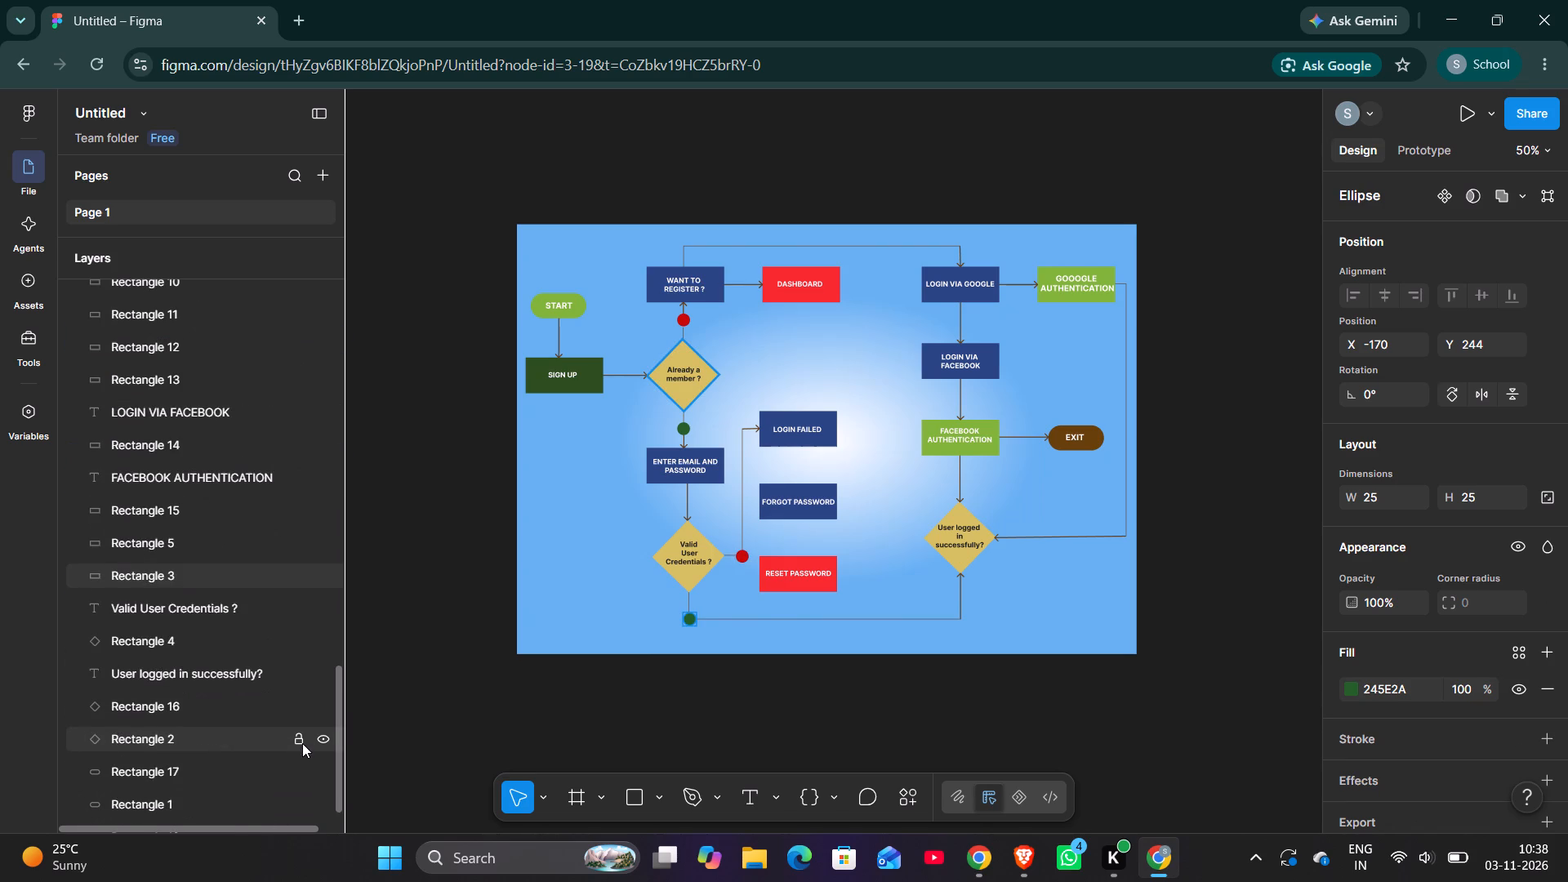
pyautogui.scroll(8, 302, 743)
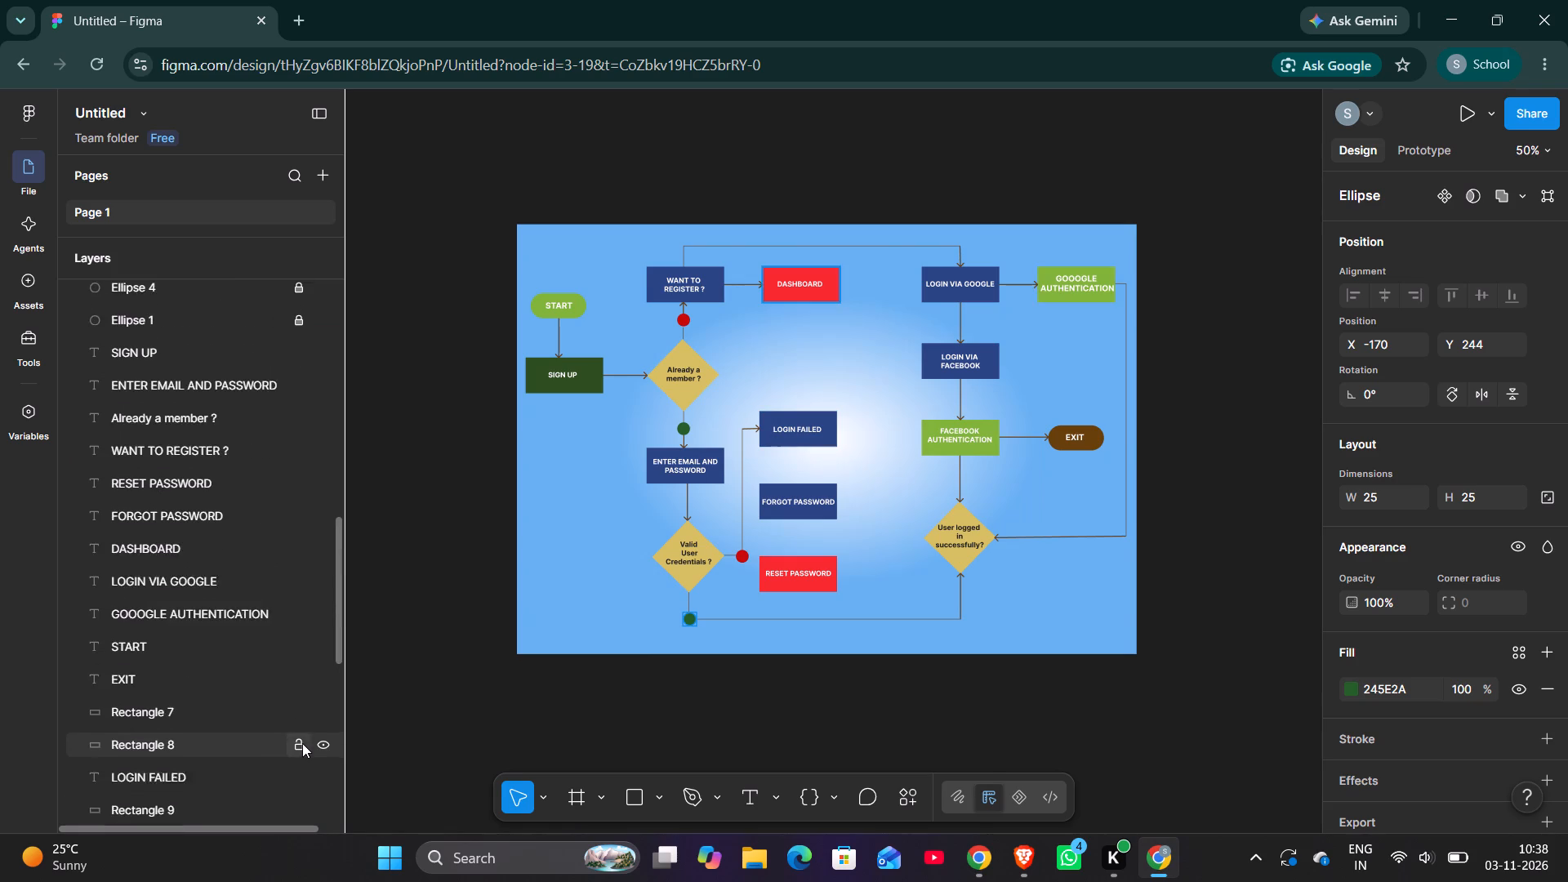
pyautogui.scroll(1, 302, 743)
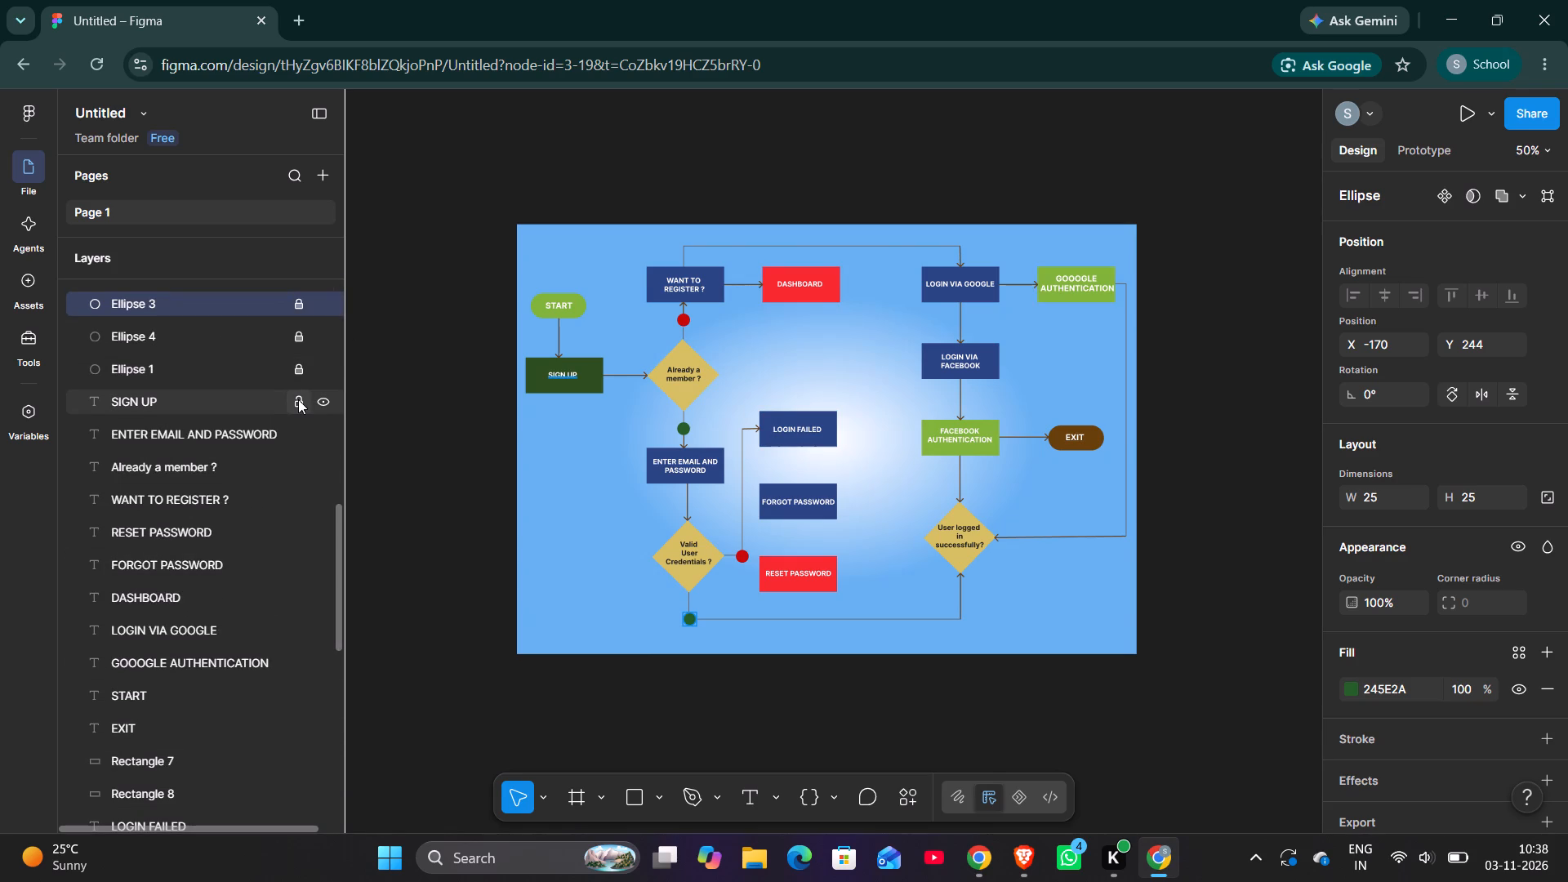
pyautogui.click(300, 401)
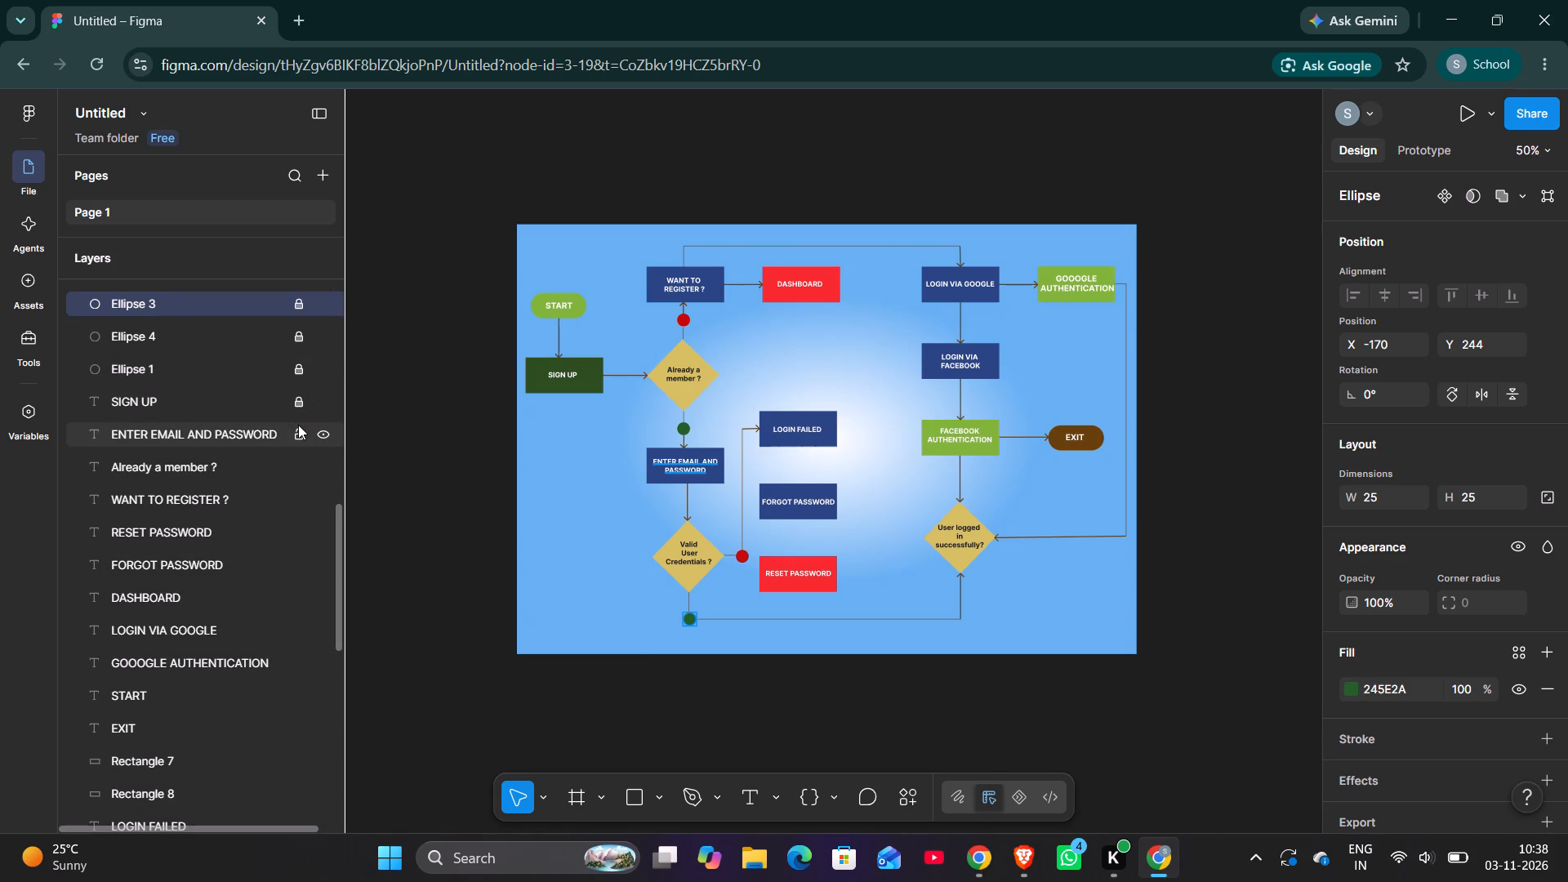
pyautogui.click(298, 425)
pyautogui.click(295, 454)
pyautogui.click(295, 499)
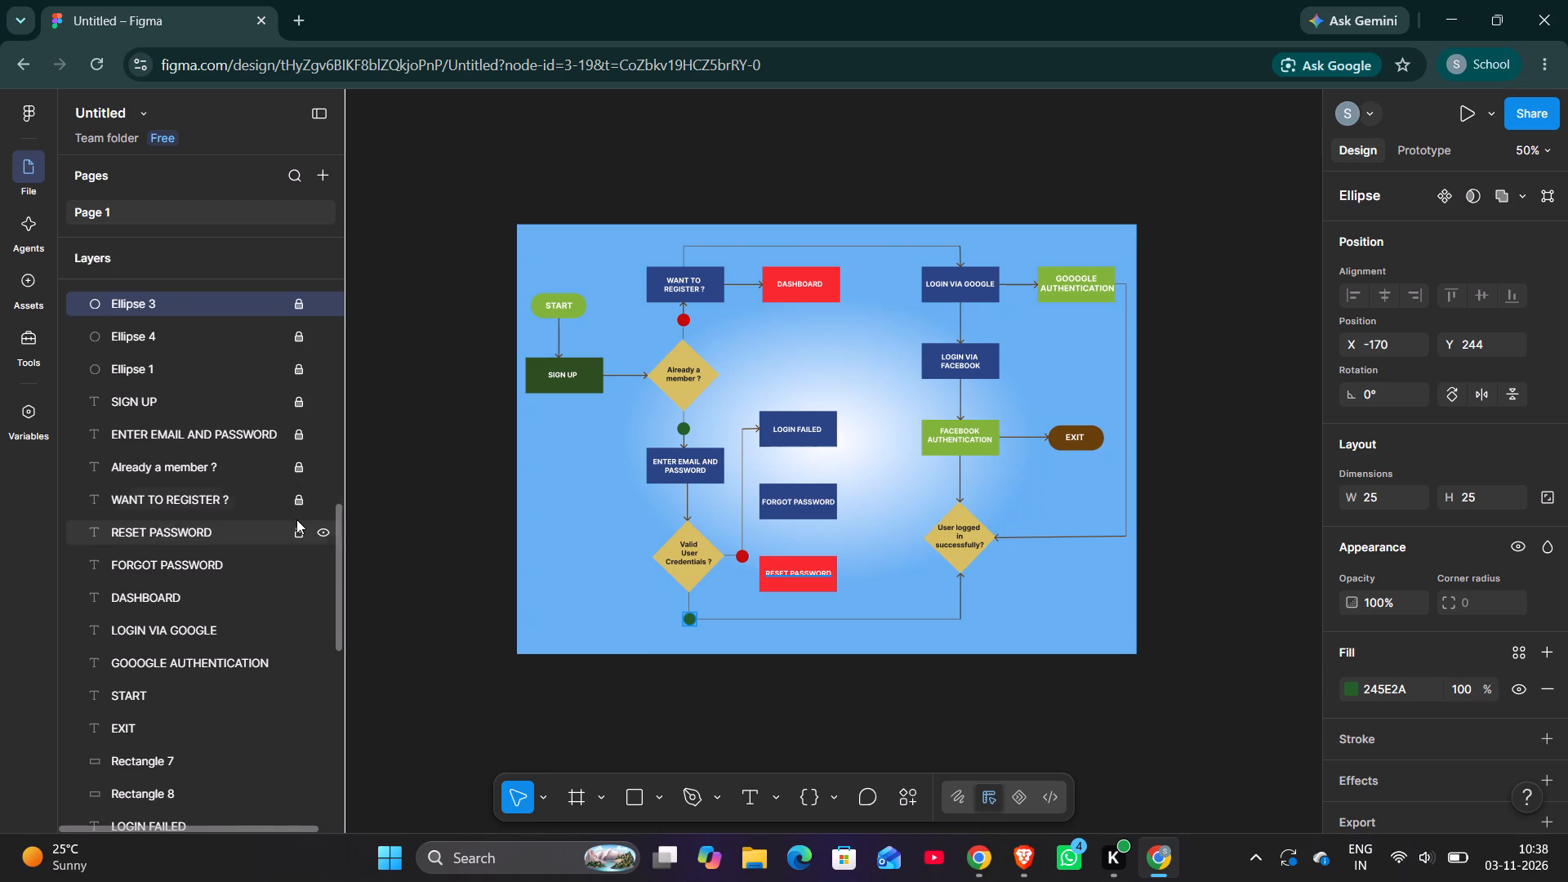
pyautogui.click(296, 519)
pyautogui.click(293, 565)
pyautogui.click(296, 590)
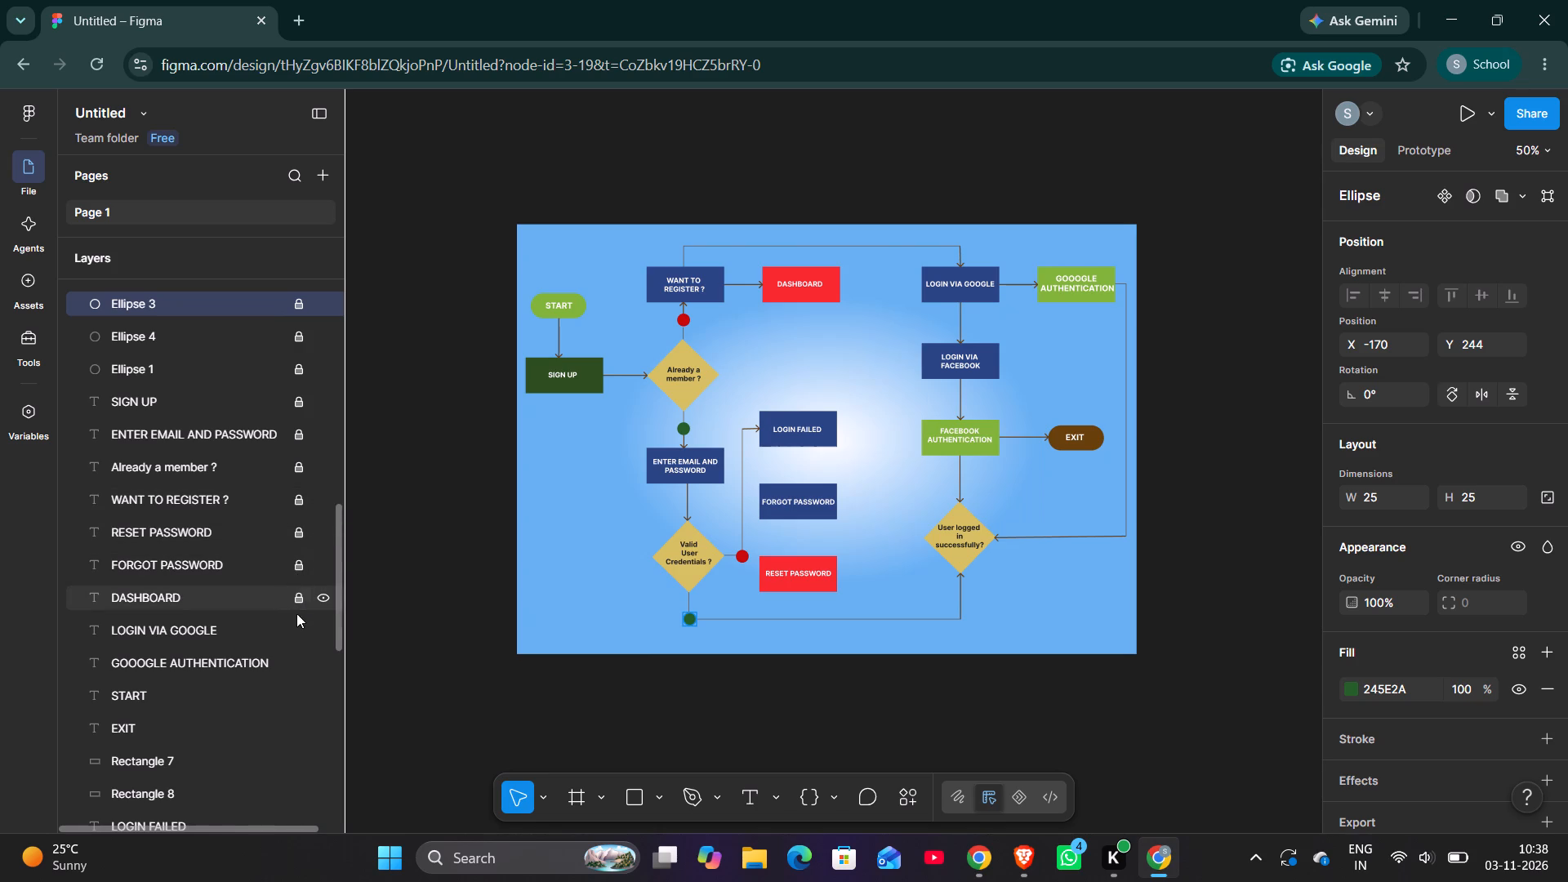
pyautogui.click(298, 622)
pyautogui.click(298, 650)
pyautogui.click(297, 687)
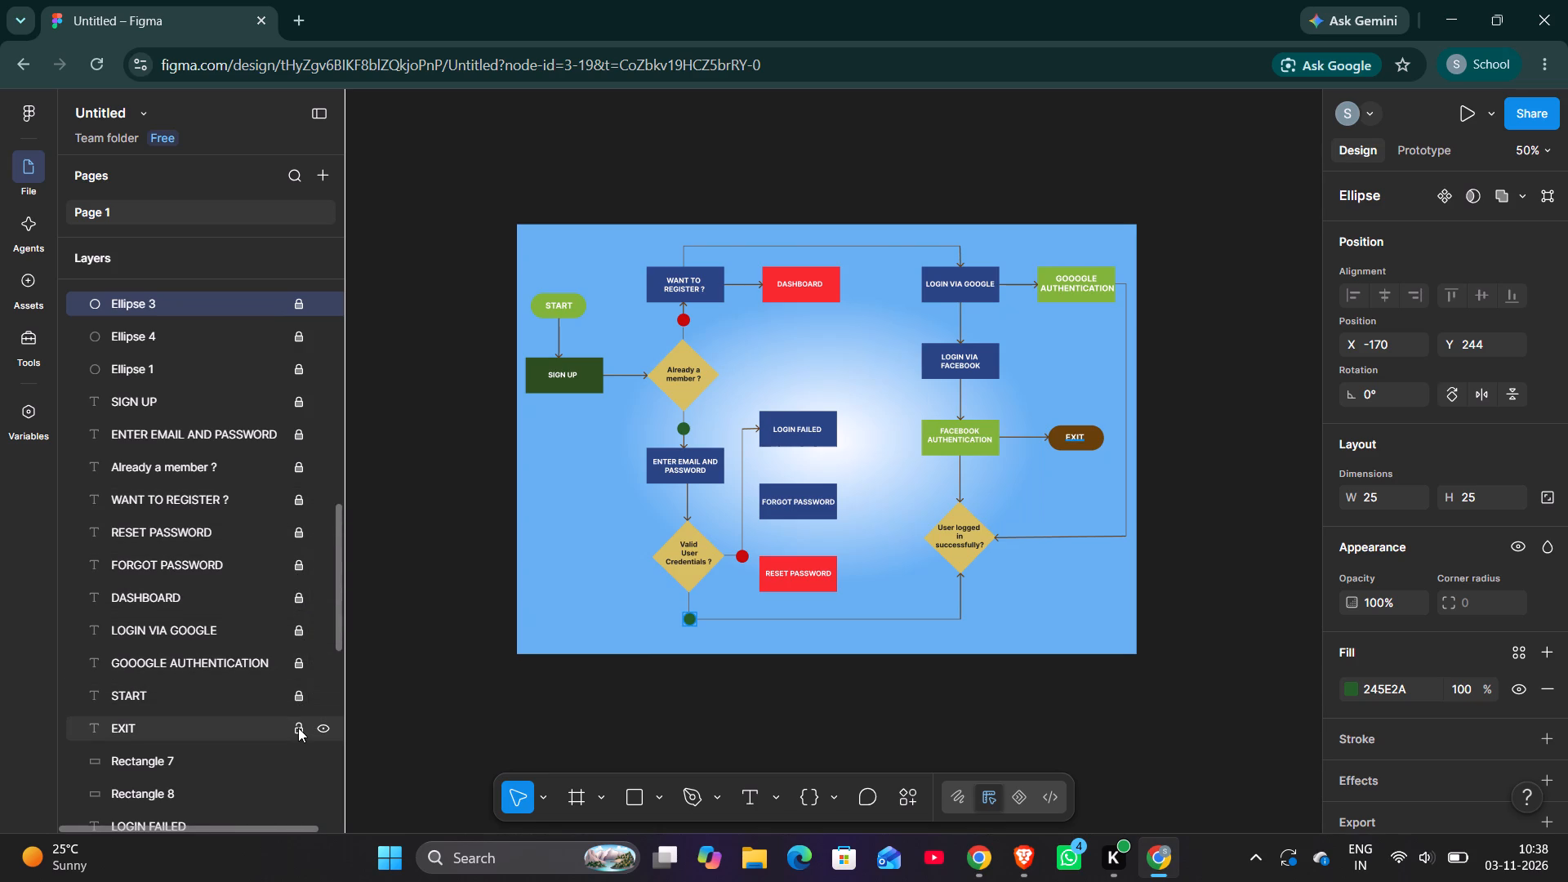
pyautogui.click(298, 728)
# Lock the layers Rectangle 7 down through Rectangle 14, including the LOGIN FAILED and LOGIN VIA FACEBOOK text layers.
pyautogui.click(301, 753)
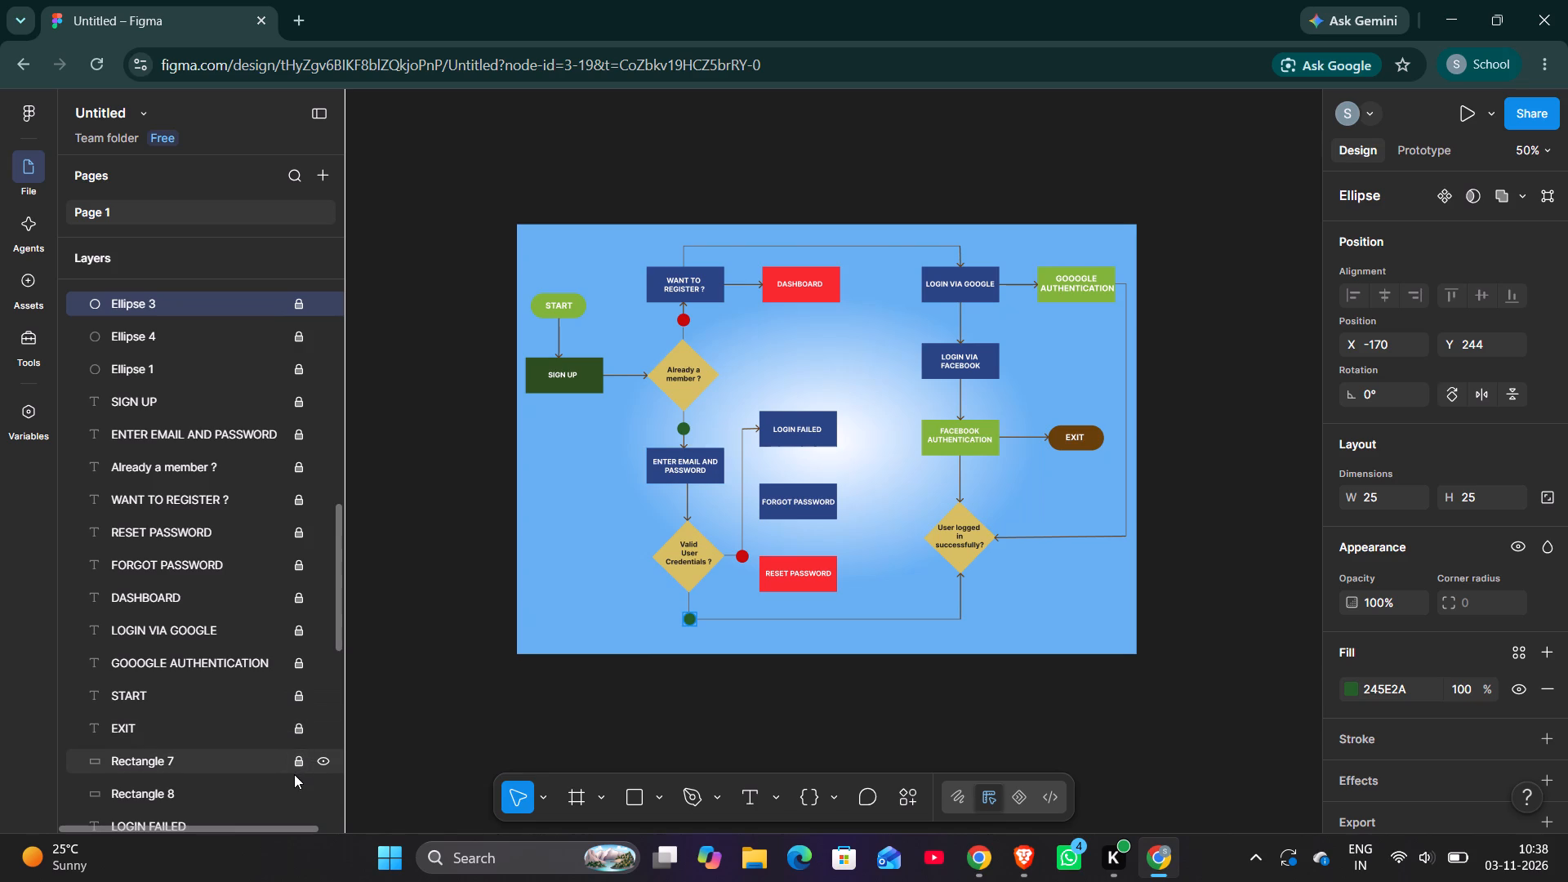
pyautogui.click(295, 784)
pyautogui.scroll(-1, 295, 784)
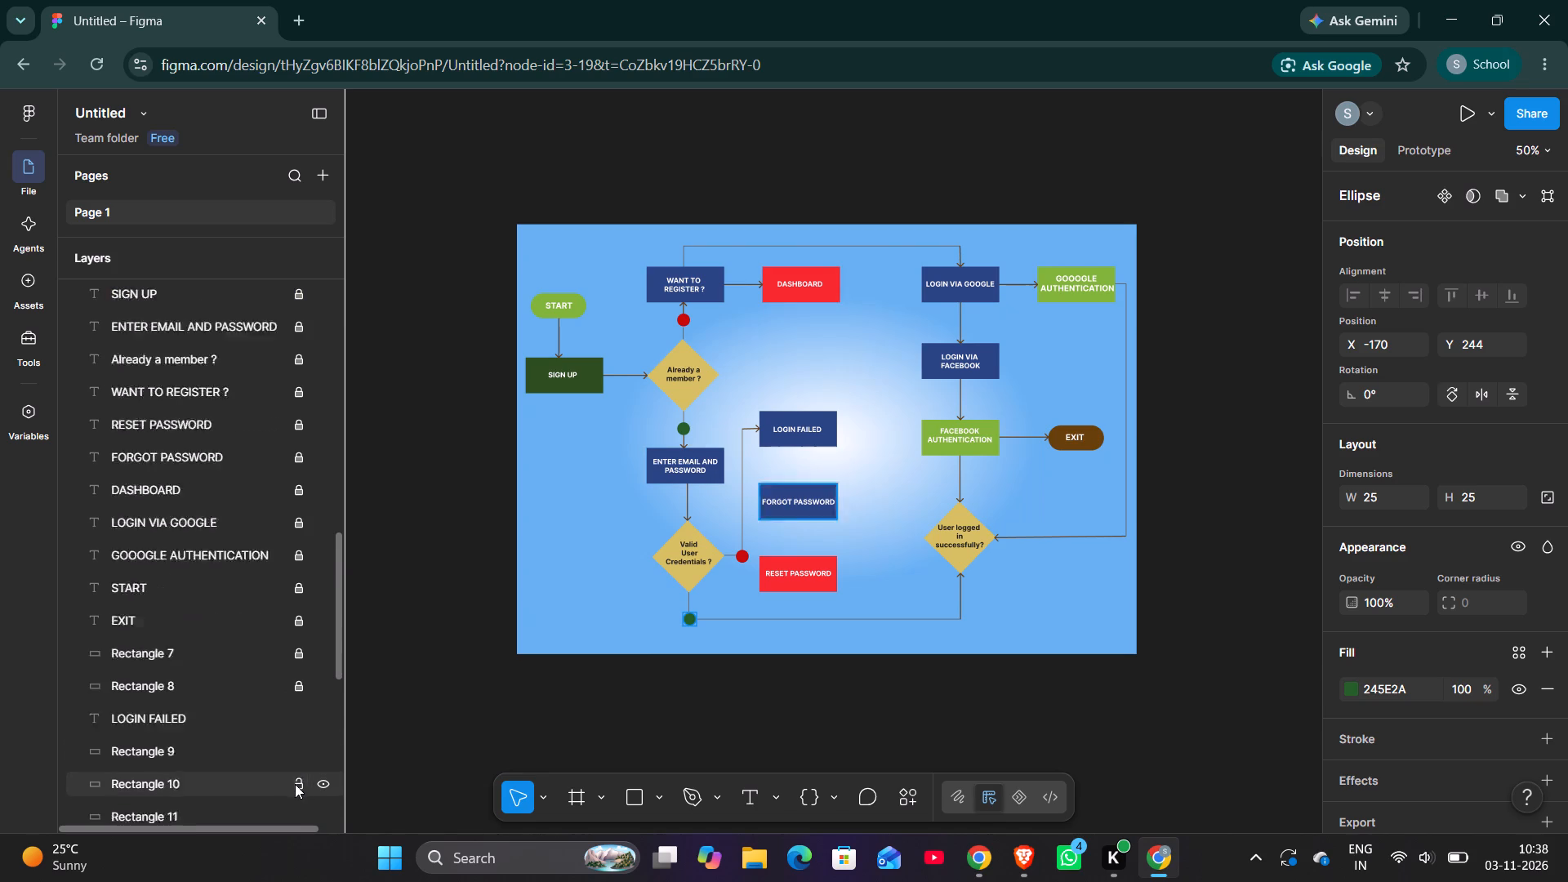
pyautogui.scroll(-2, 295, 784)
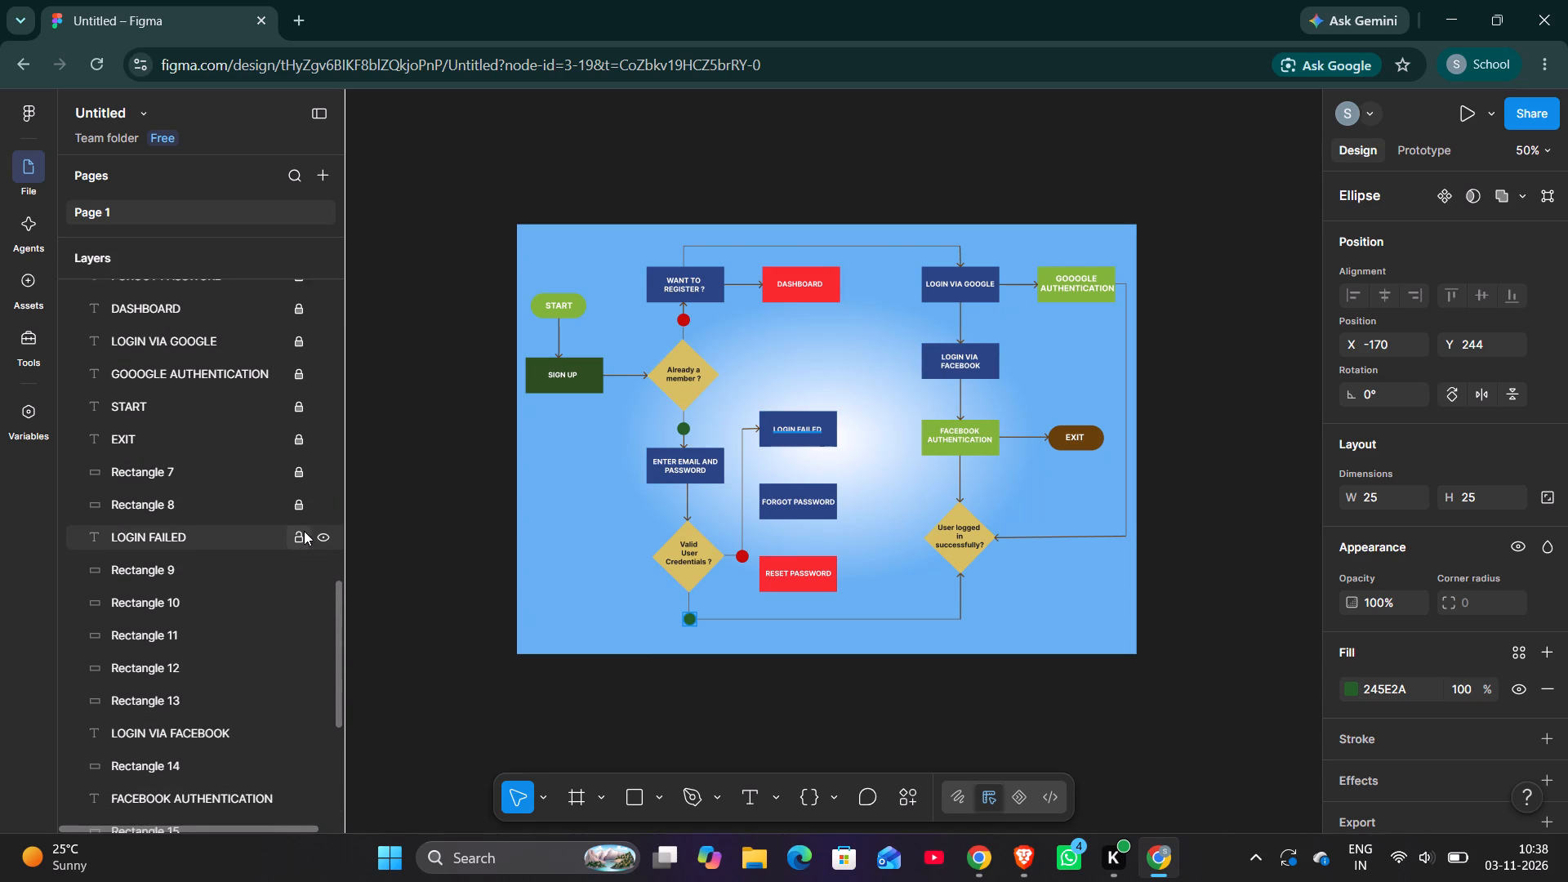
pyautogui.click(303, 531)
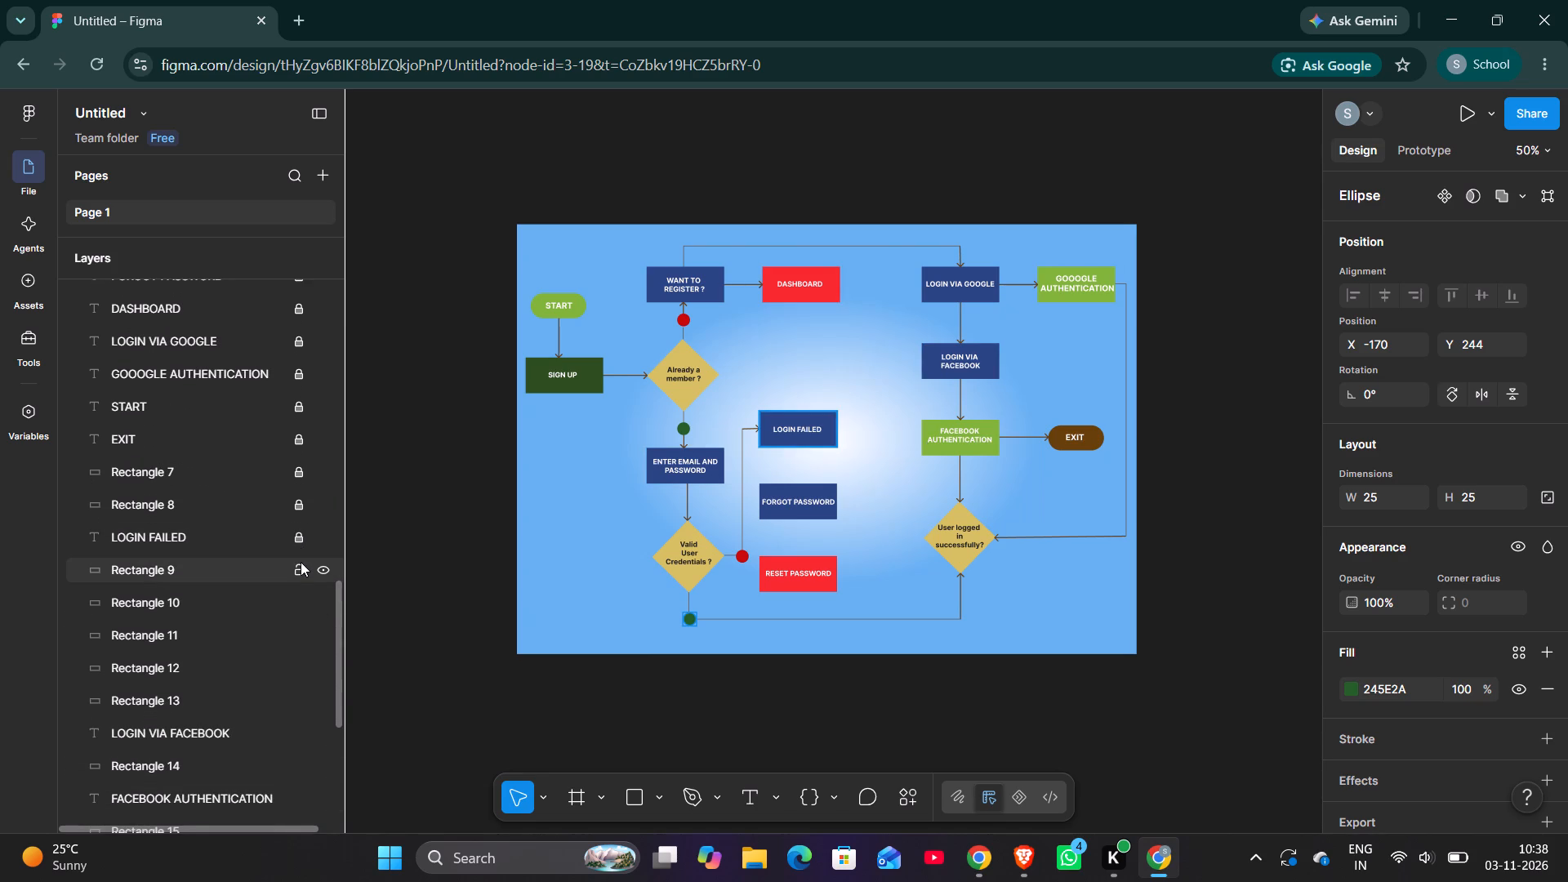
pyautogui.click(301, 562)
pyautogui.click(296, 587)
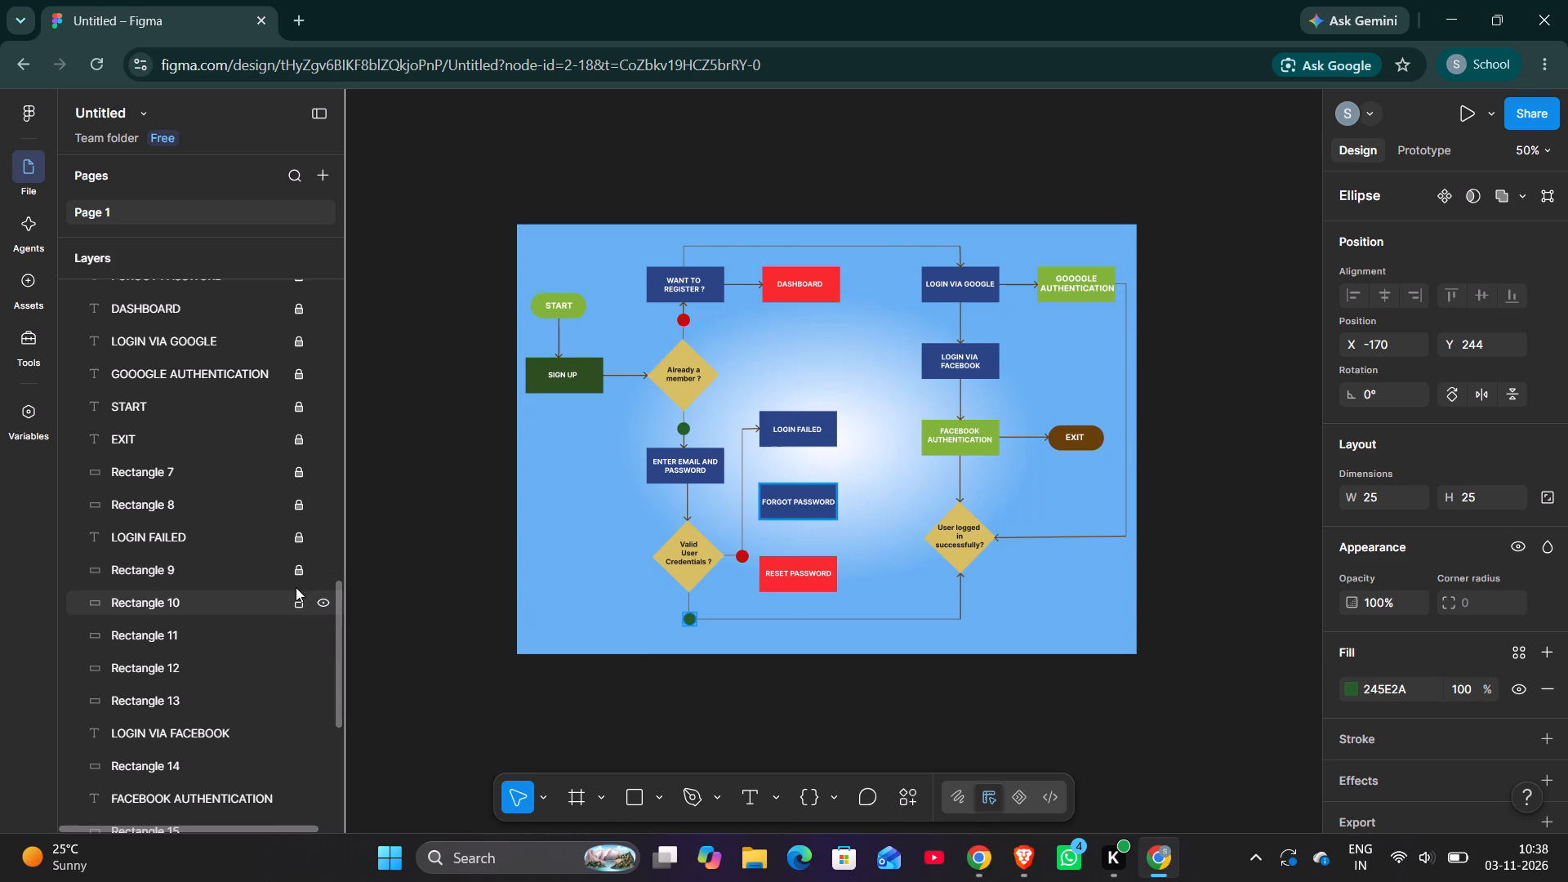
pyautogui.click(296, 606)
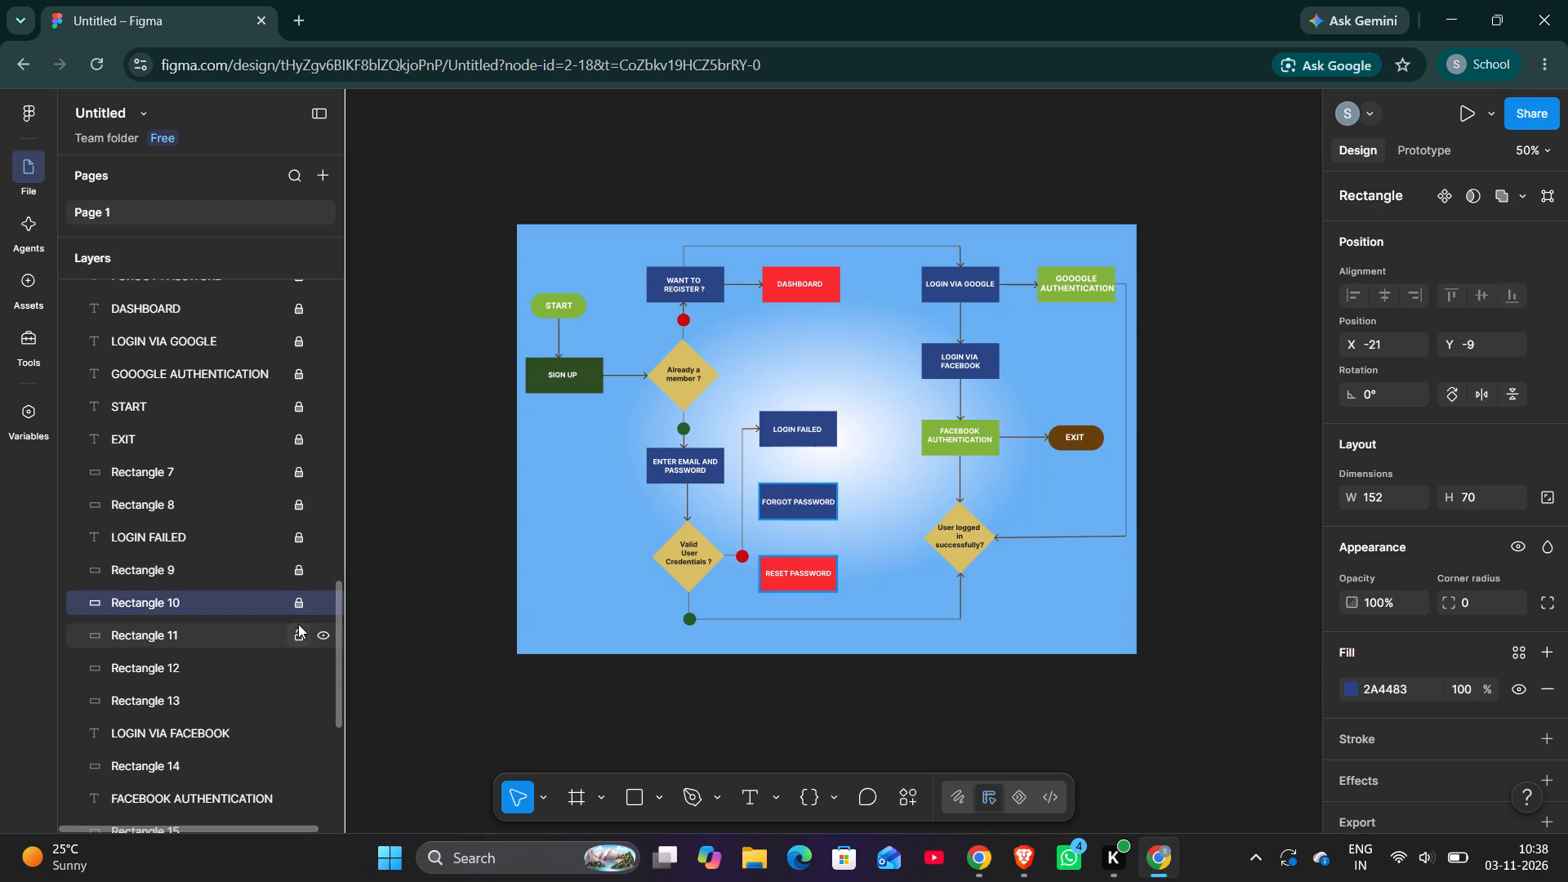
pyautogui.click(298, 630)
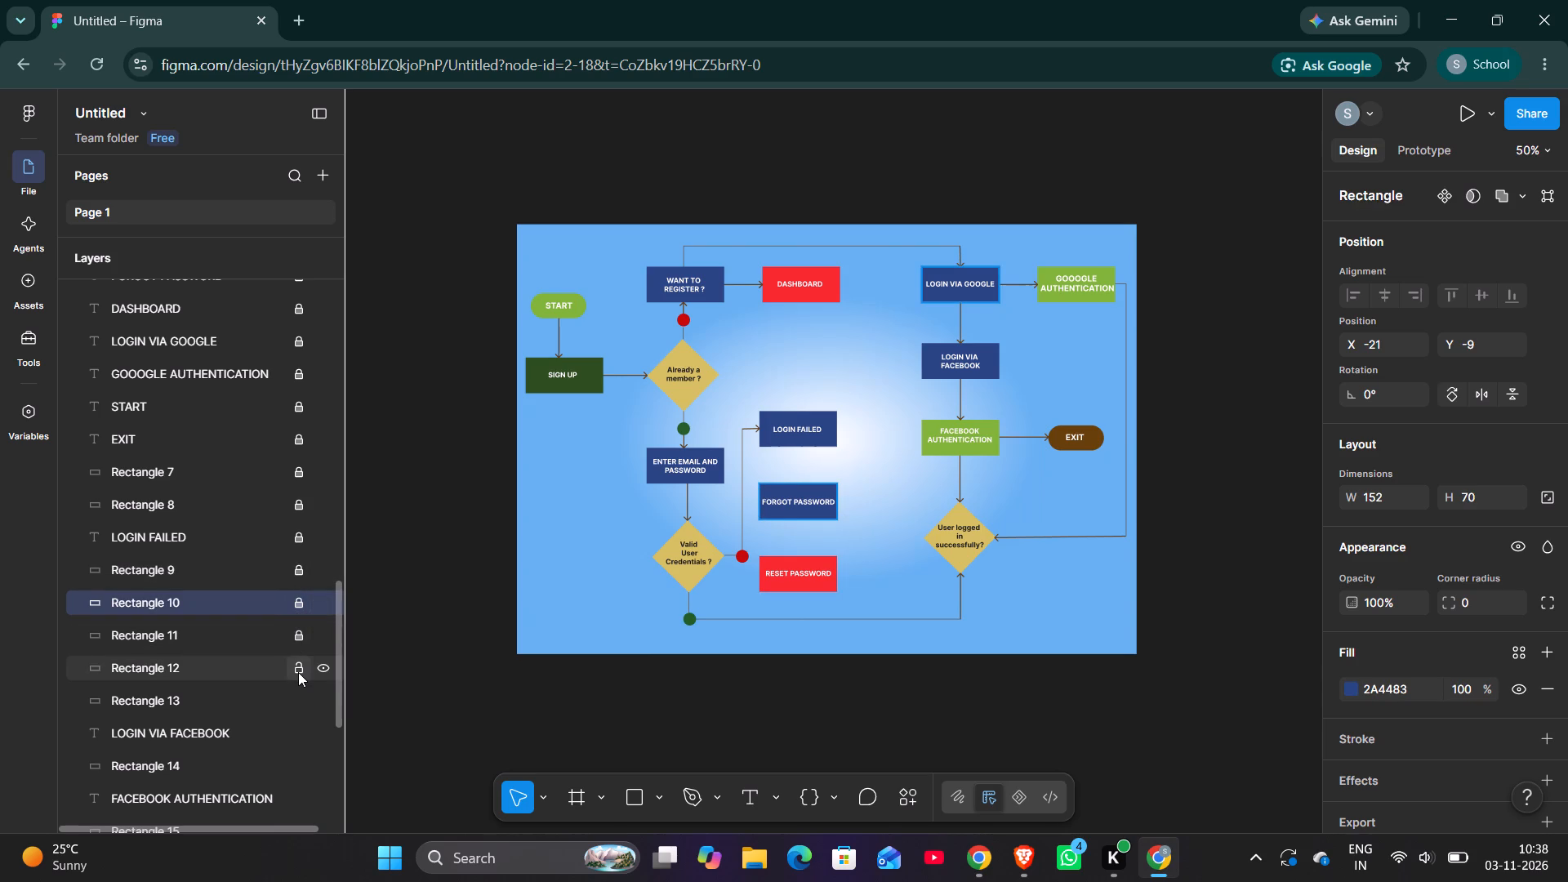
pyautogui.click(298, 672)
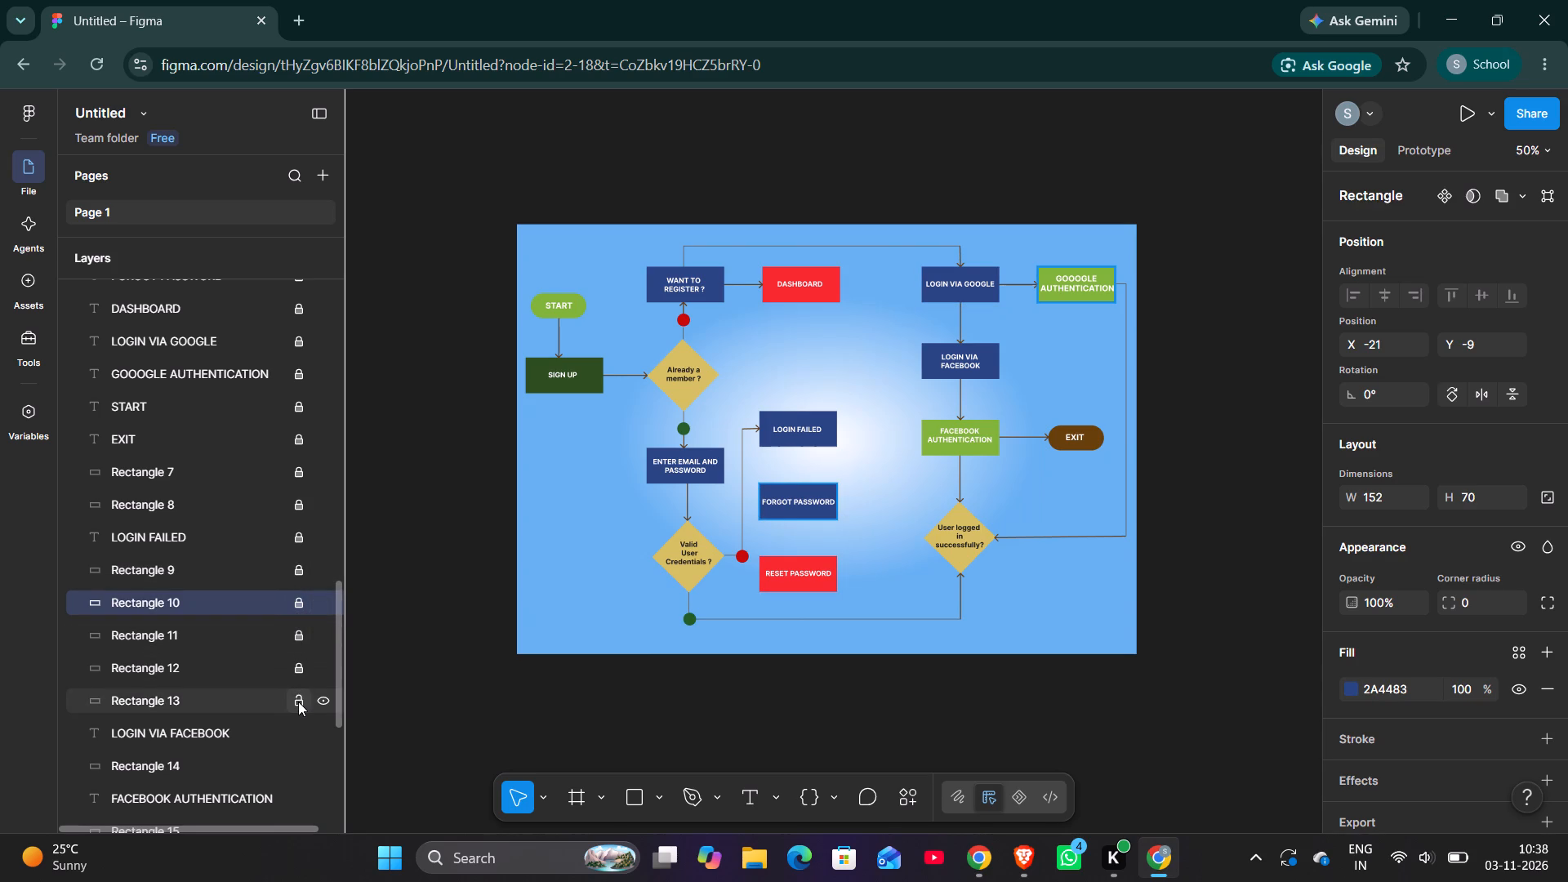
pyautogui.click(298, 702)
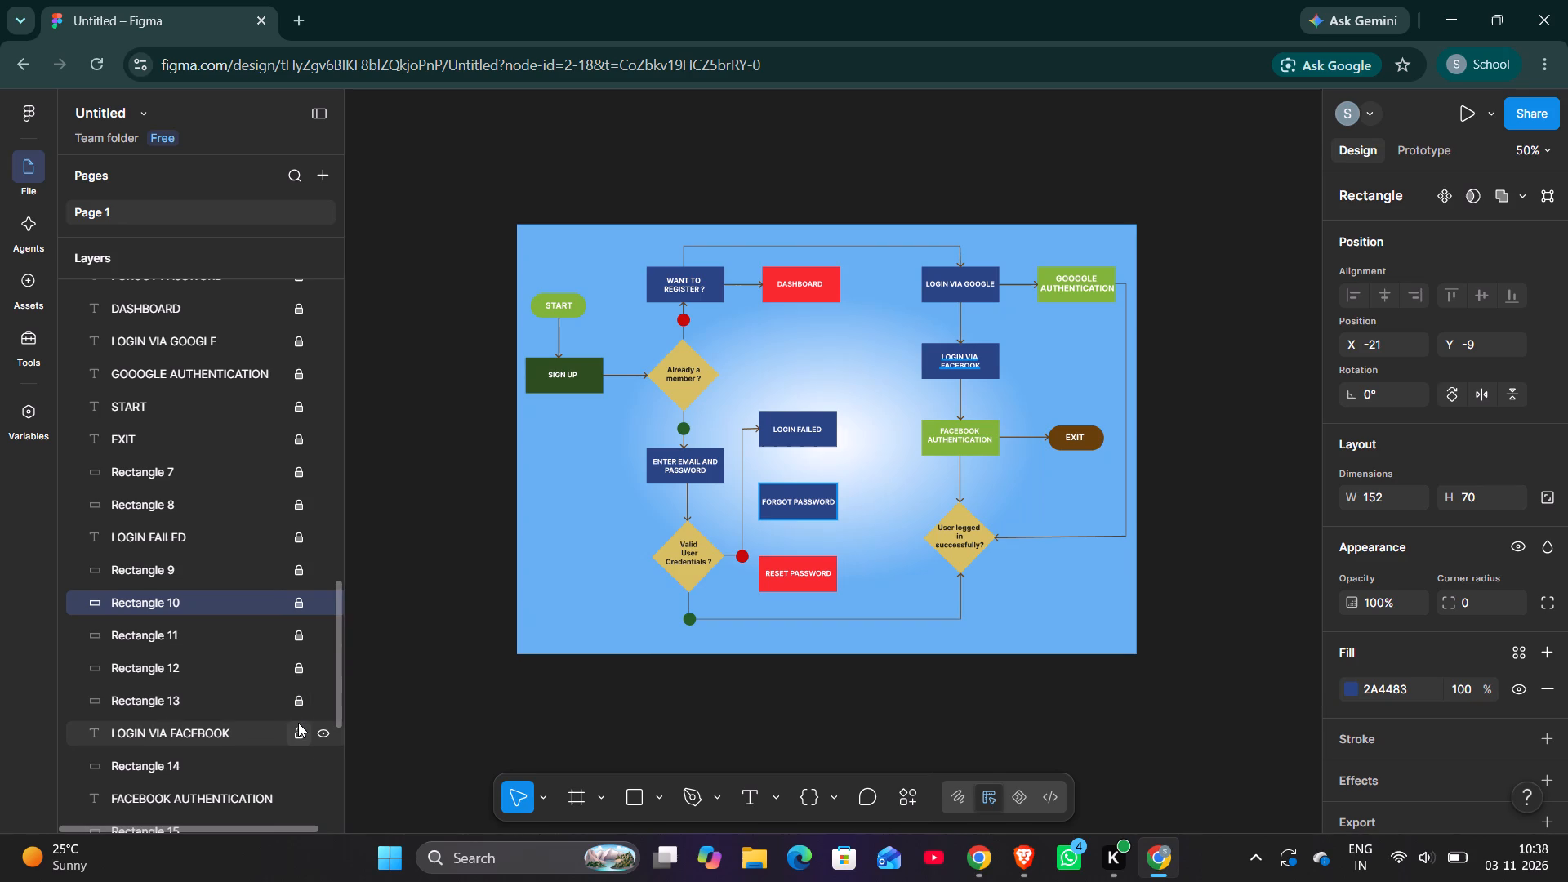
pyautogui.click(298, 723)
pyautogui.click(298, 749)
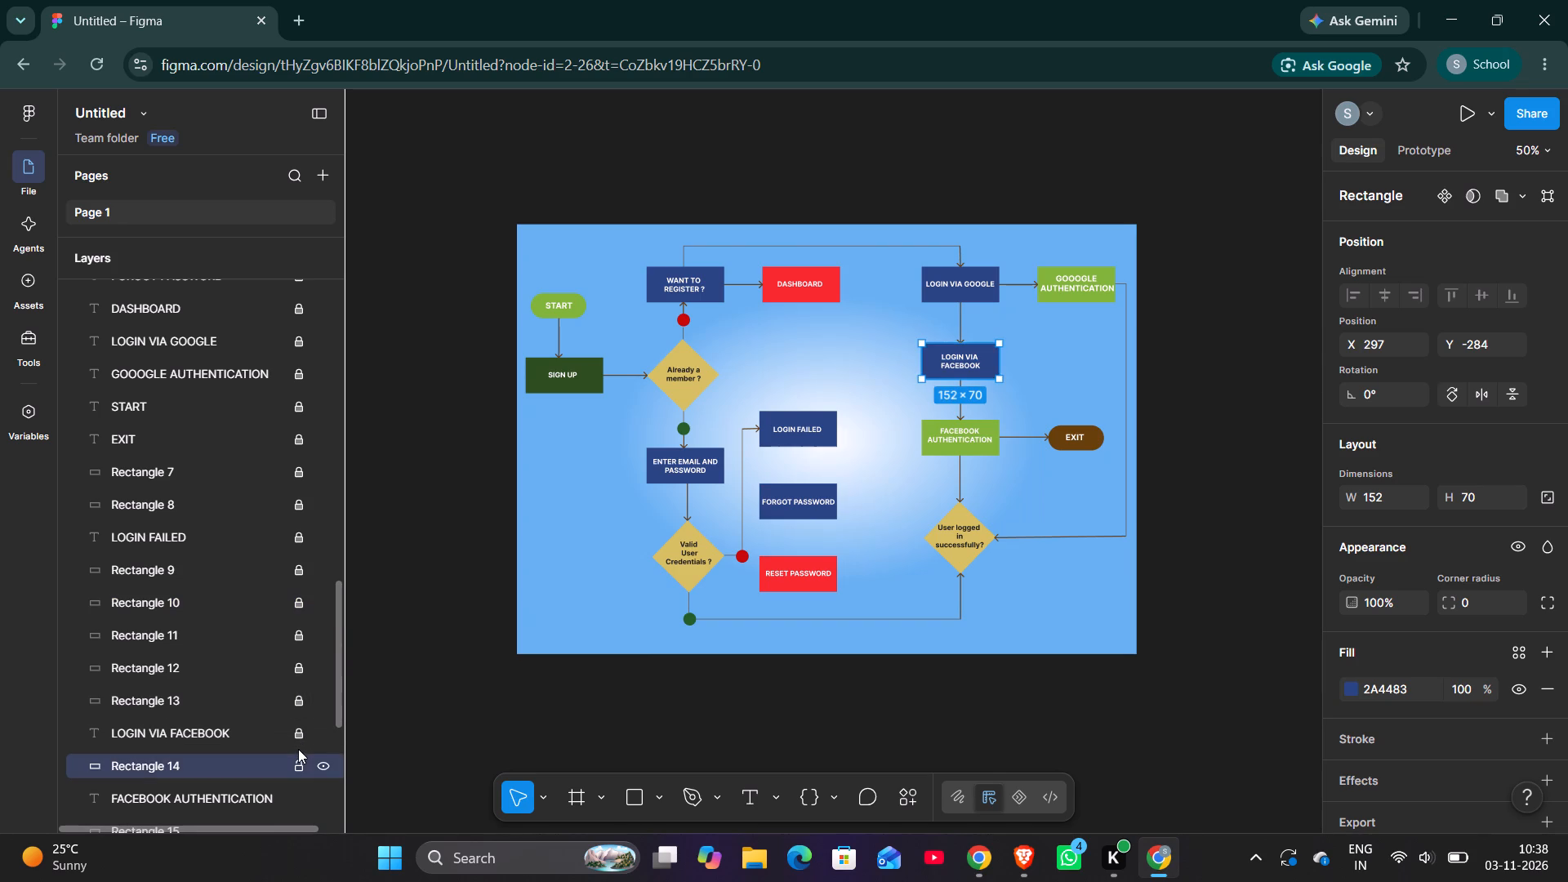
pyautogui.click(298, 765)
# Lock the layers FACEBOOK AUTHENTICATION, Rectangle 15, Rectangle 5, Rectangle 3 and Valid User Credentials ?.
pyautogui.scroll(-2, 298, 765)
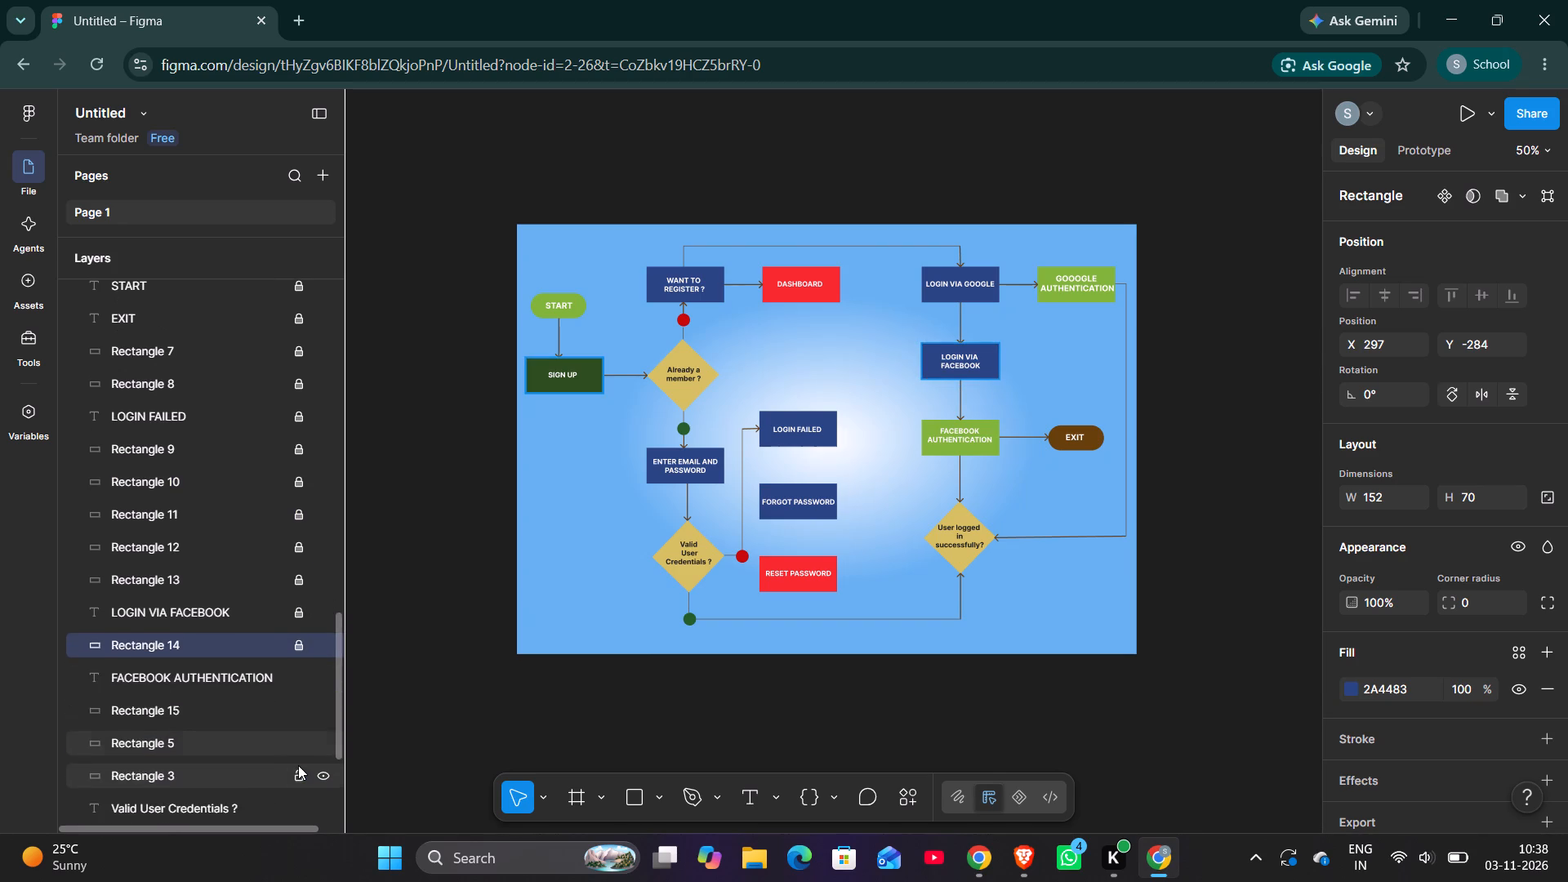
pyautogui.scroll(-1, 298, 765)
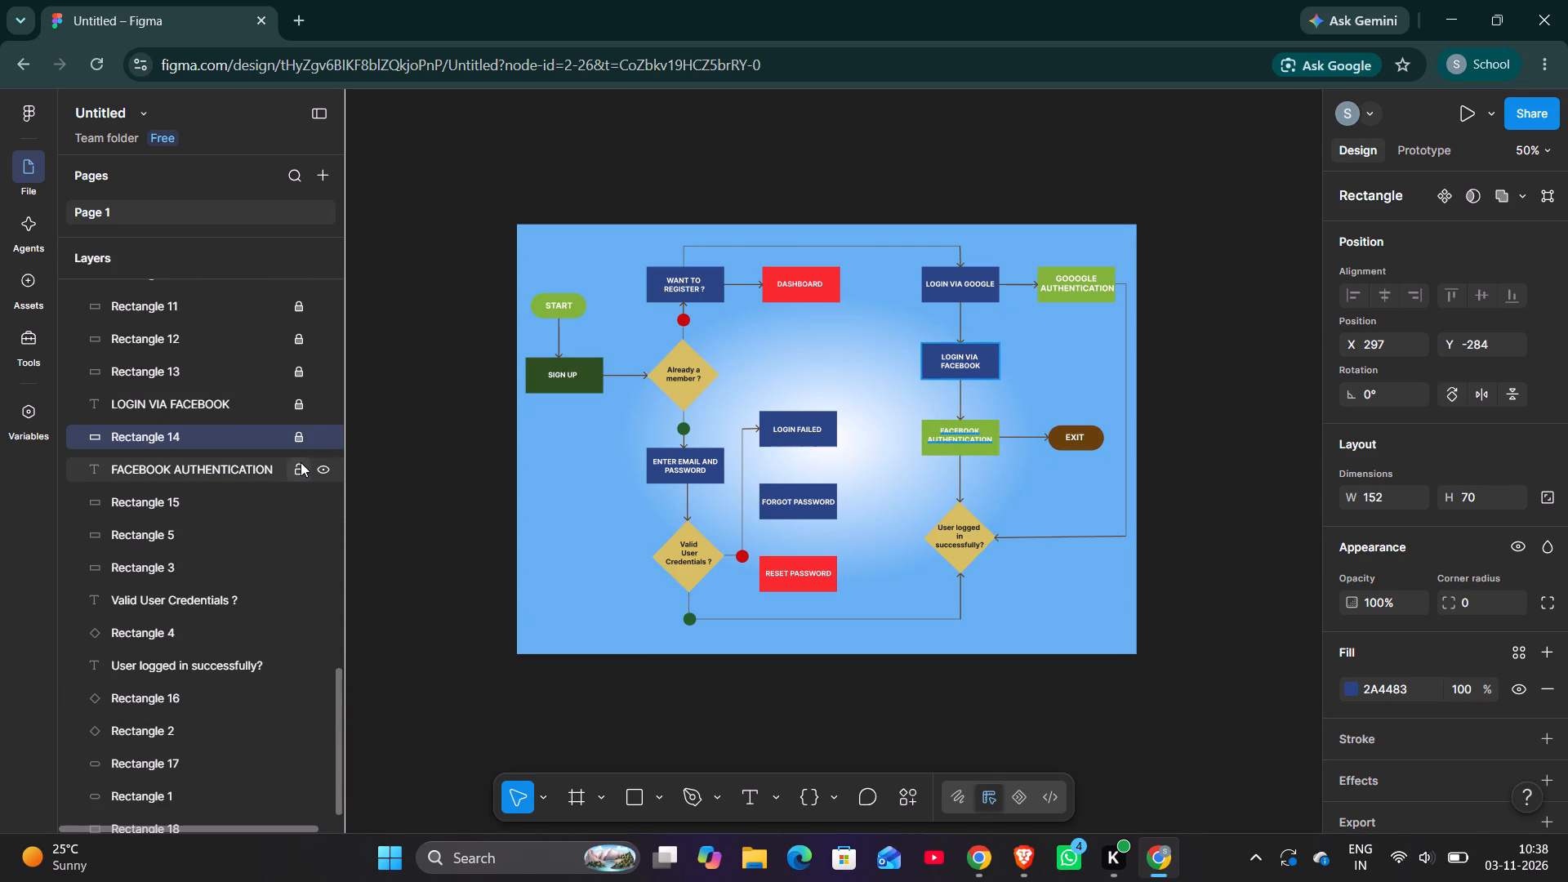
pyautogui.click(301, 462)
pyautogui.click(296, 491)
pyautogui.click(298, 532)
pyautogui.click(298, 559)
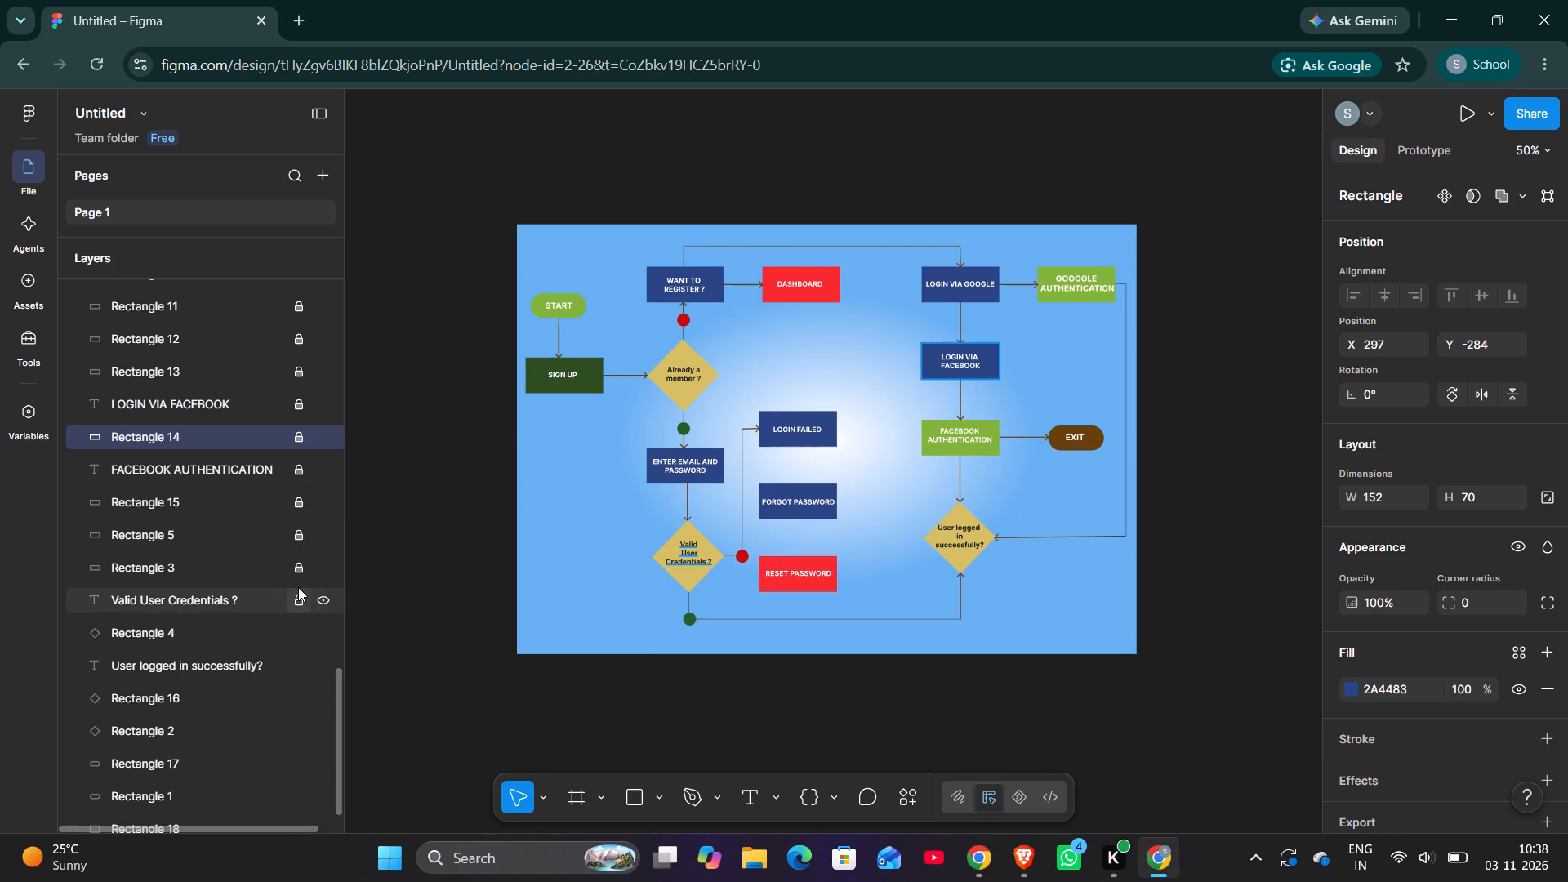
pyautogui.click(298, 595)
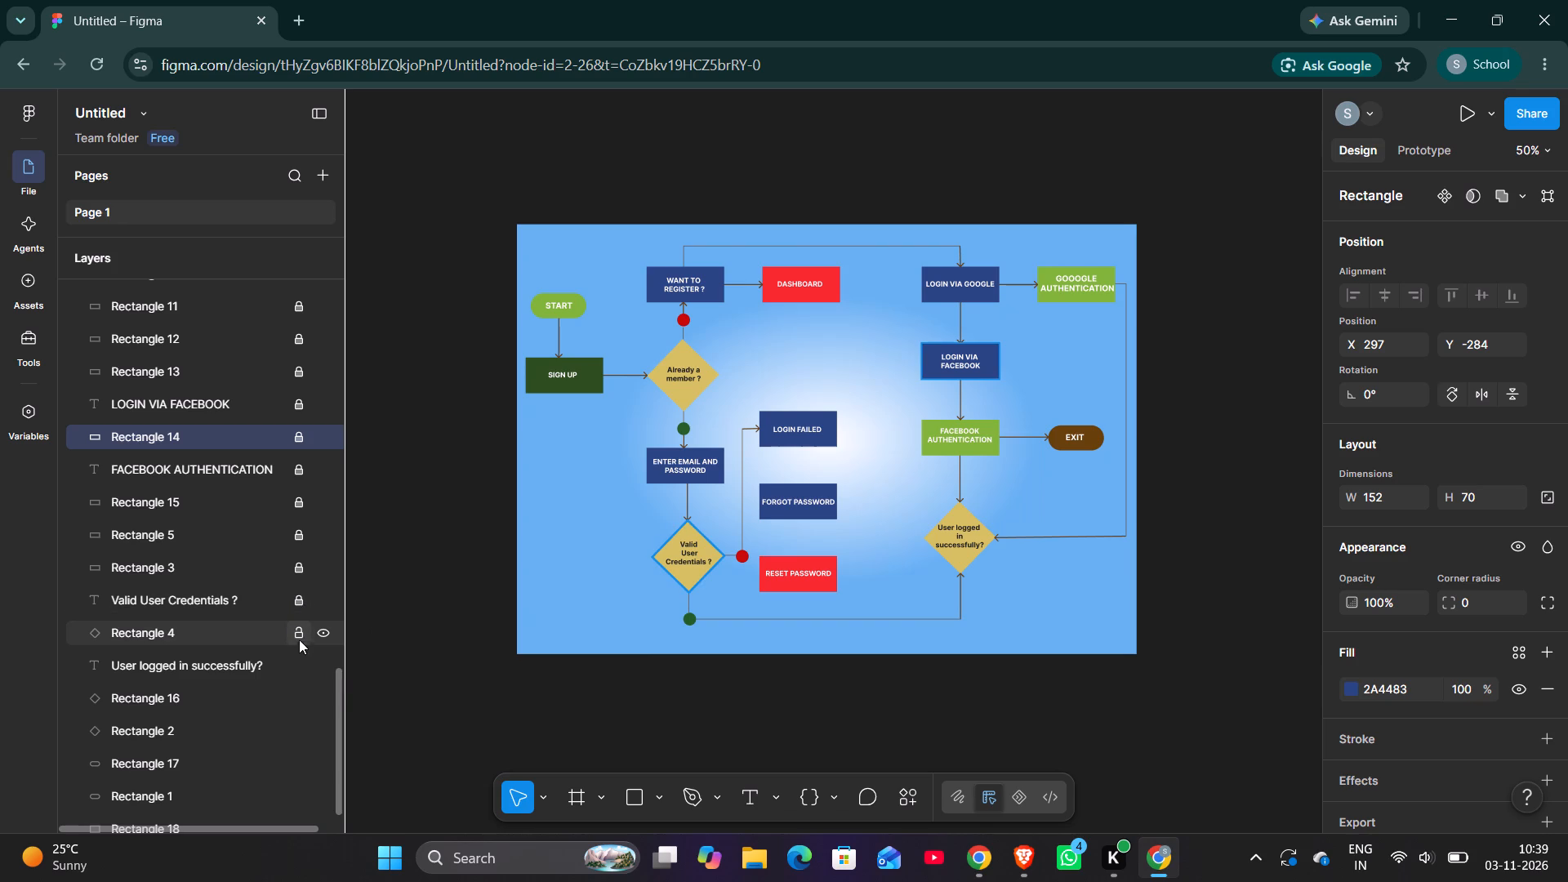
# Lock the remaining bottom layers: Rectangle 4, the "User logged in successfully?" text, and Rectangles 16, 2, 17, 1 and 18.
pyautogui.click(296, 635)
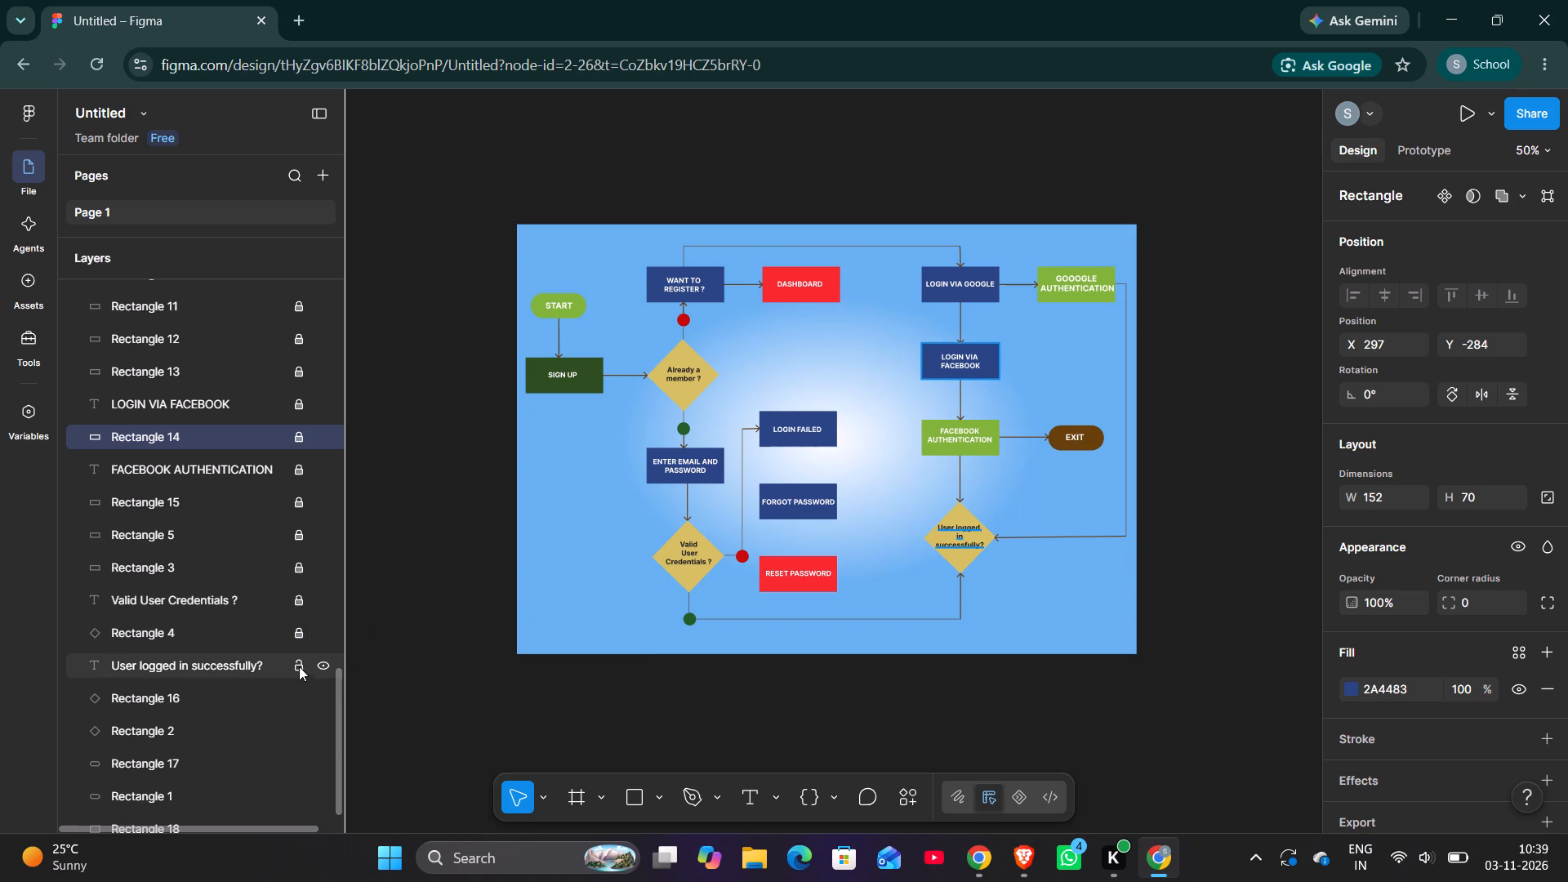
pyautogui.click(300, 671)
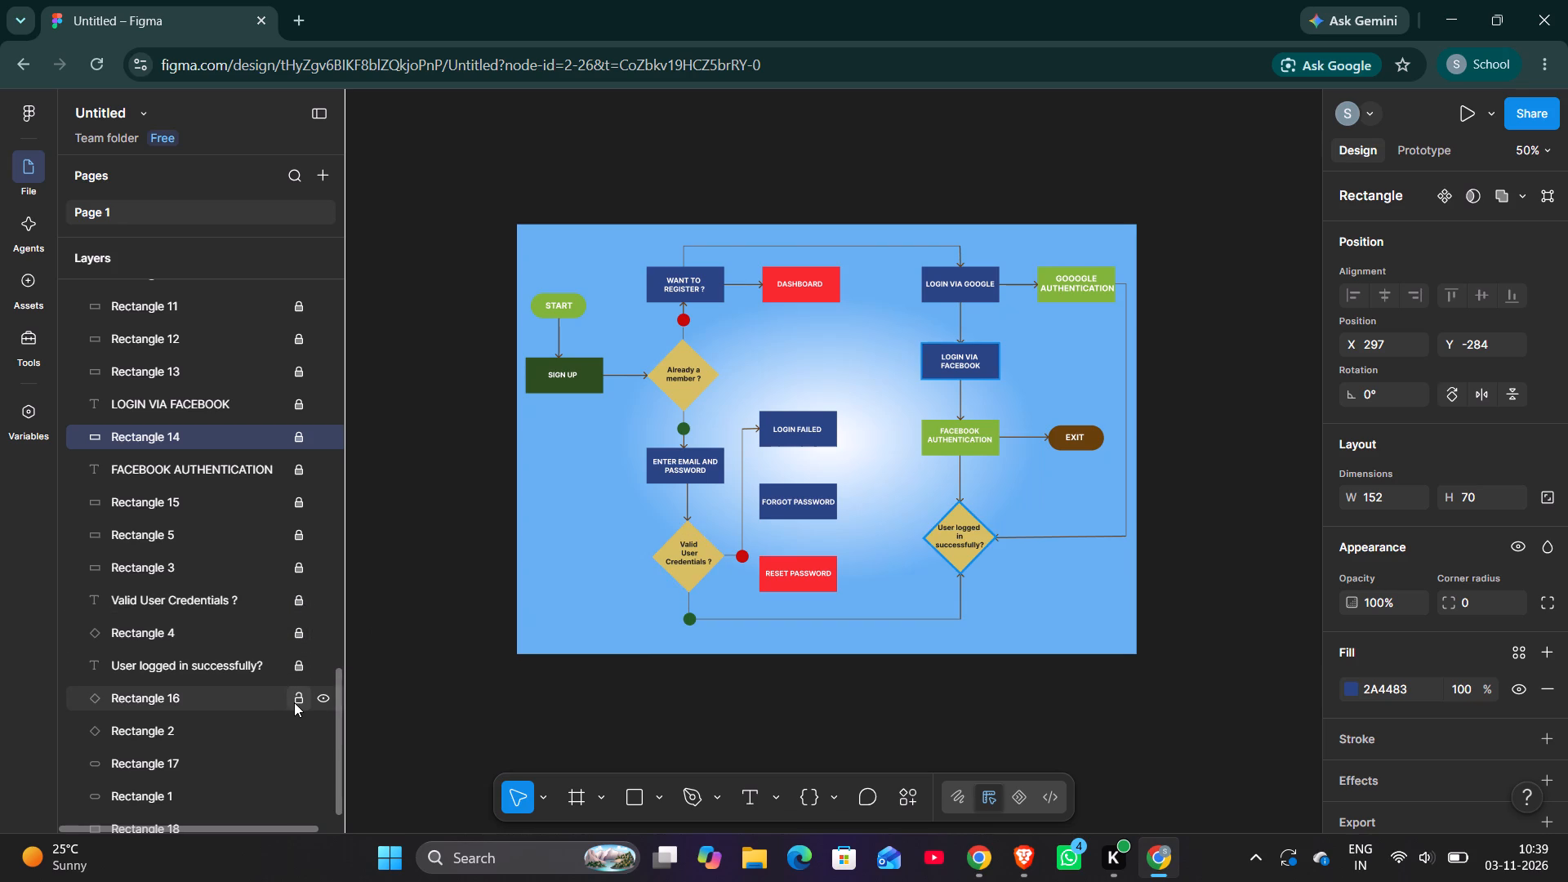
pyautogui.click(294, 702)
pyautogui.click(296, 738)
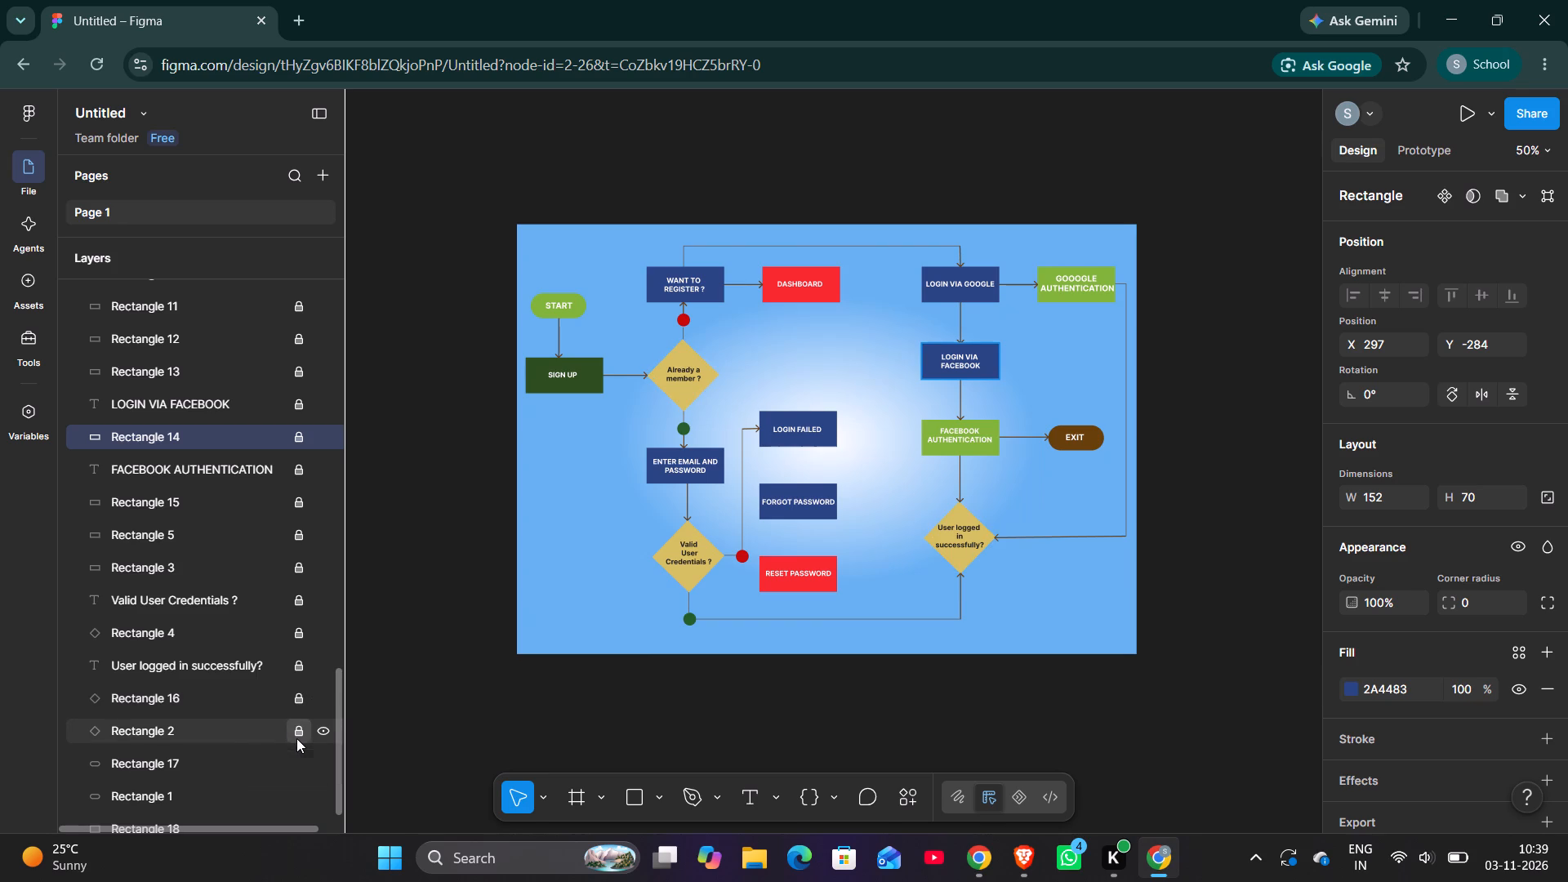
pyautogui.click(299, 760)
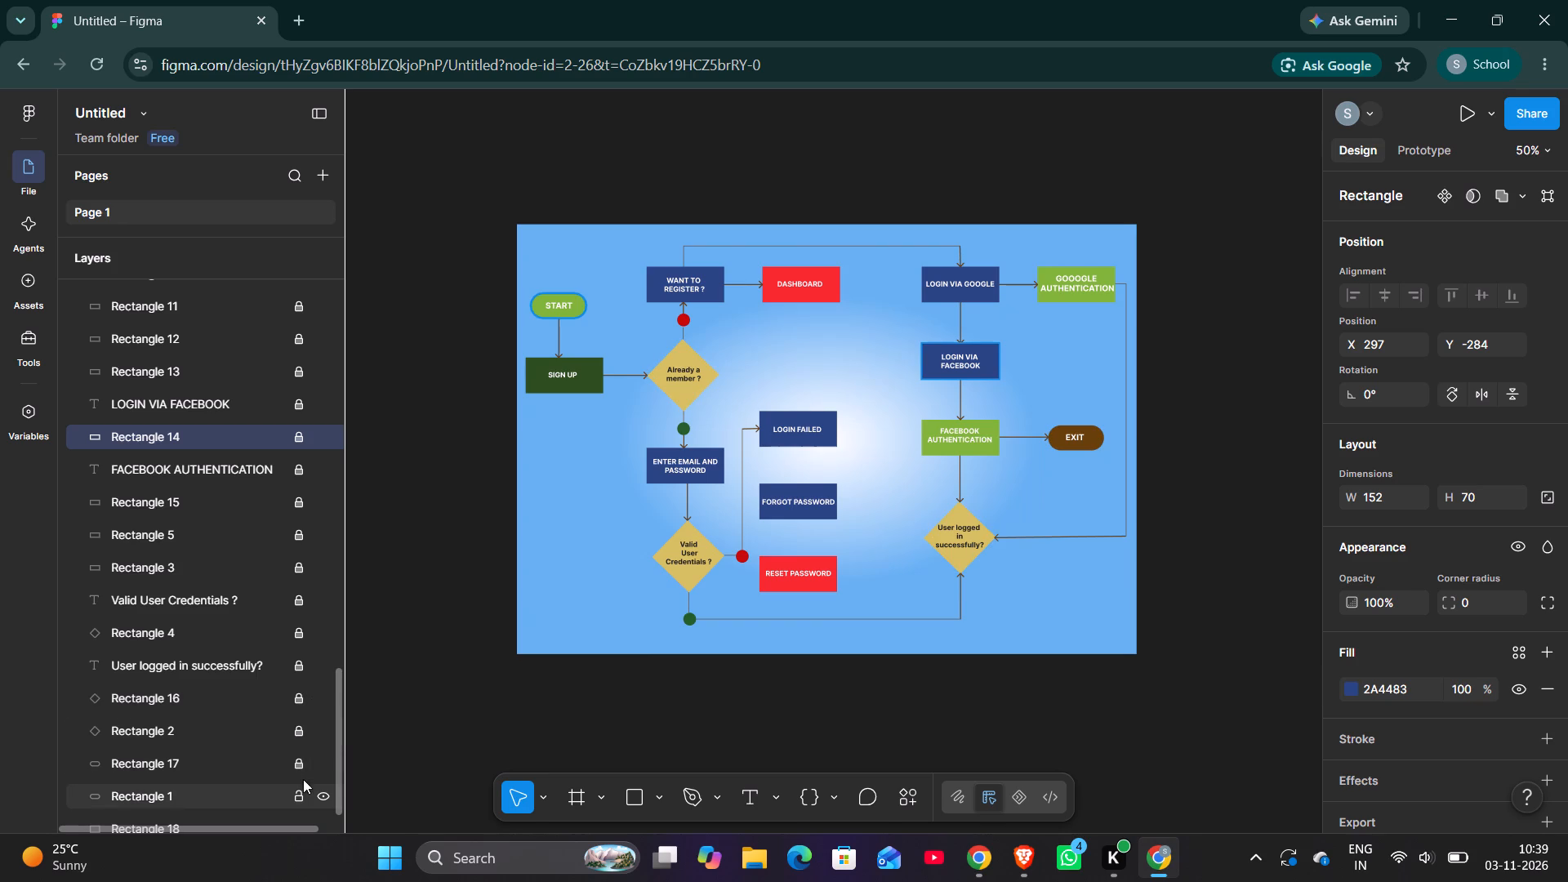
pyautogui.click(294, 791)
pyautogui.scroll(-1, 294, 791)
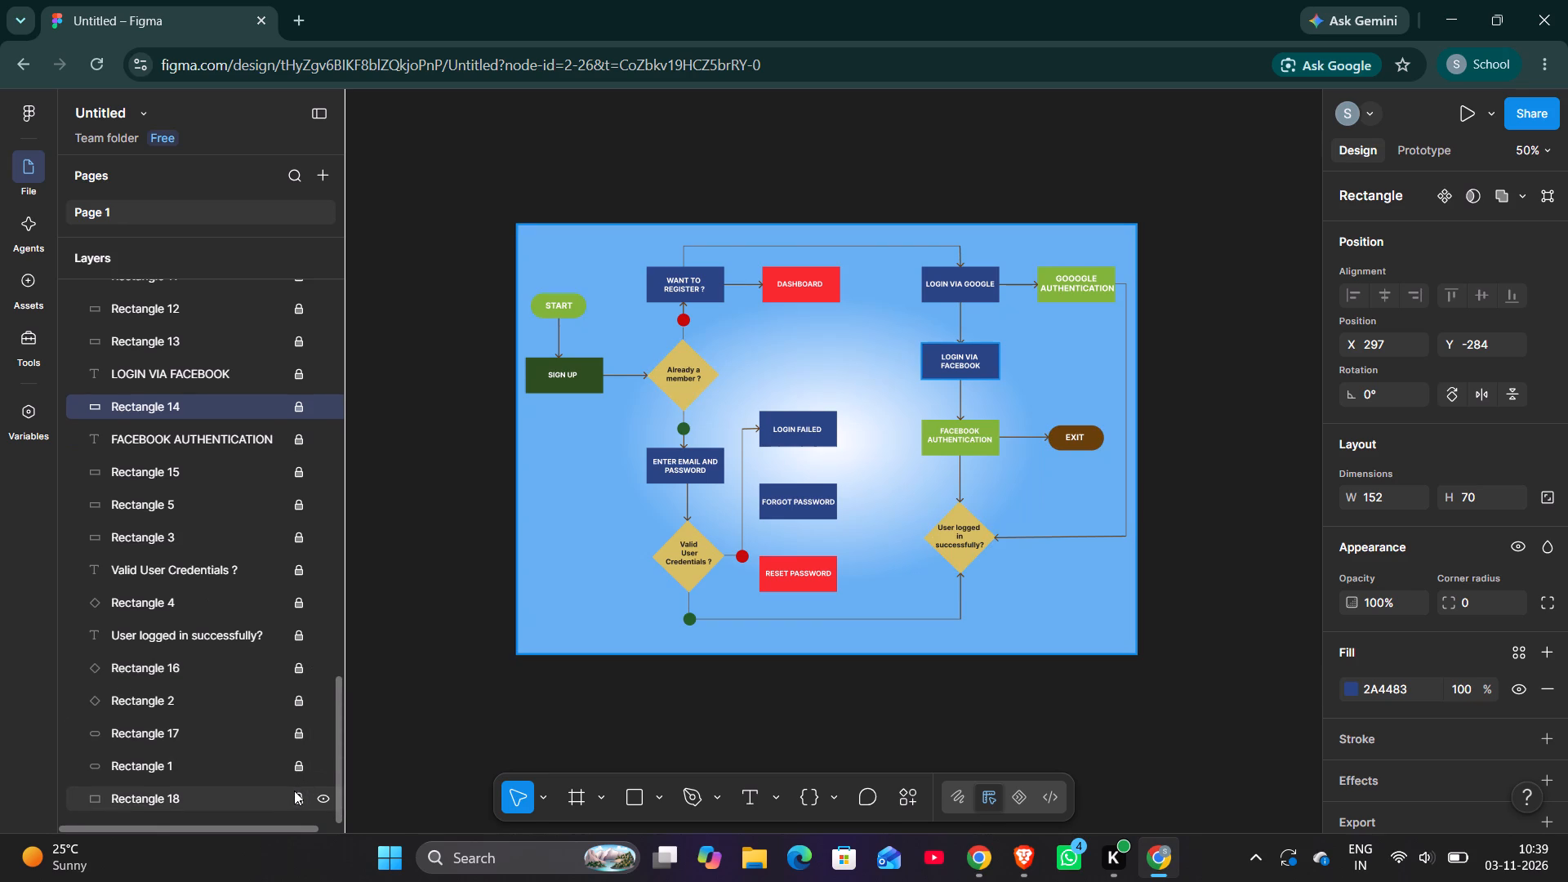
pyautogui.scroll(-1, 294, 791)
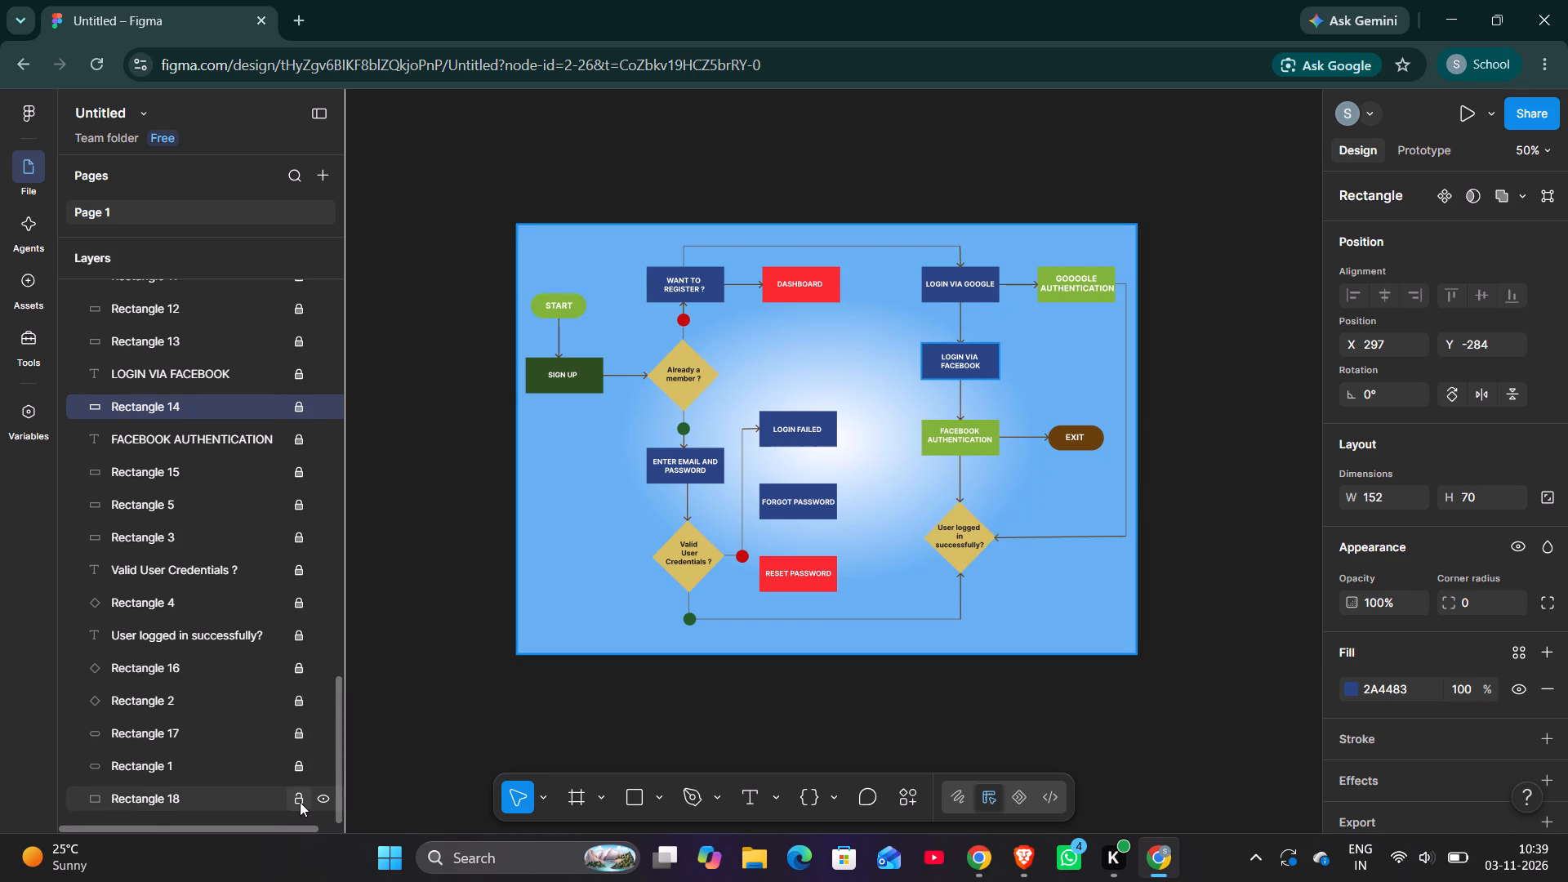
pyautogui.click(300, 802)
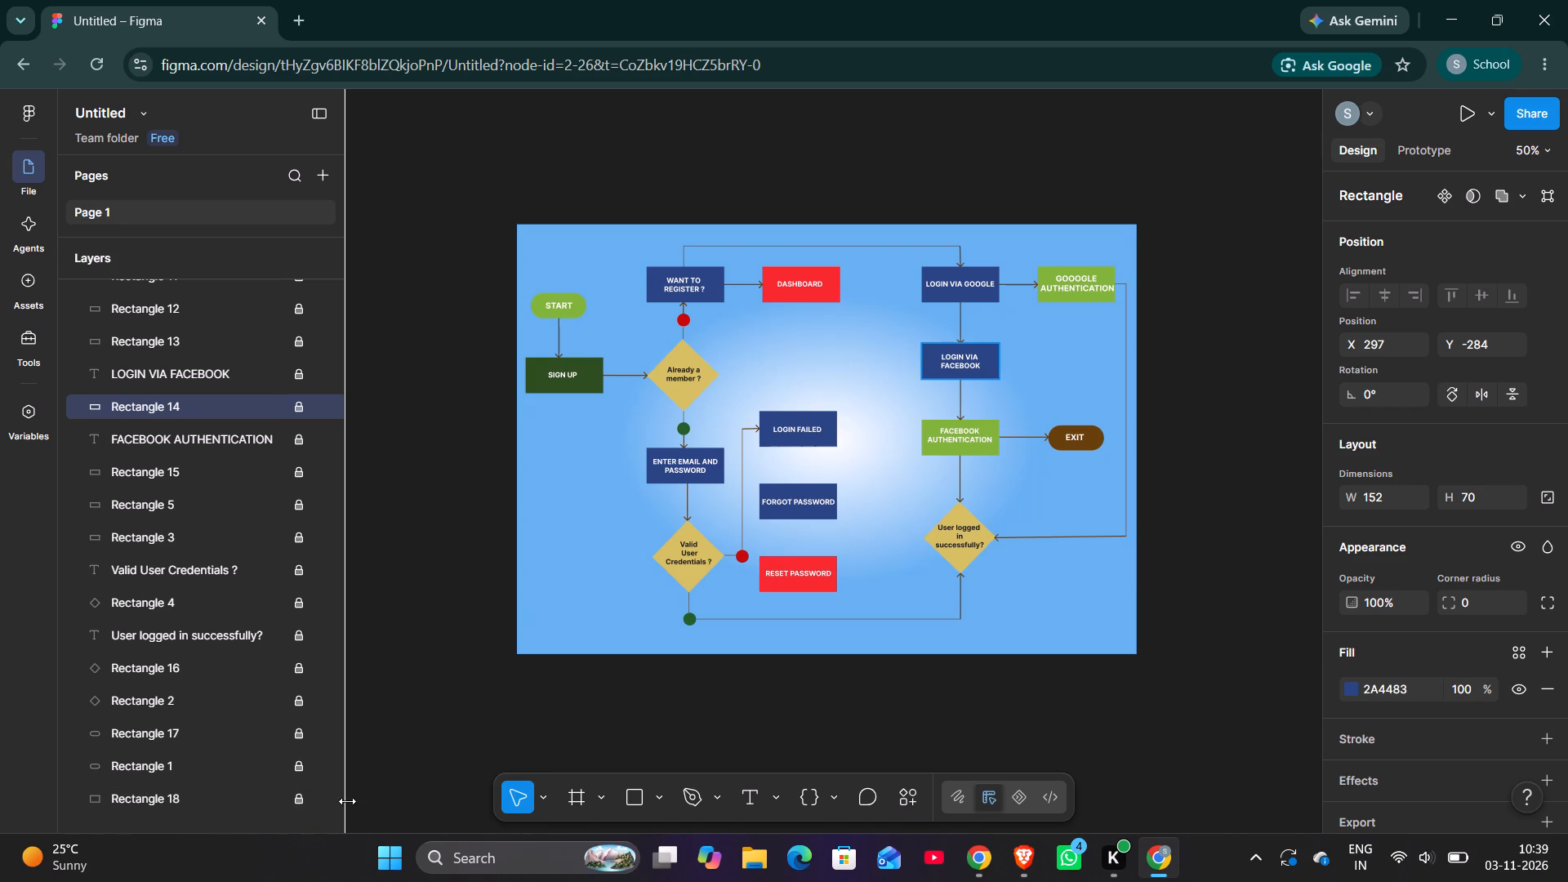
pyautogui.moveTo(339, 801); pyautogui.dragTo(335, 863)
# Switch to the YouTube video in Brave and on to the DONUT ANIMATION Figma file in the other Chrome window.
pyautogui.click(1019, 868)
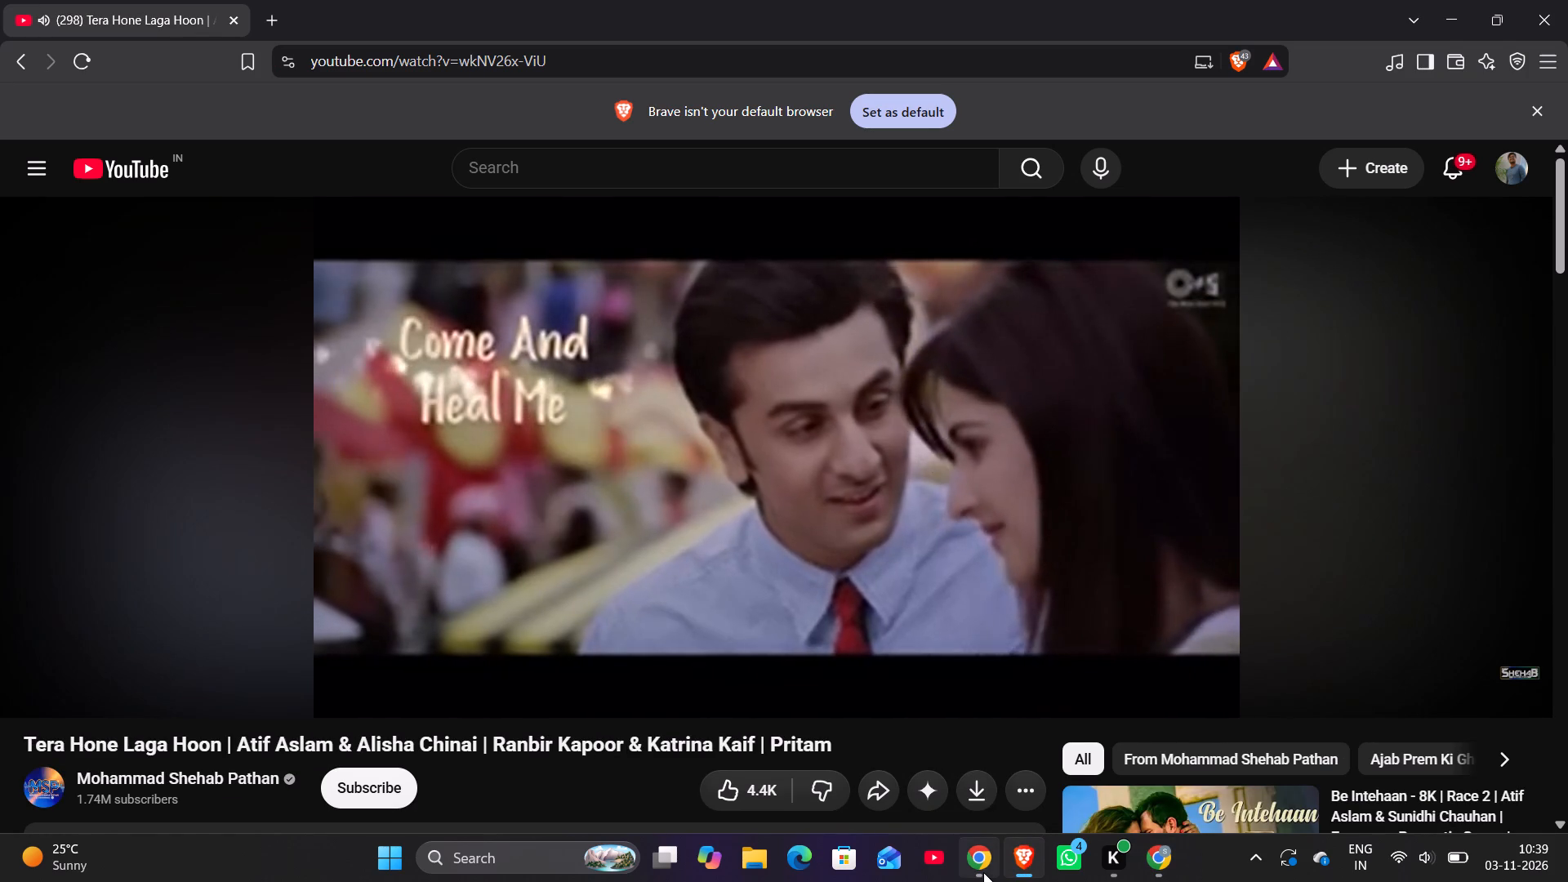
pyautogui.click(982, 872)
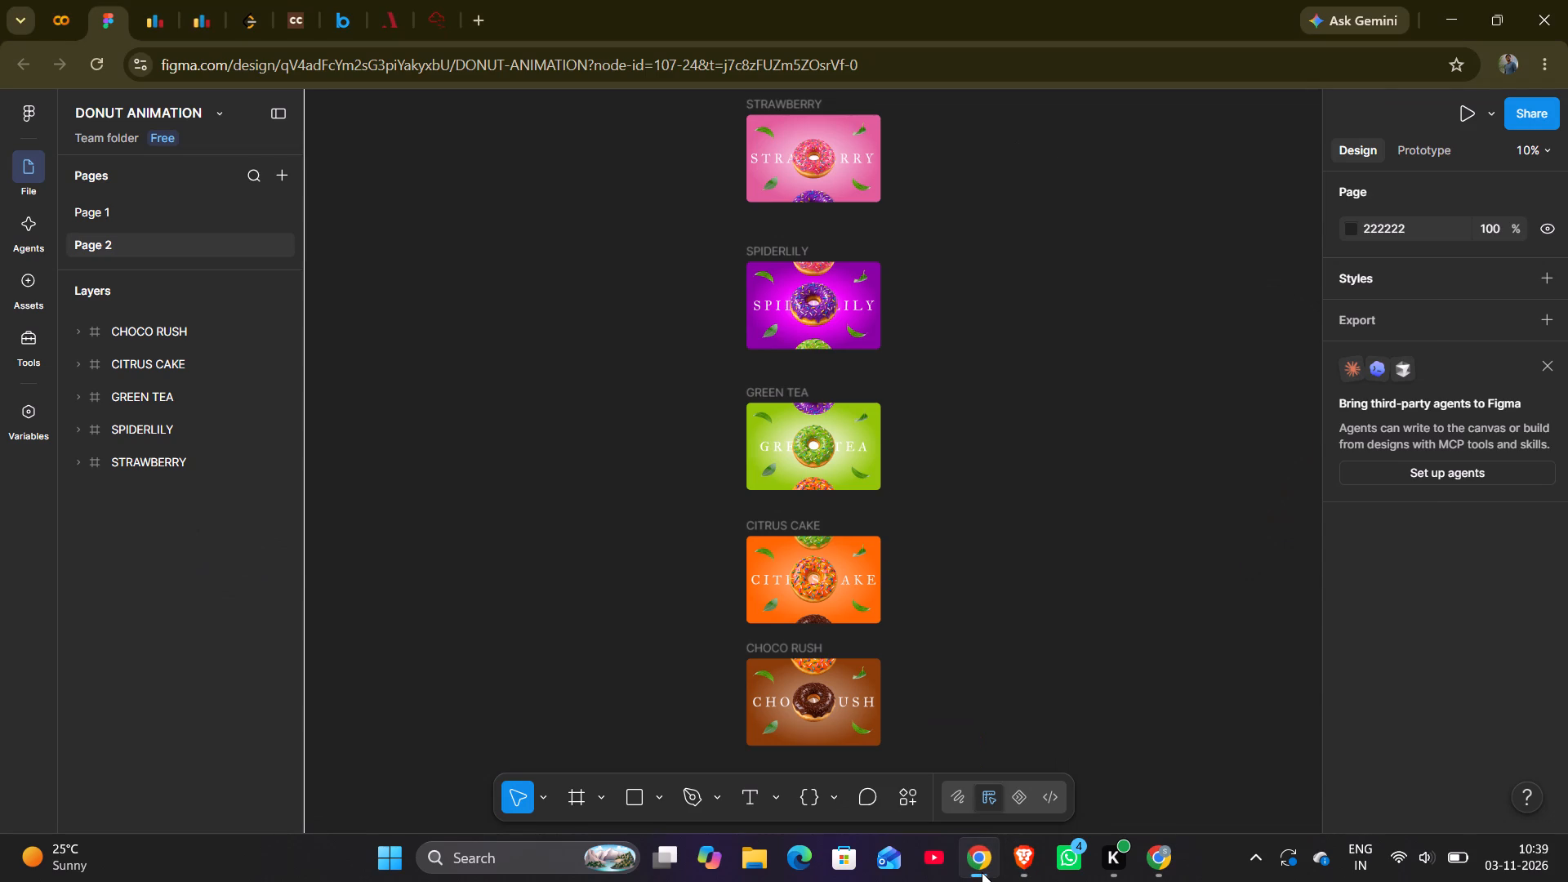
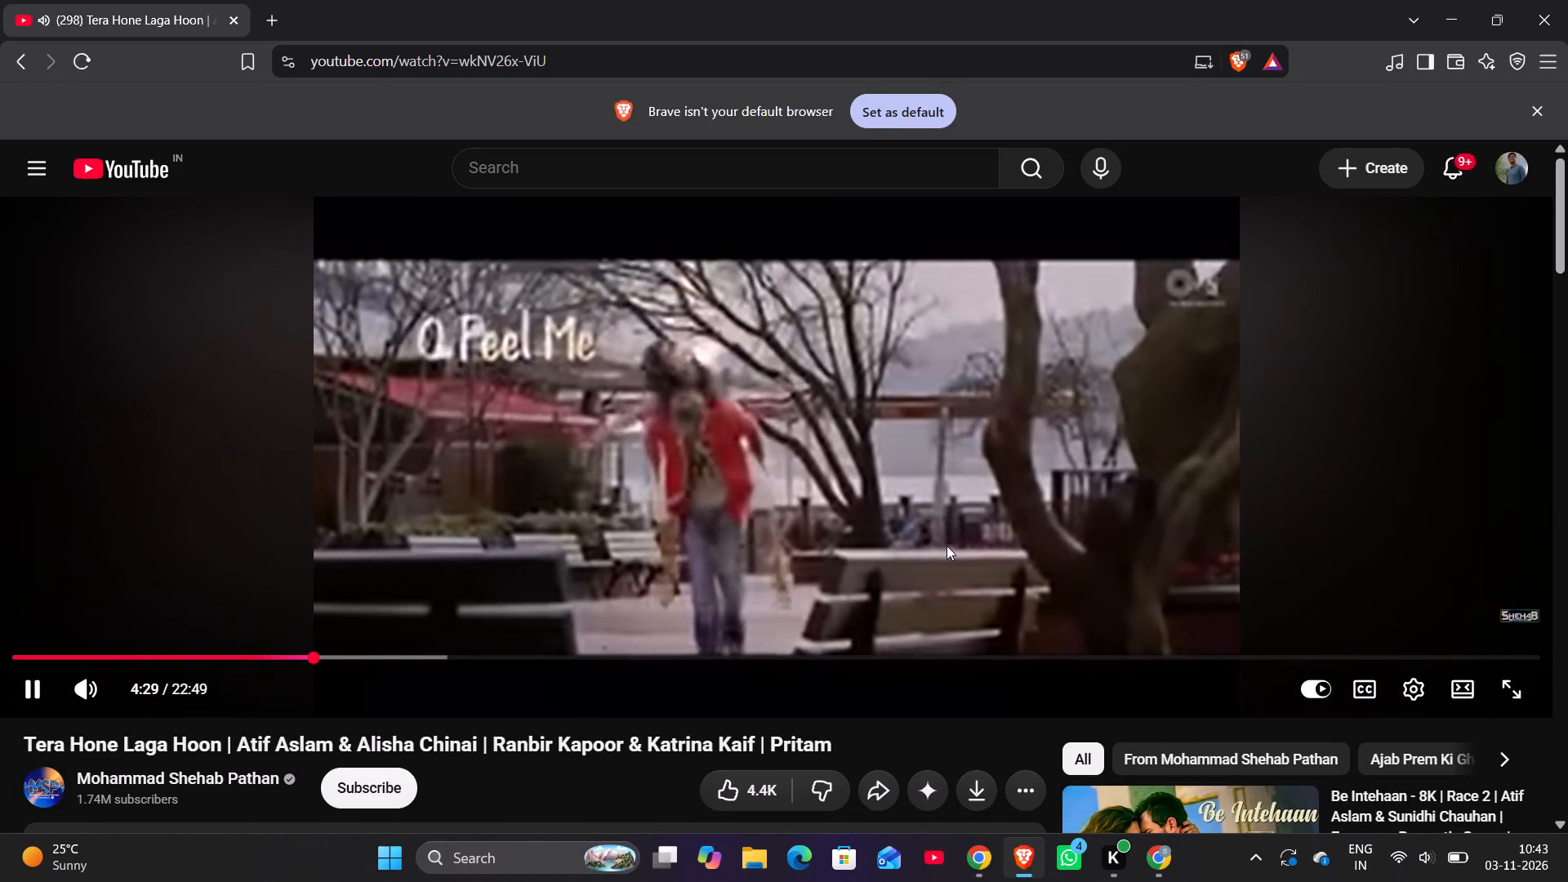
# Play the "Mix - Hindi film music" playlist from the YouTube video's recommendations.
pyautogui.scroll(-1, 947, 546)
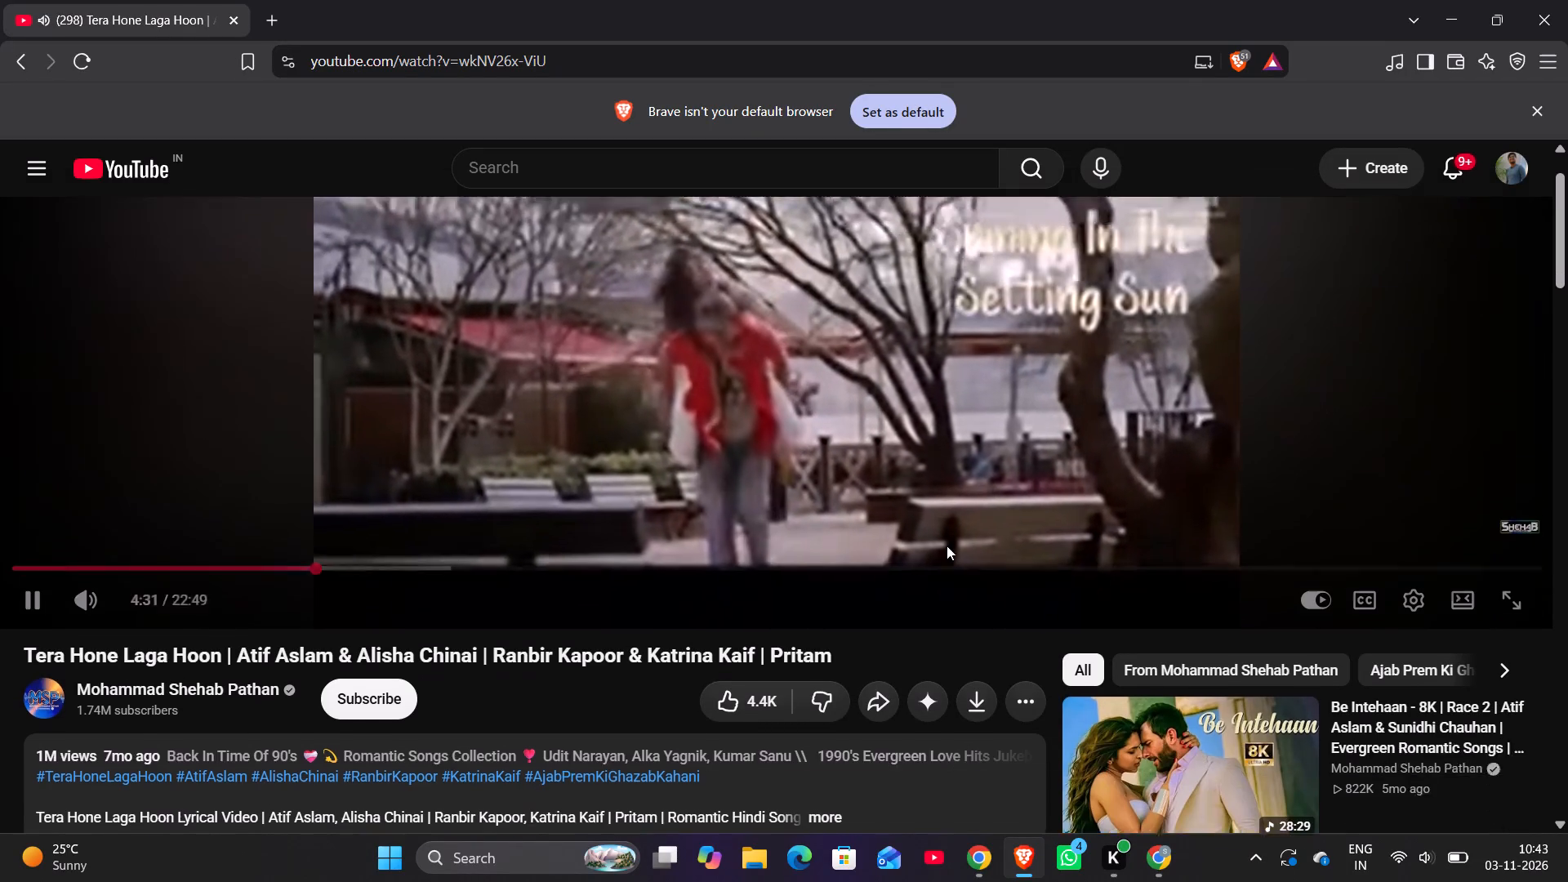
pyautogui.scroll(-3, 947, 546)
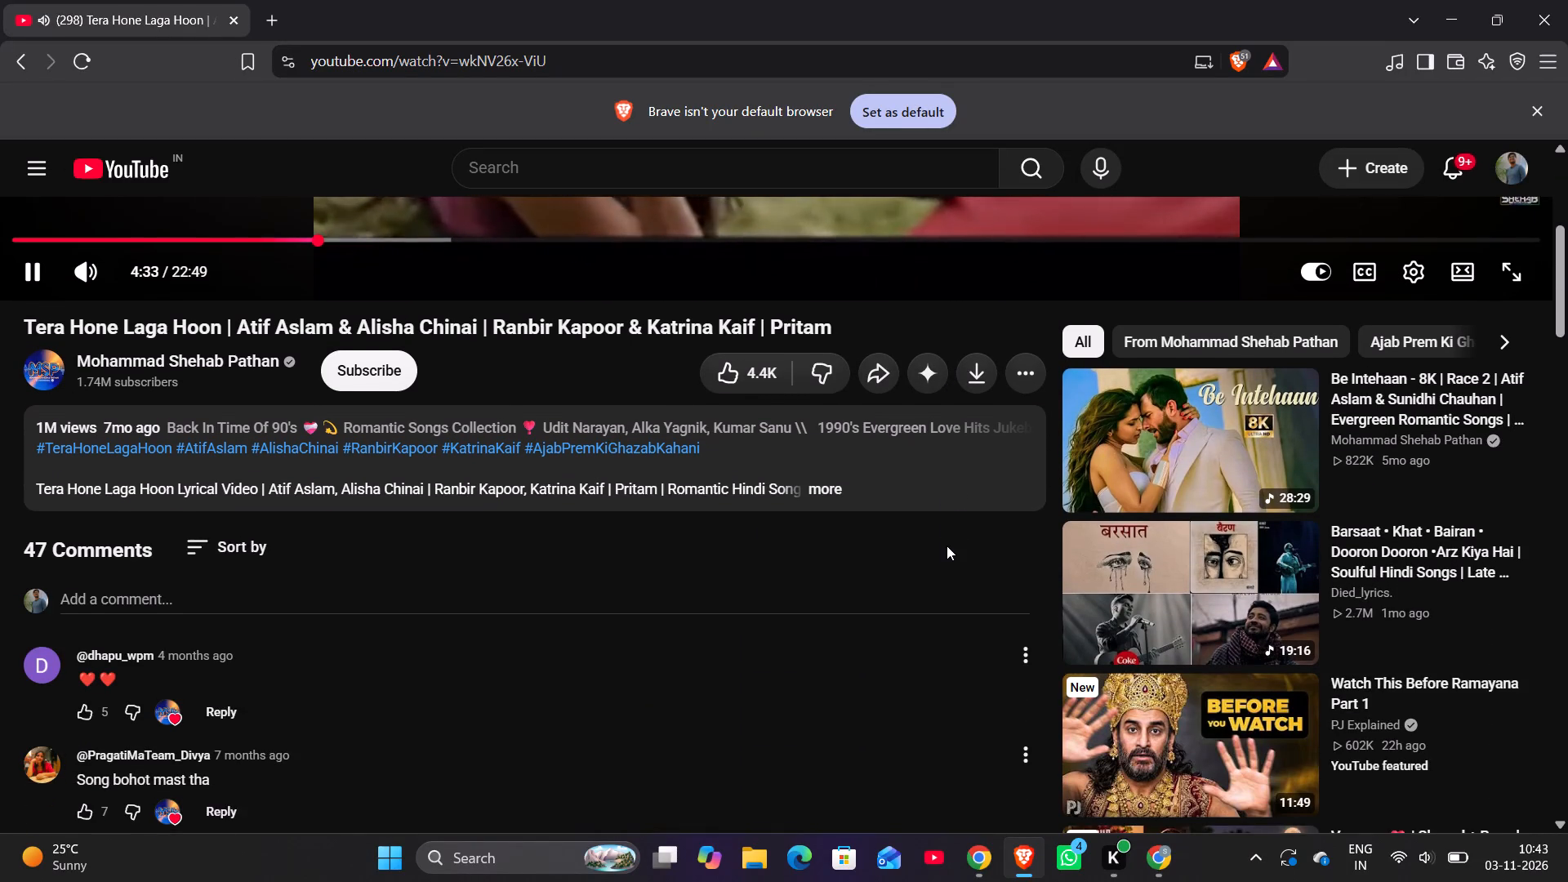
pyautogui.scroll(-4, 947, 546)
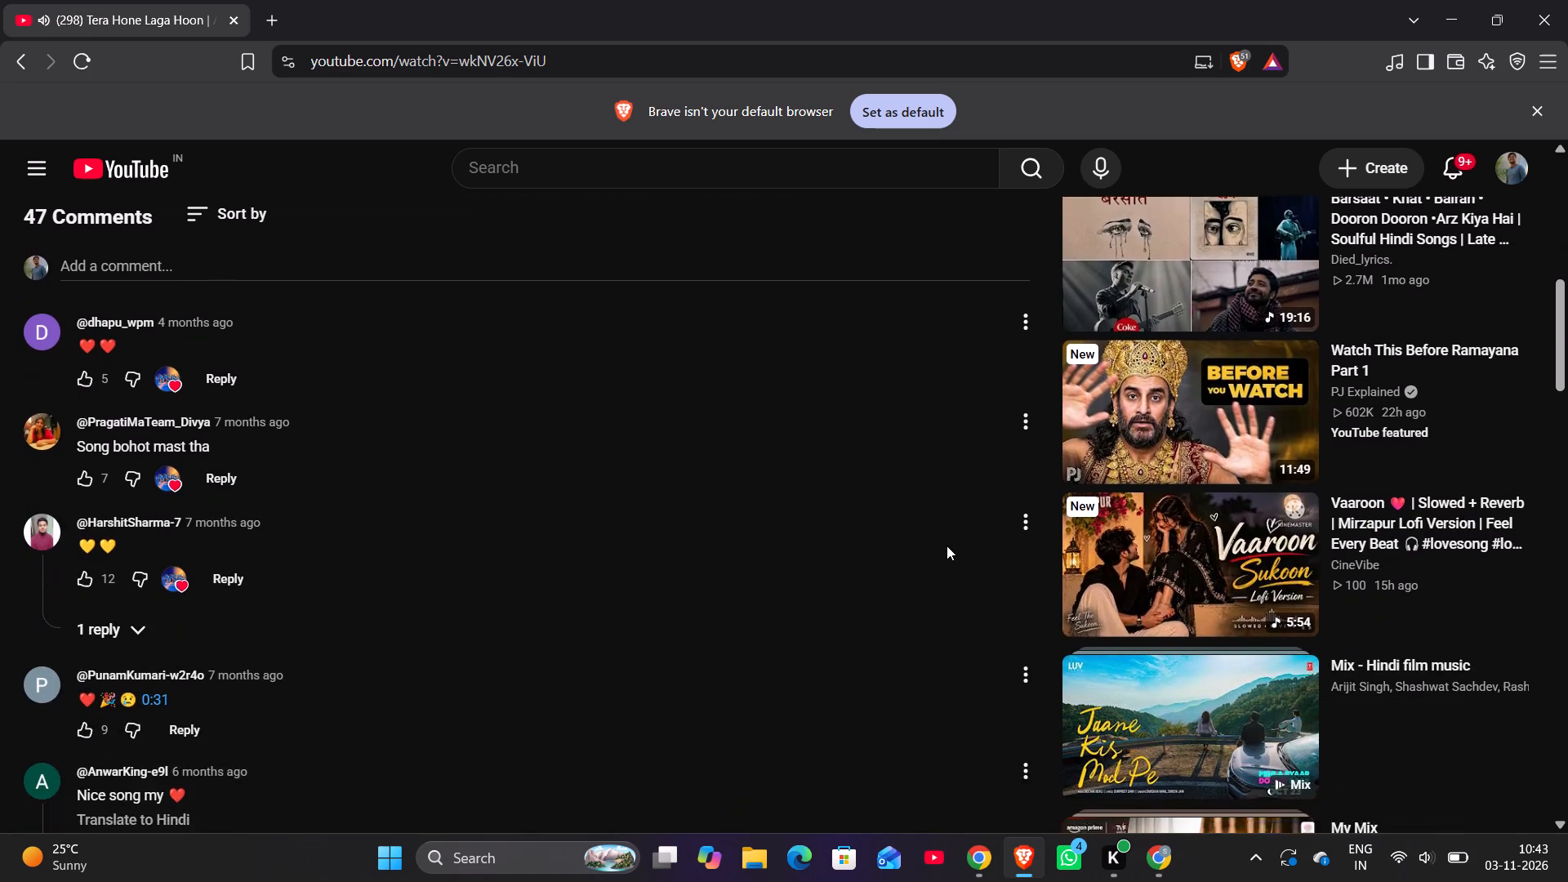
pyautogui.scroll(-2, 947, 546)
pyautogui.click(1102, 523)
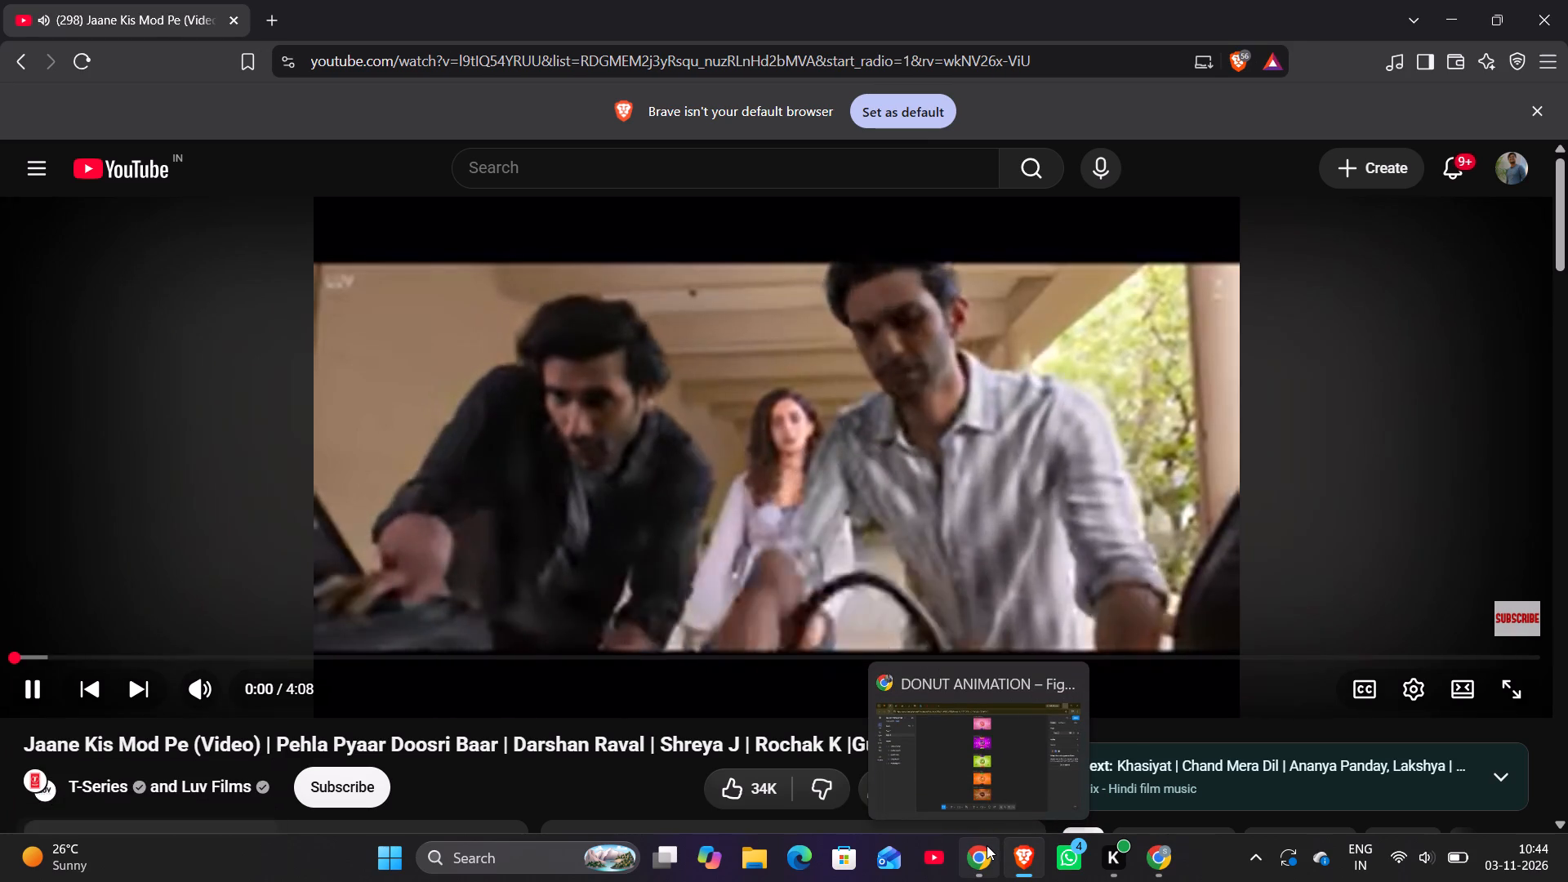
# Switch to the DONUT ANIMATION Figma file in Chrome.
pyautogui.click(987, 845)
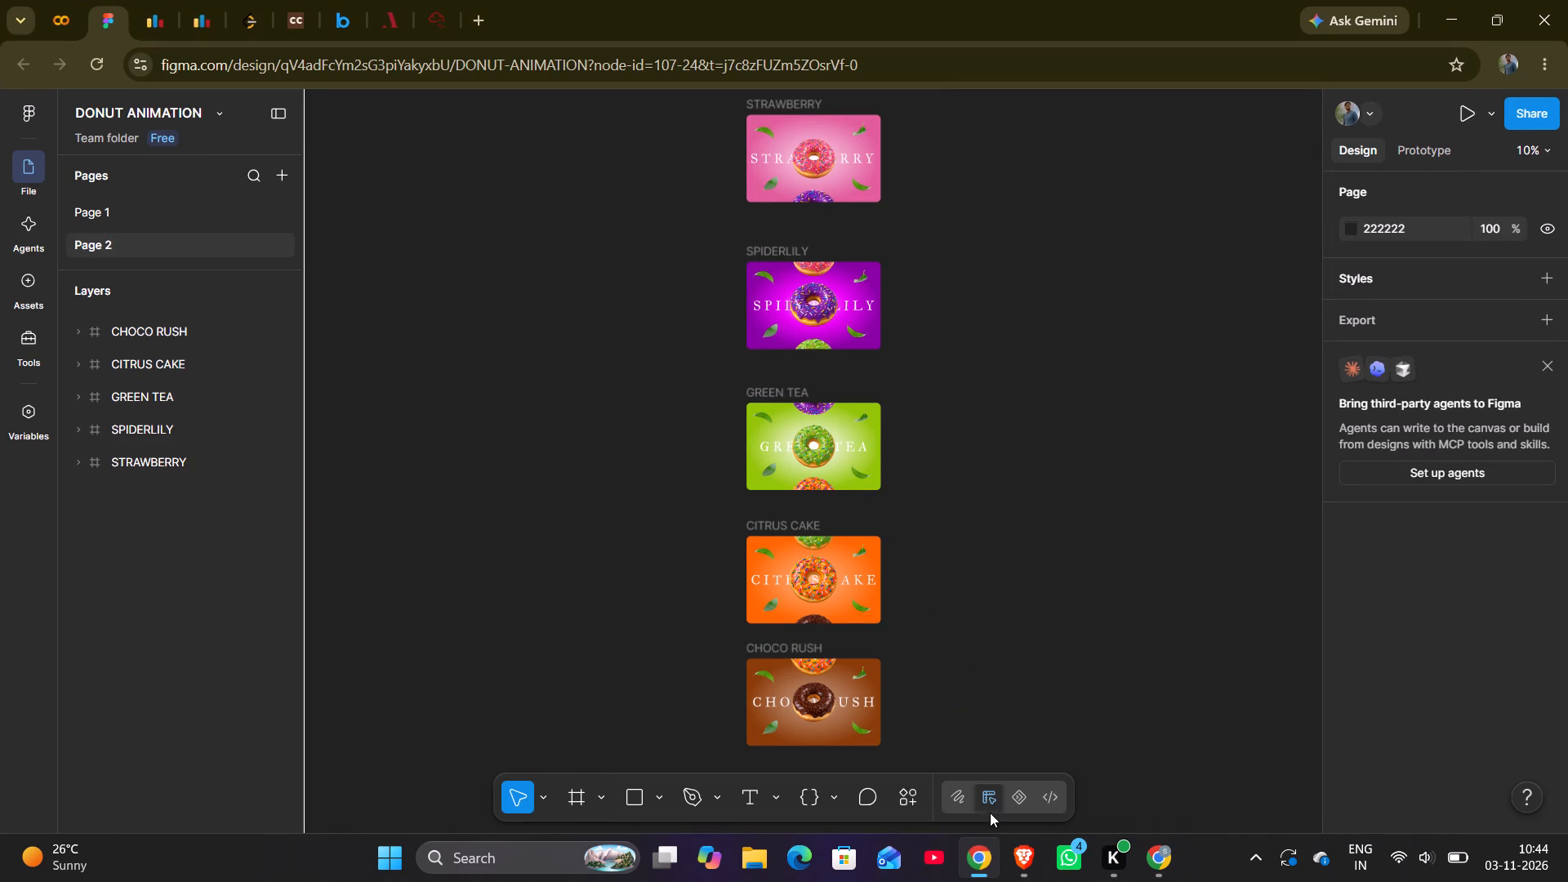
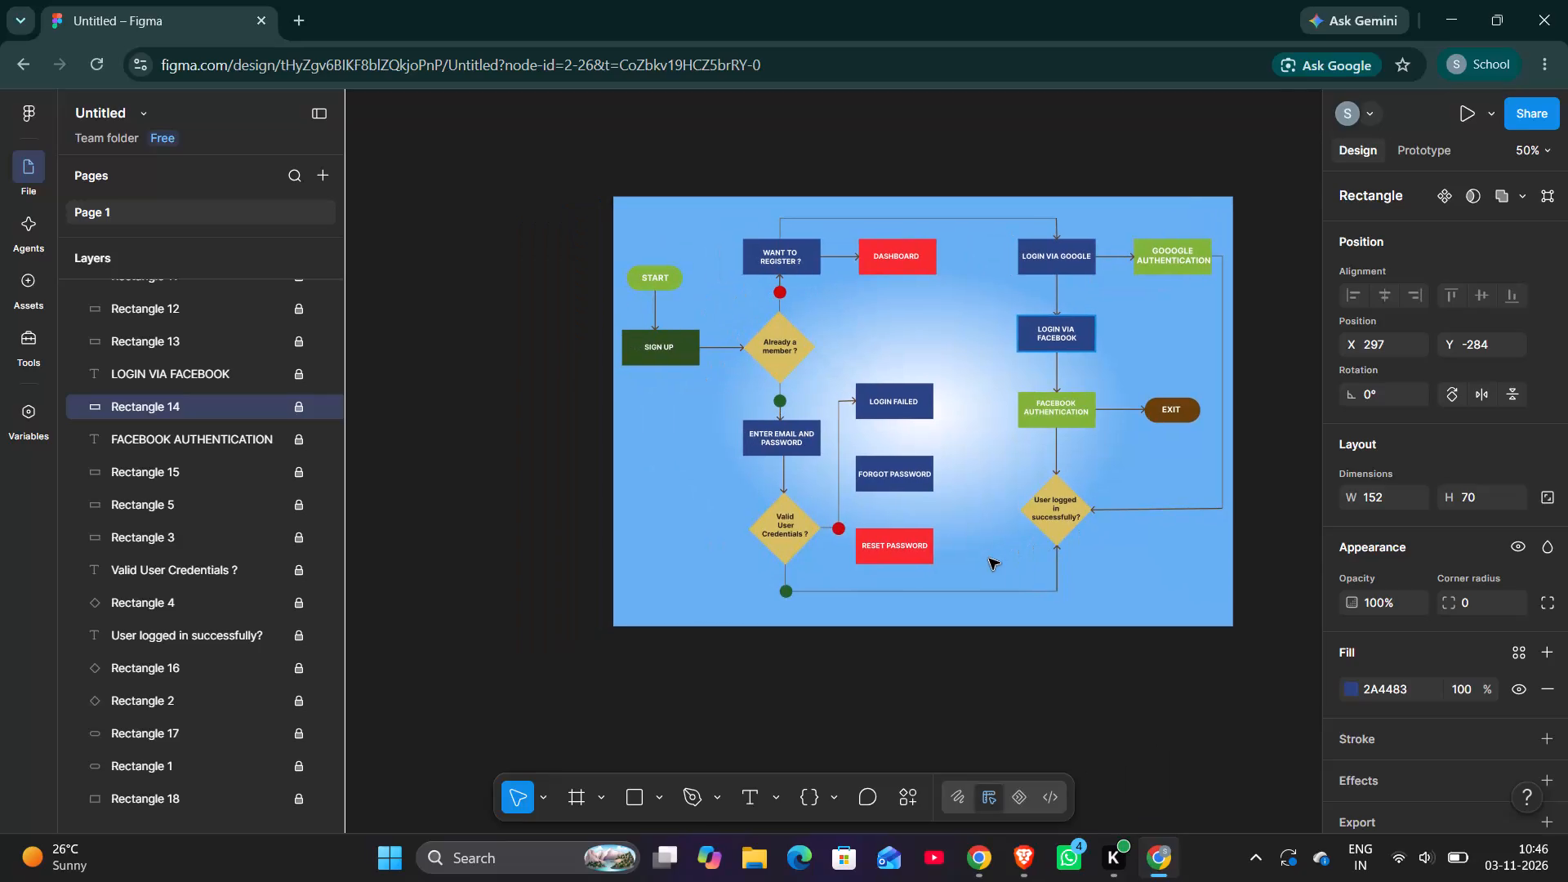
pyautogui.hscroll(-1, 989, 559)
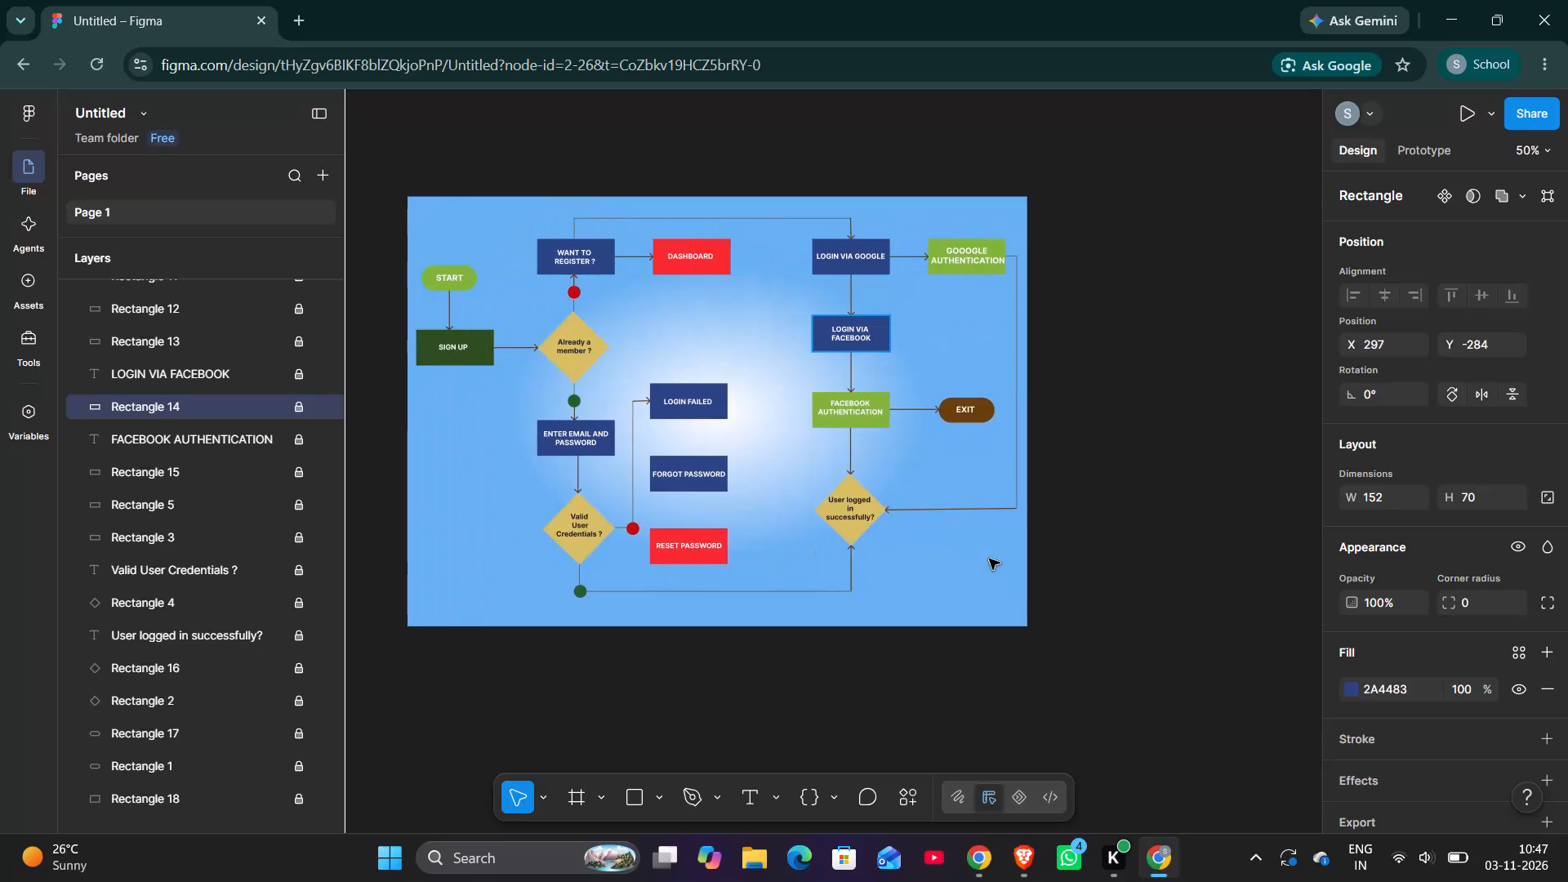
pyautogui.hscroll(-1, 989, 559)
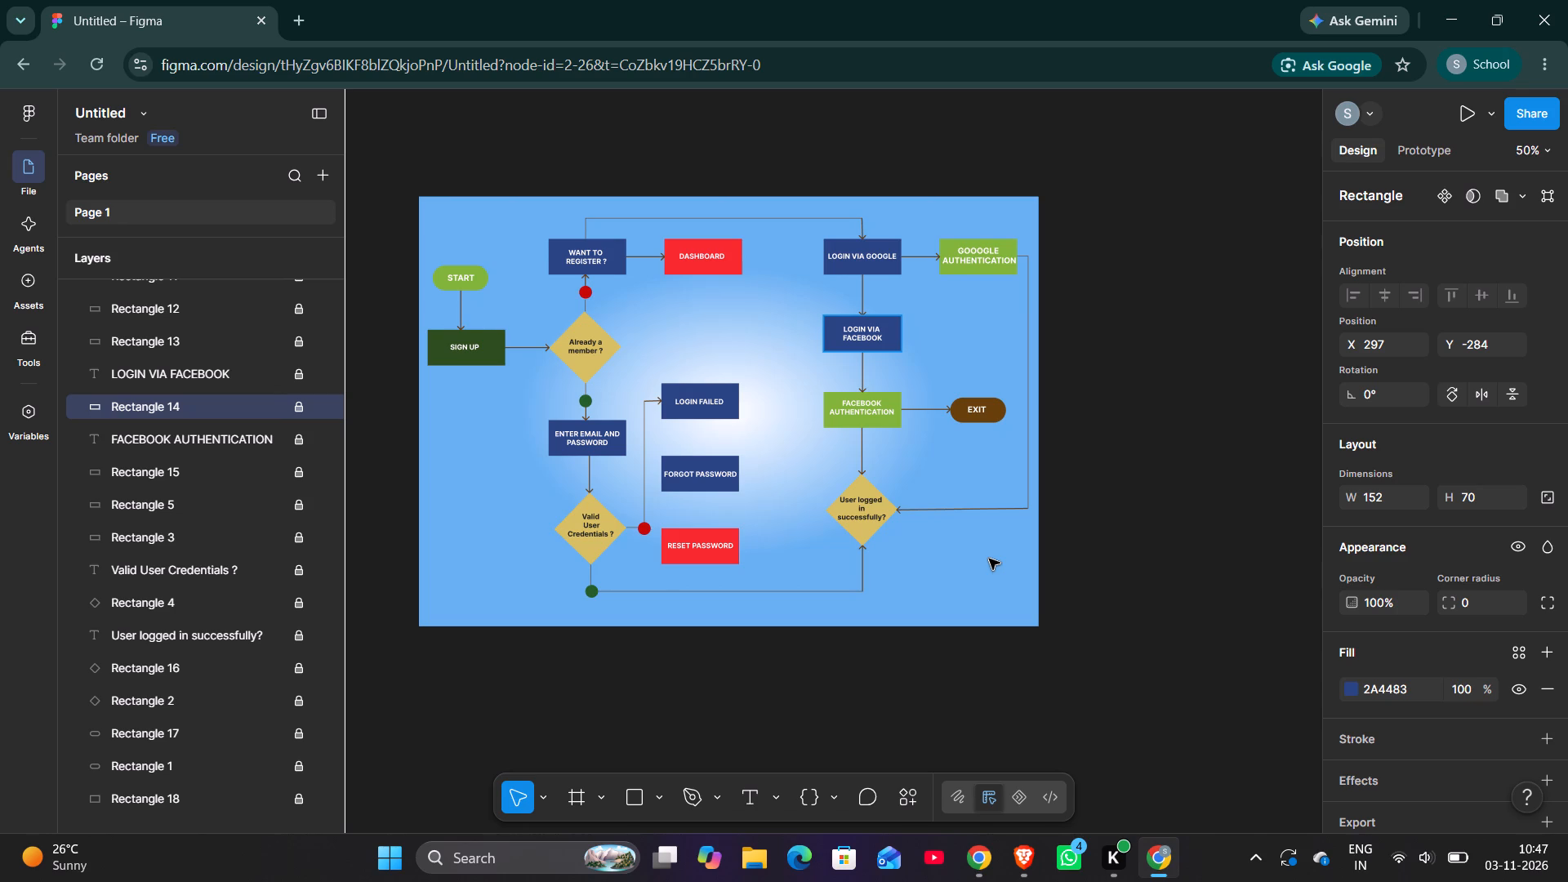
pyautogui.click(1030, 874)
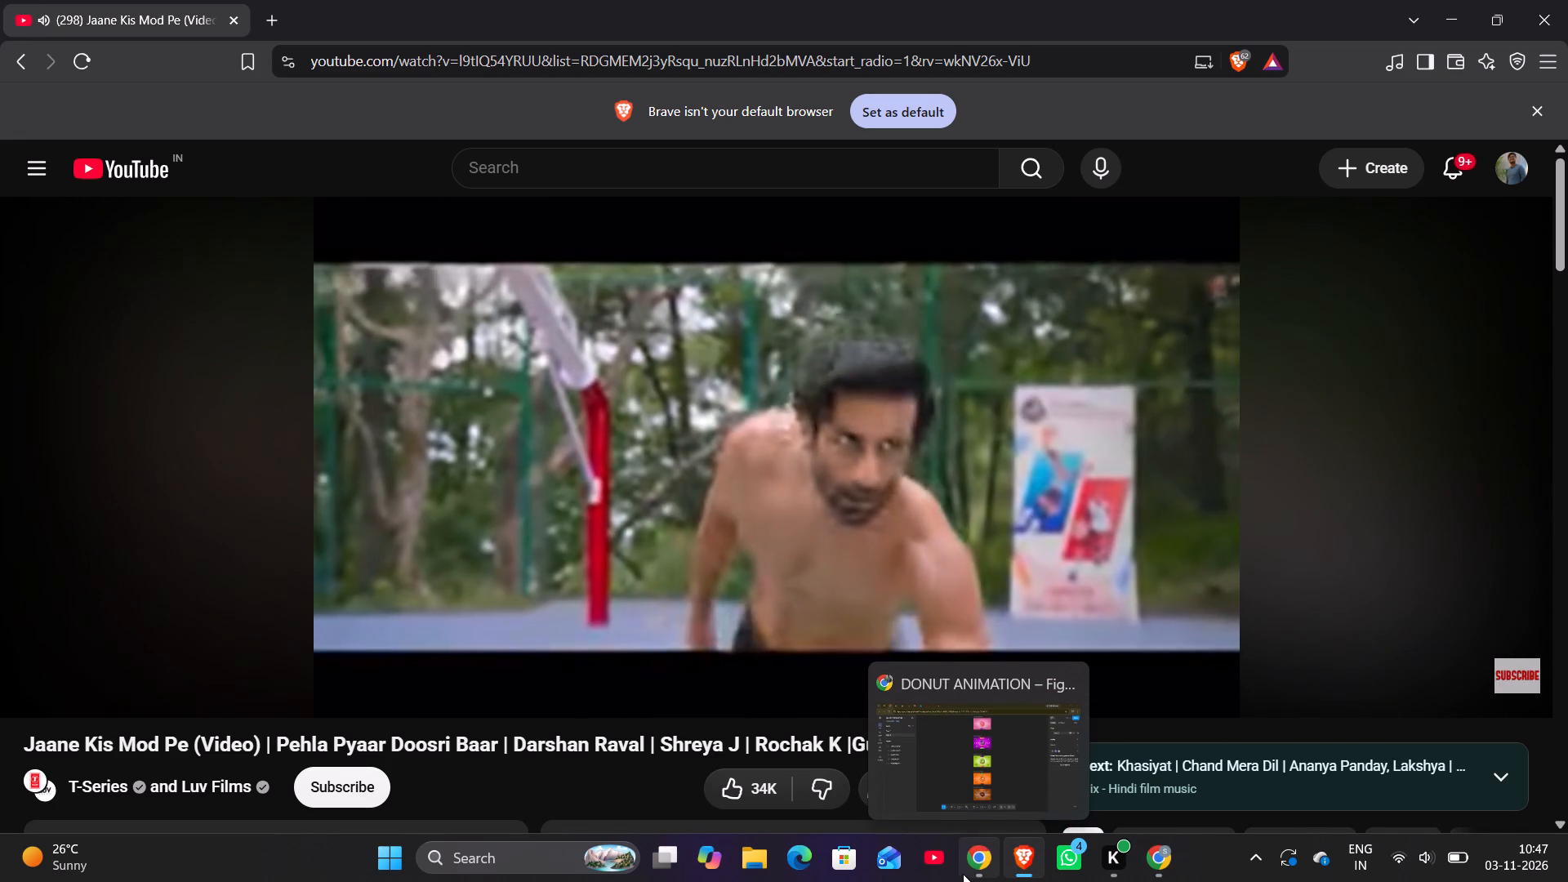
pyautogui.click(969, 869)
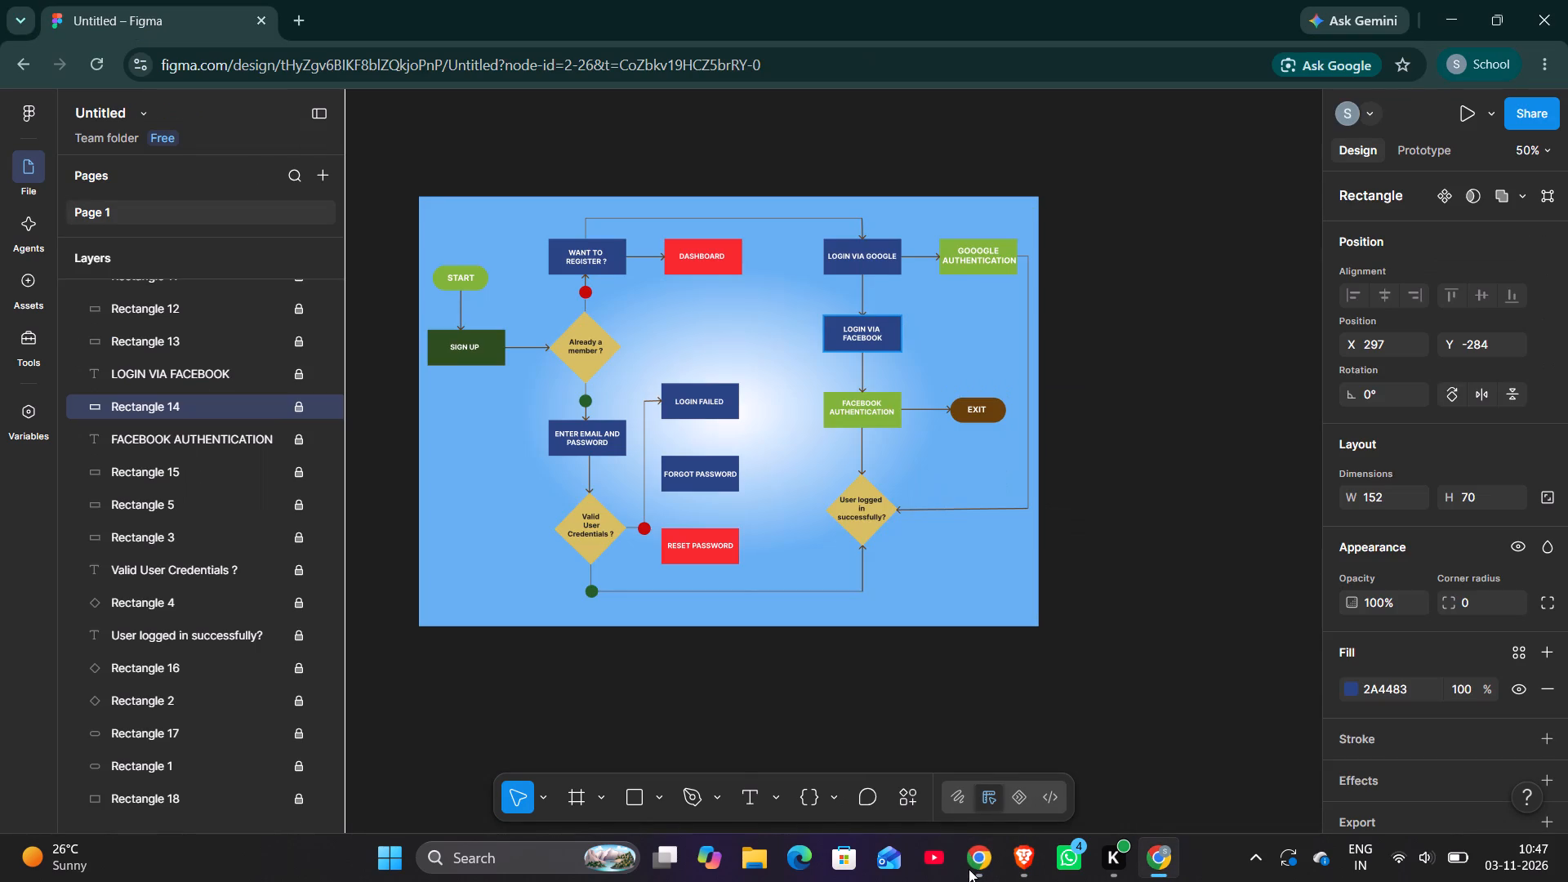
# Rename the Untitled login flowchart file as USW.
pyautogui.doubleClick(101, 102)
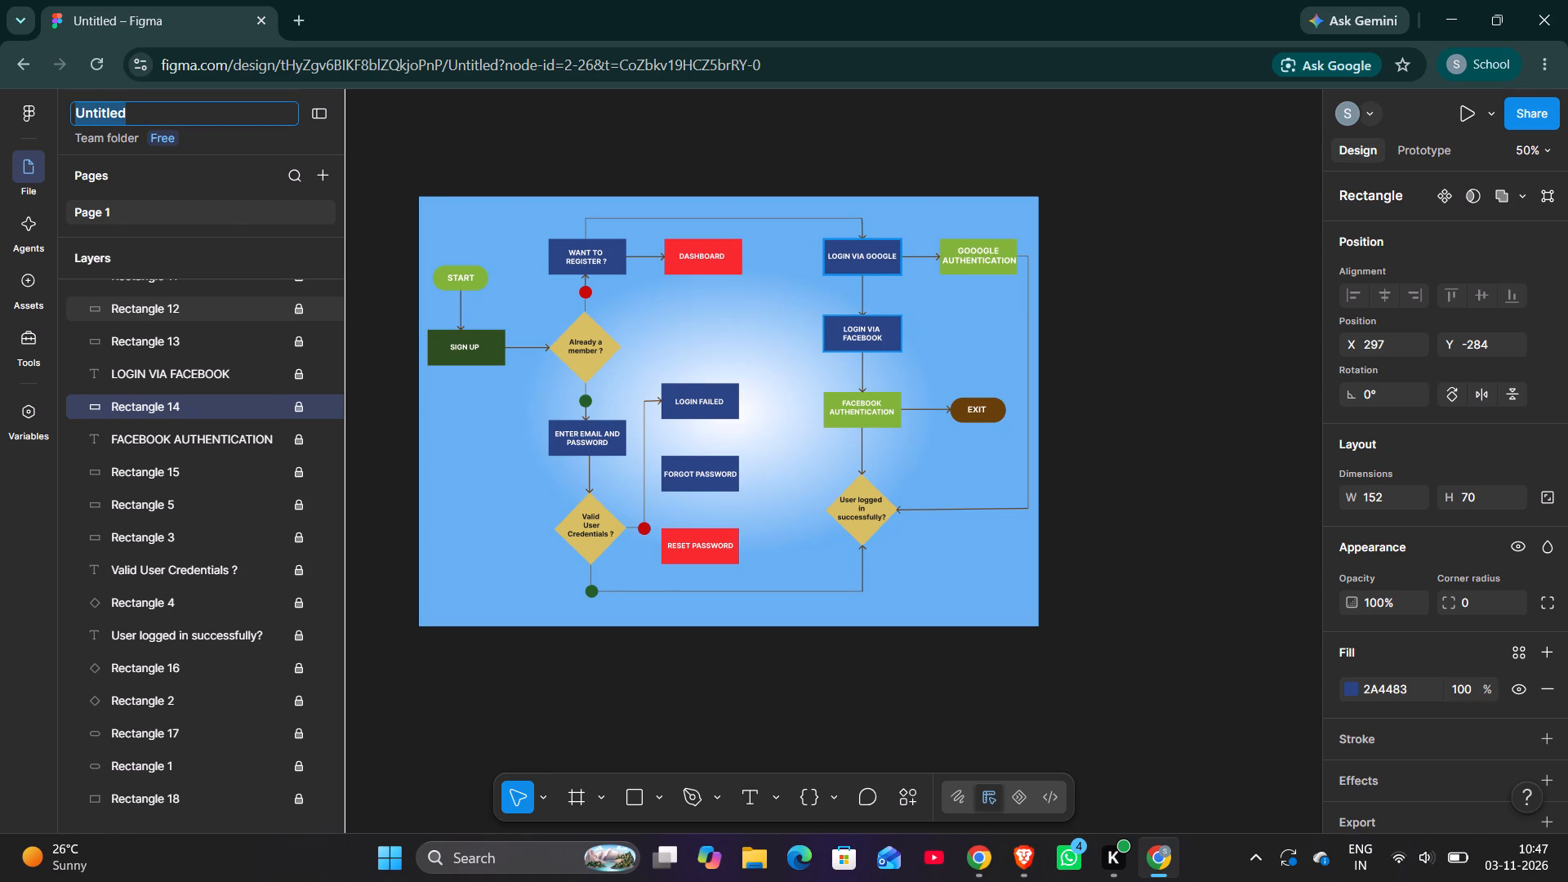
pyautogui.write('USW')
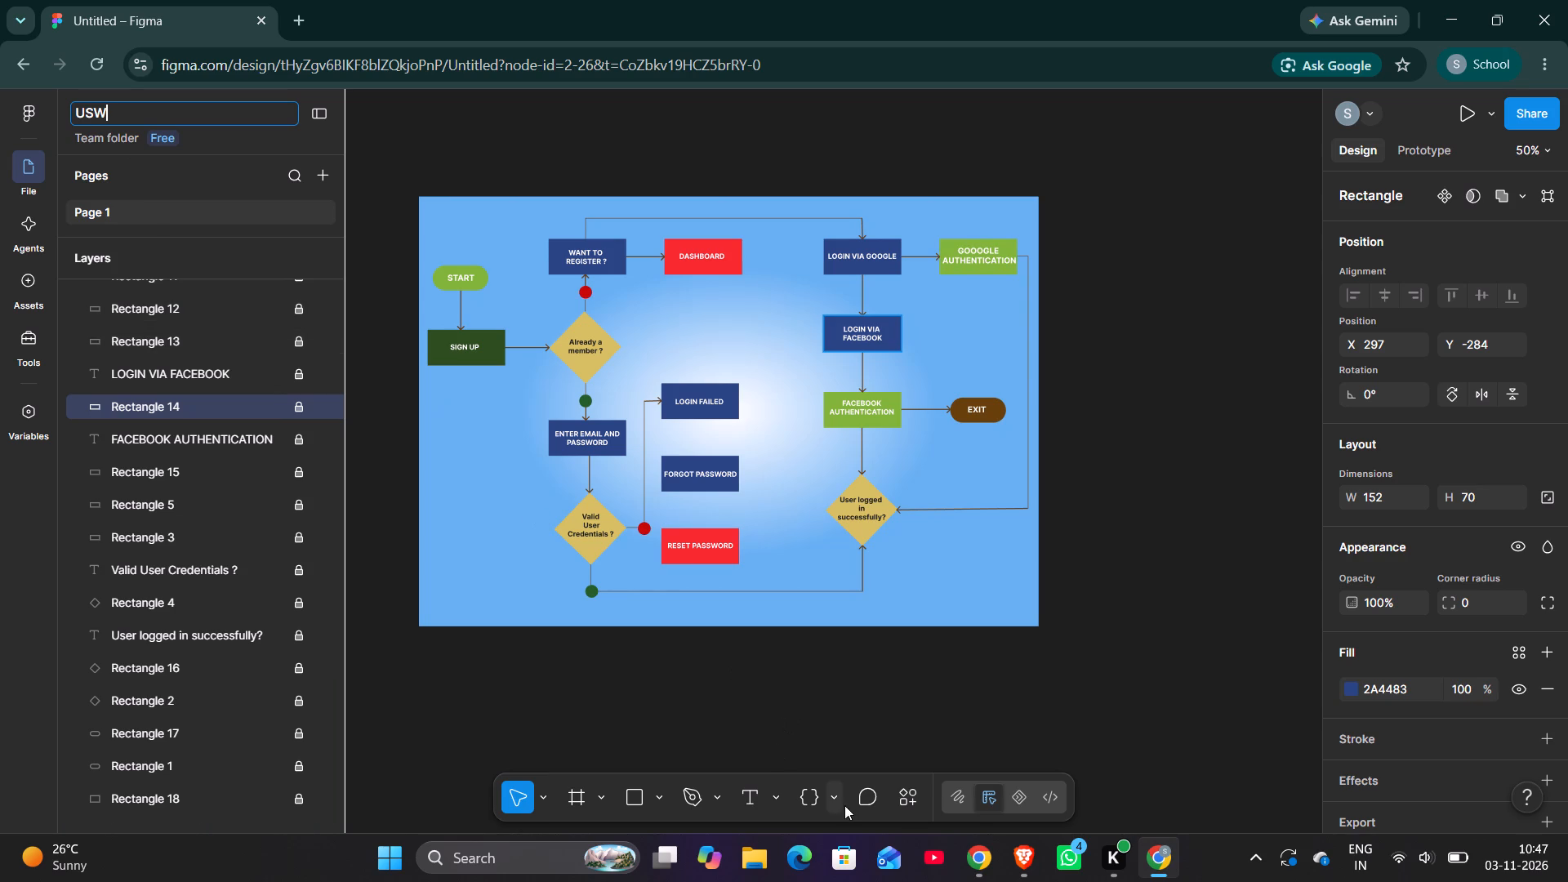
# Switch to the DONUT ANIMATION Figma file in the other Chrome window.
pyautogui.click(1032, 881)
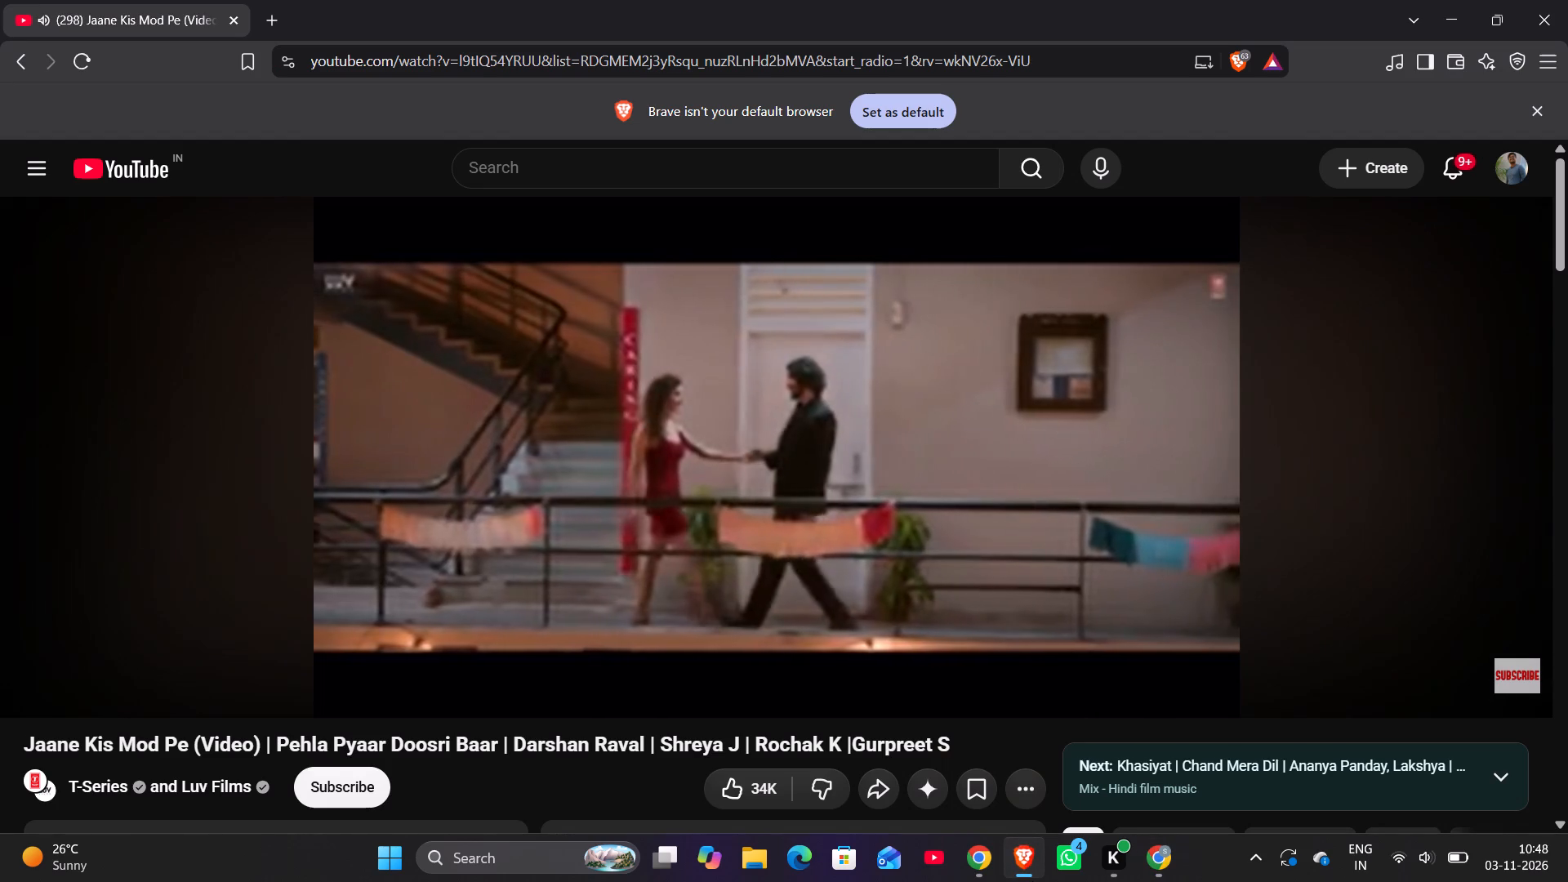
pyautogui.click(954, 557)
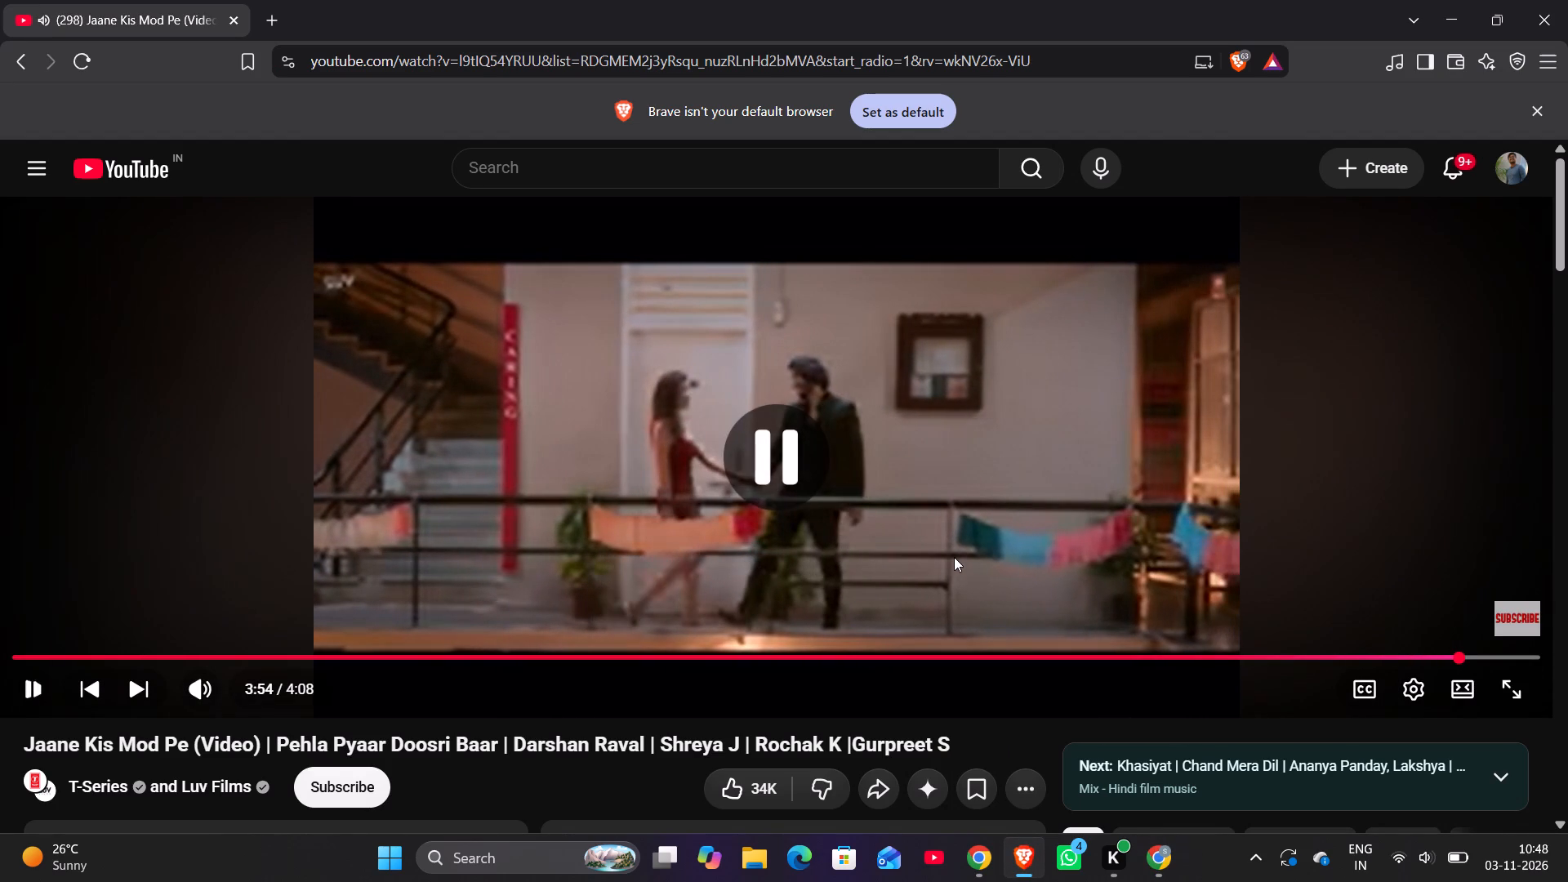
pyautogui.click(967, 857)
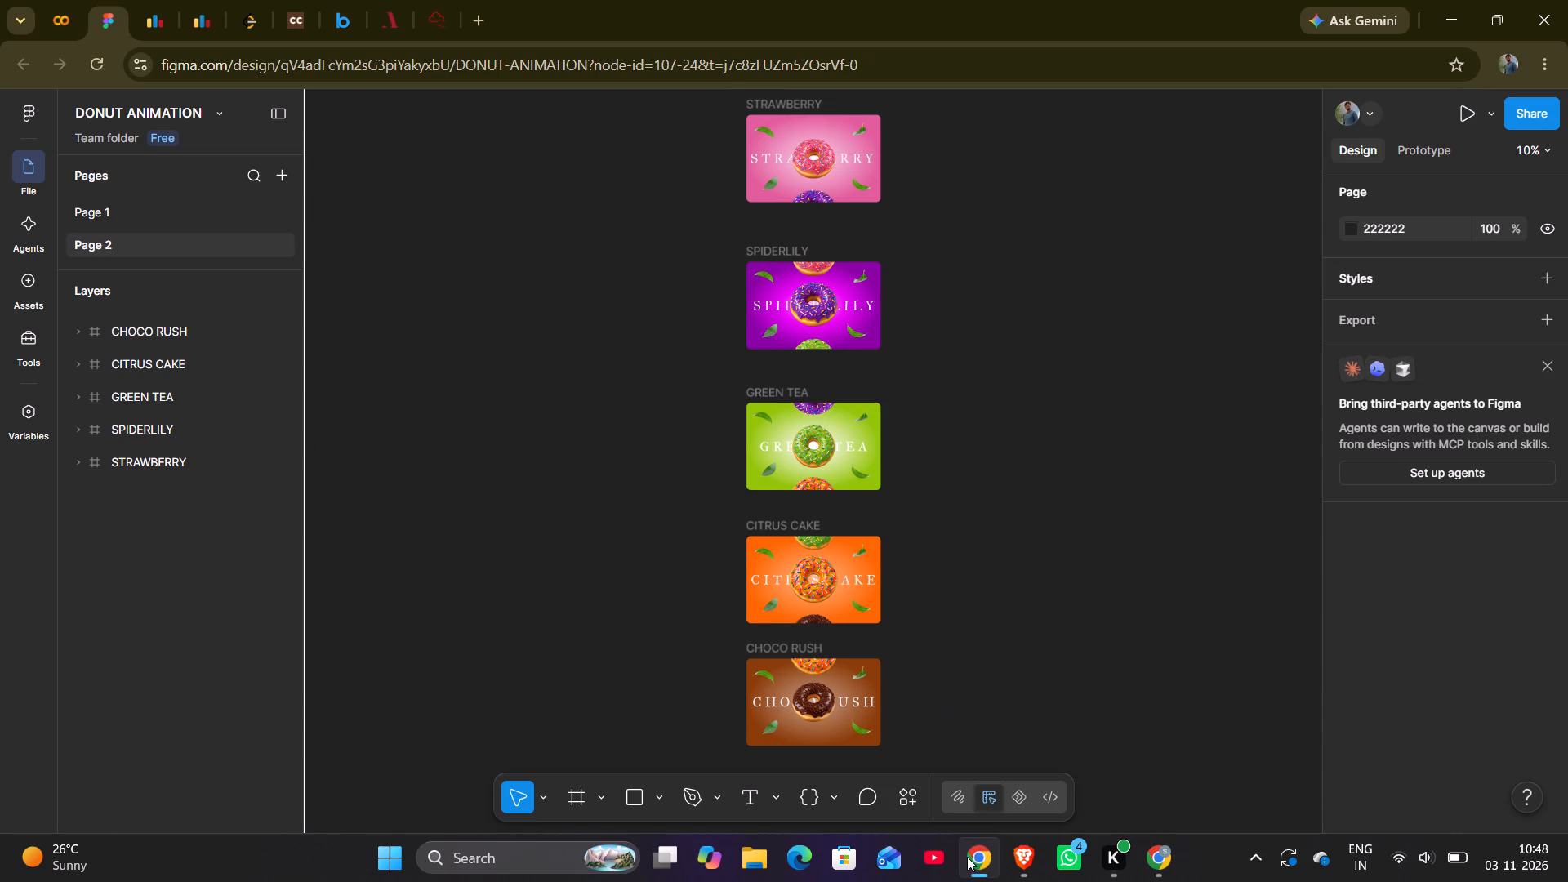
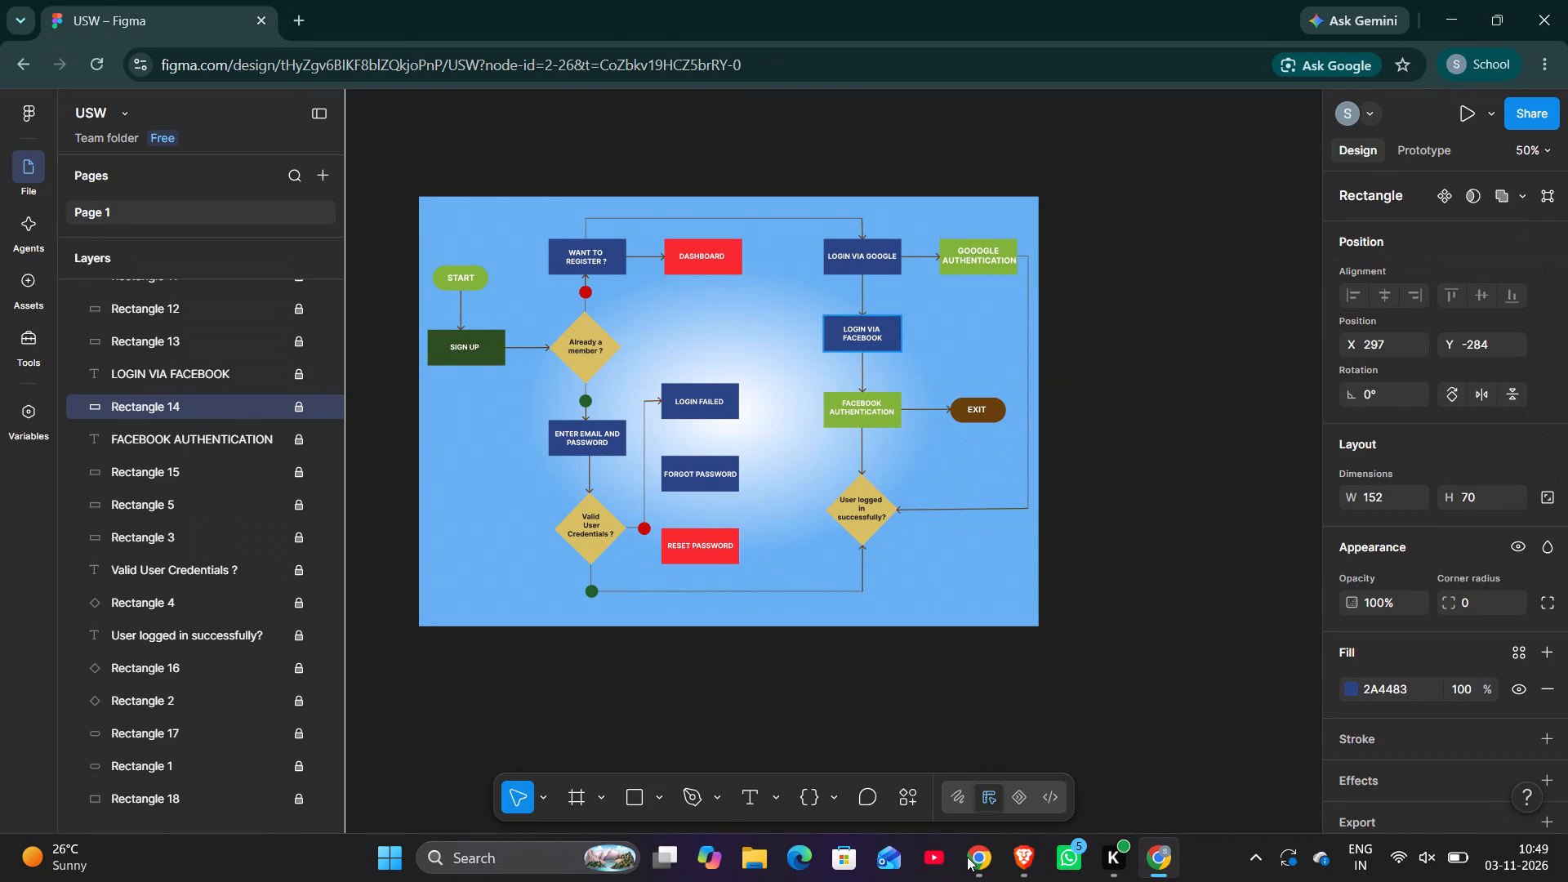
# Close the browser window containing the USW flowchart design file.
pyautogui.click(1533, 3)
pyautogui.click(1533, 3)
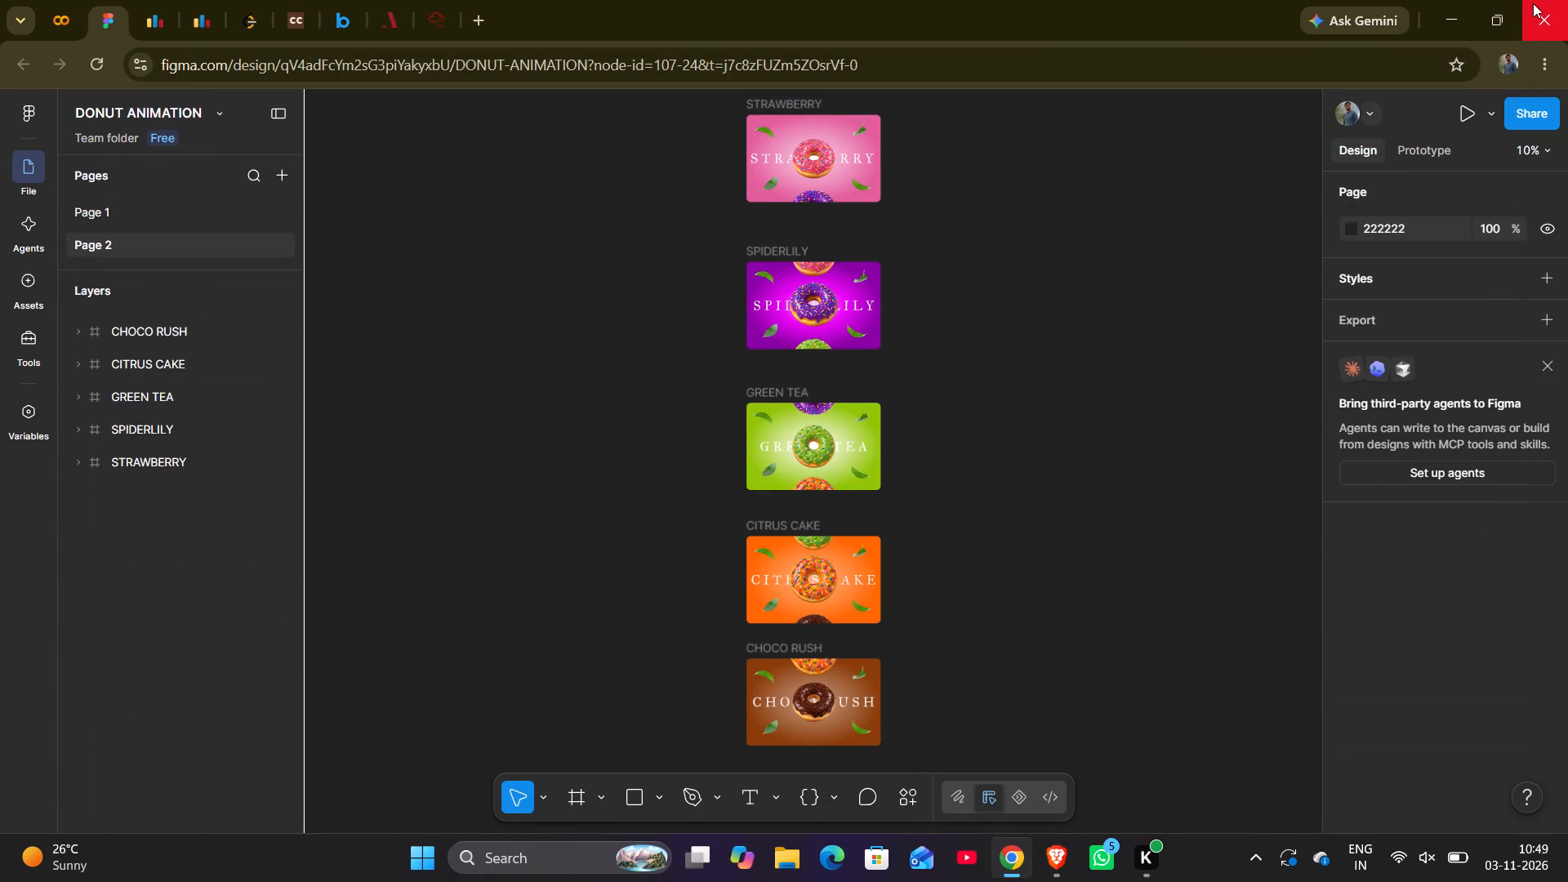
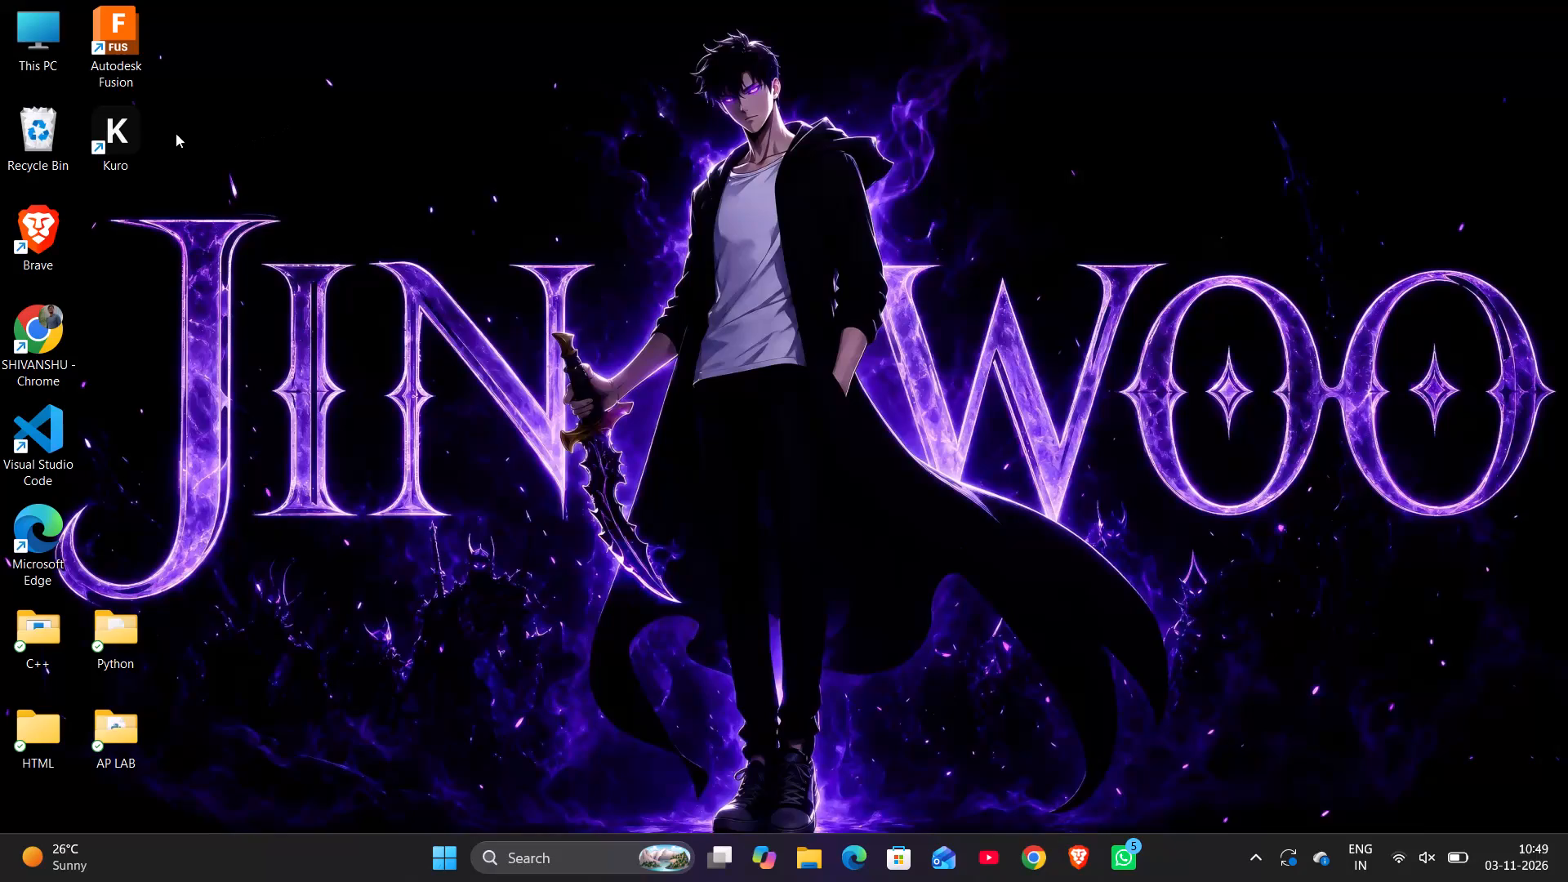
# Launch the Kuro application from the desktop.
pyautogui.doubleClick(110, 131)
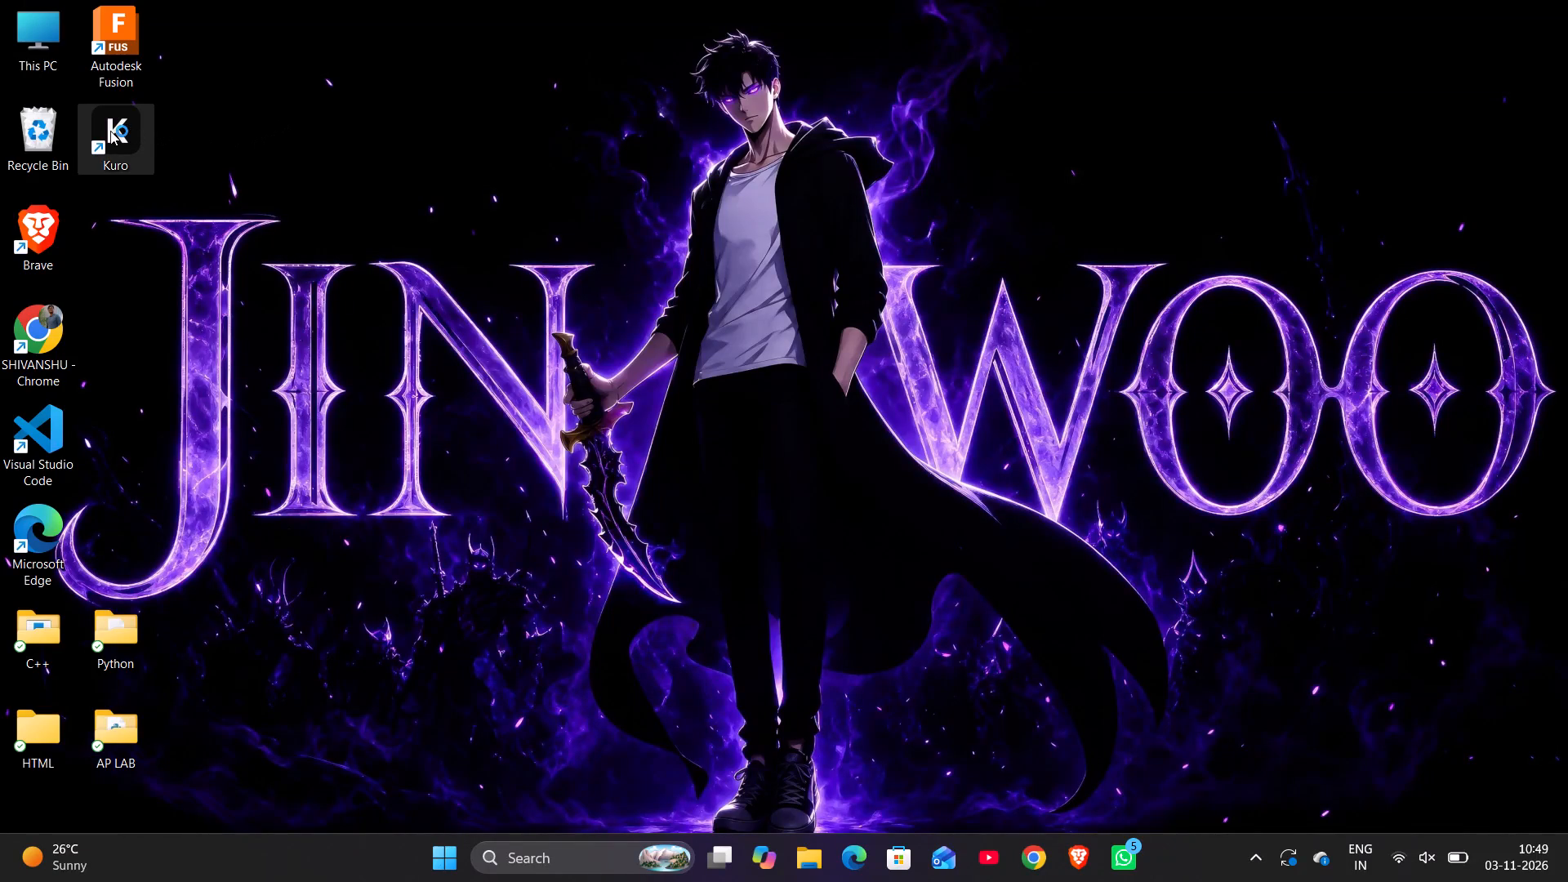
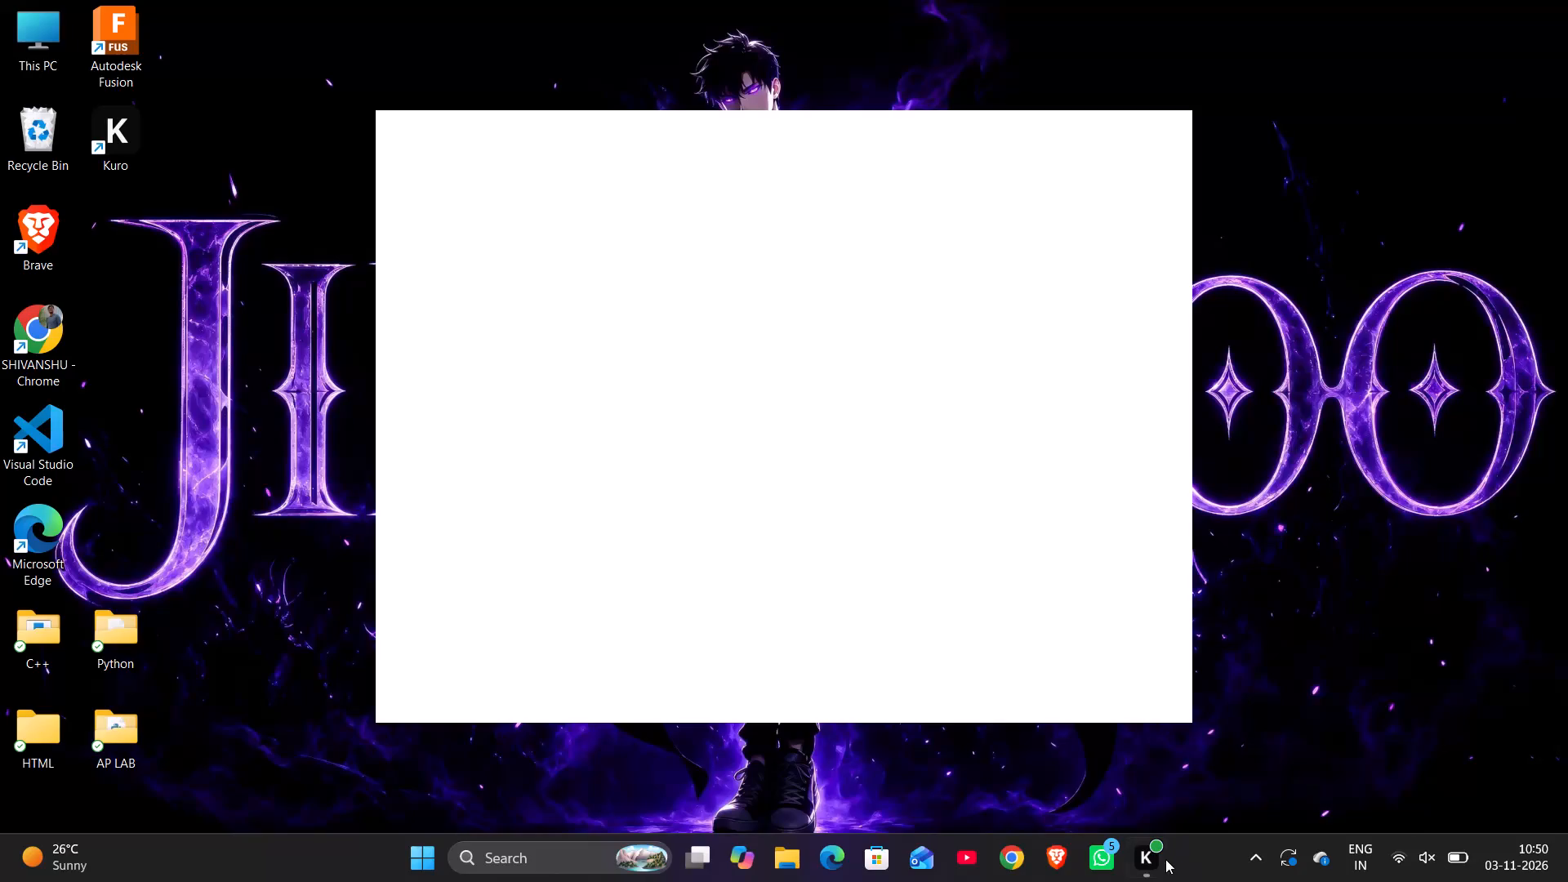
# Bring up the taskbar options for the running Kuro application.
pyautogui.rightClick(1141, 862)
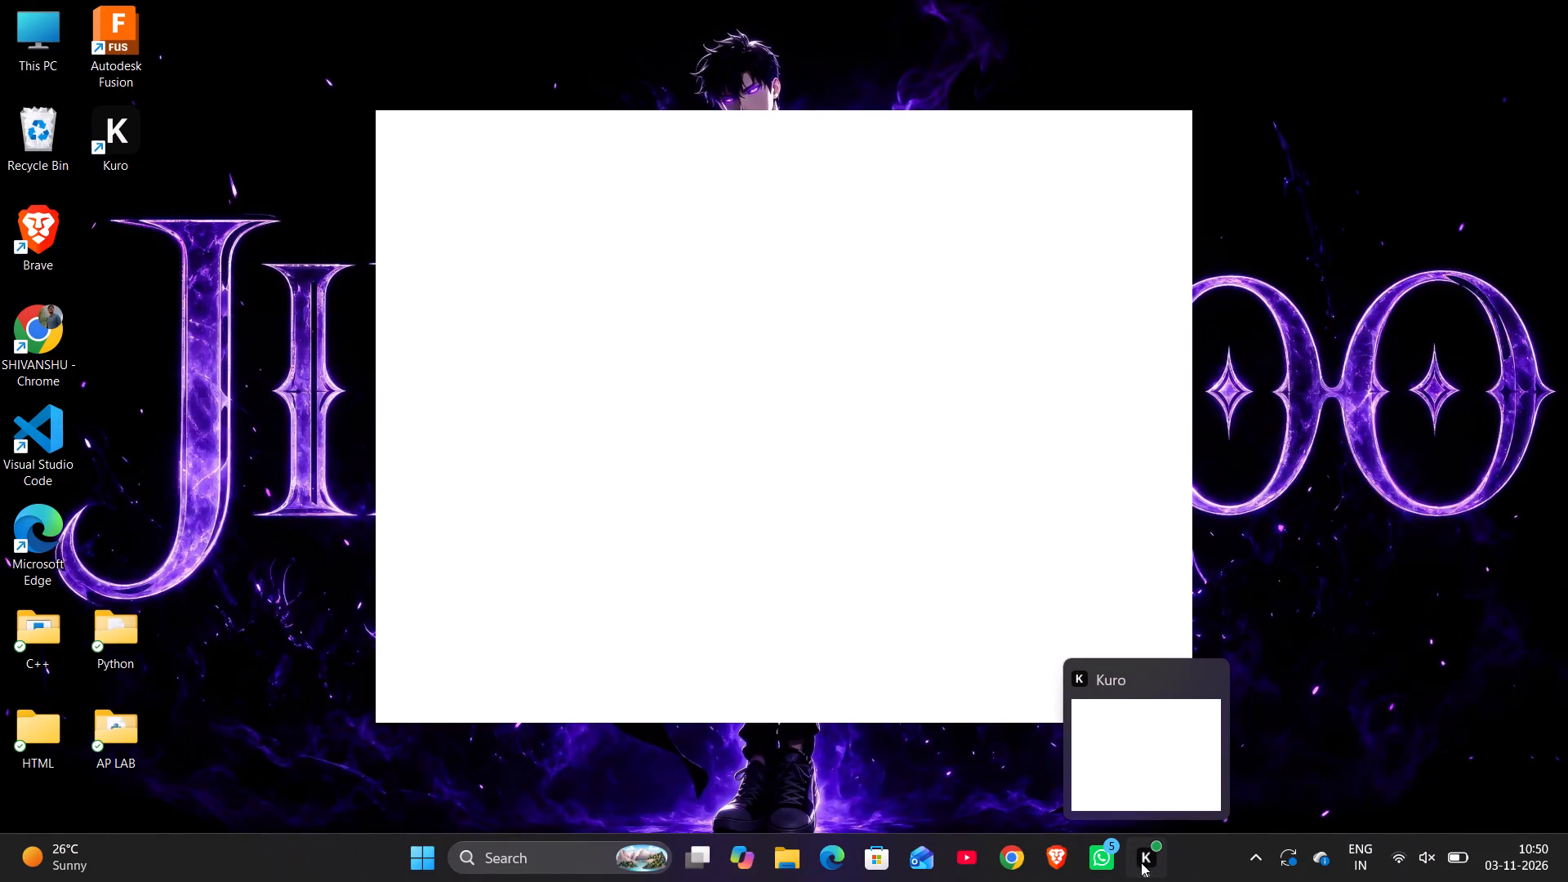
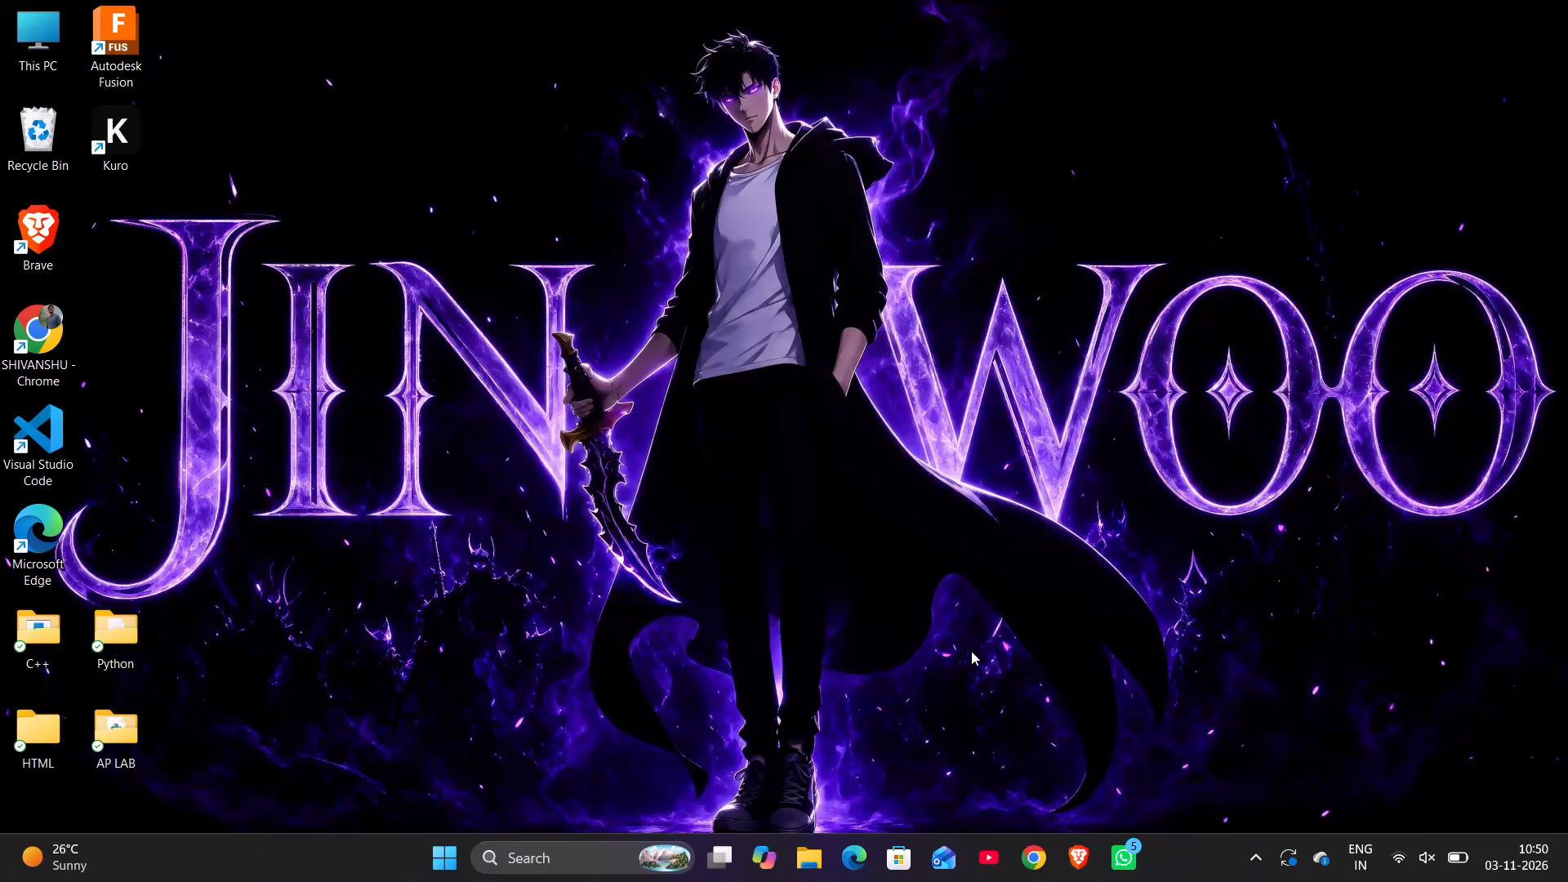
# Bring up the Windows power options from the desktop.
pyautogui.click(971, 651)
pyautogui.click(443, 852)
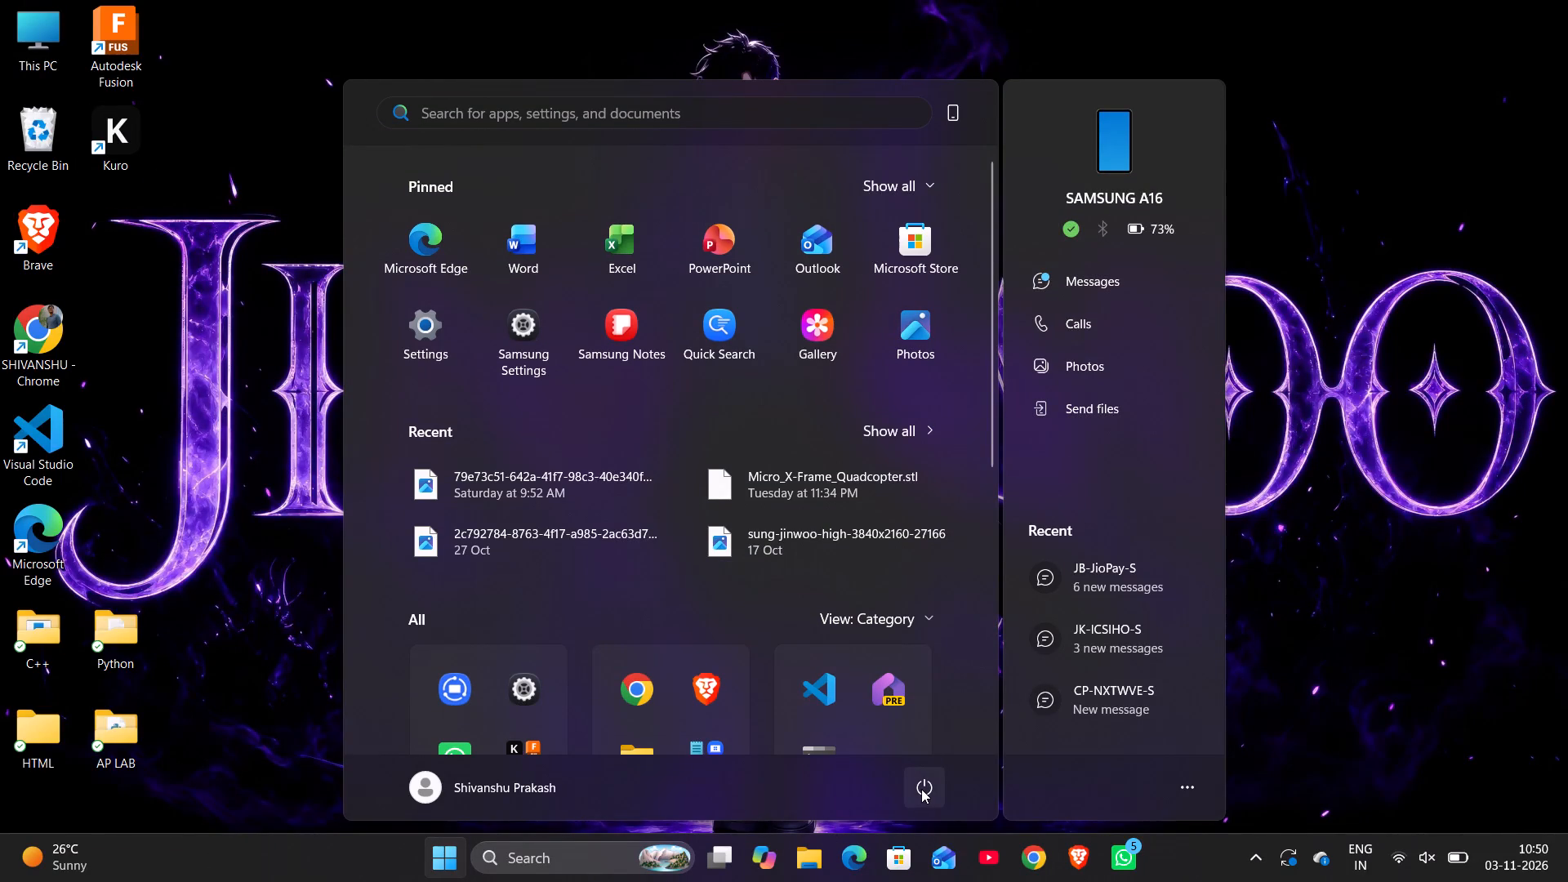
pyautogui.click(921, 789)
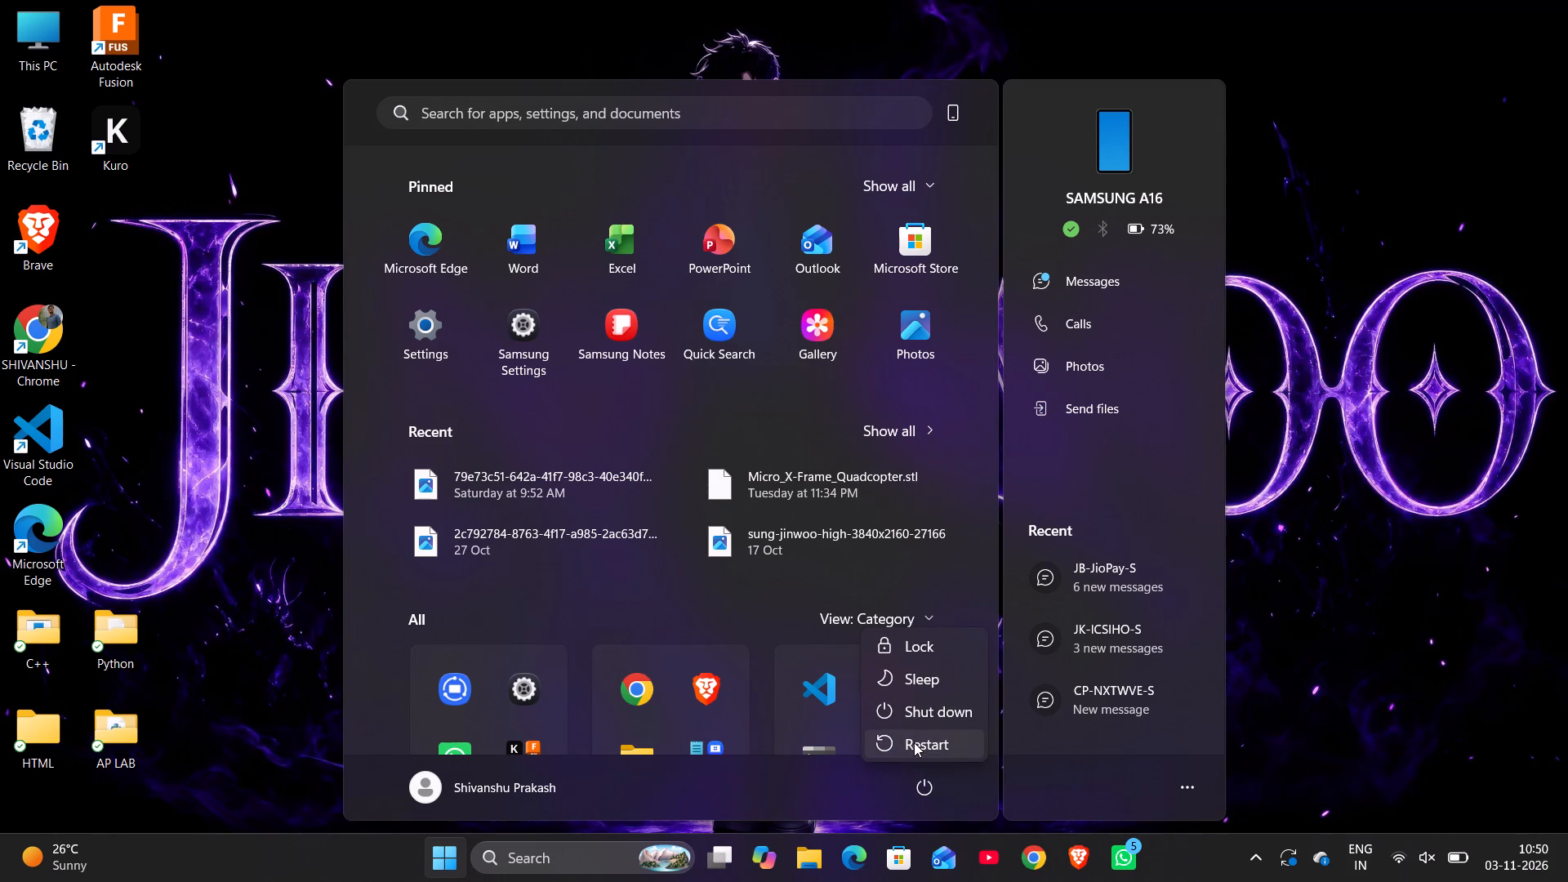